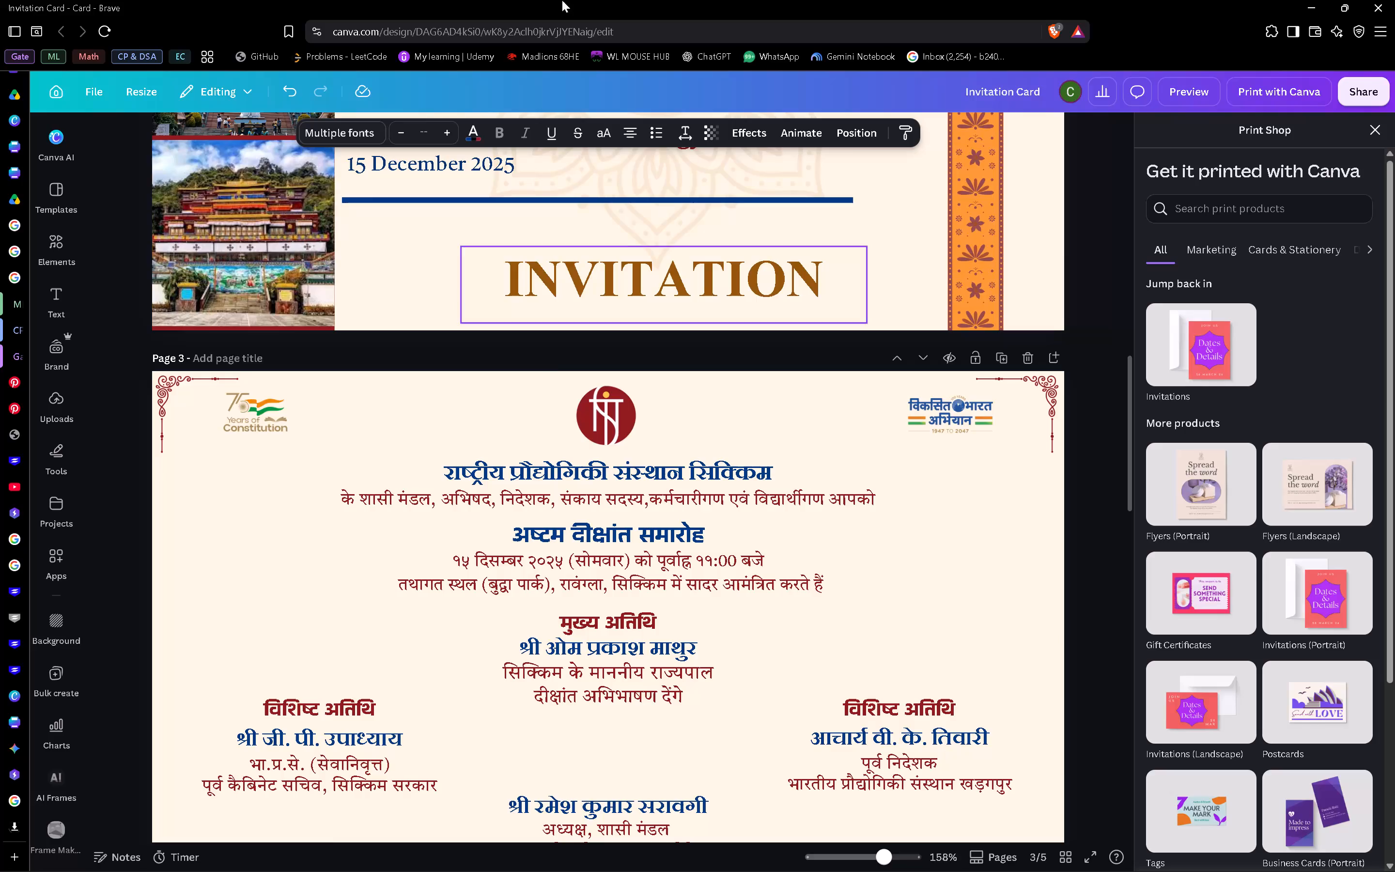
On page 1, change the day in the English date line to 21.
scroll(570, 410, up, 9)
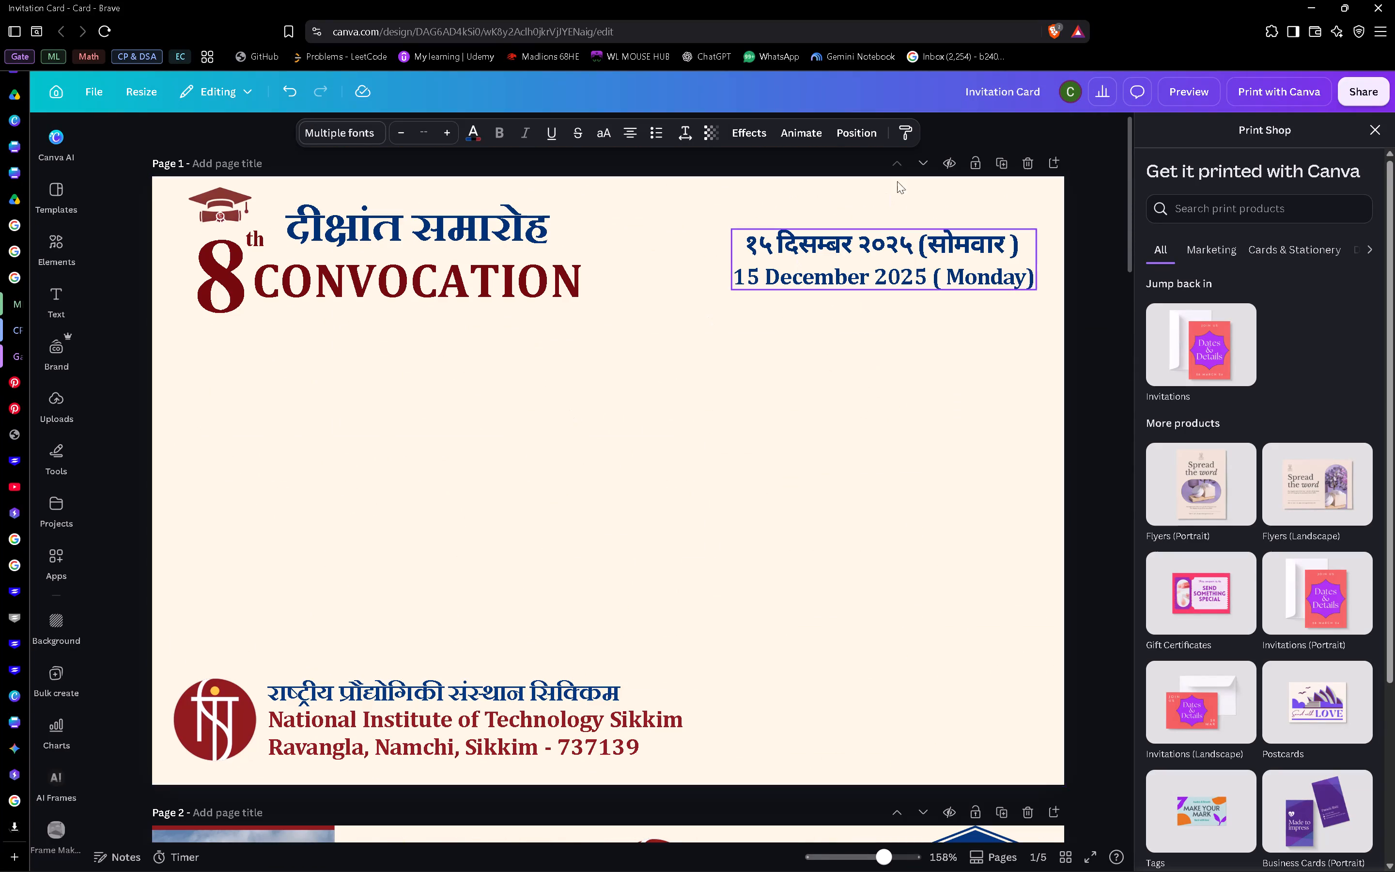
double_click(758, 274)
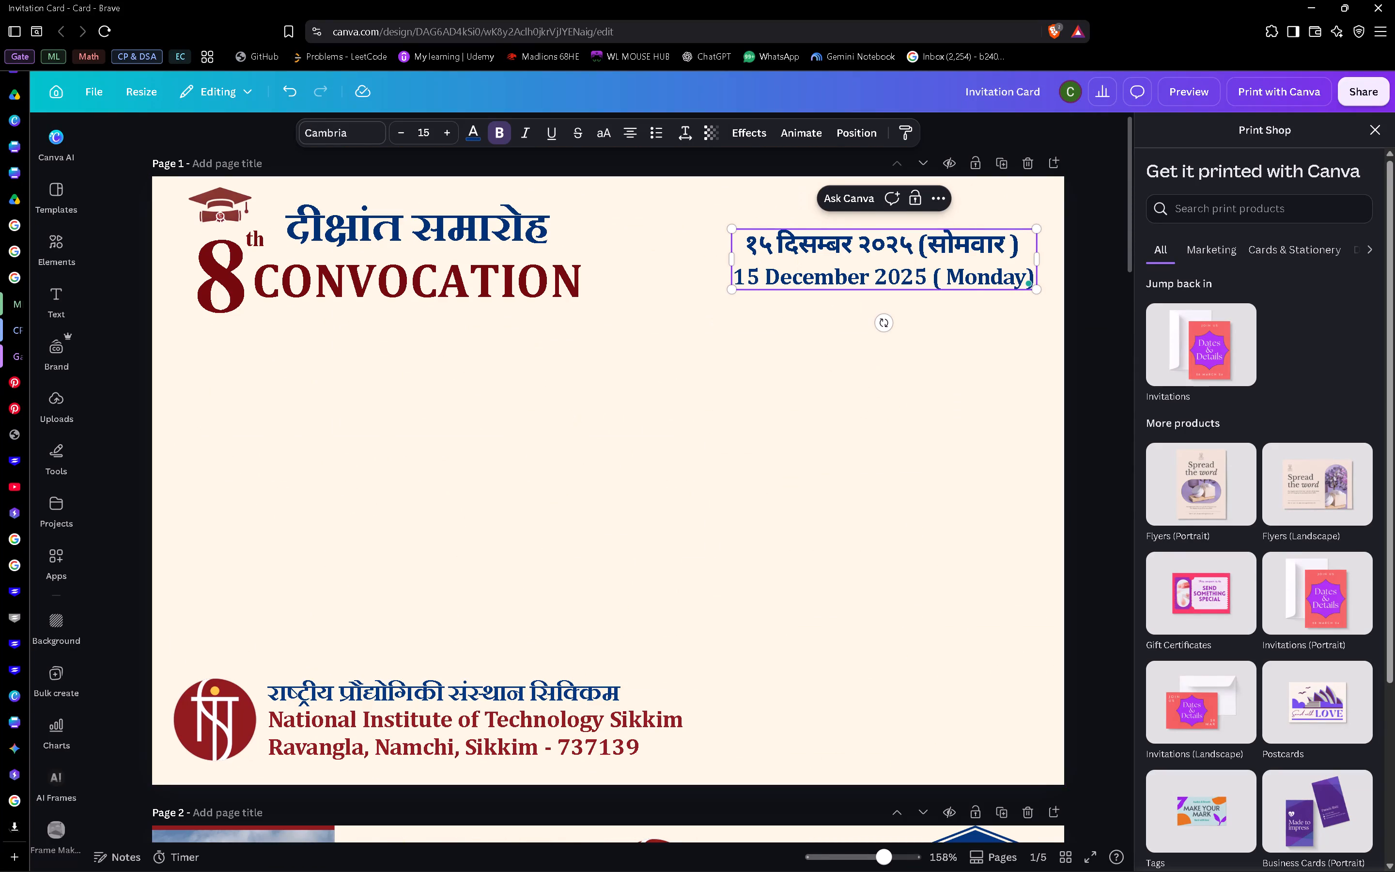
key(BackSpace)
key(BackSpace)
text(21)
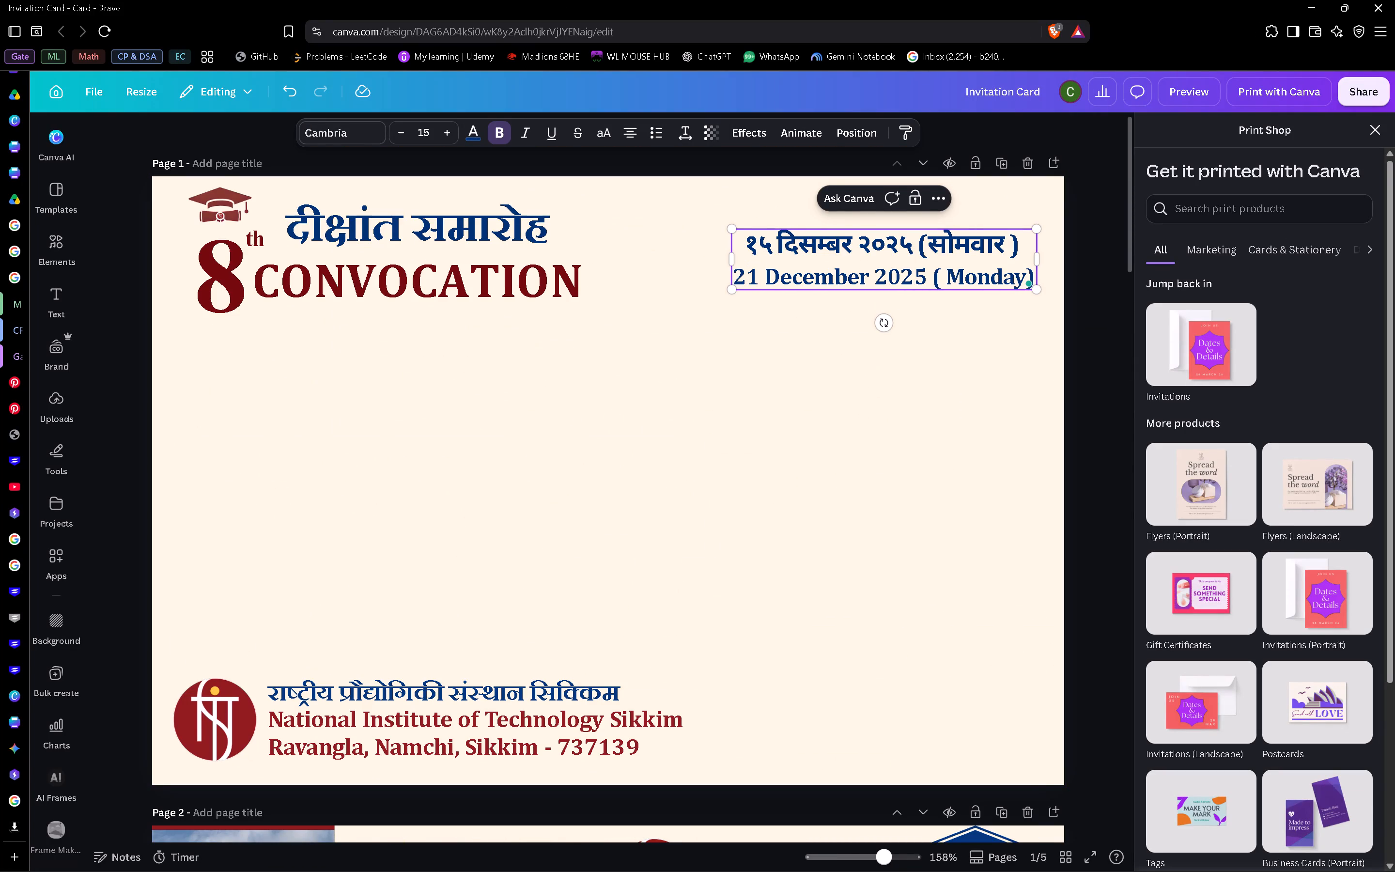
Replace the month in the English date line on page 1 with NOVEMBER.
click(865, 277)
key(BackSpace)
key(BackSpace)
key(BackSpace)
key(BackSpace)
key(BackSpace)
key(BackSpace)
key(BackSpace)
key(BackSpace)
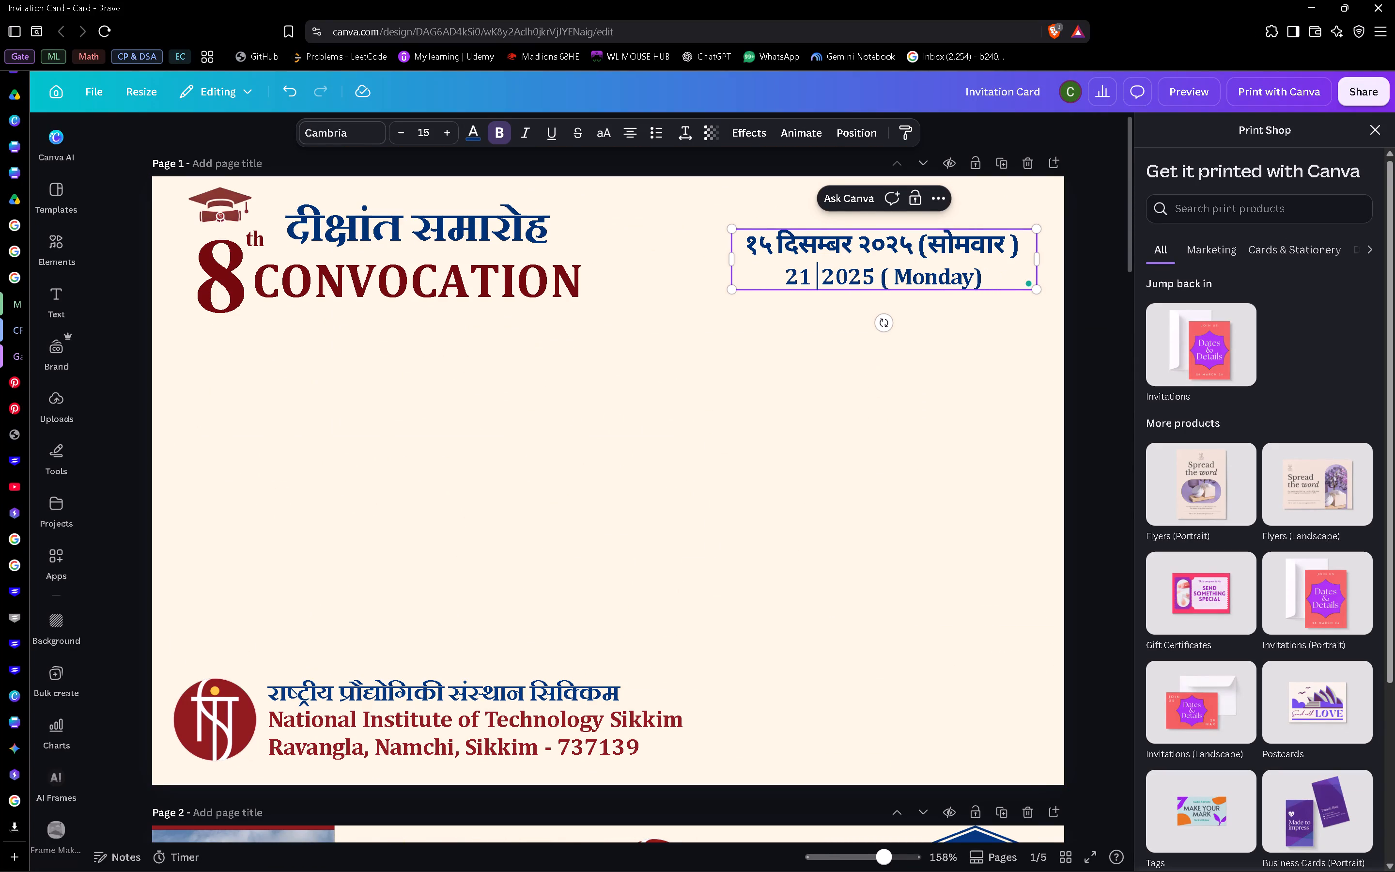
text(NOVEME)
key(BackSpace)
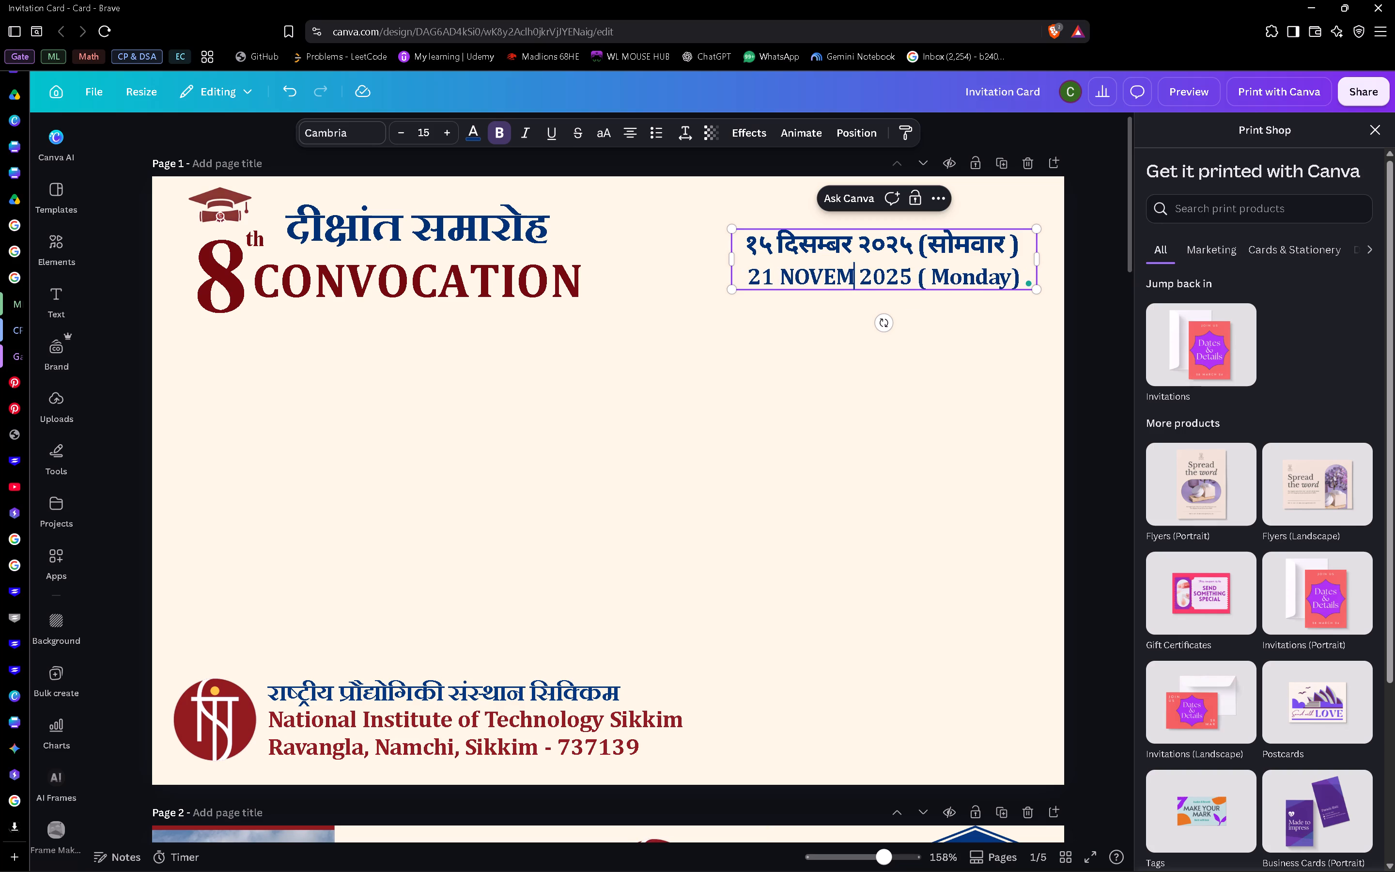
text(BER)
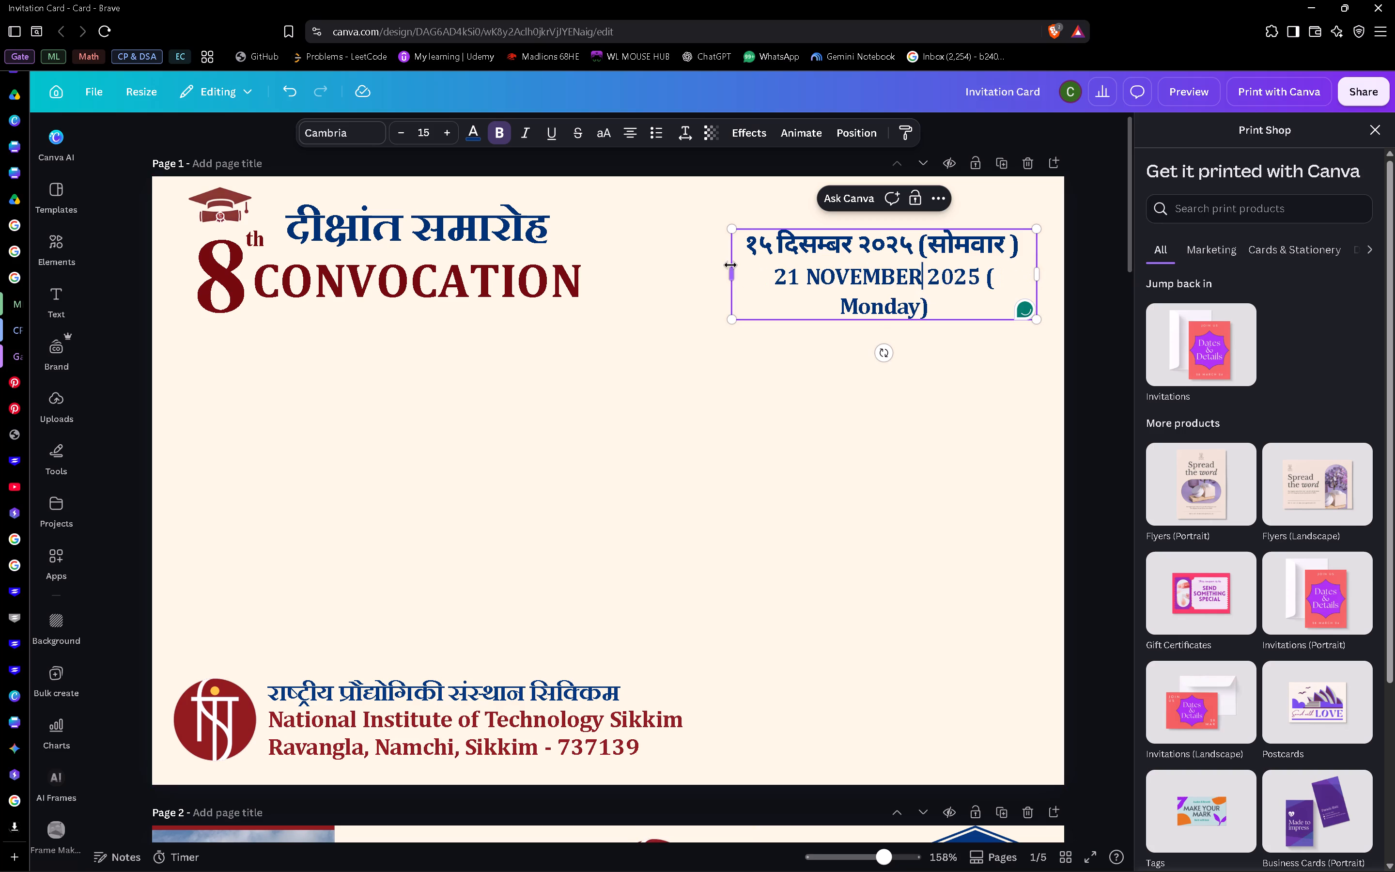
Widen the date text box on page 1 so the English date fits on a single line.
click(732, 269)
drag(728, 273, 693, 273)
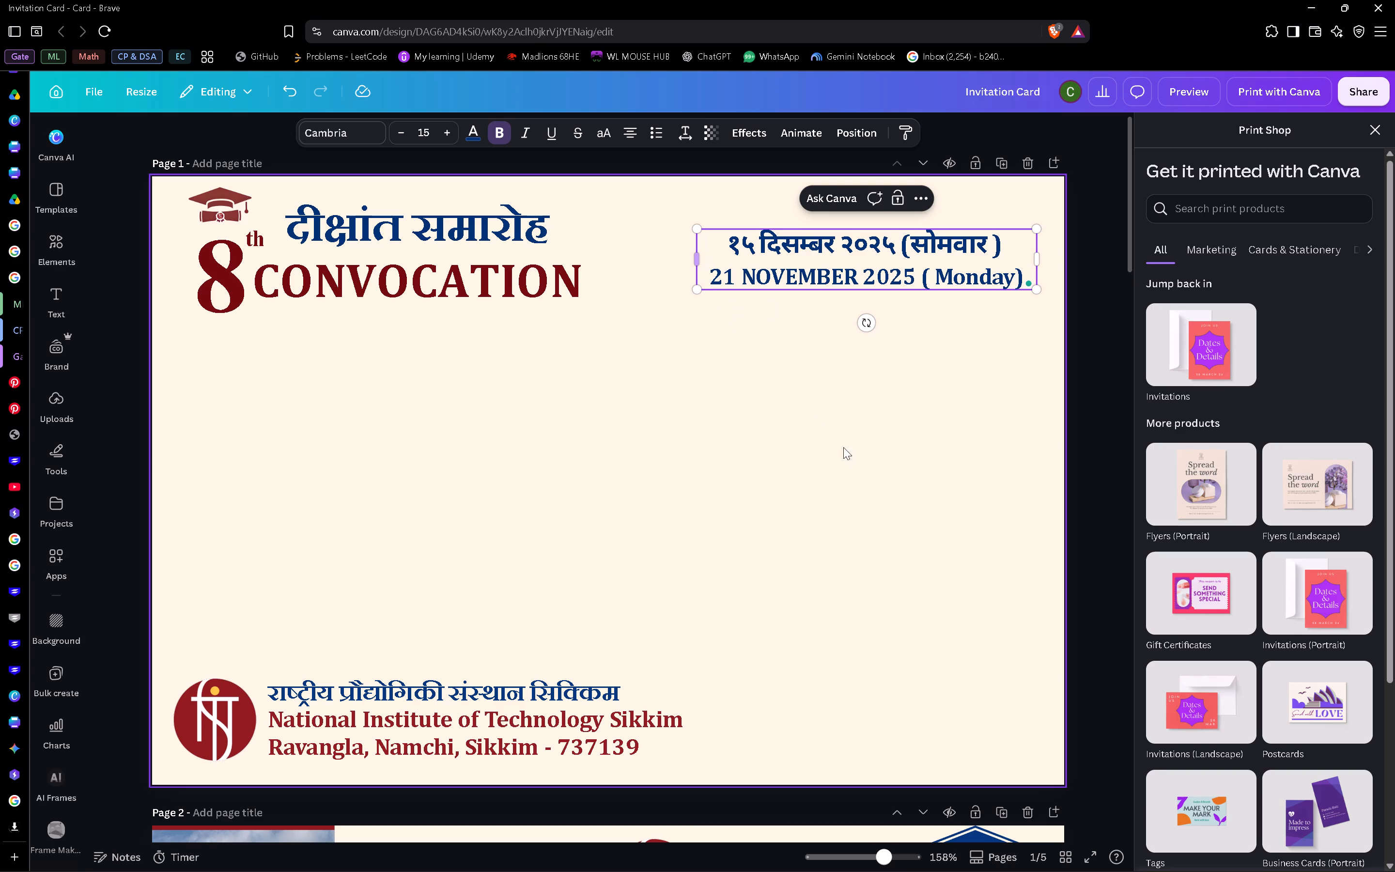
Change the year in the English date line on page 1 to 2026.
click(913, 272)
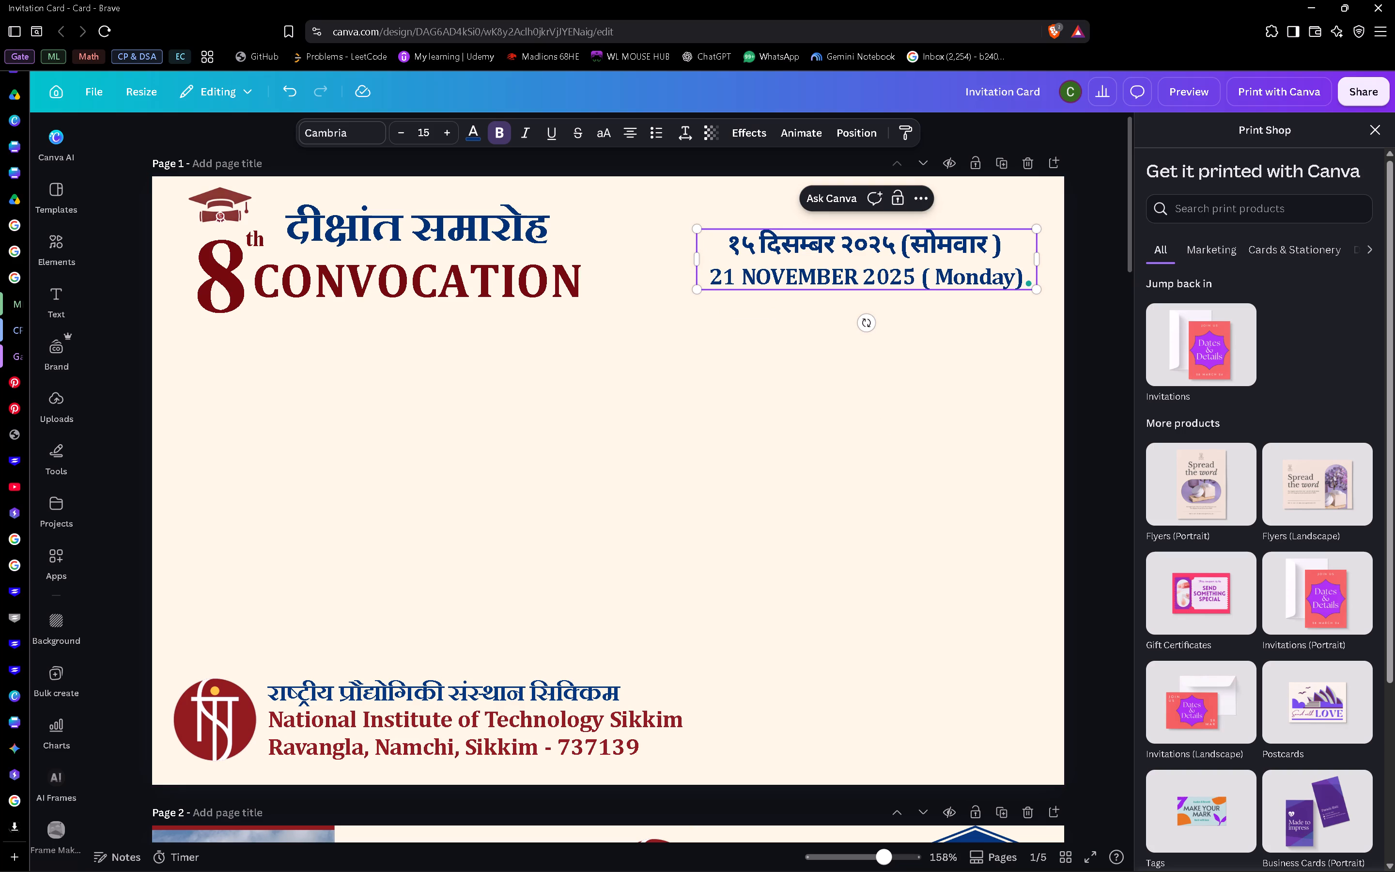
key(BackSpace)
key(6)
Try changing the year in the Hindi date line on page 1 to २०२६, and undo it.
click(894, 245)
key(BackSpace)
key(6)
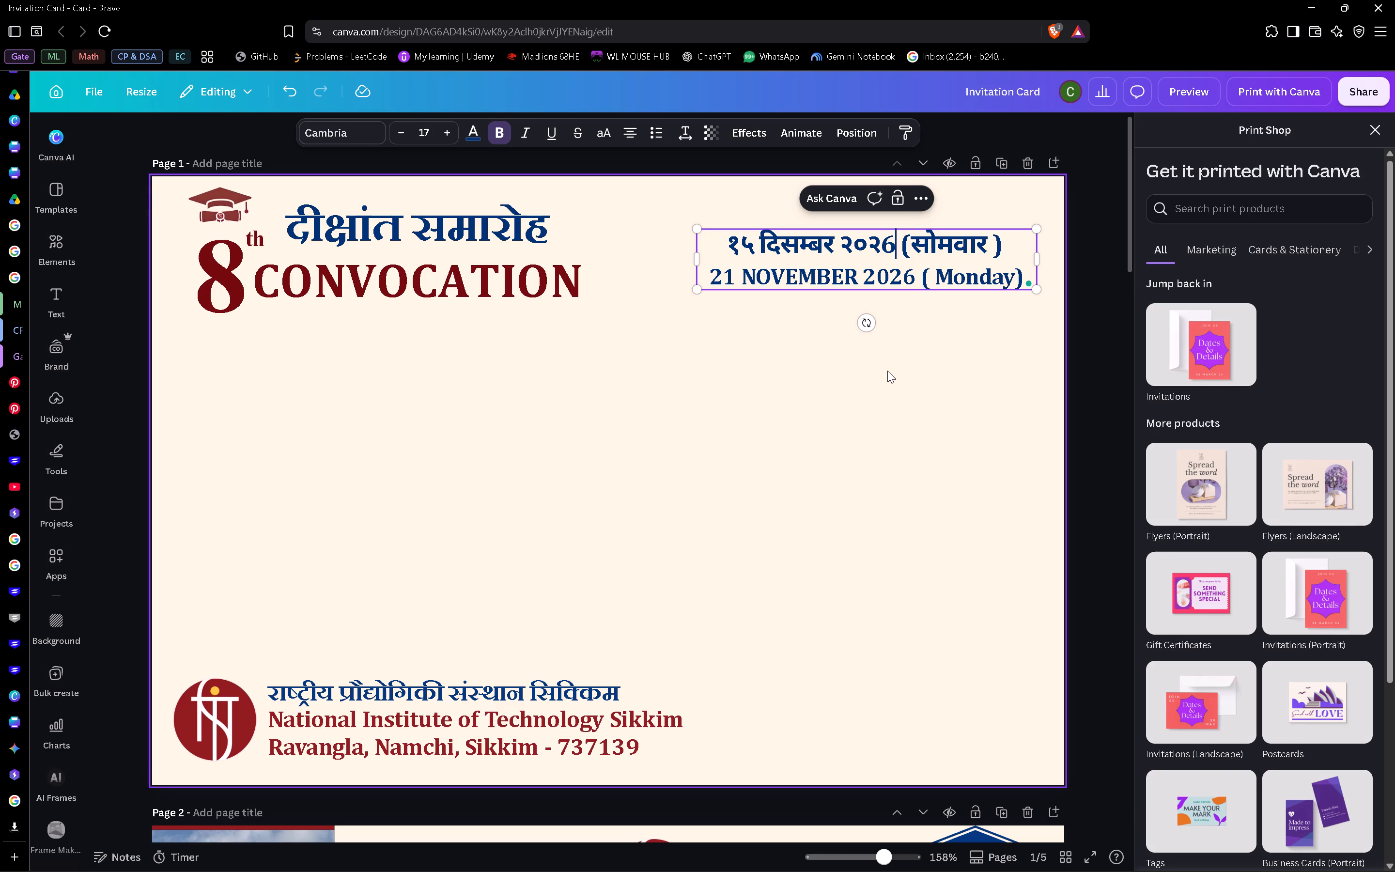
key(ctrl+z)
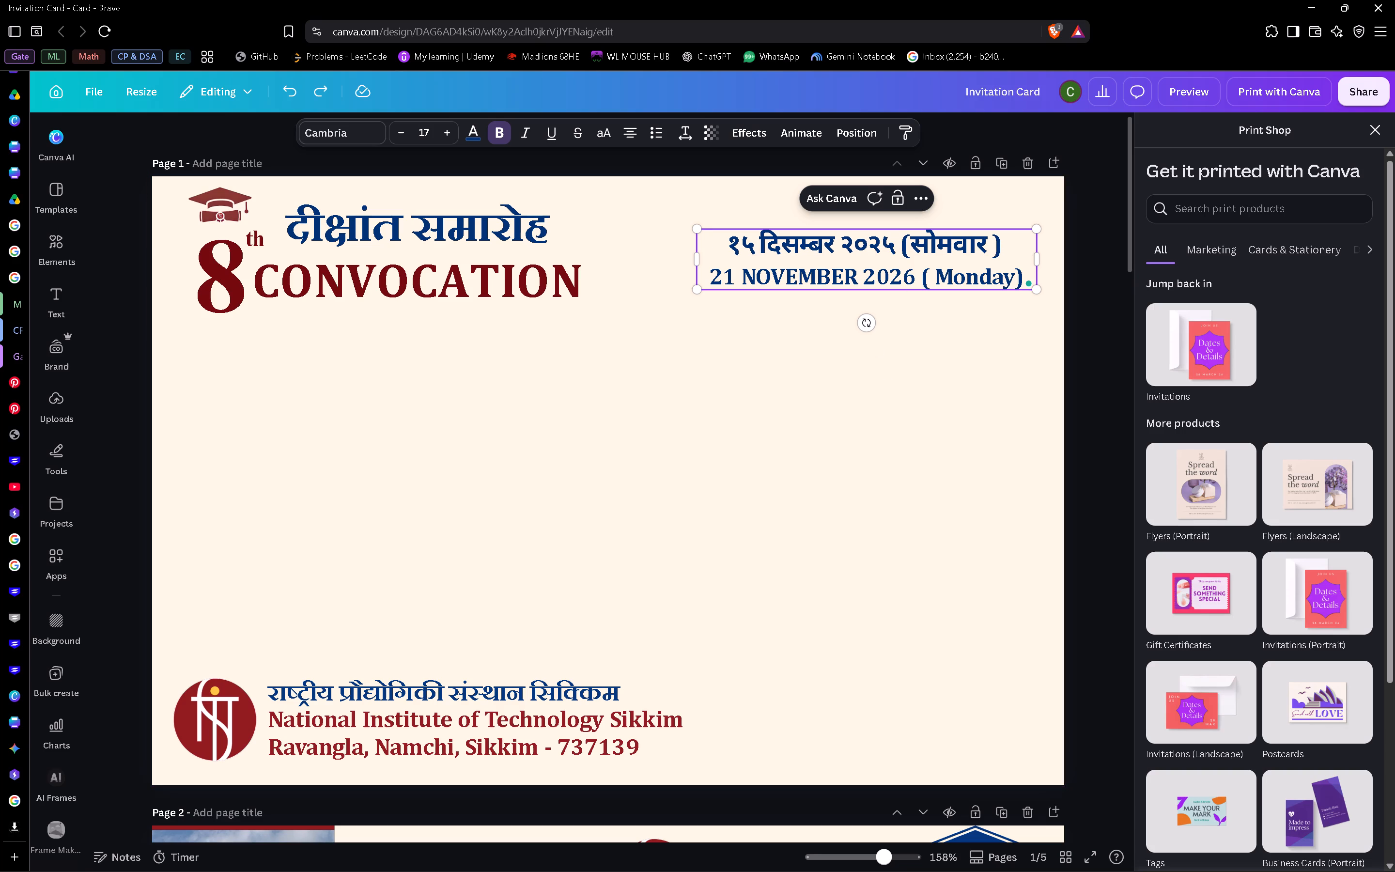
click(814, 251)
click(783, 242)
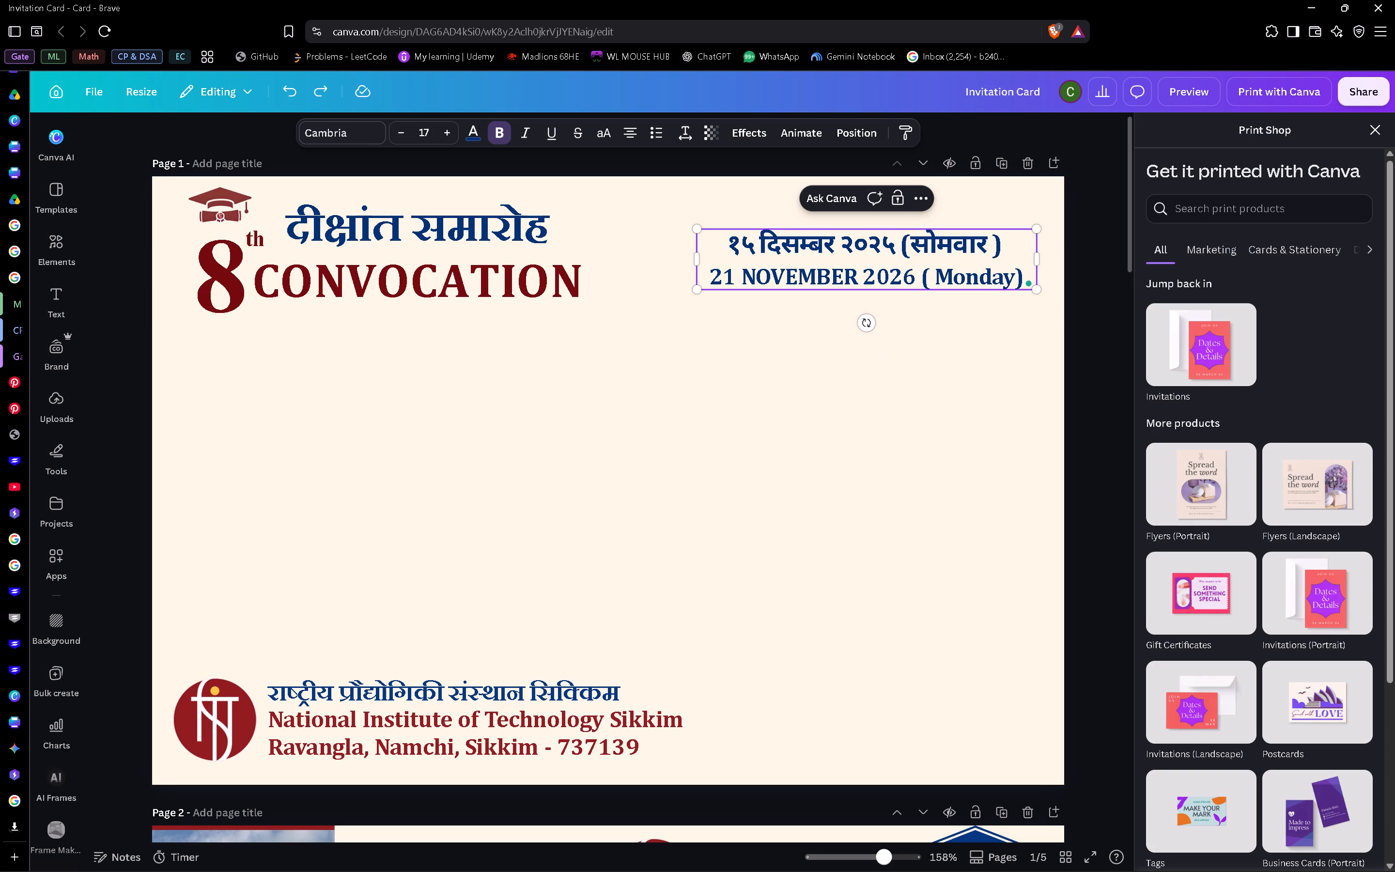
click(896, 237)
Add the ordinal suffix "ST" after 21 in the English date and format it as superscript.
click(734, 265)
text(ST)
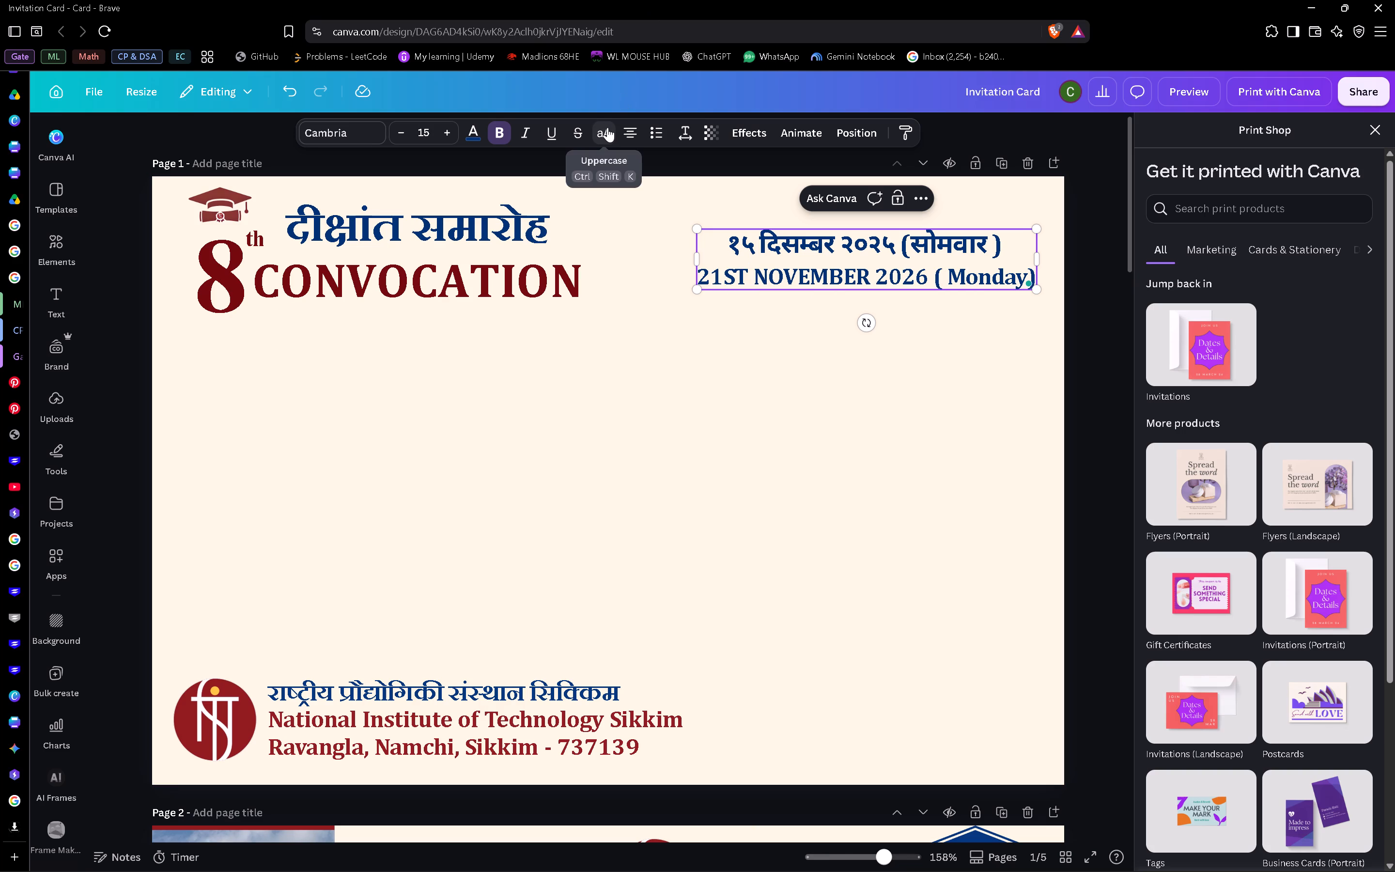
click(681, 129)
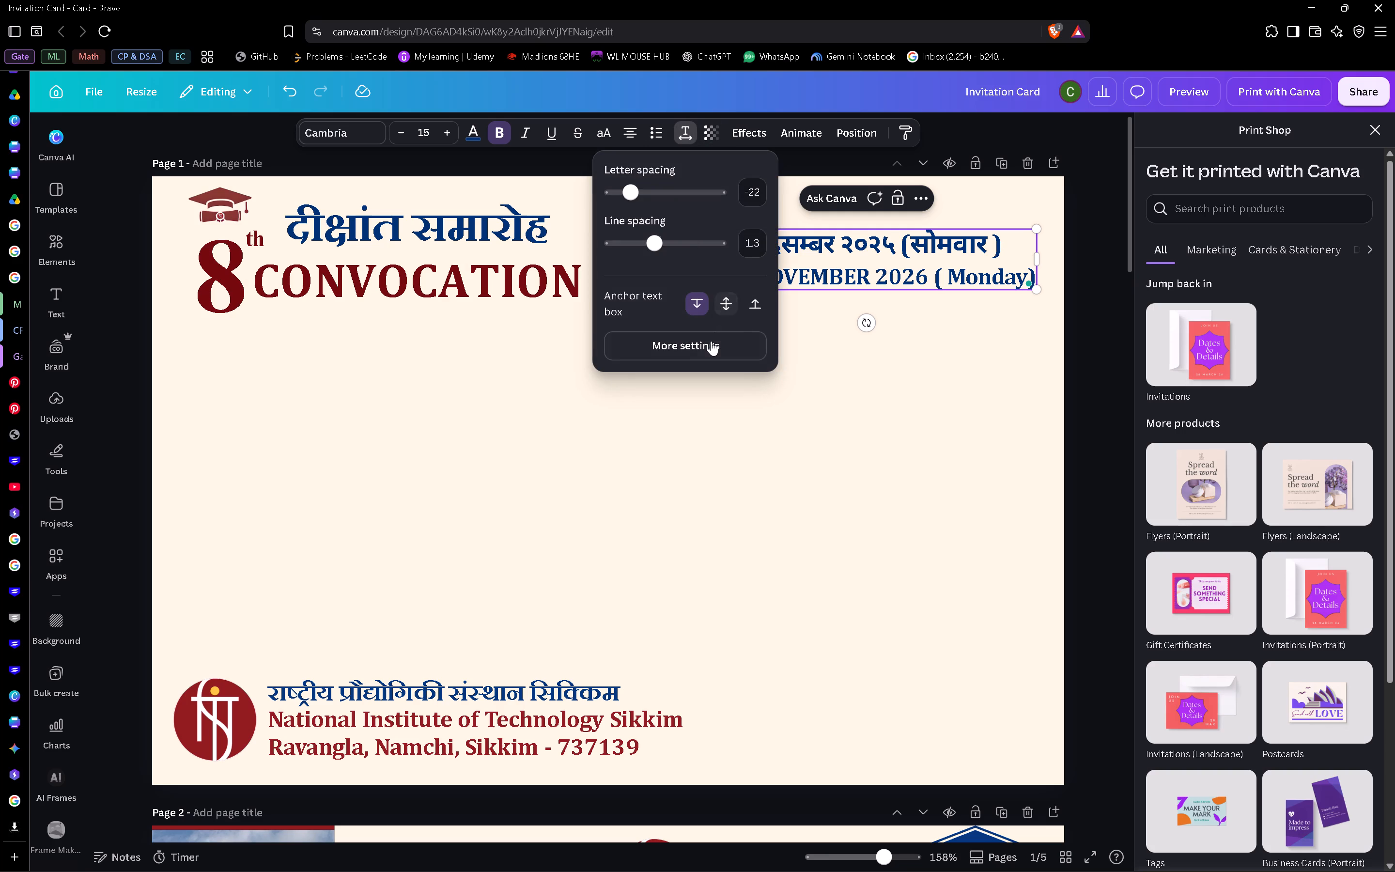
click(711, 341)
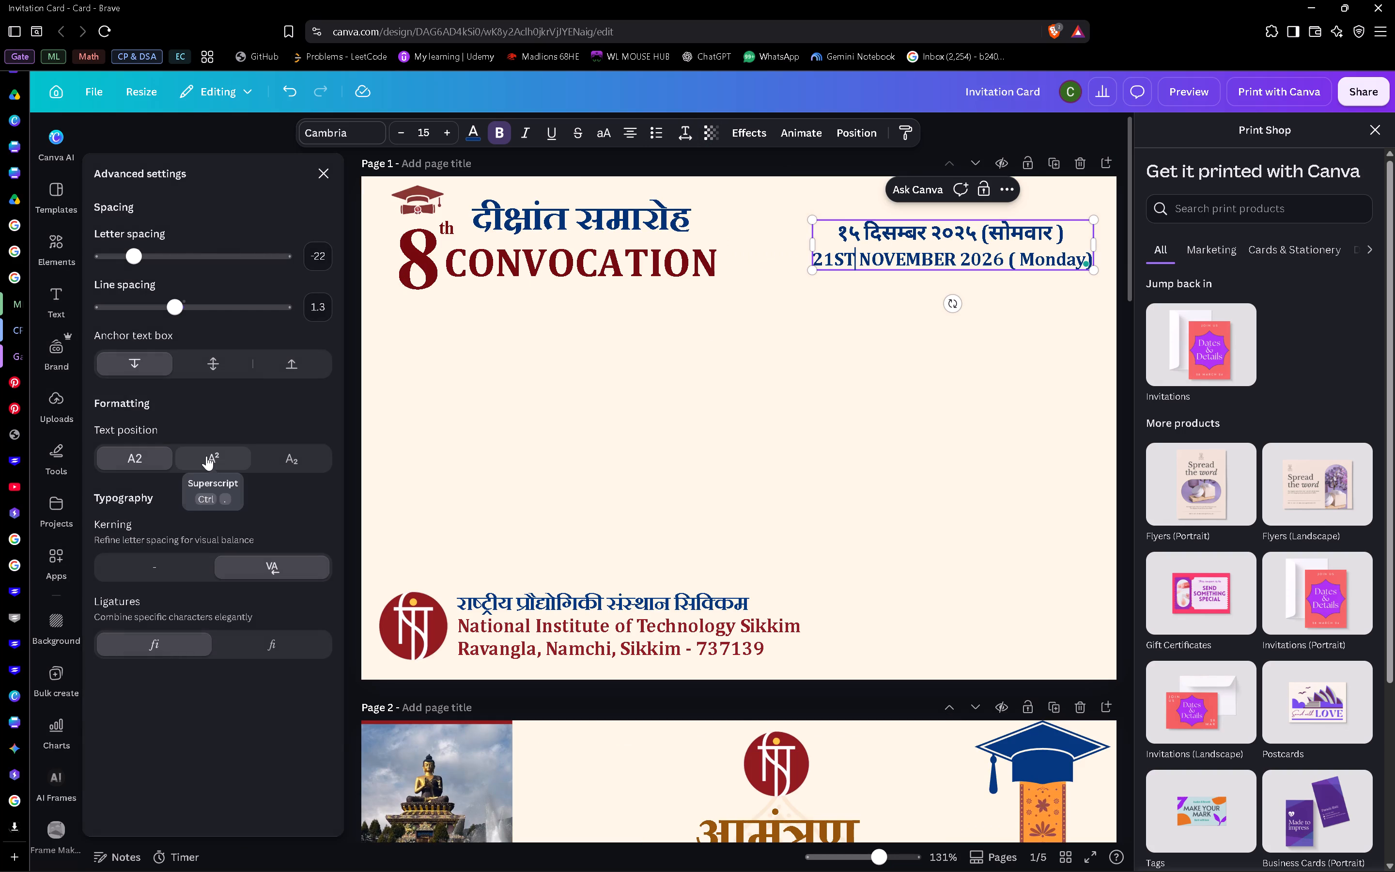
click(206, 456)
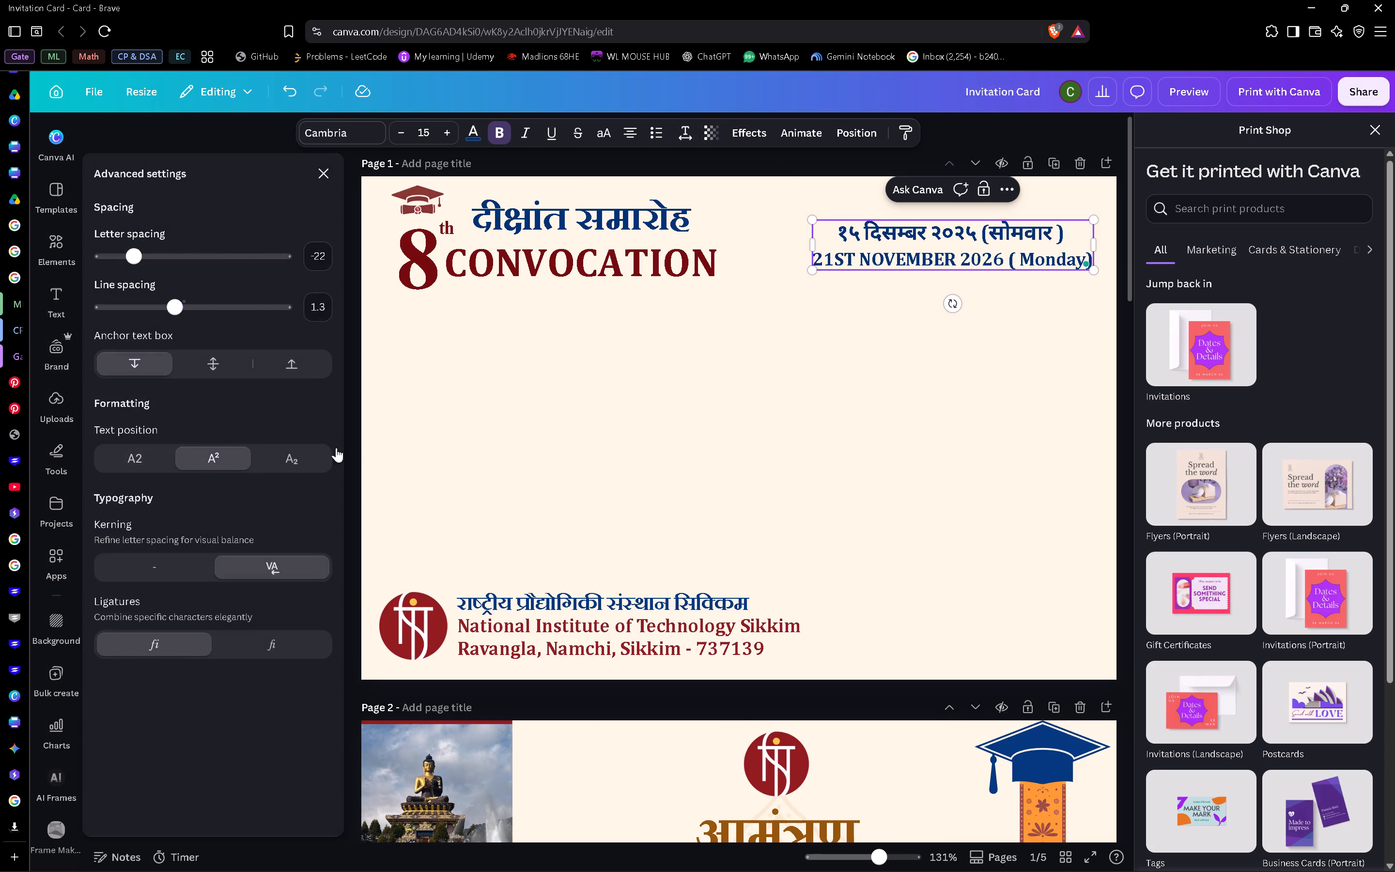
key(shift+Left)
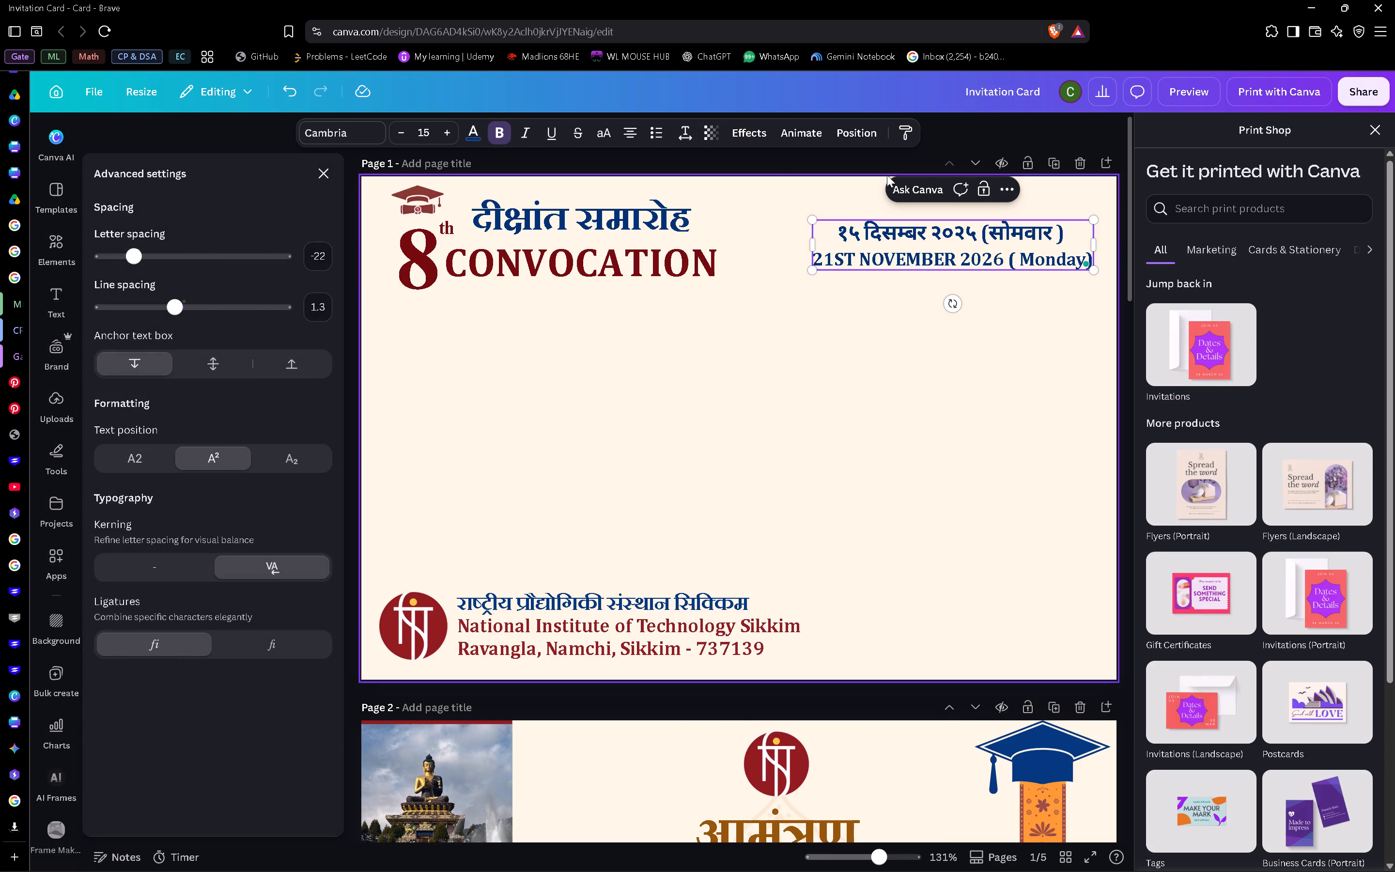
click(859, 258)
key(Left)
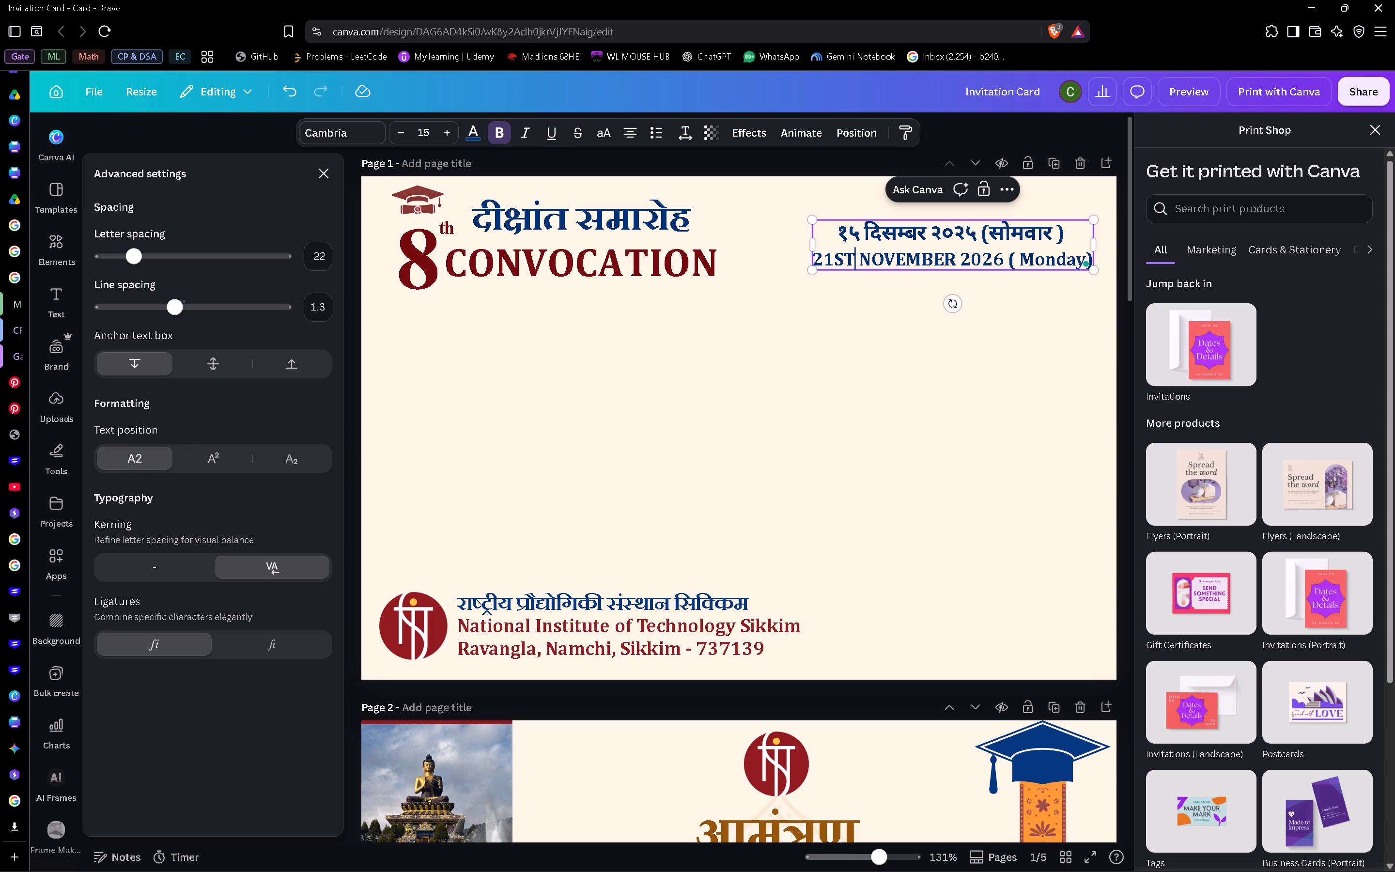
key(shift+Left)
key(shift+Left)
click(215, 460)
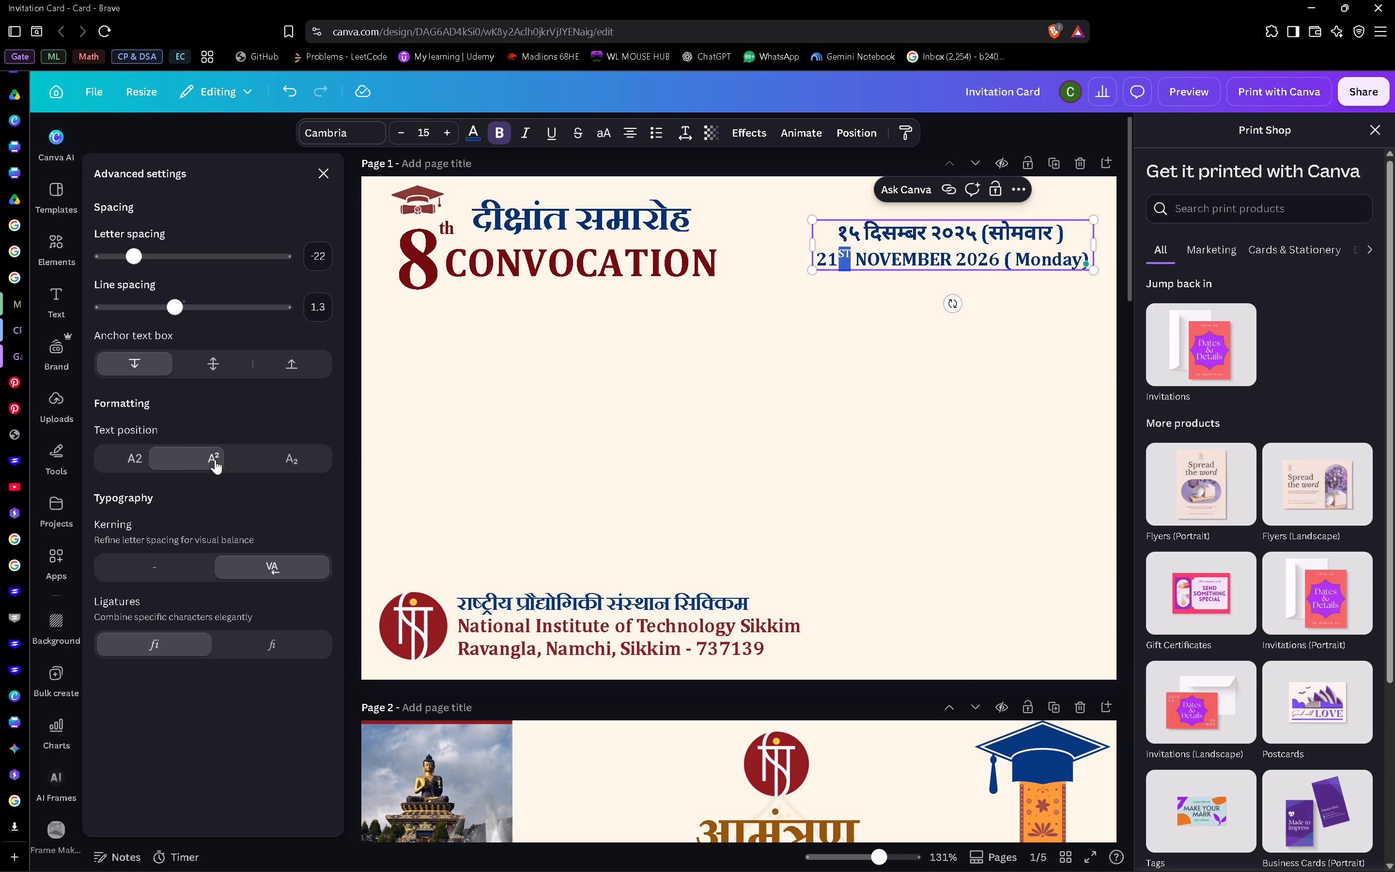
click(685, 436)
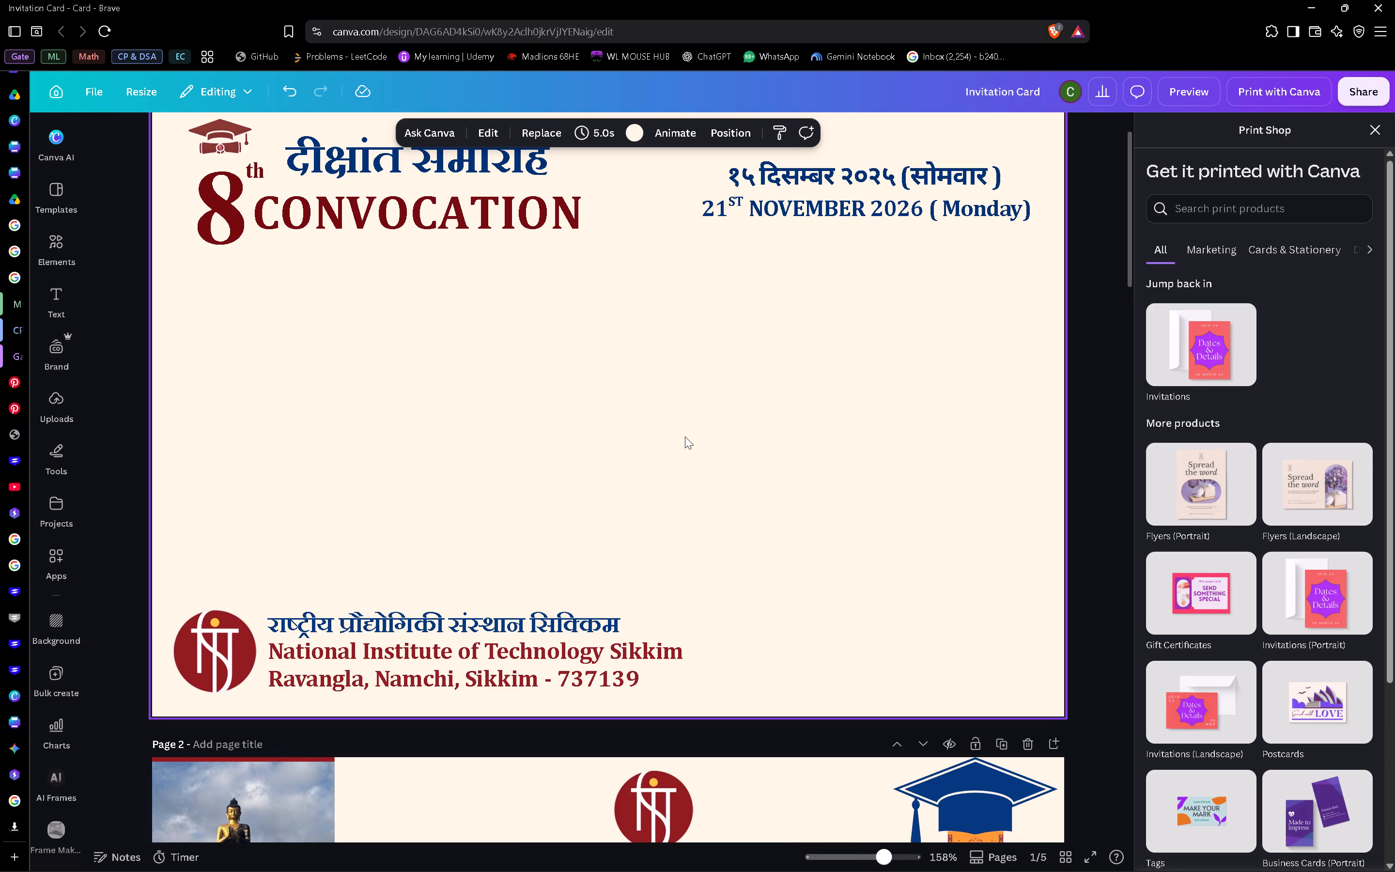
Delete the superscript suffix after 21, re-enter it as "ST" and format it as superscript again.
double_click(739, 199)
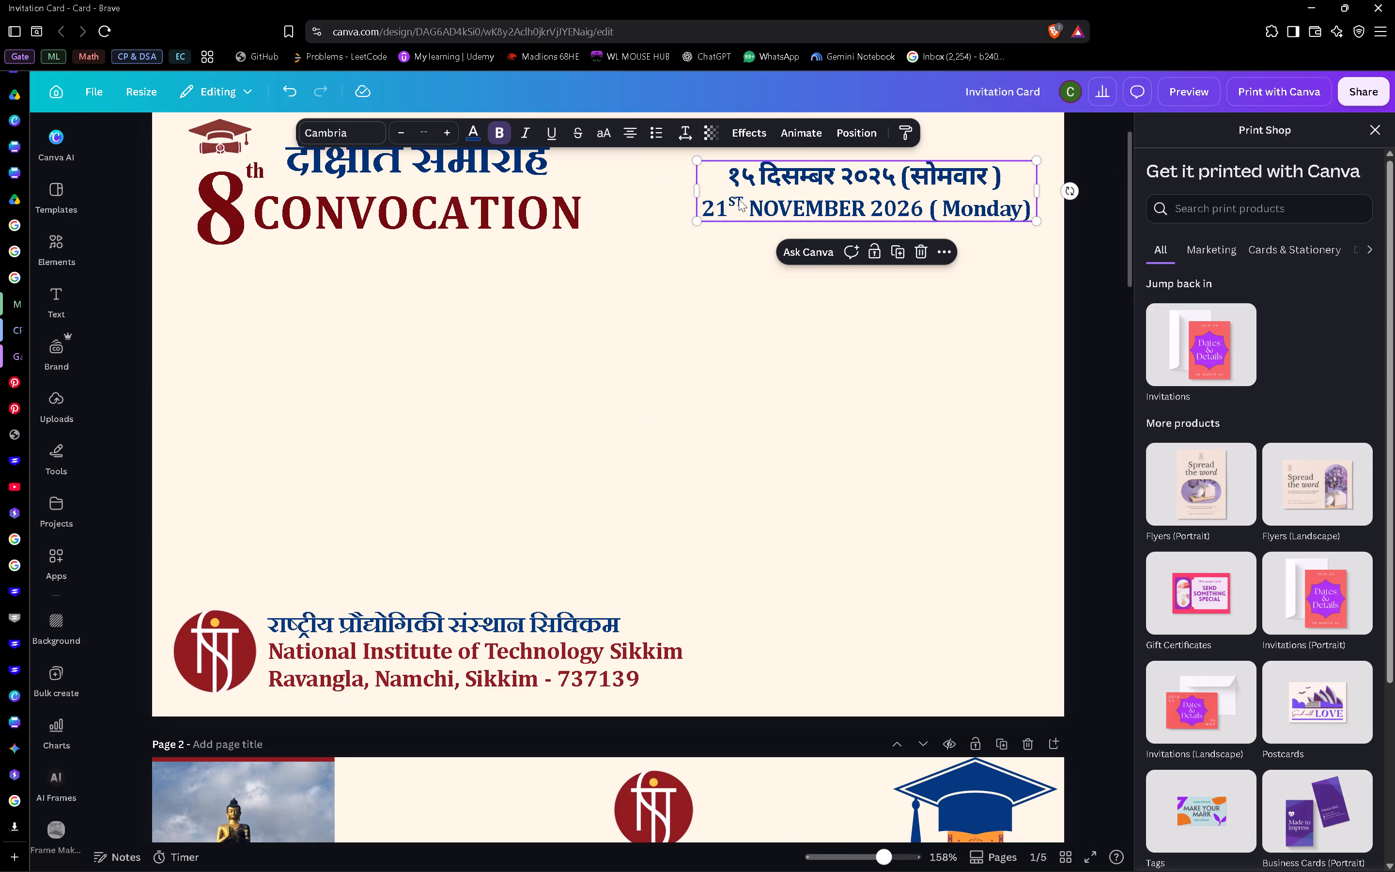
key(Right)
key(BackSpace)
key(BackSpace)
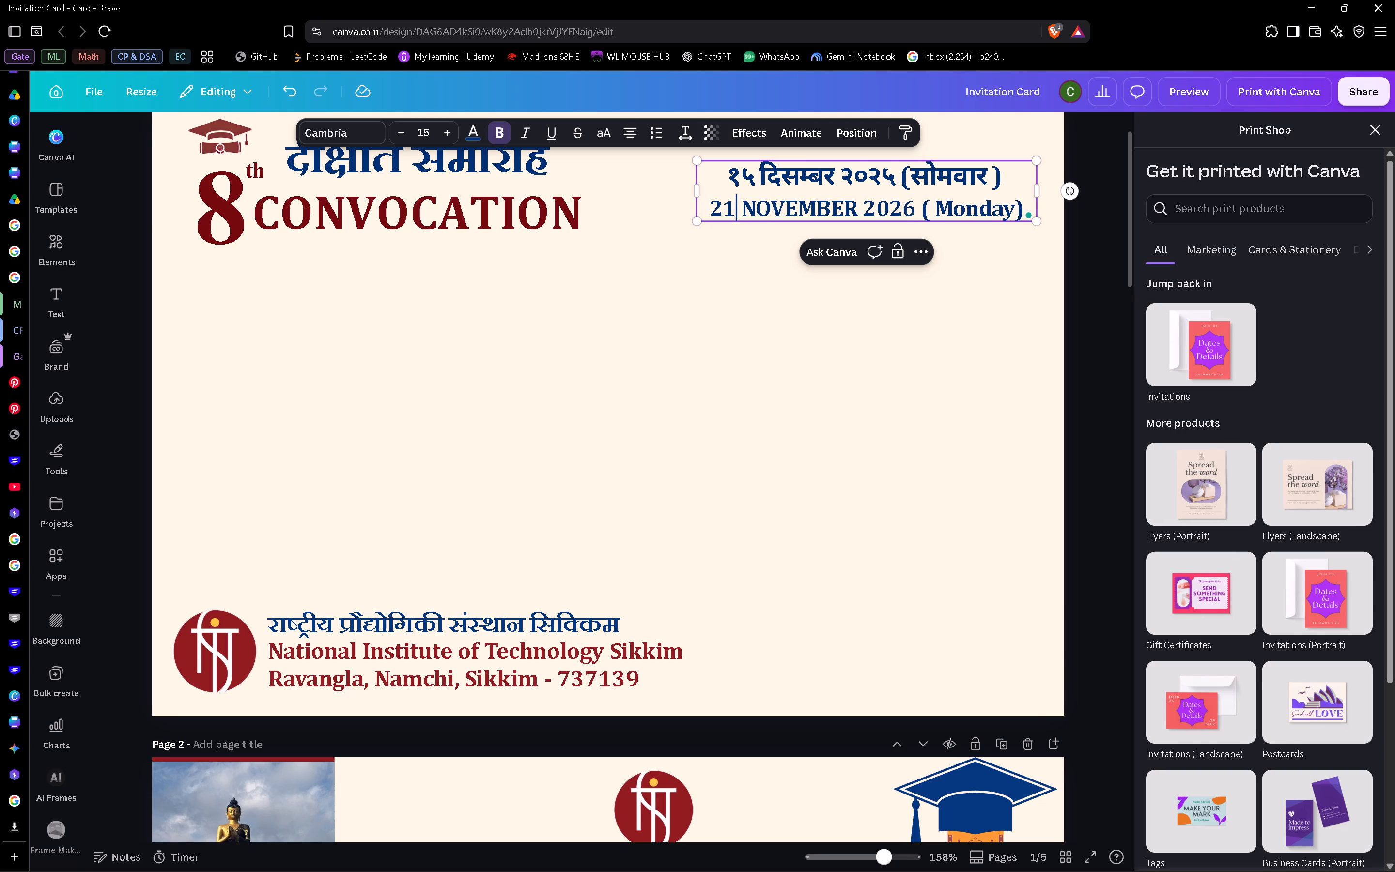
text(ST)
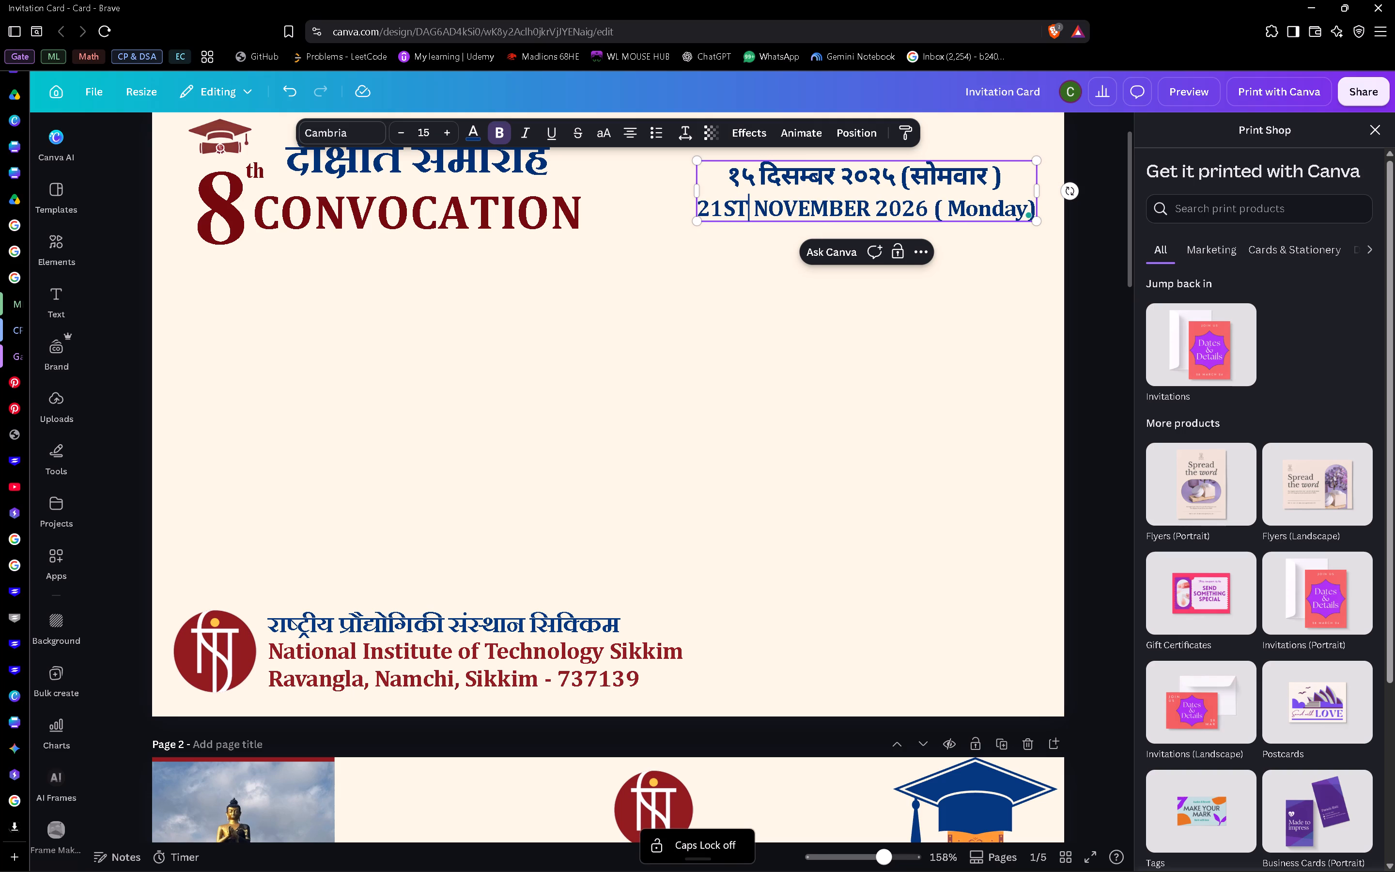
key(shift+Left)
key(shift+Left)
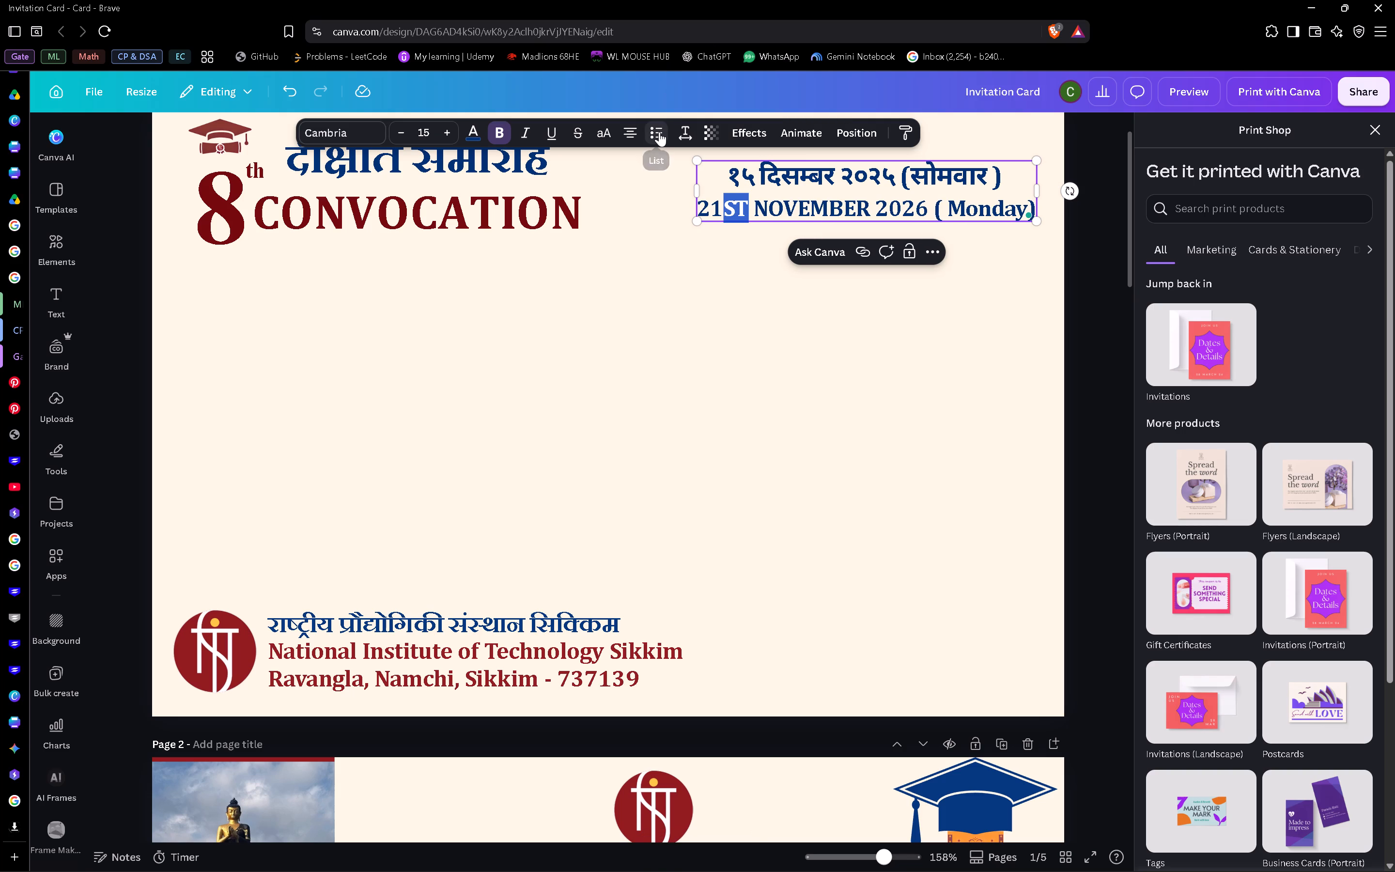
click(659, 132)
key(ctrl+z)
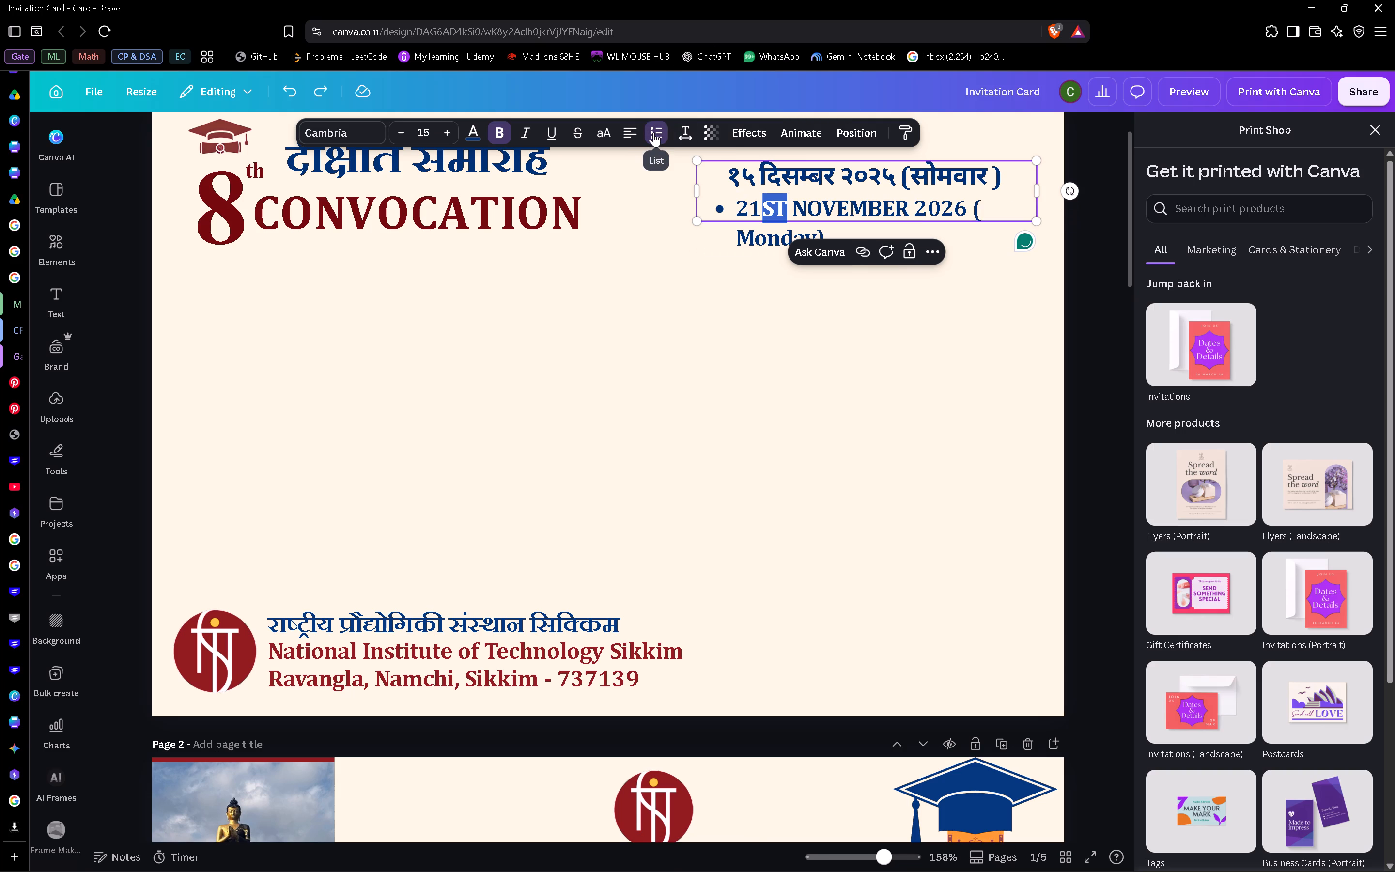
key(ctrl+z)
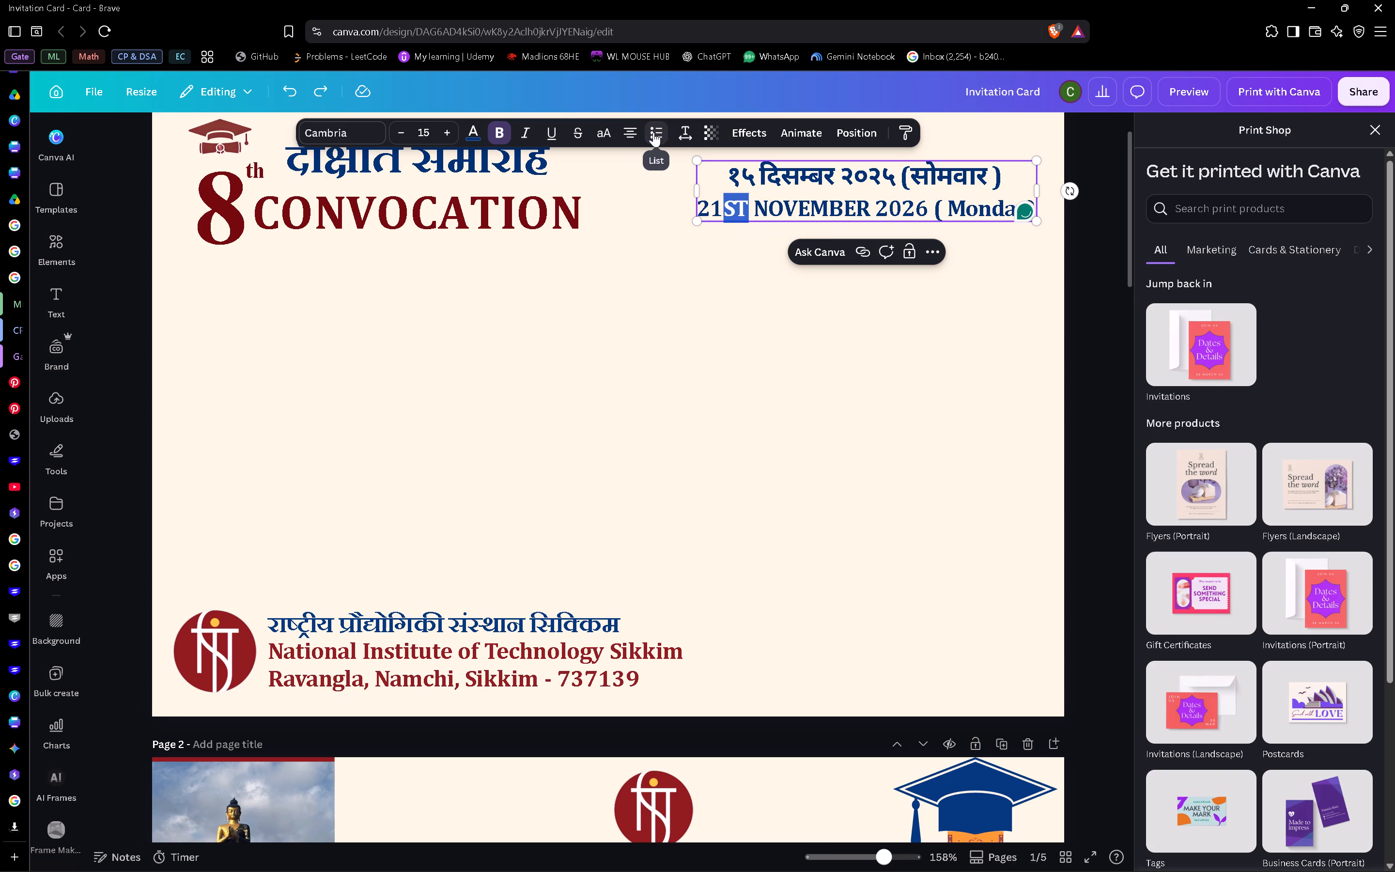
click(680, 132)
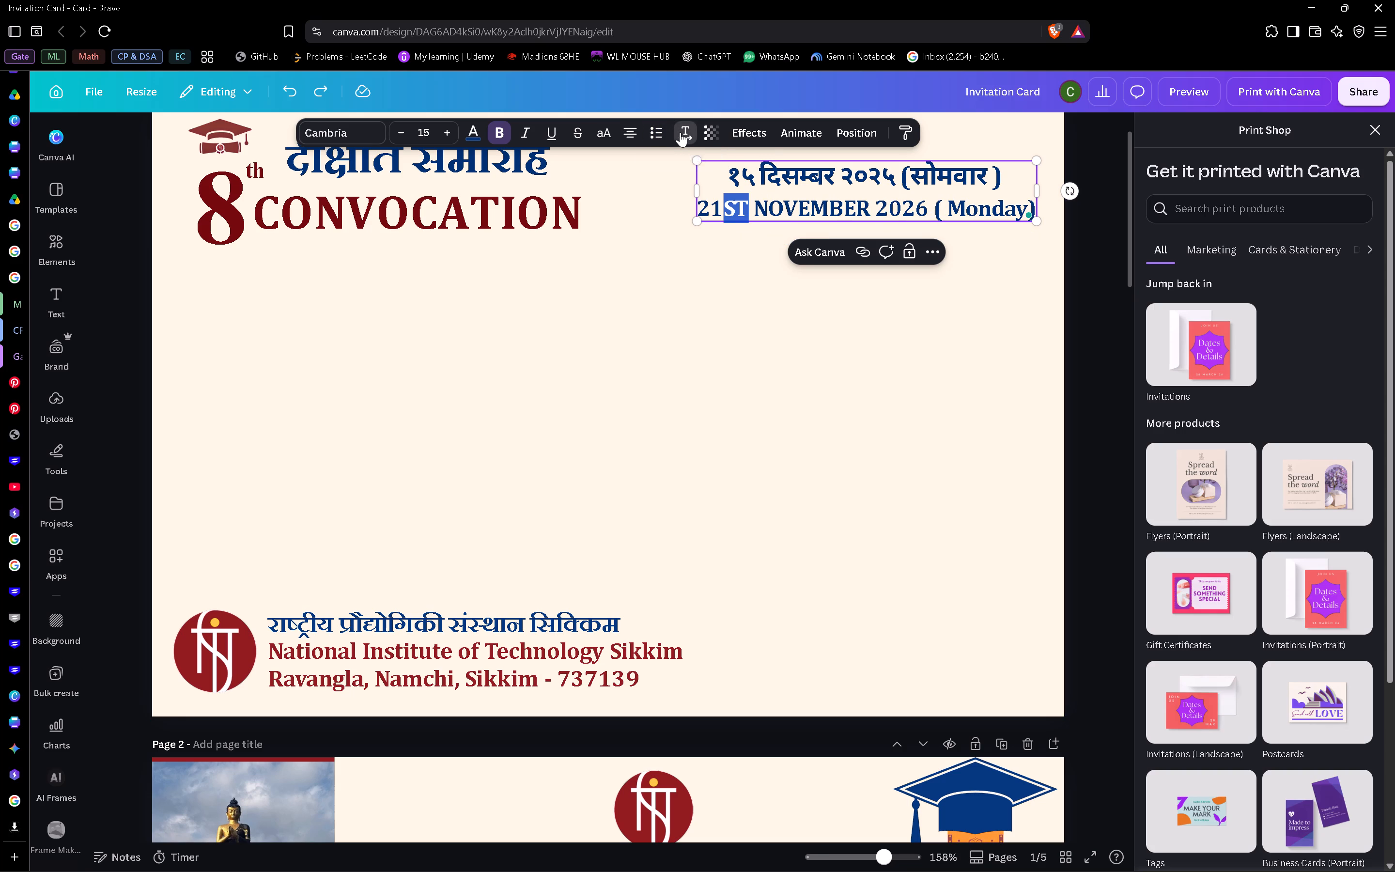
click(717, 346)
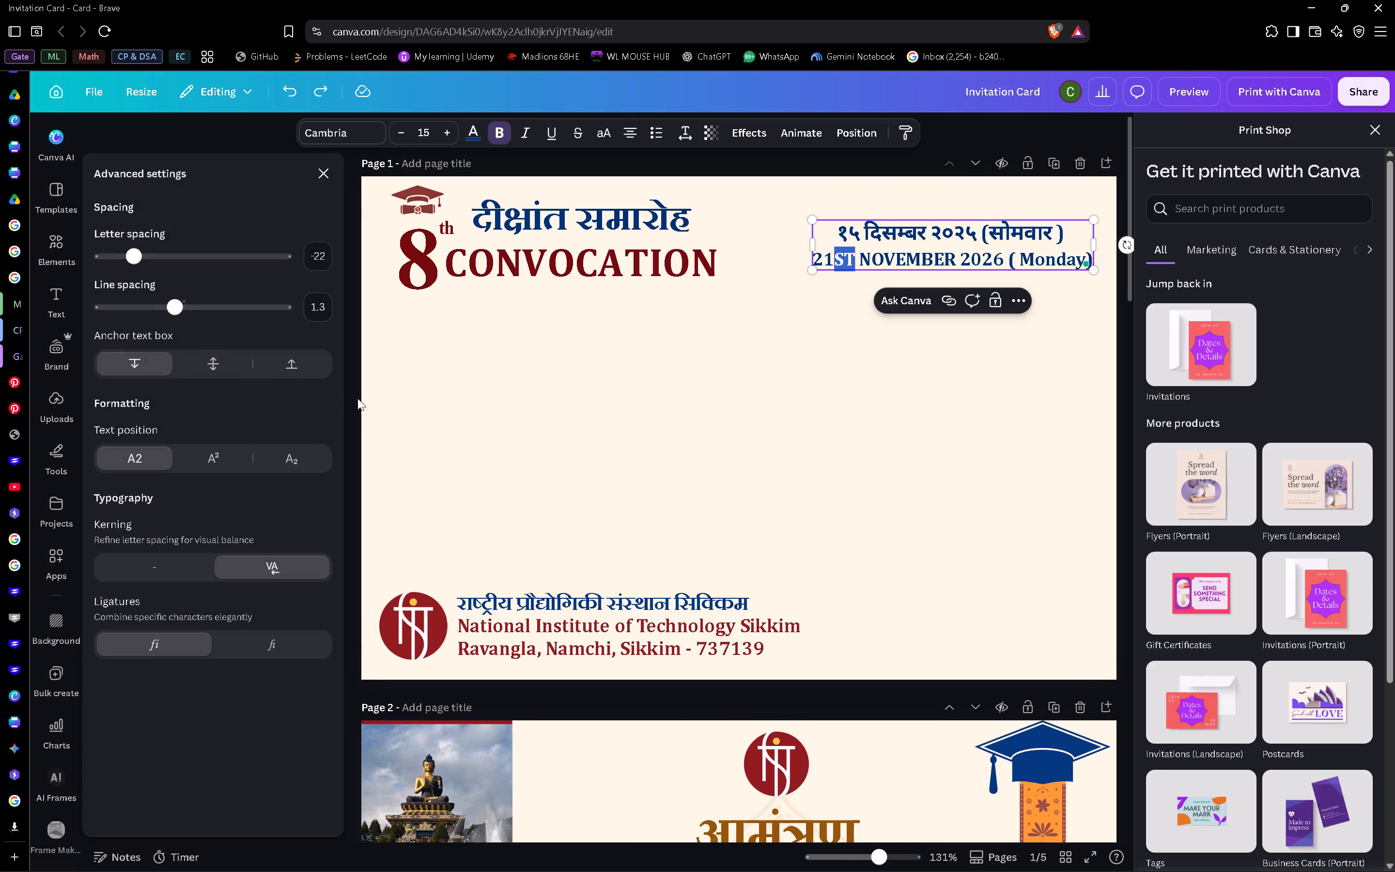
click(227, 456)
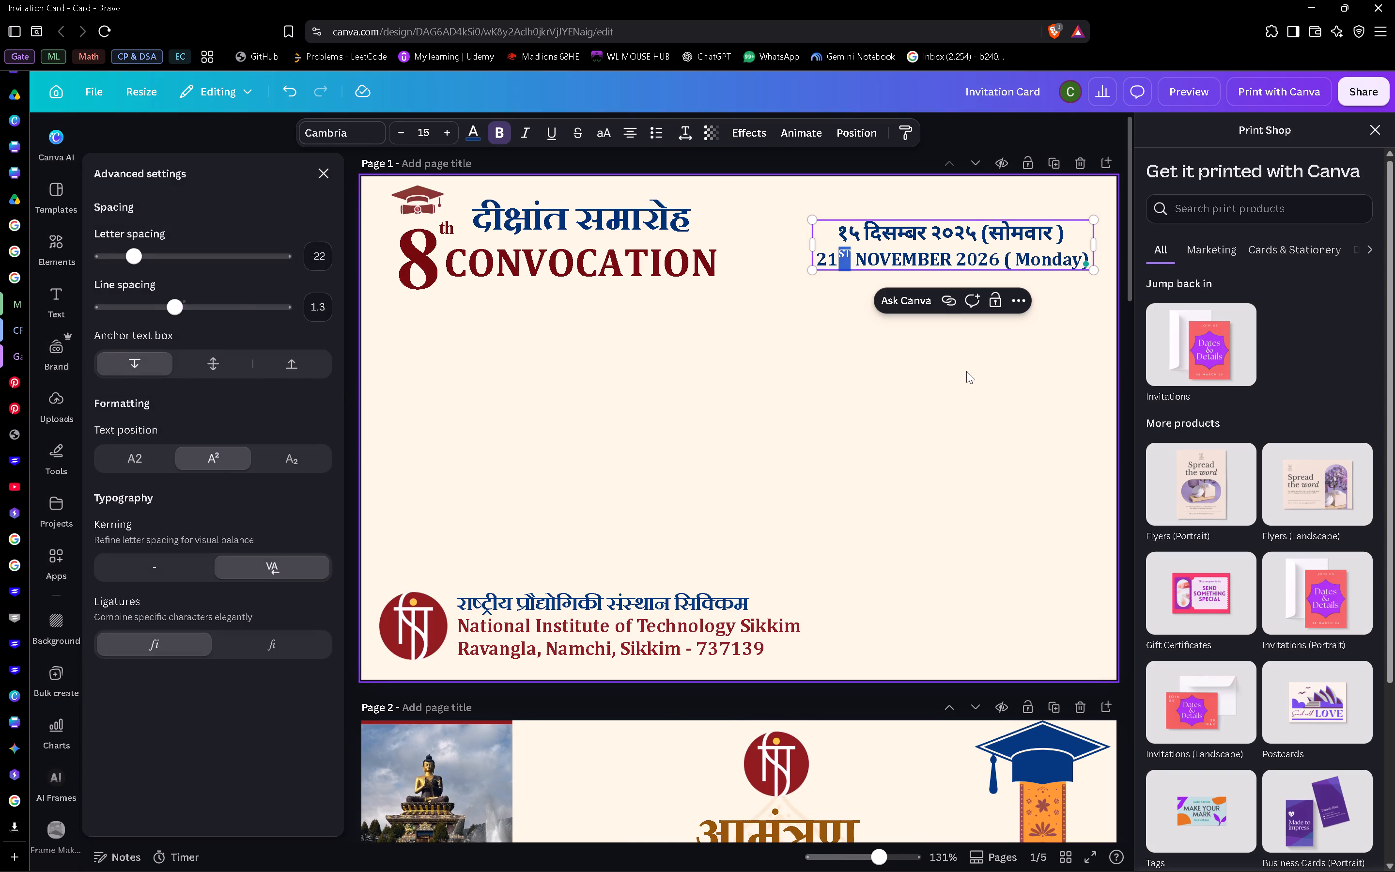
Replace the suffix after 21 in the English date with lowercase "st" formatted as superscript.
click(852, 251)
key(BackSpace)
key(BackSpace)
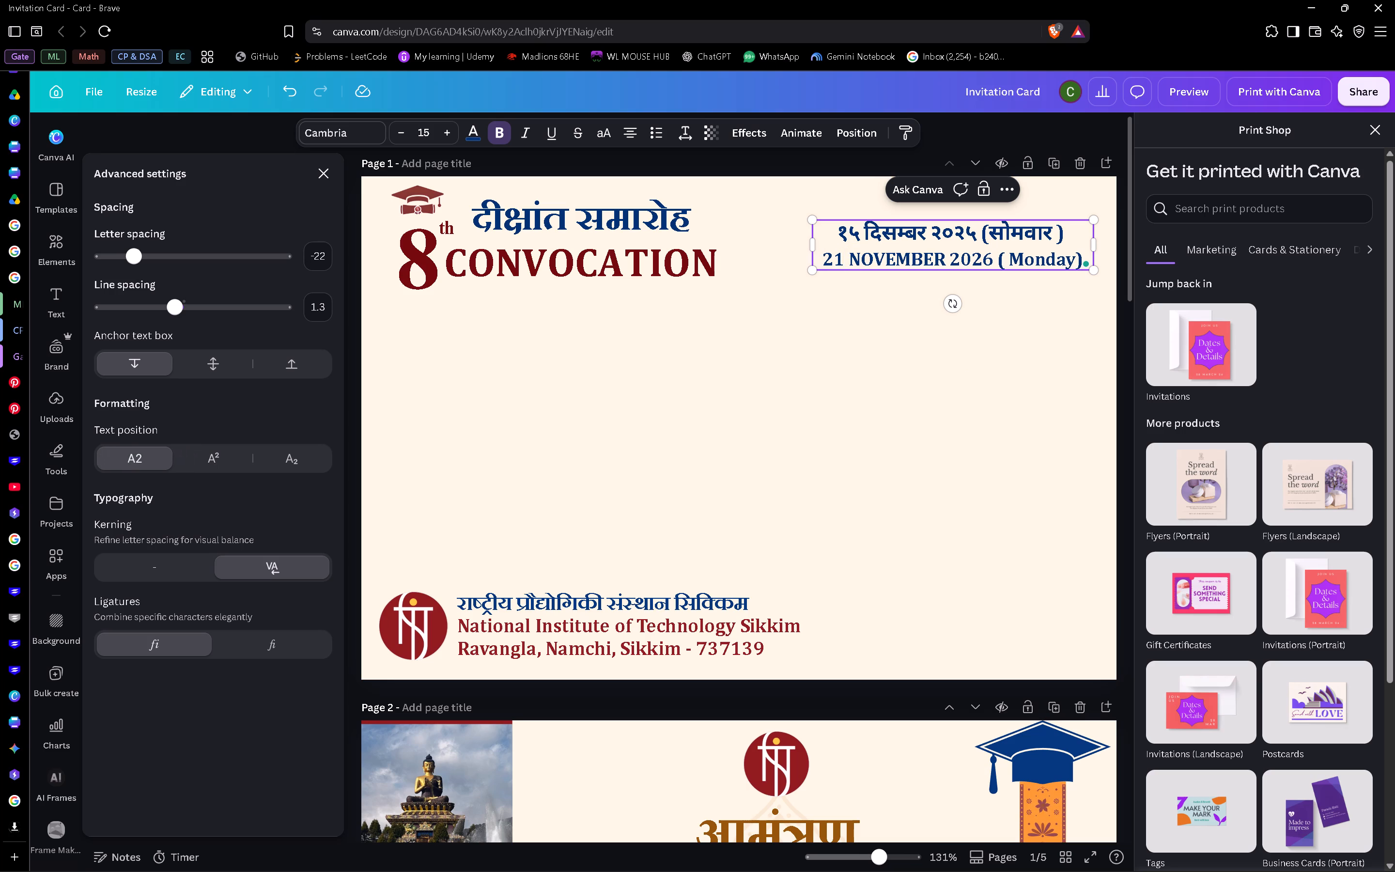
text(st)
key(shift+Left)
key(shift+Left)
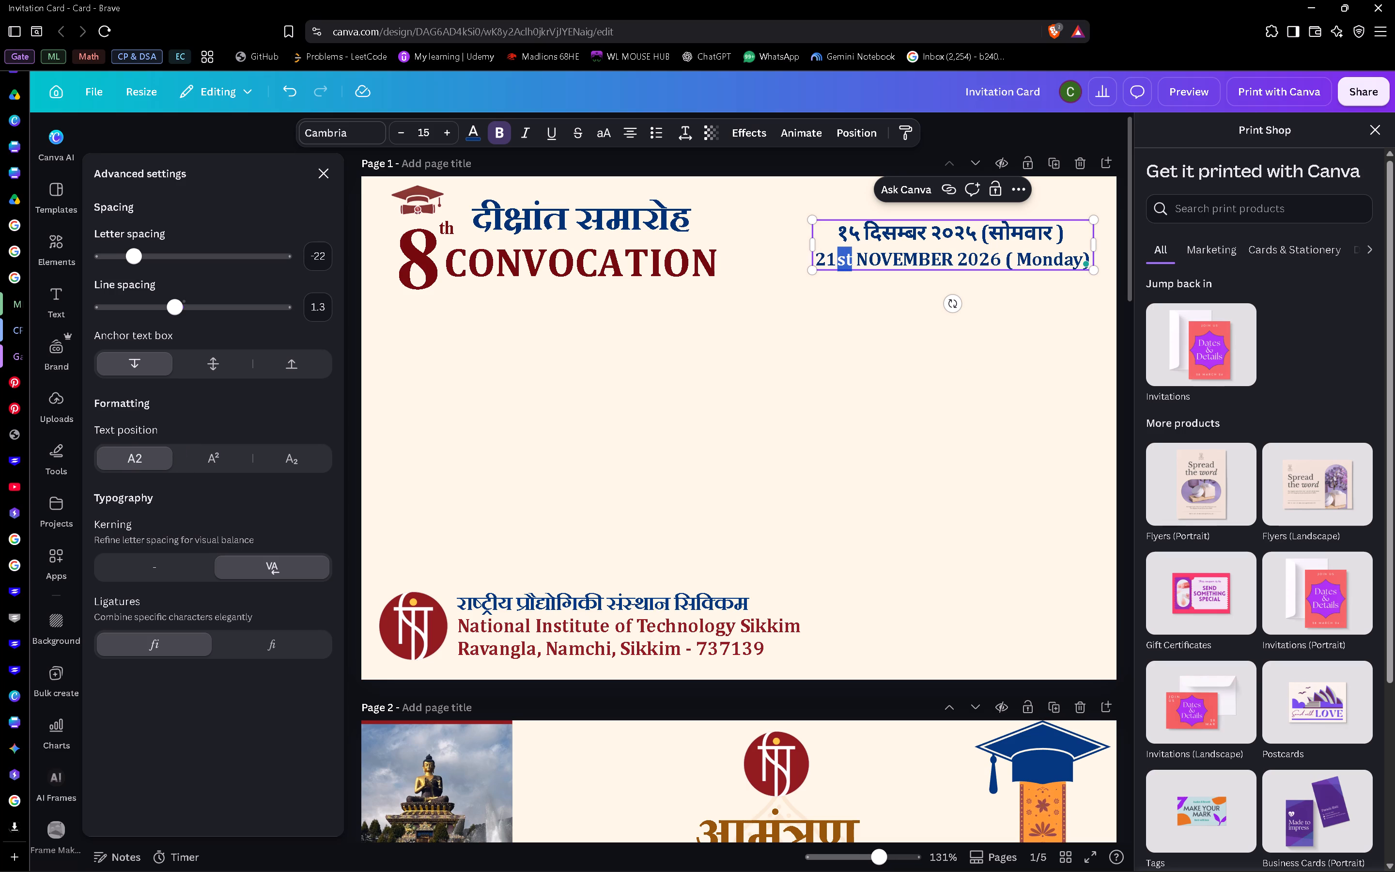
click(218, 466)
click(911, 445)
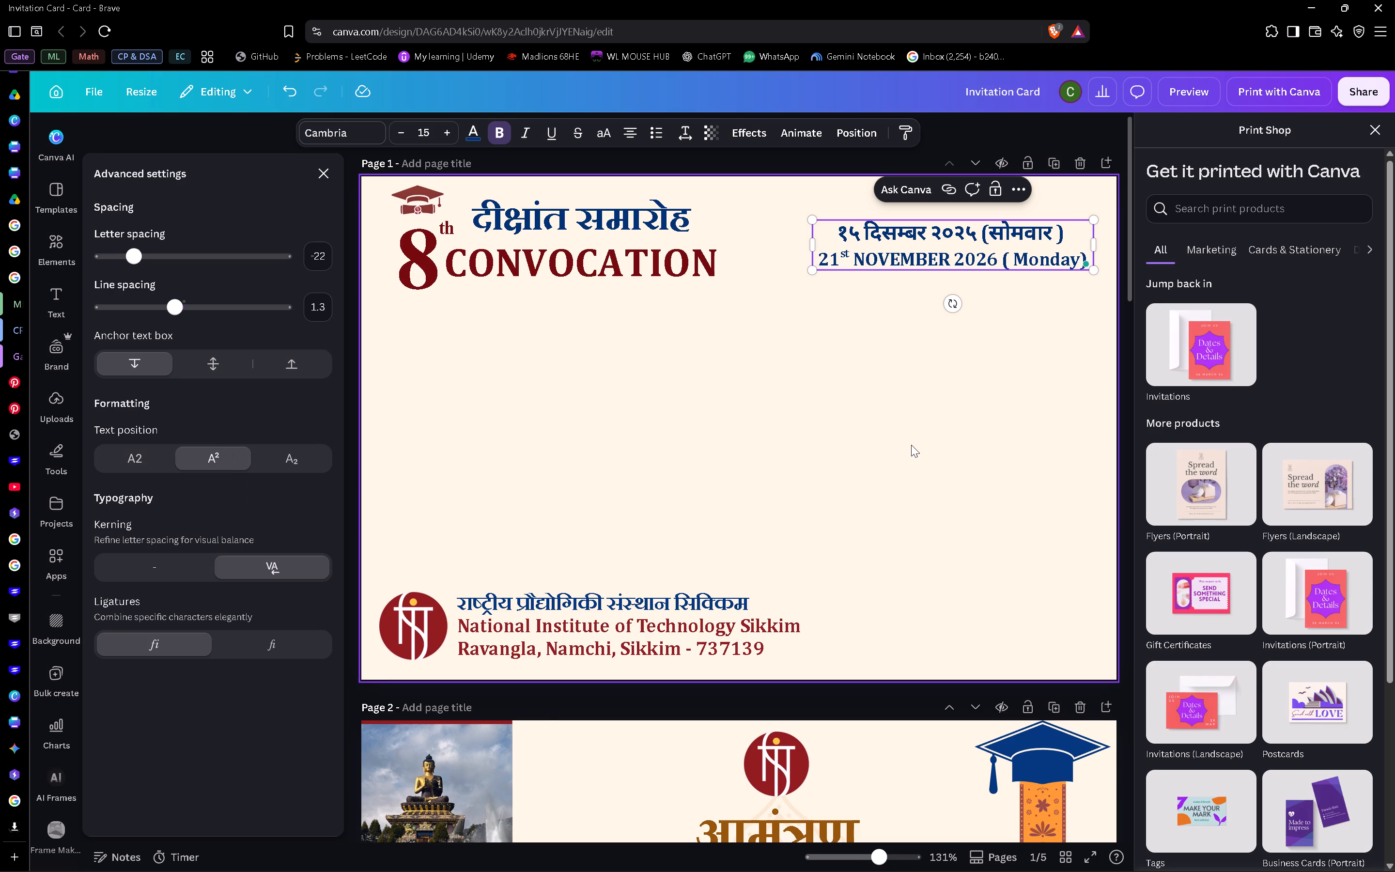
scroll(821, 354, up, 1)
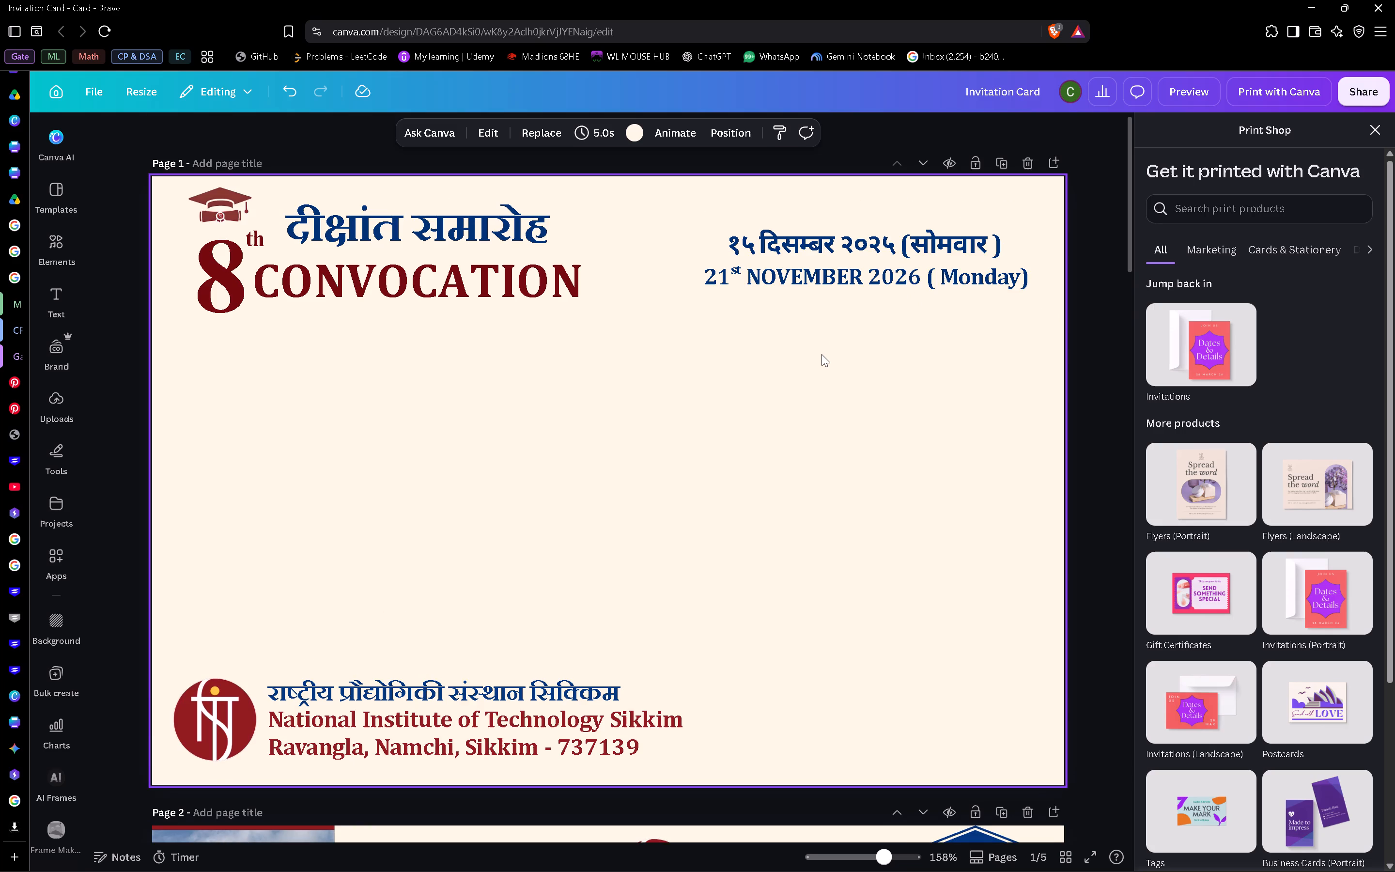
Replace the weekday in the English date line on page 1 with "Saturday".
double_click(1019, 282)
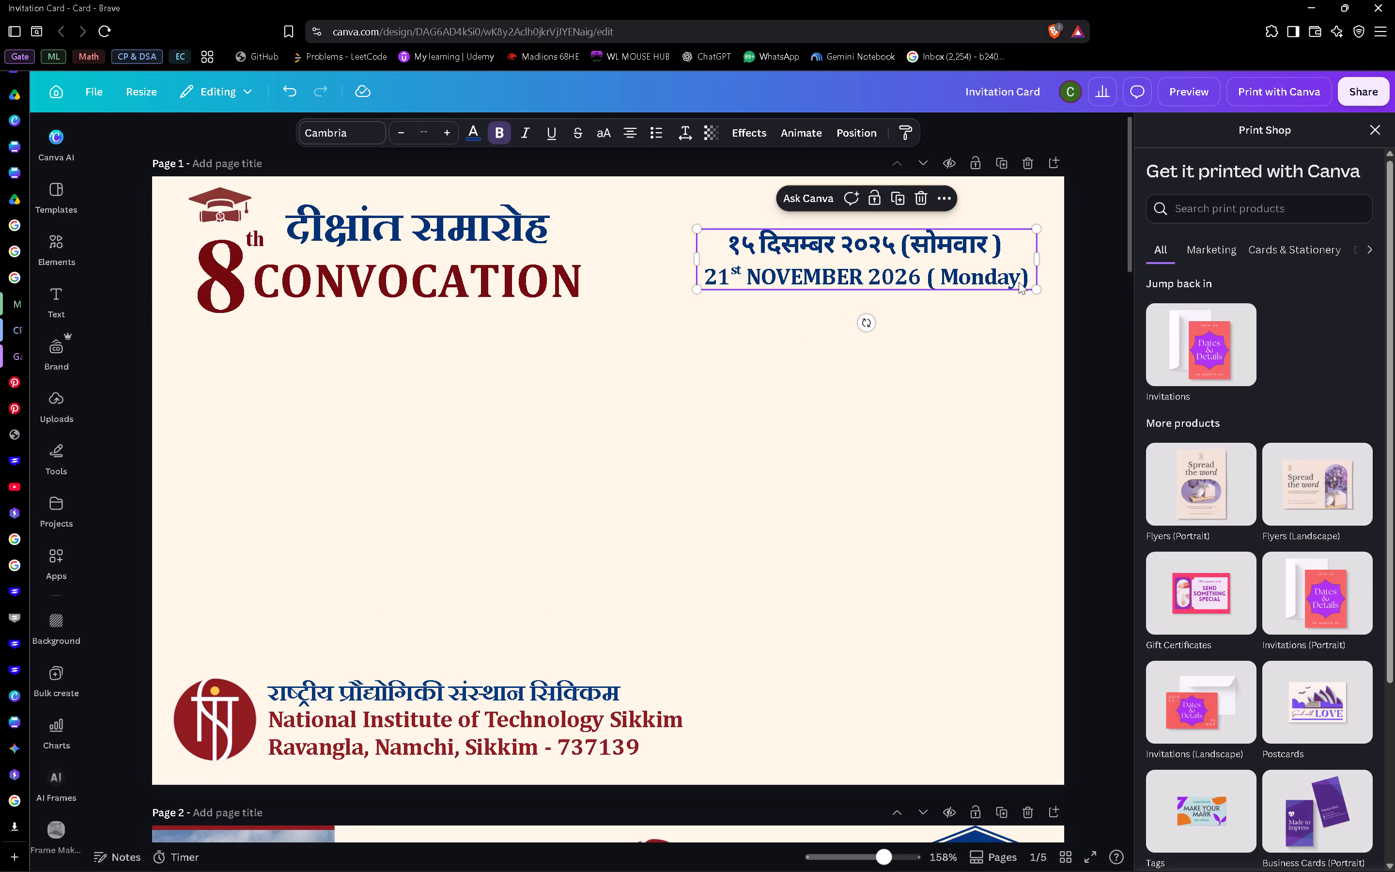
key(BackSpace)
key(BackSpace)
key(BackSpace)
key(BackSpace)
key(BackSpace)
key(BackSpace)
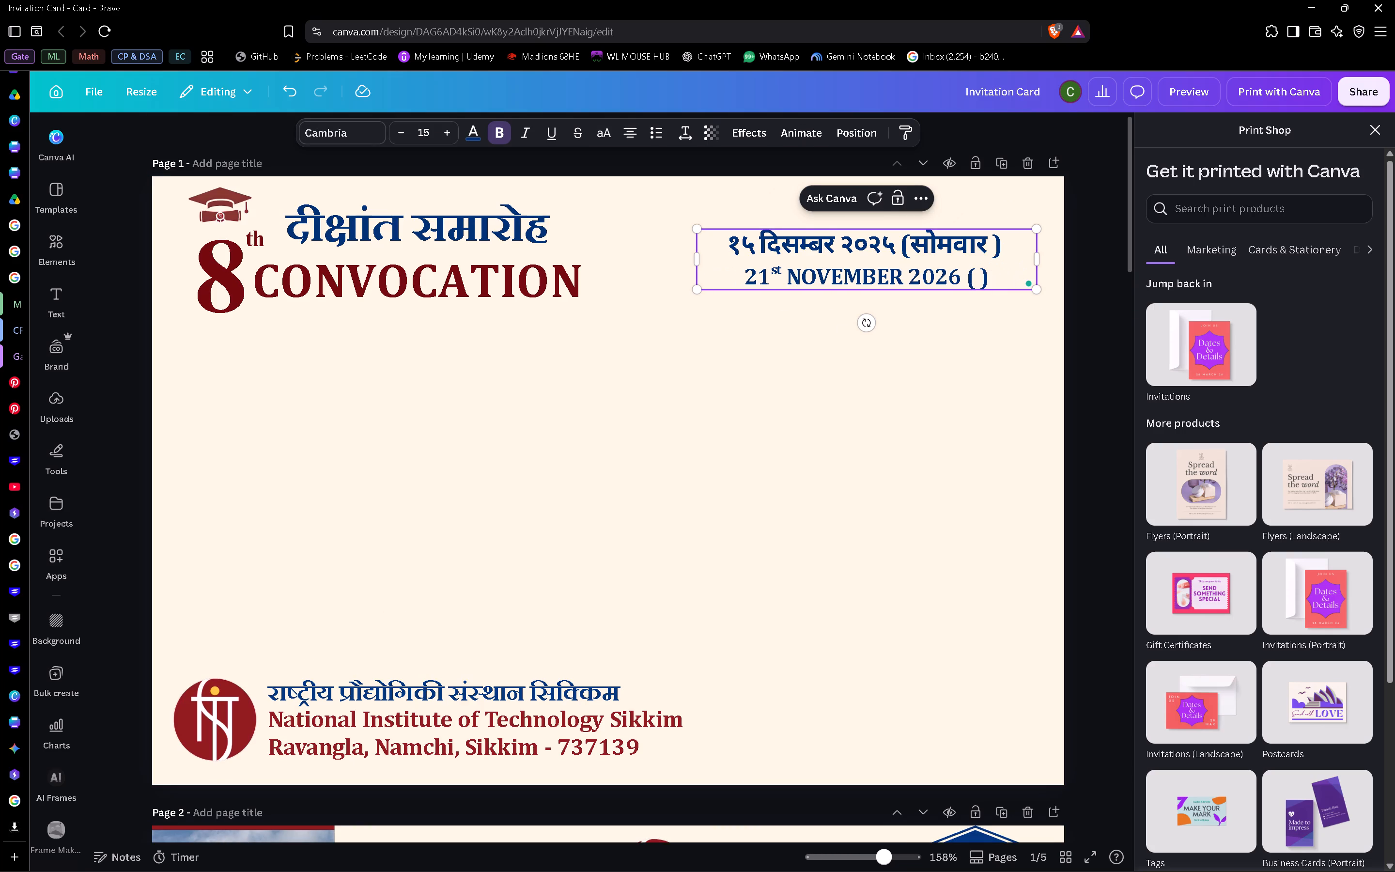
key(s)
key(a)
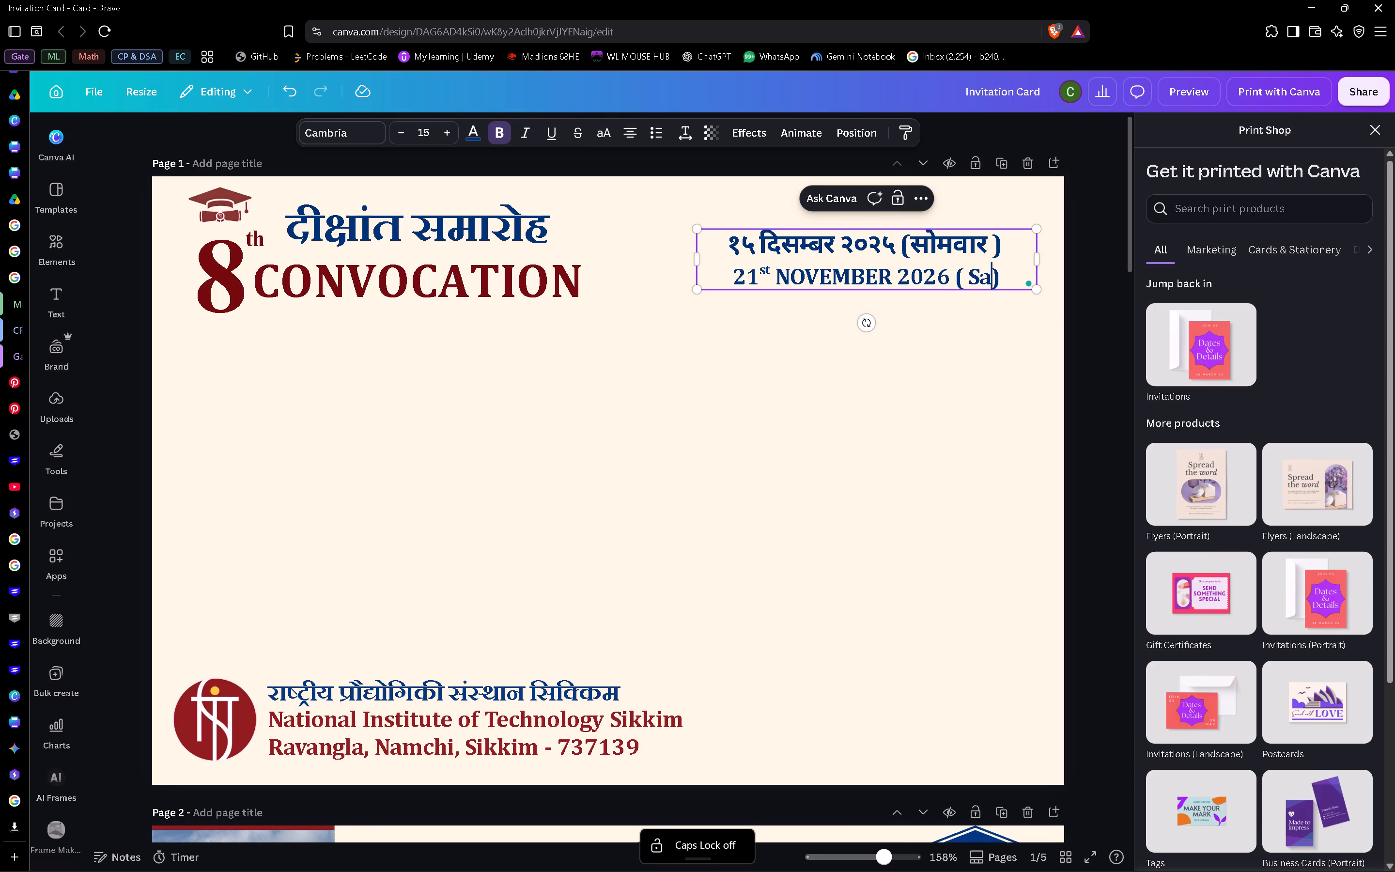
text(turday)
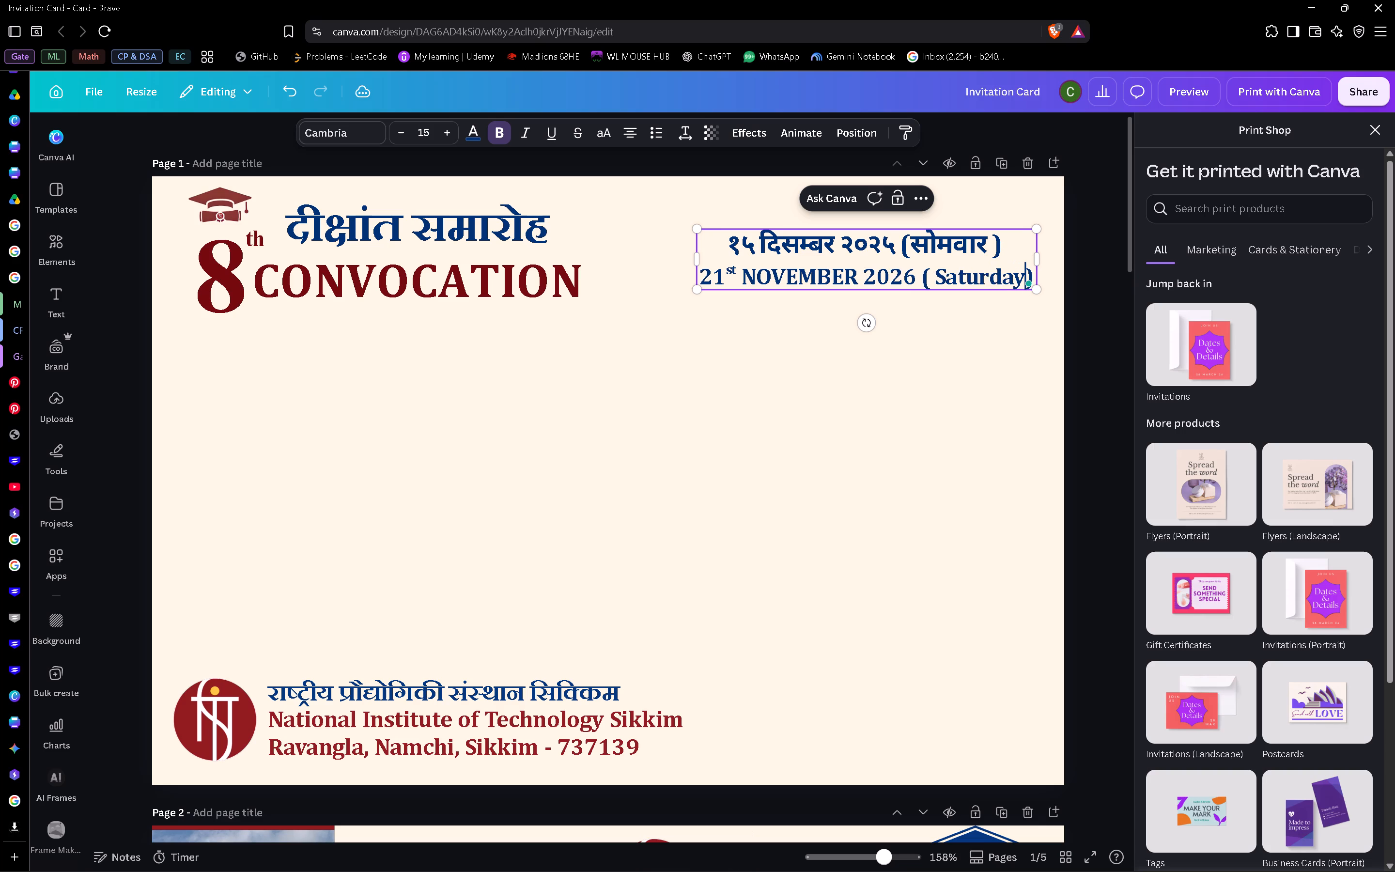
click(910, 497)
Change the large convocation number in the page 1 heading to 9.
double_click(238, 263)
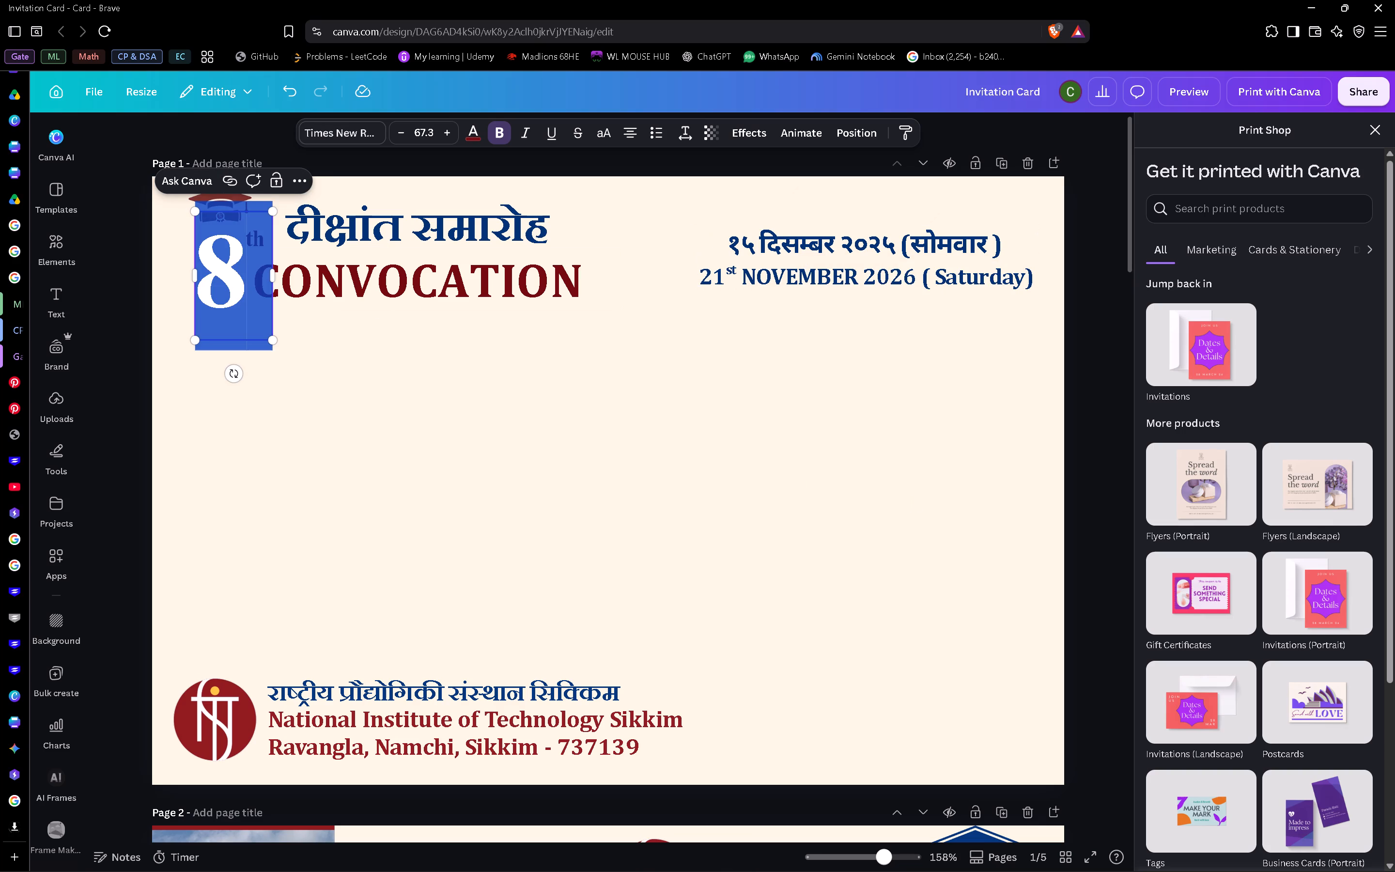
click(238, 263)
key(BackSpace)
key(9)
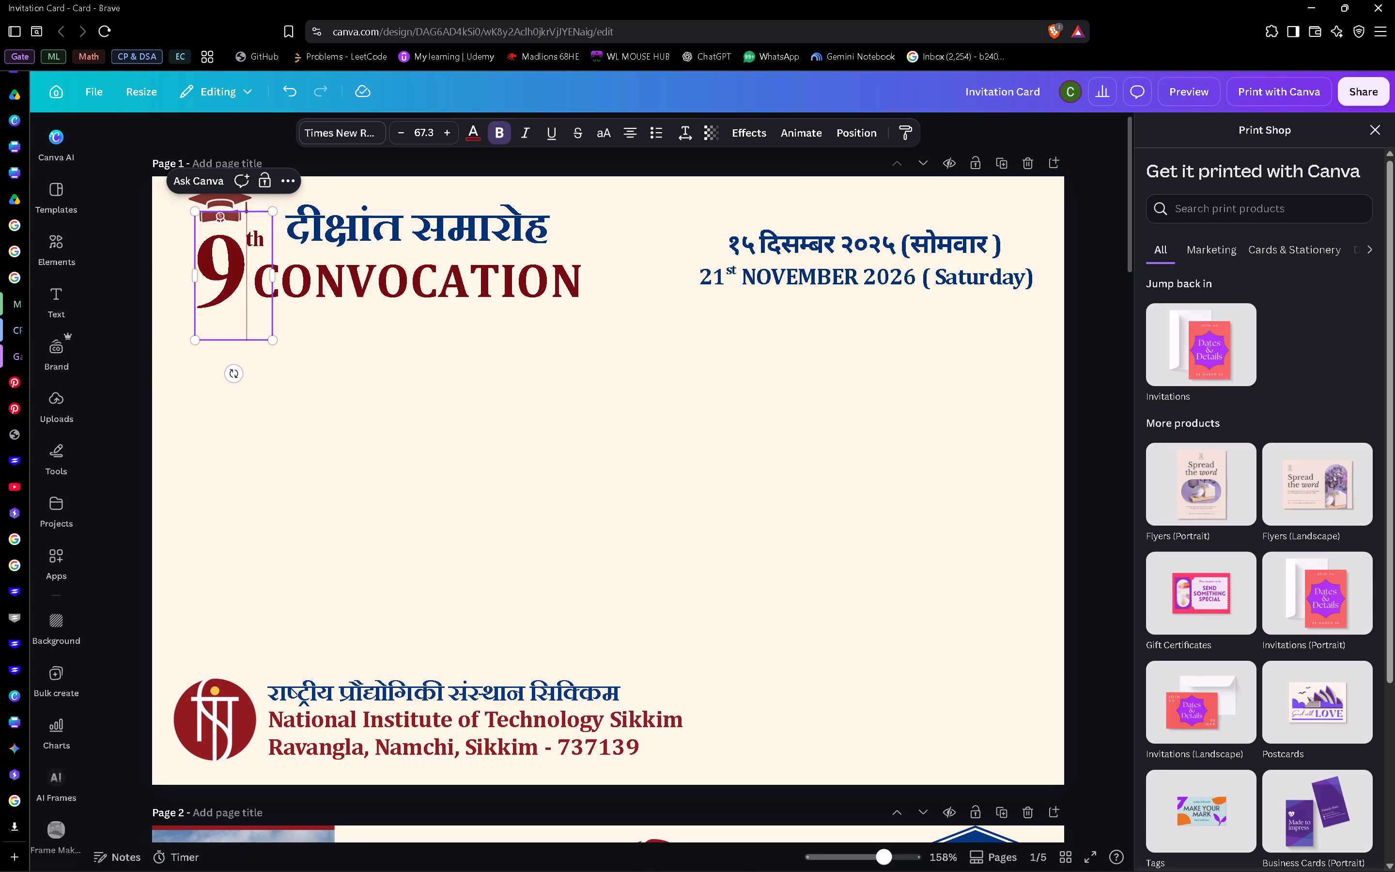
click(590, 484)
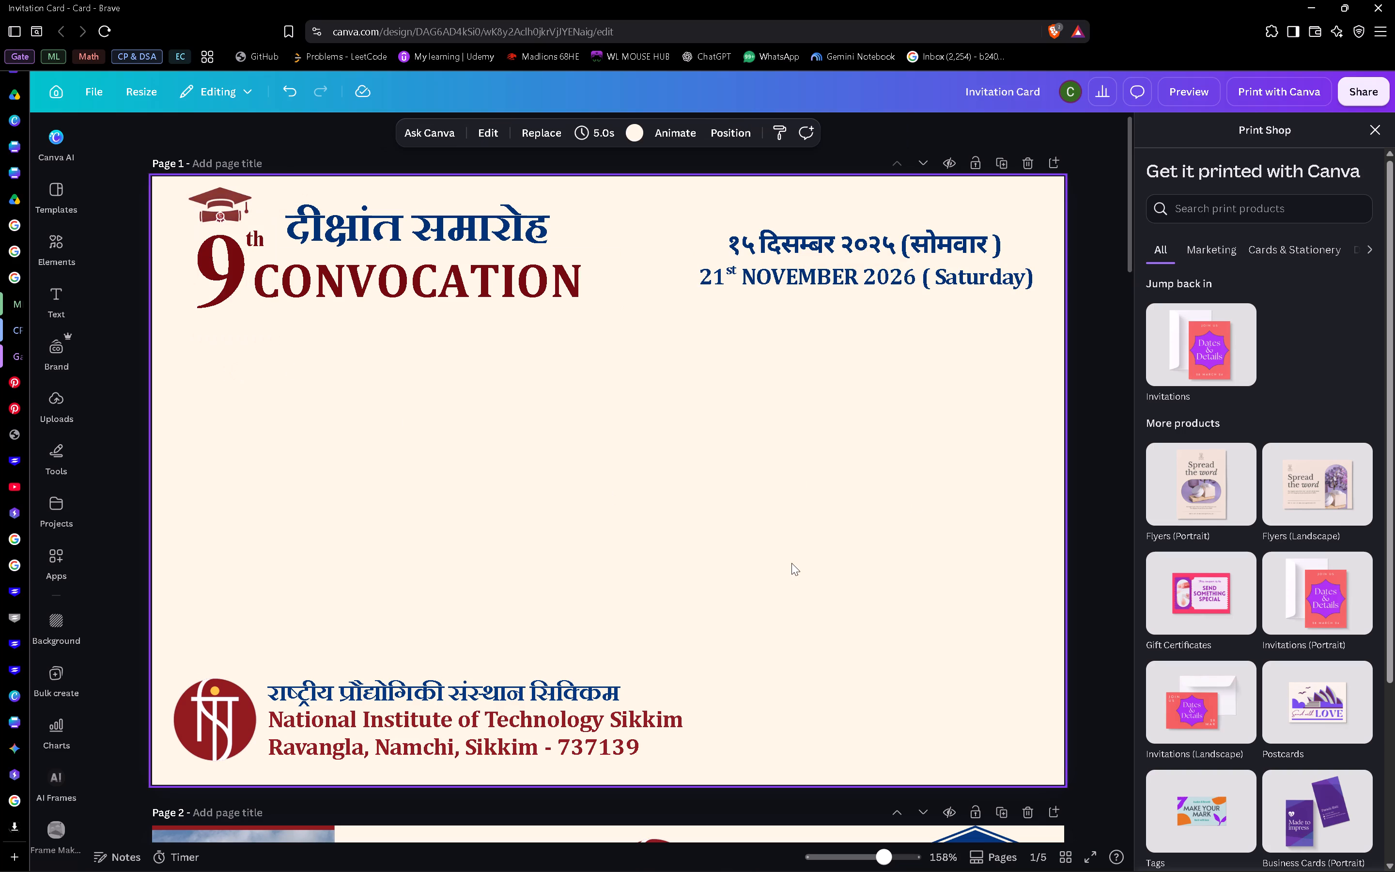
Change the convocation number in the grouped convocation heading on page 2 to 9.
scroll(791, 563, down, 4)
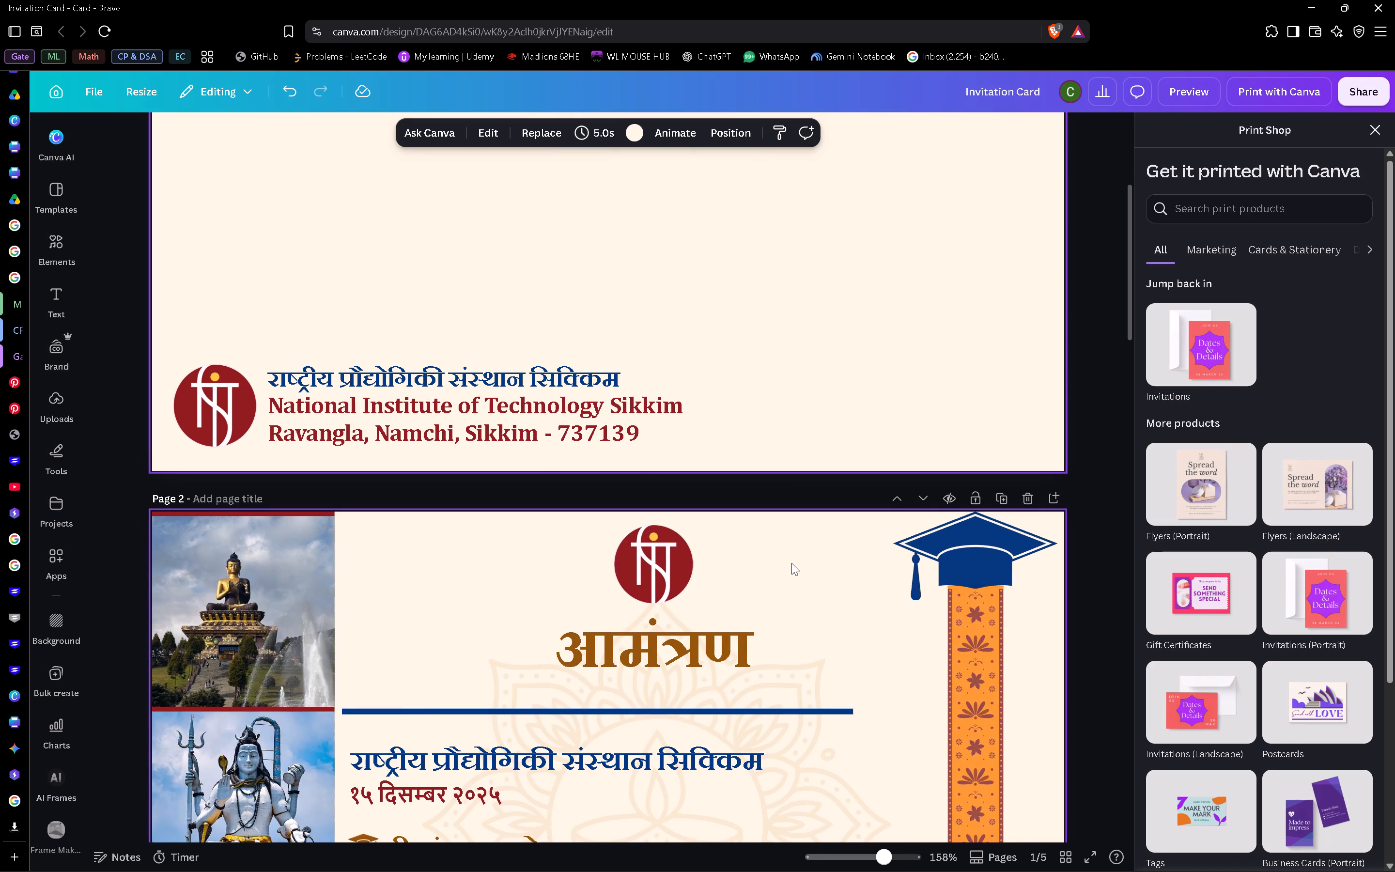
scroll(791, 563, down, 2)
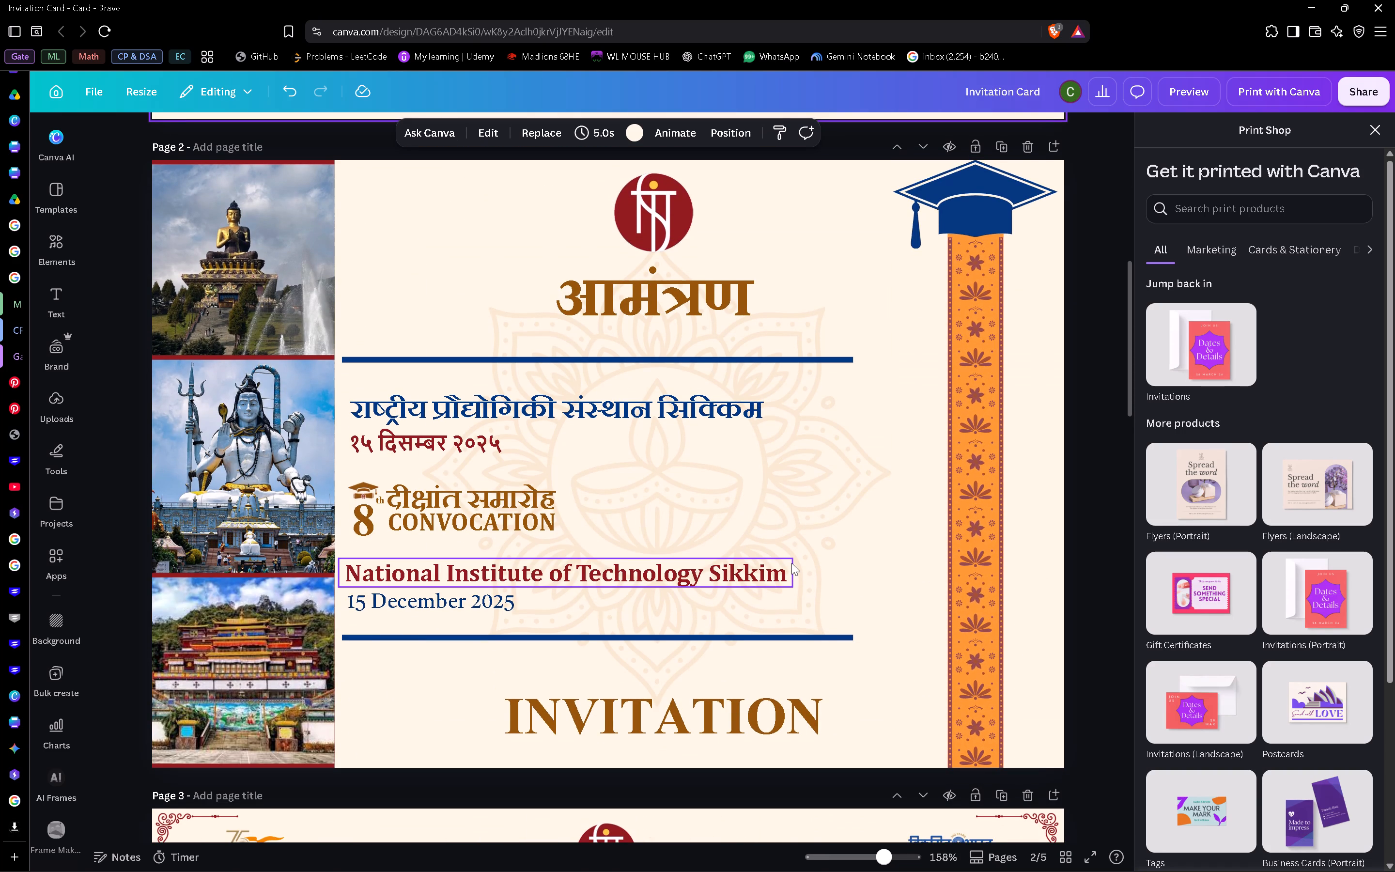
double_click(366, 525)
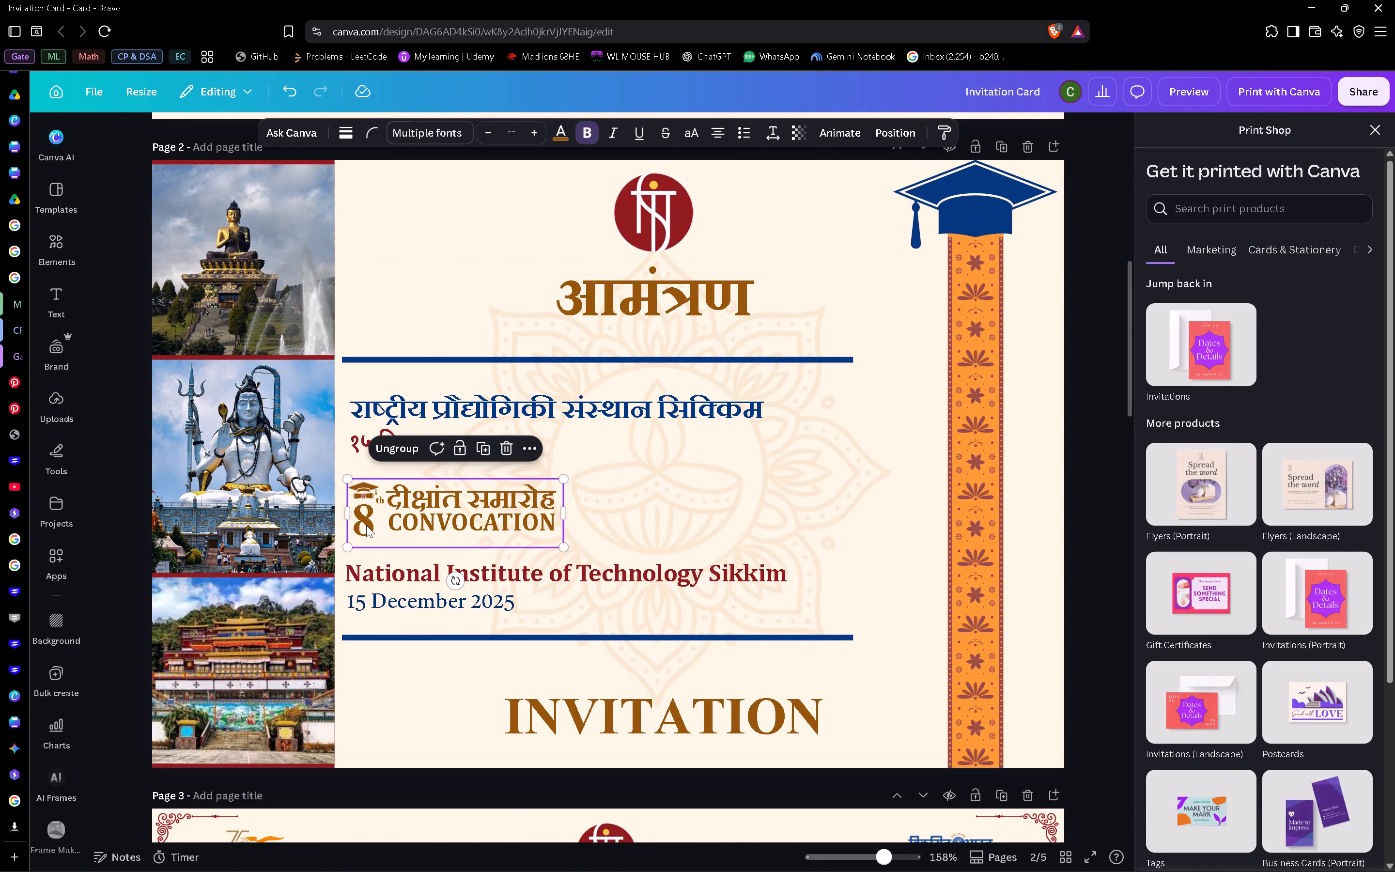
click(372, 522)
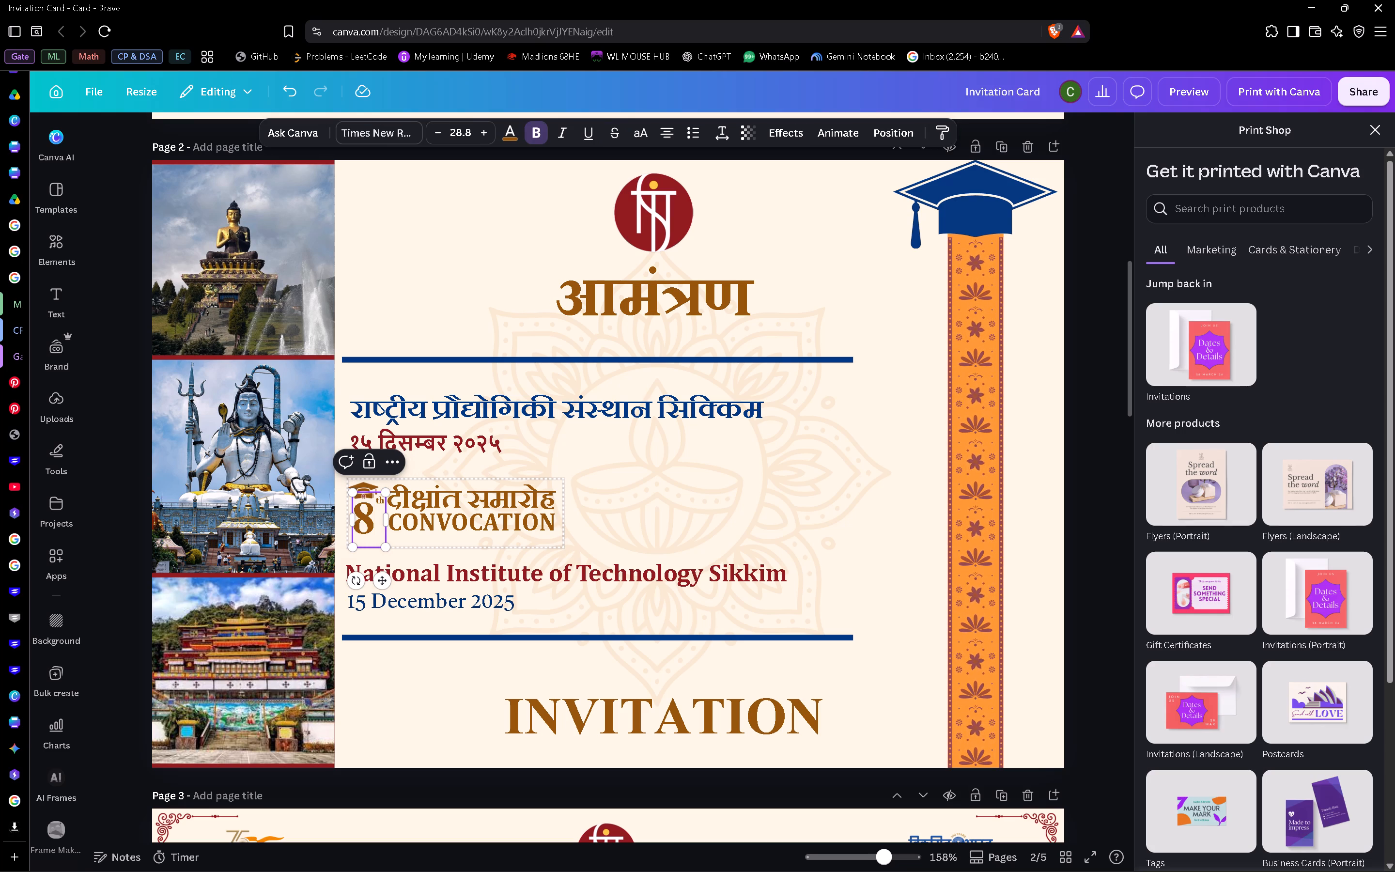
key(BackSpace)
key(9)
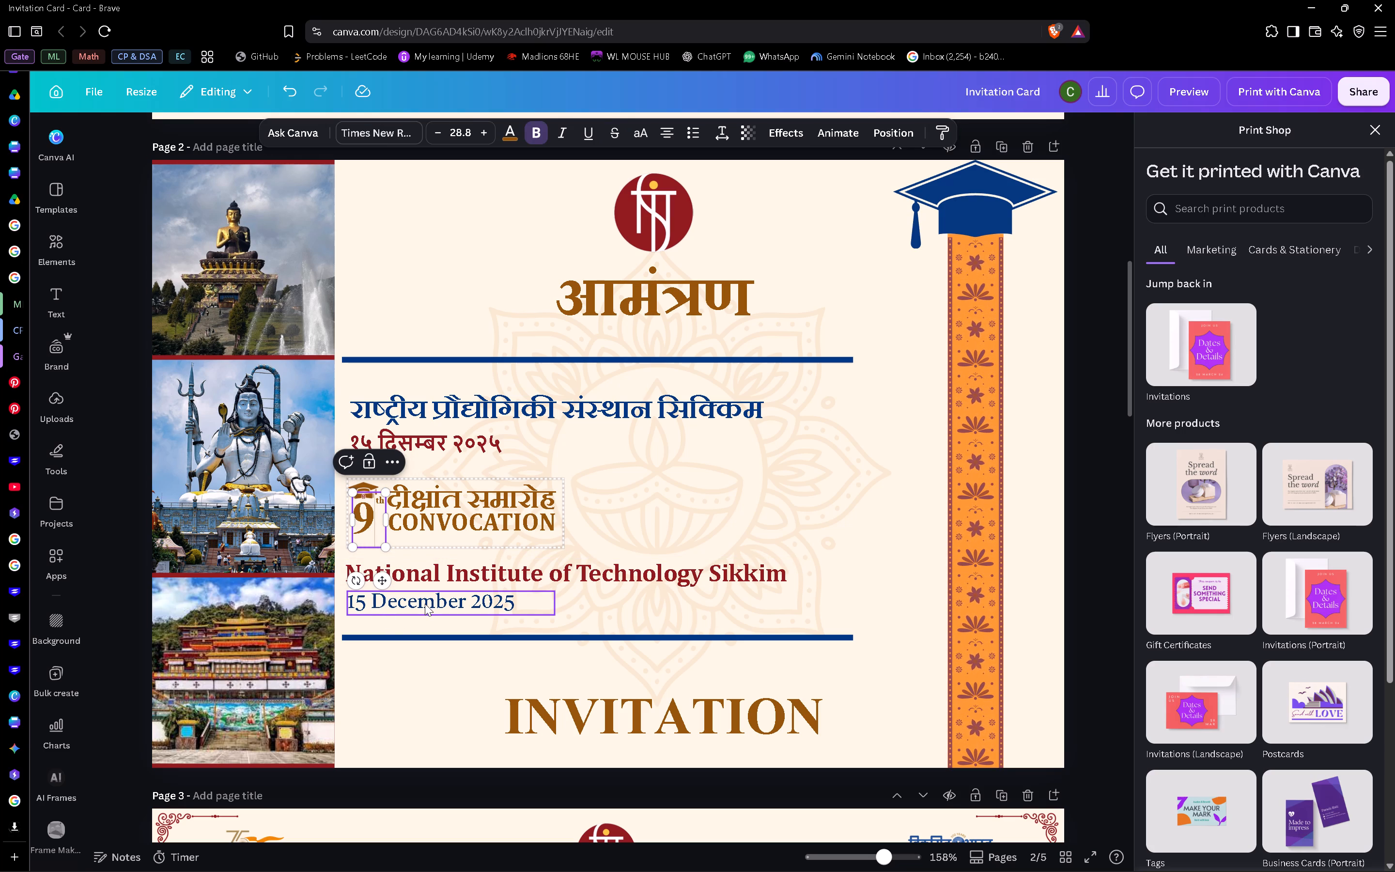
click(649, 609)
Replace the English date below the institute name on page 2 with "21 November 2026".
double_click(372, 606)
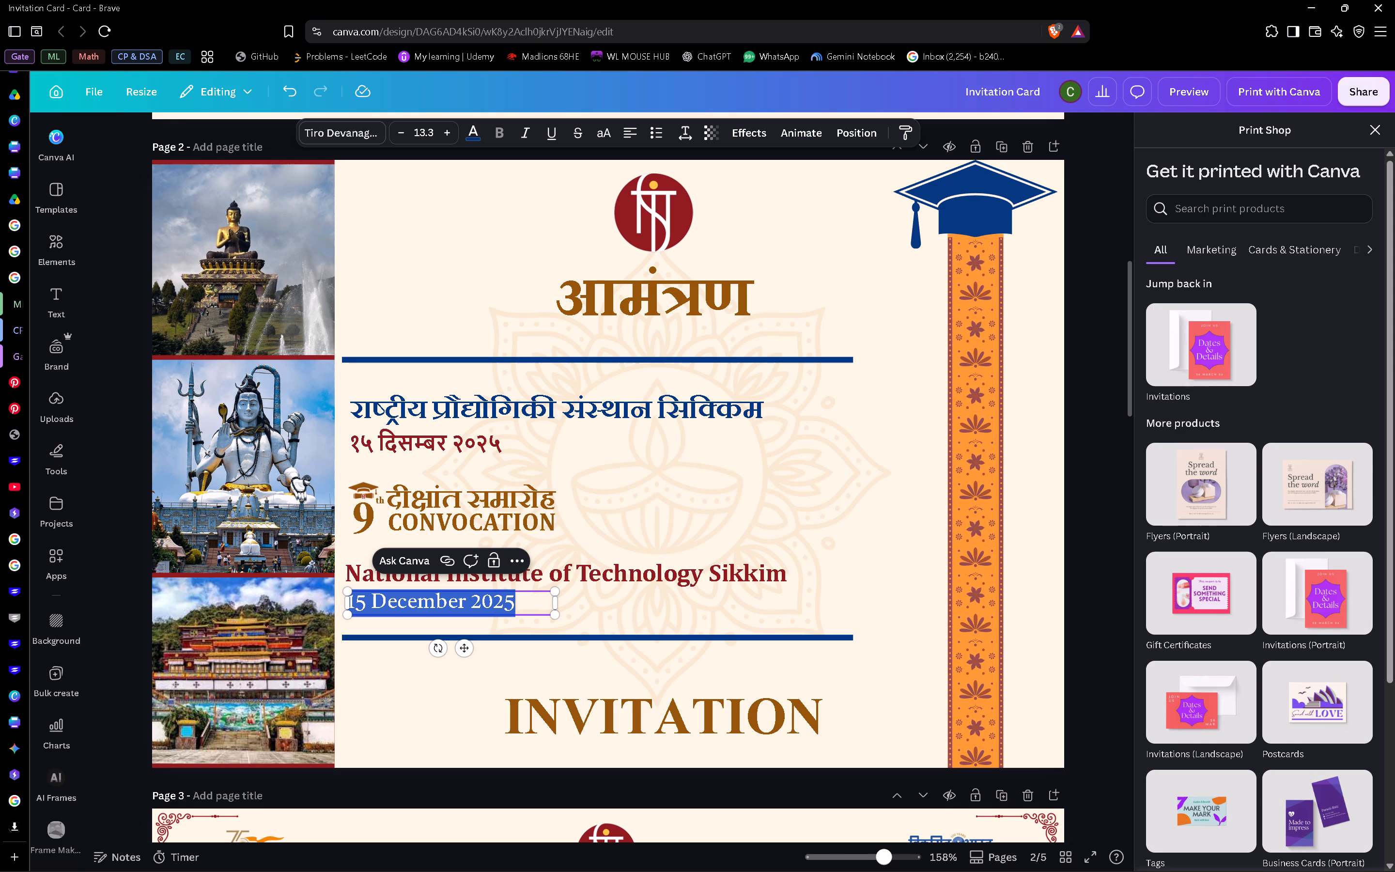
key(2)
text(1)
key(space)
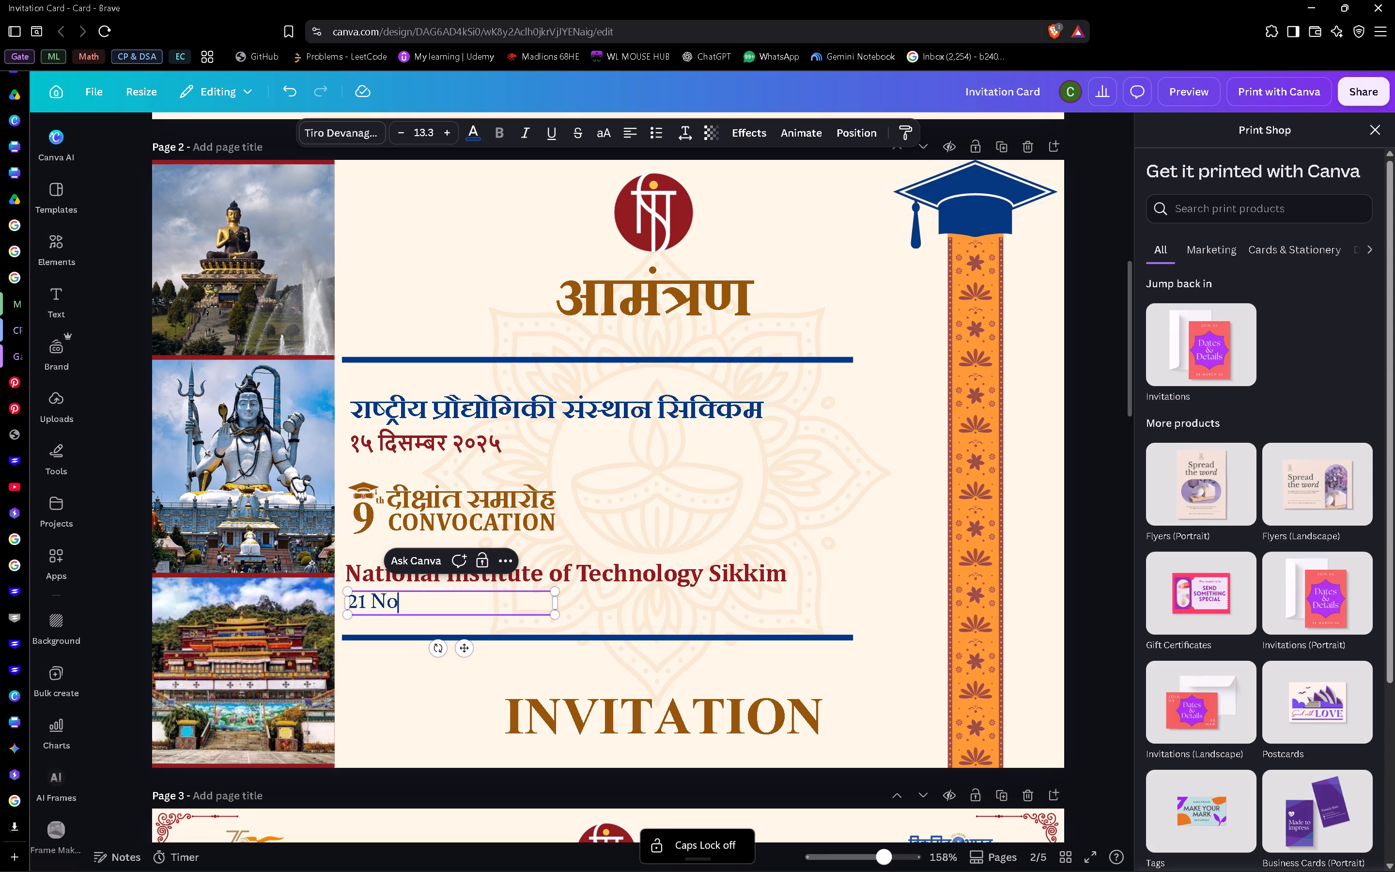
key(BackSpace)
text(mver)
key(BackSpace)
key(BackSpace)
key(BackSpace)
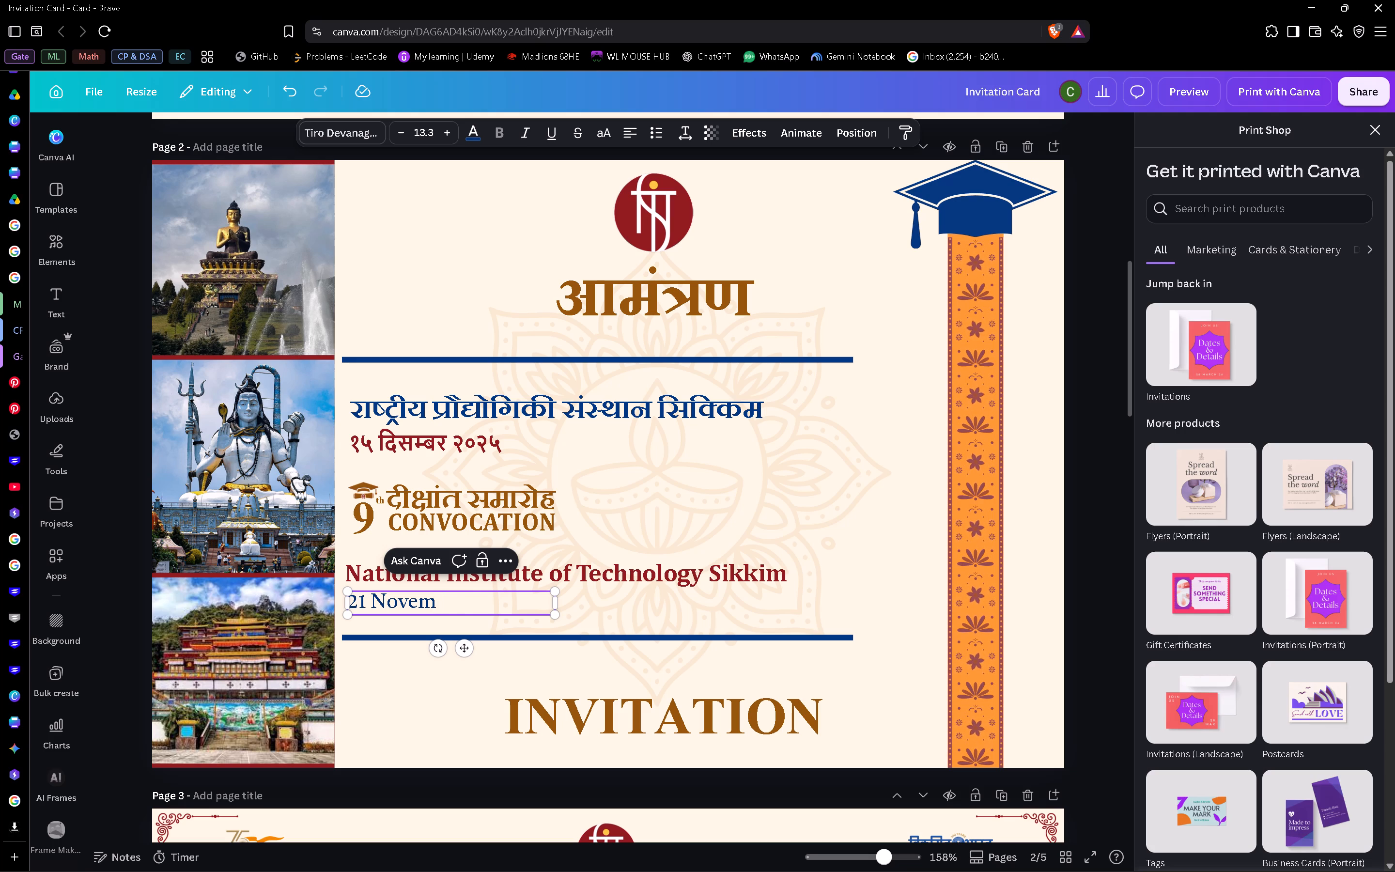
text(ber)
key(space)
text(2026)
click(386, 719)
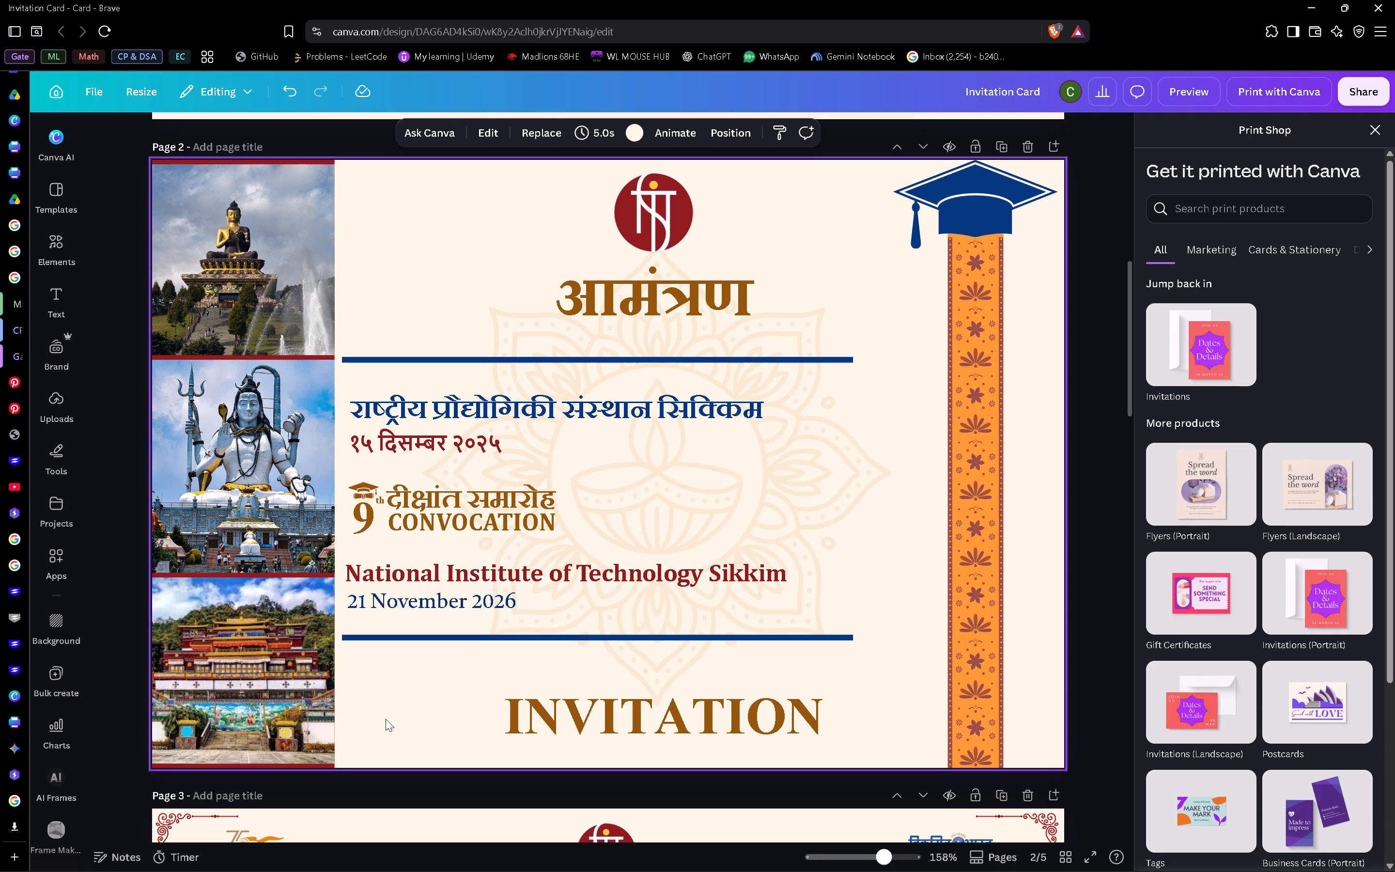
Change the day number in the English date line on page 4 to 21.
scroll(741, 657, down, 2)
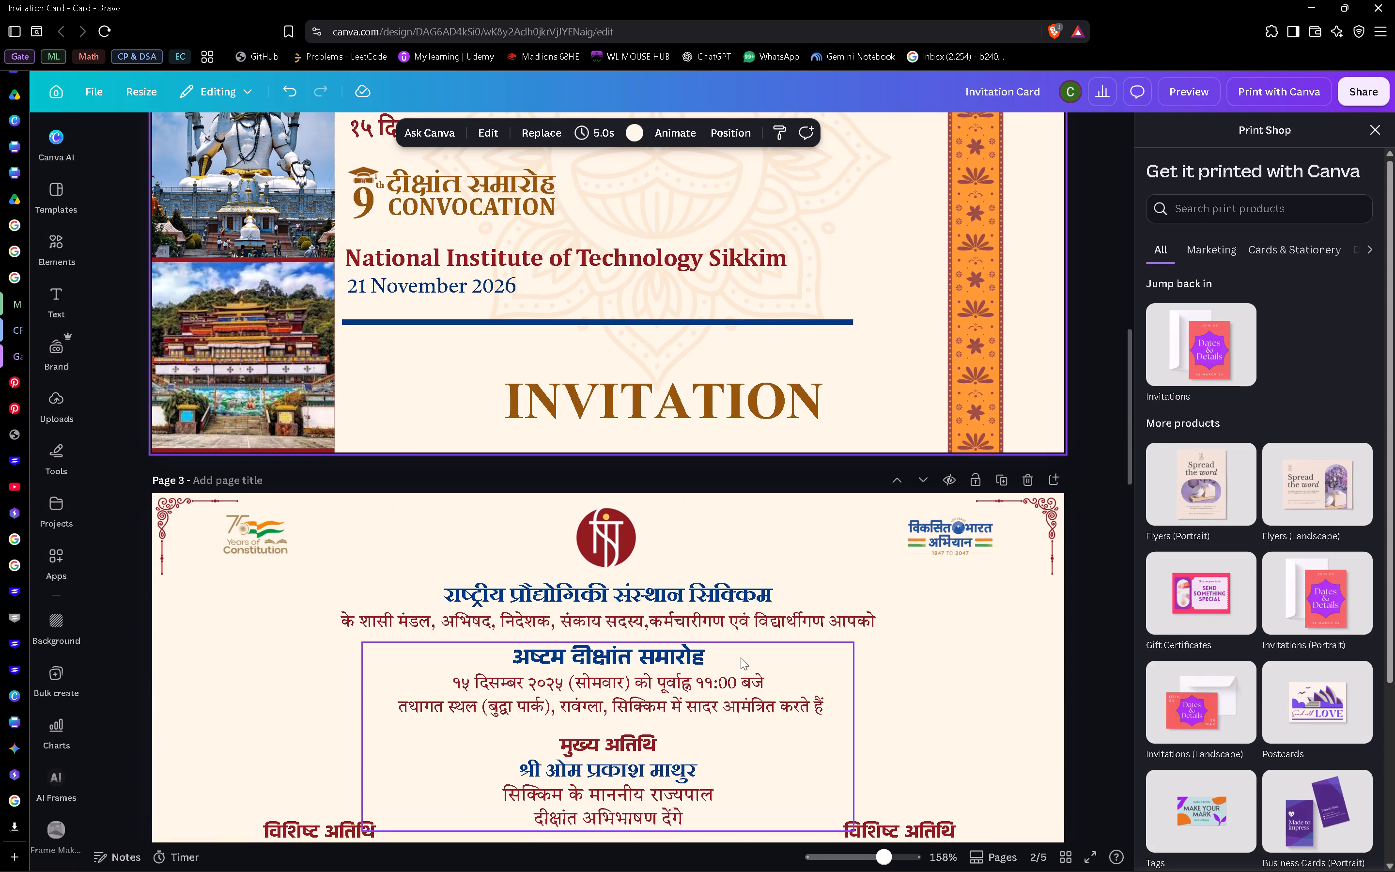
scroll(741, 657, down, 5)
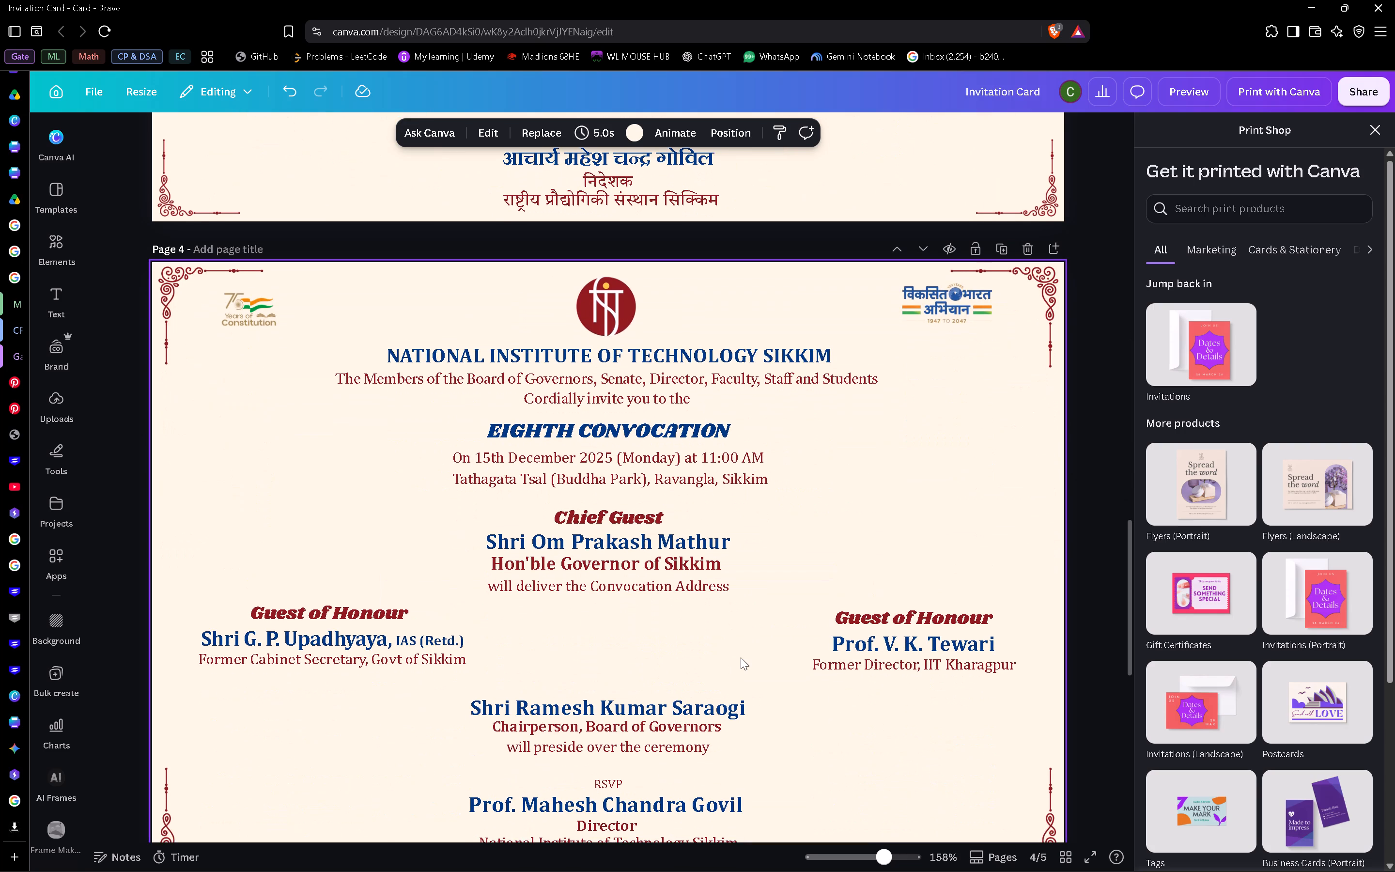
scroll(741, 657, down, 1)
double_click(491, 457)
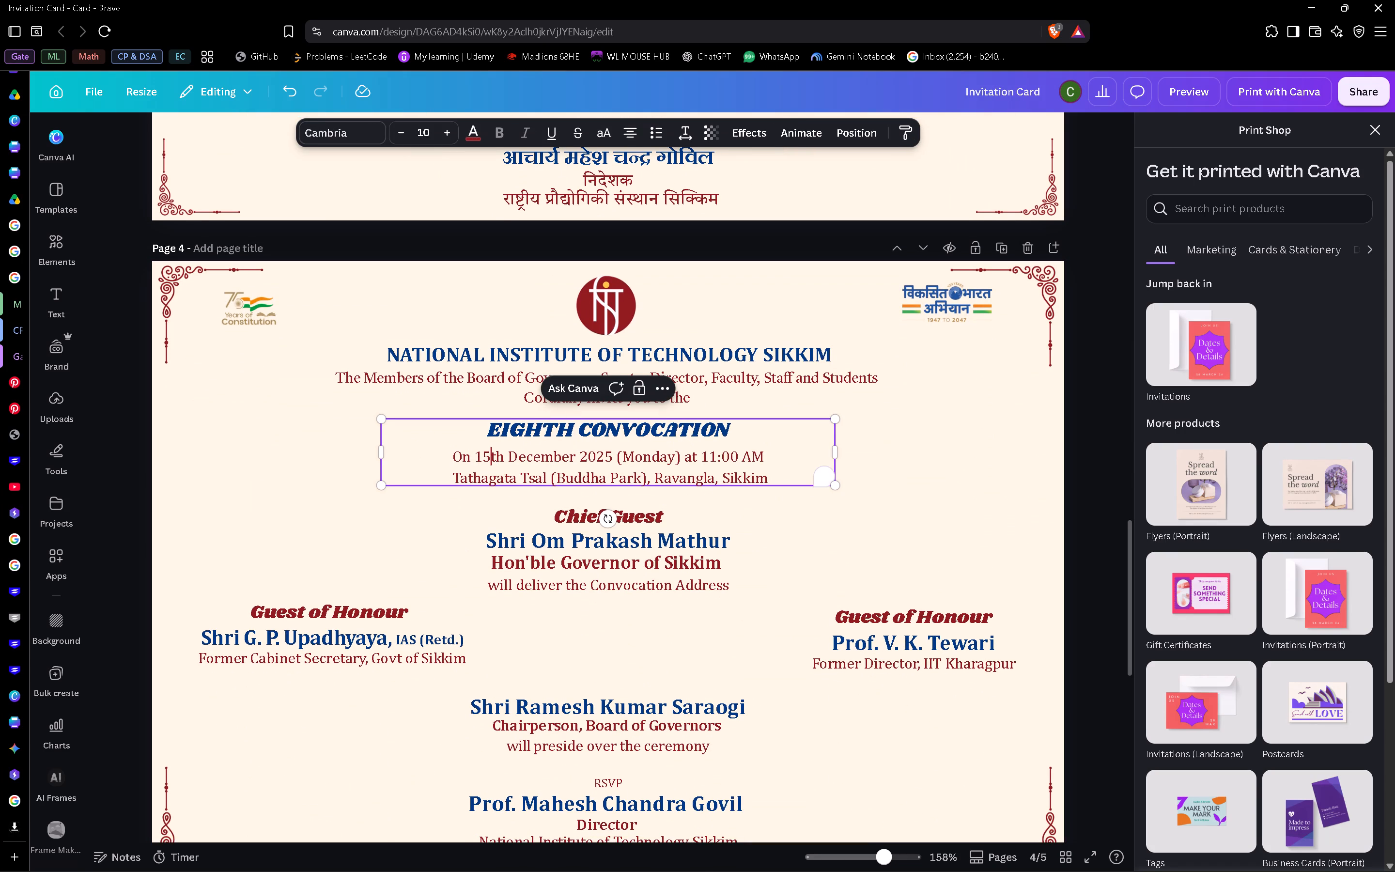
key(BackSpace)
key(BackSpace)
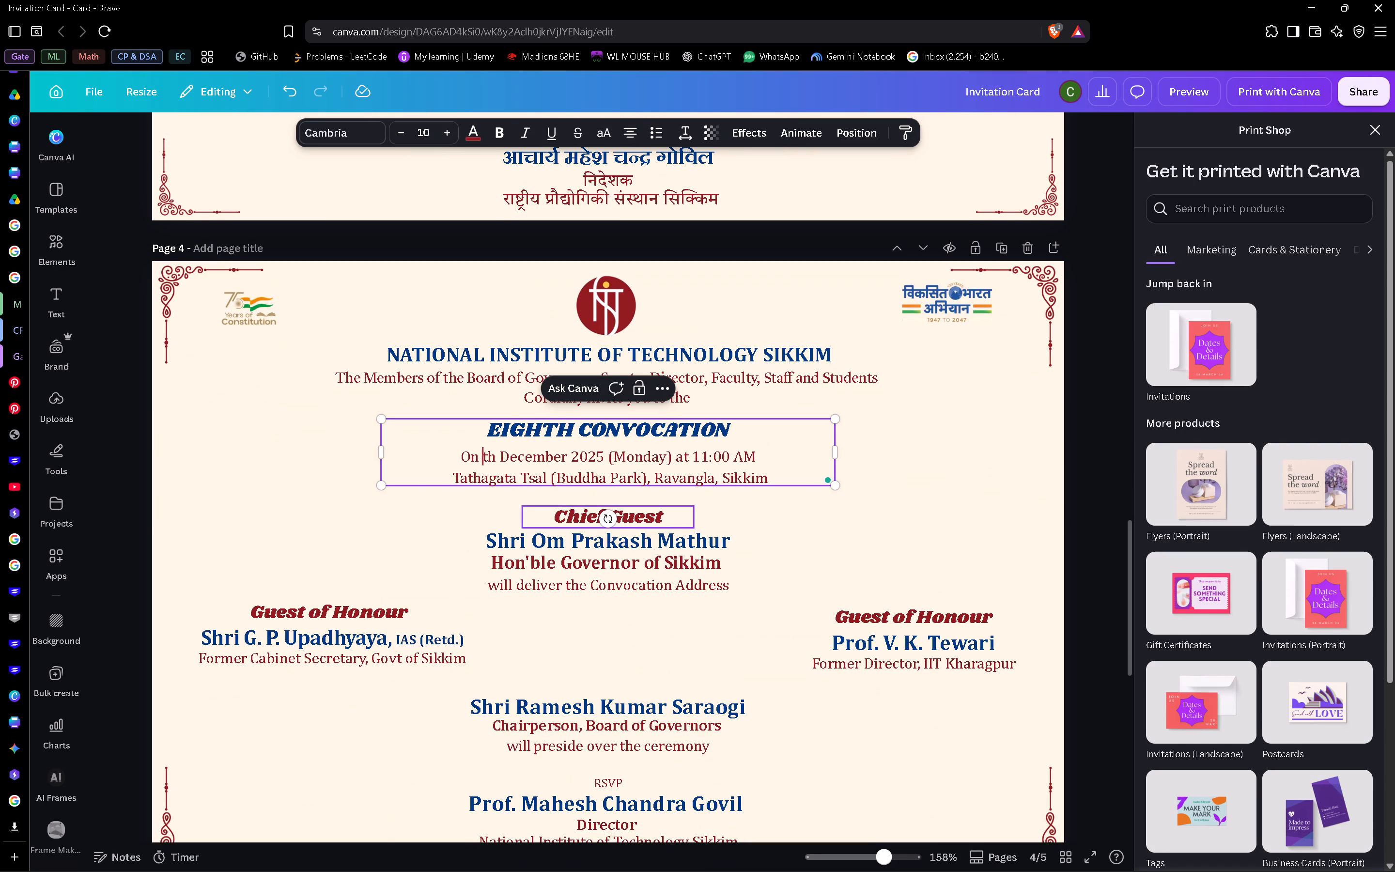
text(21)
Replace the month in the page 4 date line with "November".
key(Right)
key(Right)
key(Right)
key(Right)
key(Right)
key(Right)
key(Right)
key(Right)
key(Right)
key(Right)
key(Right)
key(Right)
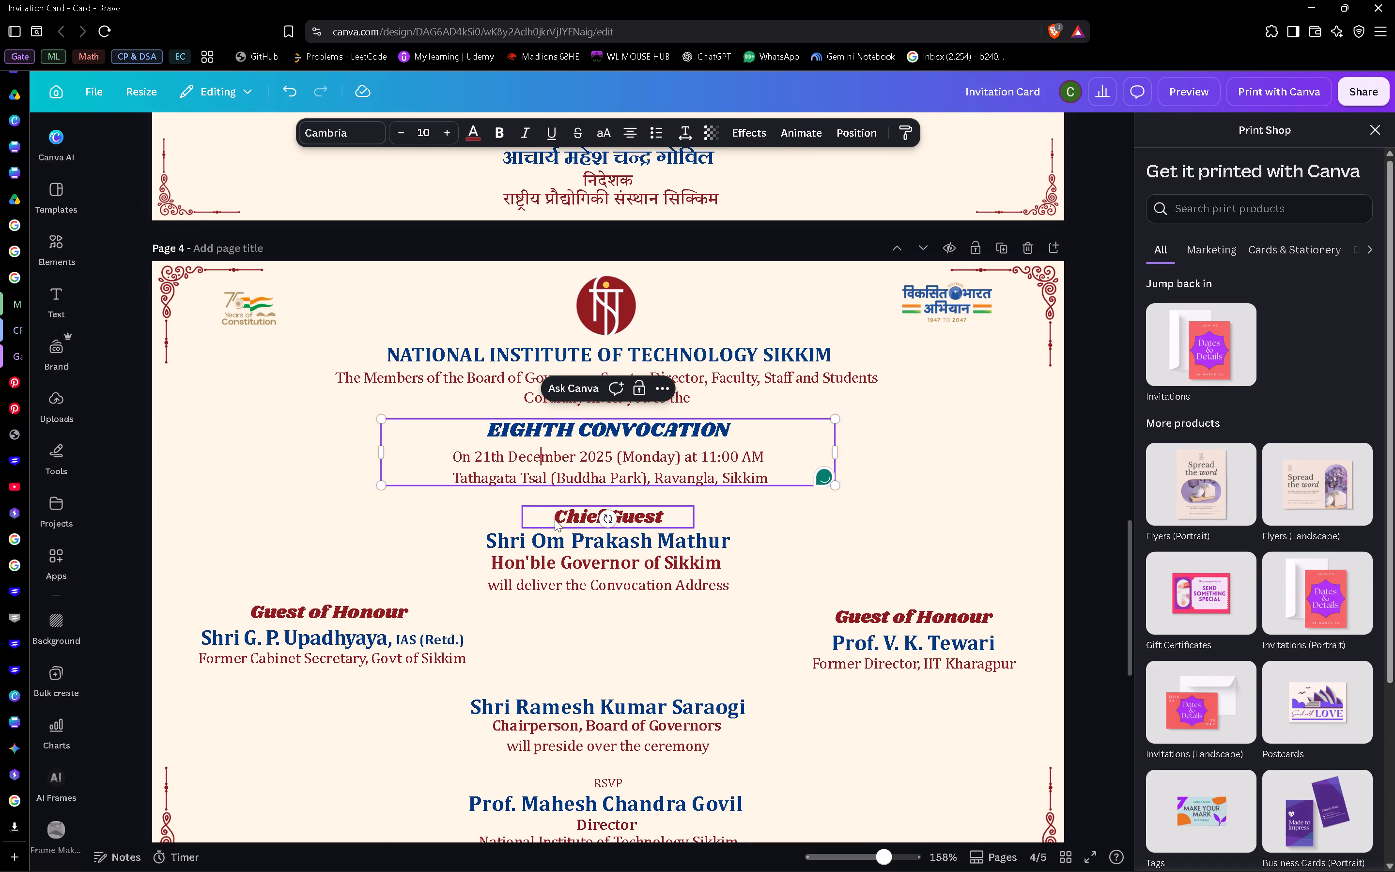
key(Right)
key(Right)
key(Right)
key(BackSpace)
key(BackSpace)
key(BackSpace)
key(BackSpace)
key(BackSpace)
key(BackSpace)
key(BackSpace)
key(BackSpace)
key(BackSpace)
key(BackSpace)
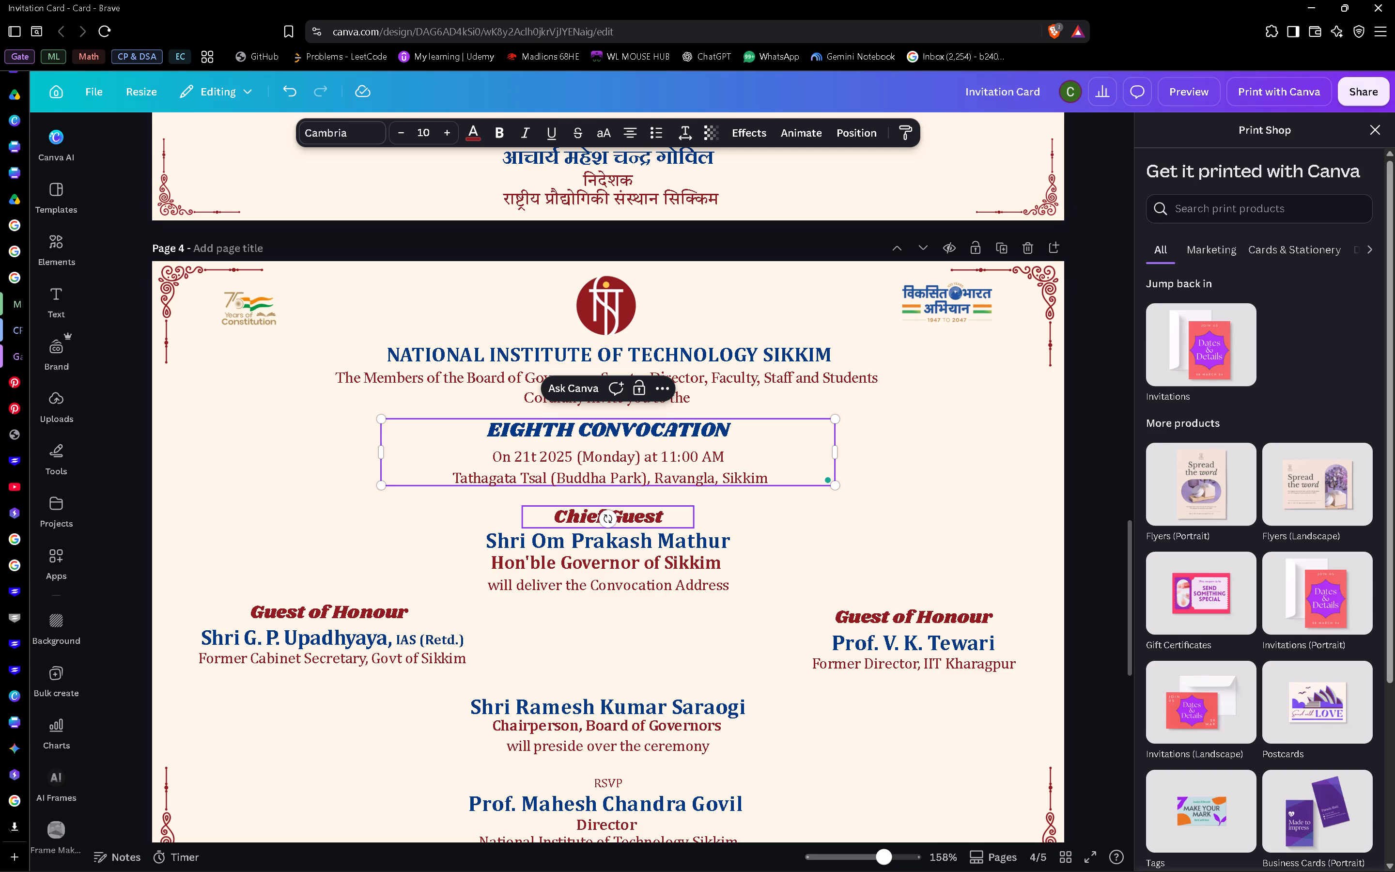
text(h)
key(space)
text(No)
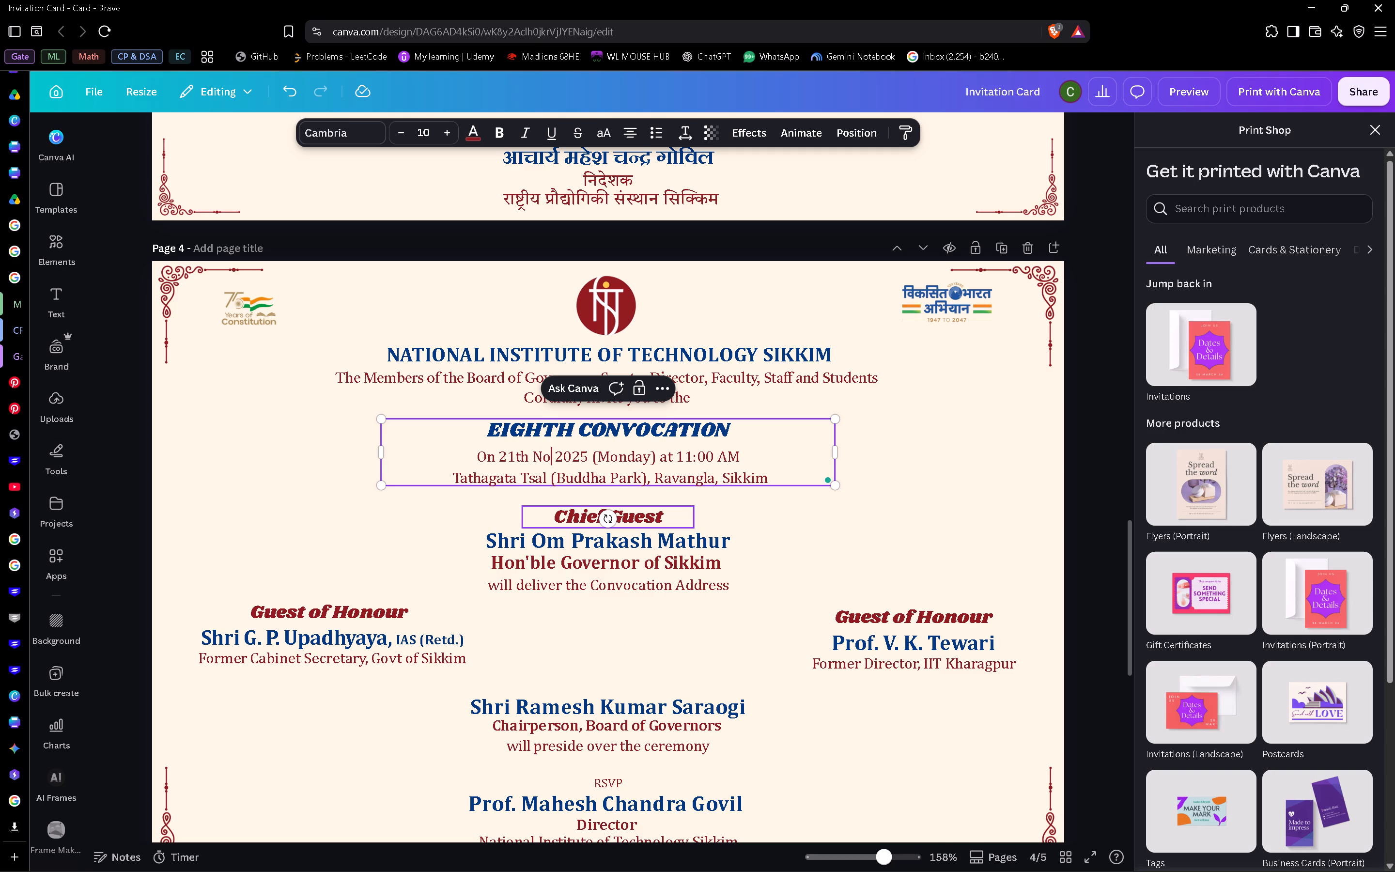
text(vem)
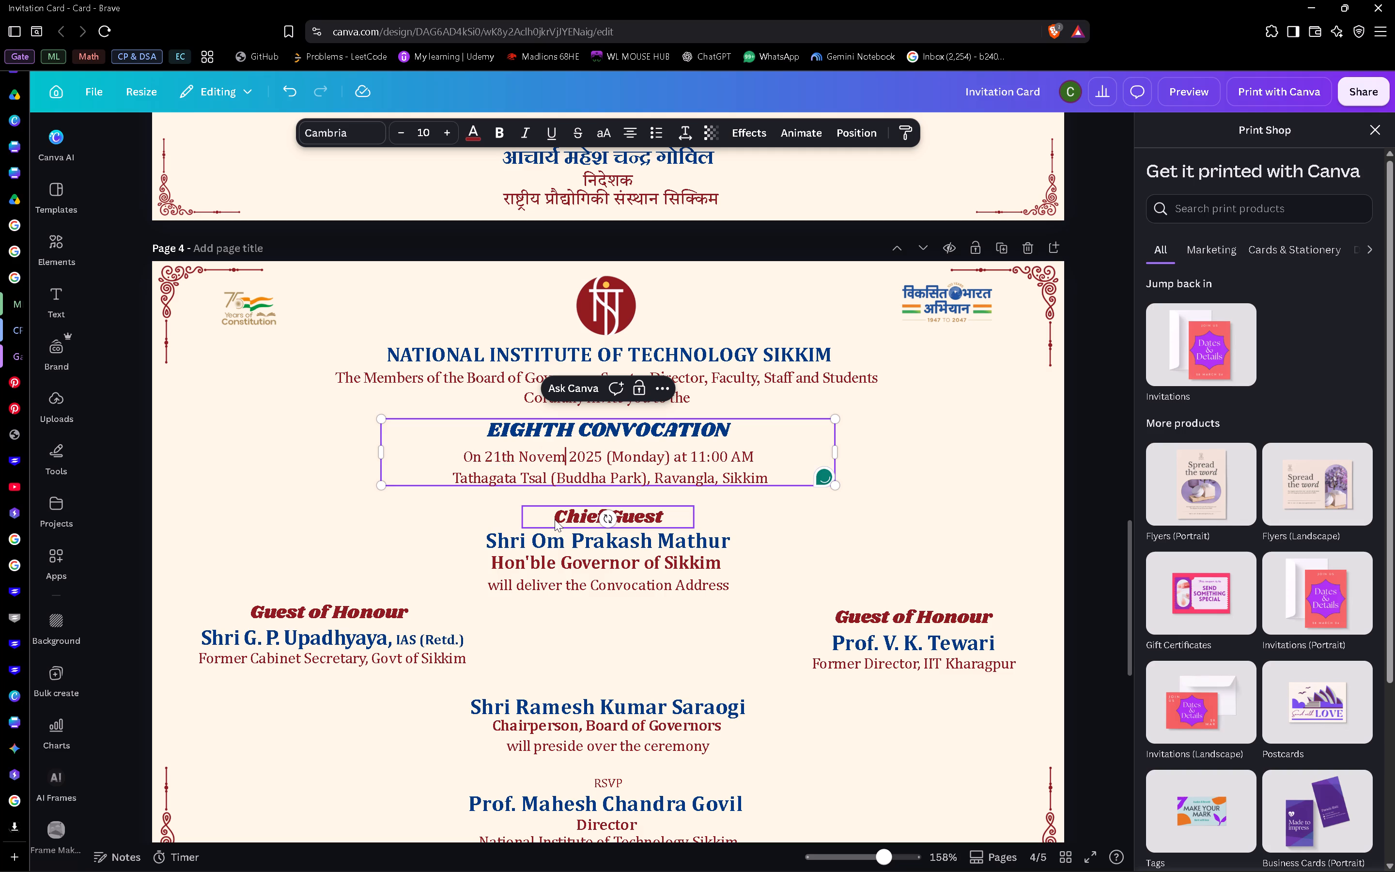
text(ber)
Change the ordinal suffix after 21 in the page 4 date line to "st".
key(Left)
key(Left)
key(Left)
key(Left)
key(Left)
key(Left)
key(Left)
key(Left)
key(Left)
key(Left)
key(Left)
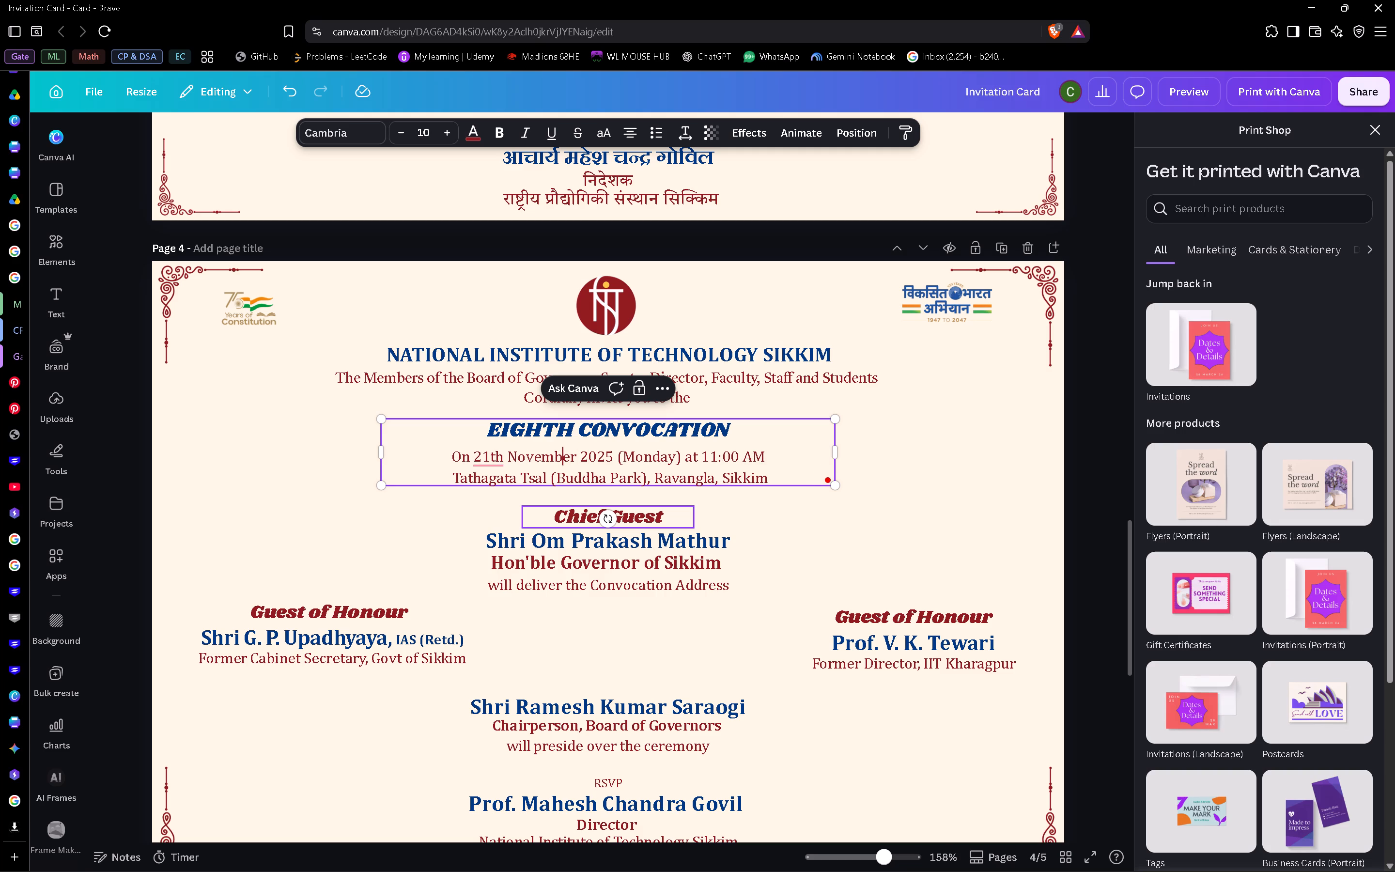
key(Right)
key(BackSpace)
key(BackSpace)
text(st)
Change the year in the page 4 date line to 2026.
key(Right)
key(Right)
key(Right)
key(Right)
key(Right)
key(Right)
key(Right)
key(Right)
key(Right)
key(Right)
key(Right)
key(Right)
key(Right)
key(Right)
key(Right)
key(Right)
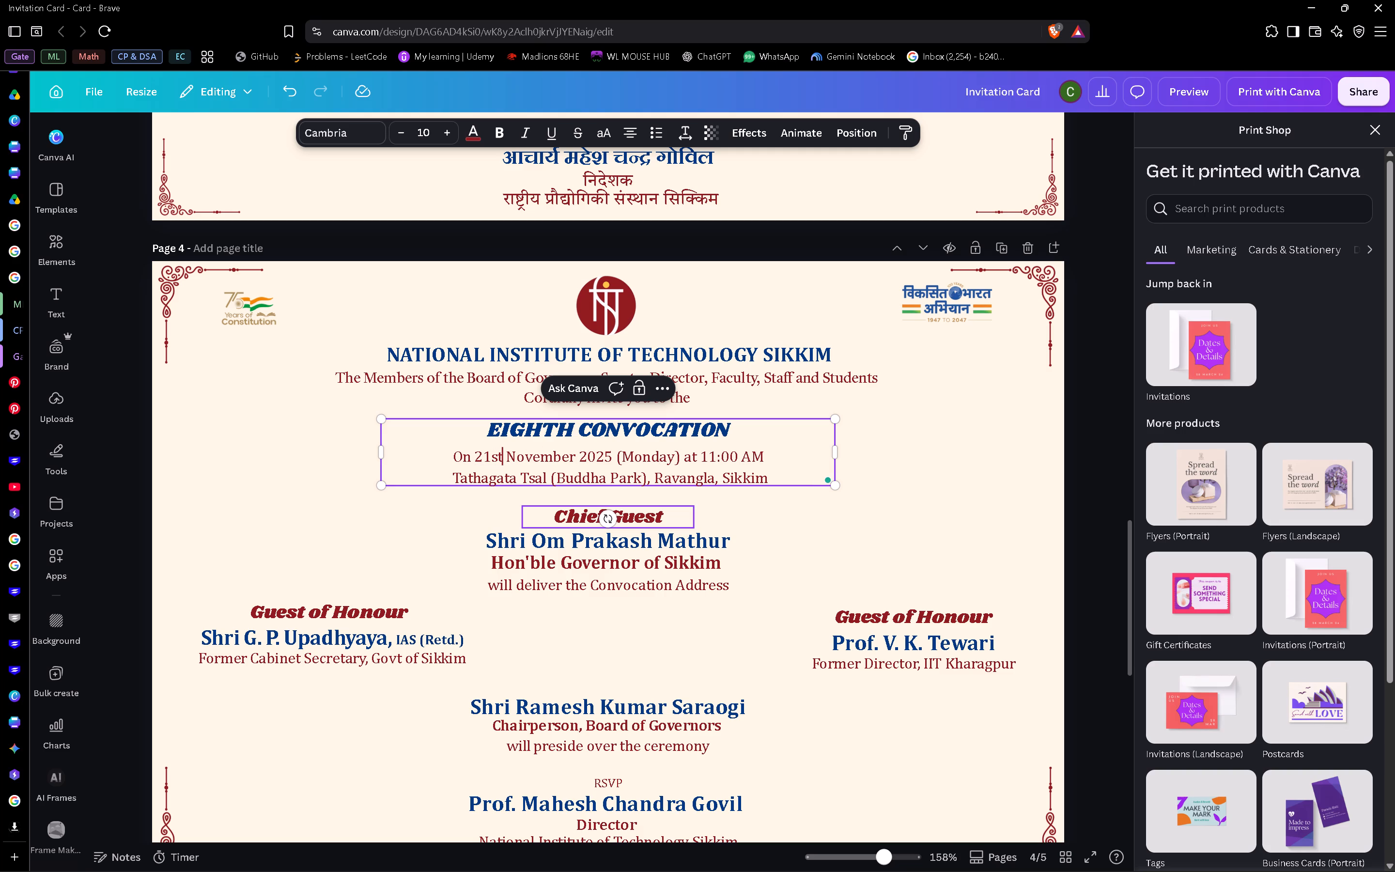
key(Right)
key(Right)
key(Right)
key(Right)
key(Right)
key(BackSpace)
key(6)
Replace the weekday in parentheses in the page 4 date line with "Saturday".
key(Right)
key(Right)
key(Right)
key(Right)
key(Right)
key(Right)
key(Right)
key(Right)
key(Right)
key(Right)
key(BackSpace)
key(BackSpace)
key(BackSpace)
key(BackSpace)
key(BackSpace)
key(BackSpace)
text(Saturday)
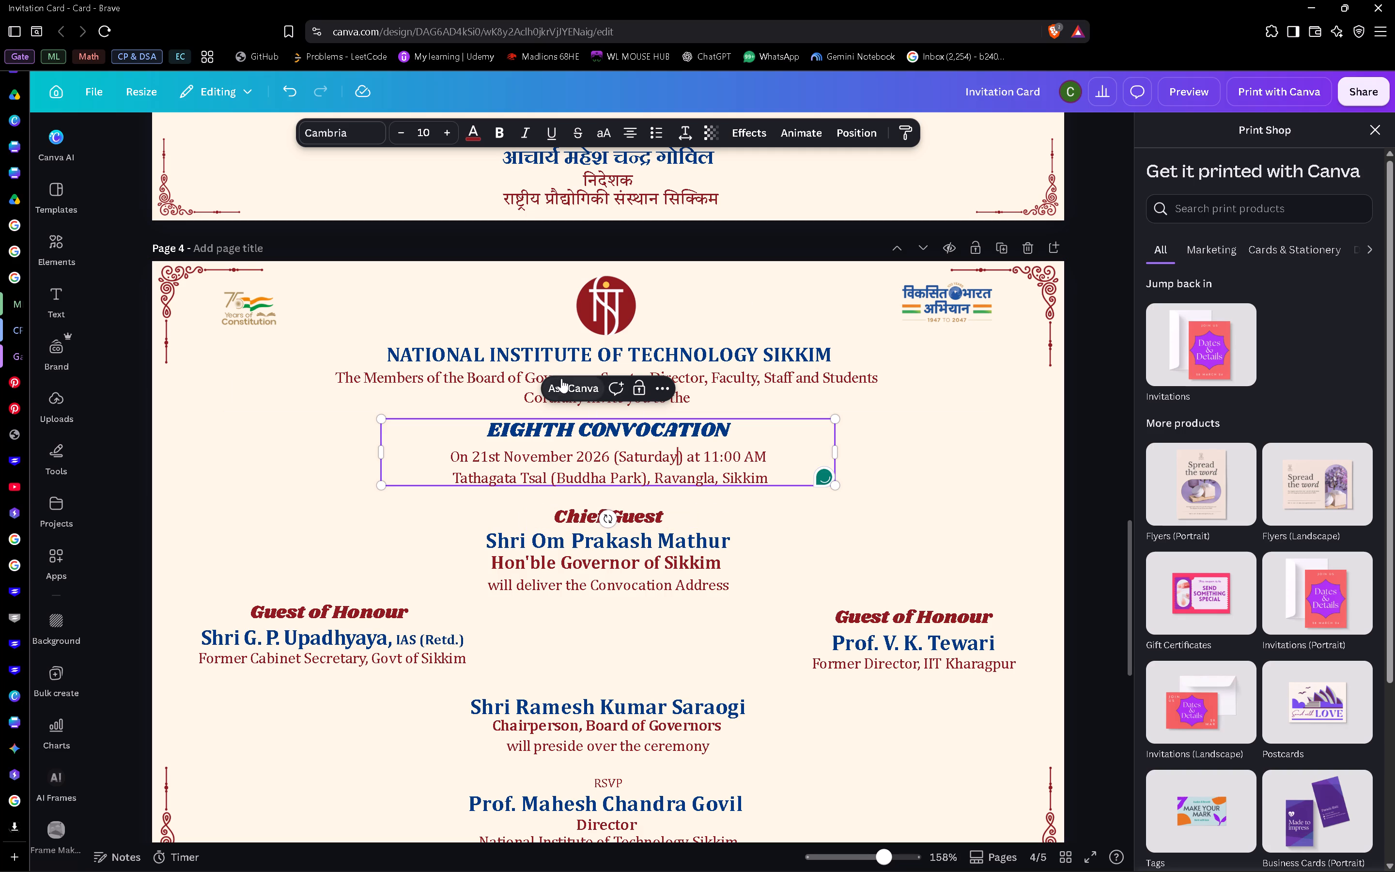
Replace the ordinal word before "CONVOCATION" in the page 4 heading with "NINTH".
double_click(579, 431)
click(579, 431)
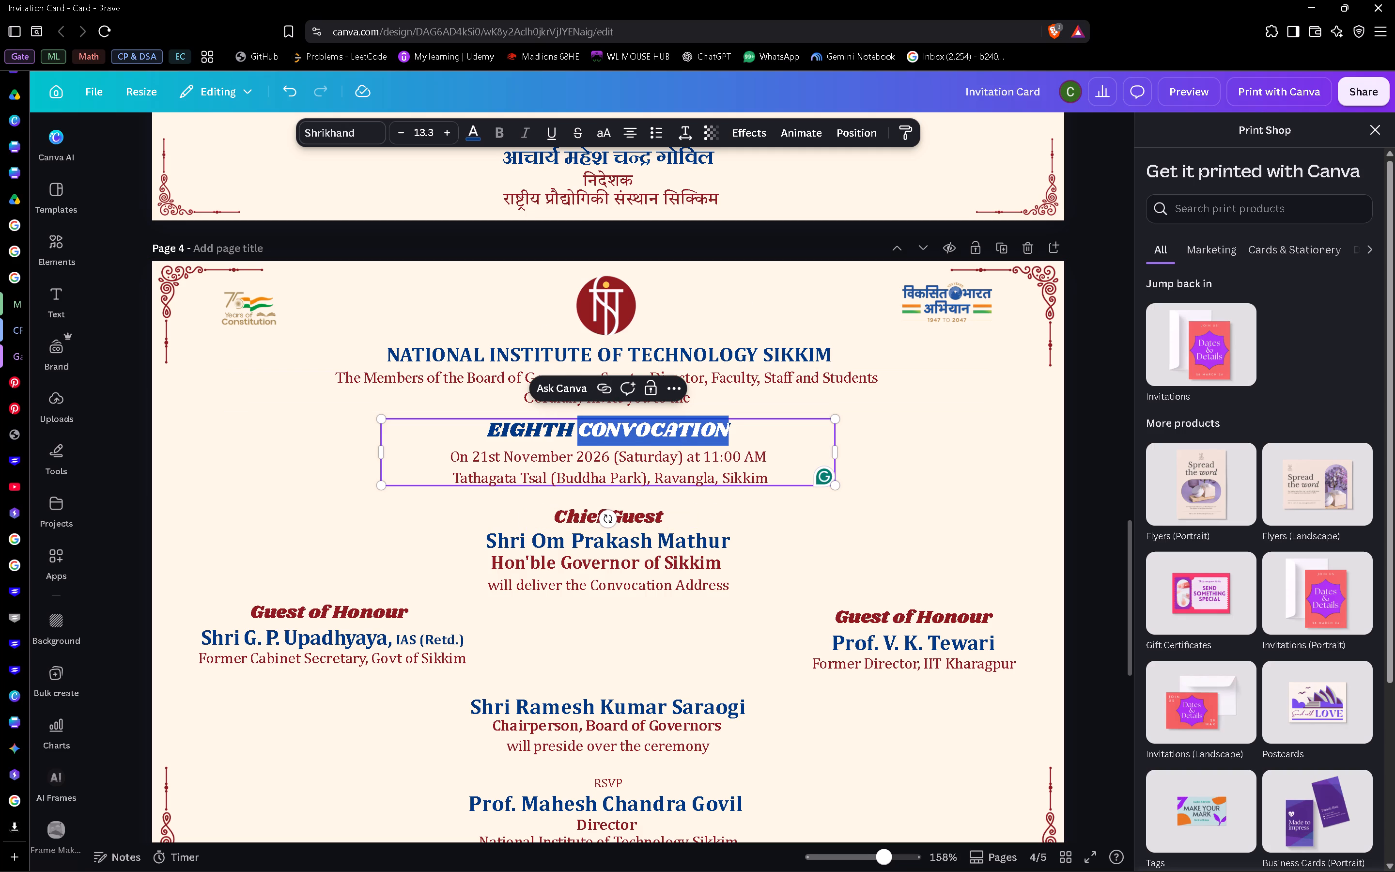
key(Left)
key(BackSpace)
key(BackSpace)
key(BackSpace)
key(BackSpace)
key(BackSpace)
key(BackSpace)
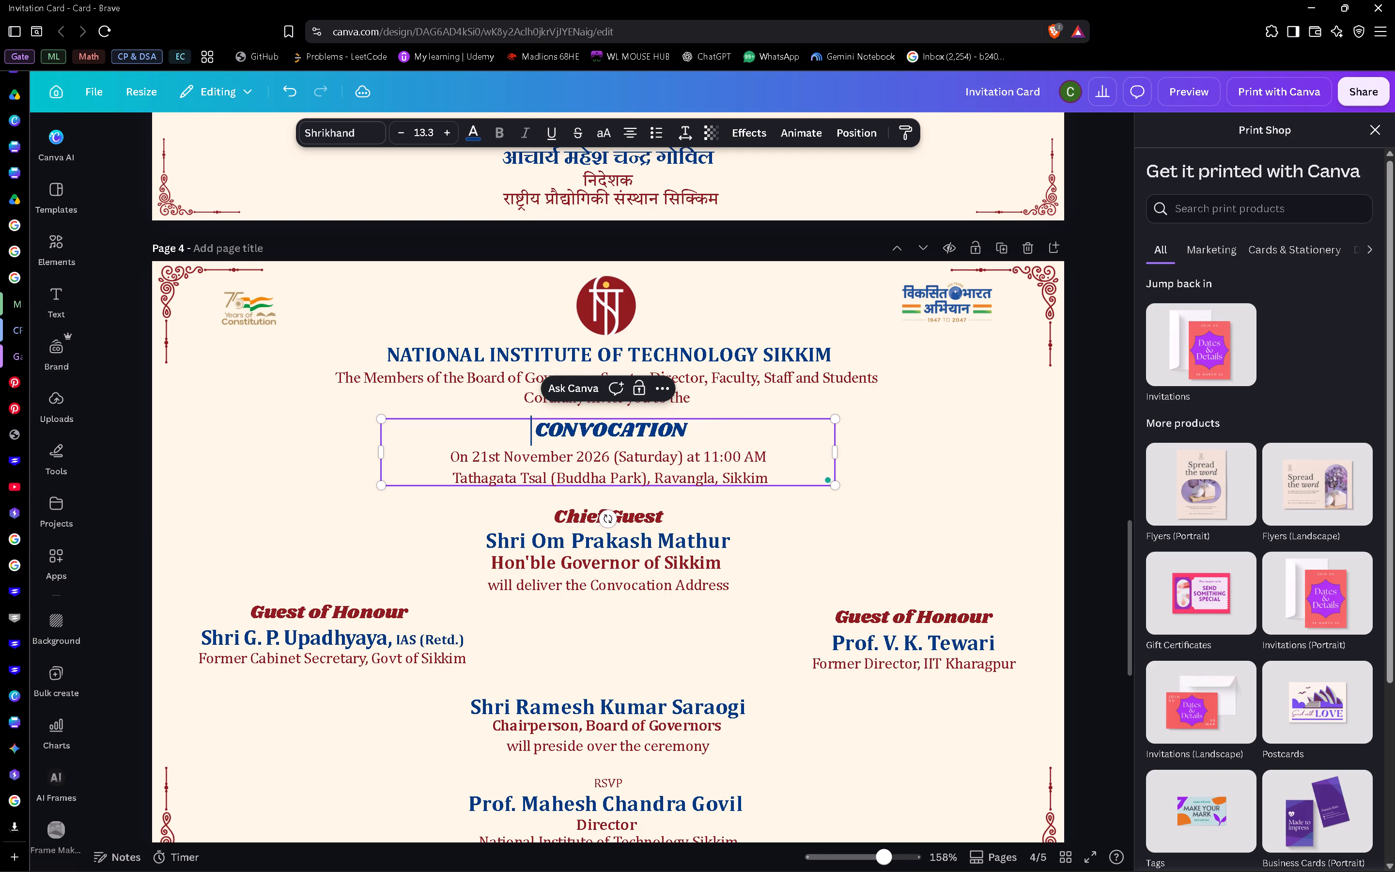
text(NIN)
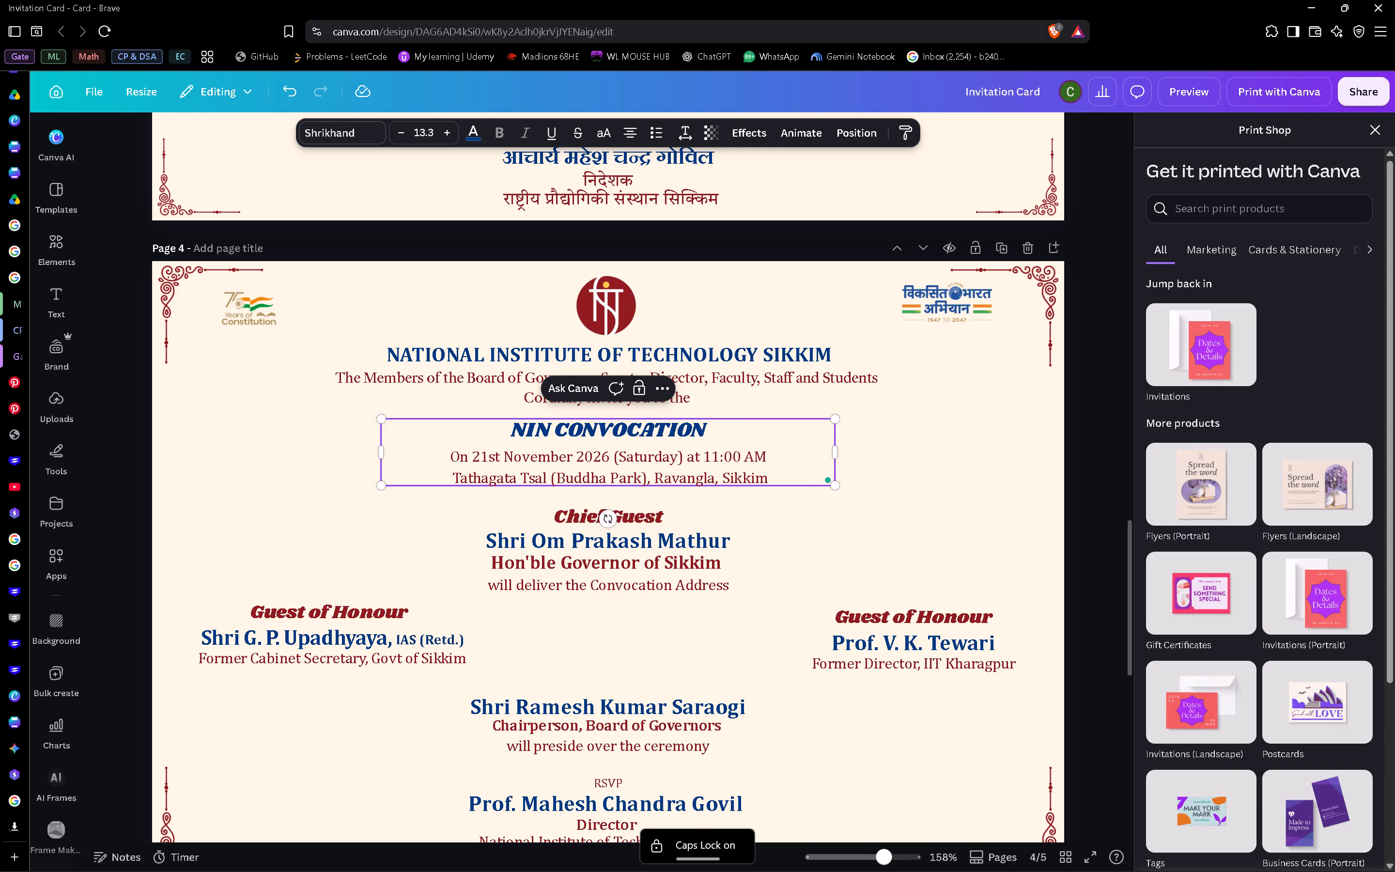
text(TH)
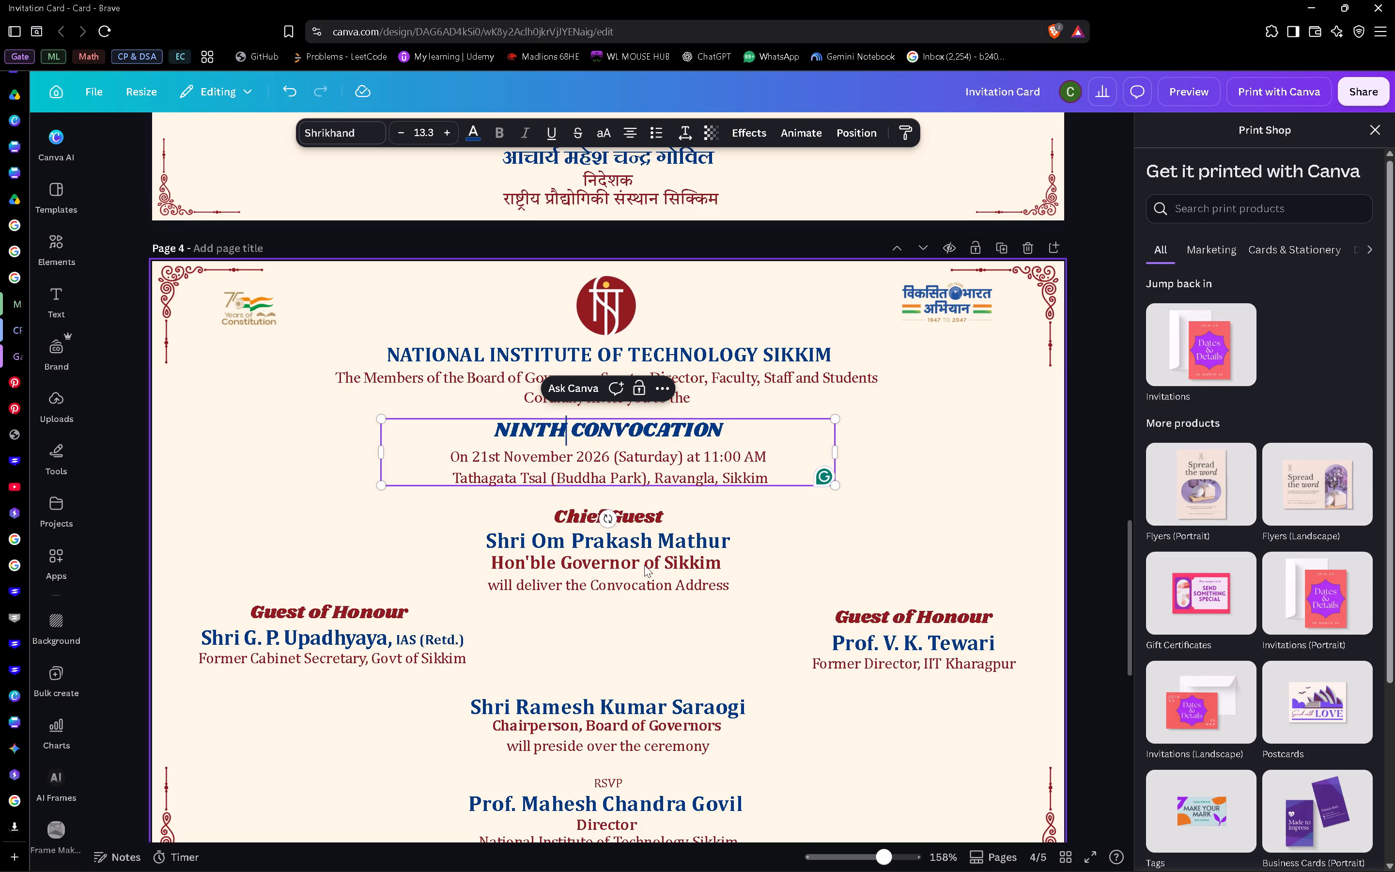
click(765, 649)
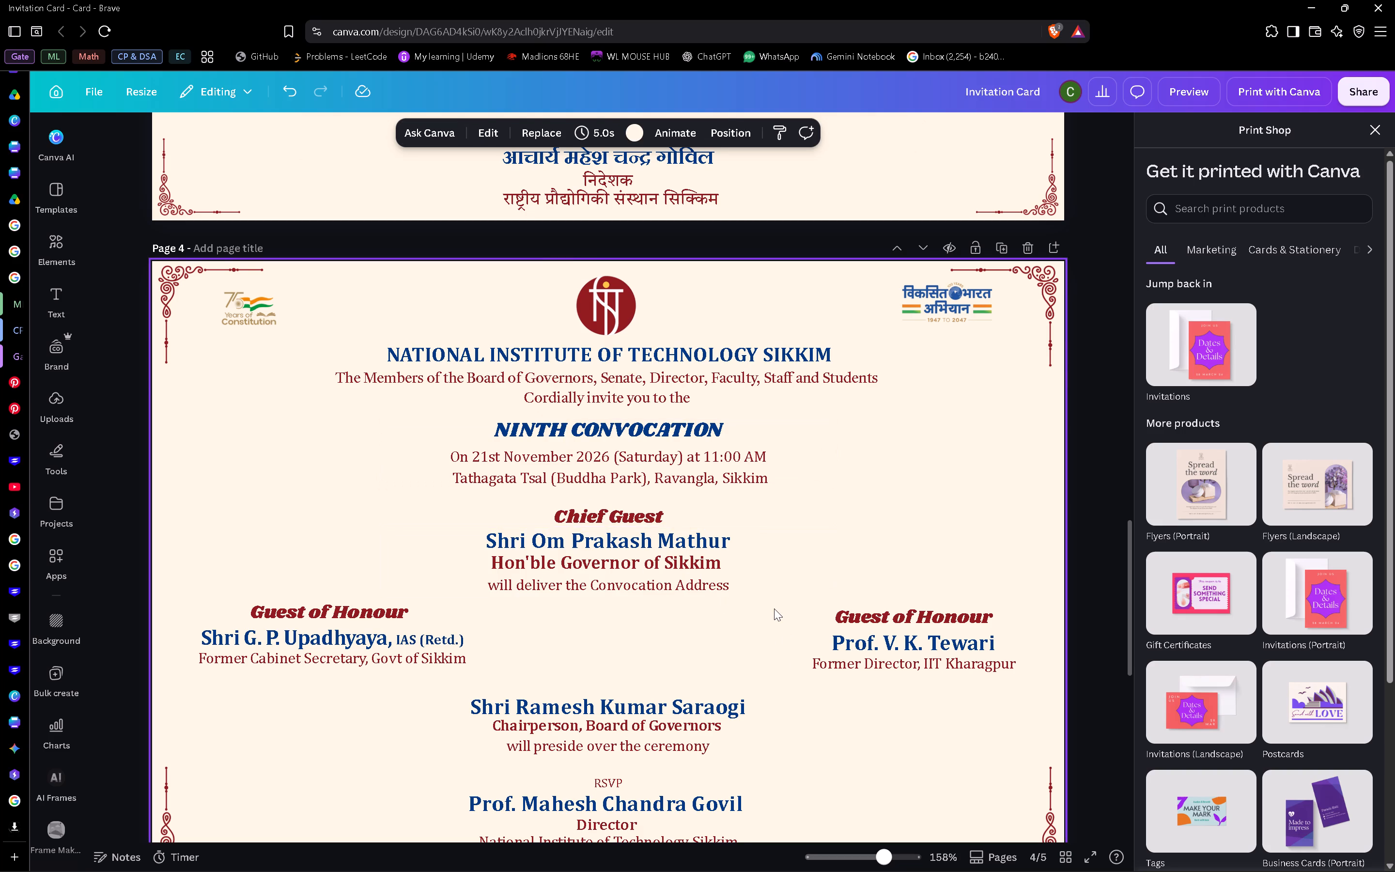
Look over the card's pages from page 2 to the programme page for remaining text to update.
scroll(774, 608, up, 3)
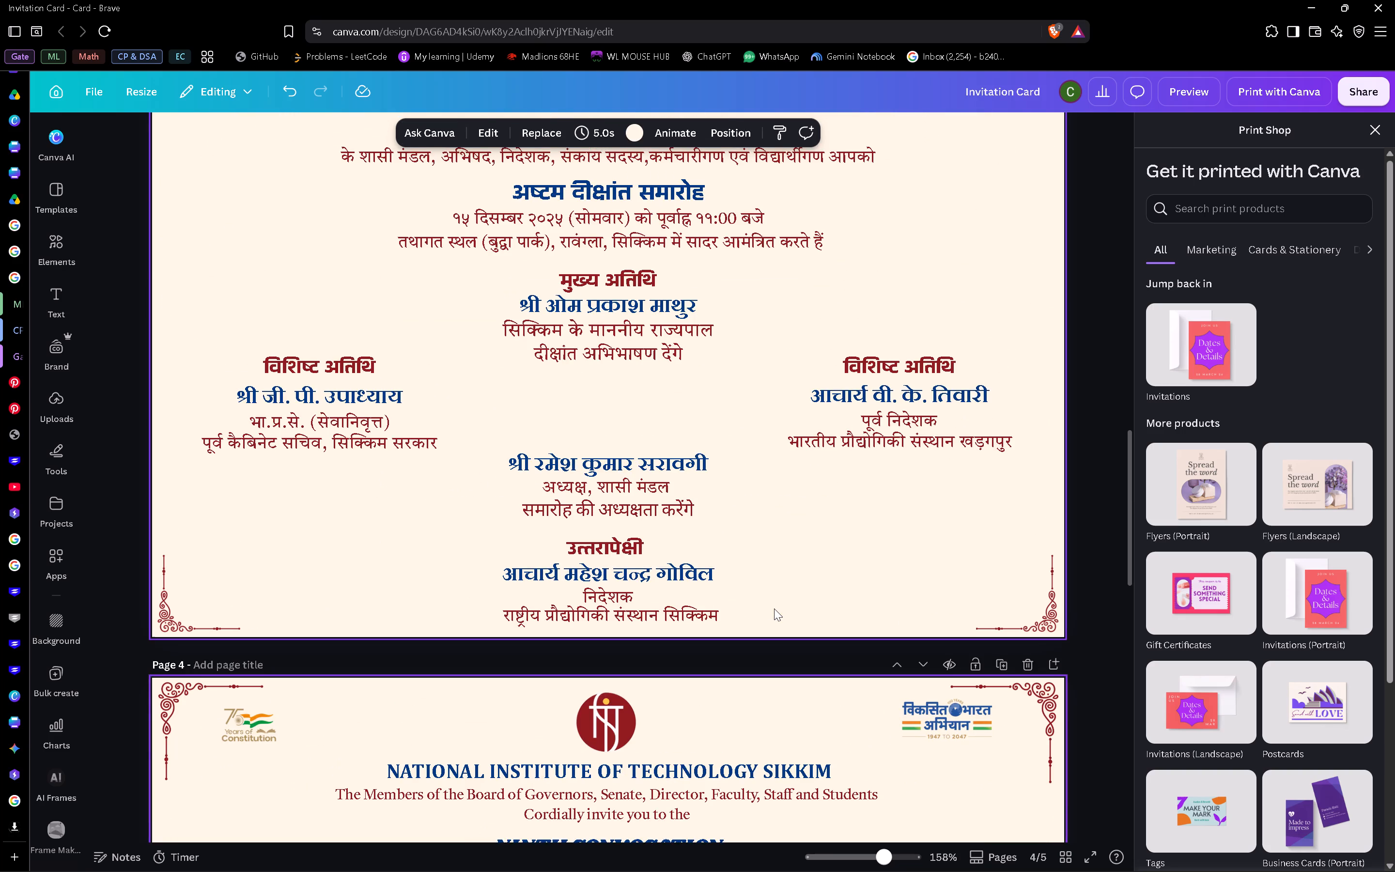
scroll(774, 608, up, 5)
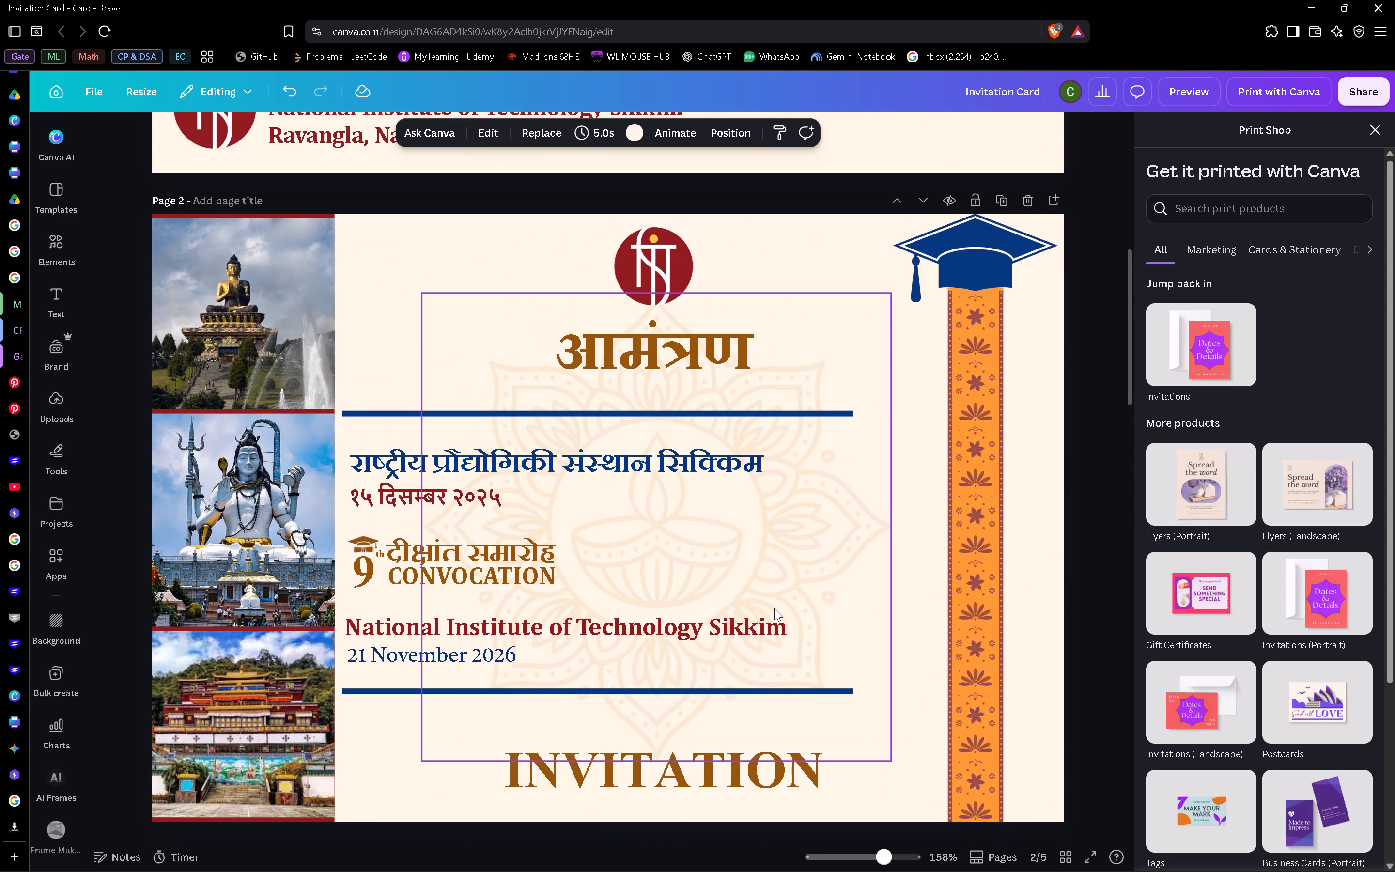
scroll(774, 608, down, 7)
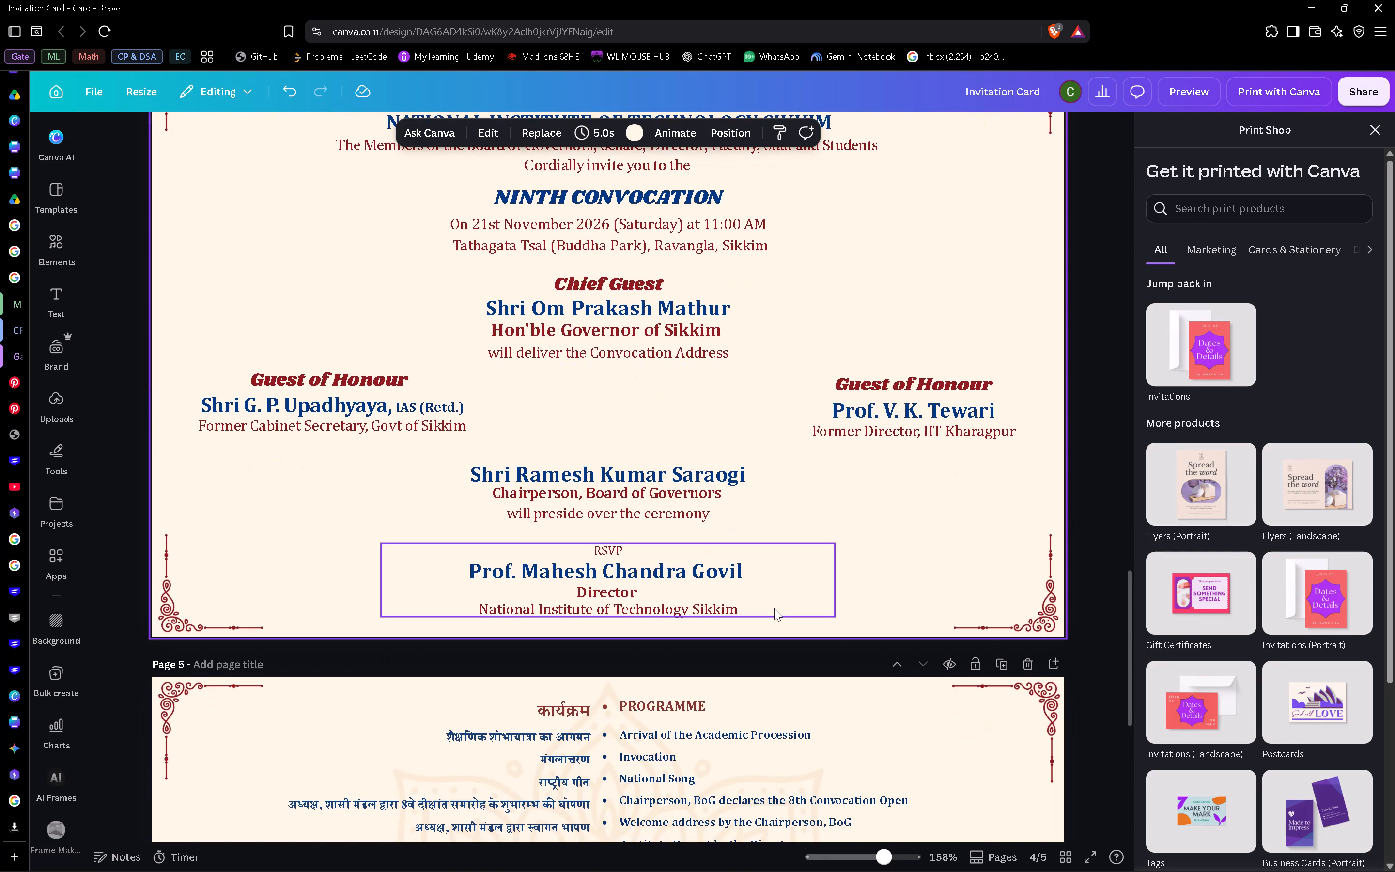
scroll(774, 608, down, 2)
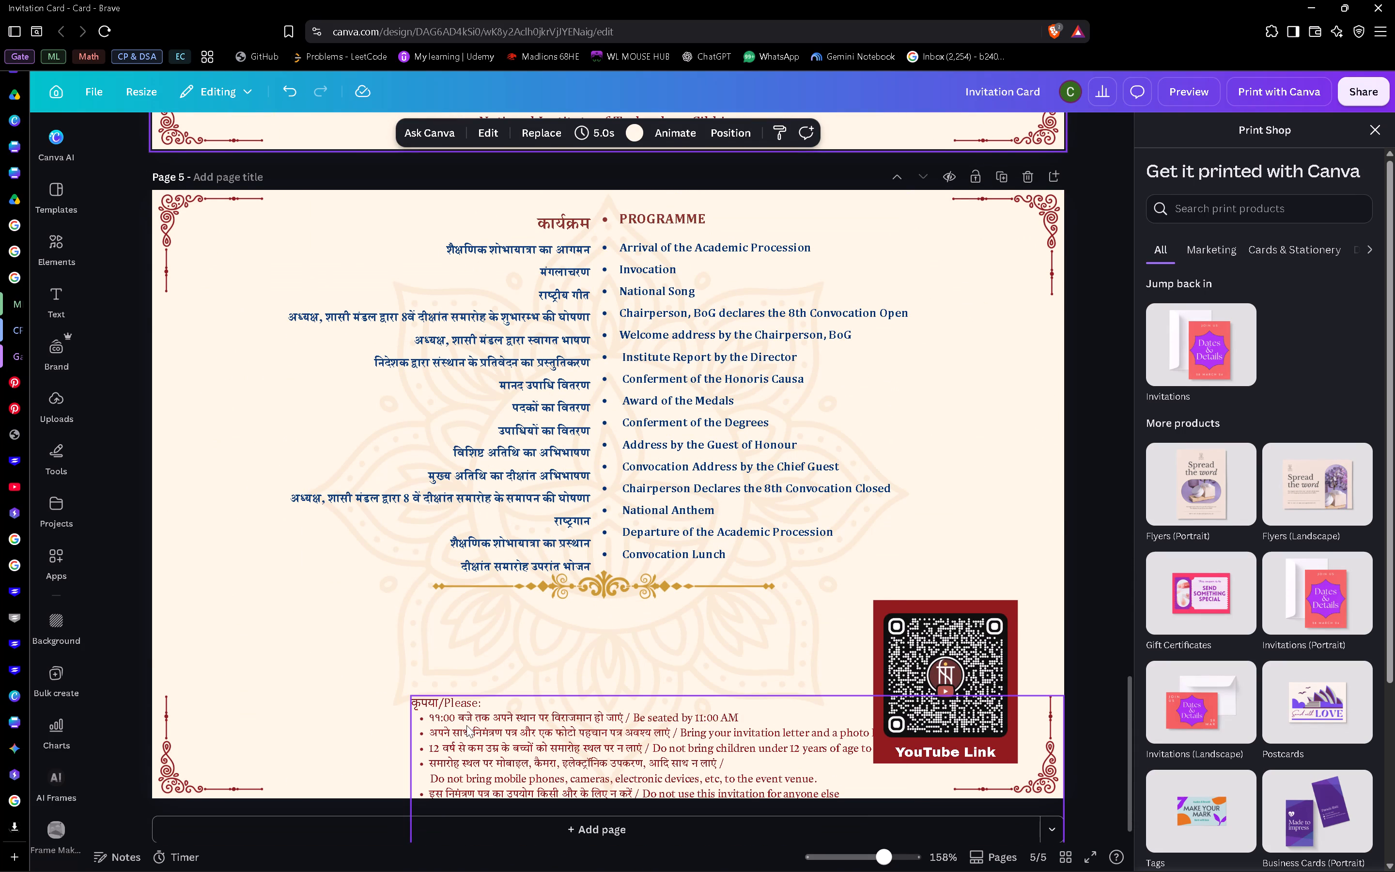
scroll(732, 586, up, 6)
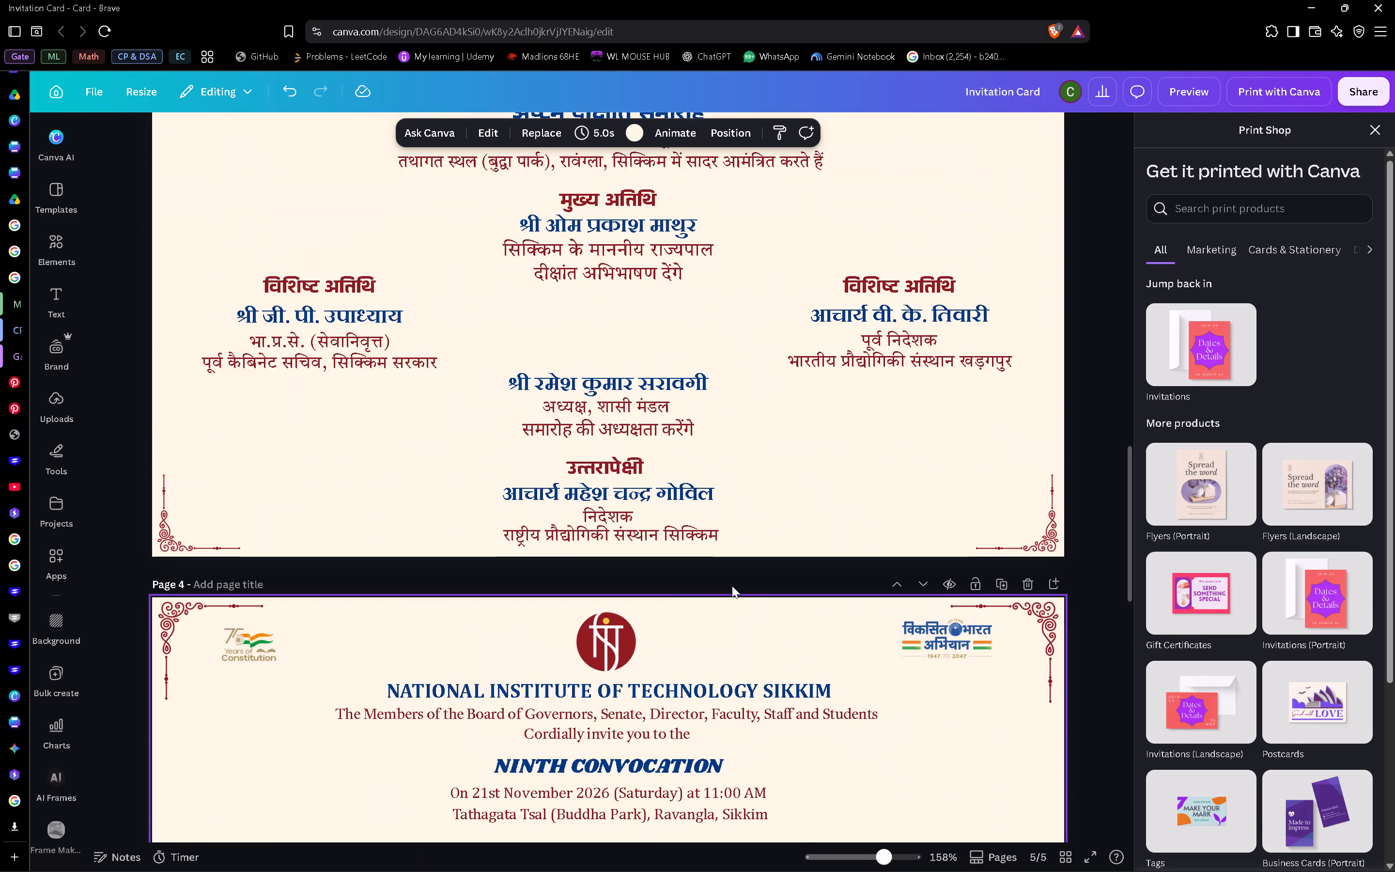
scroll(732, 586, down, 1)
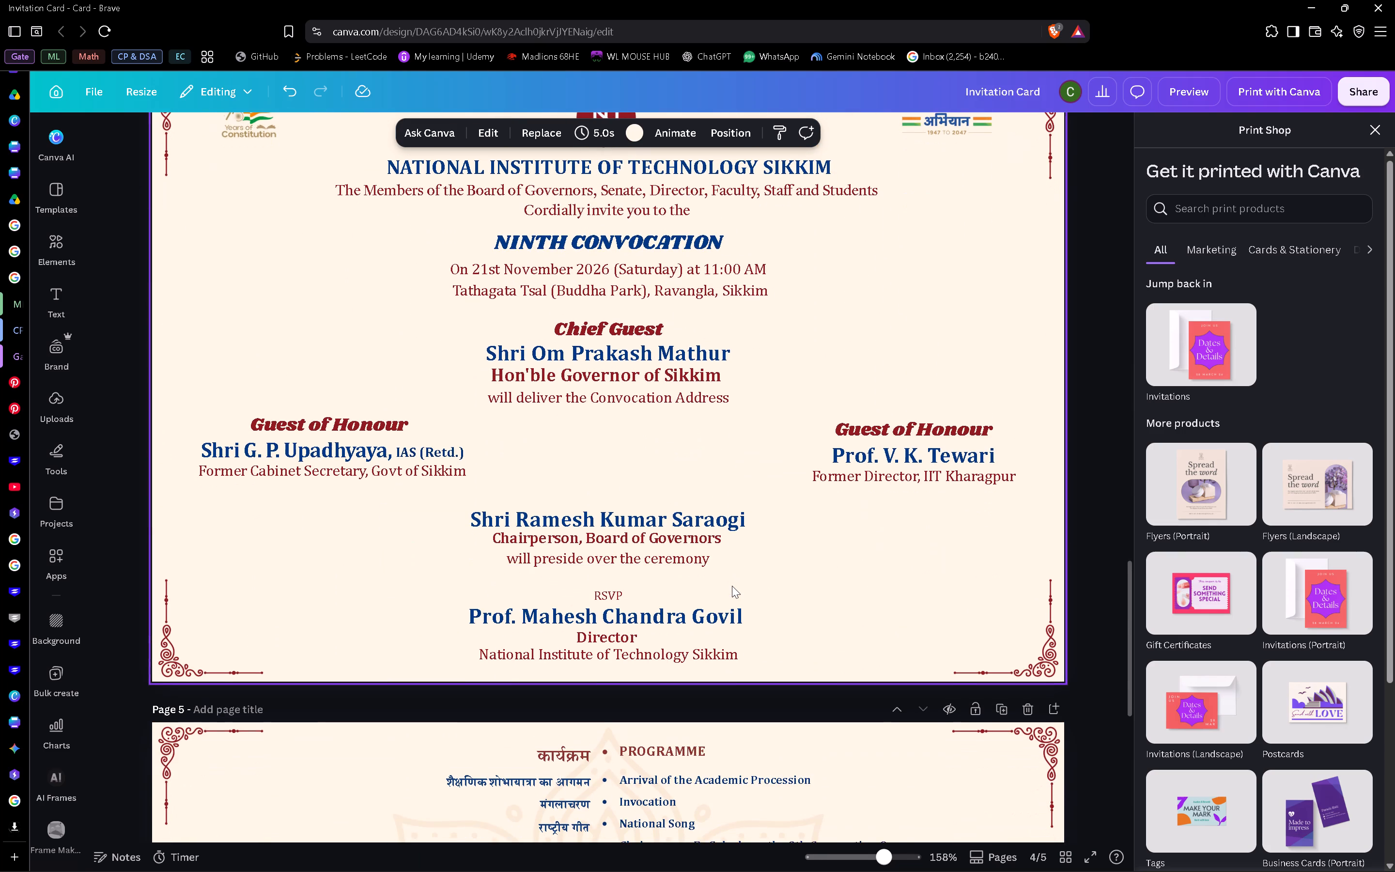
scroll(732, 586, down, 1)
Change the page 4 chief guest to "Dr. Sukanta Majumdar" with the designation "Hon'ble Minister".
click(666, 370)
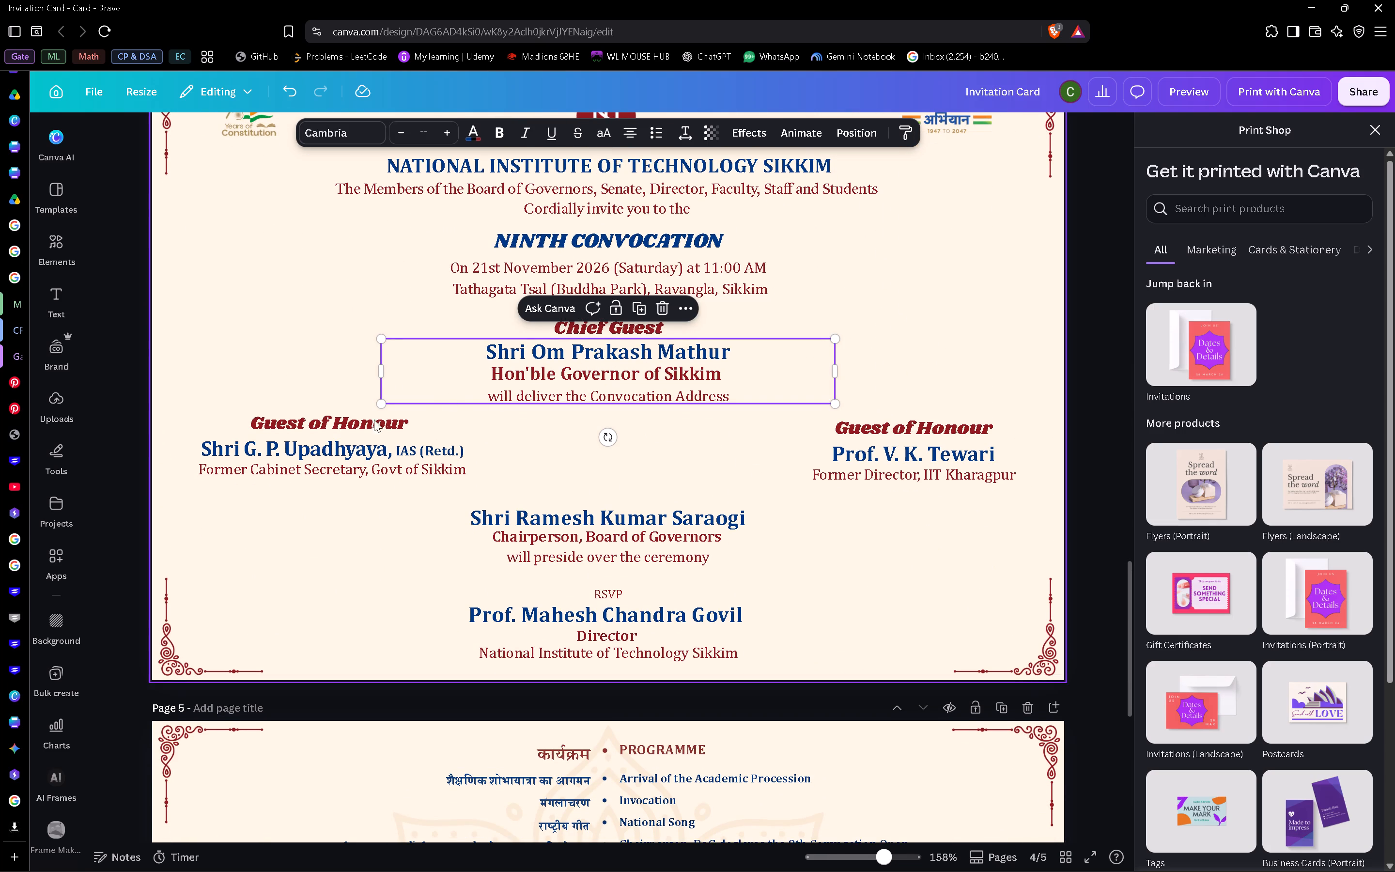
click(345, 446)
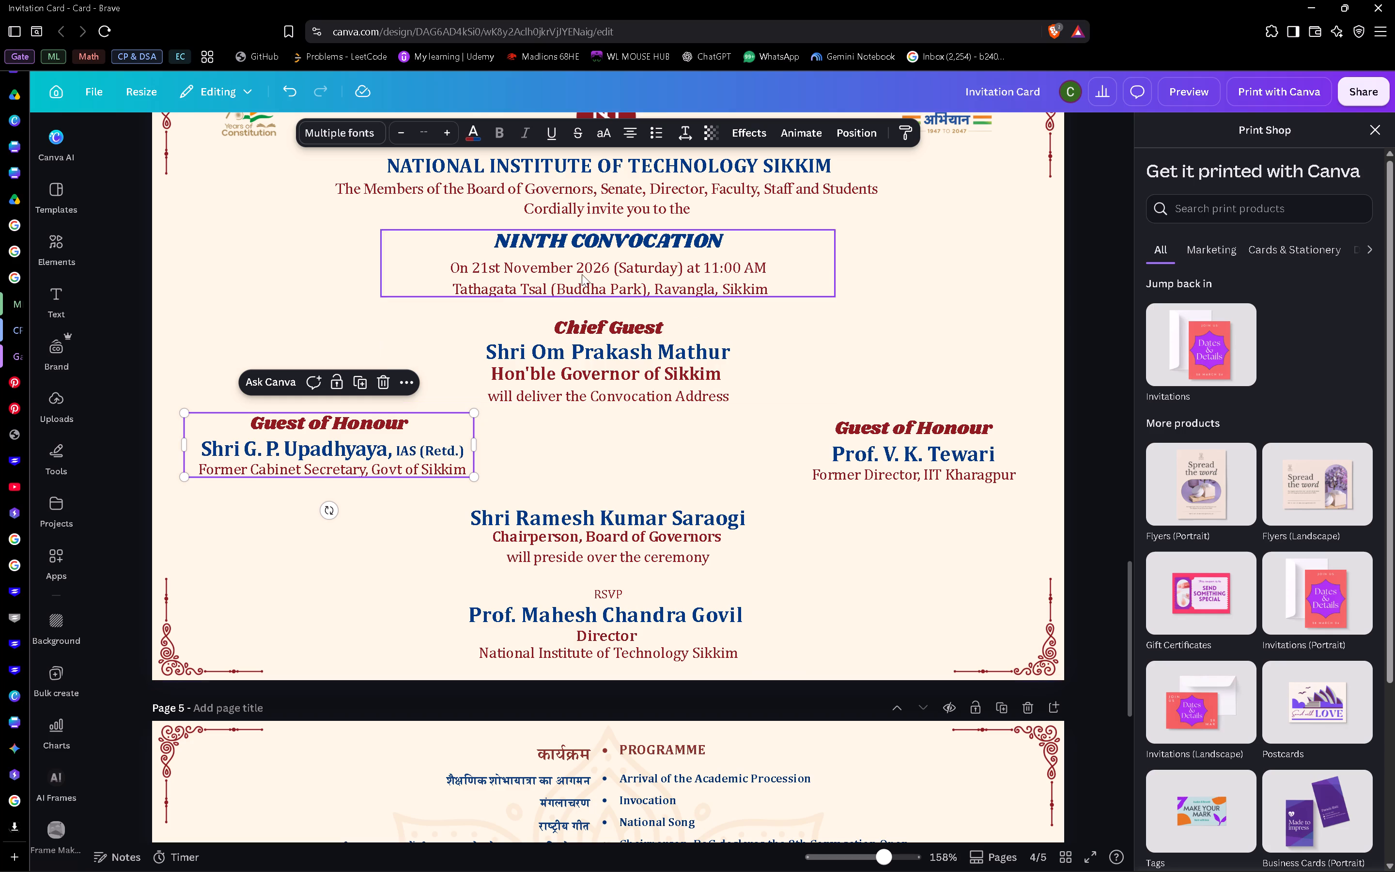
double_click(732, 354)
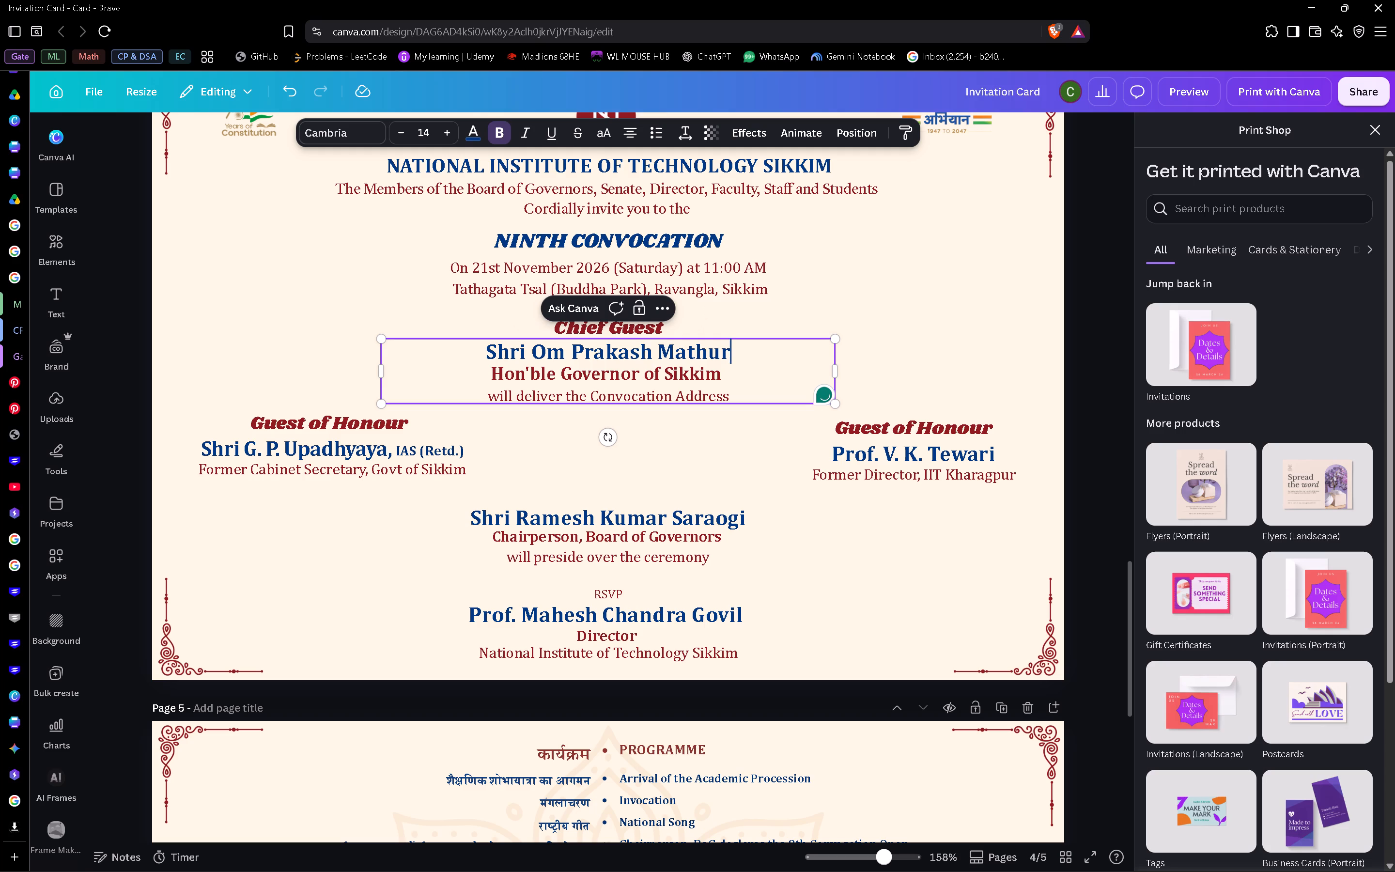
key(BackSpace)
key(BackSpace)
key(BackSpace)
key(BackSpace)
key(BackSpace)
key(BackSpace)
key(BackSpace)
key(BackSpace)
key(BackSpace)
key(BackSpace)
key(BackSpace)
key(BackSpace)
key(BackSpace)
key(BackSpace)
key(BackSpace)
key(BackSpace)
key(BackSpace)
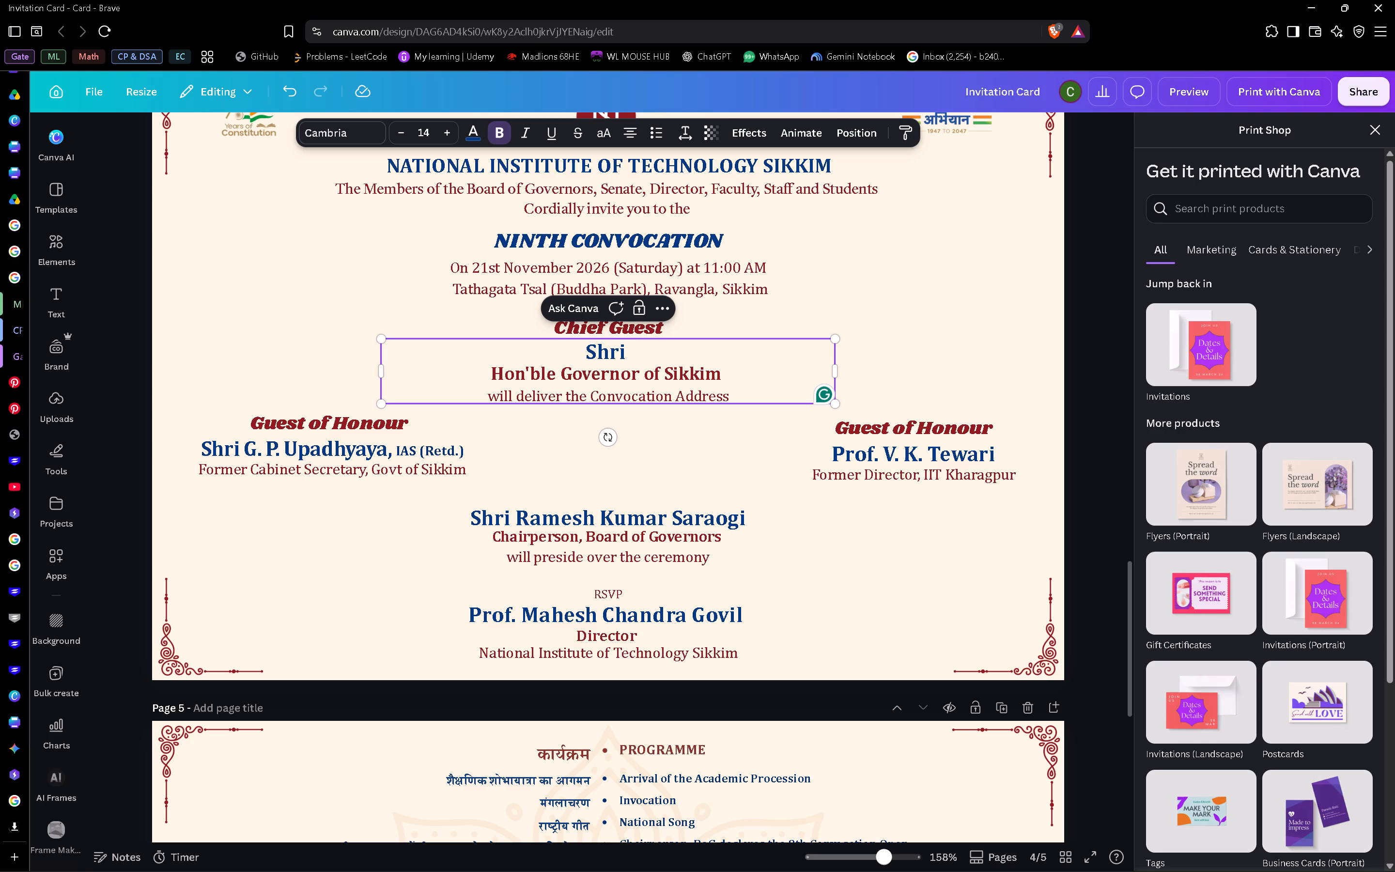
key(BackSpace)
key(BackSpace)
key(BackSpace)
key(BackSpace)
key(BackSpace)
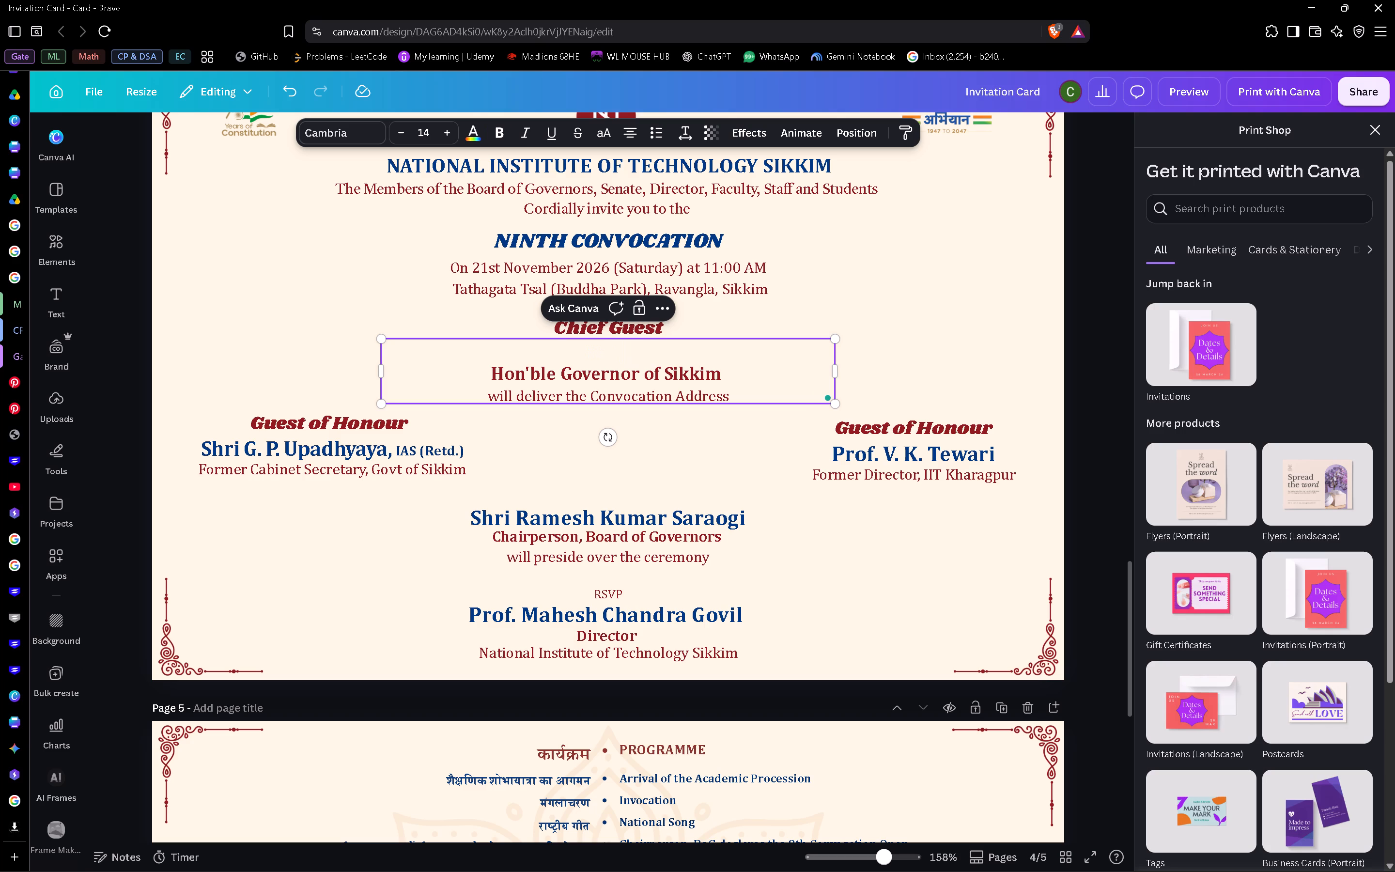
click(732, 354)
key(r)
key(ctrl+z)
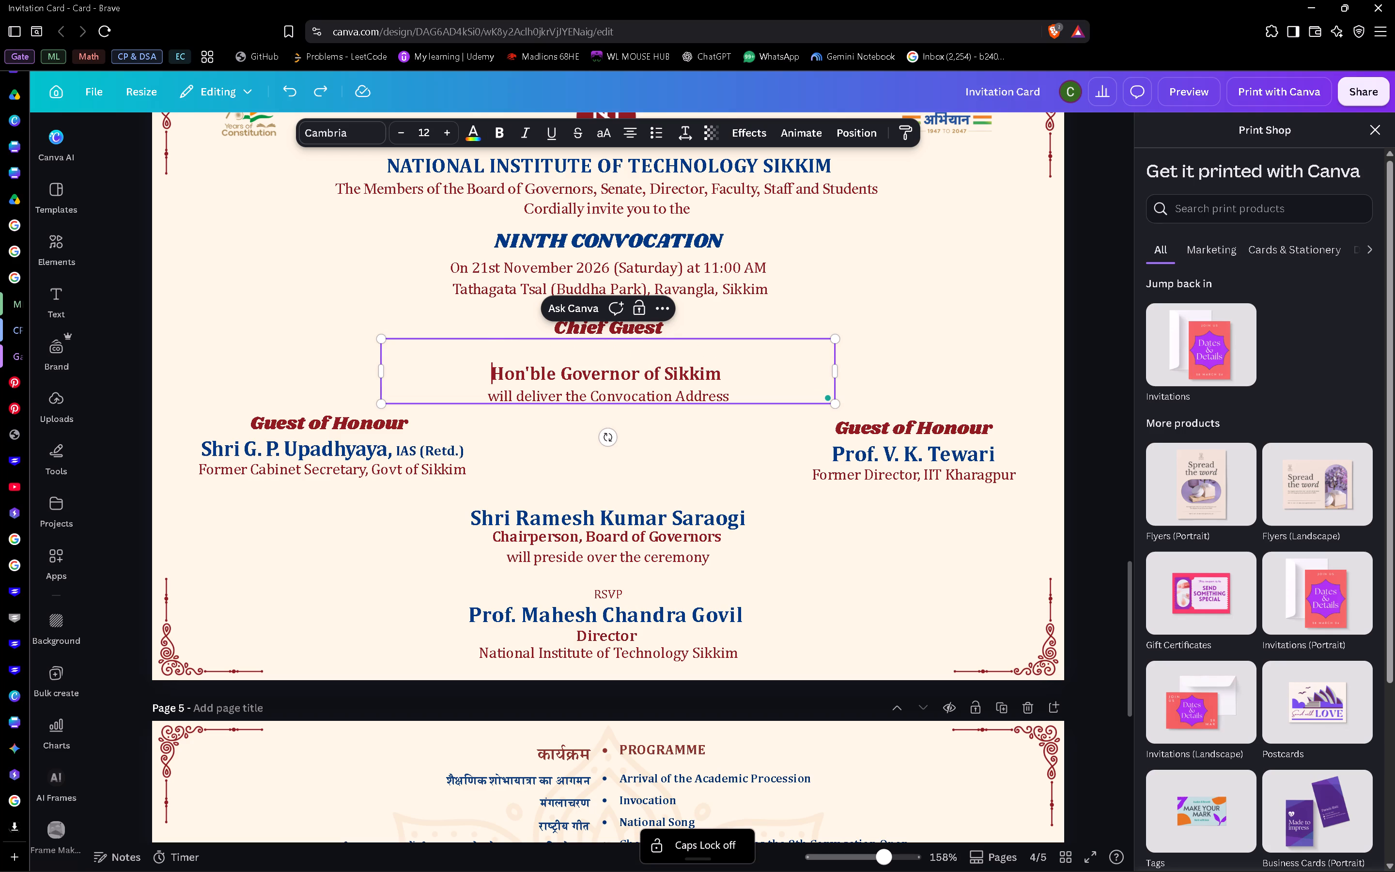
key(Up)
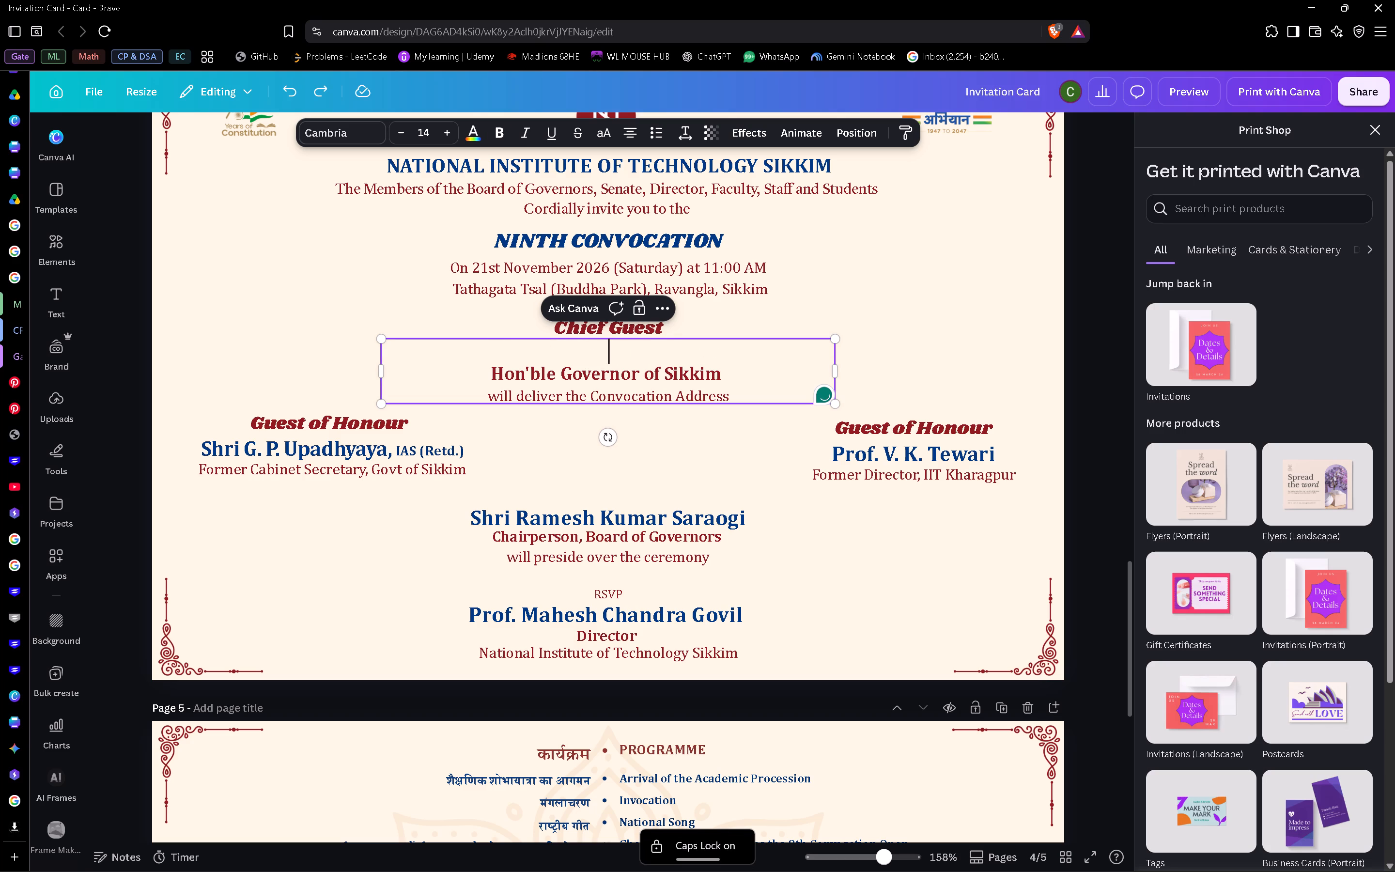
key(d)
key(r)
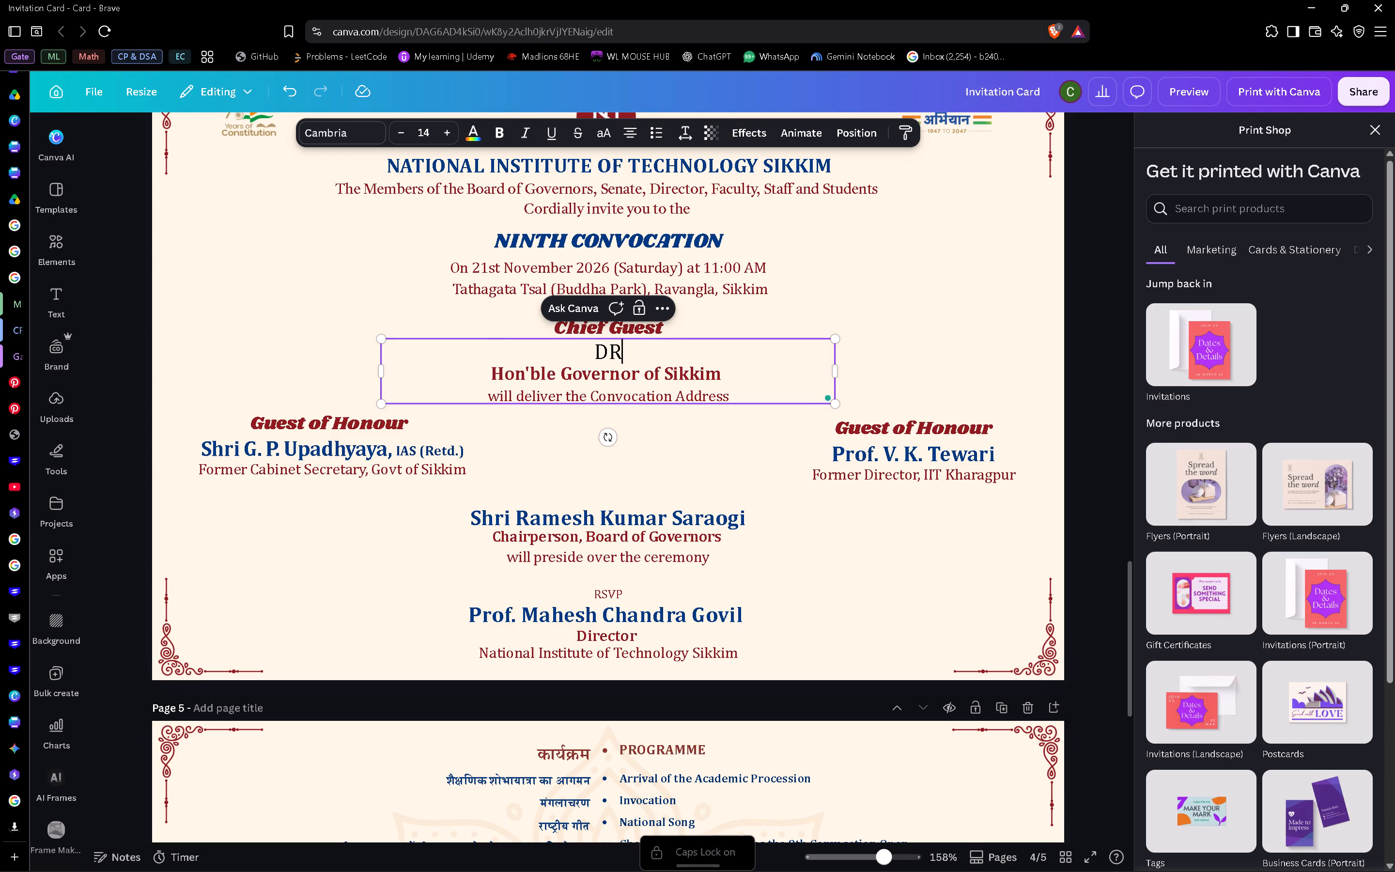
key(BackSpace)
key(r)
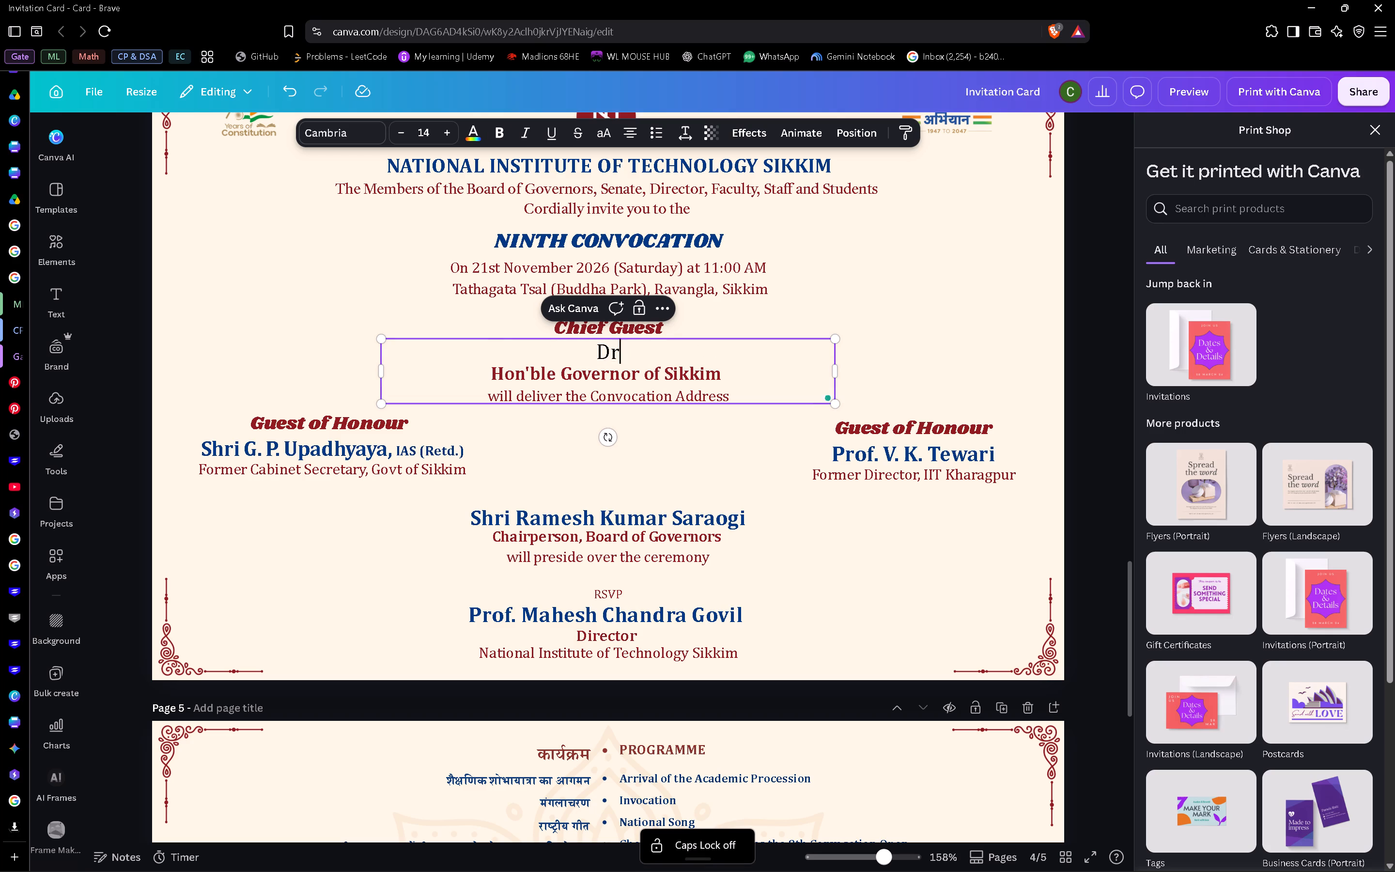
Undo back to the formatted "Shri" in the page 4 chief guest name line and replace it with "Dr. Sukanta Majumdar".
key(ctrl+z)
key(ctrl+z)
key(ctrl+z)
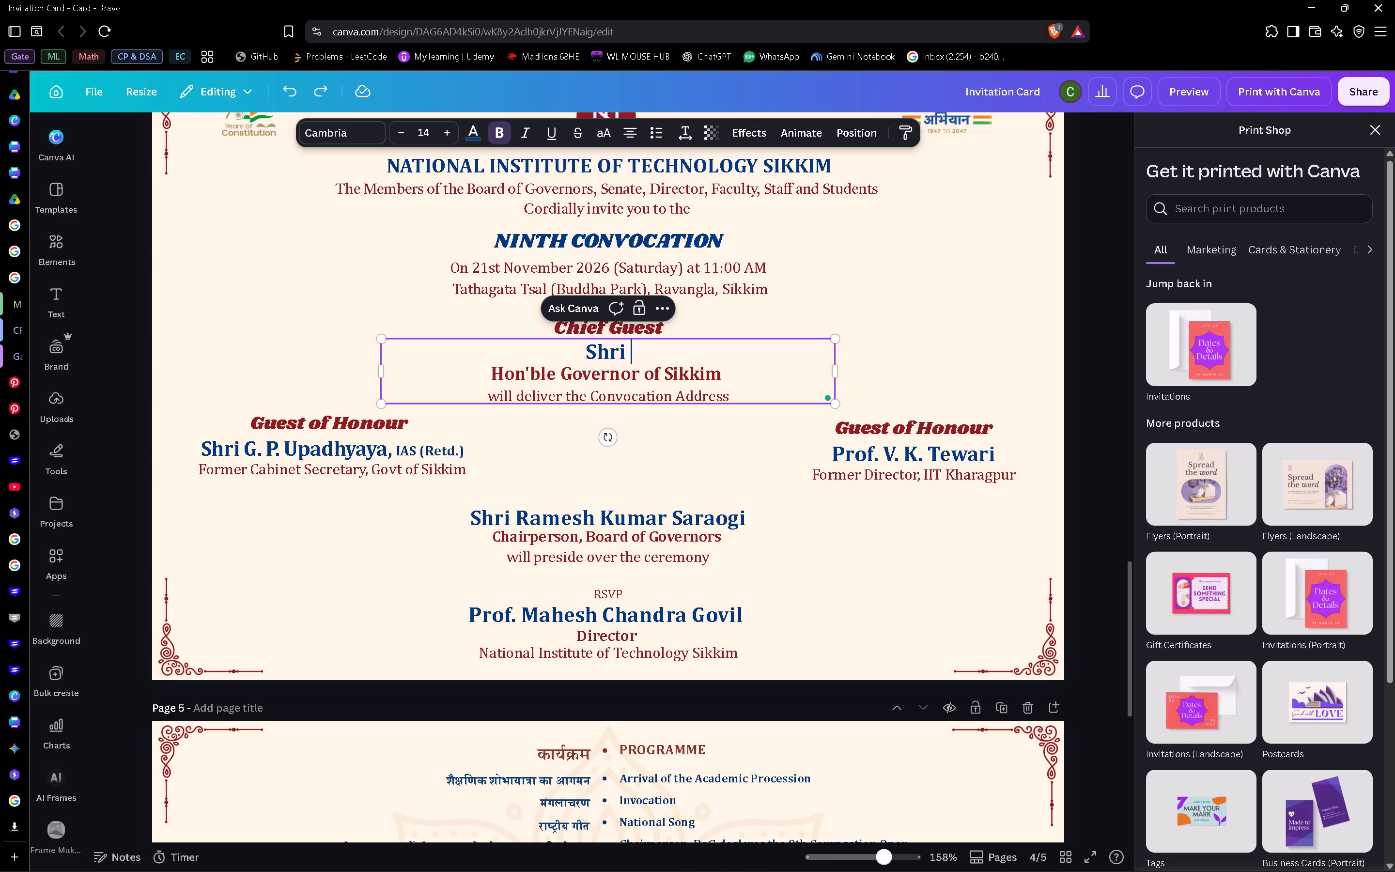
key(Left)
key(BackSpace)
key(BackSpace)
key(BackSpace)
key(BackSpace)
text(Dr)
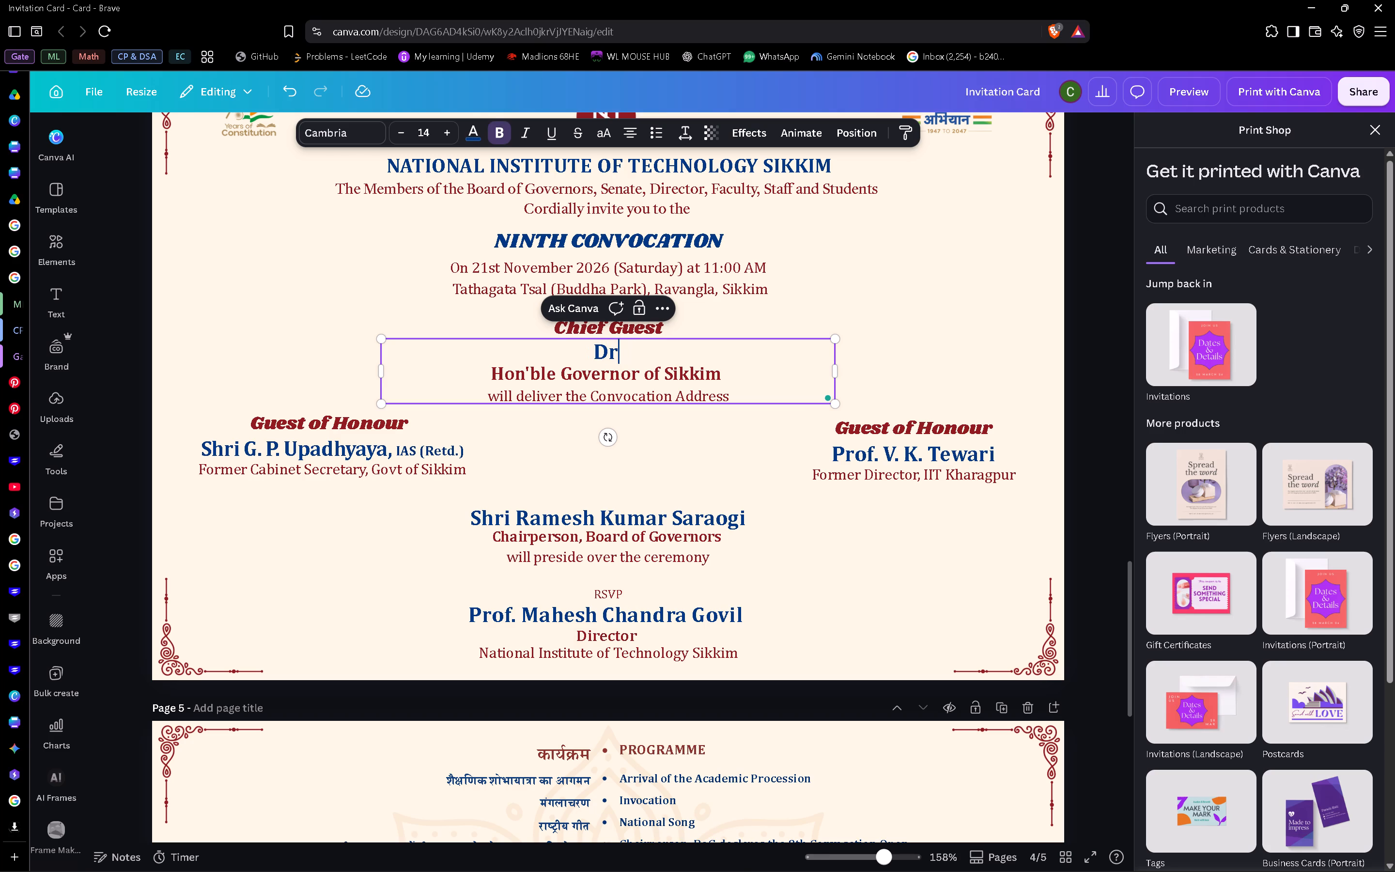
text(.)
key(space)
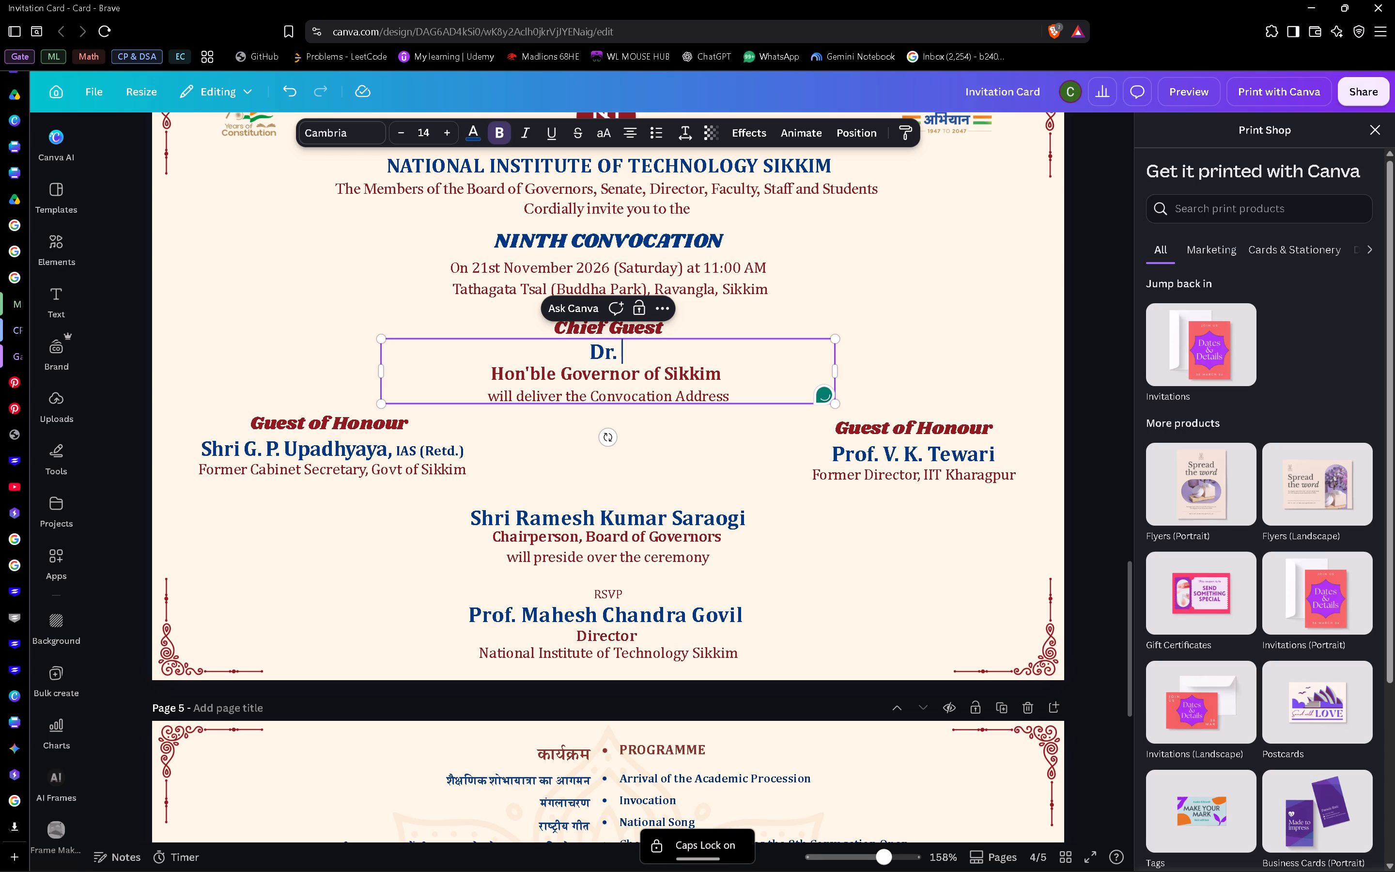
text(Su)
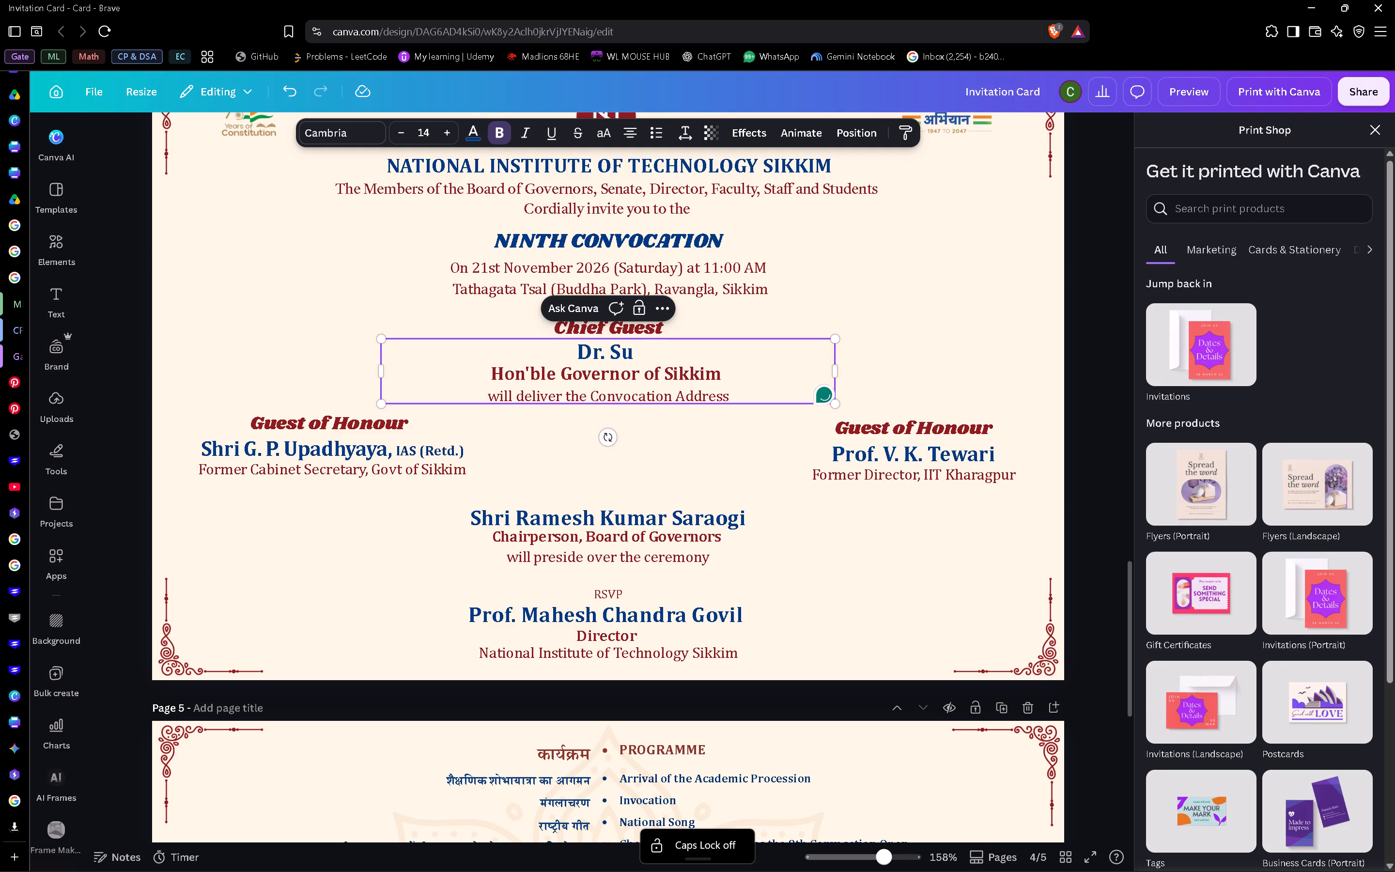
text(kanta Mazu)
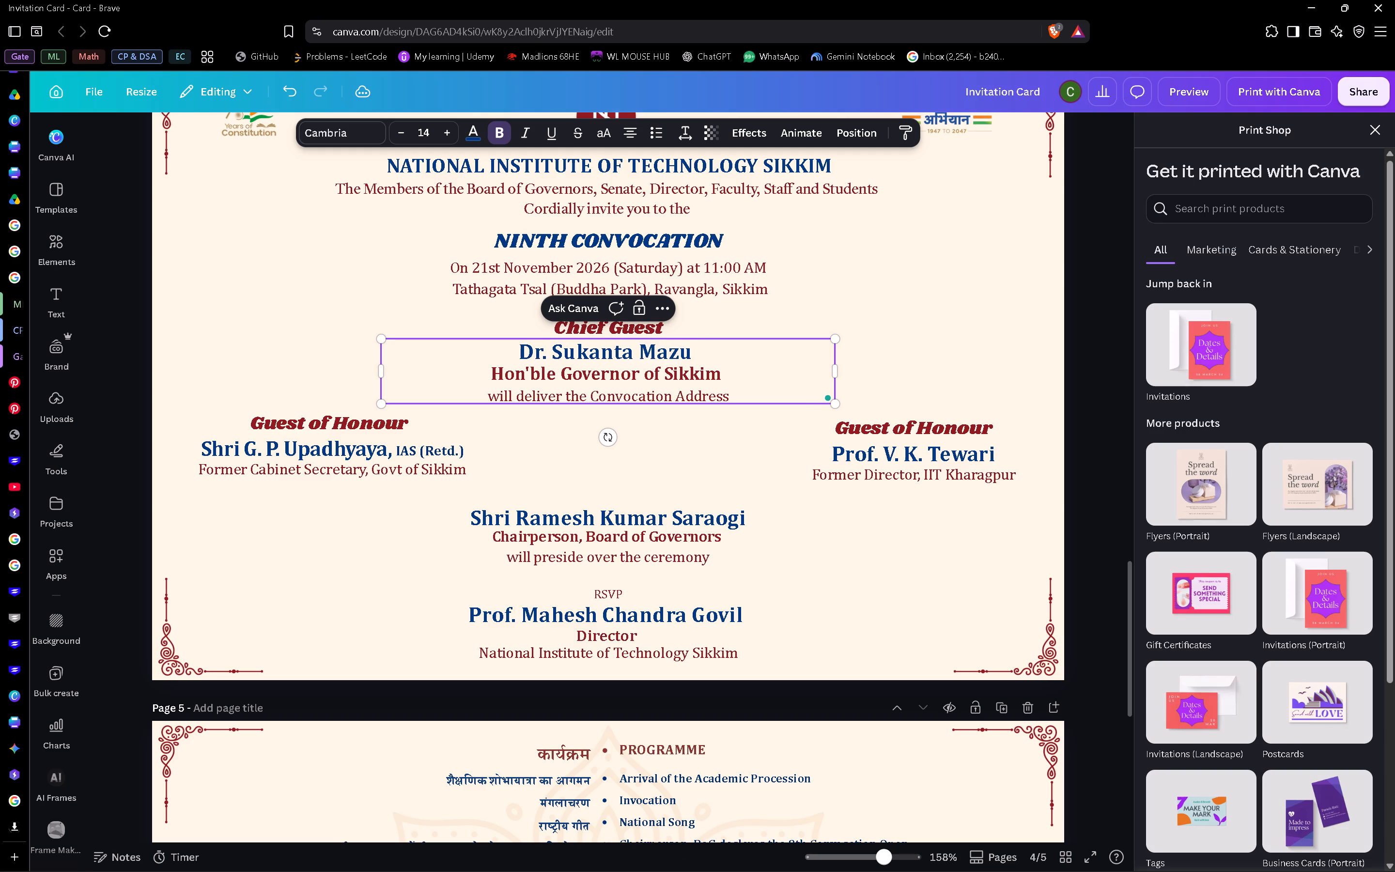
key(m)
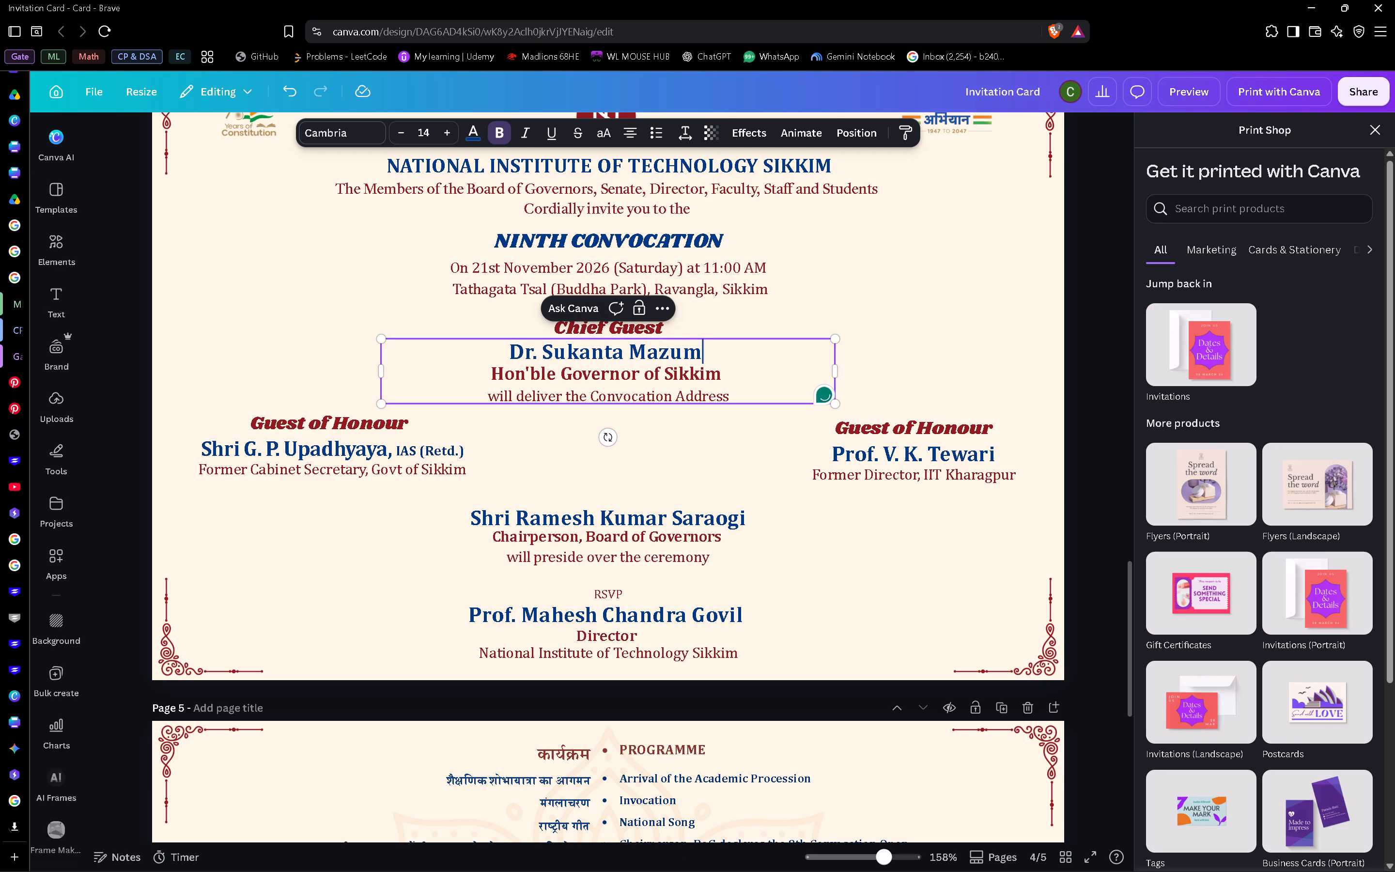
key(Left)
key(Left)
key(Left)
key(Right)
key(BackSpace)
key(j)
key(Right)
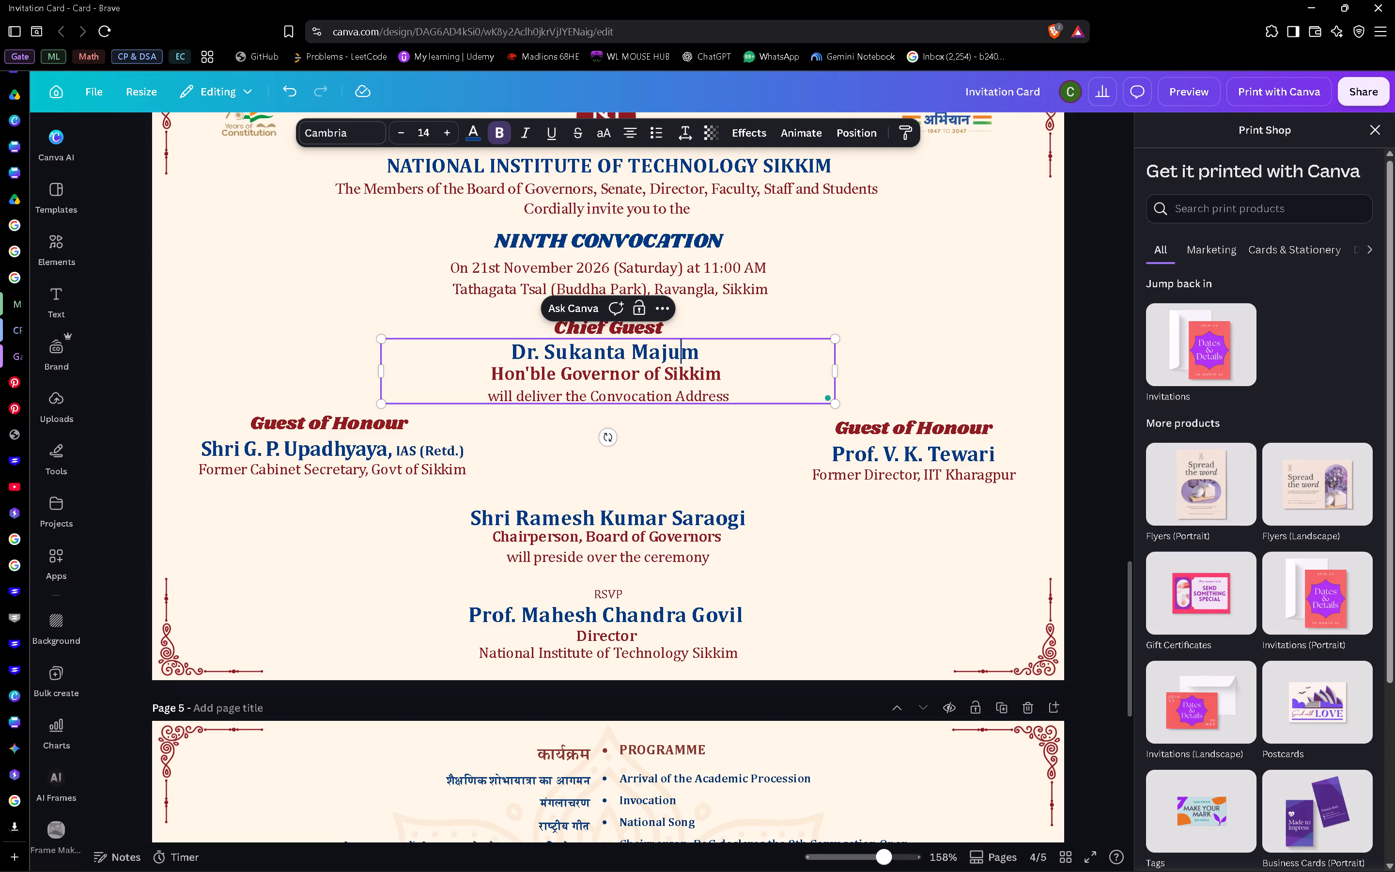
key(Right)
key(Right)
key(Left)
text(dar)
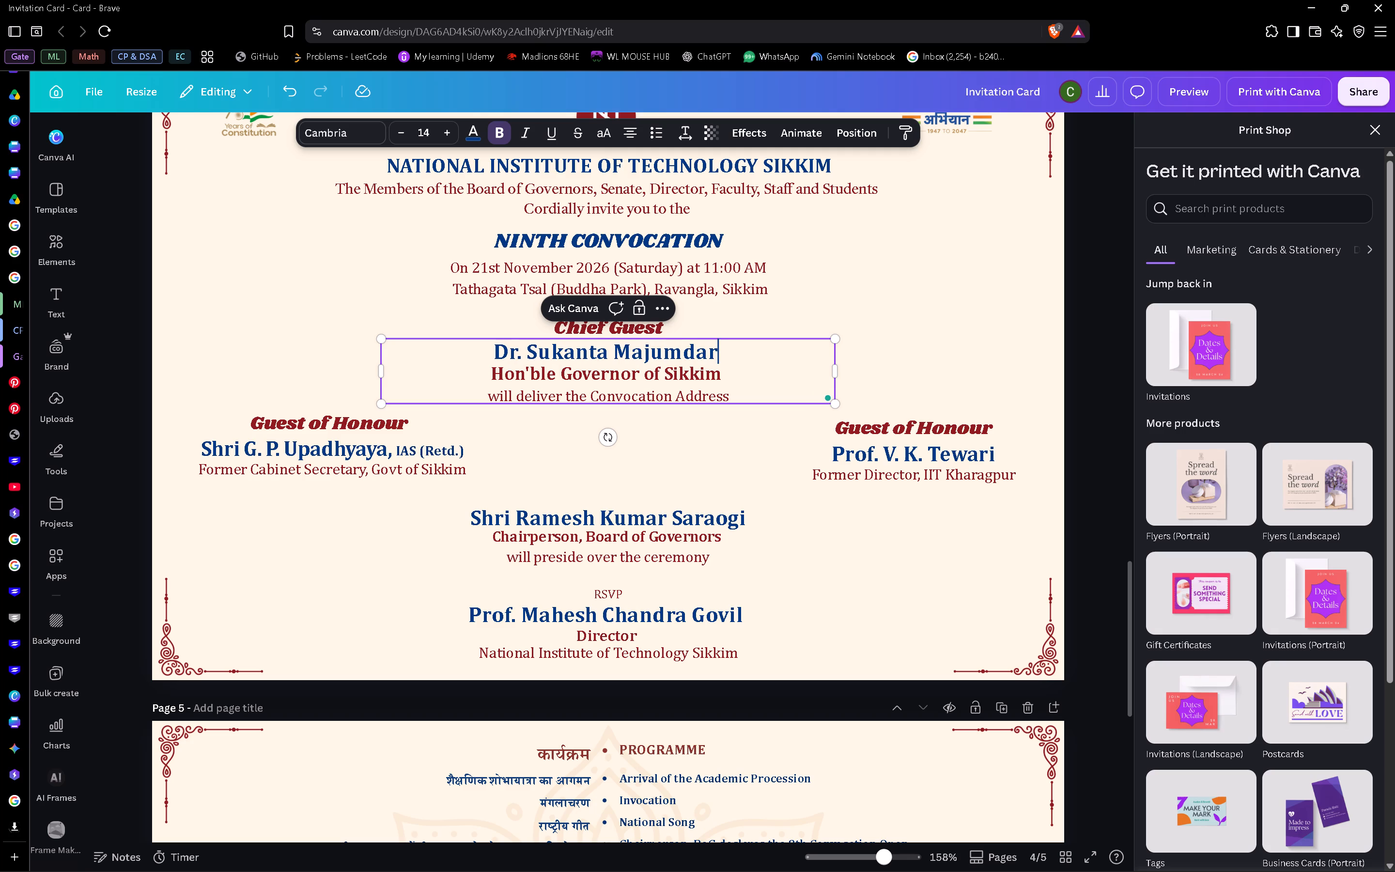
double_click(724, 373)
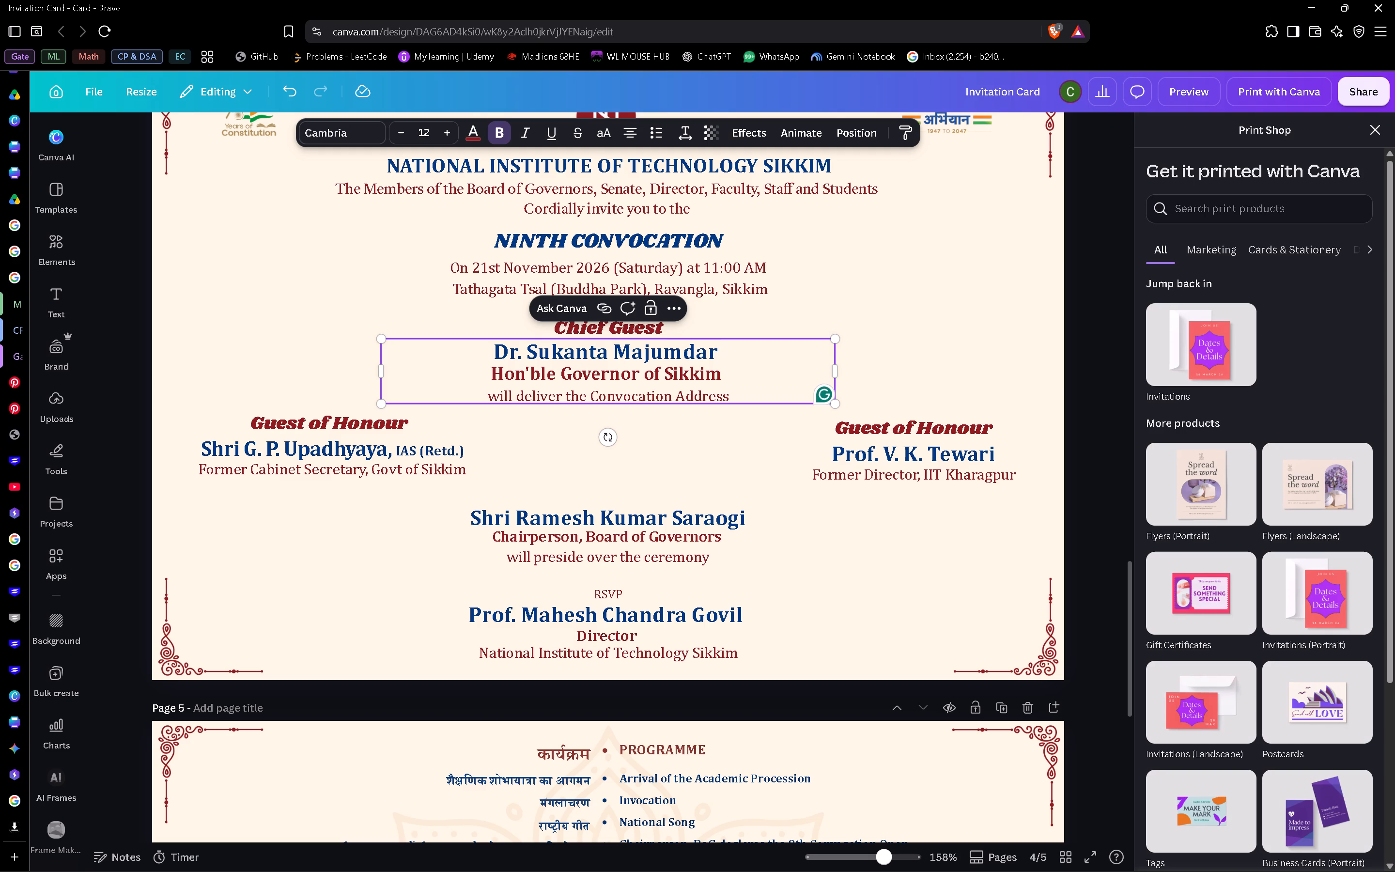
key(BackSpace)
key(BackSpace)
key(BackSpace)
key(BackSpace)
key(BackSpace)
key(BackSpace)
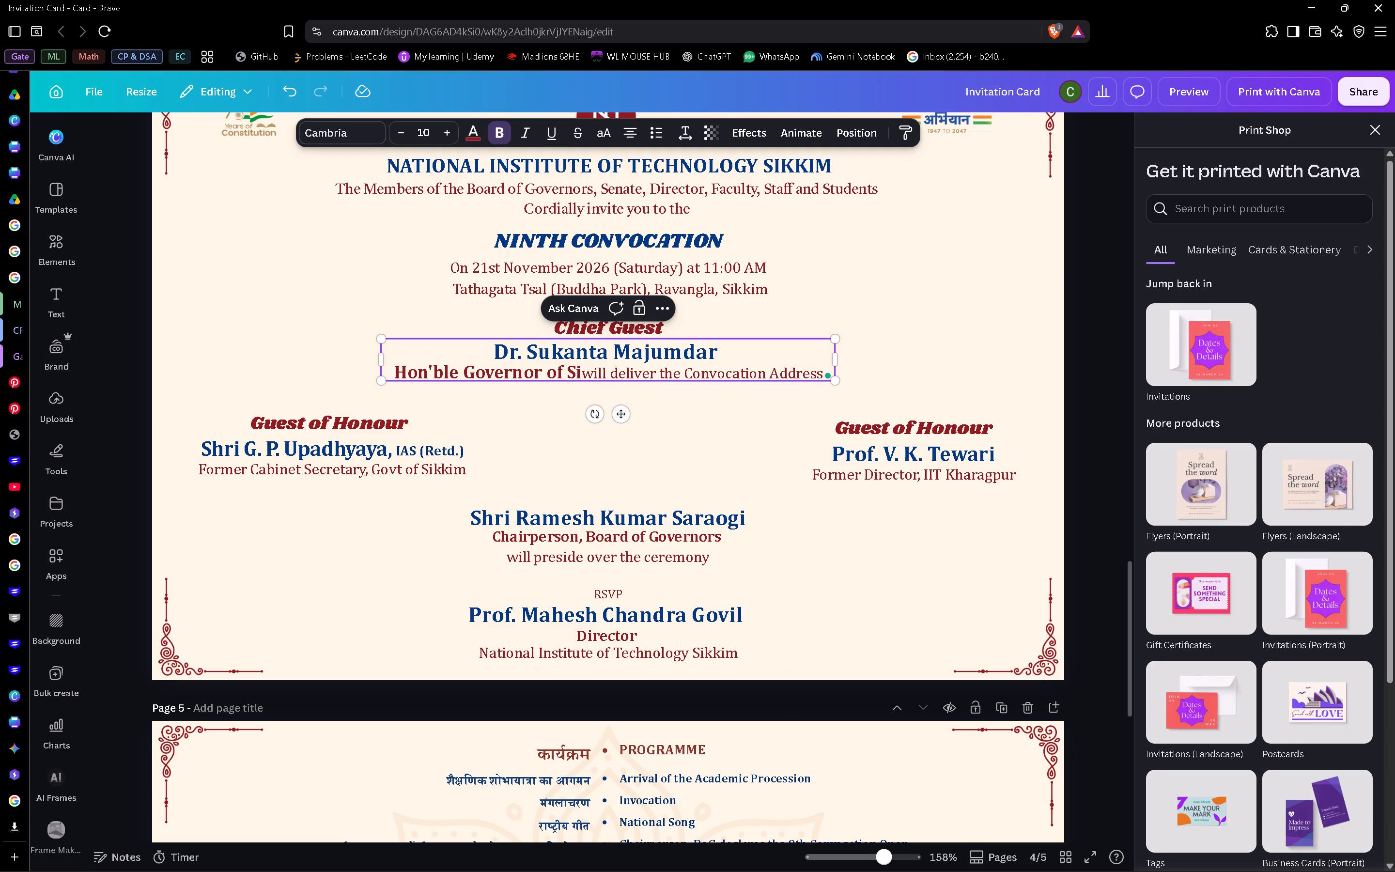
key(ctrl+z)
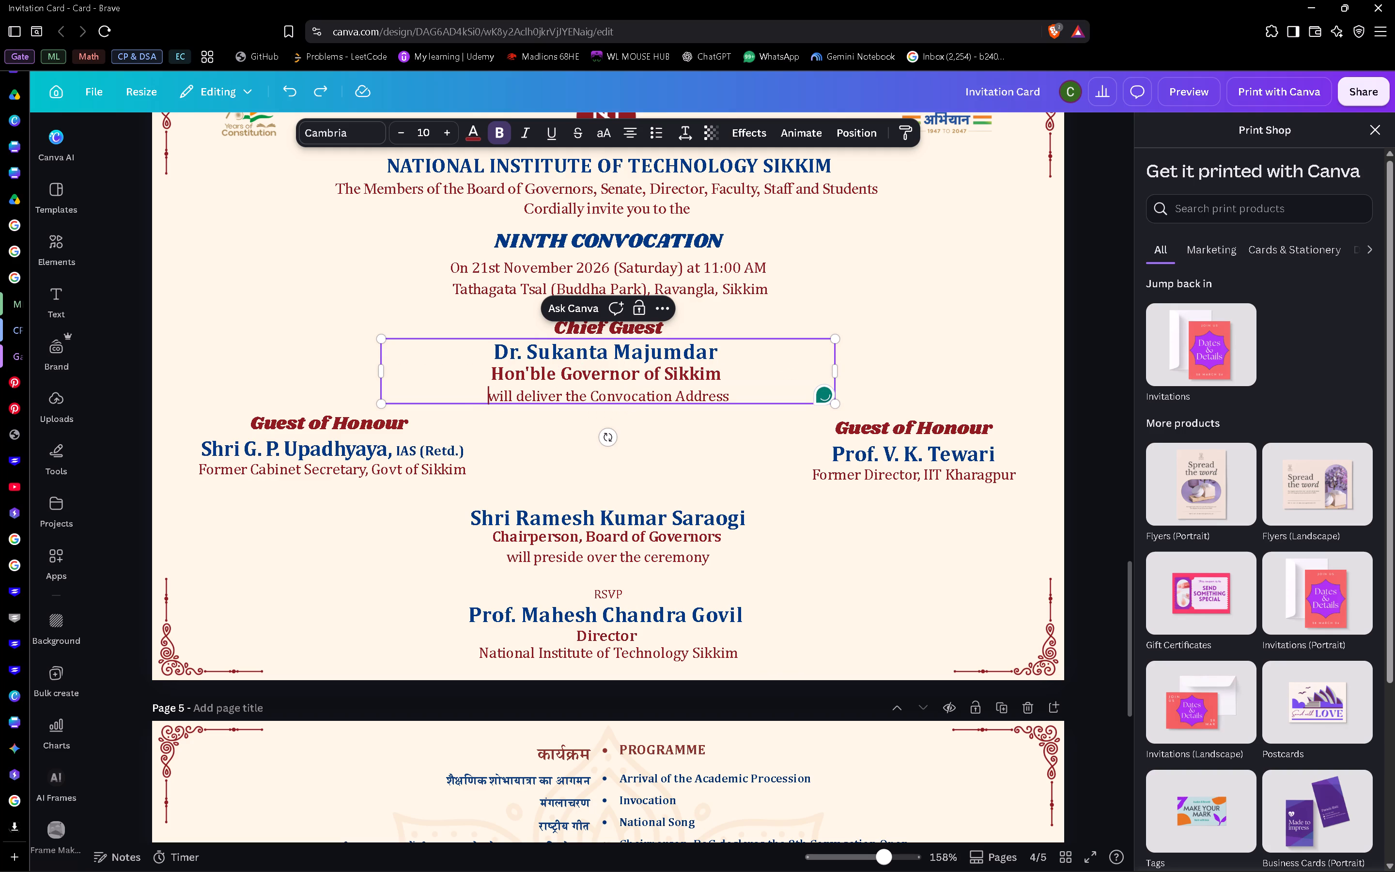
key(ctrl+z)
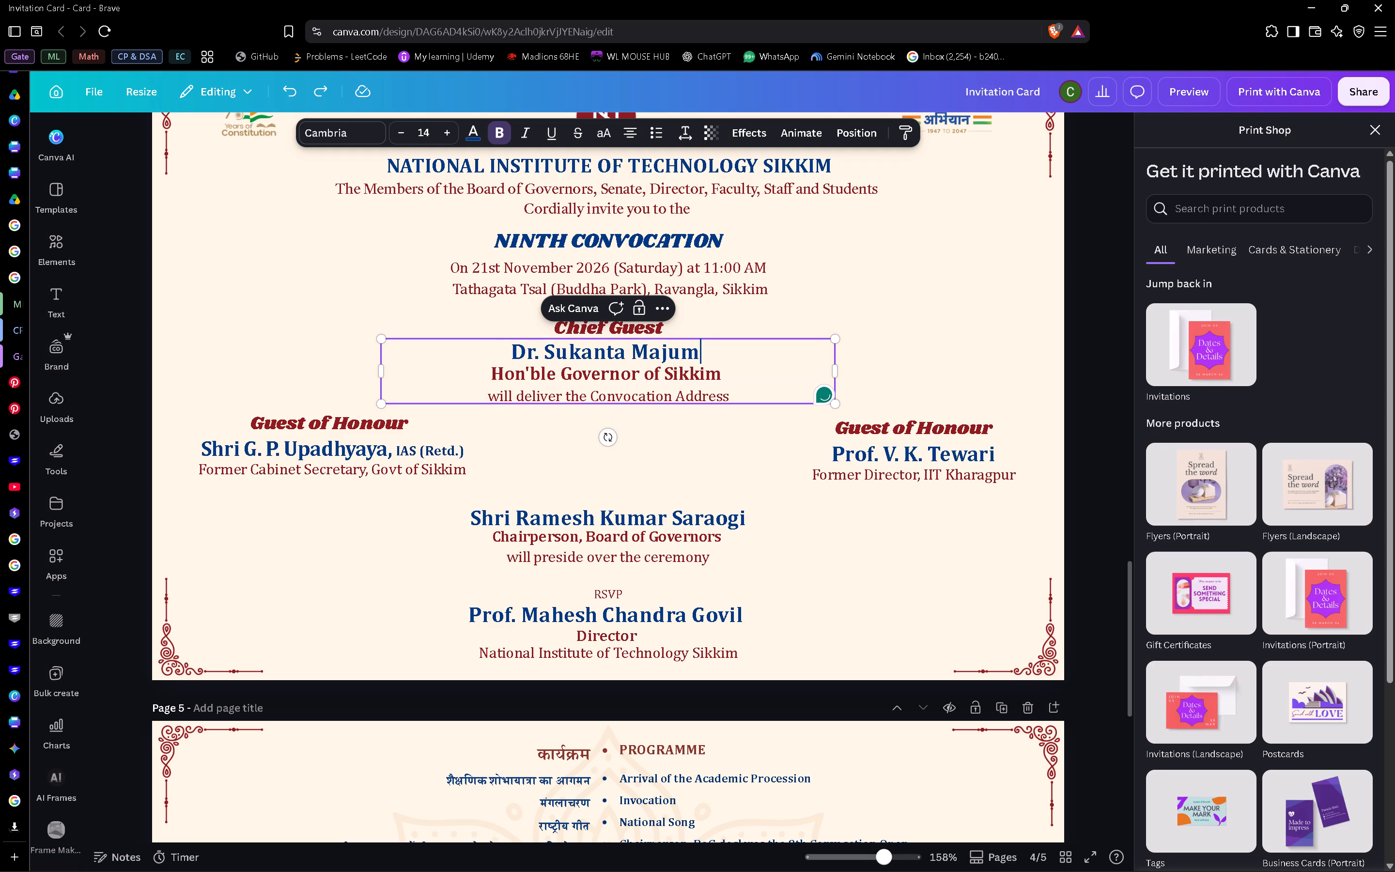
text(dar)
Change the chief guest's designation below the name on page 4 to "Hon'ble Minister".
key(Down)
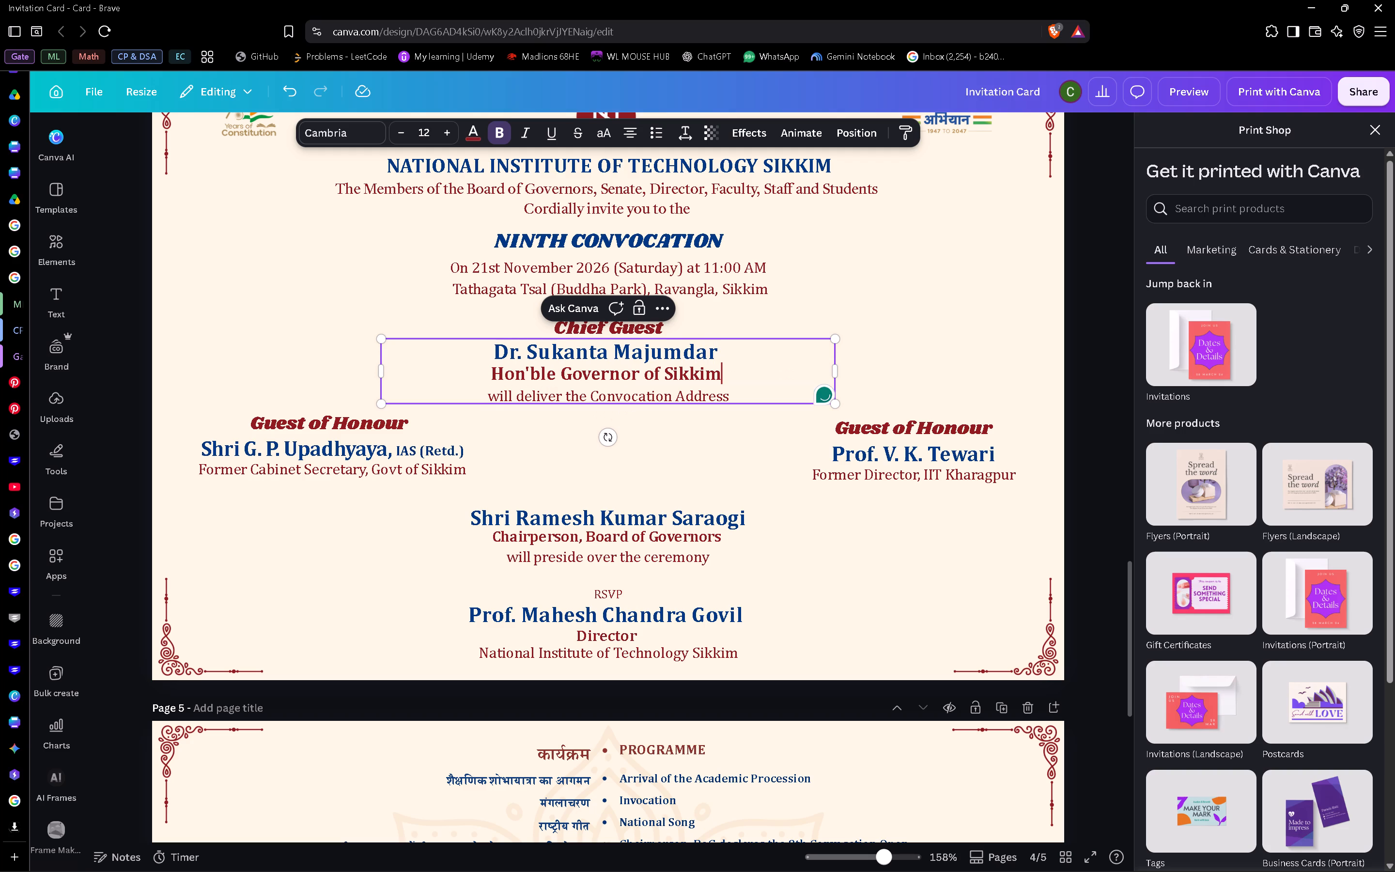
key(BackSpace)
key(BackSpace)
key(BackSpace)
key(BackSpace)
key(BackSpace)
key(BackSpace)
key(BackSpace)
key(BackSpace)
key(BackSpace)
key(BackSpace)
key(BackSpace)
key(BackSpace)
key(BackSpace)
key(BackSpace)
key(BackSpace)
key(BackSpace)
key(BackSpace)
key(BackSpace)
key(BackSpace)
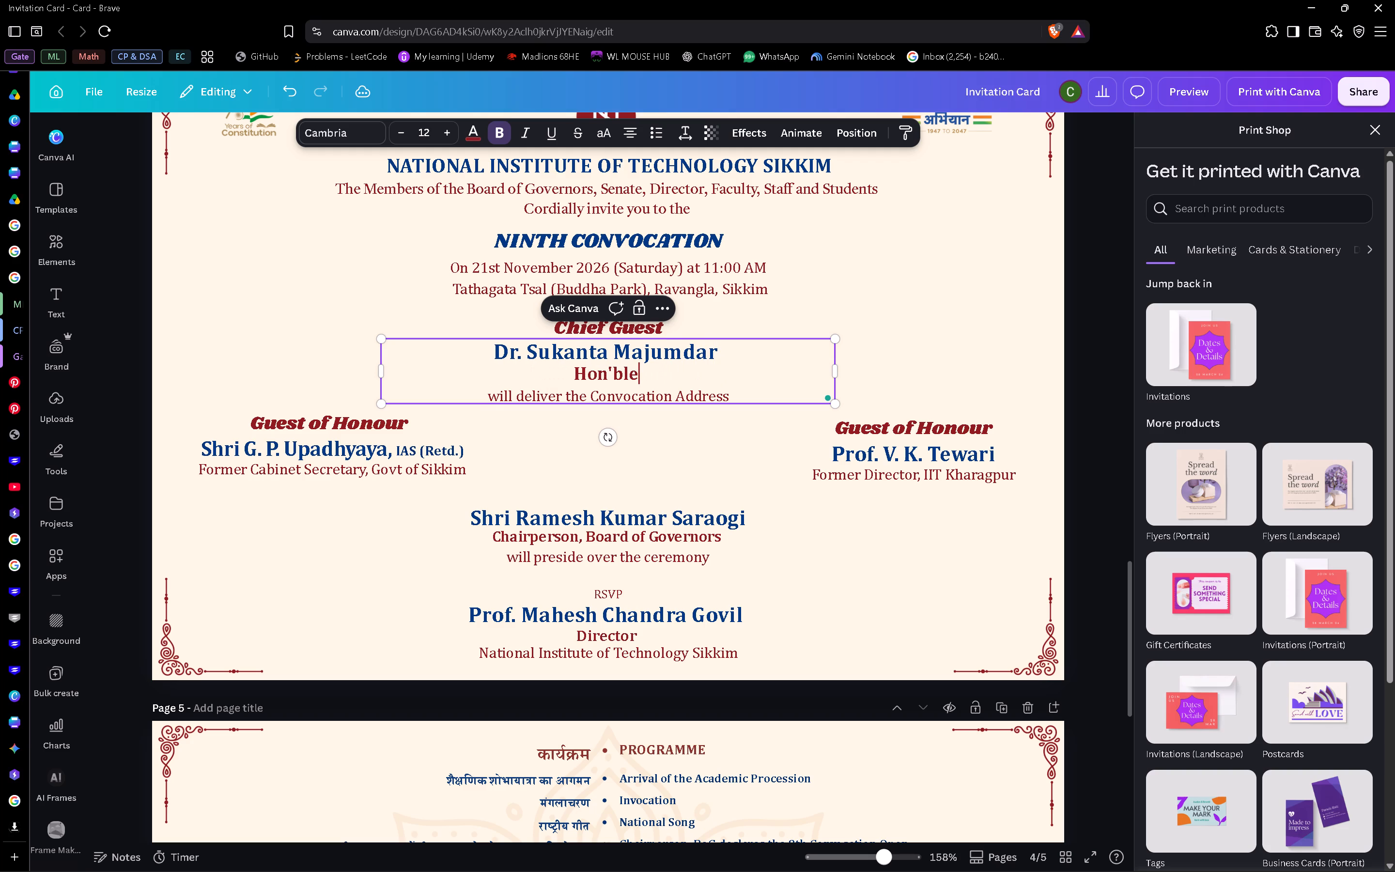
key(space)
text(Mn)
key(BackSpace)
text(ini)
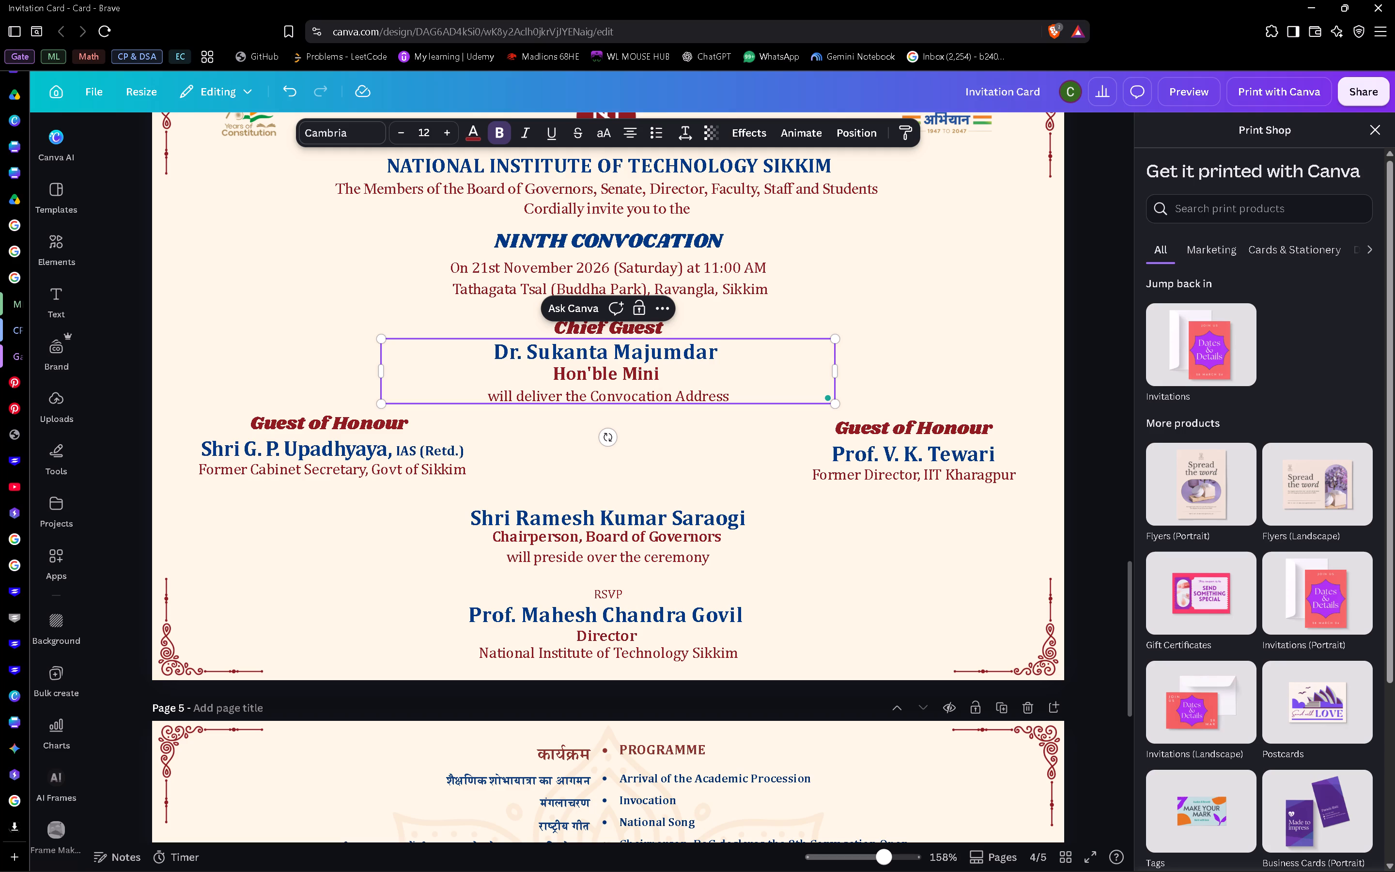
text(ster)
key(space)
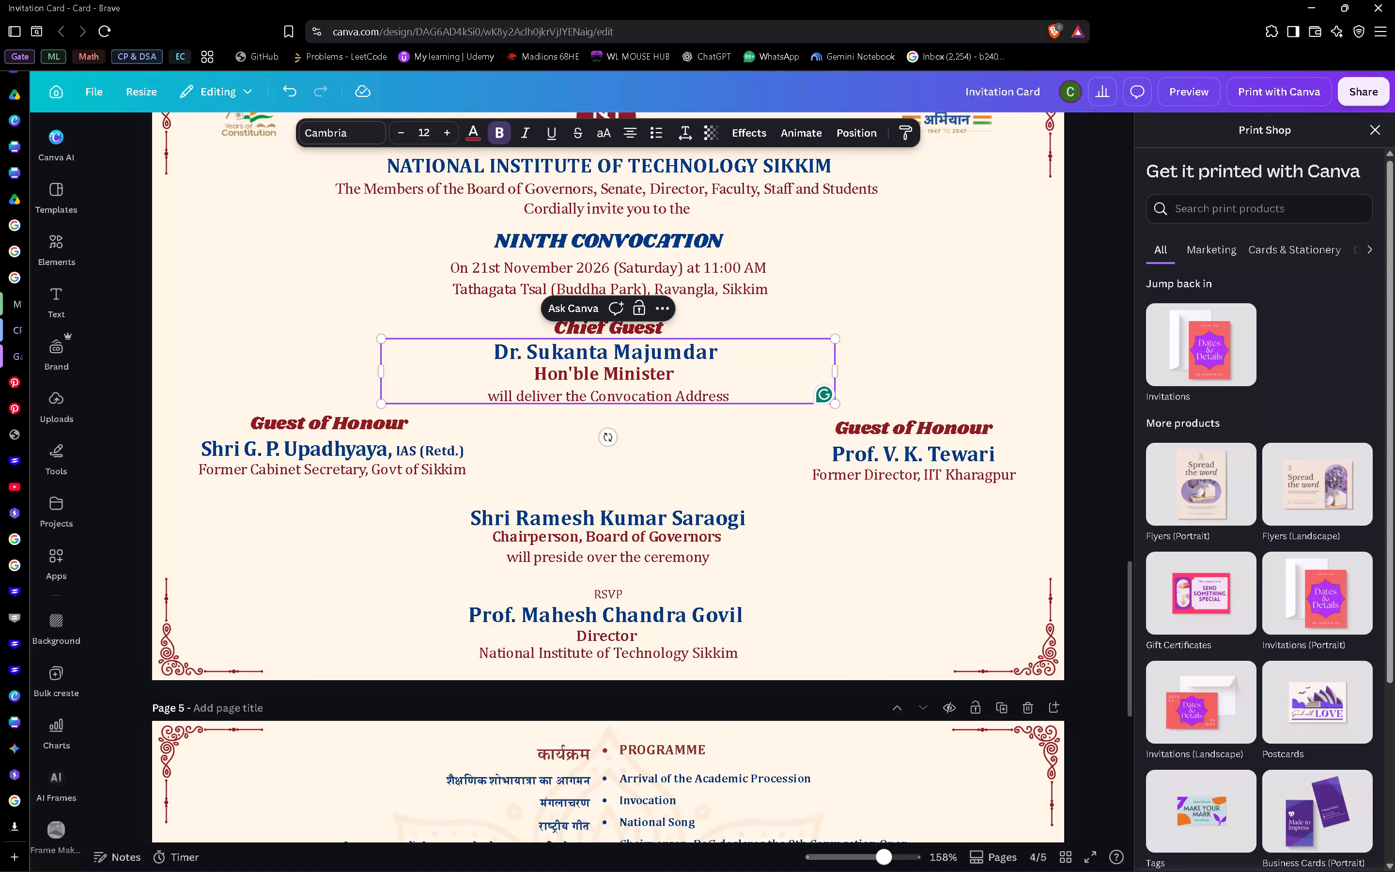
Extend the chief guest's designation on page 4 with "of State for Education".
text(of State)
key(space)
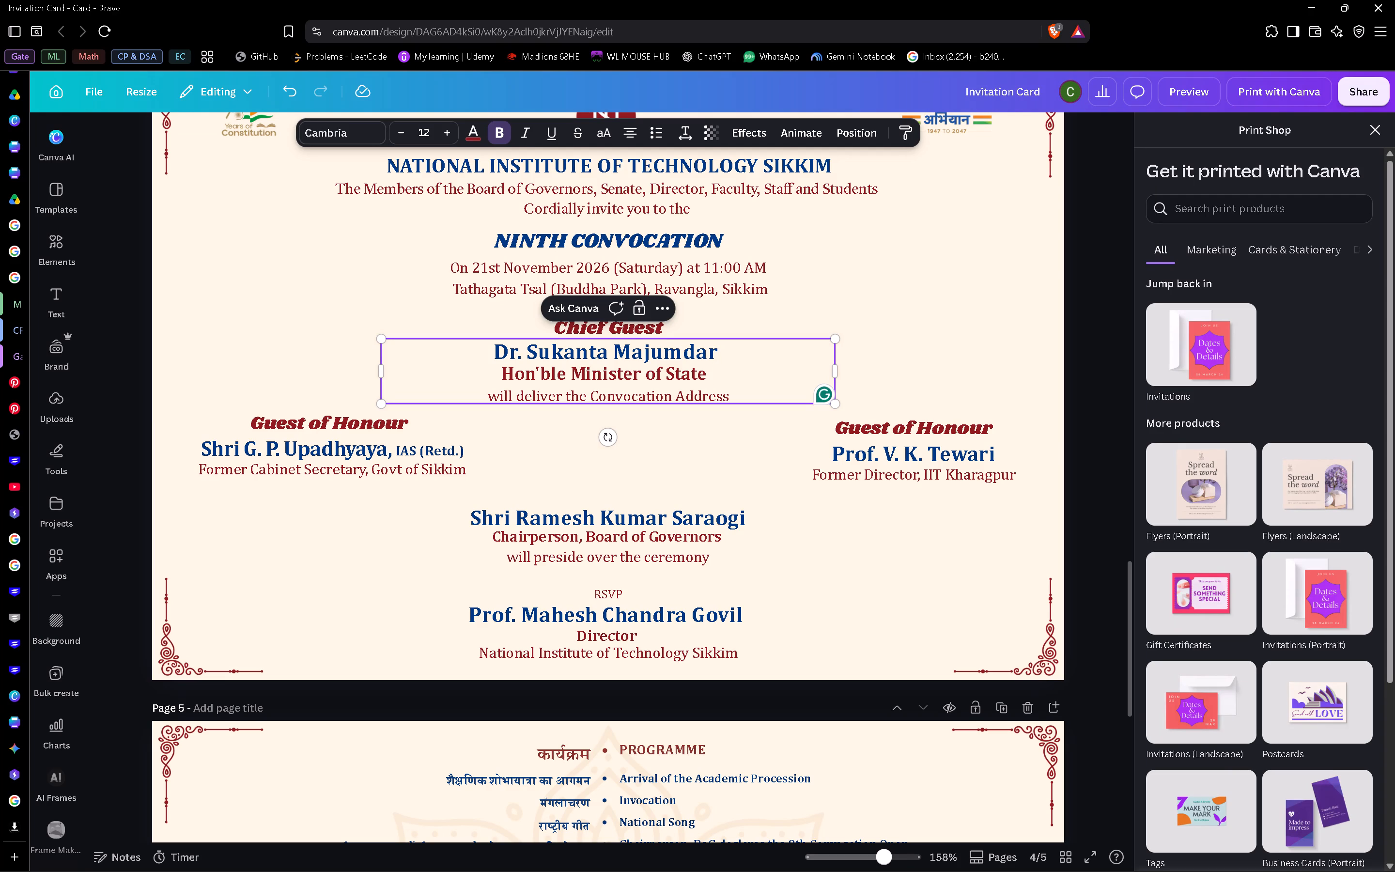
text(for Edcation)
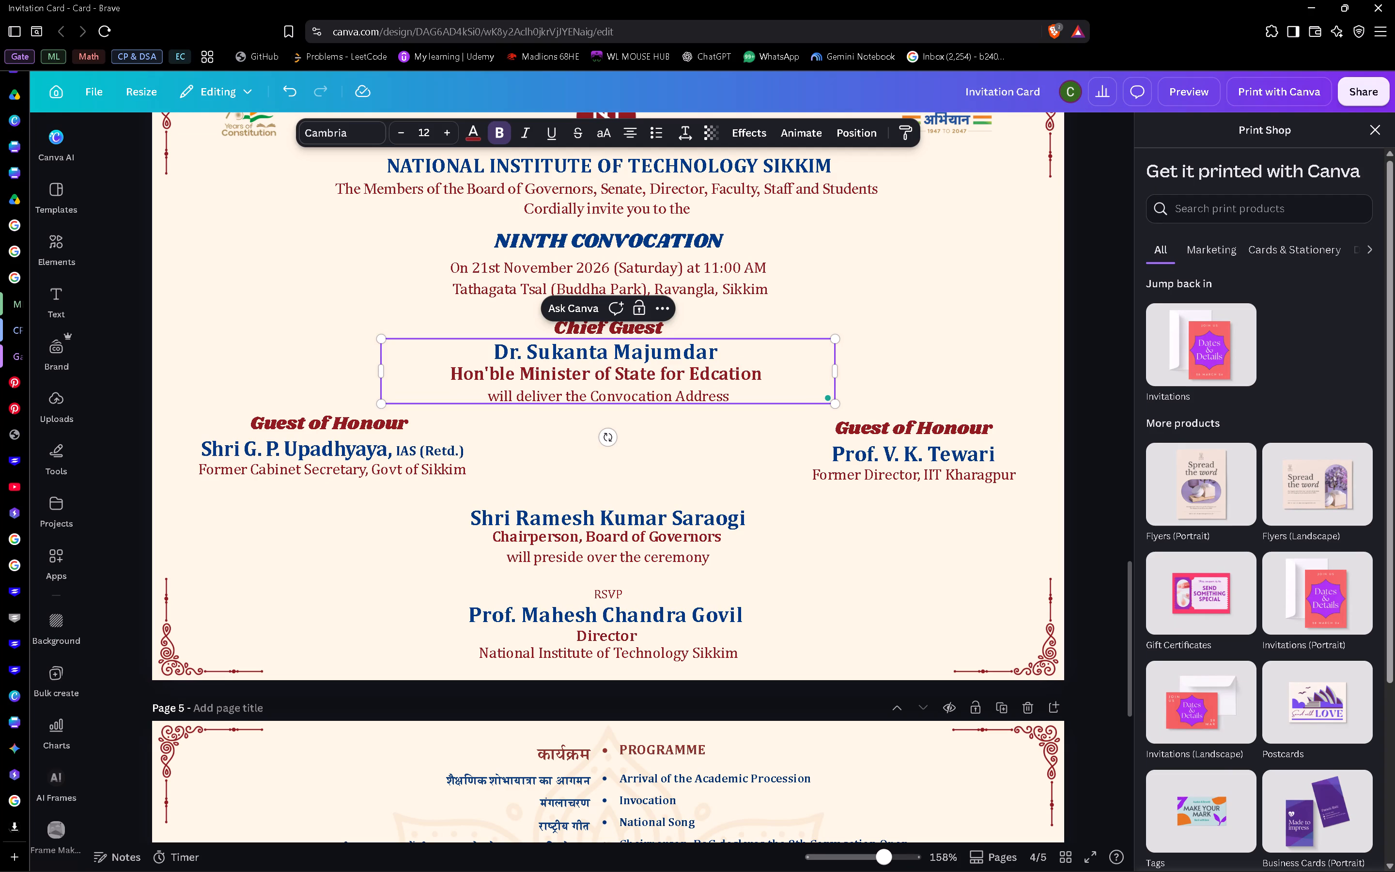
key(Left)
key(Left)
key(Left)
key(Left)
key(Left)
key(Left)
key(Left)
key(Left)
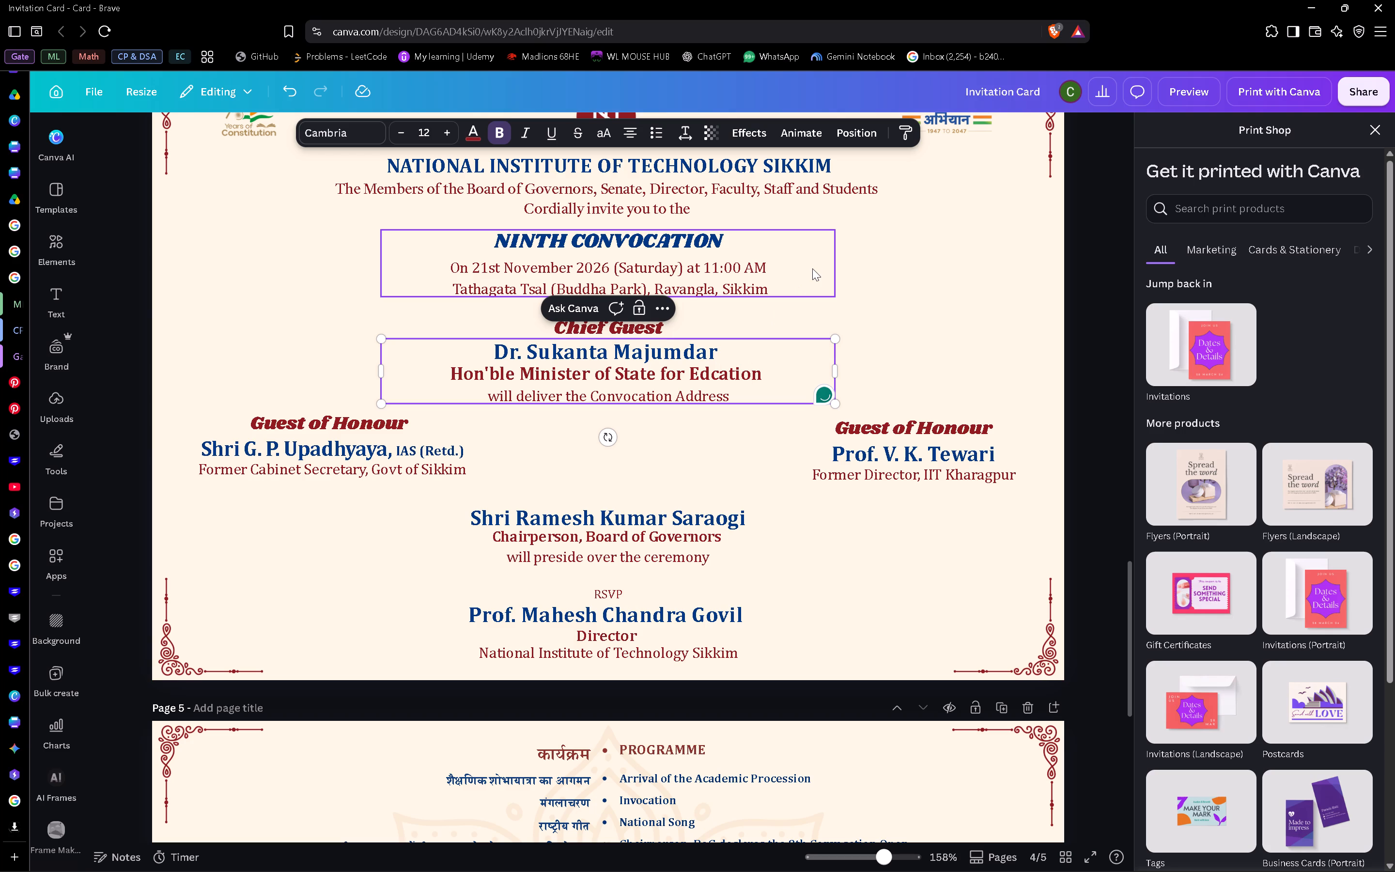
key(u)
key(Right)
key(Right)
key(Right)
key(Right)
key(Right)
key(Right)
key(Right)
key(Right)
key(Right)
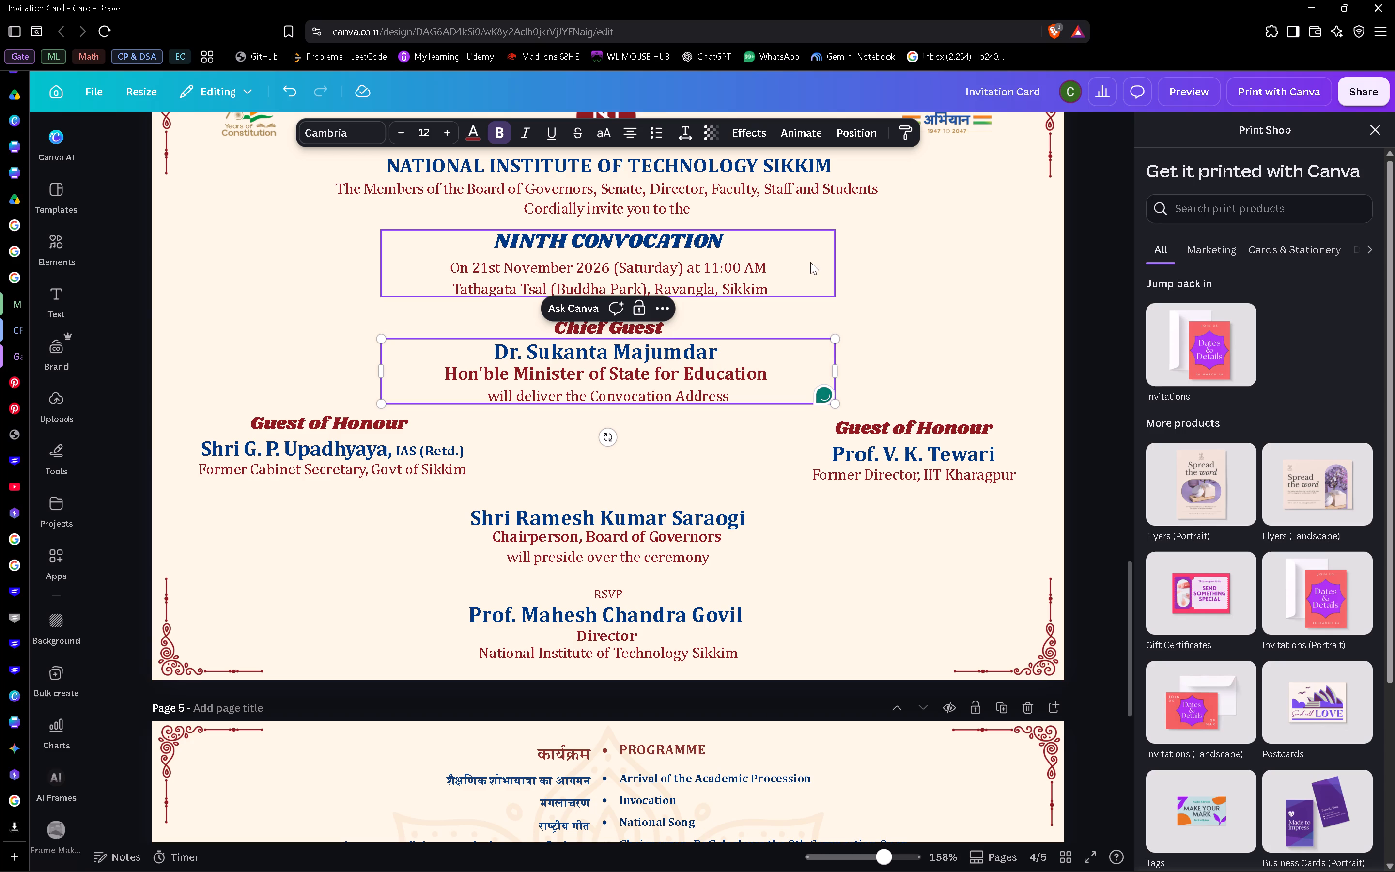
Add "of India" to the end of the chief guest's designation line on page 4.
text(INdia)
key(Left)
key(Left)
key(Left)
key(BackSpace)
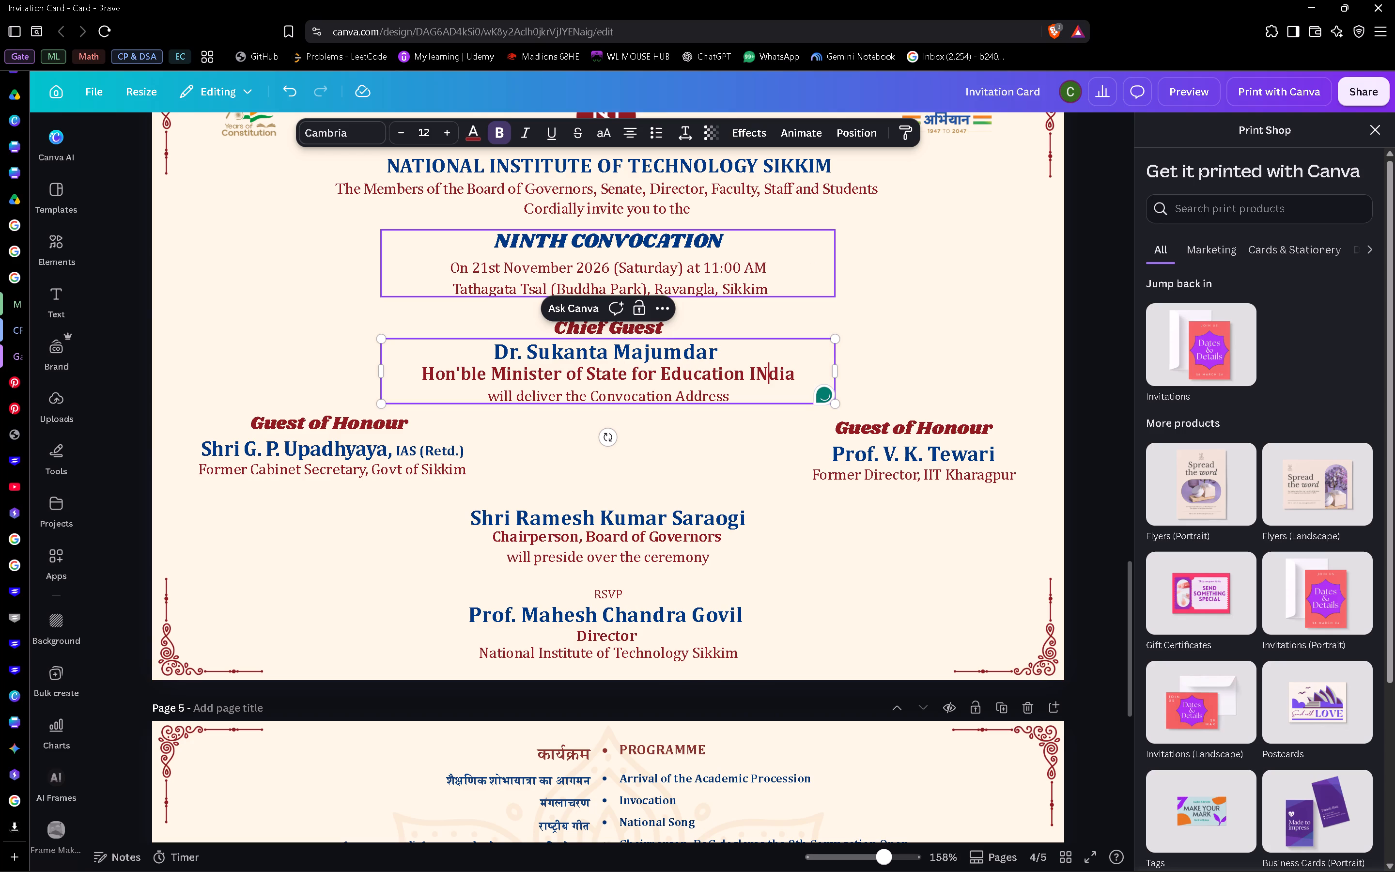
key(n)
key(Left)
key(Left)
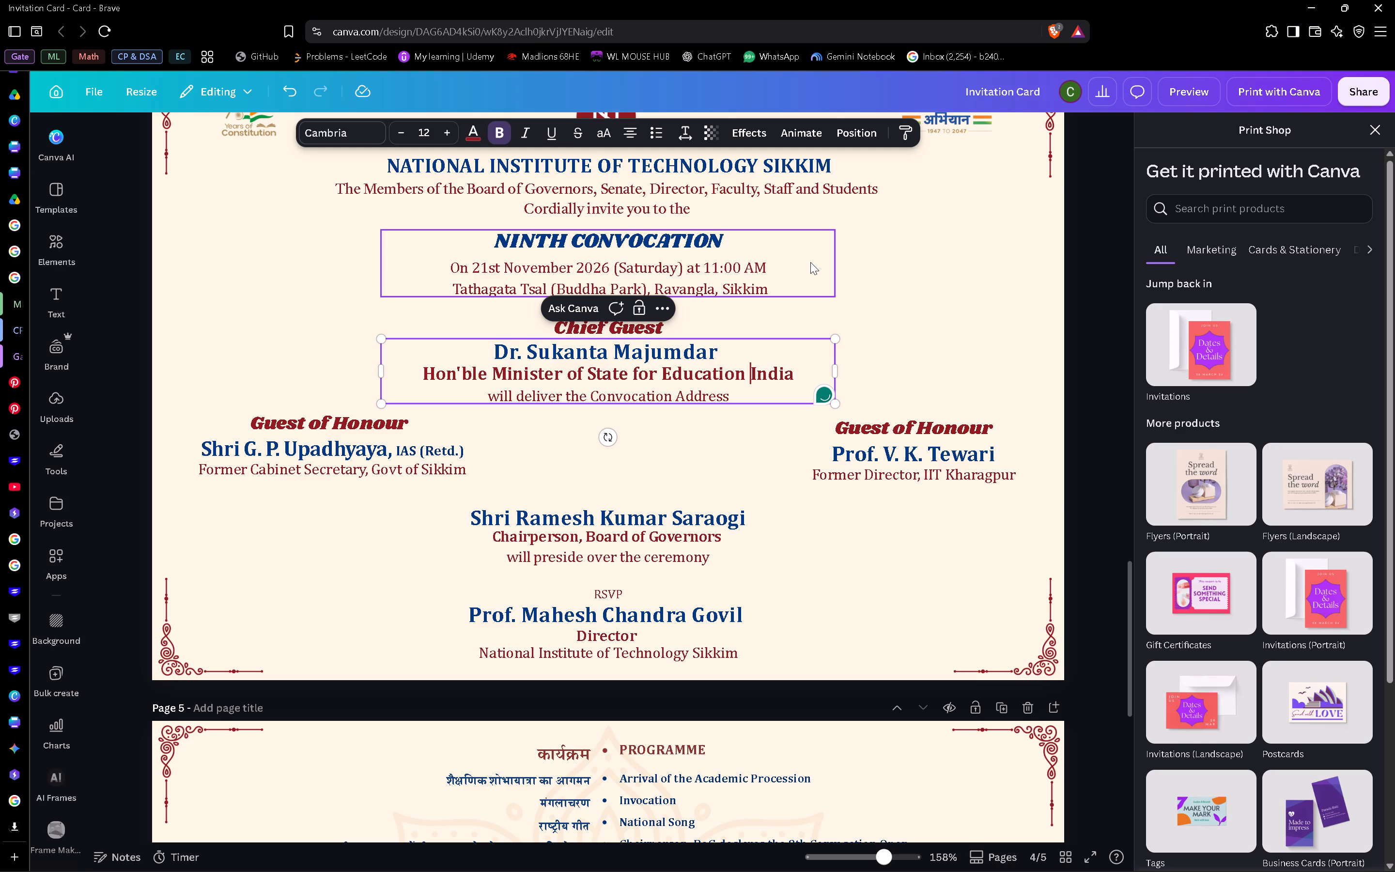
key(Left)
key(space)
text(of)
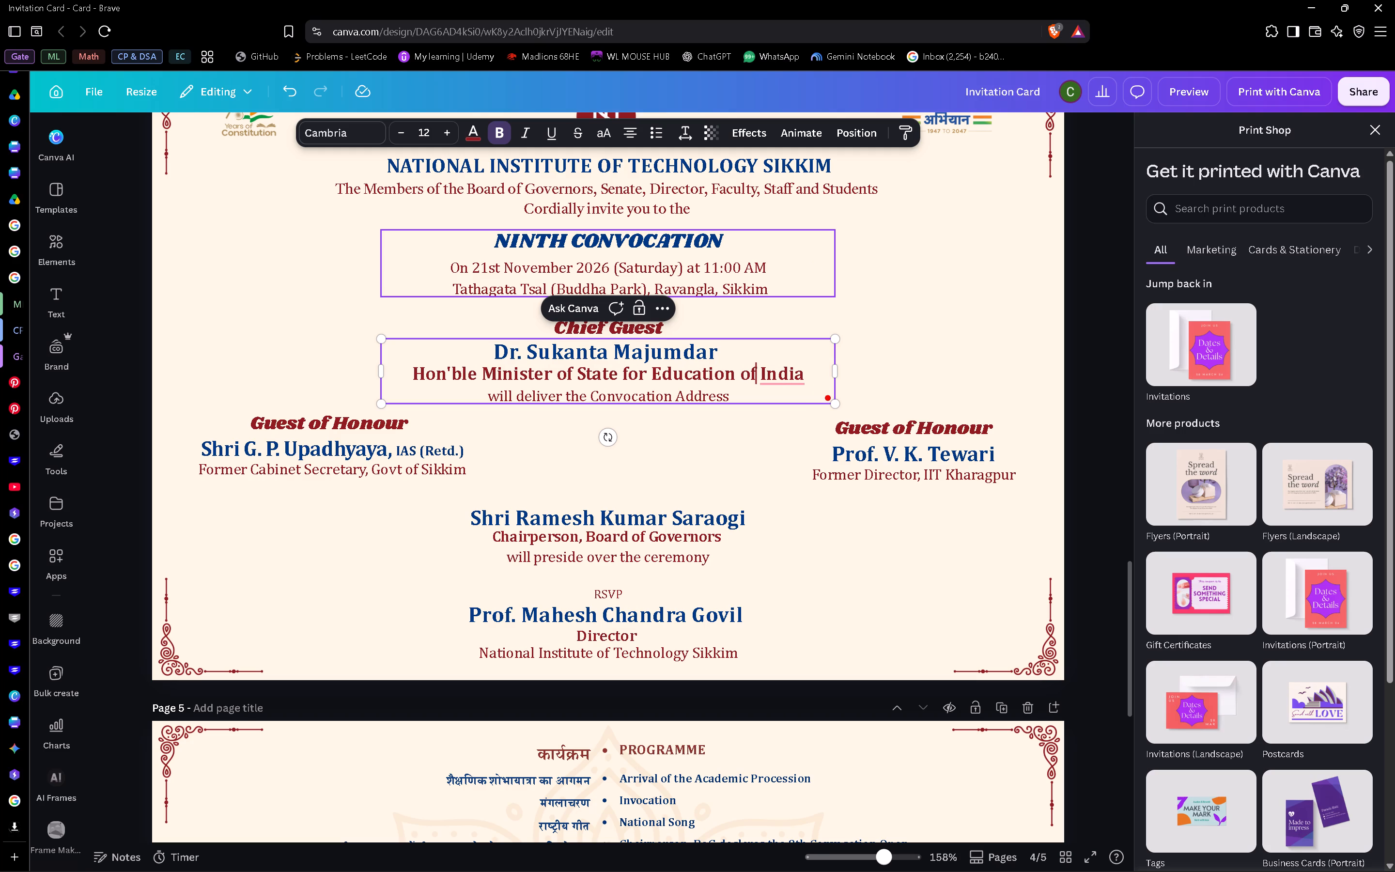
click(733, 398)
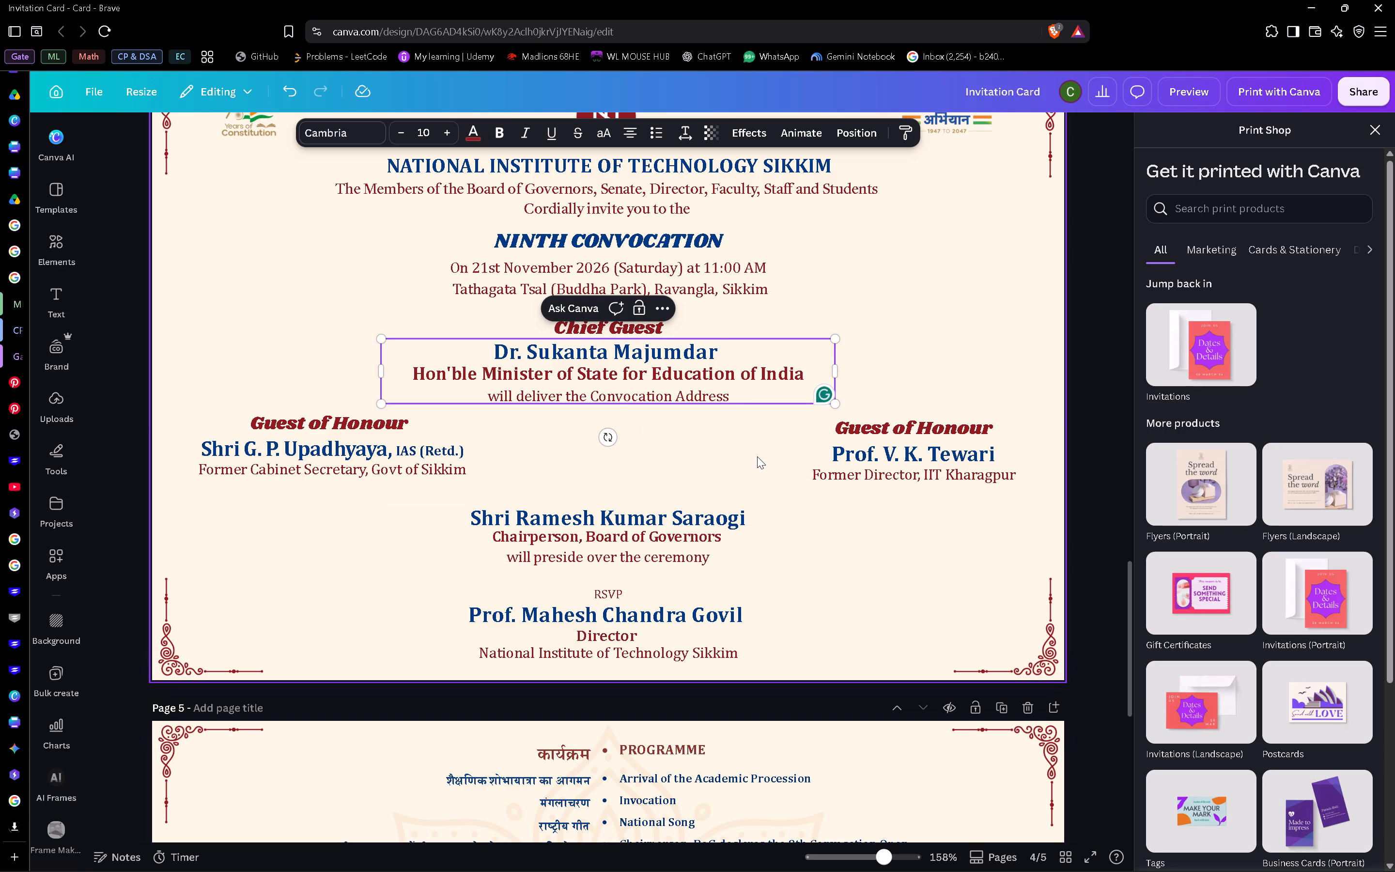
click(398, 445)
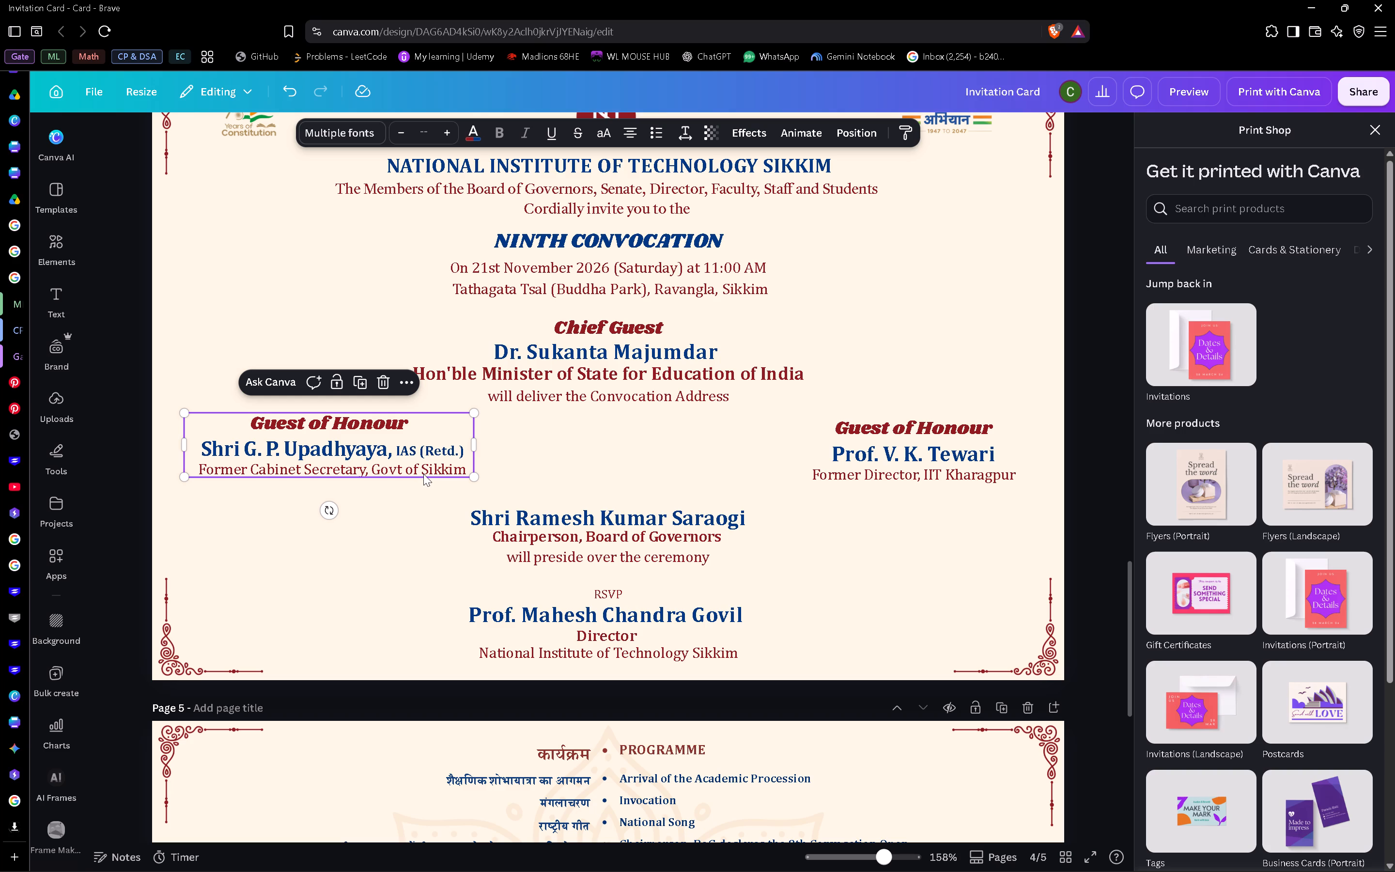
double_click(388, 443)
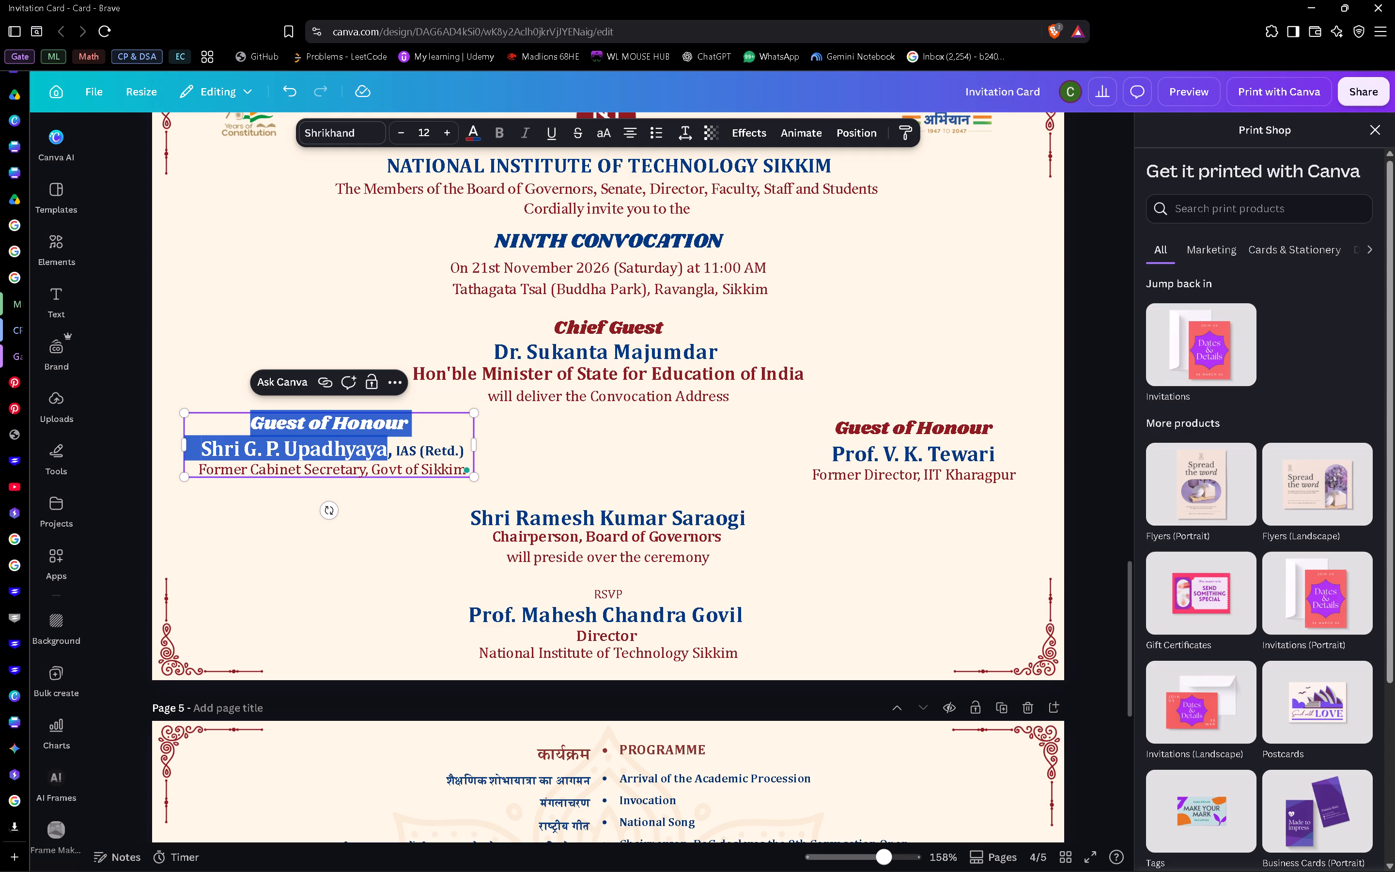
click(385, 455)
key(BackSpace)
key(BackSpace)
key(BackSpace)
key(BackSpace)
key(BackSpace)
key(BackSpace)
key(BackSpace)
key(BackSpace)
key(BackSpace)
key(BackSpace)
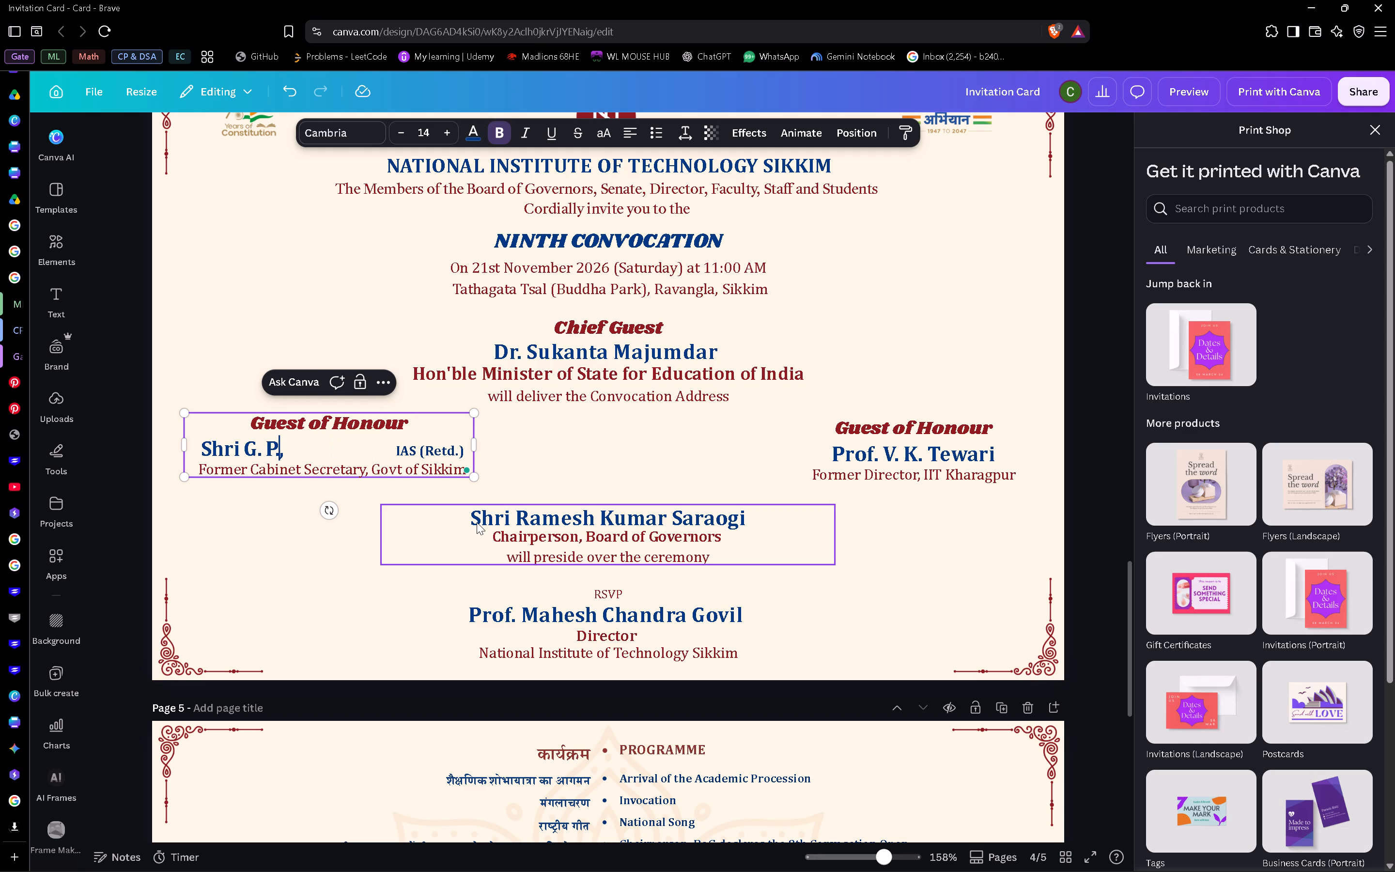
key(shift+l)
key(BackSpace)
key(BackSpace)
key(BackSpace)
key(BackSpace)
key(BackSpace)
key(BackSpace)
key(shift+d)
text(.T)
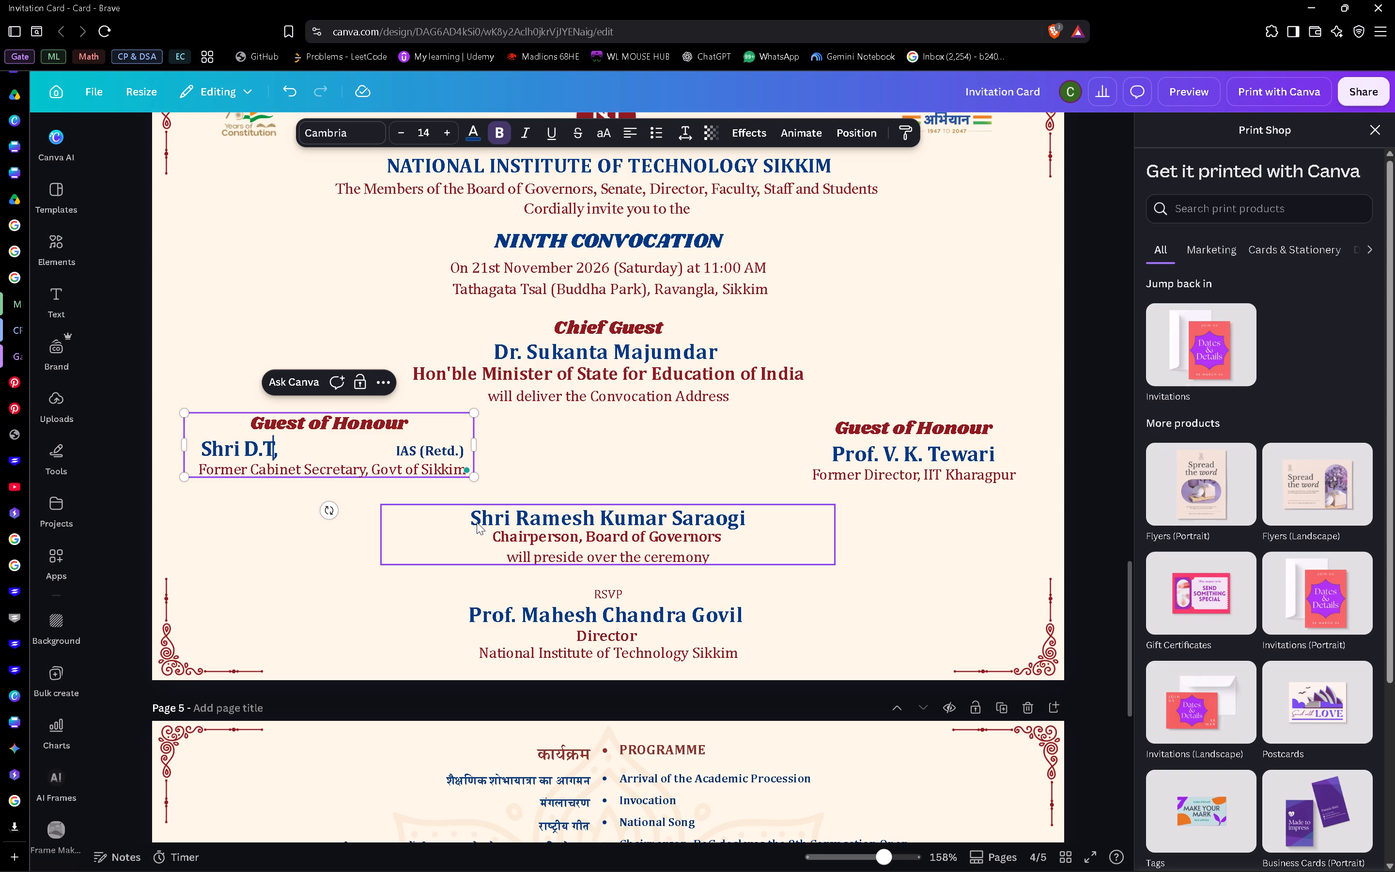
key(period)
text(Lepcha)
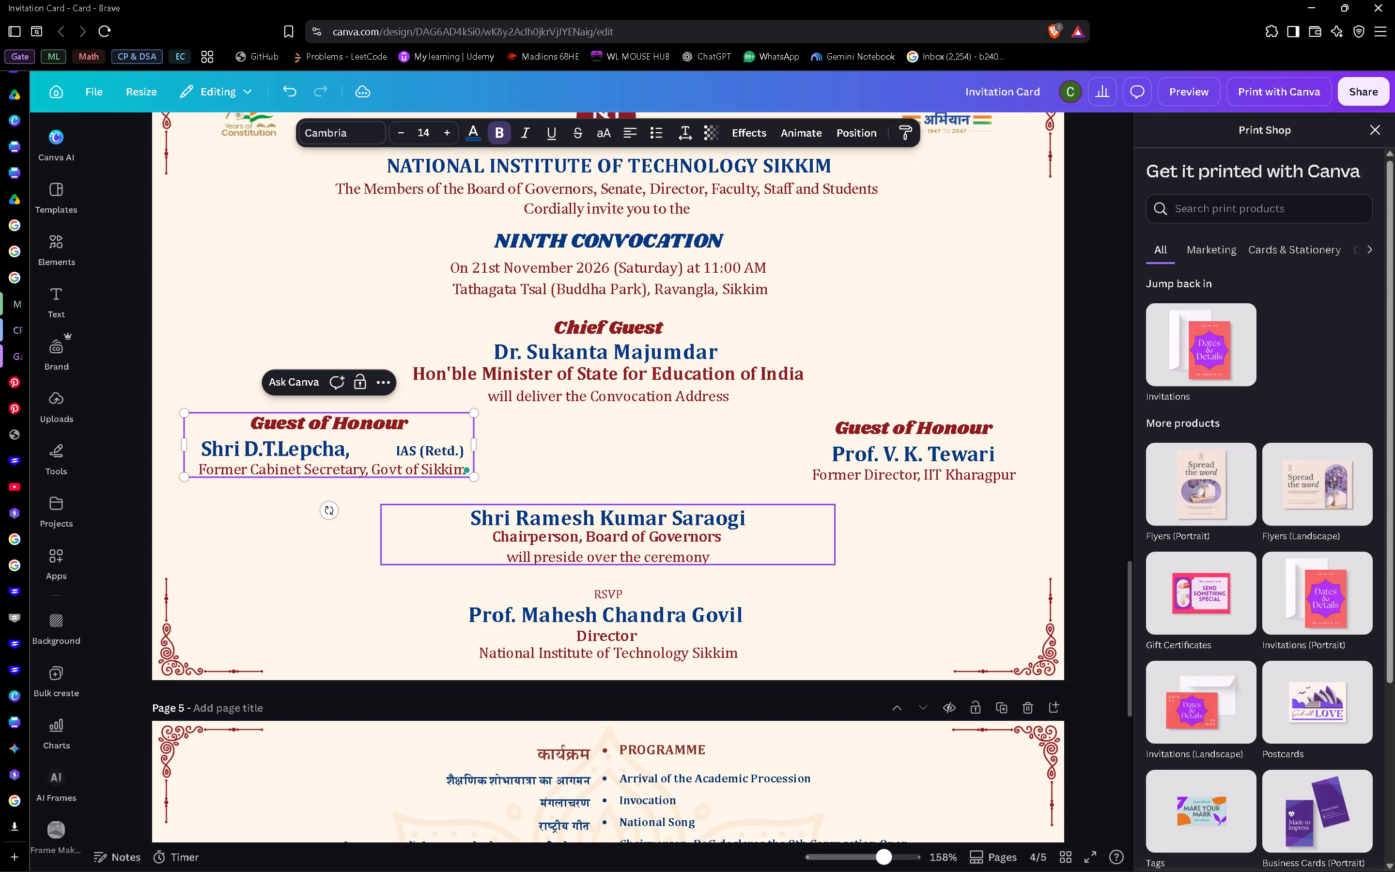
key(Left)
key(Left)
key(Left)
key(Left)
key(Left)
key(Left)
key(Left)
key(Left)
key(Right)
key(Left)
key(Left)
key(space)
key(Left)
key(Left)
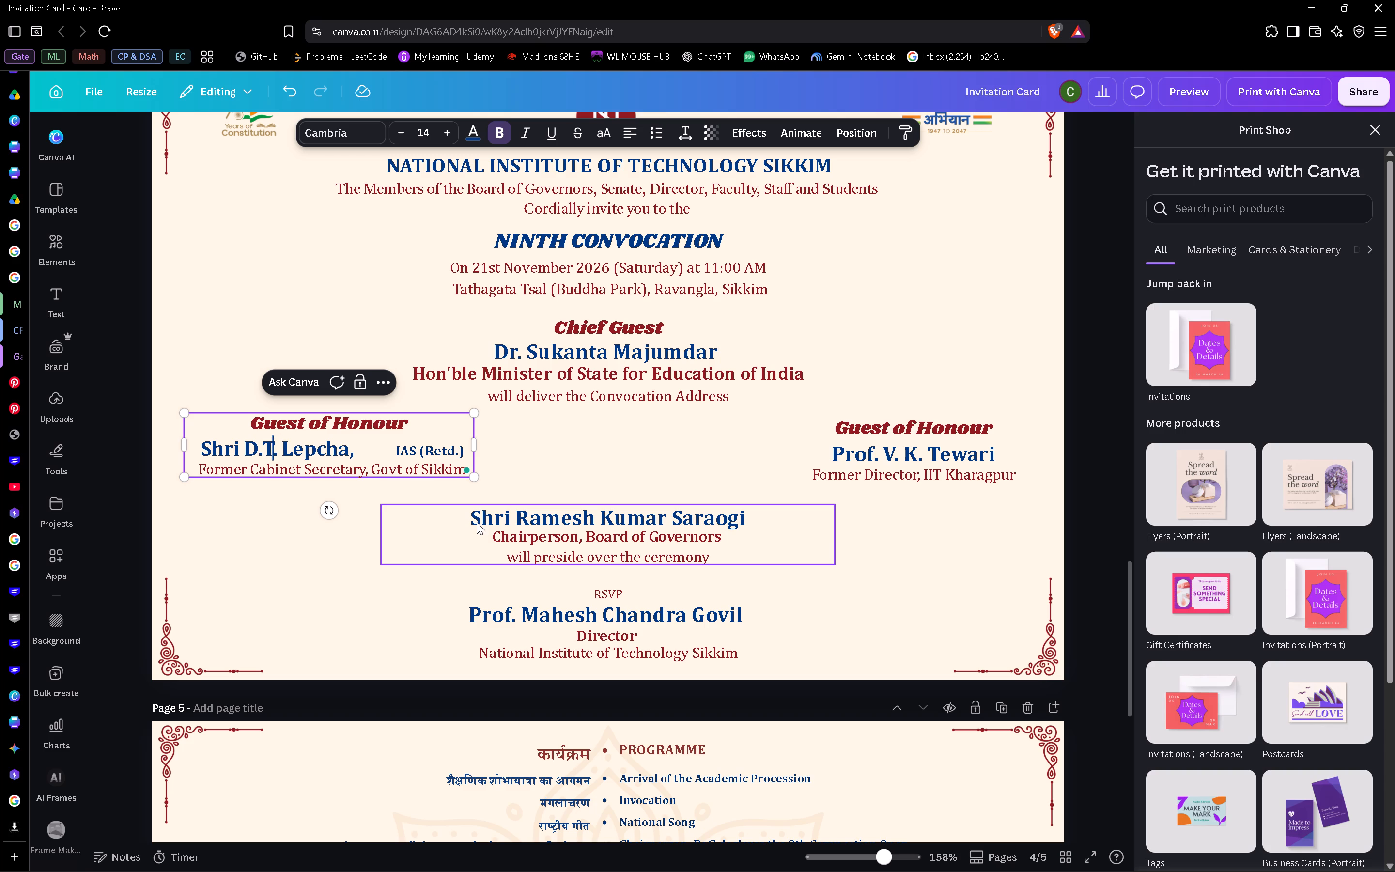
key(Left)
key(Right)
key(Right)
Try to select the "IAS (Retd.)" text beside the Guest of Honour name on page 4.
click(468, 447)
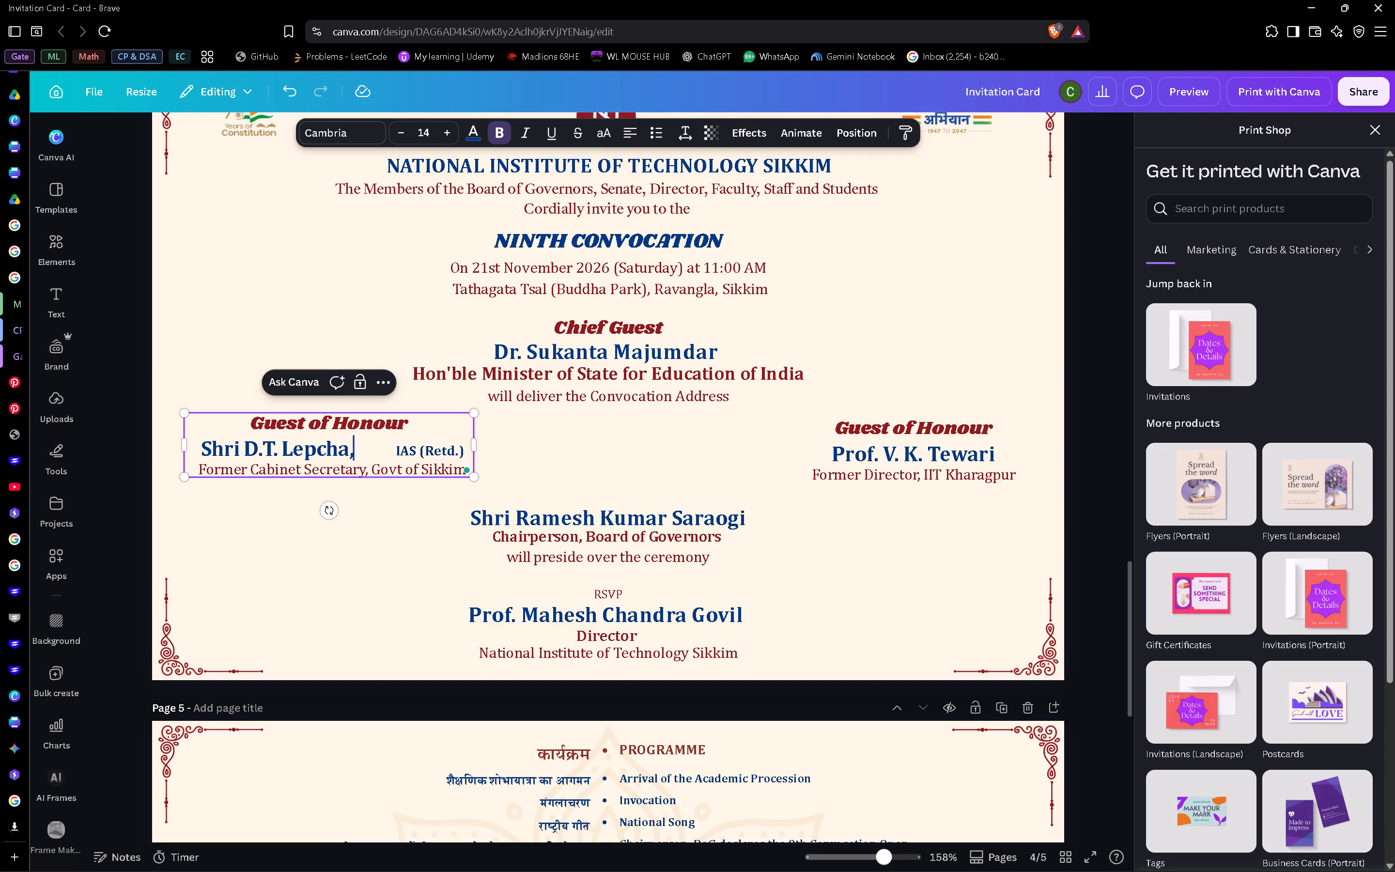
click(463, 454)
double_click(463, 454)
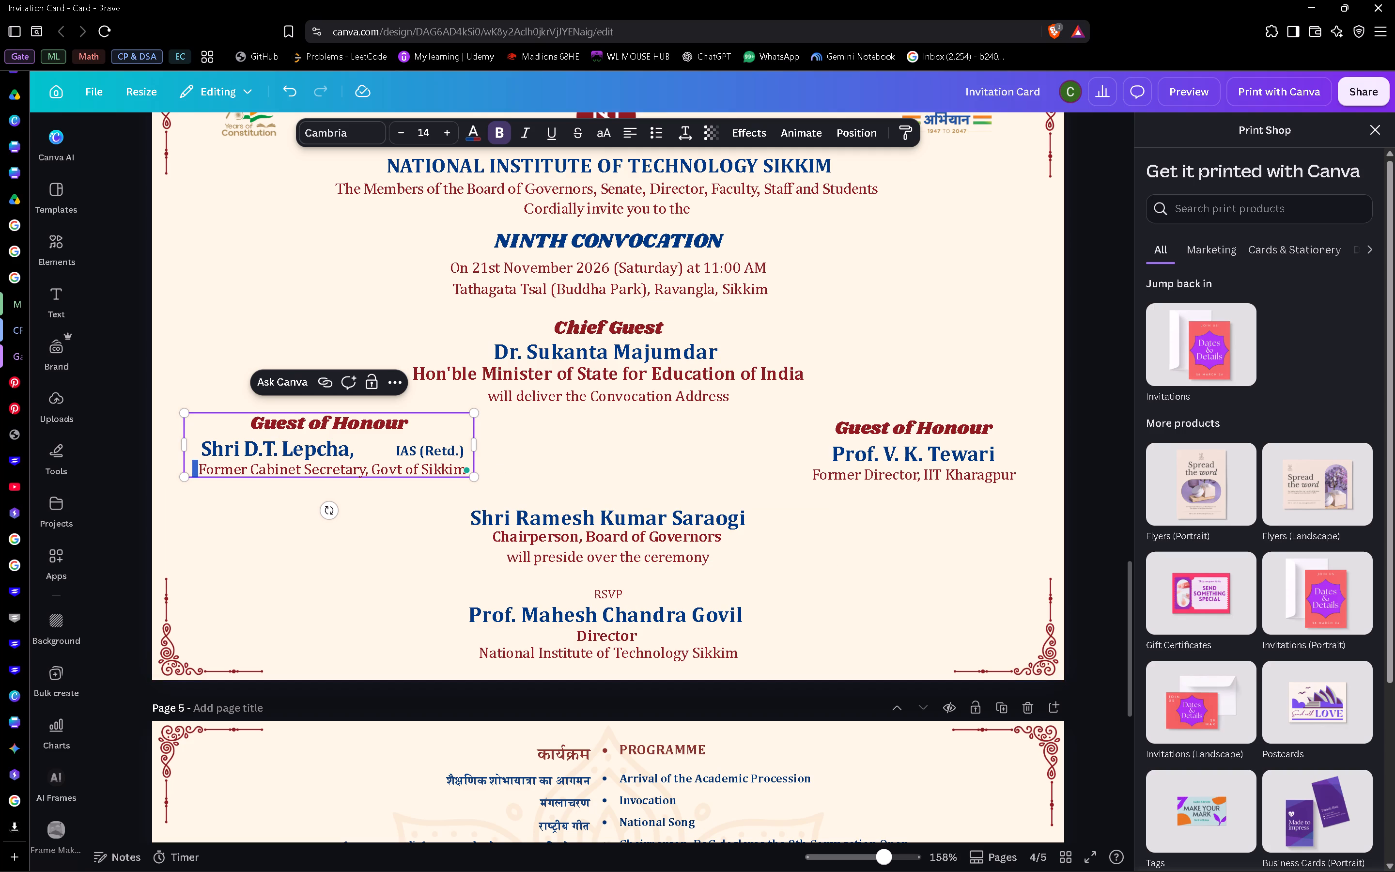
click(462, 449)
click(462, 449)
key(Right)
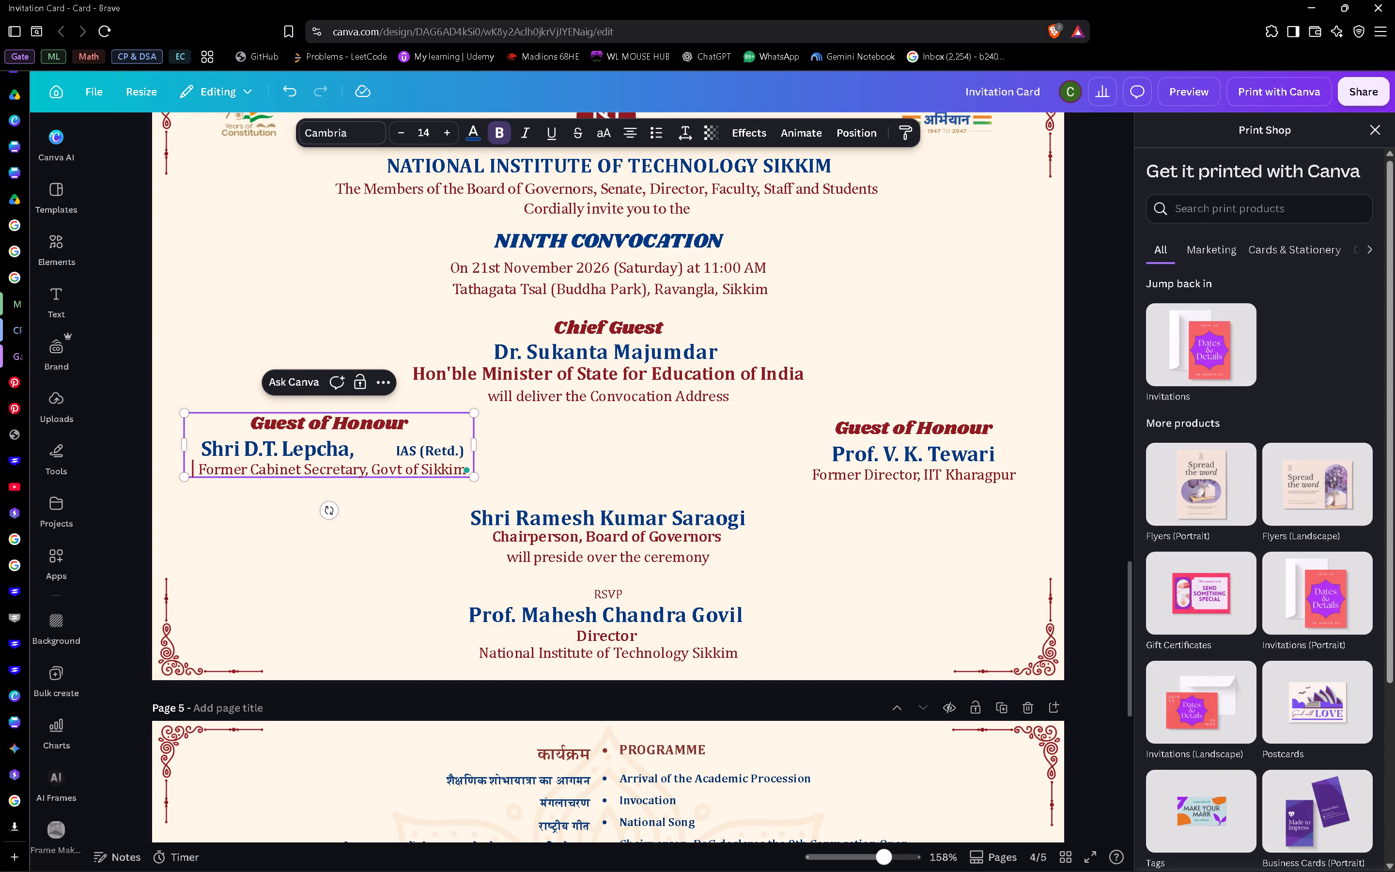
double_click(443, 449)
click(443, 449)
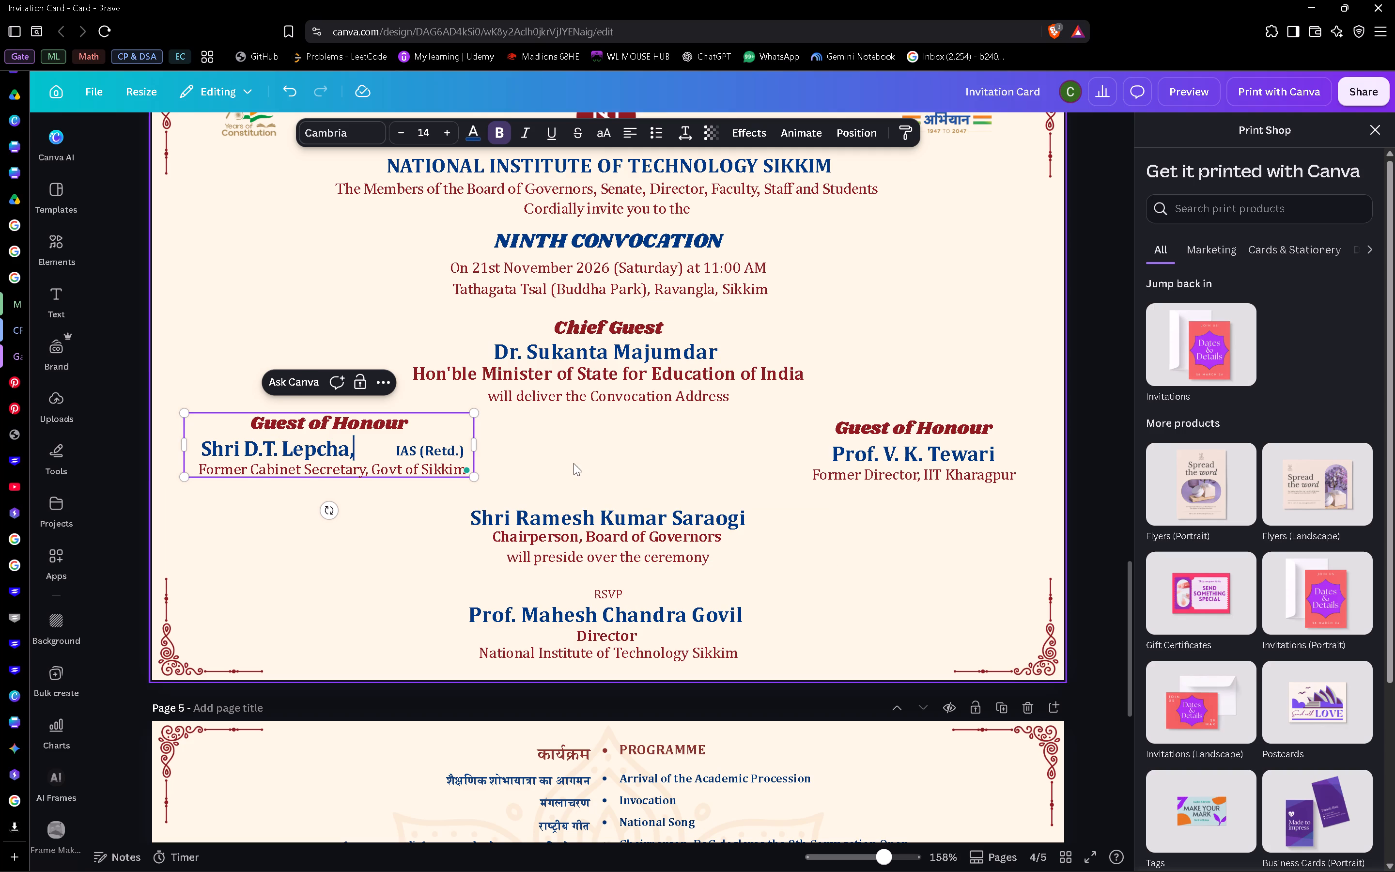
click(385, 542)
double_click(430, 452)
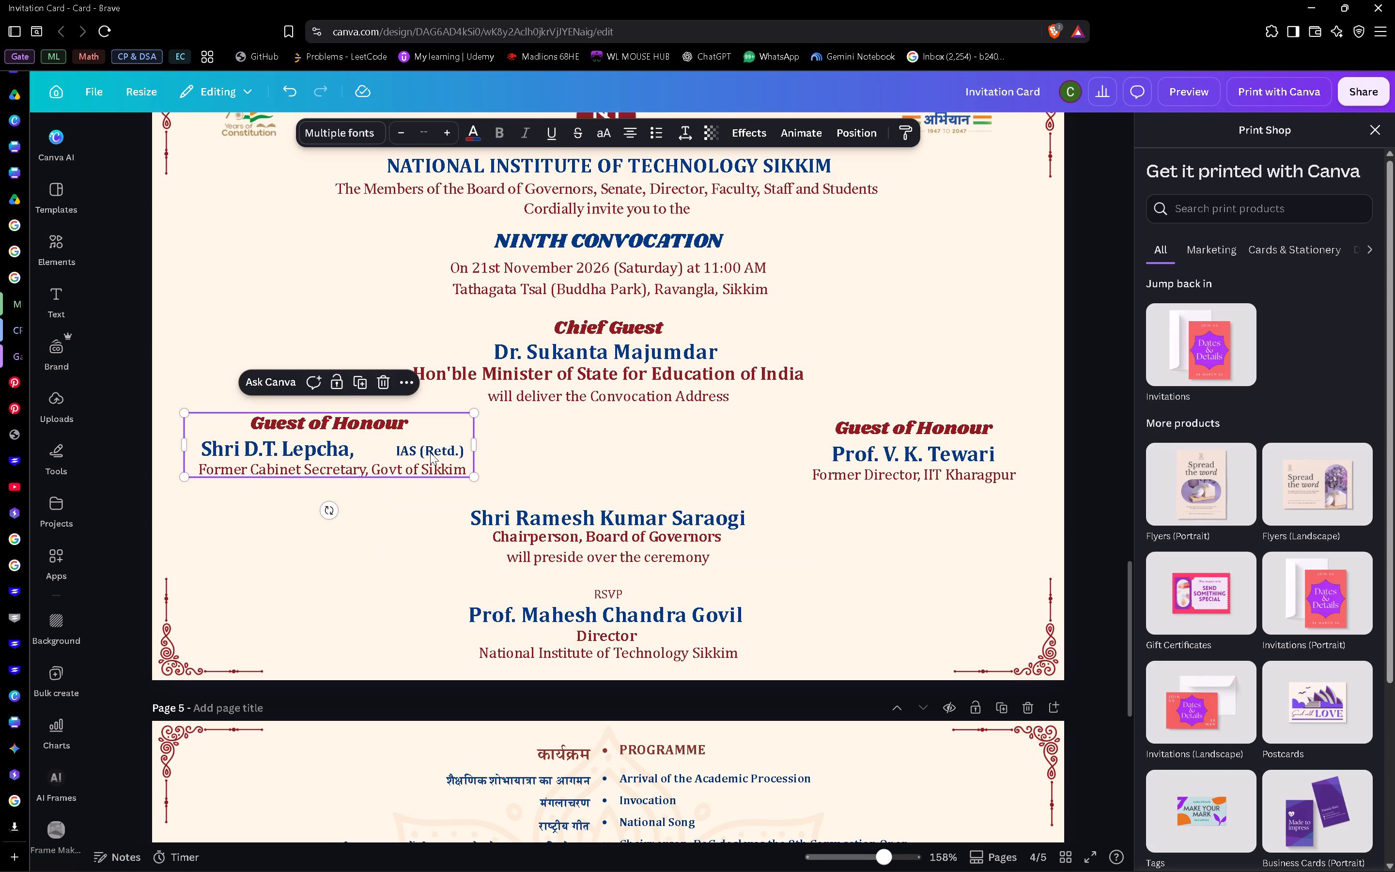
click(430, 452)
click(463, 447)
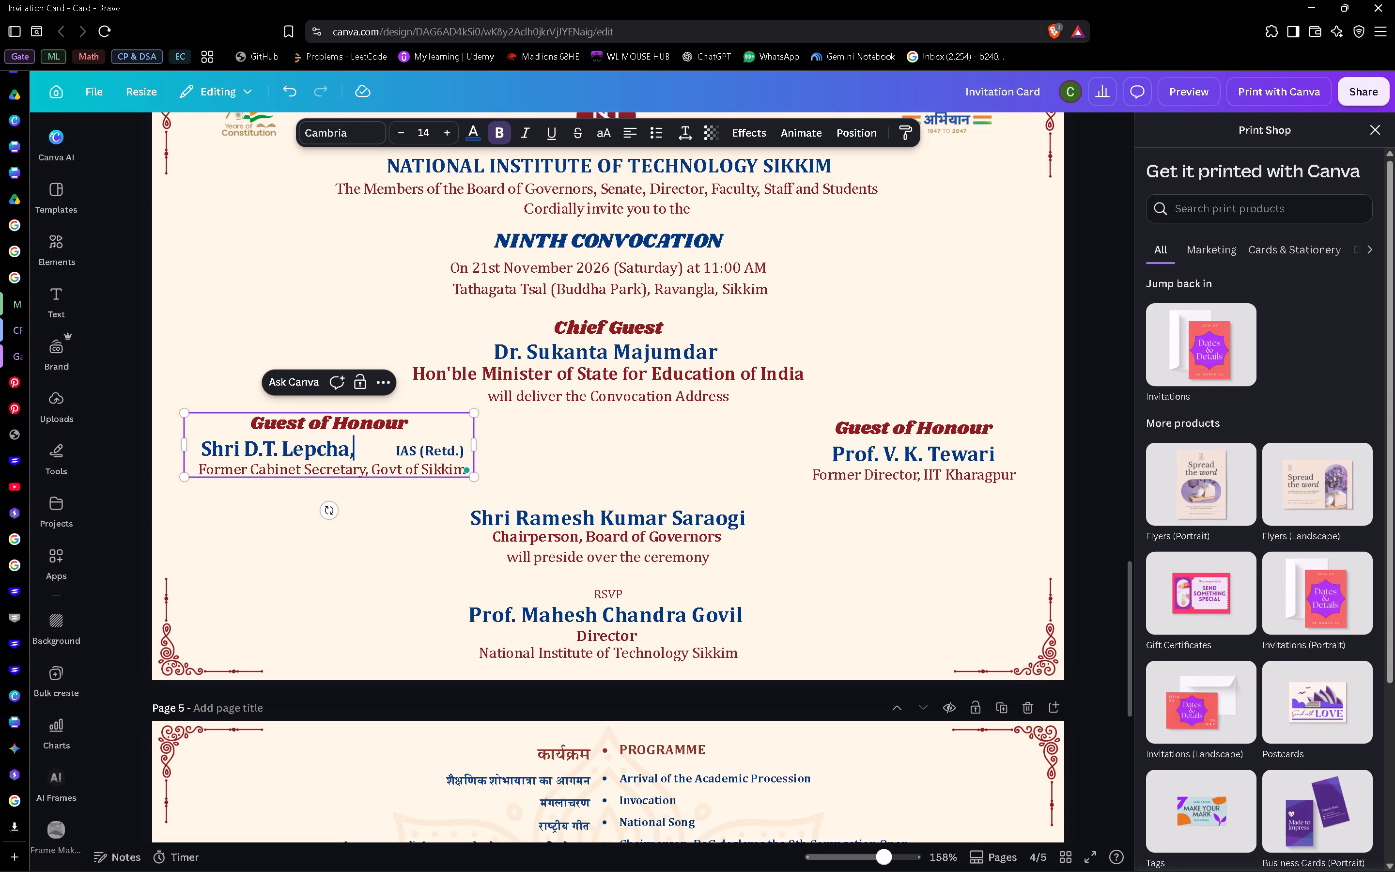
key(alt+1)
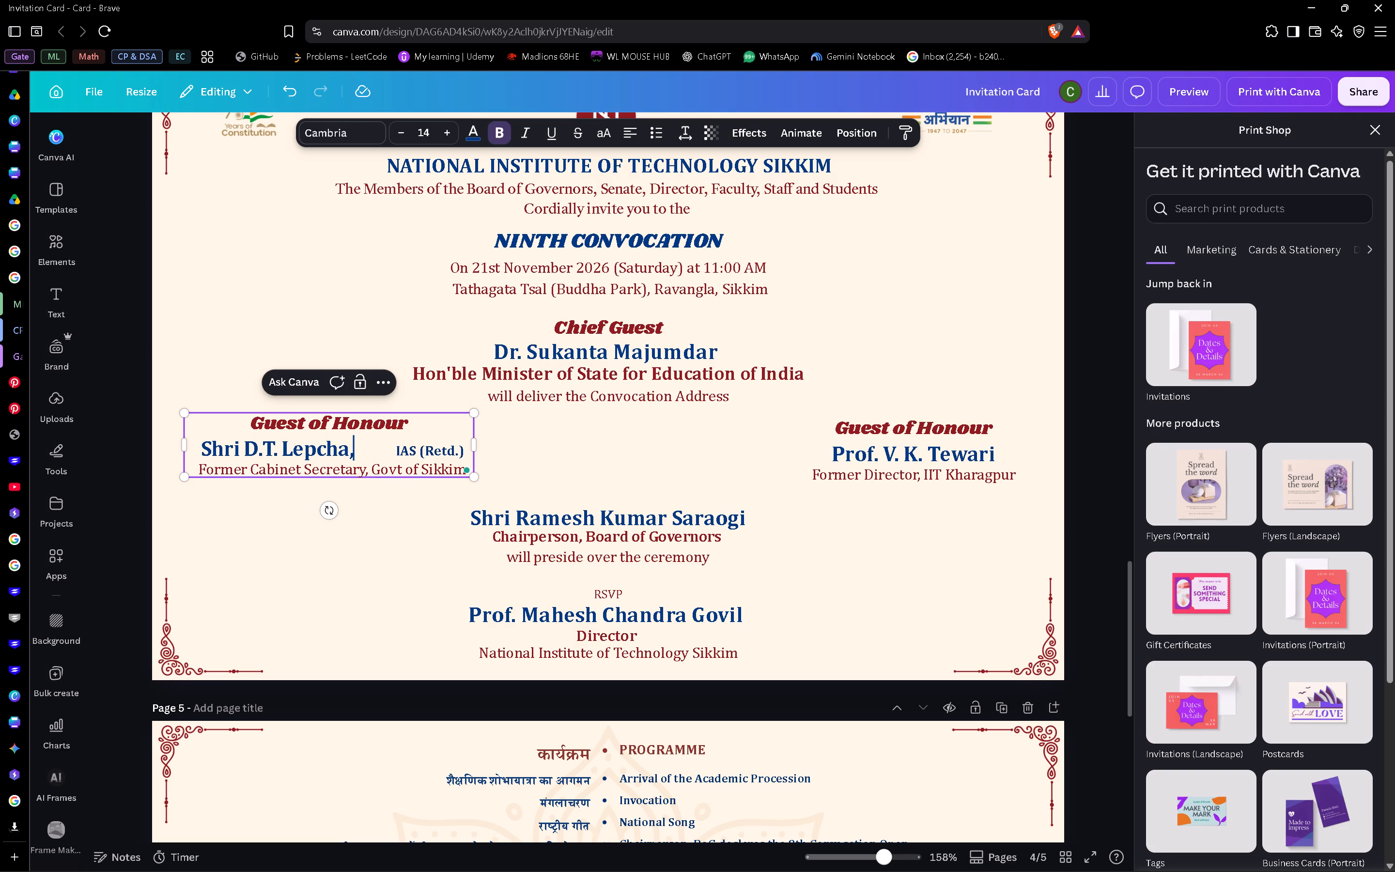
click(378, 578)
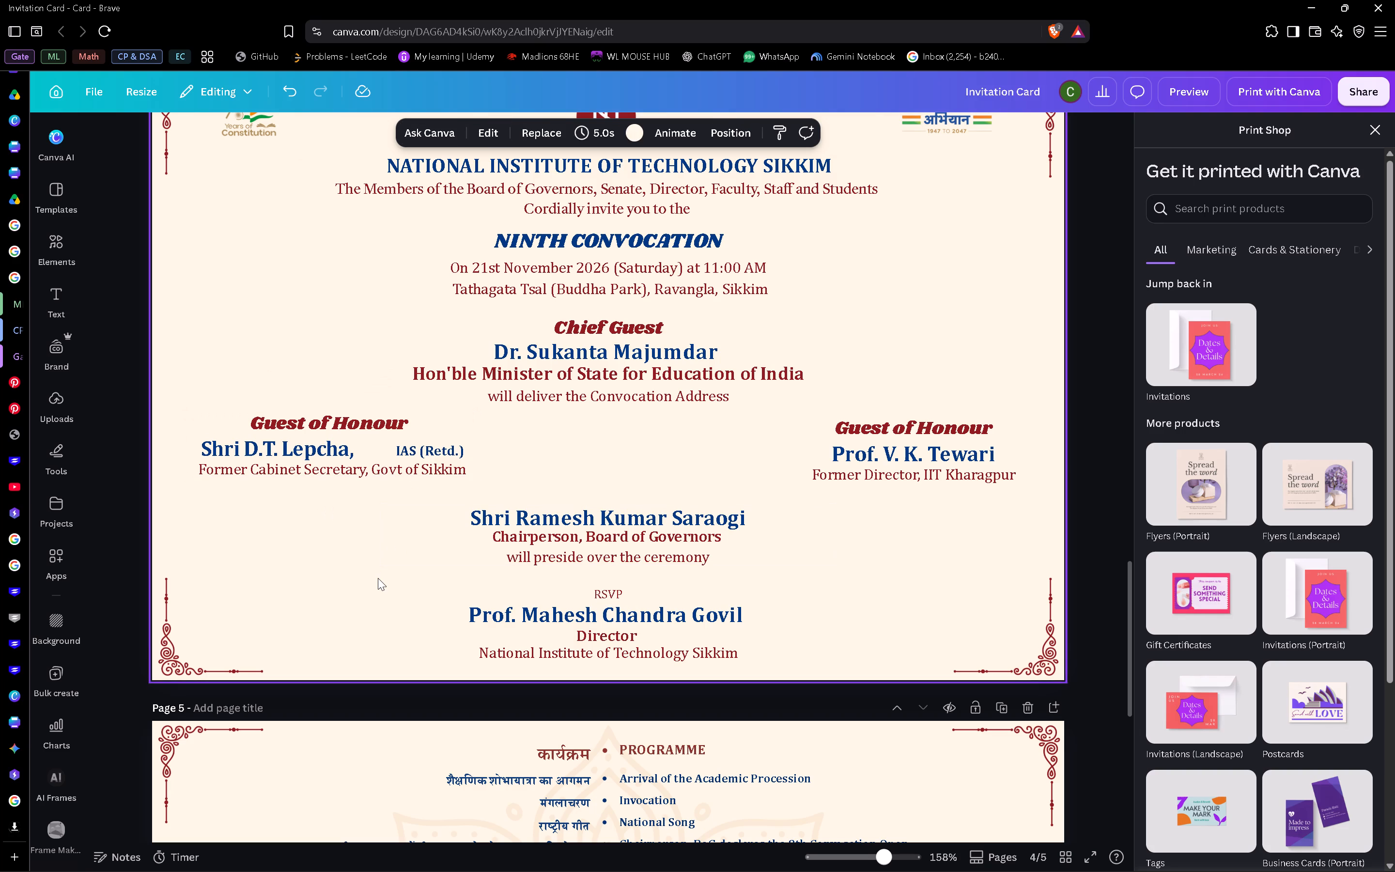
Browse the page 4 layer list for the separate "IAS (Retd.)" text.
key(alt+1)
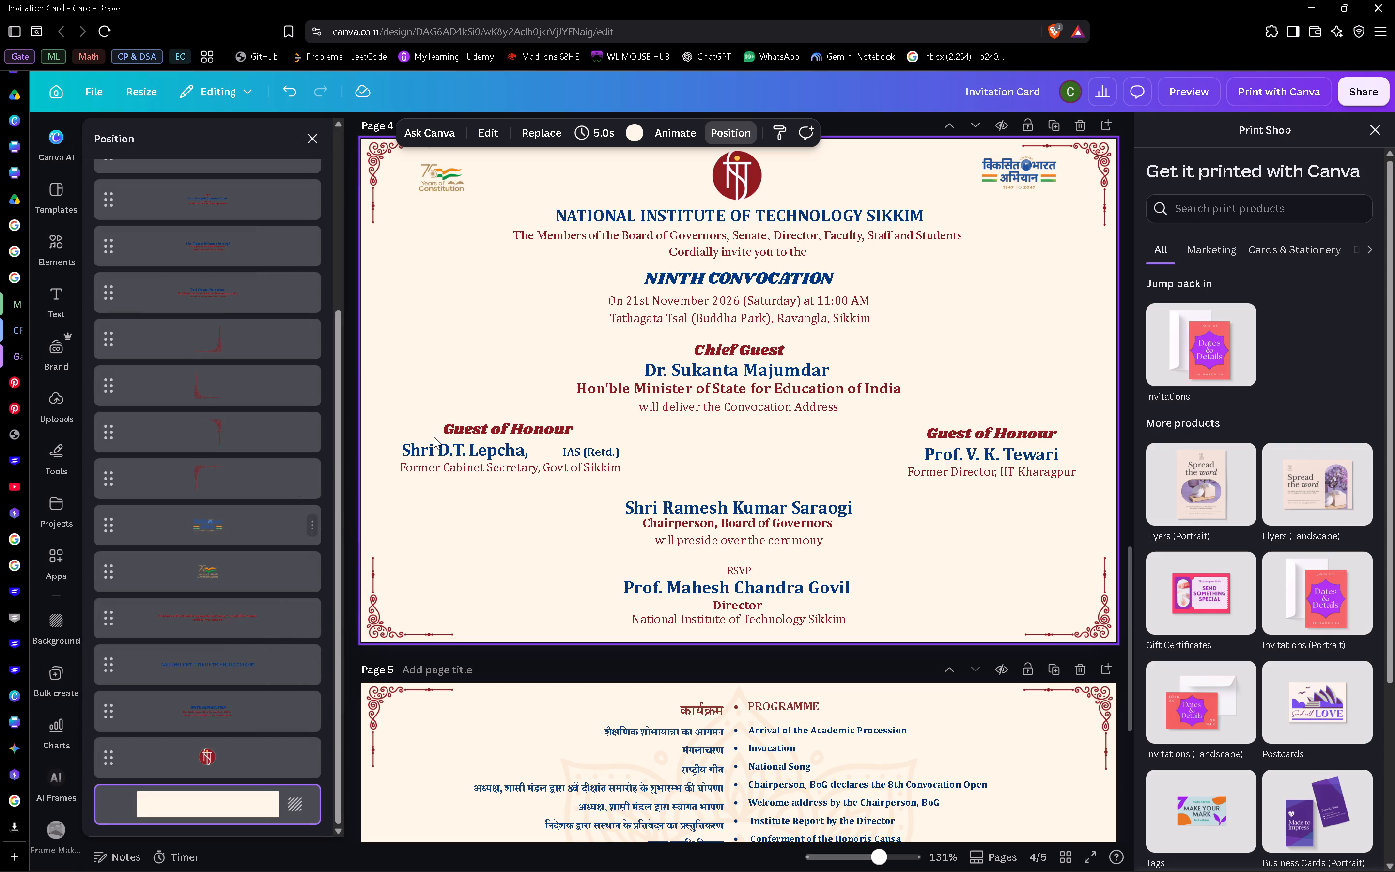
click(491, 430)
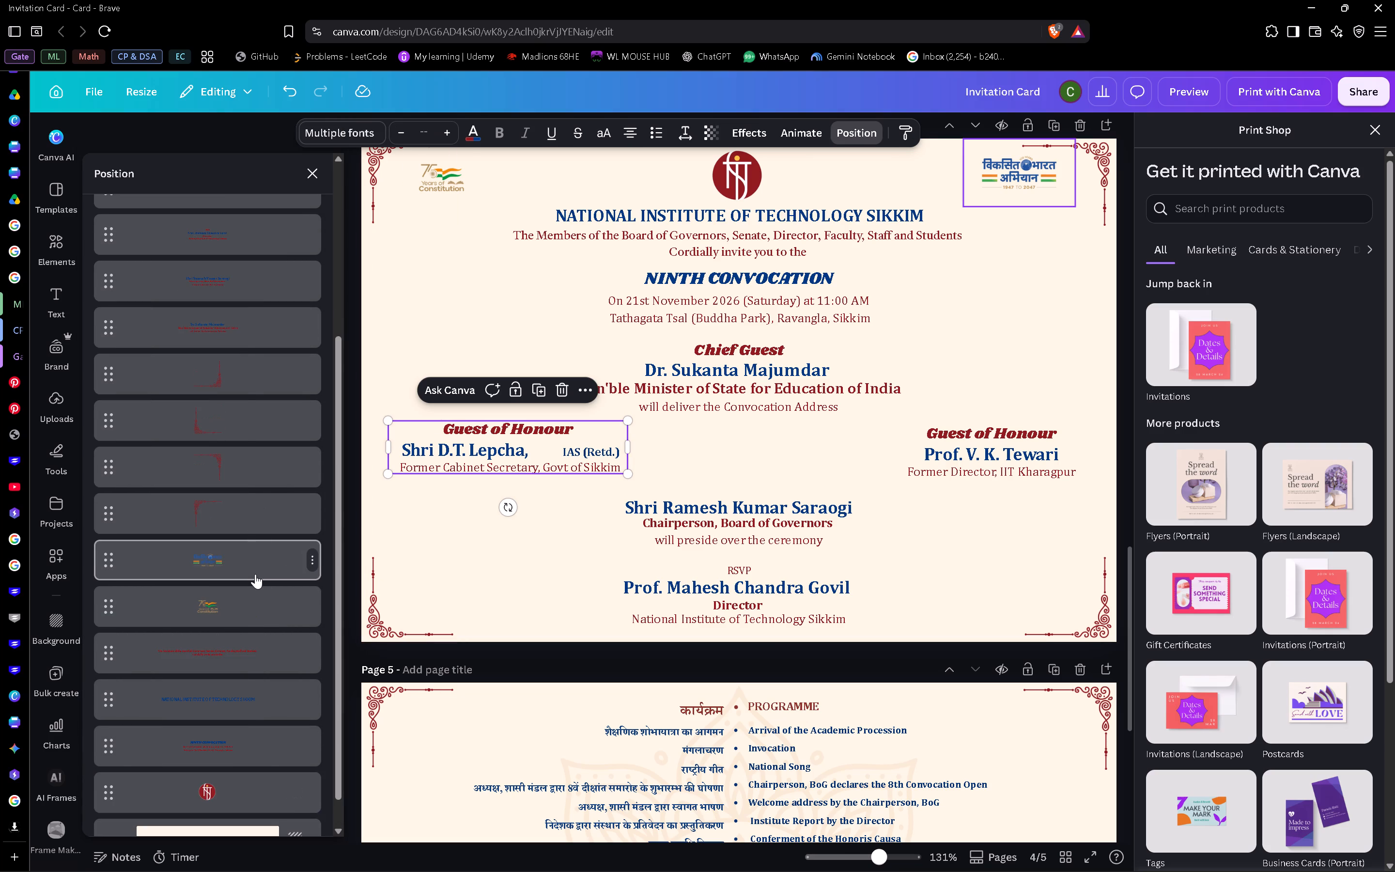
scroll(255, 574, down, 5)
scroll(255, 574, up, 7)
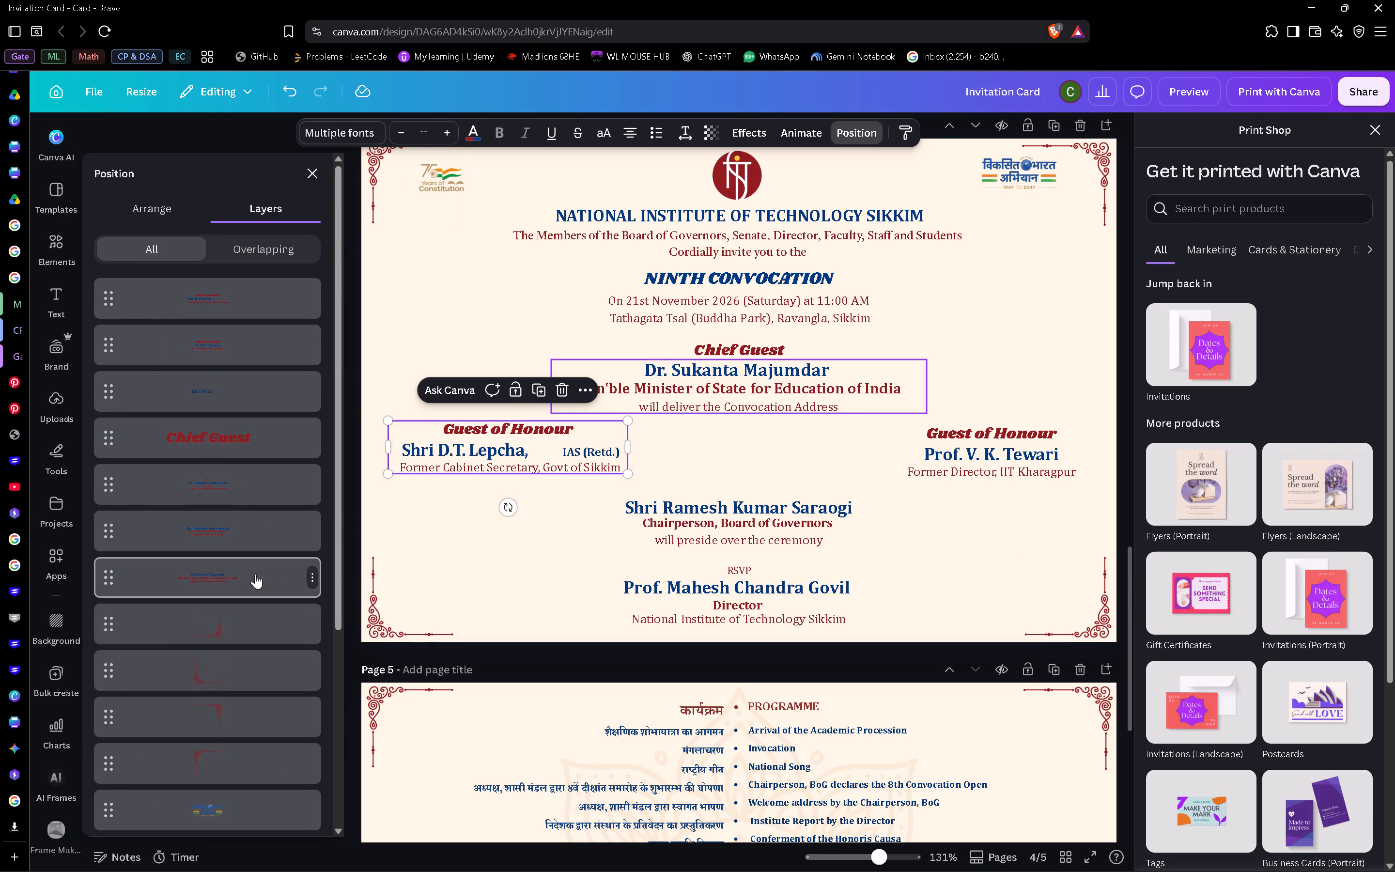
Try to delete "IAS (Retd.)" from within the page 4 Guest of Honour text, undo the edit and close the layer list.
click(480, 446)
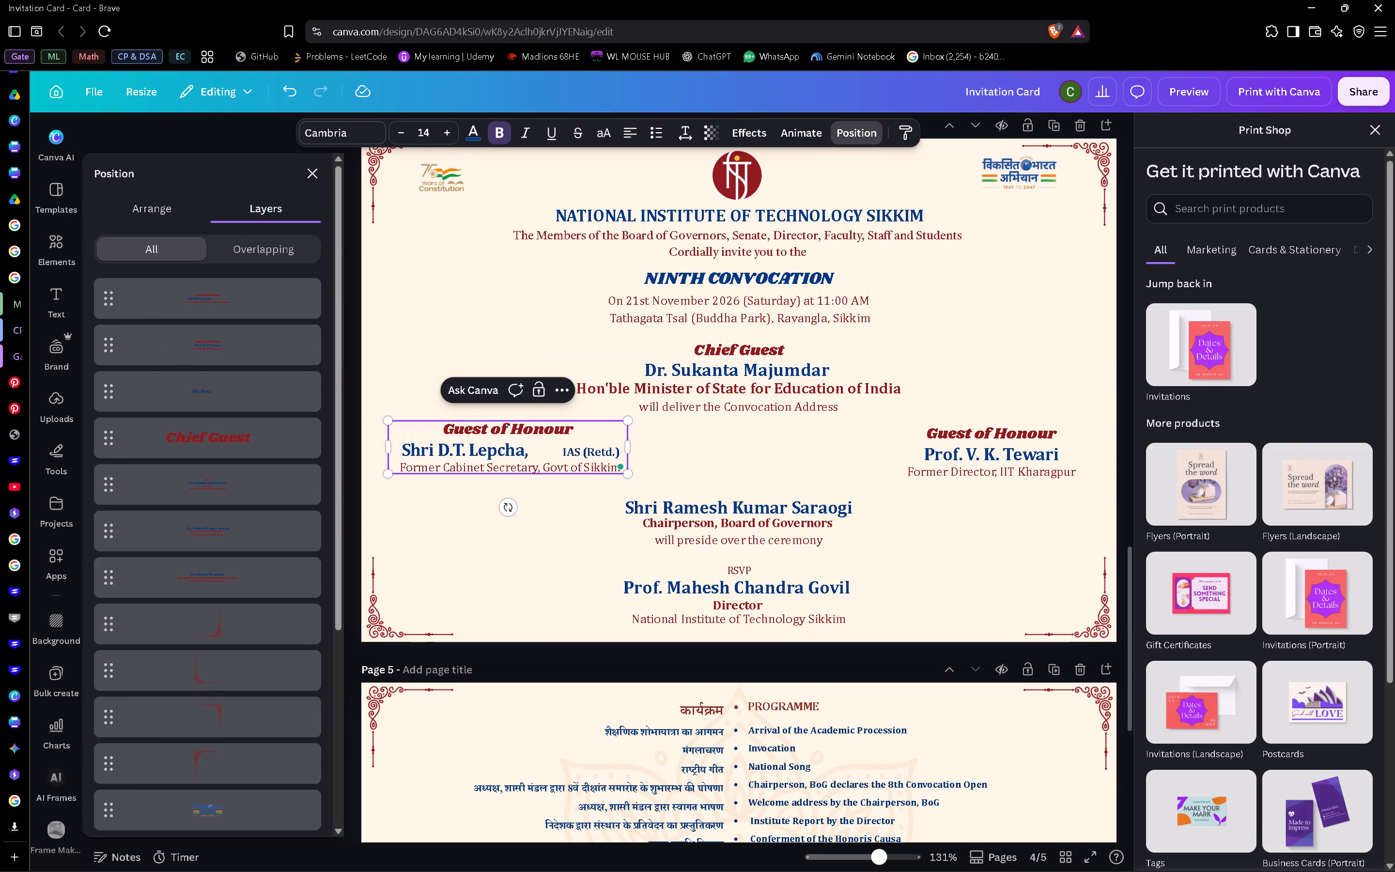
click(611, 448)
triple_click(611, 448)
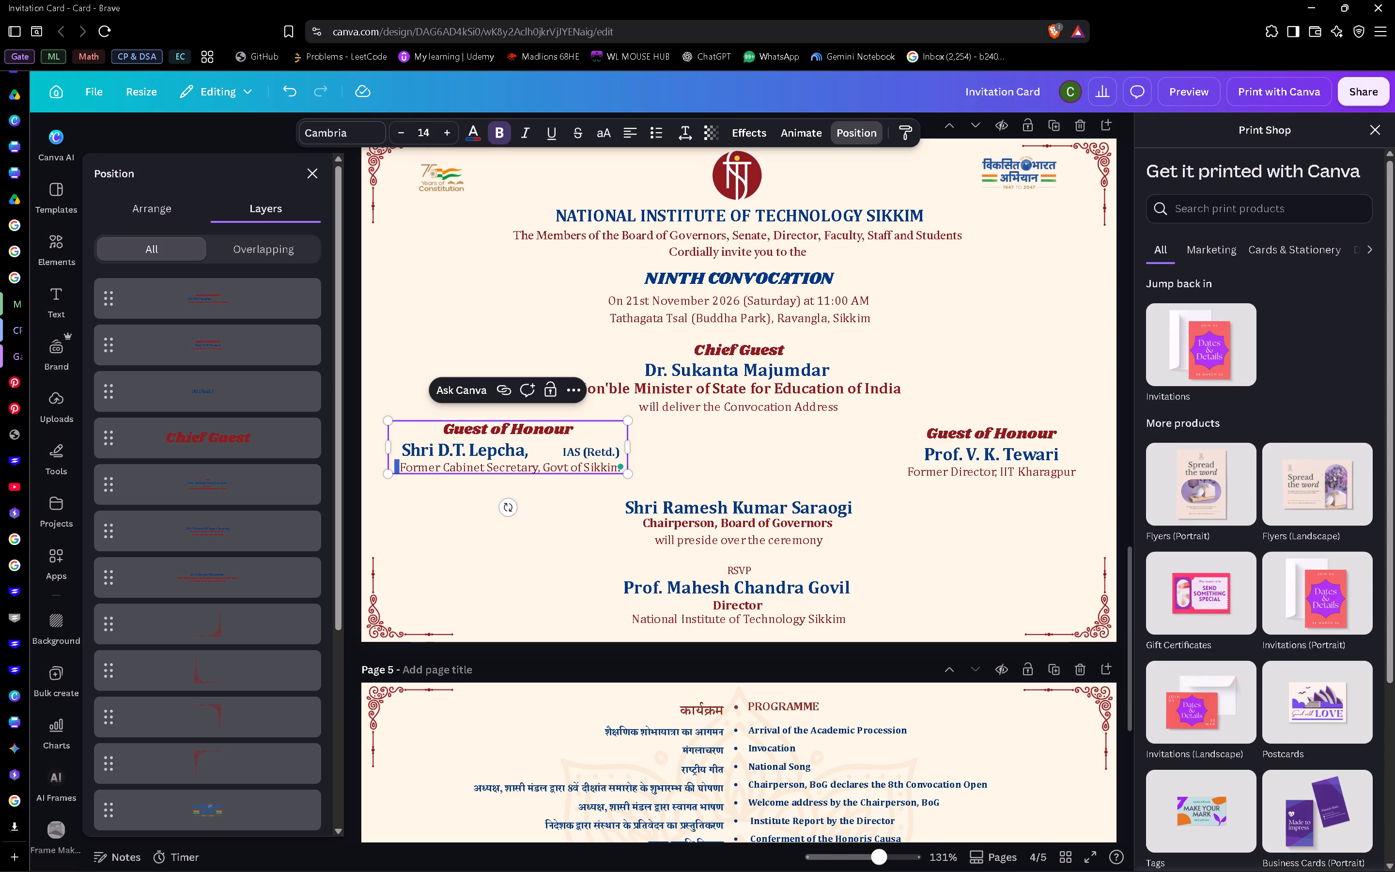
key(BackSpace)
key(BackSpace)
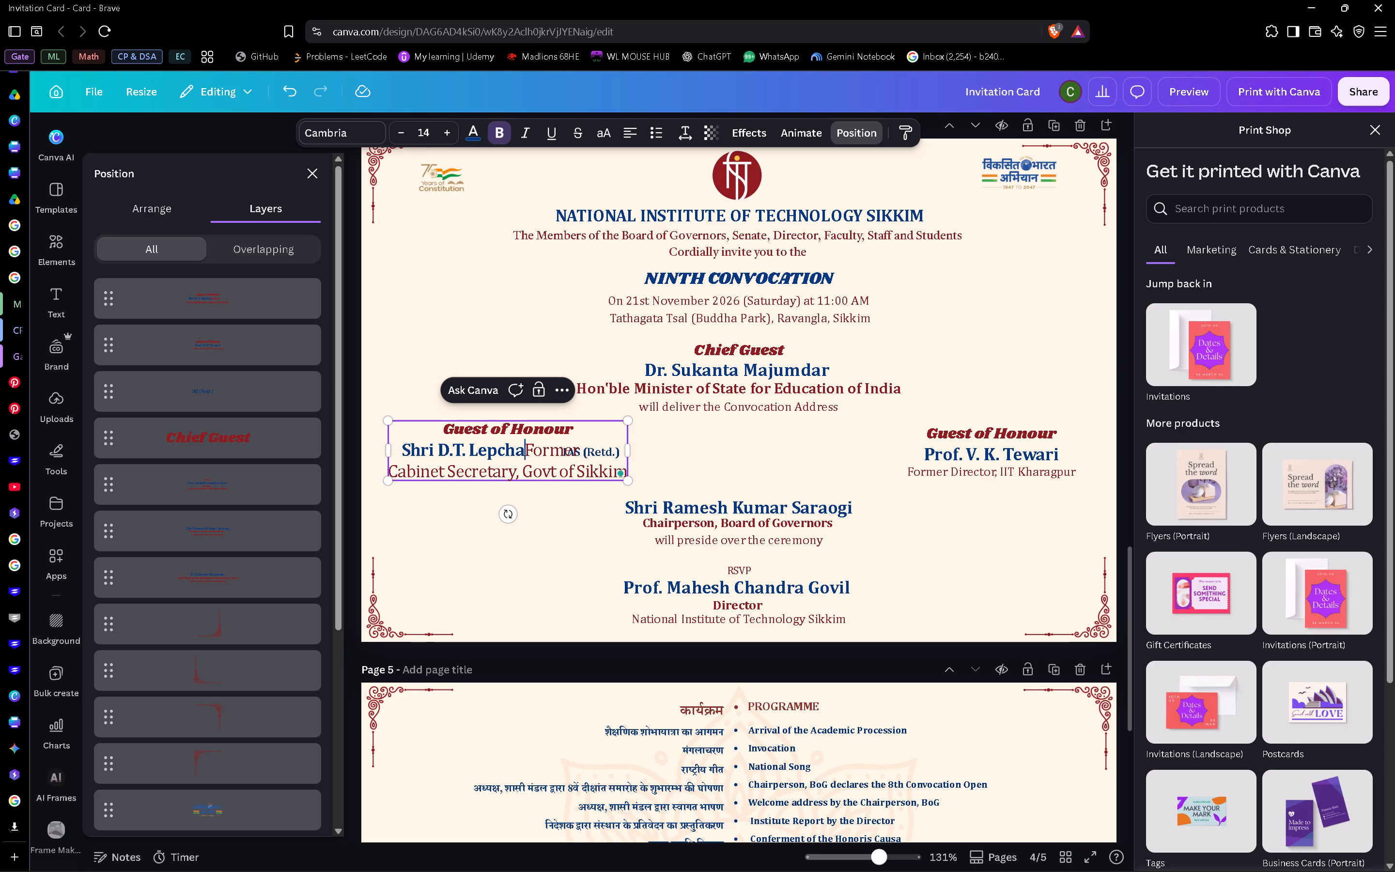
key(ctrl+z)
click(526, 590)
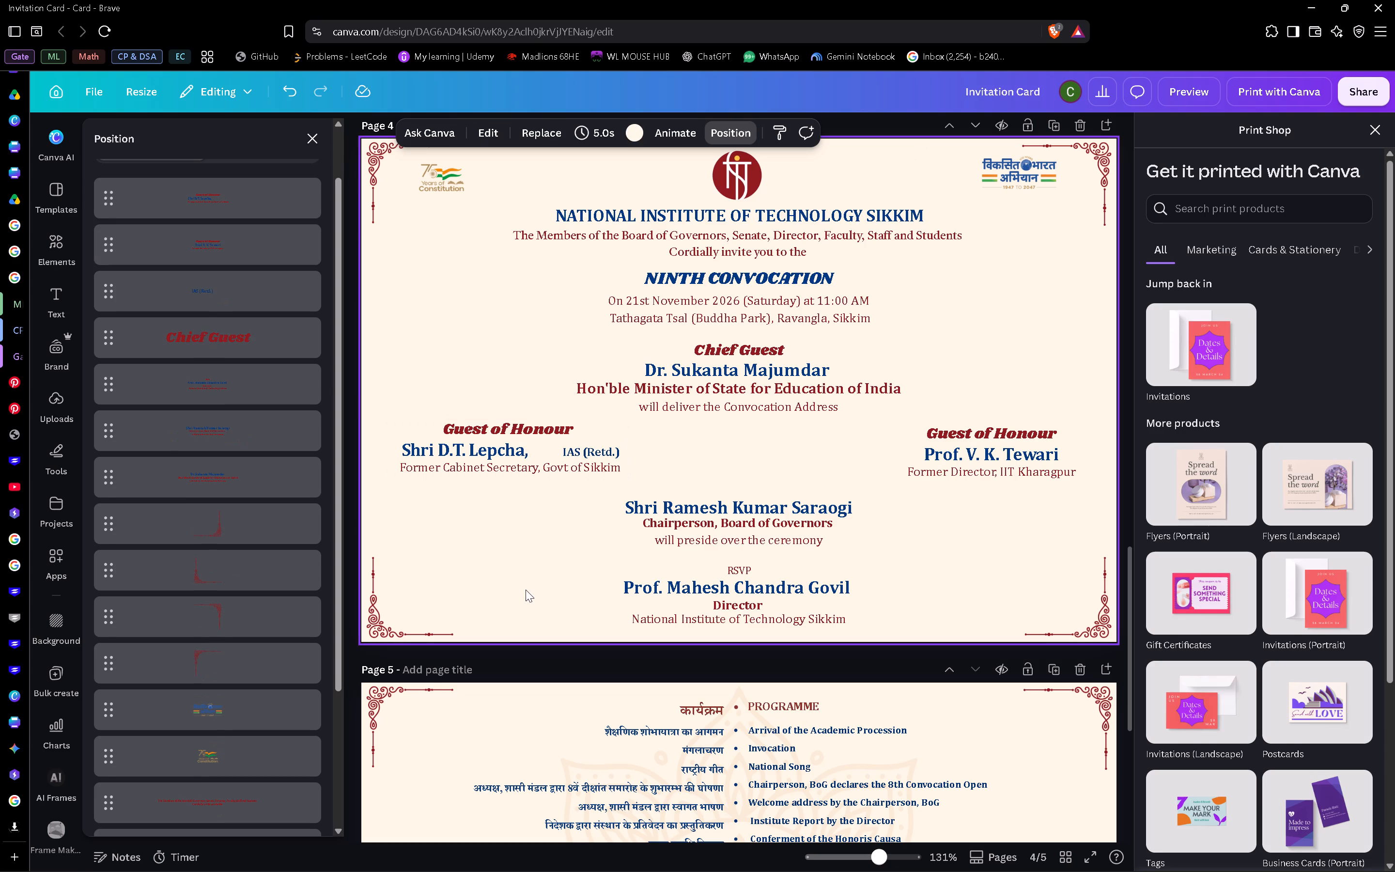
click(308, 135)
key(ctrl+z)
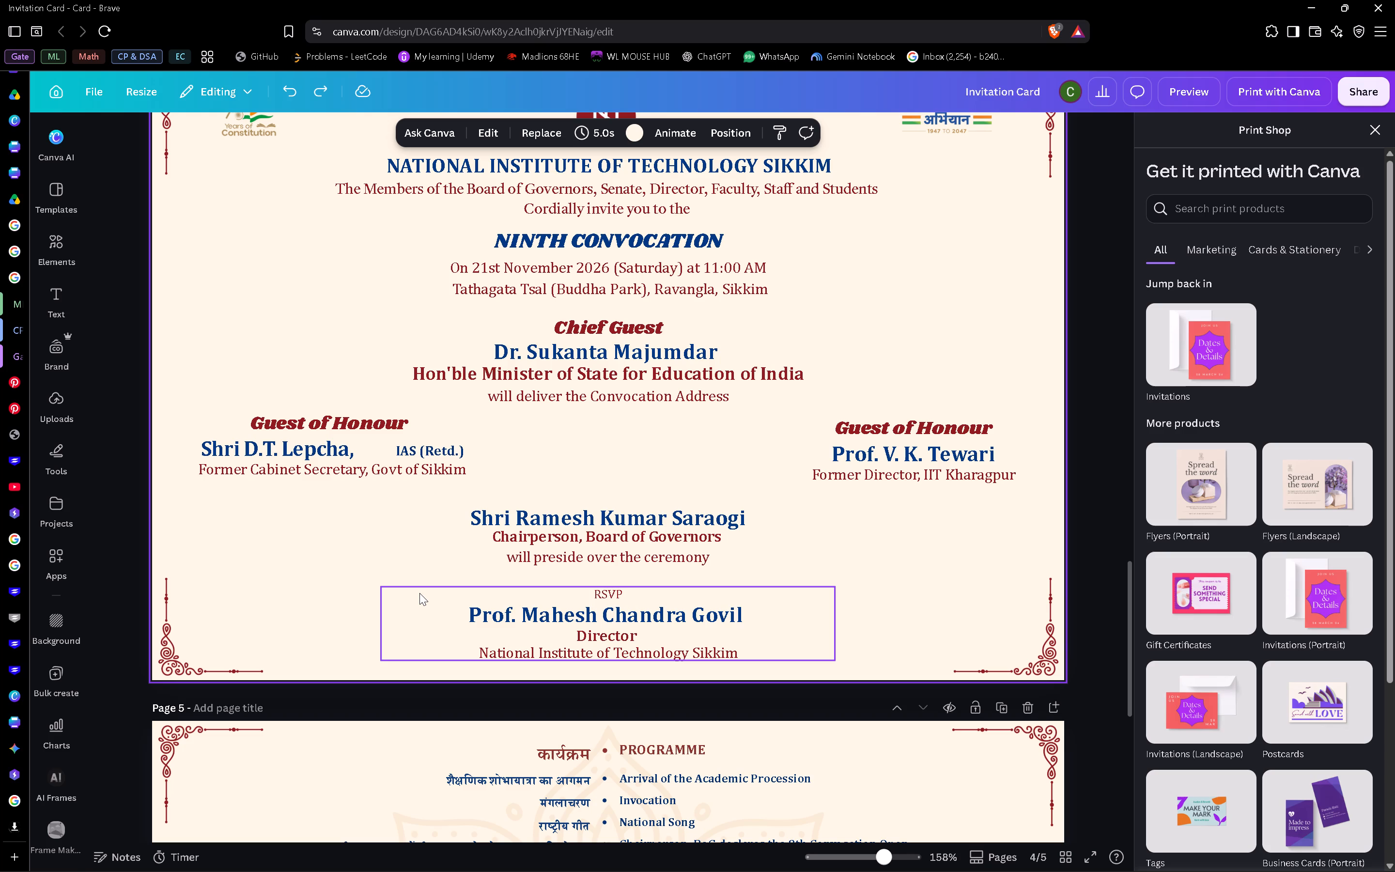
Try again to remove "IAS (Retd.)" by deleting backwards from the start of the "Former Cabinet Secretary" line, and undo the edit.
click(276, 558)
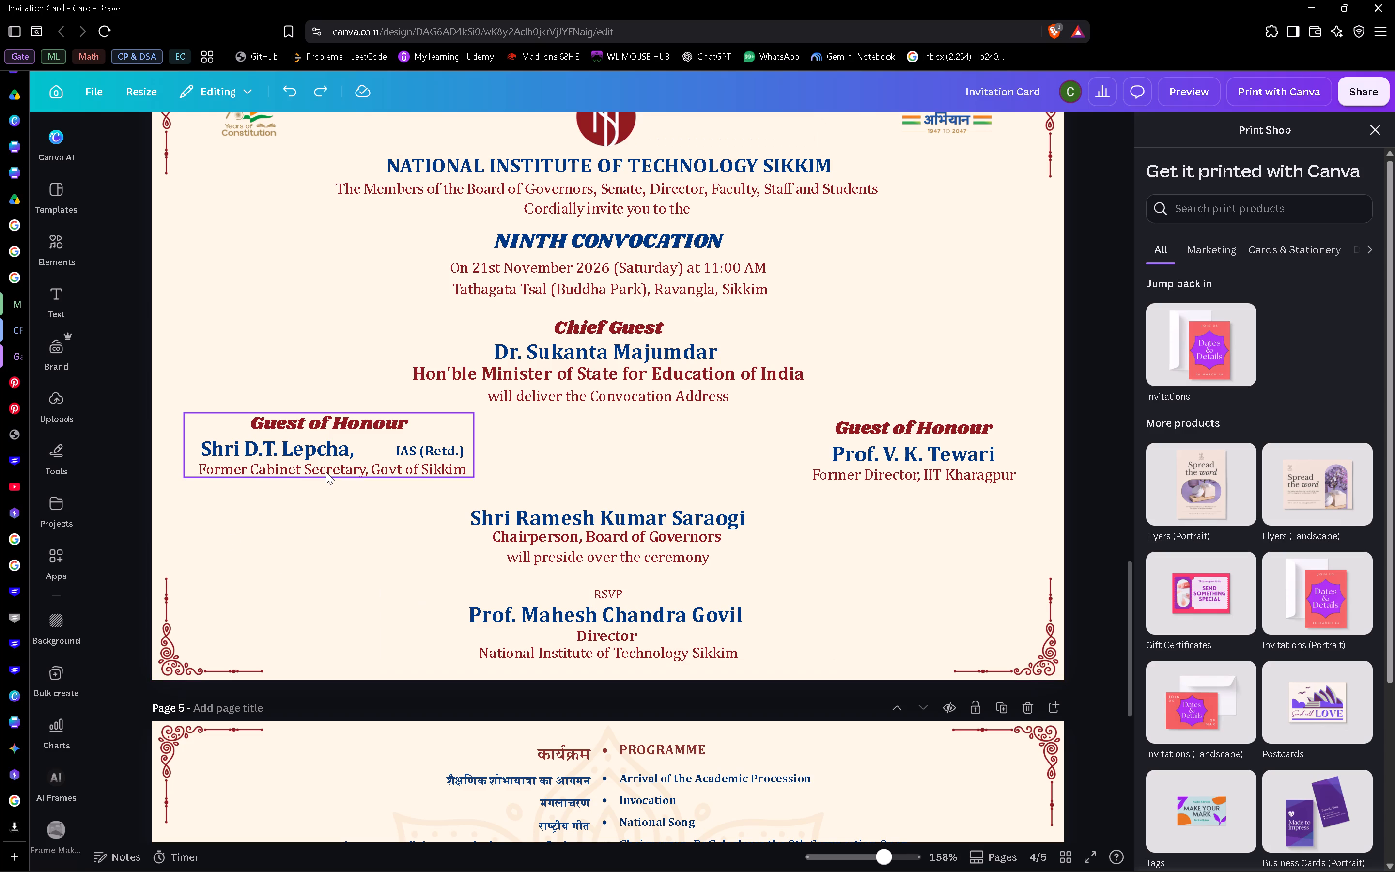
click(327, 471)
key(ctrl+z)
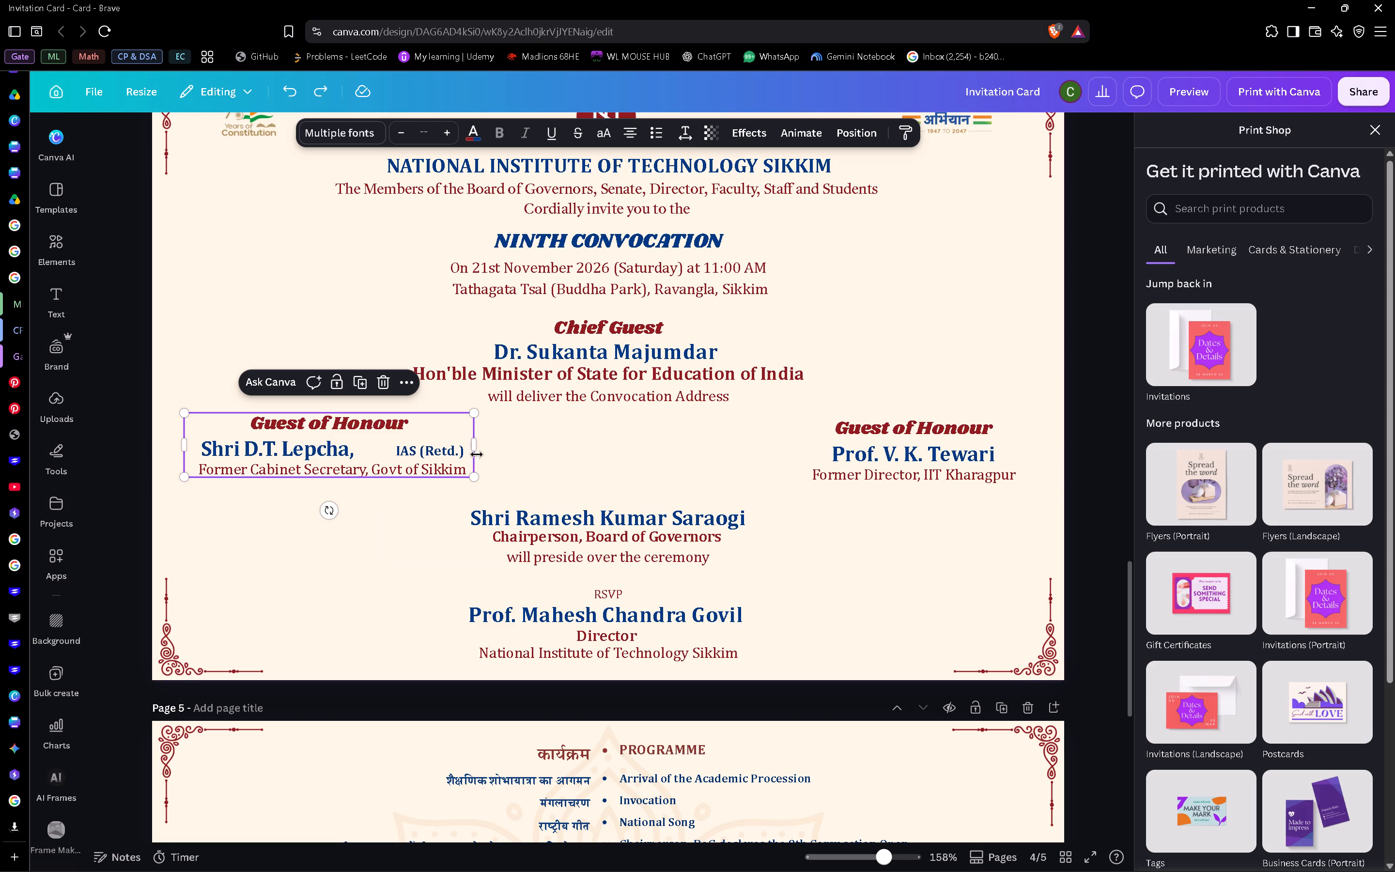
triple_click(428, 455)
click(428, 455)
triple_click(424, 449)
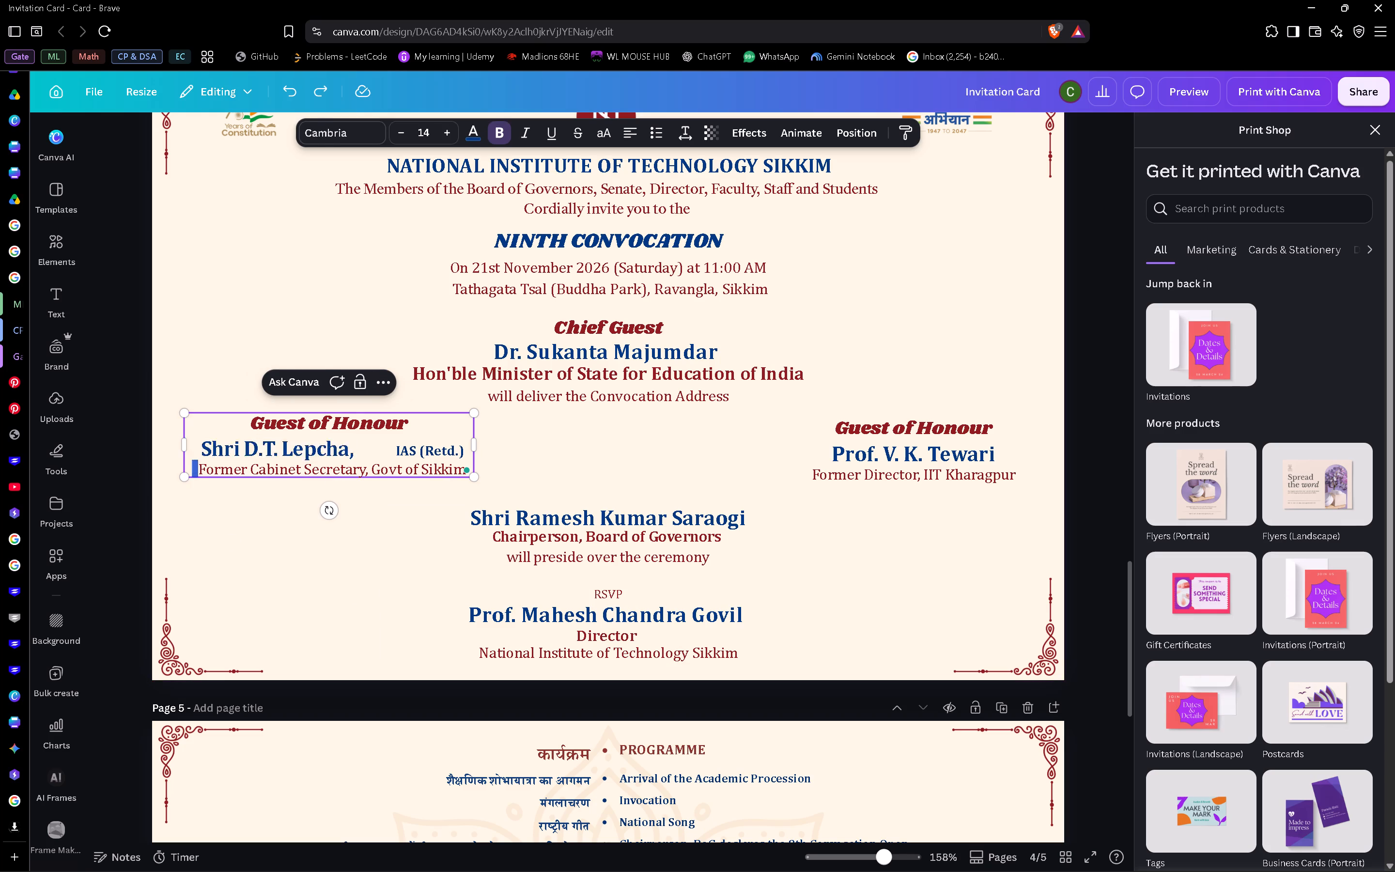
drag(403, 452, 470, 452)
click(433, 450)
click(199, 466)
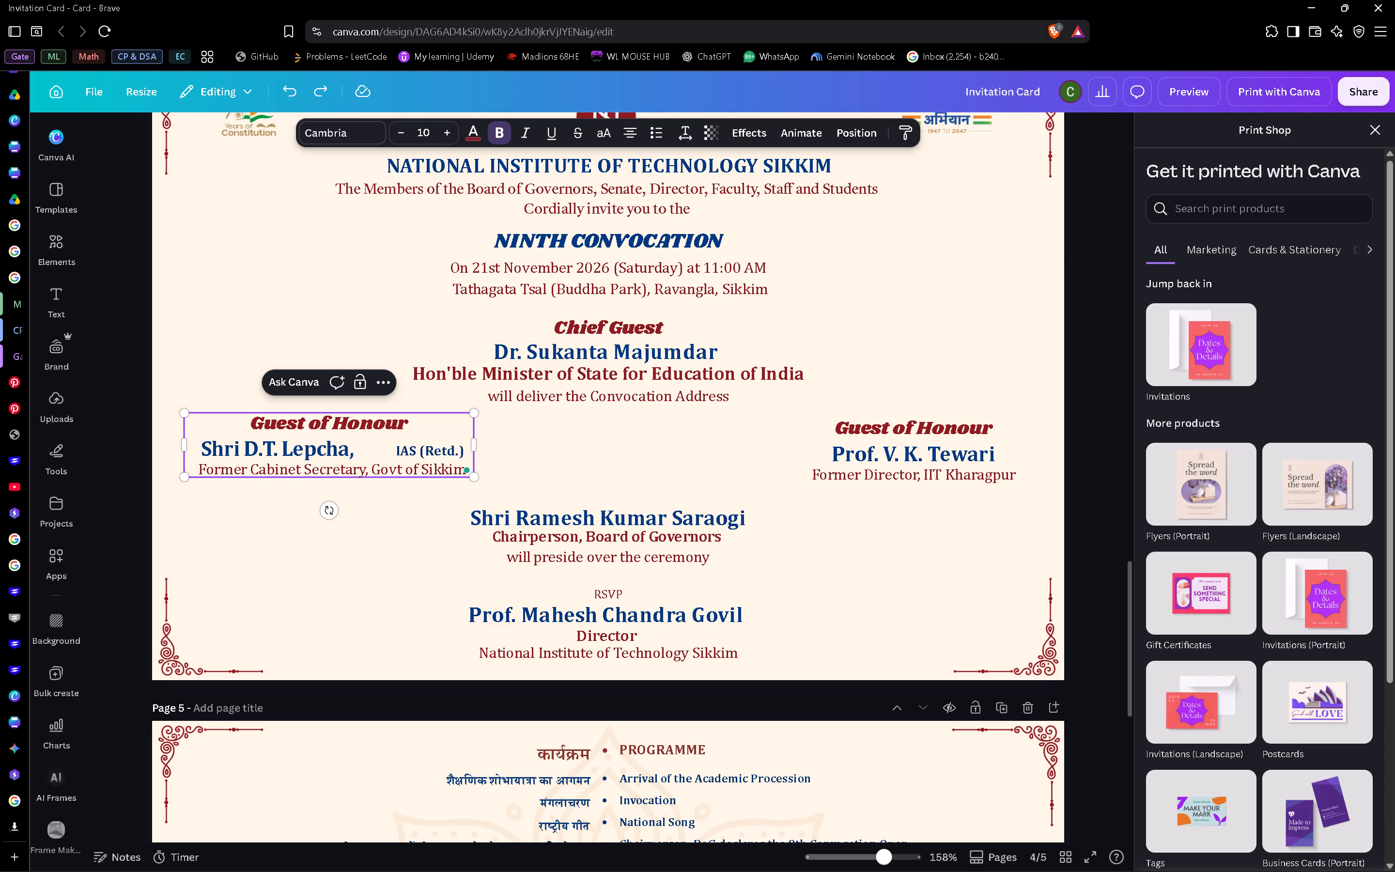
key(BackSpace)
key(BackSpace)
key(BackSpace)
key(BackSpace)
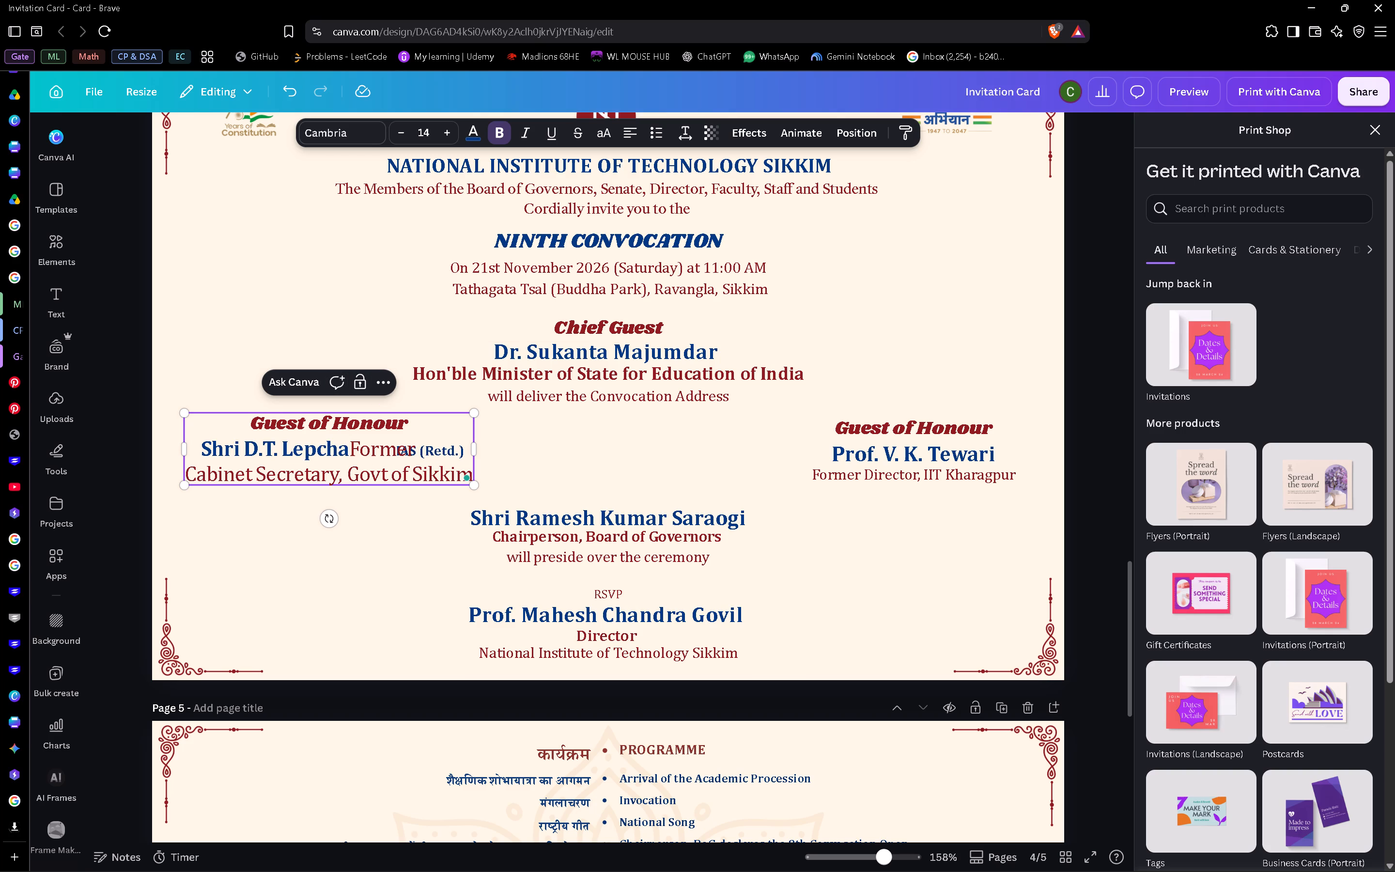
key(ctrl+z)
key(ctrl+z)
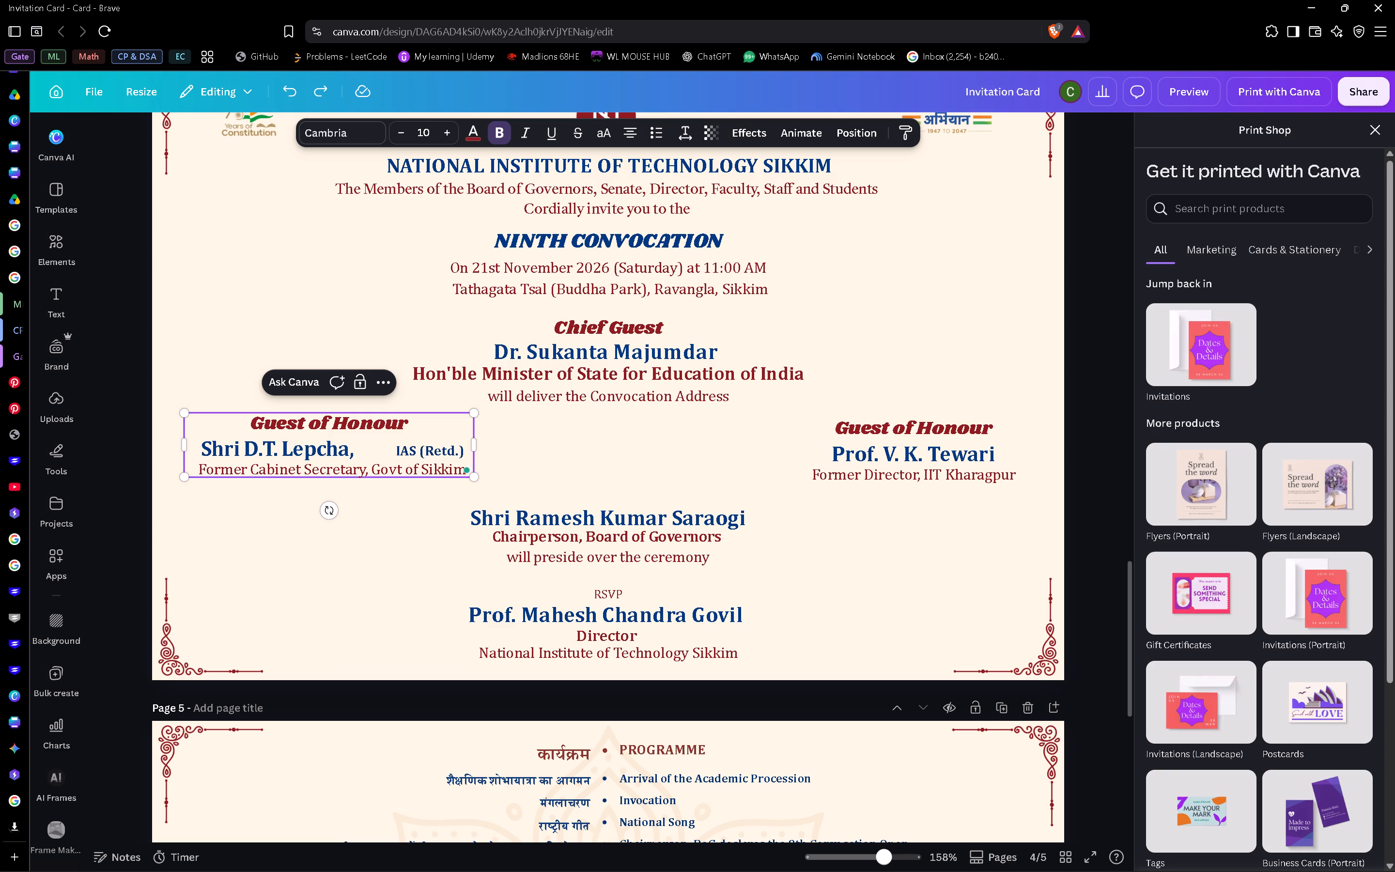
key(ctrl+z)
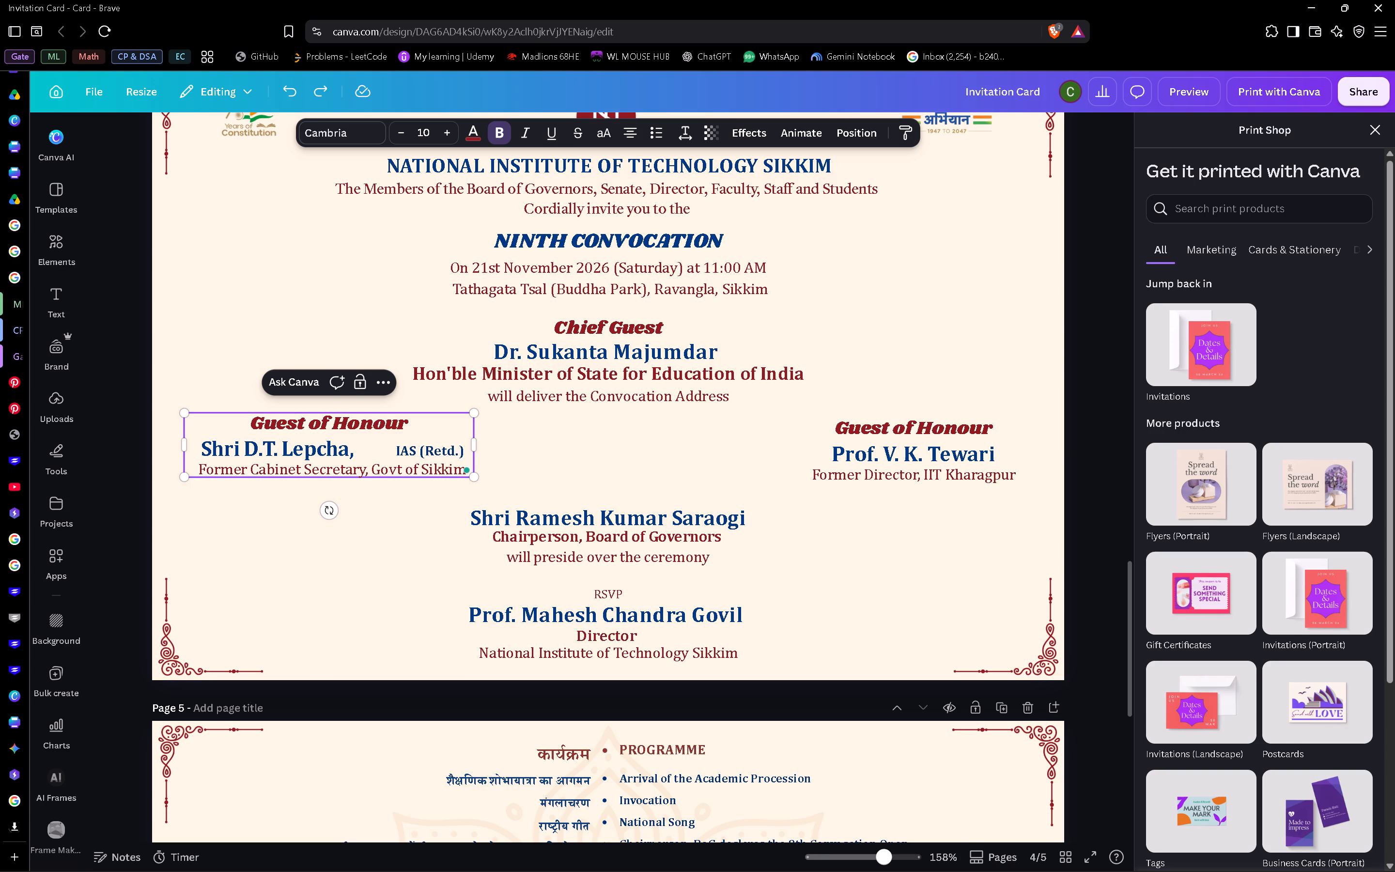
Move the "Shri D.T. Lepcha" Guest of Honour block away from the overlapping "IAS (Retd.)" text and delete that text.
click(463, 448)
double_click(376, 436)
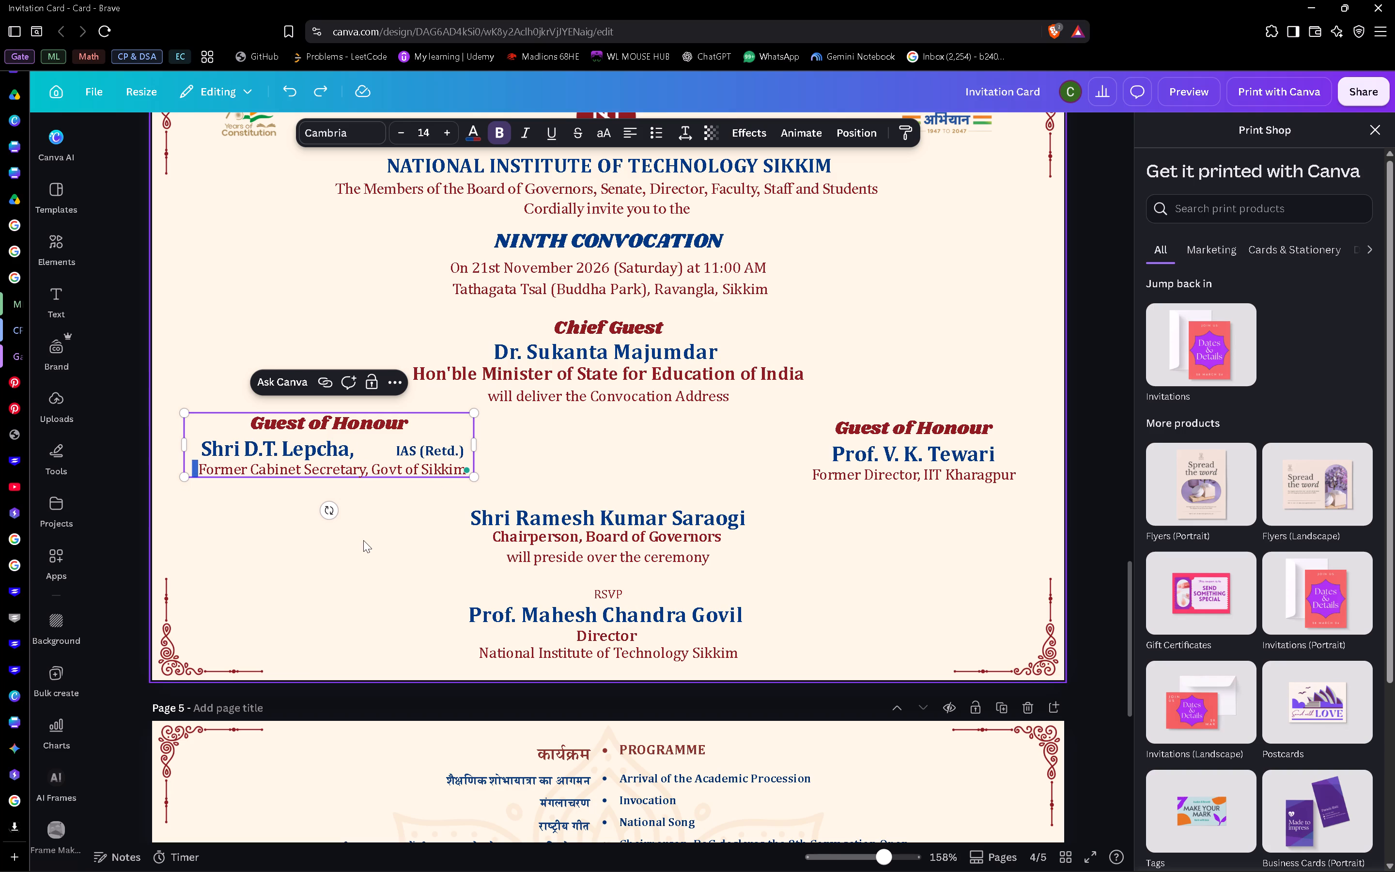
click(363, 540)
drag(353, 414, 331, 510)
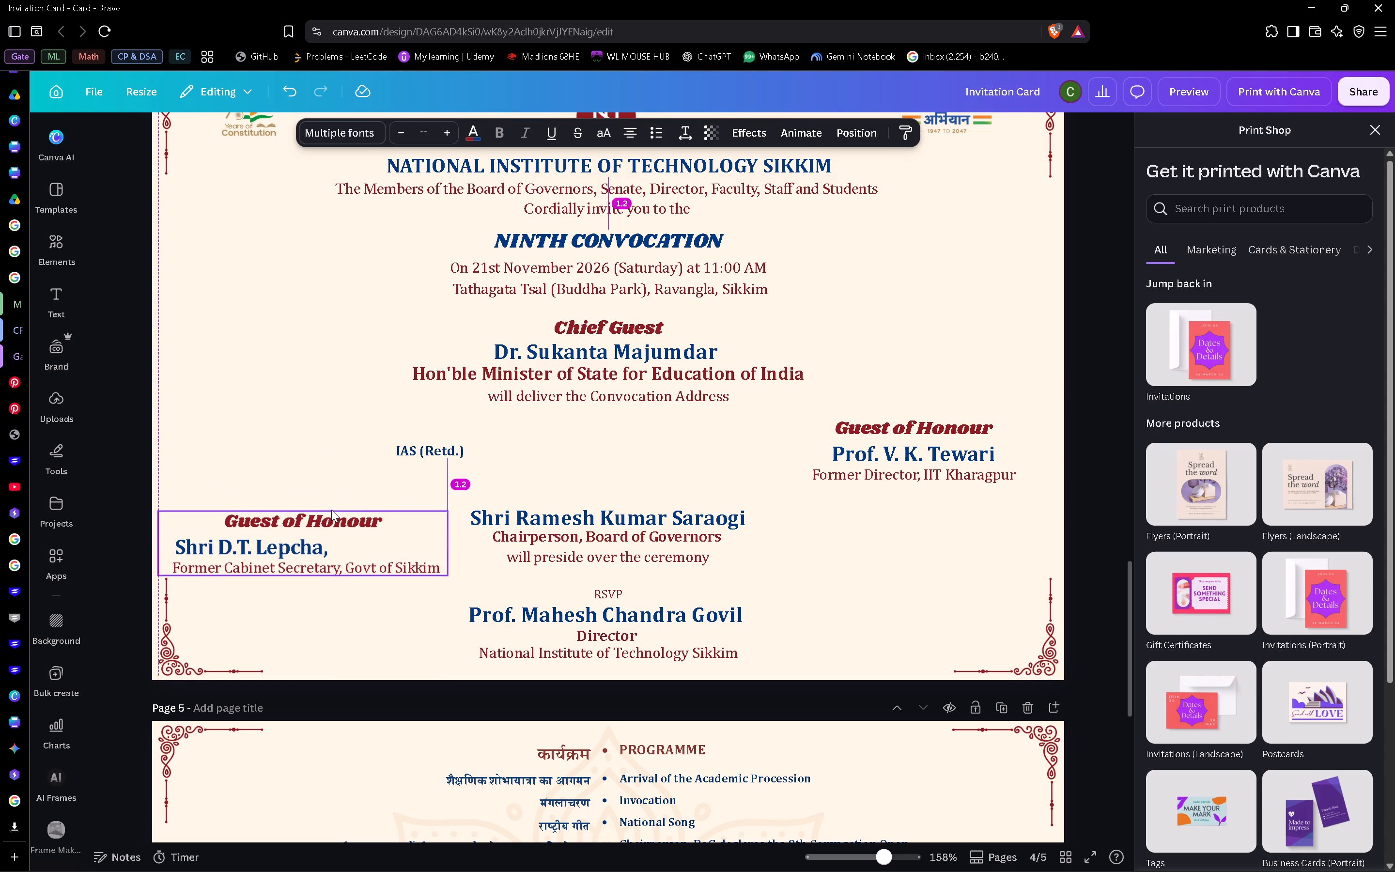
click(454, 455)
key(Delete)
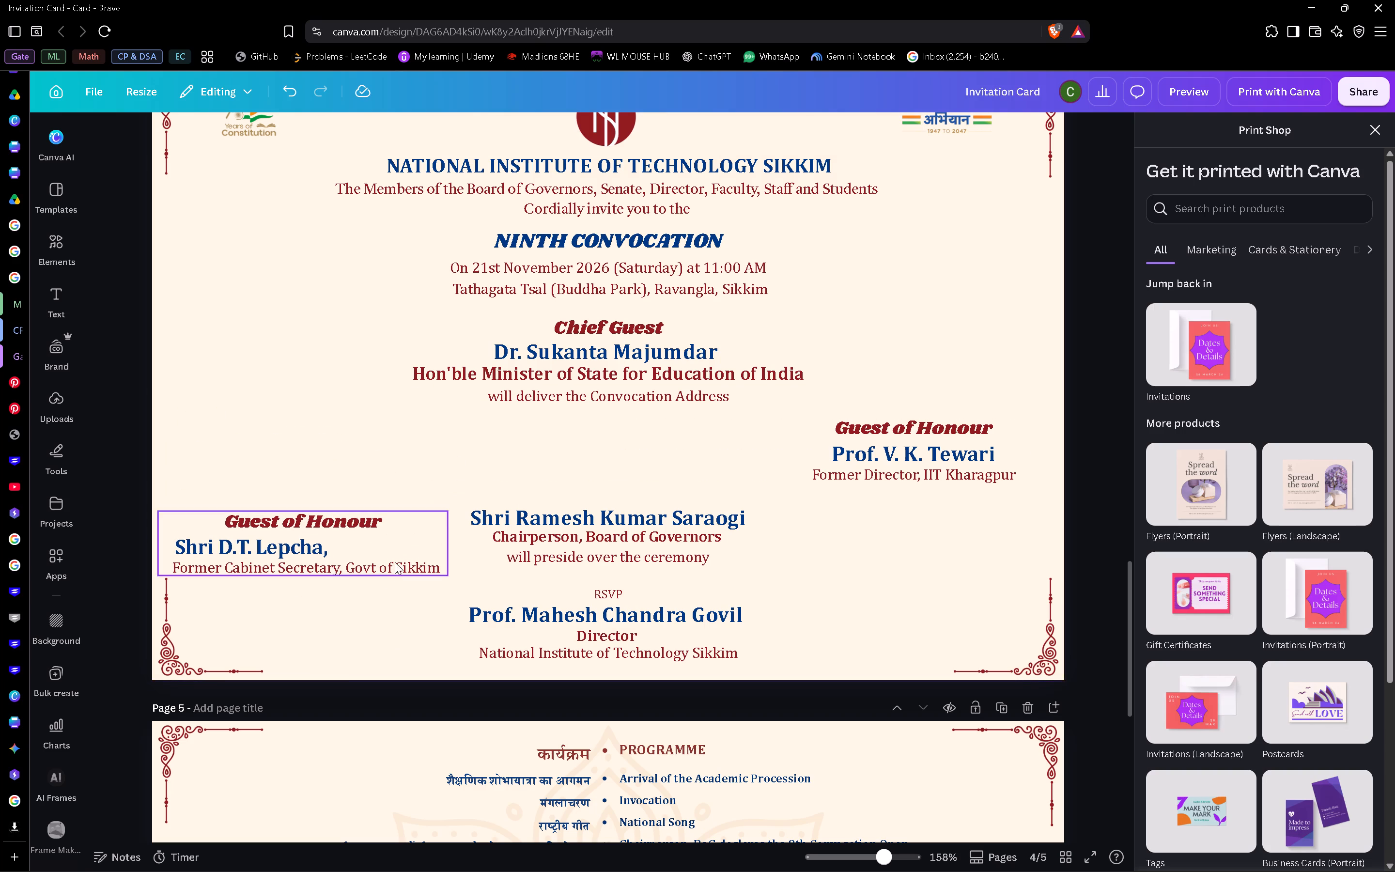
Move the "Shri D.T. Lepcha" block back up beside the "Prof. V. K. Tewari" block, below the chief guest text.
click(367, 542)
drag(367, 542, 403, 487)
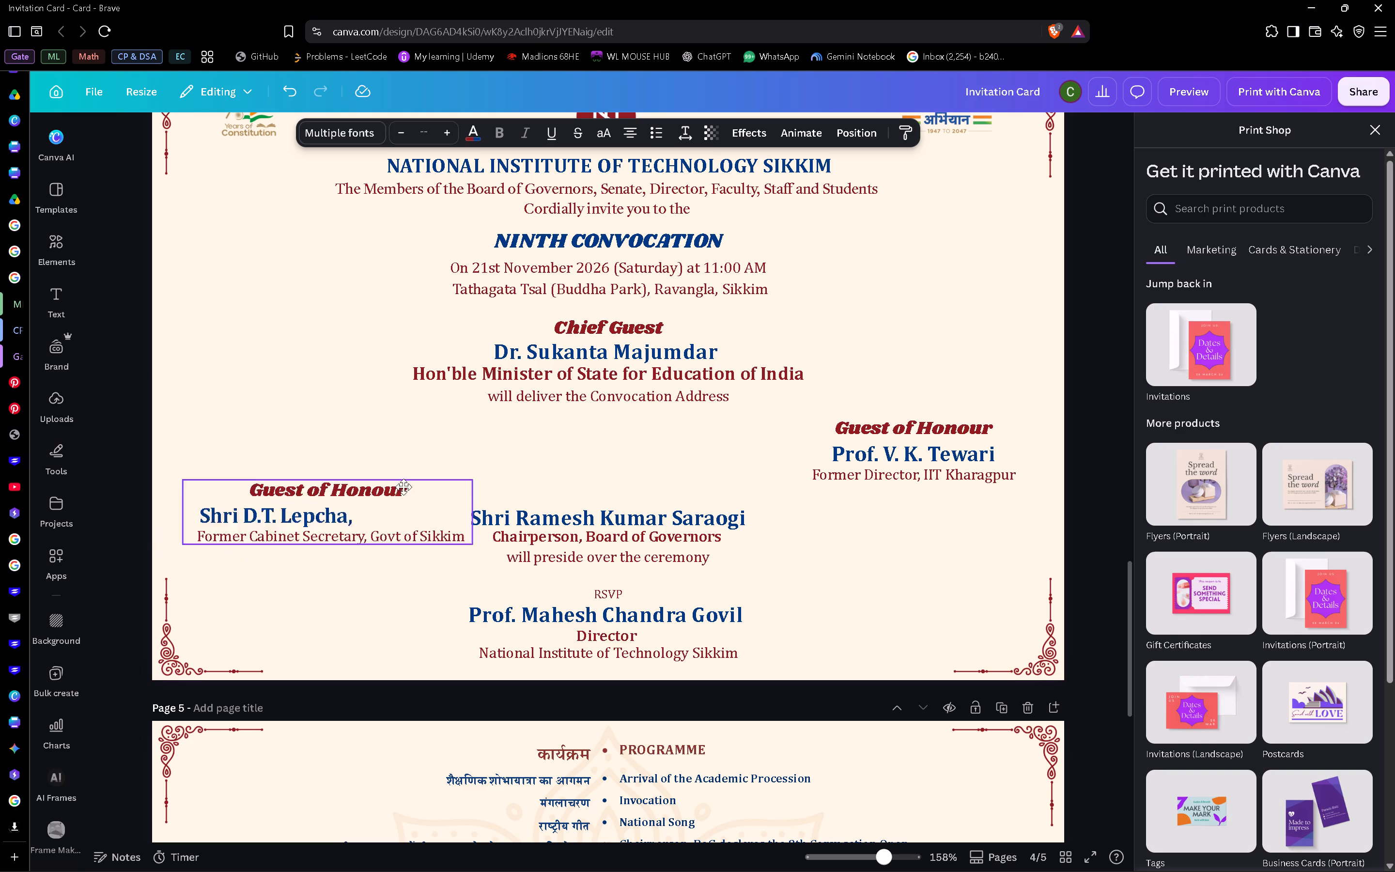
drag(403, 487, 386, 452)
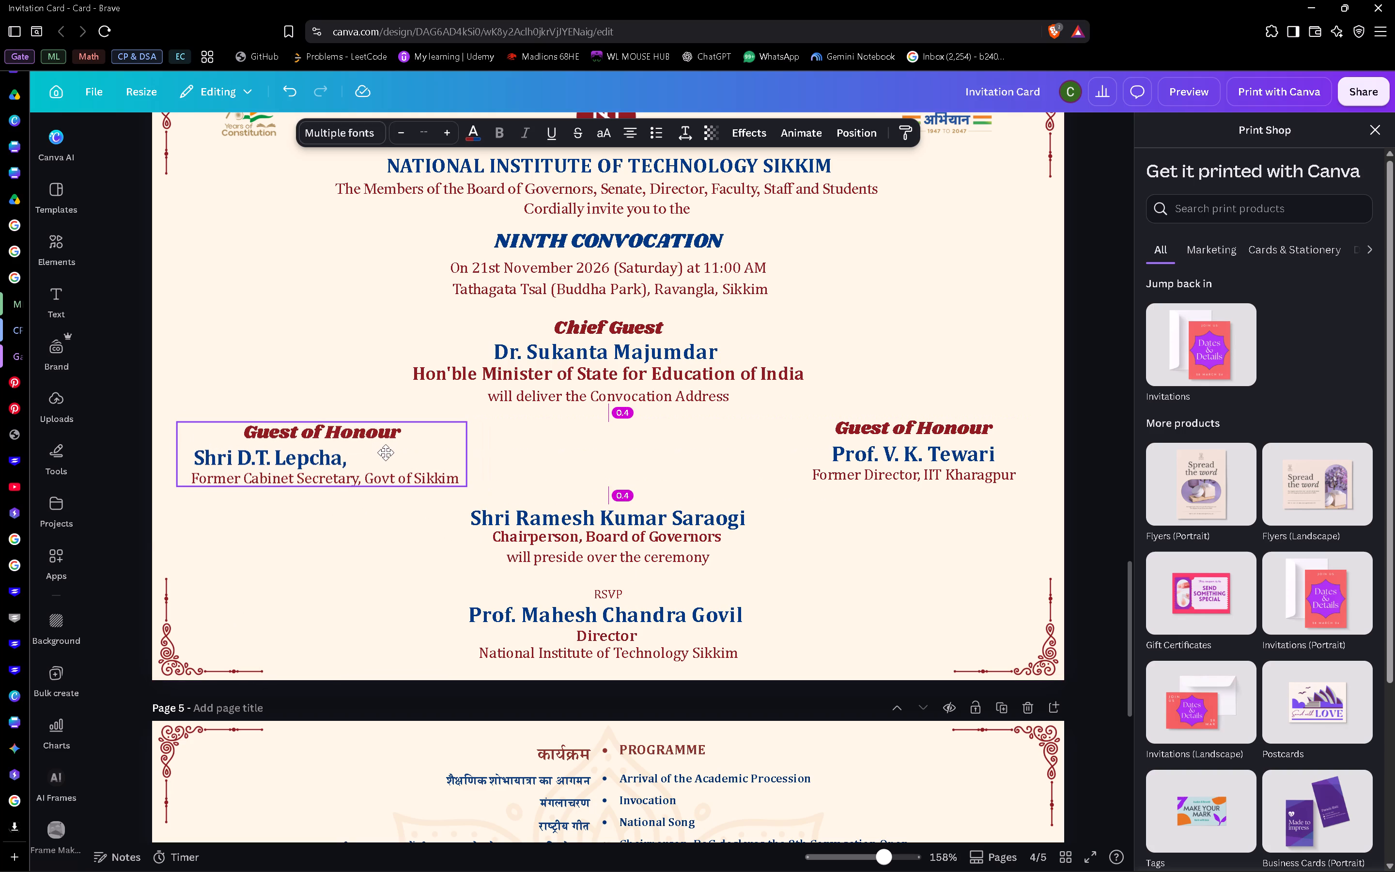
drag(386, 452, 394, 452)
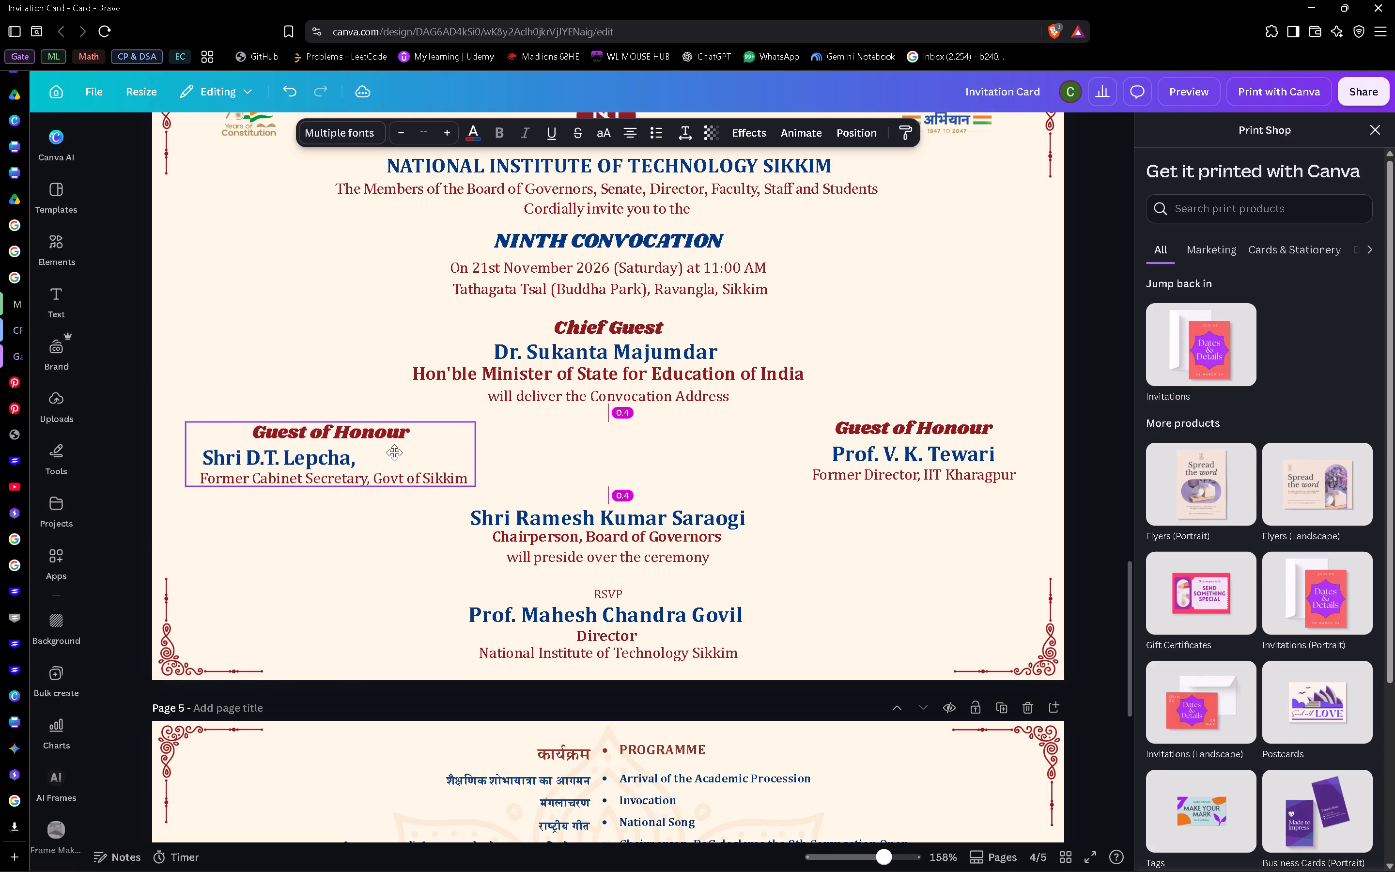
drag(394, 452, 395, 452)
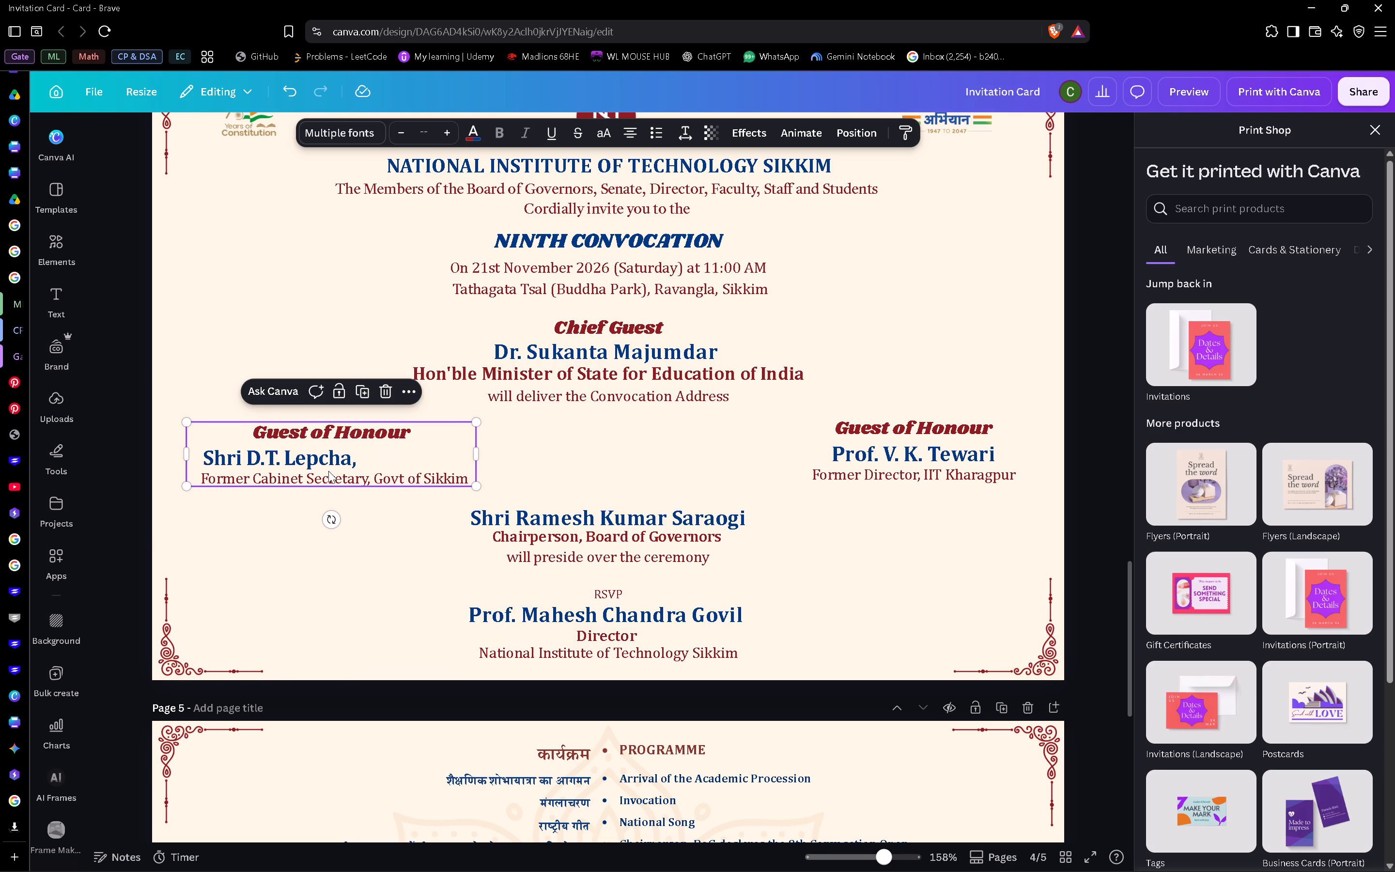
Centre-align the "Shri D.T. Lepcha," line in its Guest of Honour block on page 4.
click(328, 471)
click(351, 455)
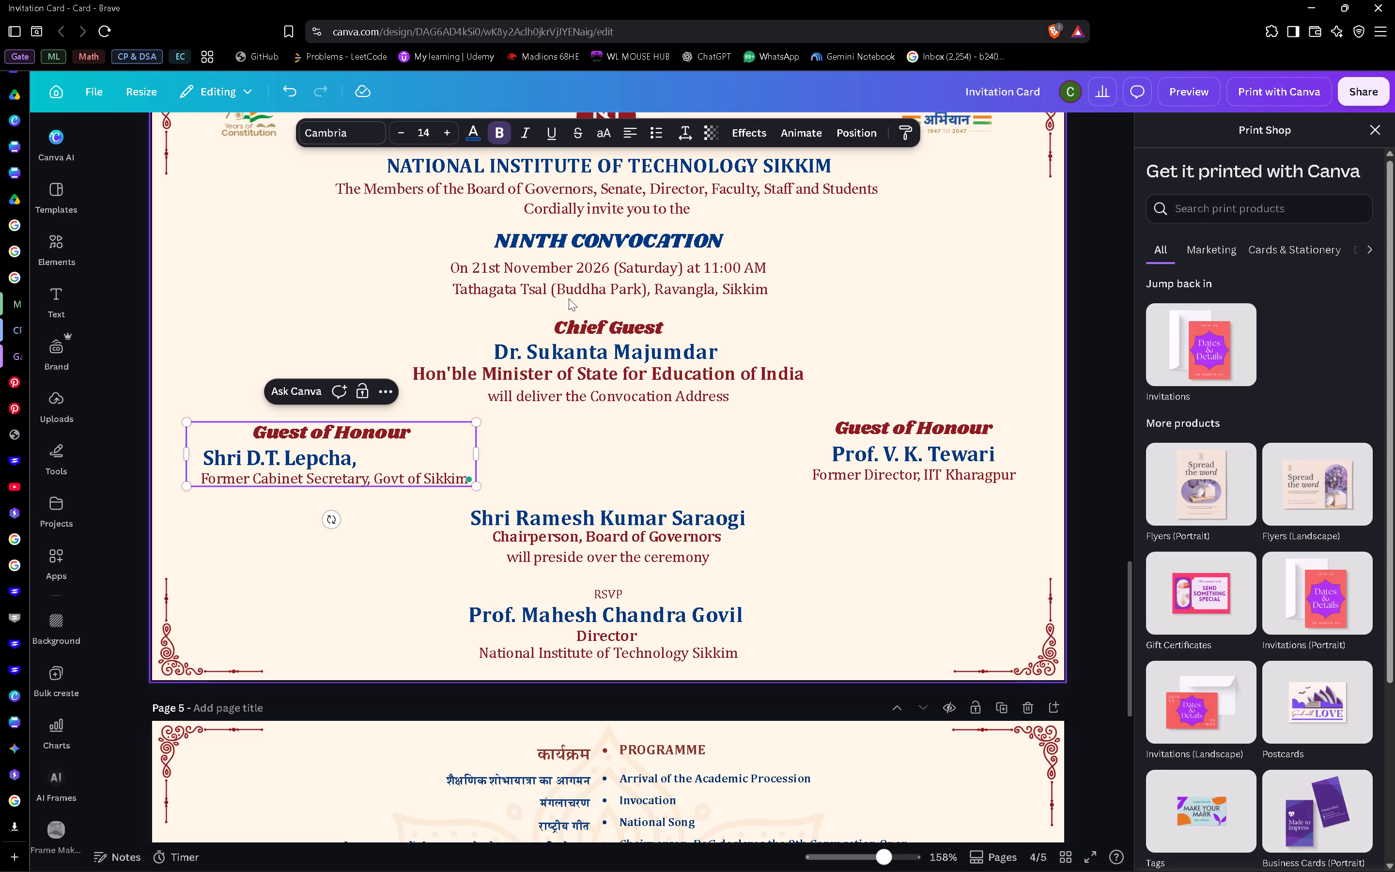
click(636, 132)
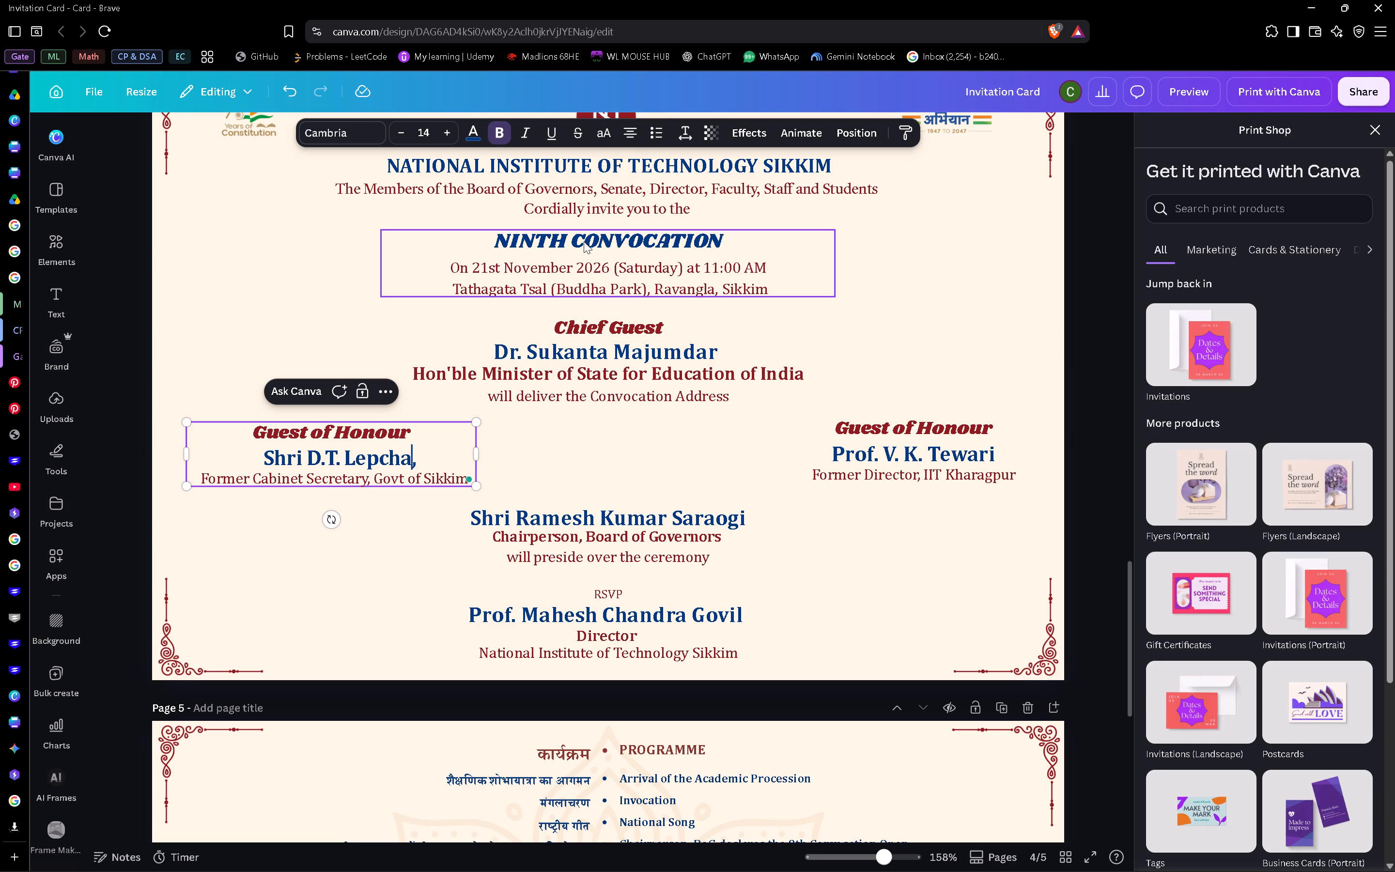
click(630, 136)
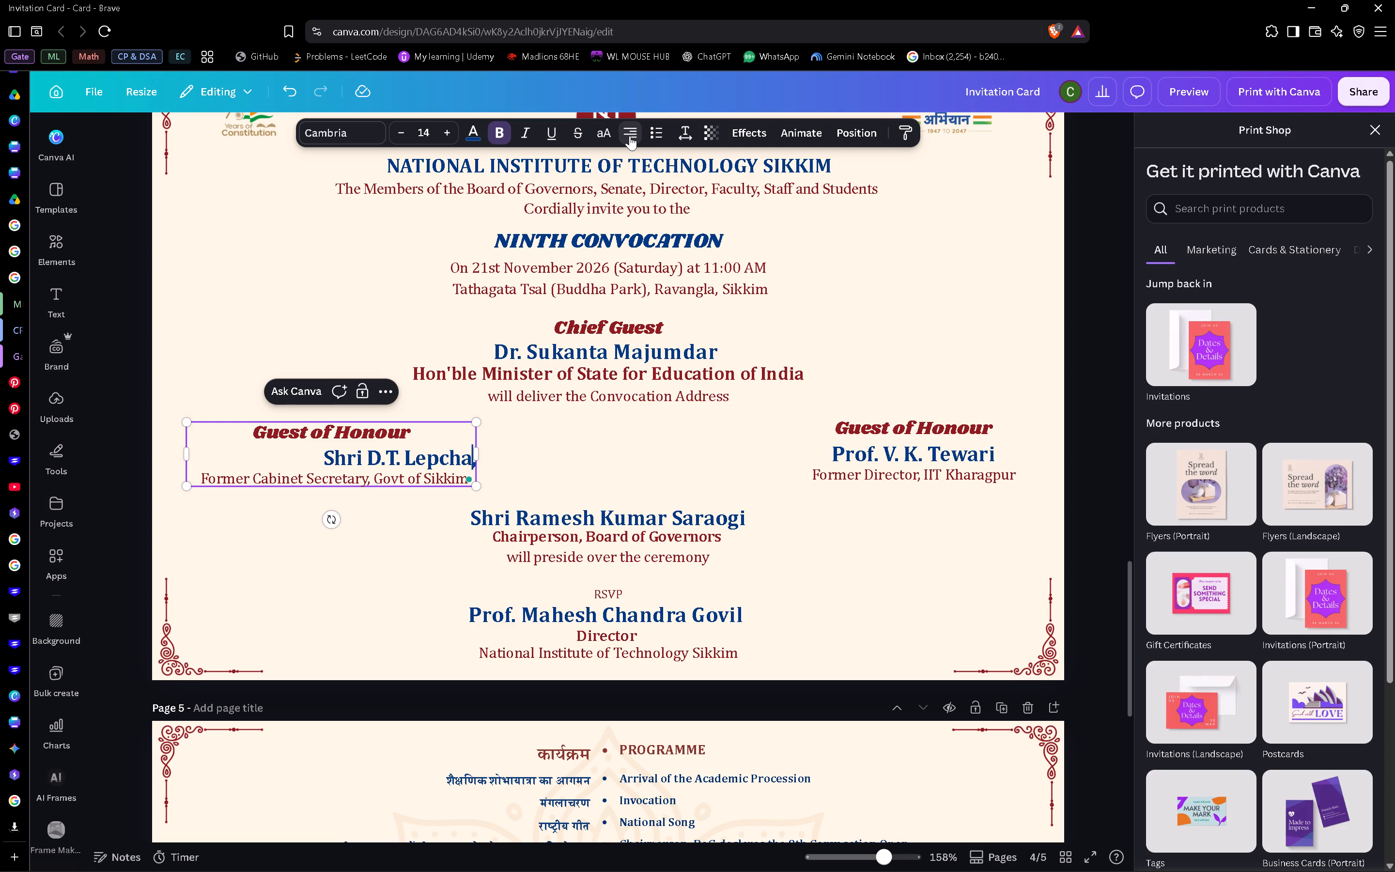
click(630, 136)
click(630, 136)
click(630, 136)
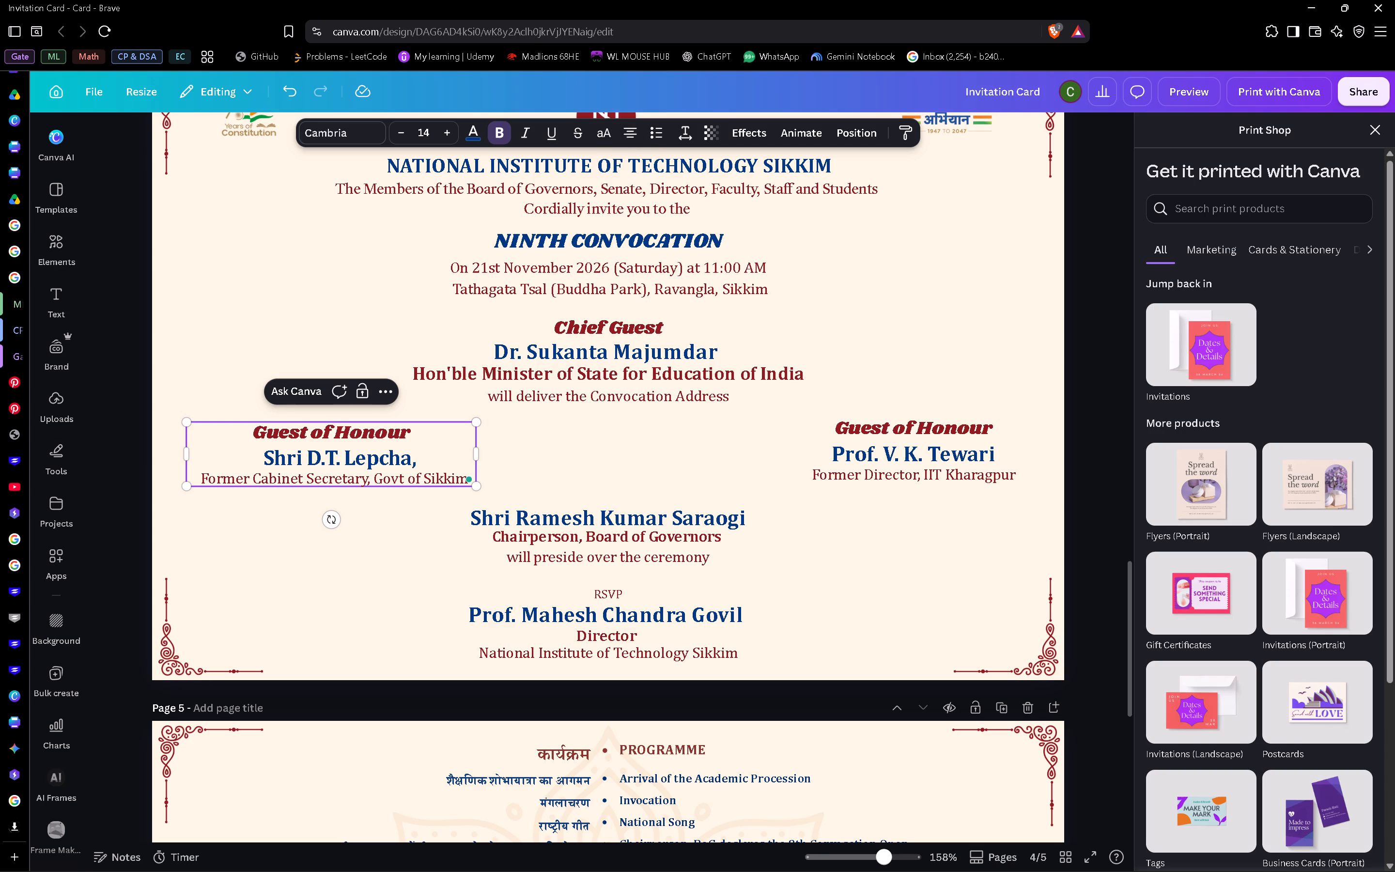
Replace the "Former Cabinet Secretary, Govt of Sikkim" line in the Guest of Honour block on page 4 with "M.P of Sikkim".
click(404, 477)
click(467, 480)
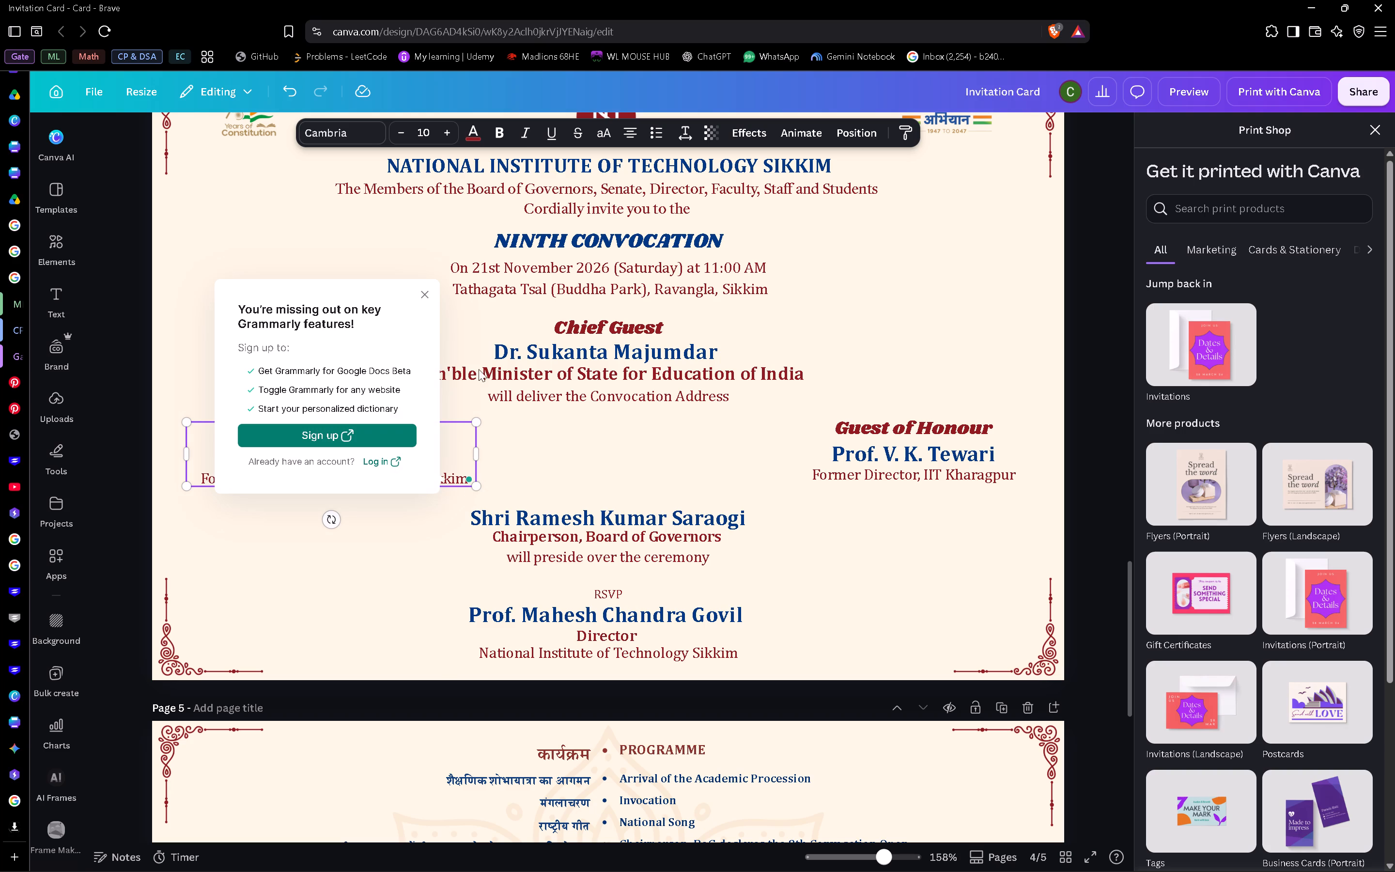
click(428, 291)
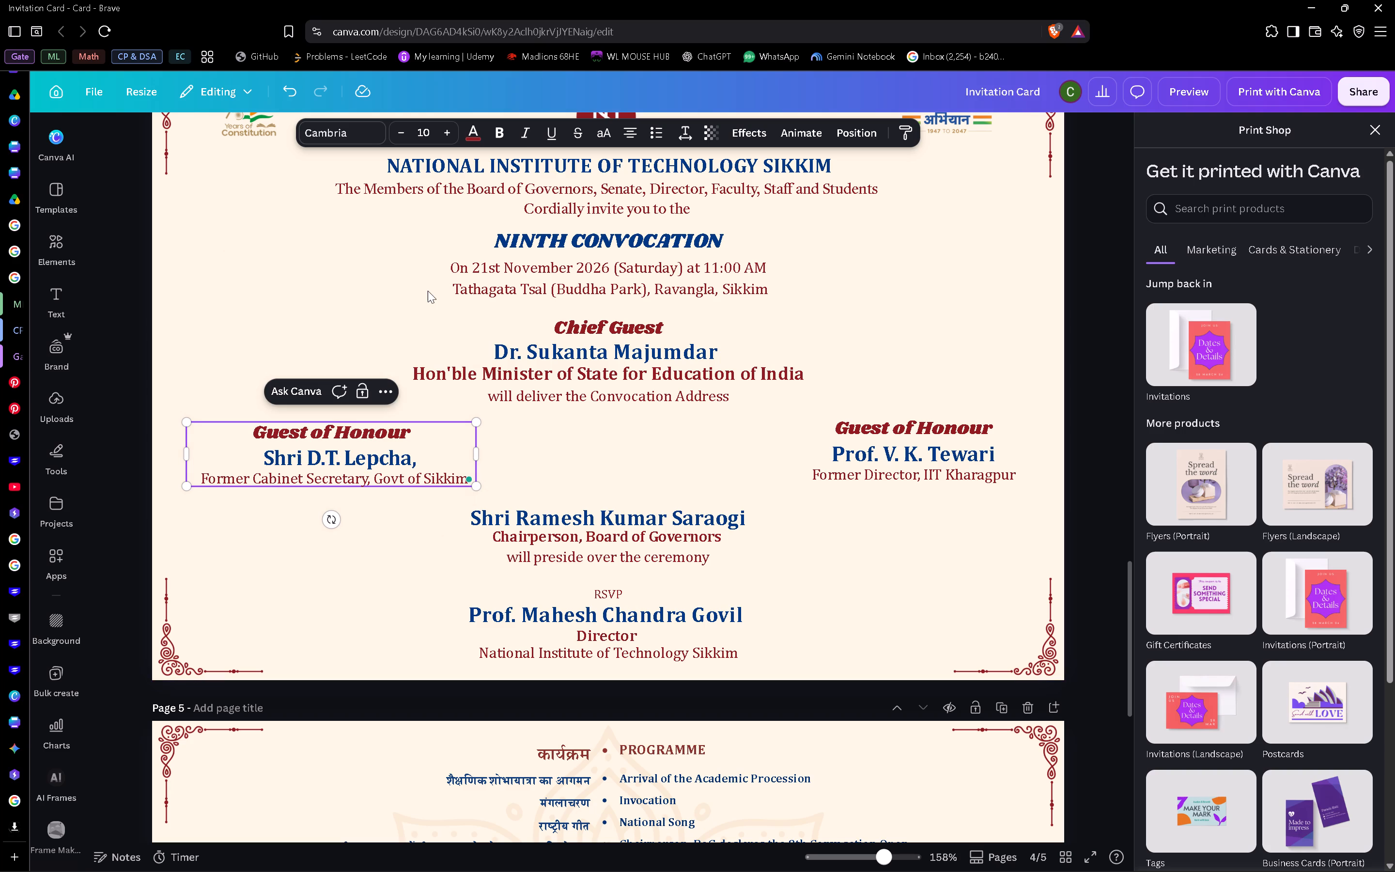
double_click(403, 479)
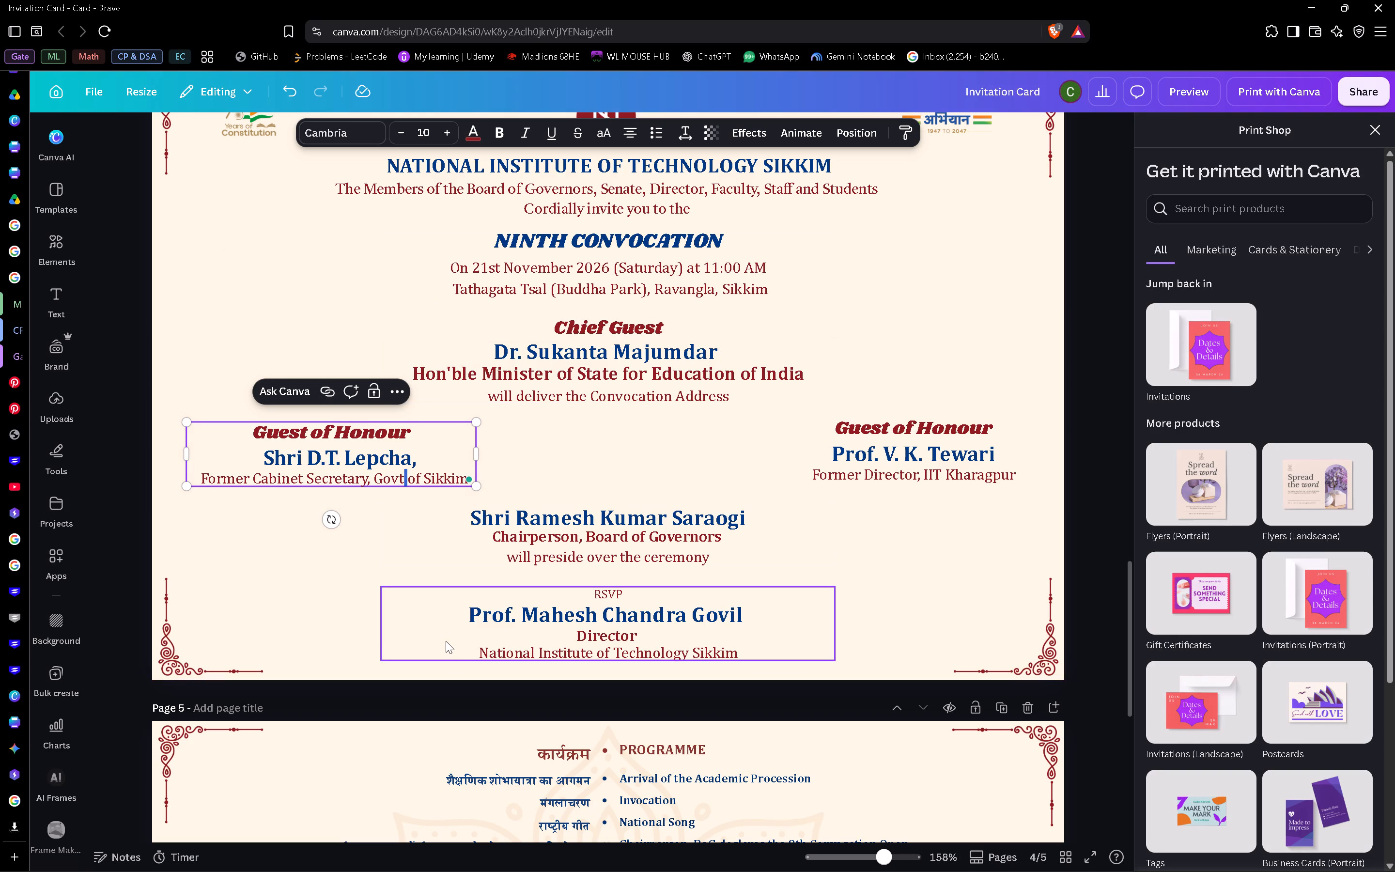
key(ctrl+a)
key(Down)
key(Right)
key(Right)
key(Right)
key(Right)
key(Right)
key(Right)
key(Right)
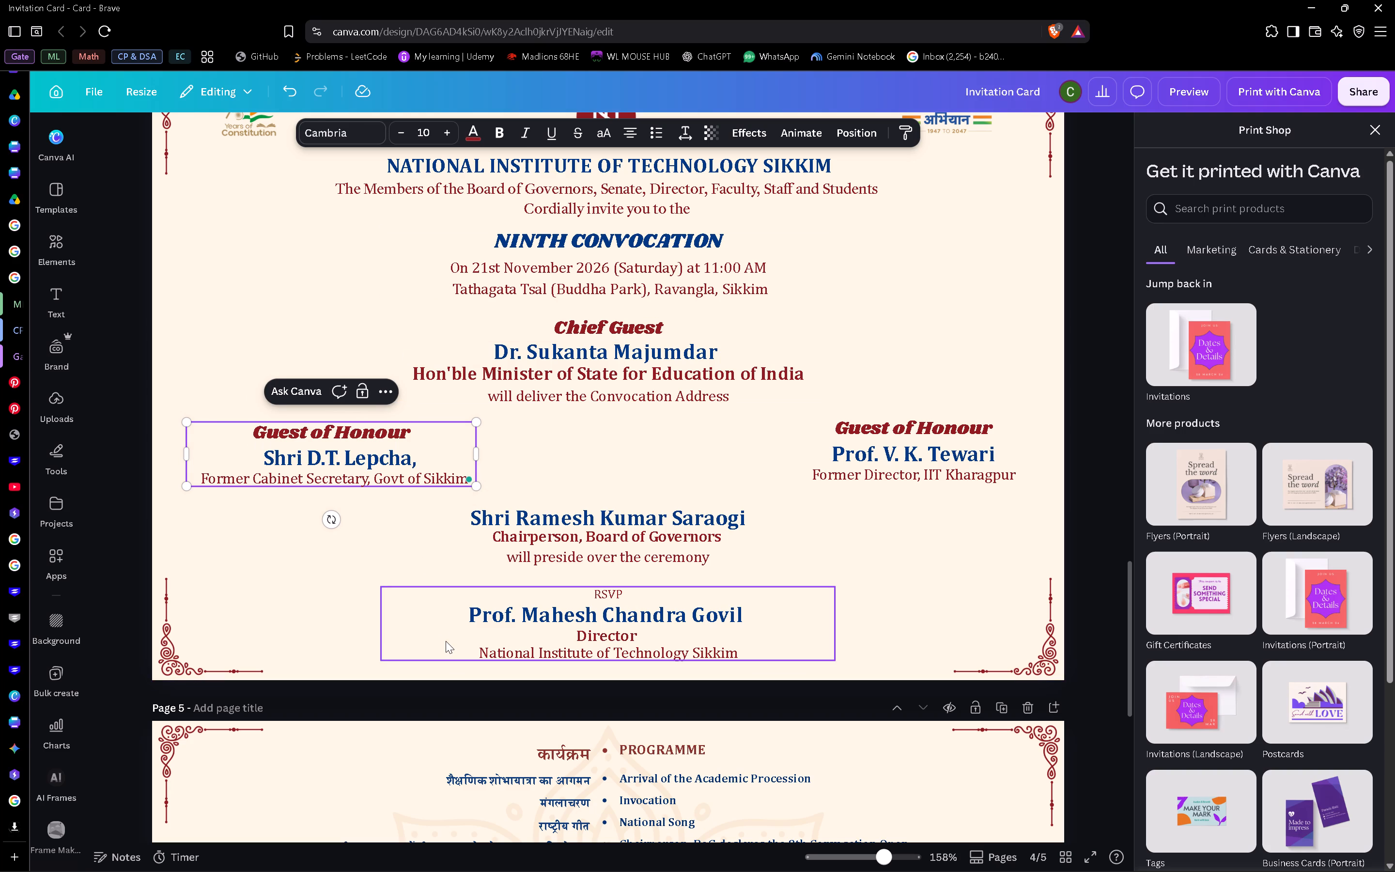
key(Left)
key(Right)
key(Right)
key(BackSpace)
key(BackSpace)
key(BackSpace)
key(BackSpace)
key(BackSpace)
key(BackSpace)
key(BackSpace)
key(BackSpace)
key(BackSpace)
key(BackSpace)
key(BackSpace)
key(BackSpace)
key(BackSpace)
key(BackSpace)
key(BackSpace)
key(BackSpace)
key(BackSpace)
key(BackSpace)
key(BackSpace)
key(BackSpace)
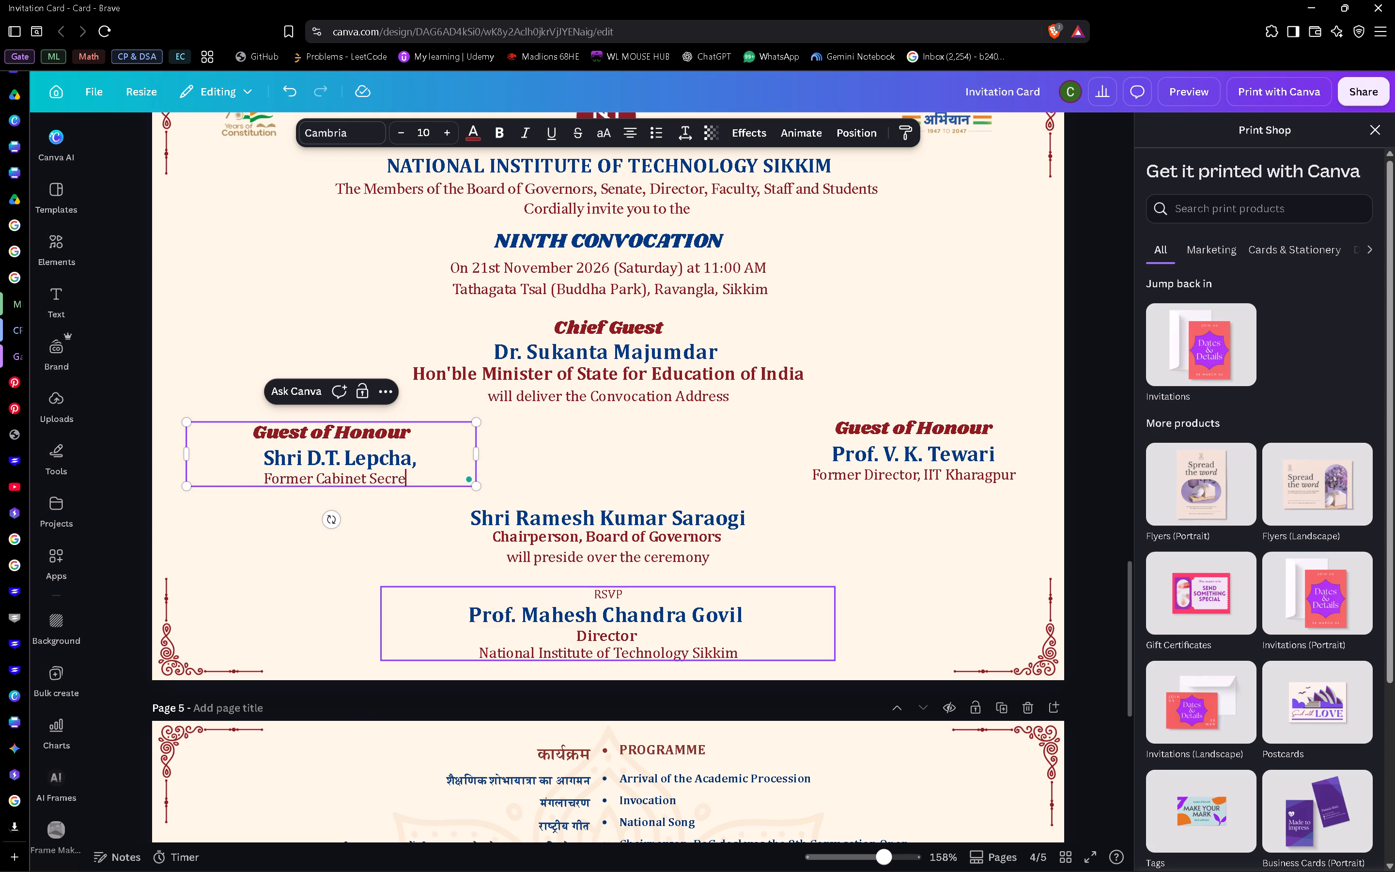
key(BackSpace)
key(BackSpace)
key(BackSpace)
key(BackSpace)
key(BackSpace)
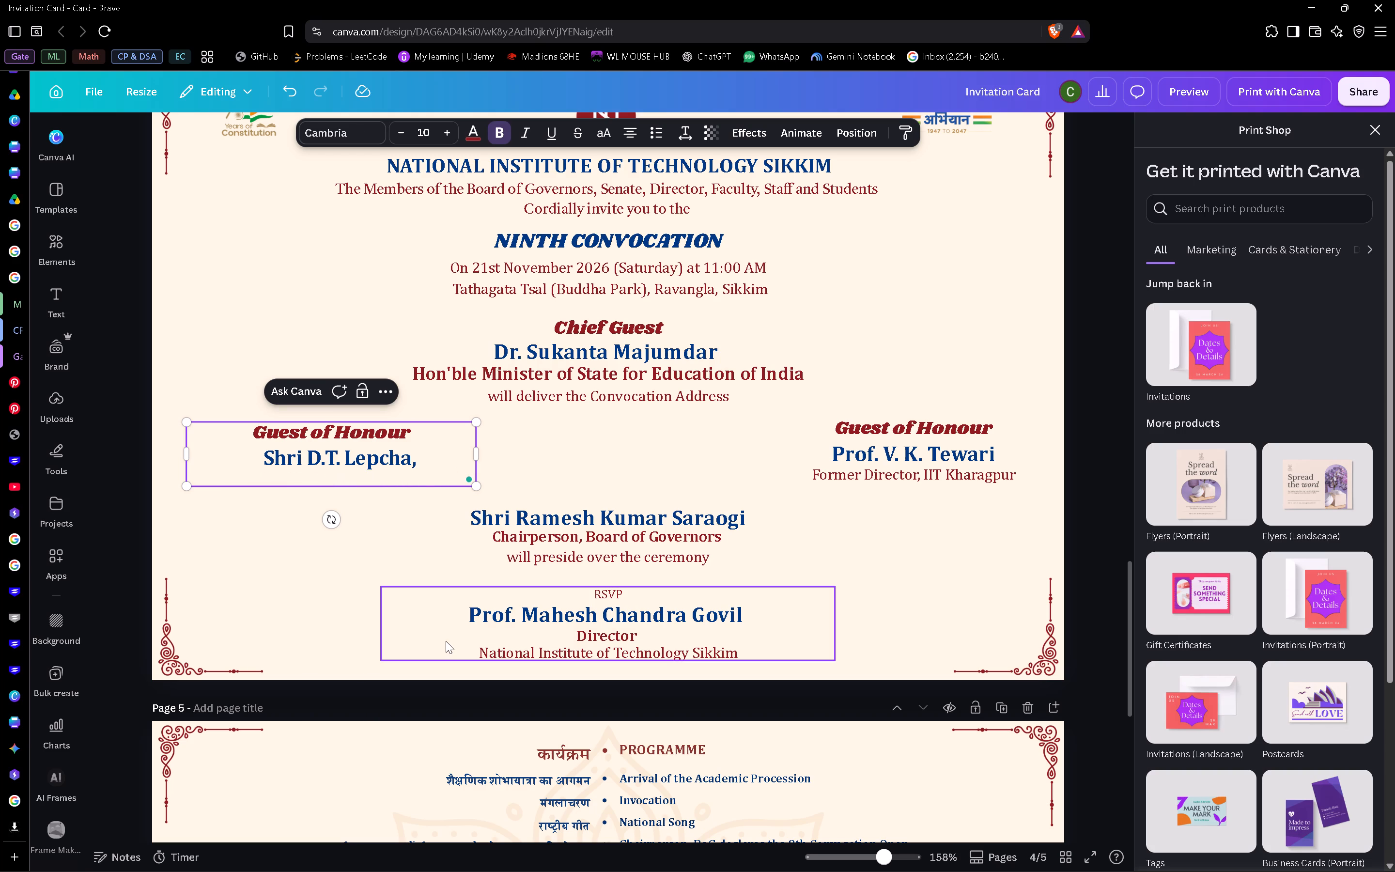
key(shift+m)
text(.P)
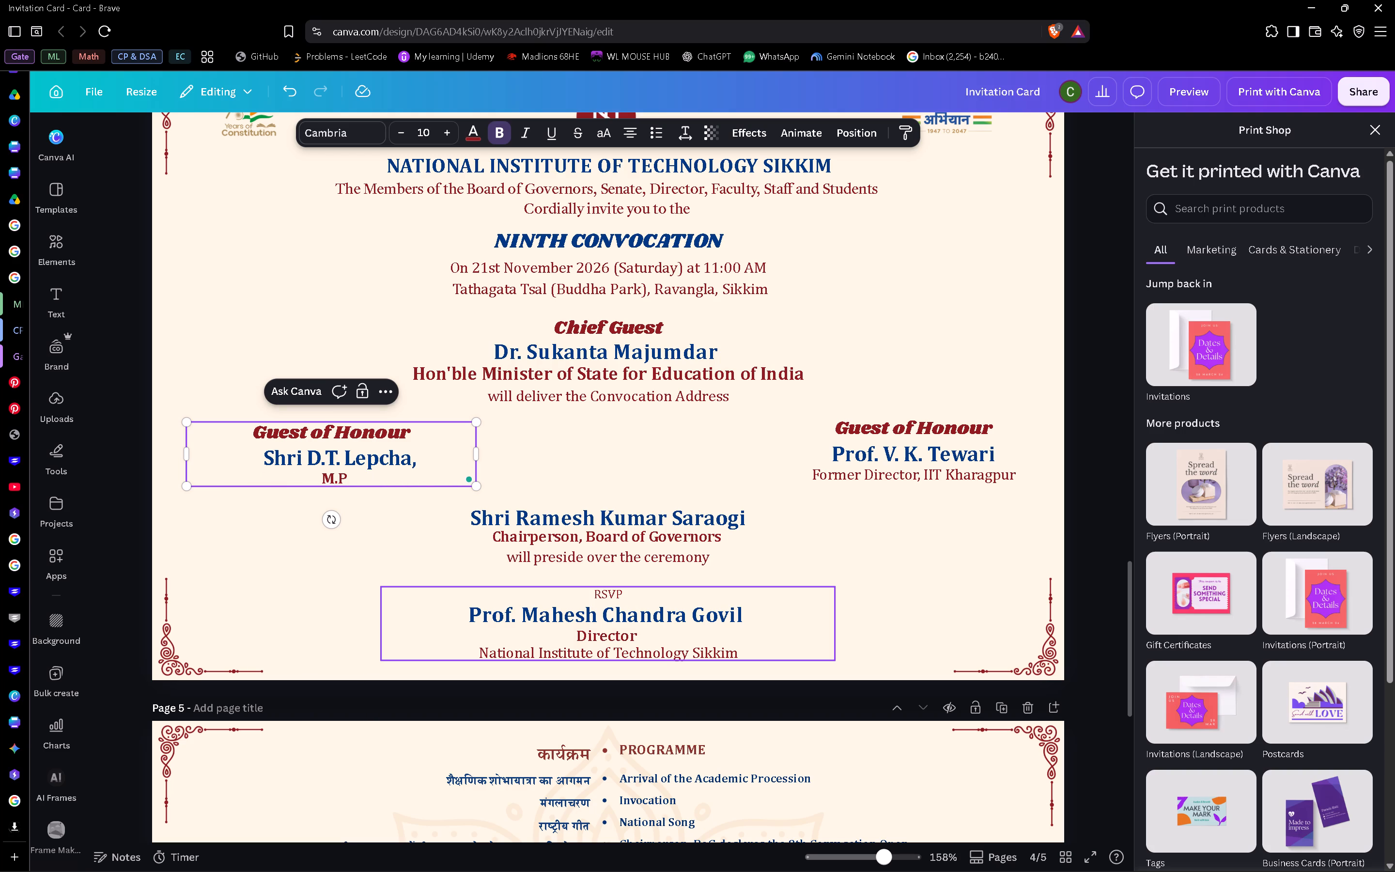
key(period)
key(BackSpace)
key(space)
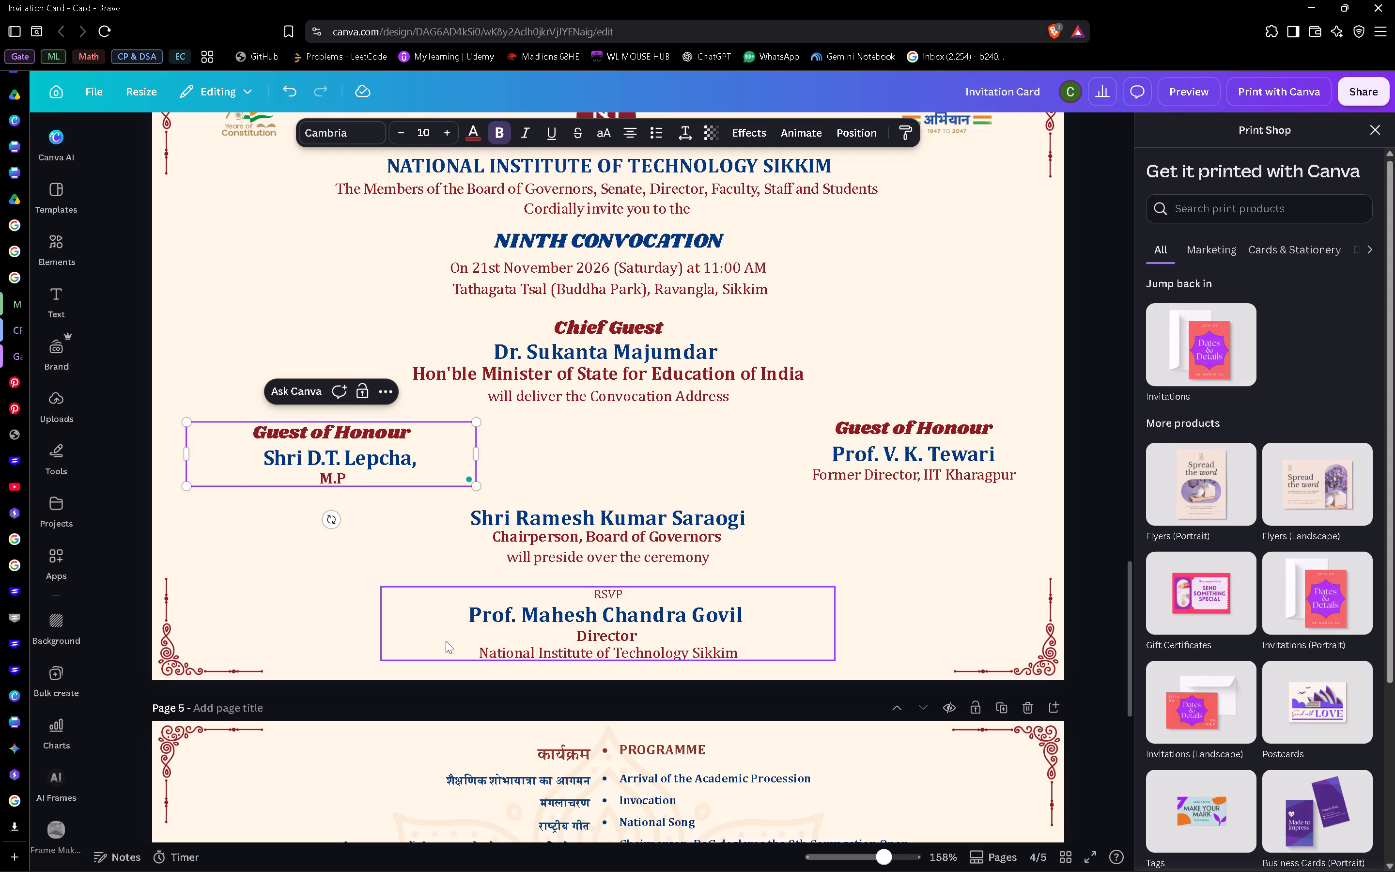
text(of Sikkim)
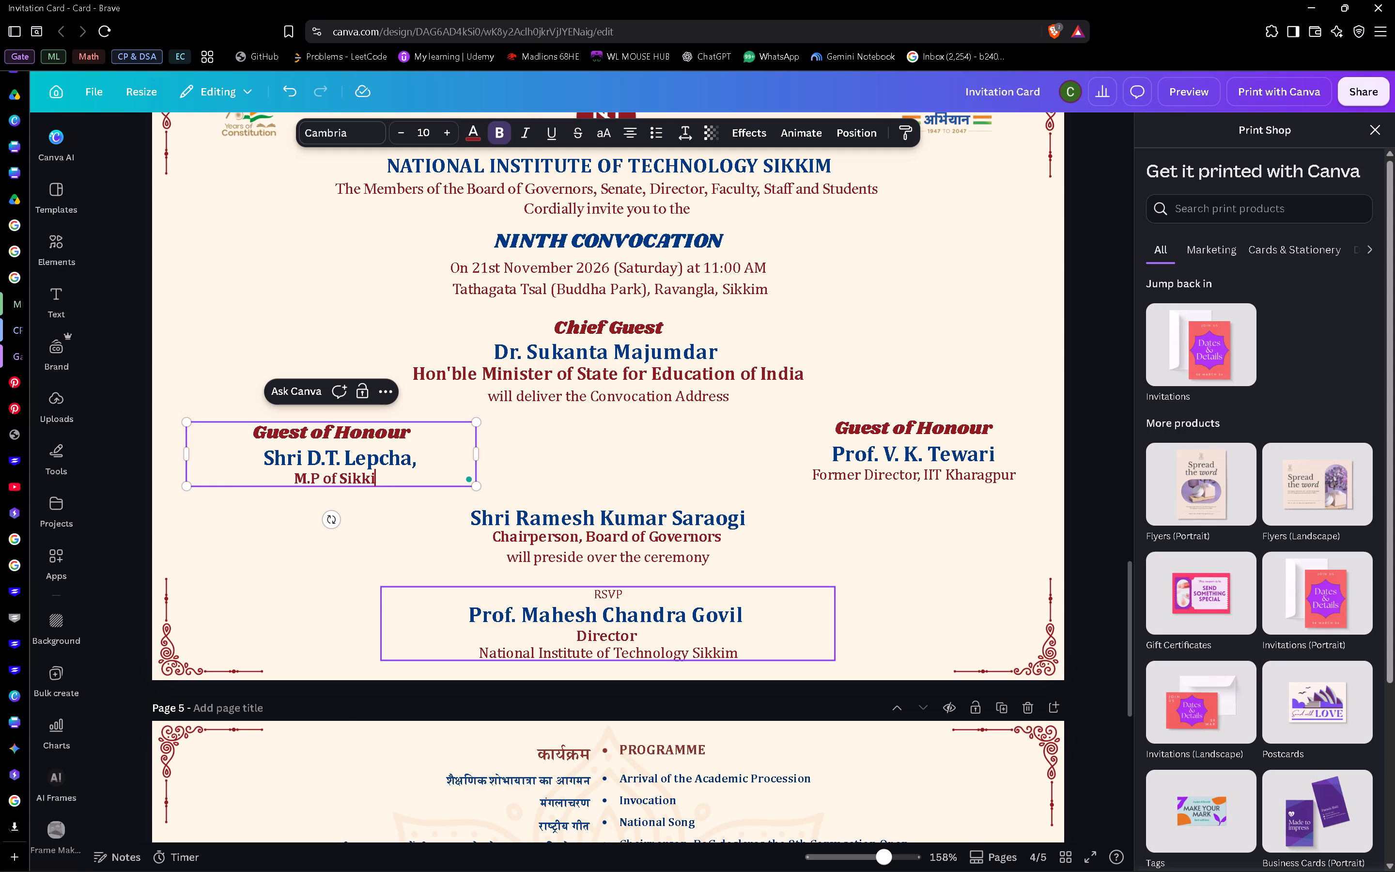
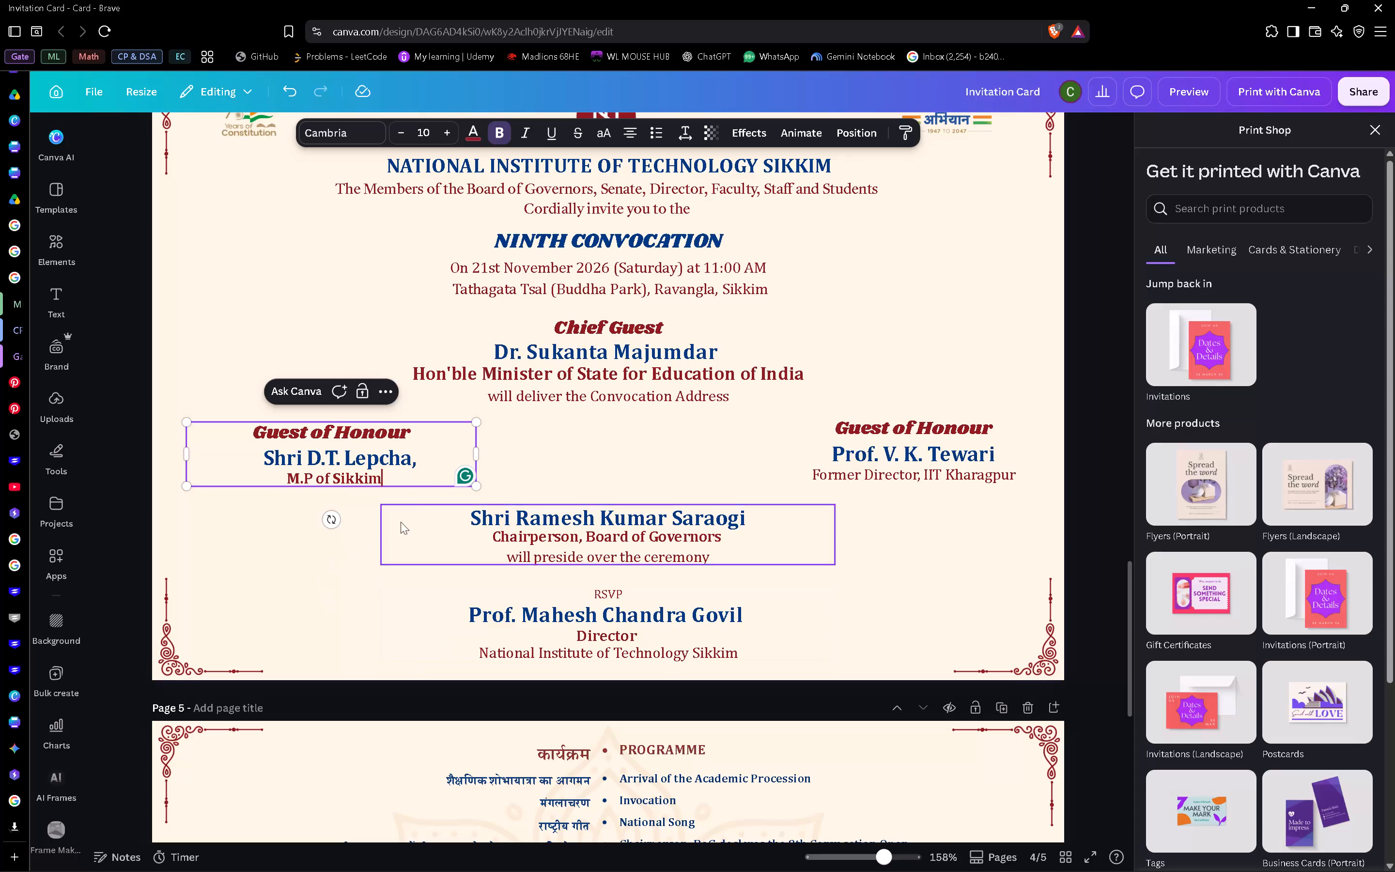
click(419, 463)
key(BackSpace)
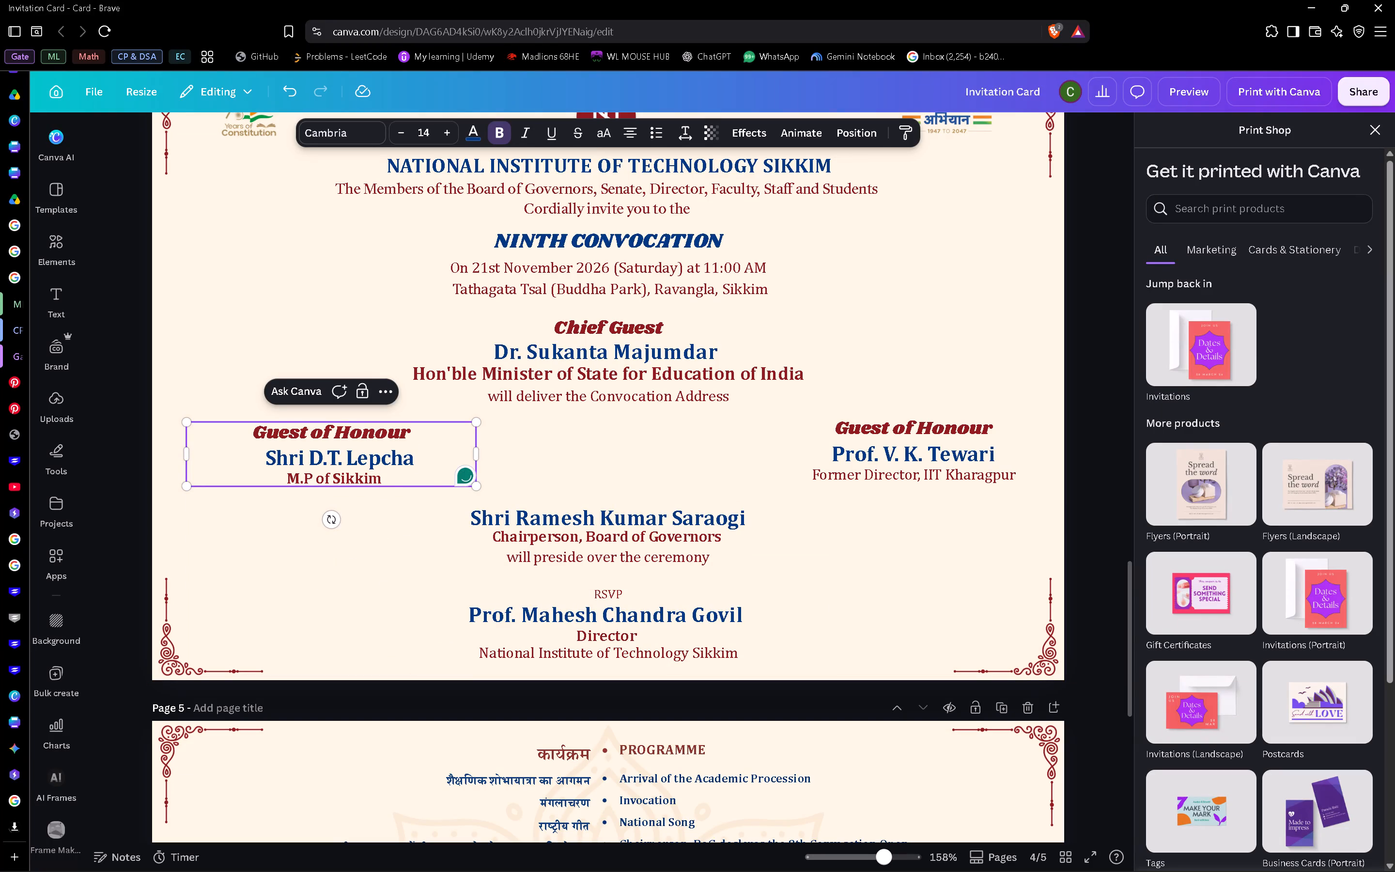
click(410, 429)
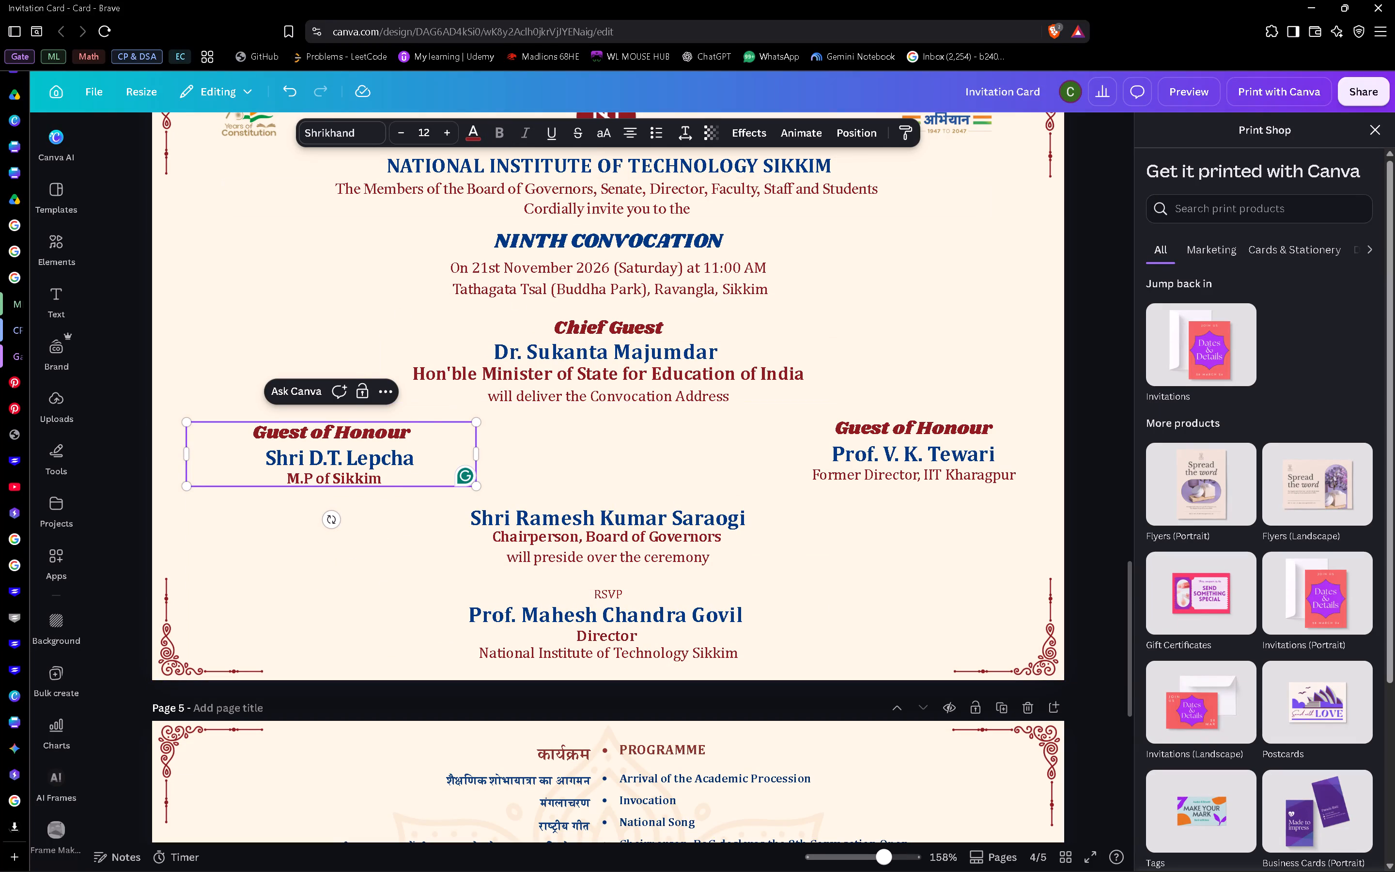
click(276, 547)
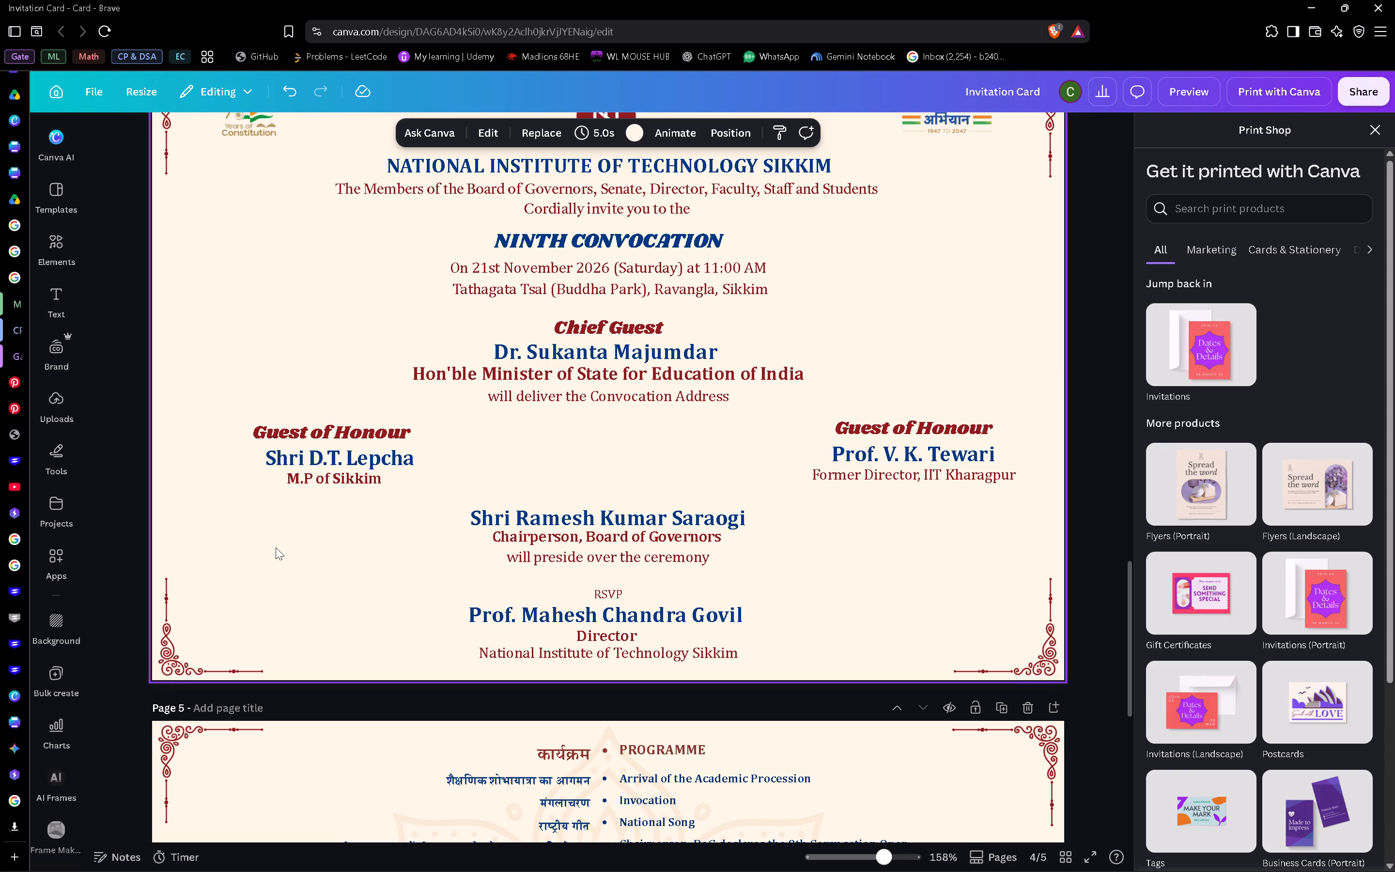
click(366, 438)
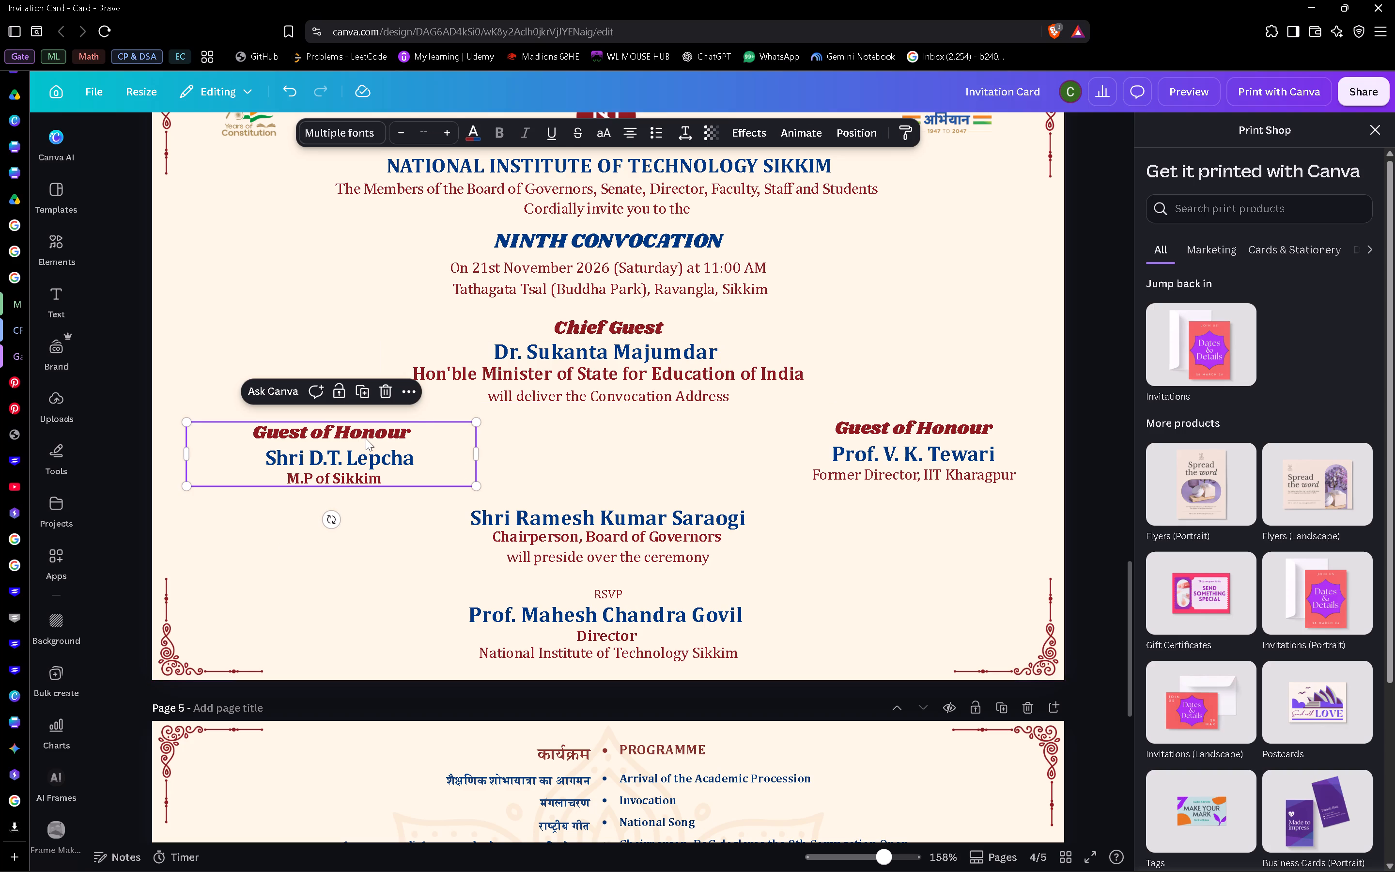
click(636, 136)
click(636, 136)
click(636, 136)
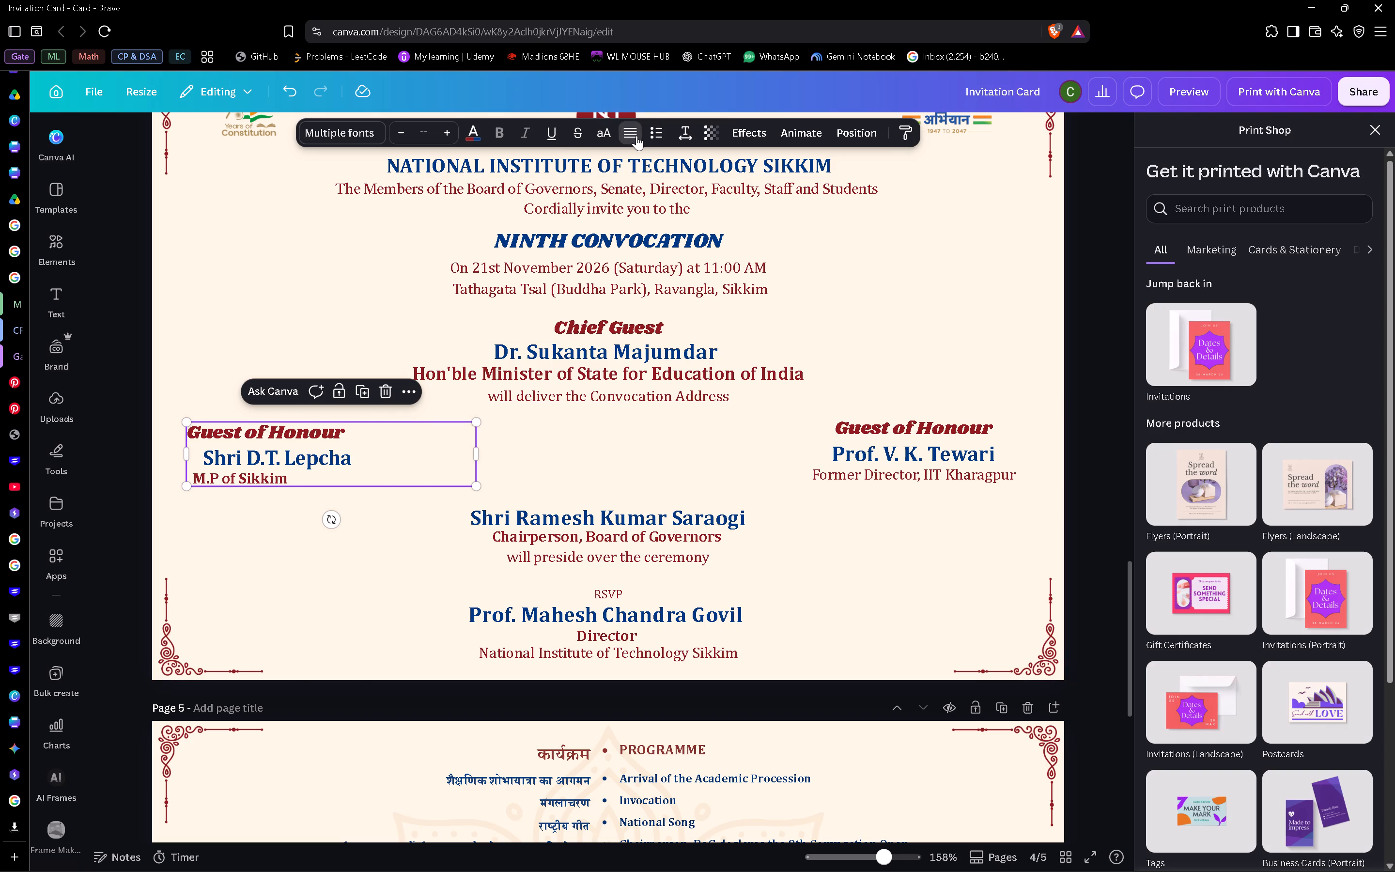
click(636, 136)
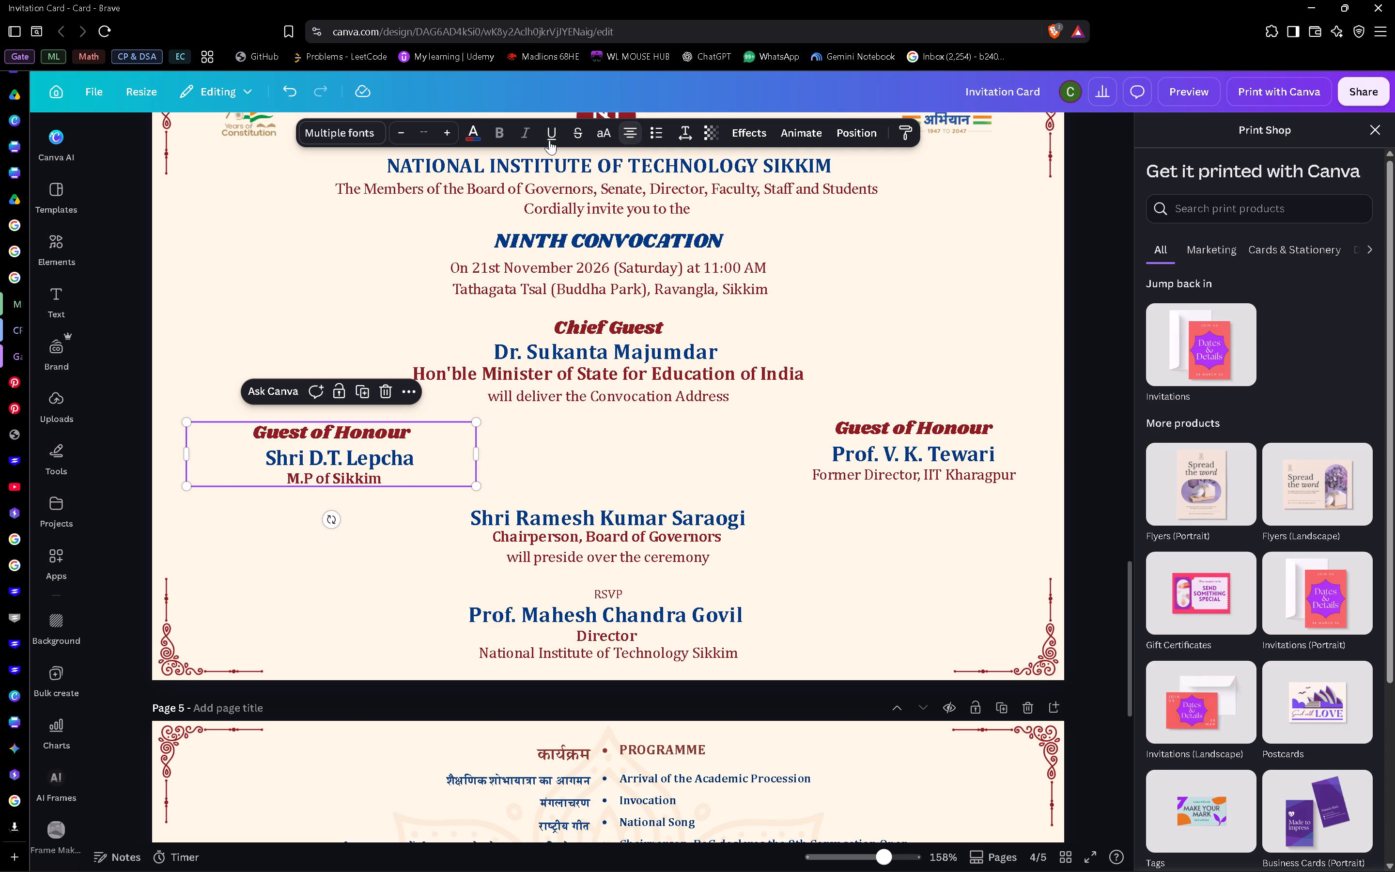
click(266, 455)
key(BackSpace)
key(BackSpace)
key(BackSpace)
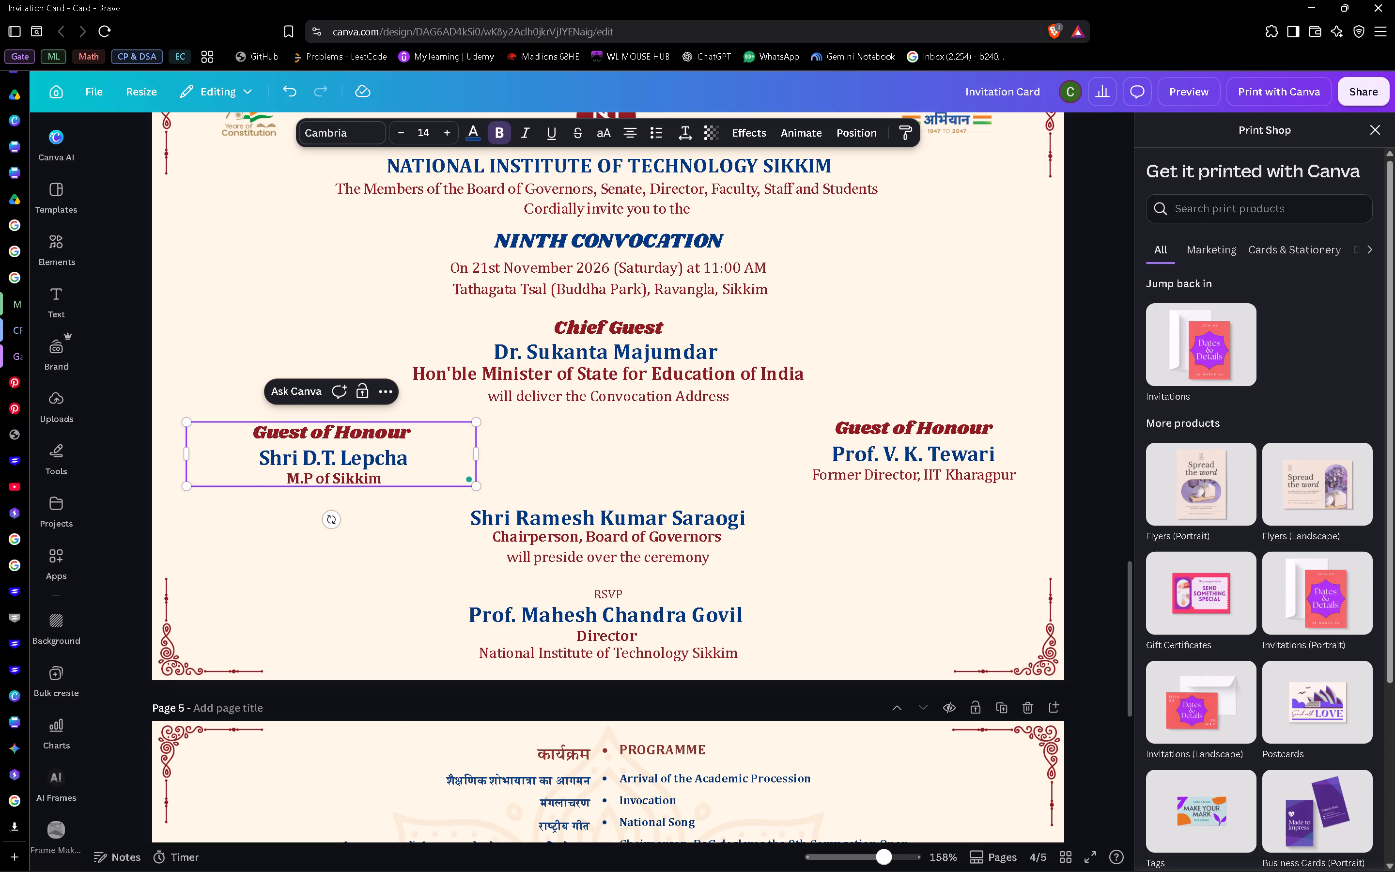
key(BackSpace)
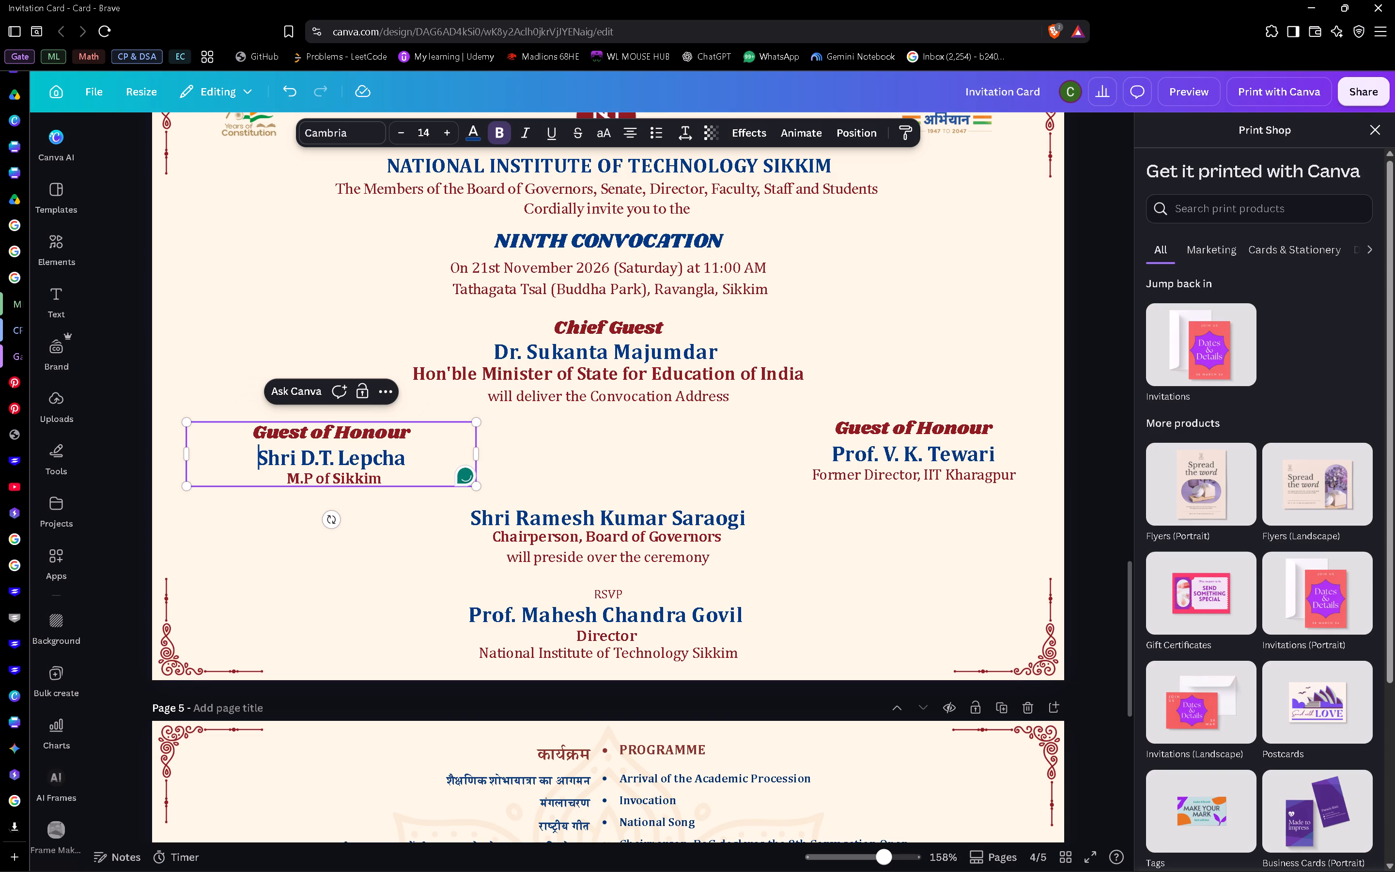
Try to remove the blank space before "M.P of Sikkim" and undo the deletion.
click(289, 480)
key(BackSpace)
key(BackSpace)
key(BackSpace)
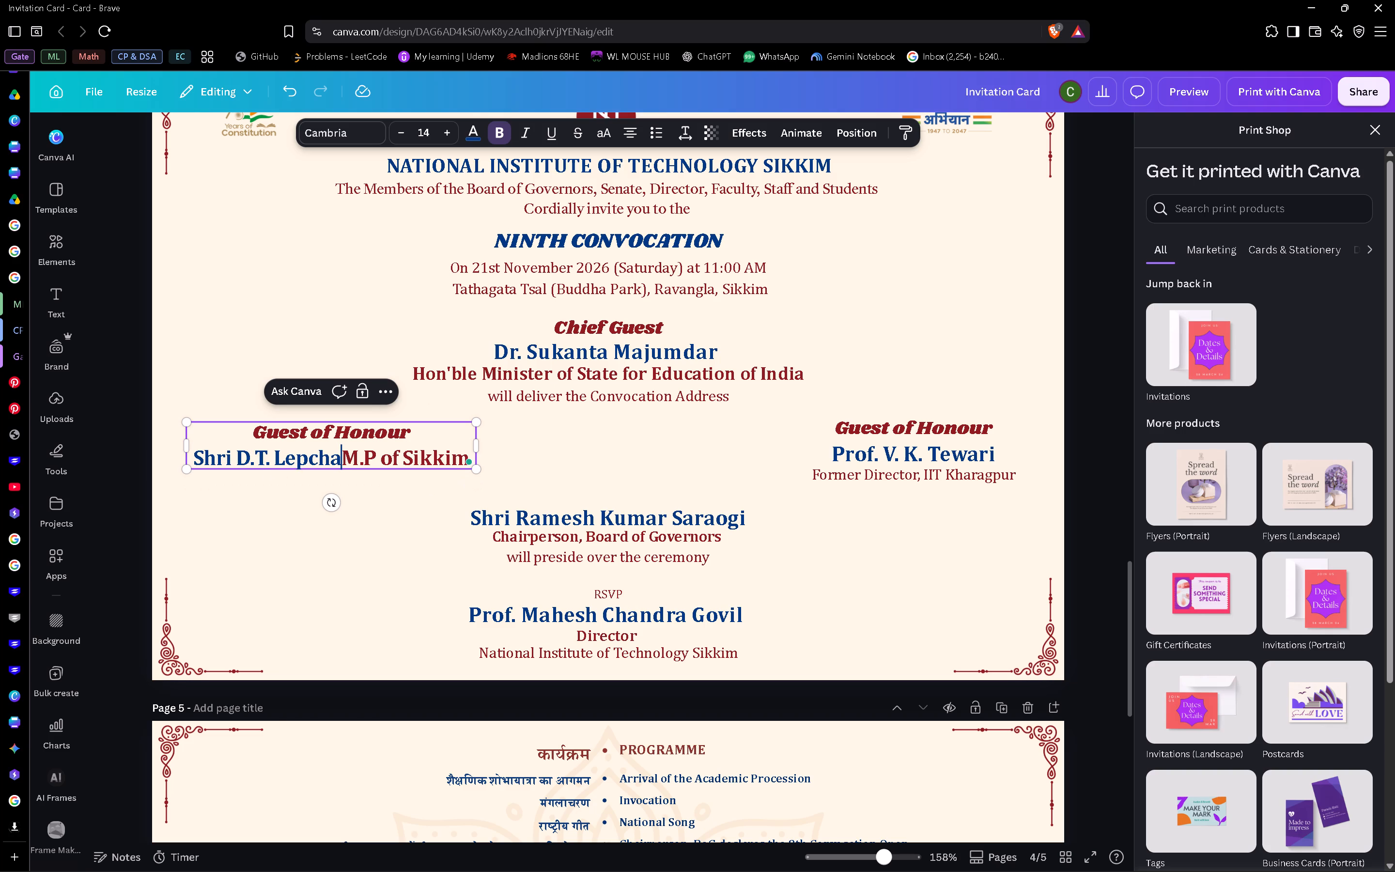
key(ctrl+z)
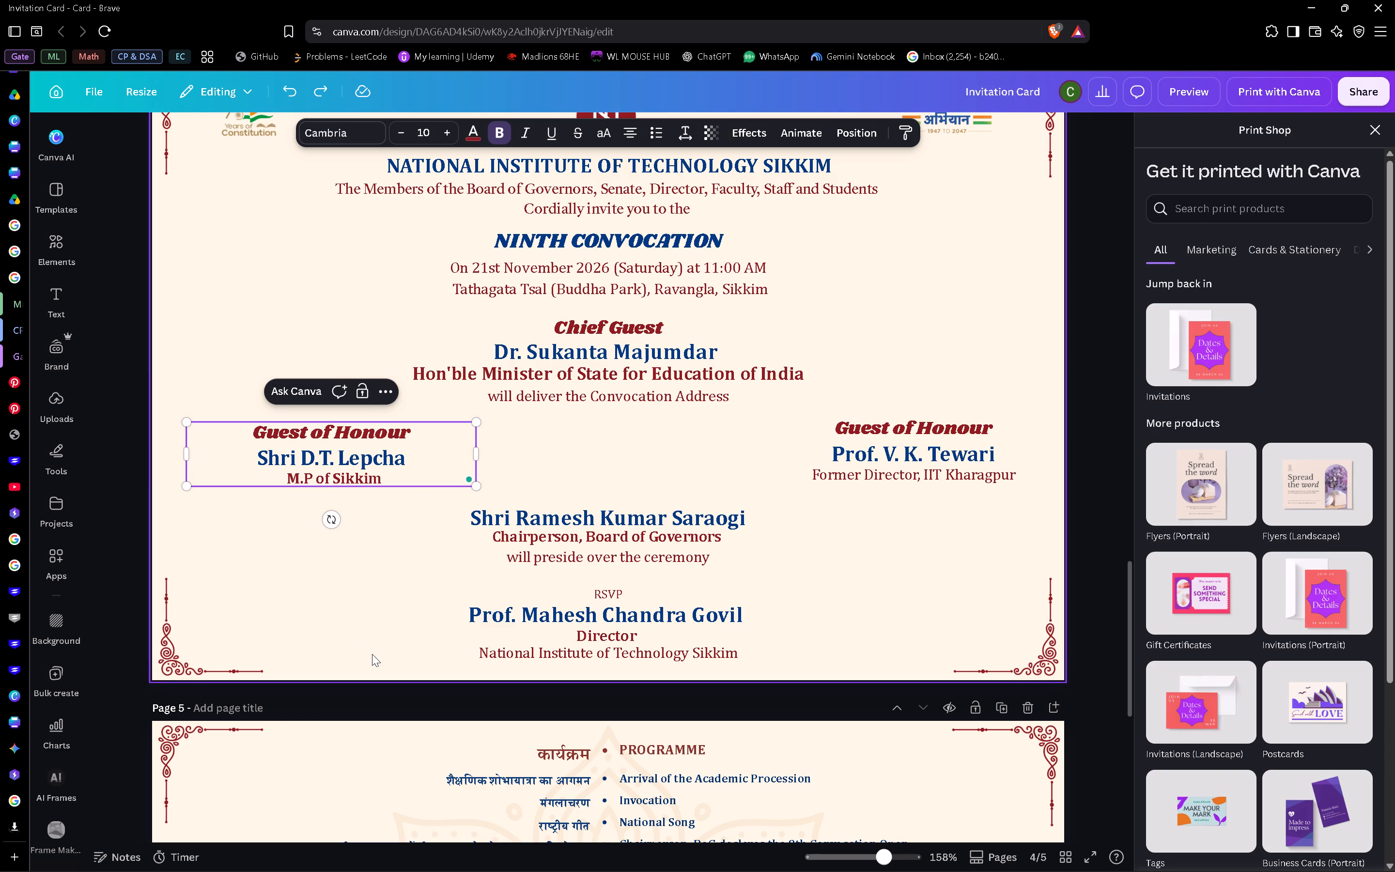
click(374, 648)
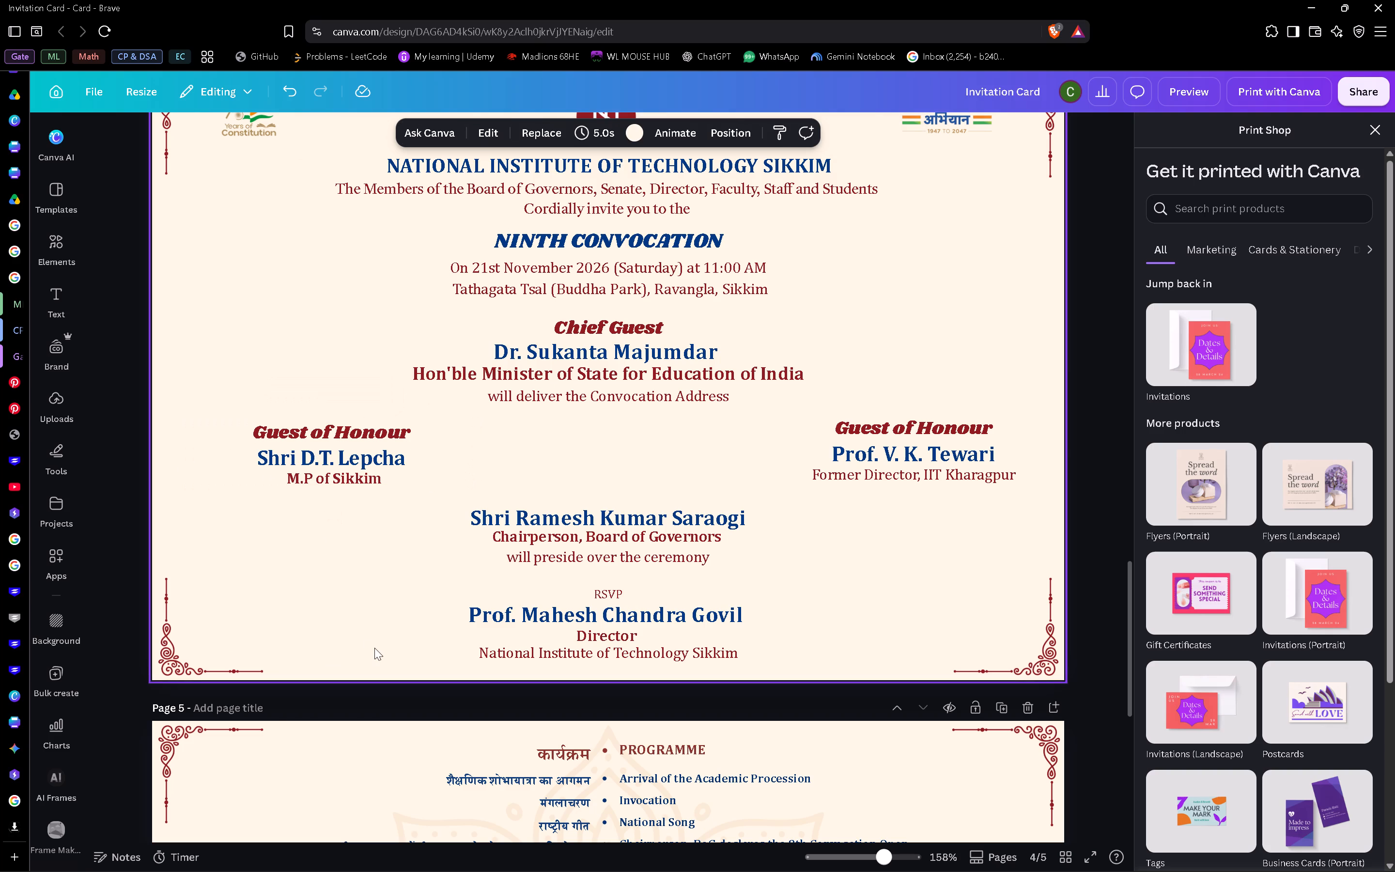
Open the "M.P of Sikkim" line in the Guest of Honour block for text editing.
click(326, 474)
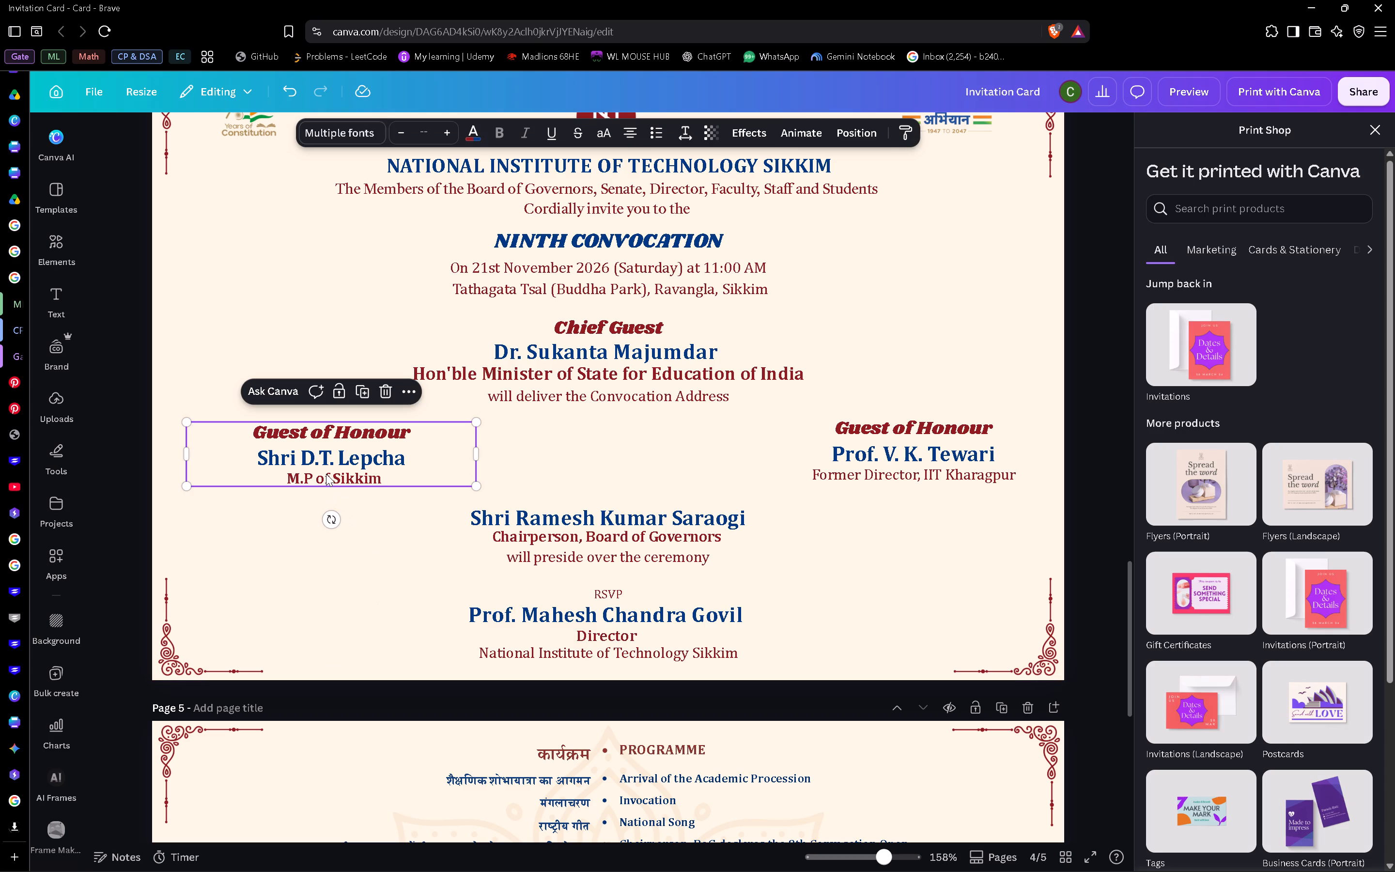
double_click(332, 481)
click(332, 481)
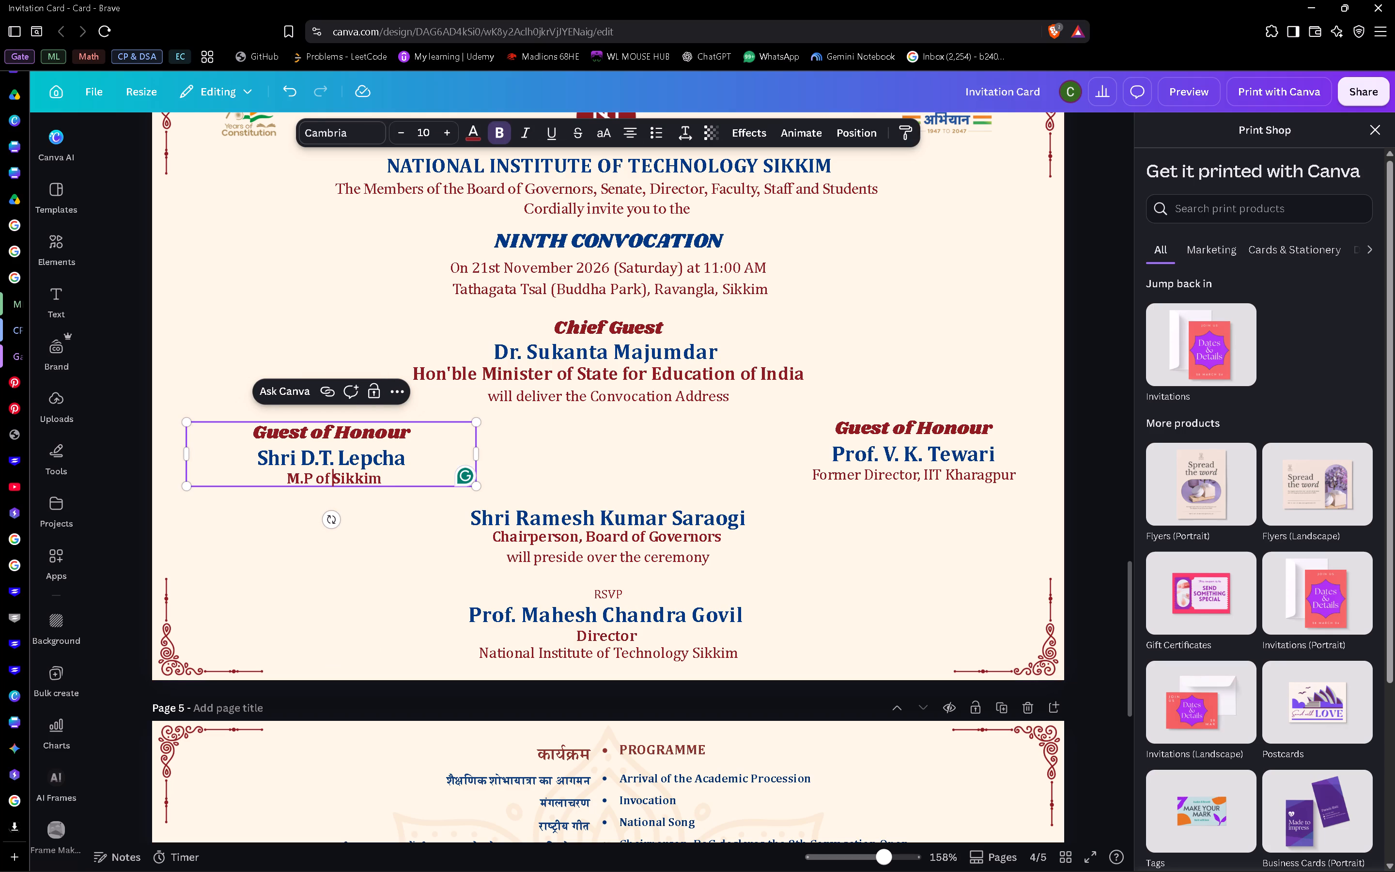
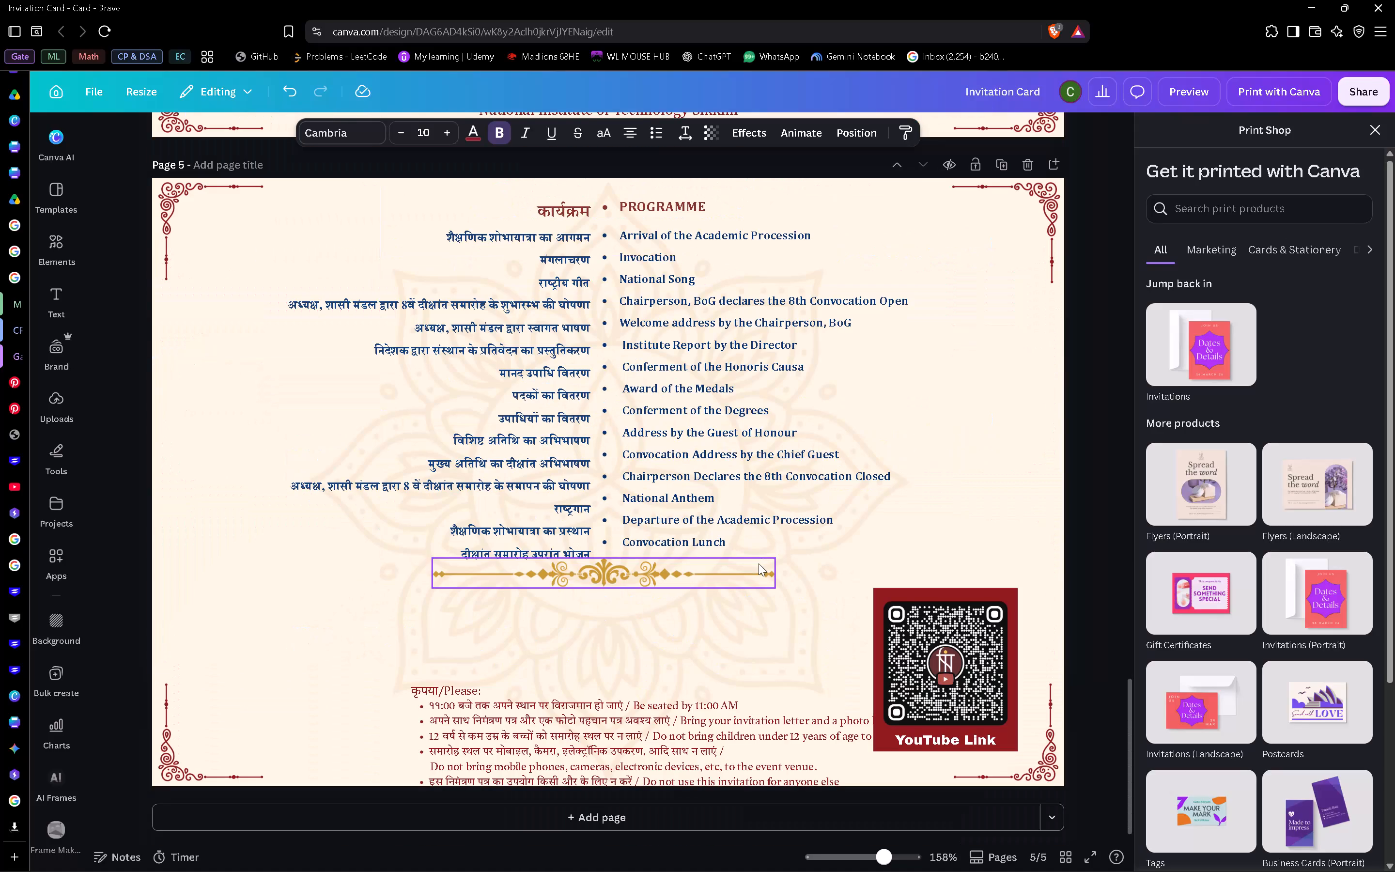
Move the "कृपया/Please" instructions block on page 5 up under the gold divider, beside the YouTube QR code.
drag(620, 757, 600, 699)
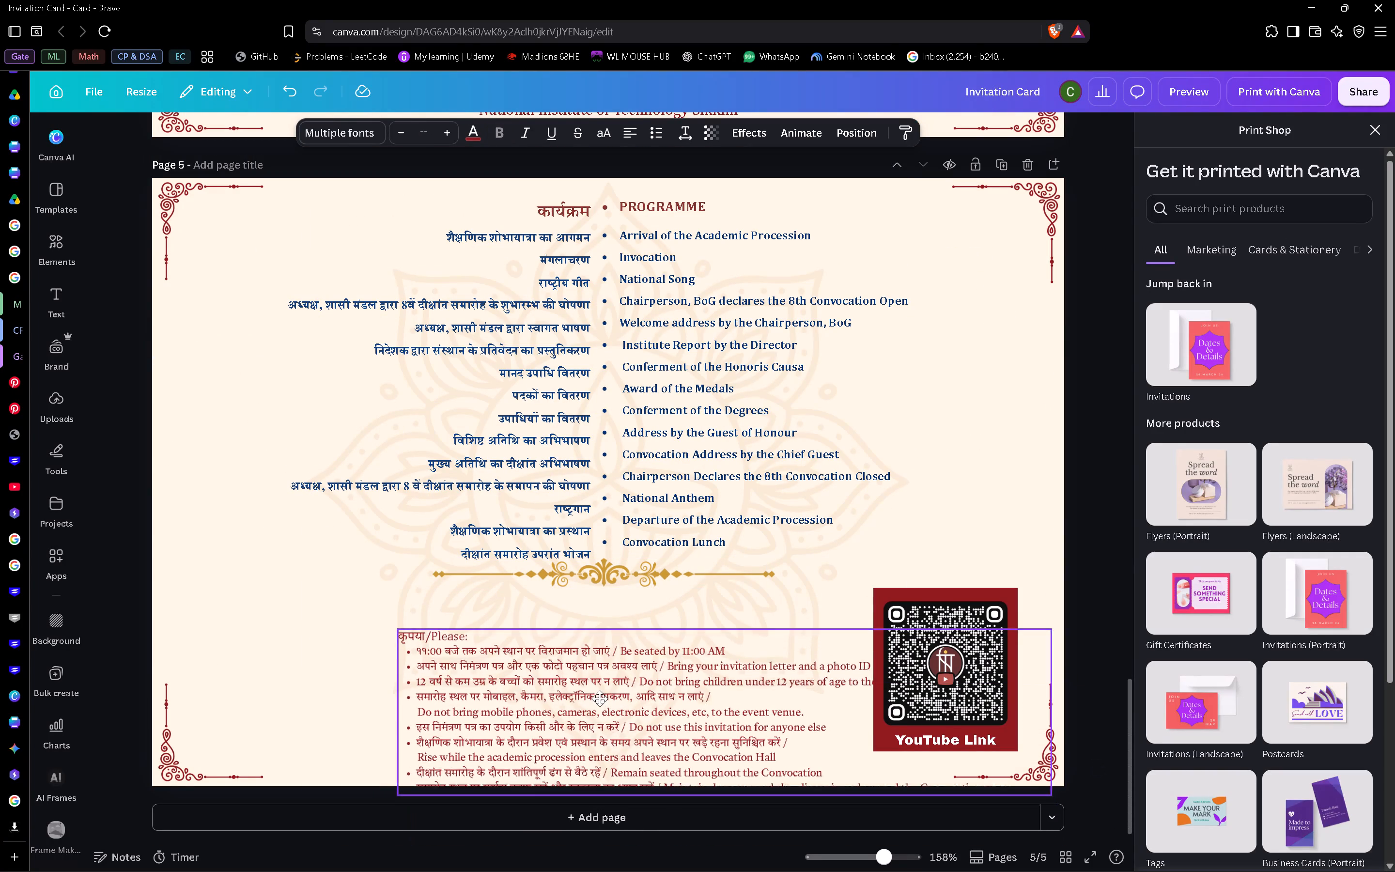
drag(600, 699, 451, 659)
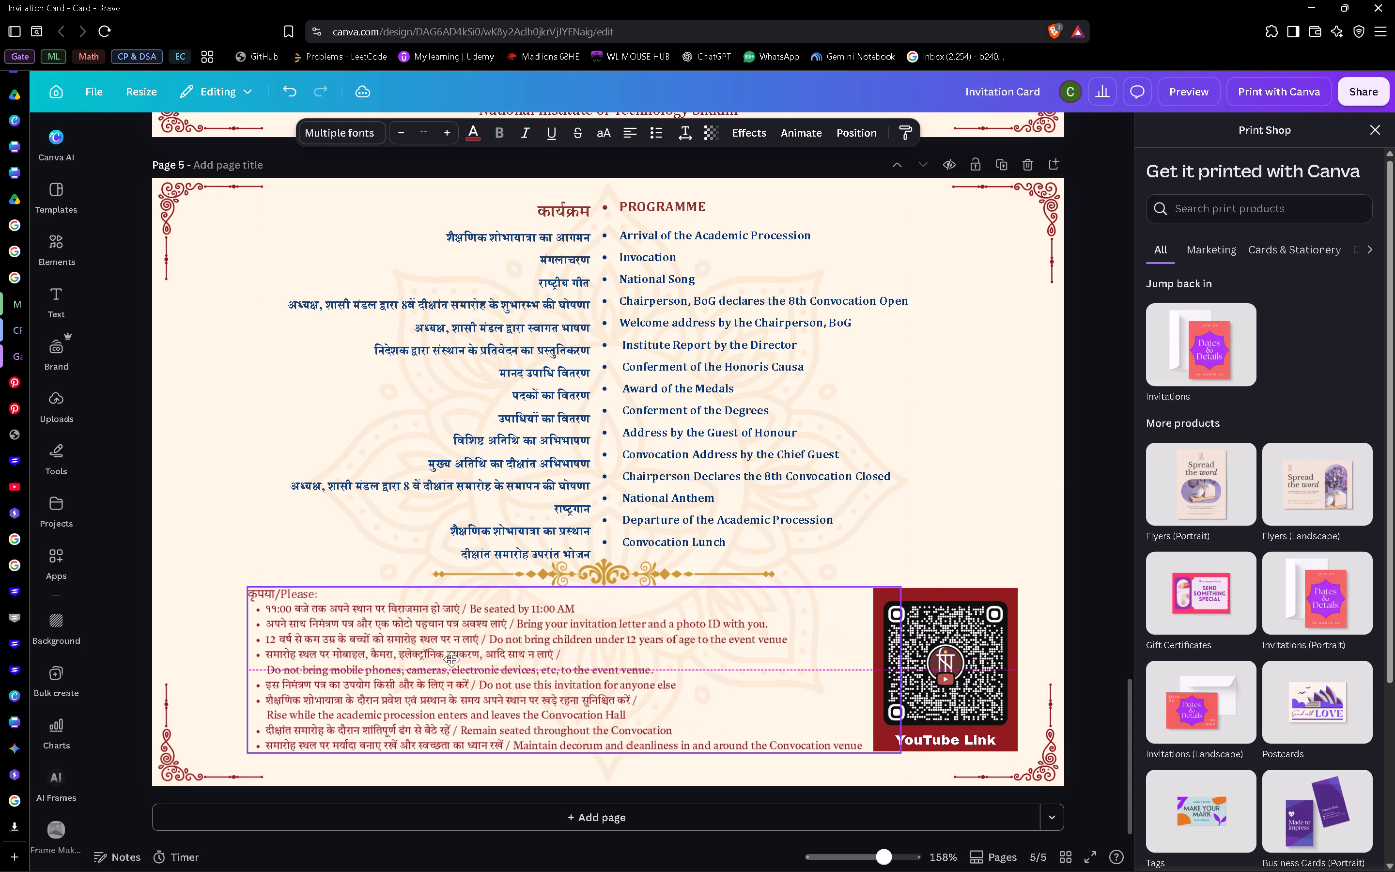
drag(451, 659, 441, 659)
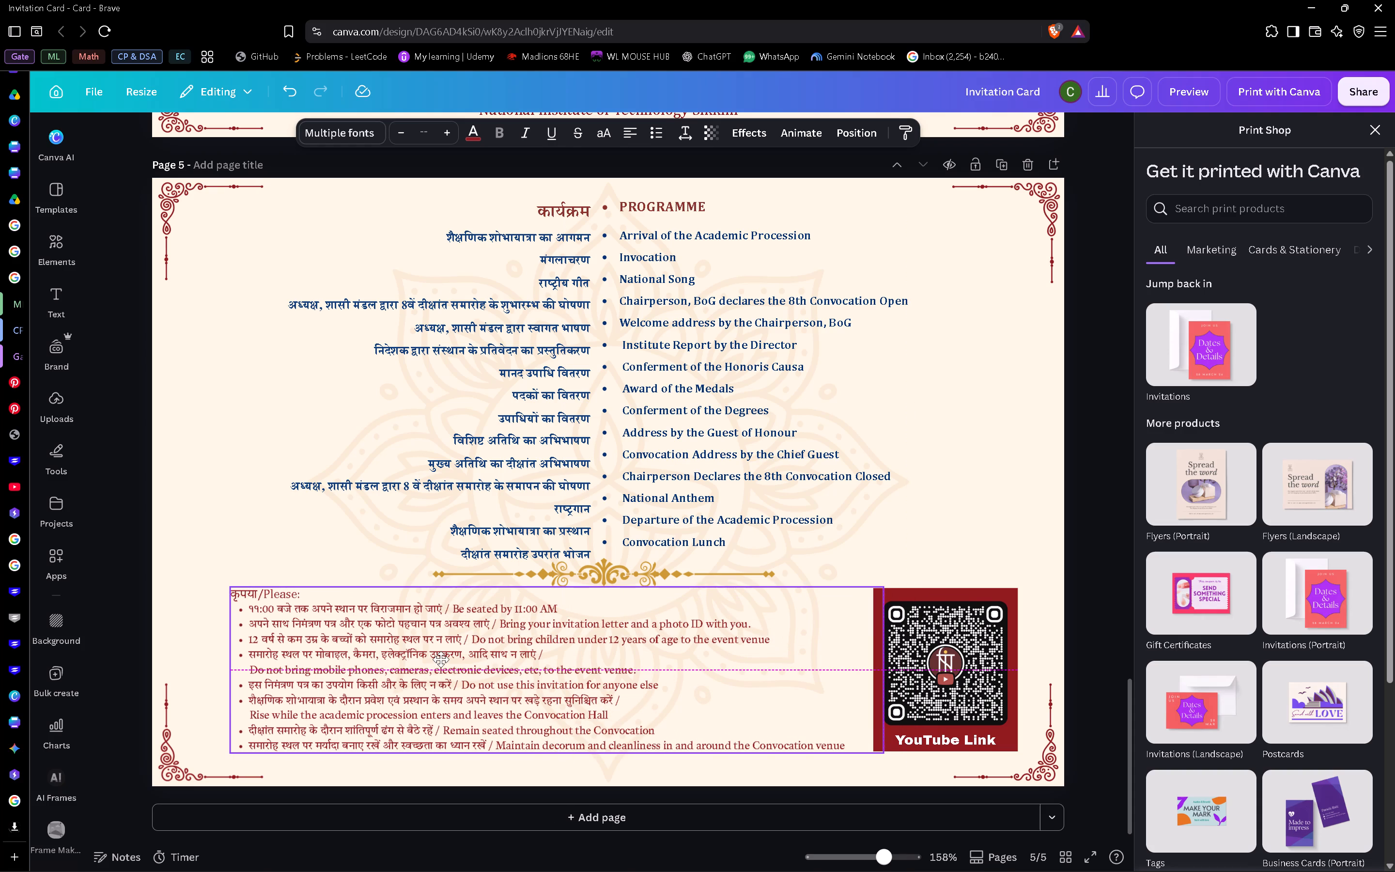
drag(441, 659, 447, 659)
click(221, 440)
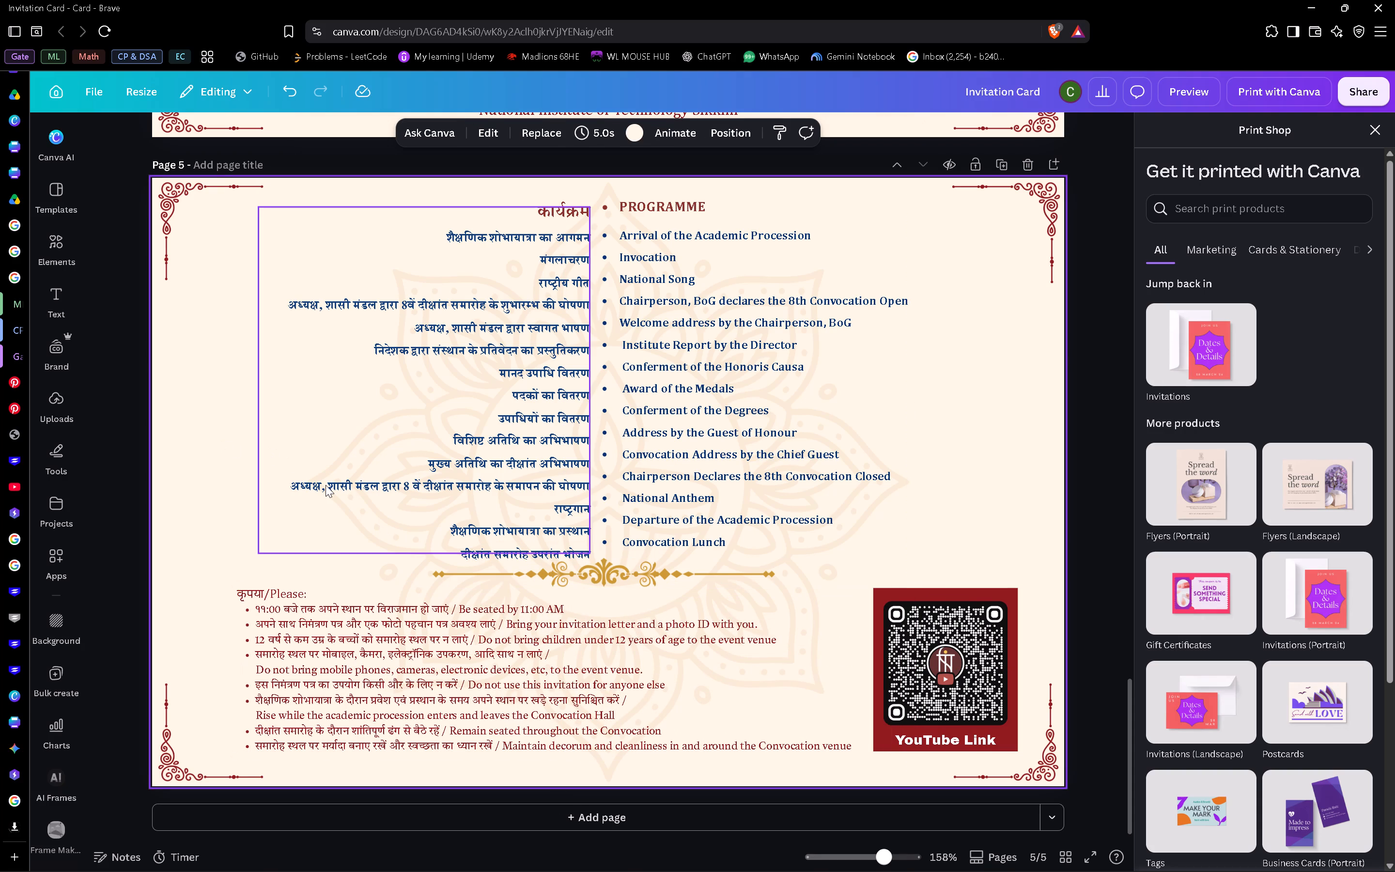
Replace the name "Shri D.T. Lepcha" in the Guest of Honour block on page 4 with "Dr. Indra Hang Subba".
scroll(635, 565, up, 3)
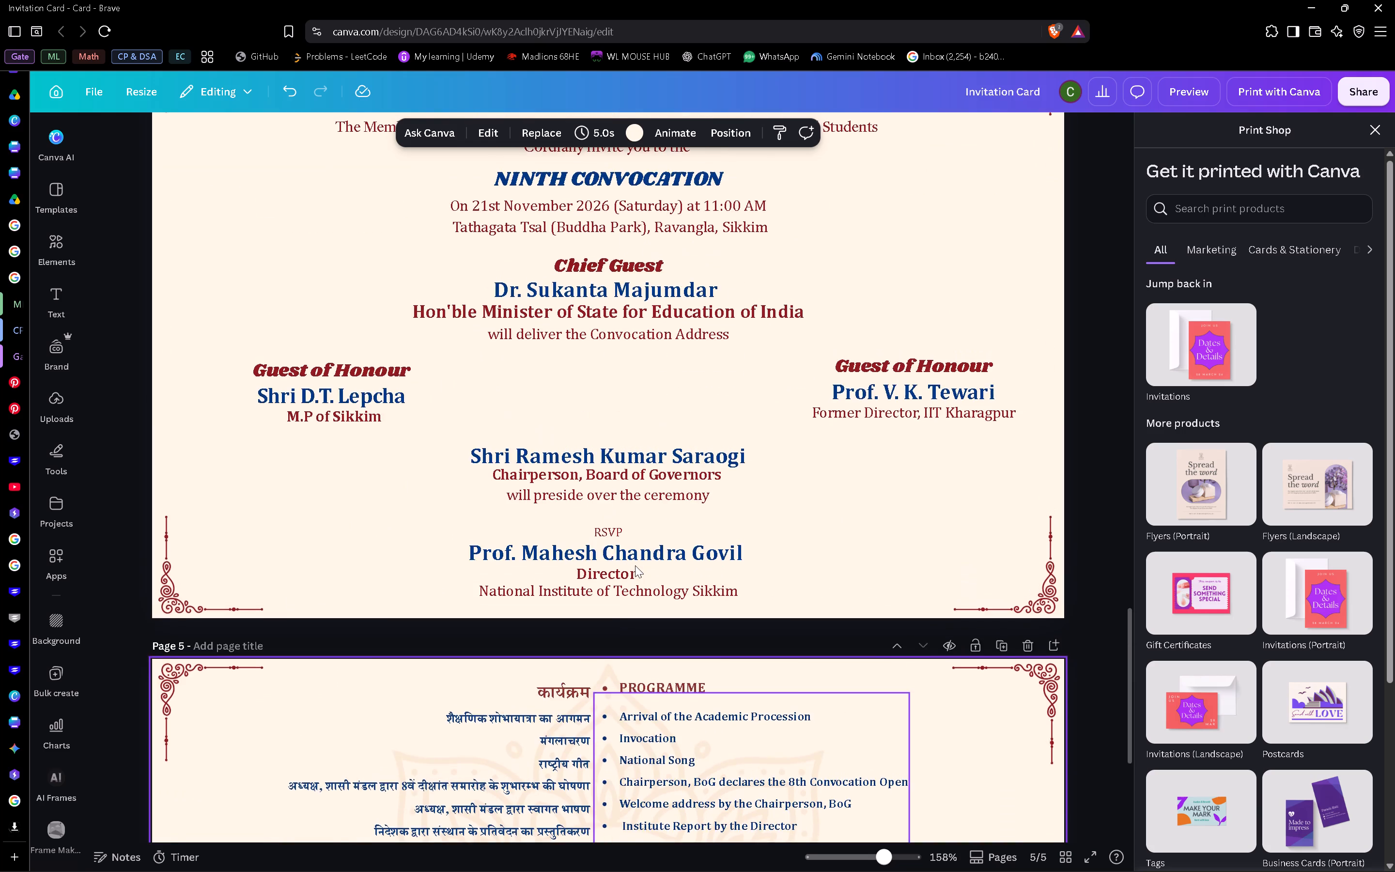
scroll(635, 565, up, 2)
scroll(430, 630, down, 1)
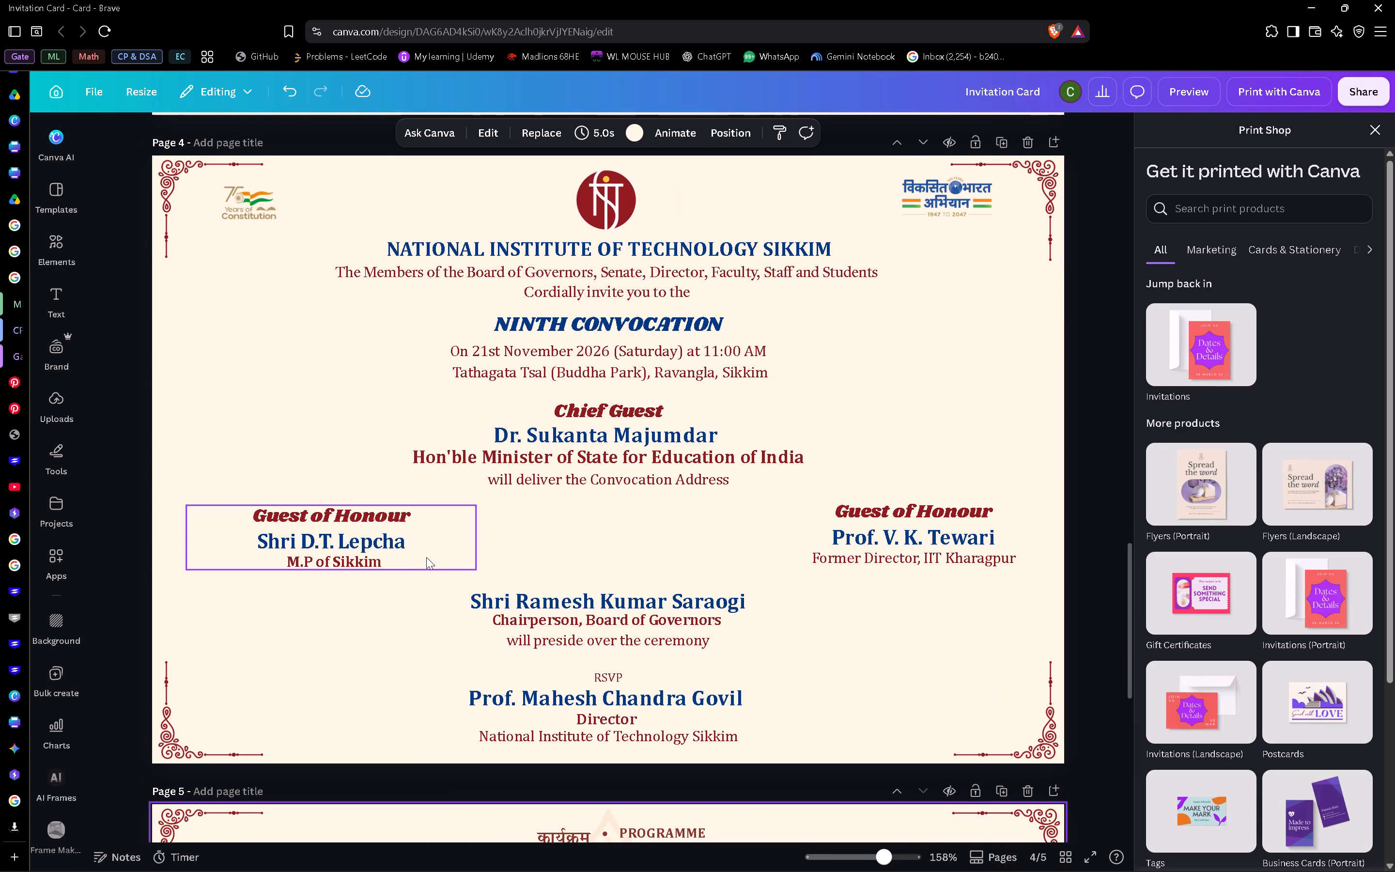
double_click(405, 541)
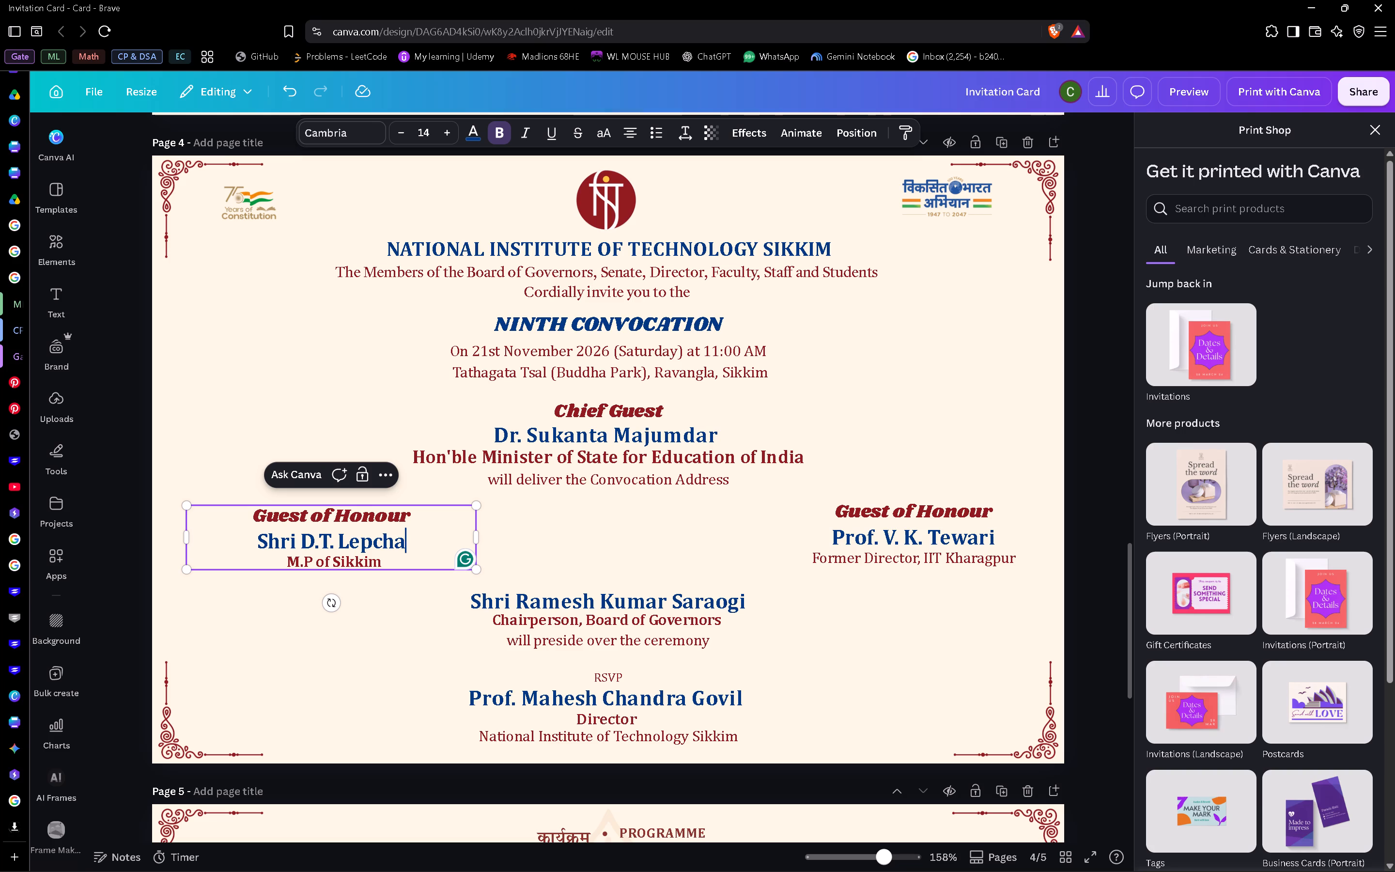
key(BackSpace)
key(BackSpace)
key(BackSpace)
key(BackSpace)
key(BackSpace)
key(BackSpace)
key(BackSpace)
key(BackSpace)
key(BackSpace)
key(BackSpace)
key(BackSpace)
key(BackSpace)
key(BackSpace)
key(BackSpace)
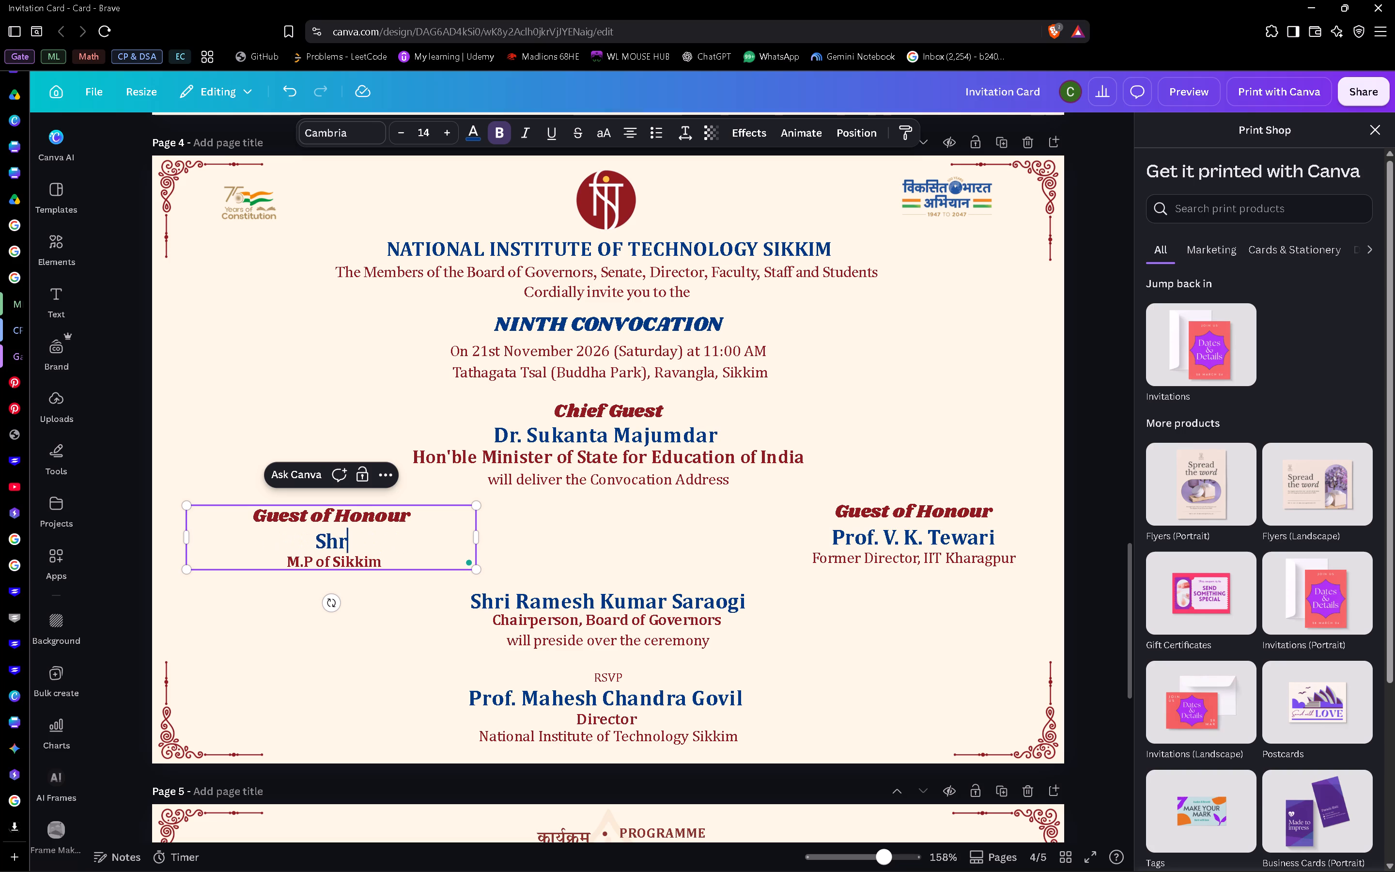
key(BackSpace)
key(BackSpace)
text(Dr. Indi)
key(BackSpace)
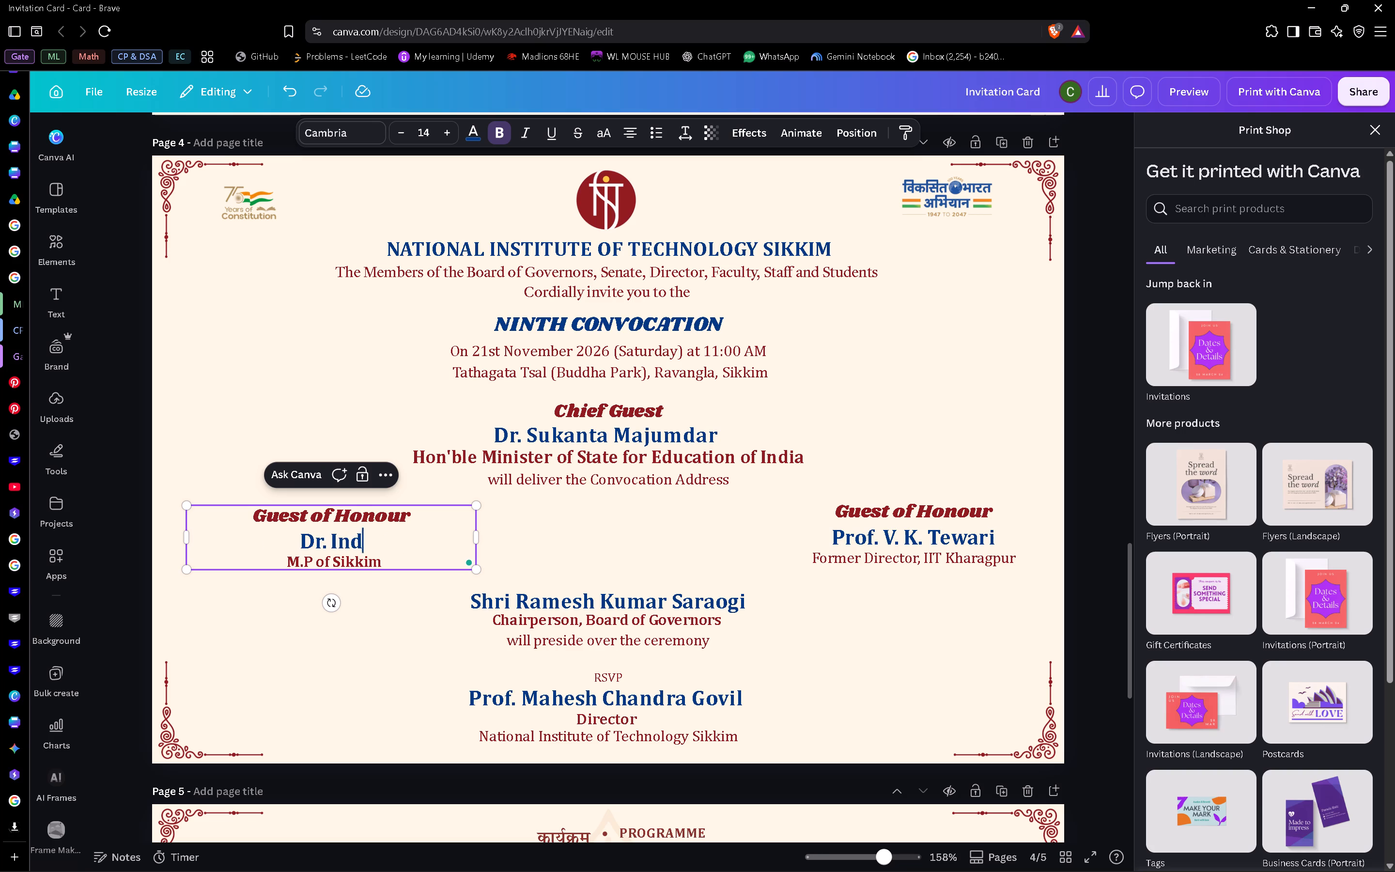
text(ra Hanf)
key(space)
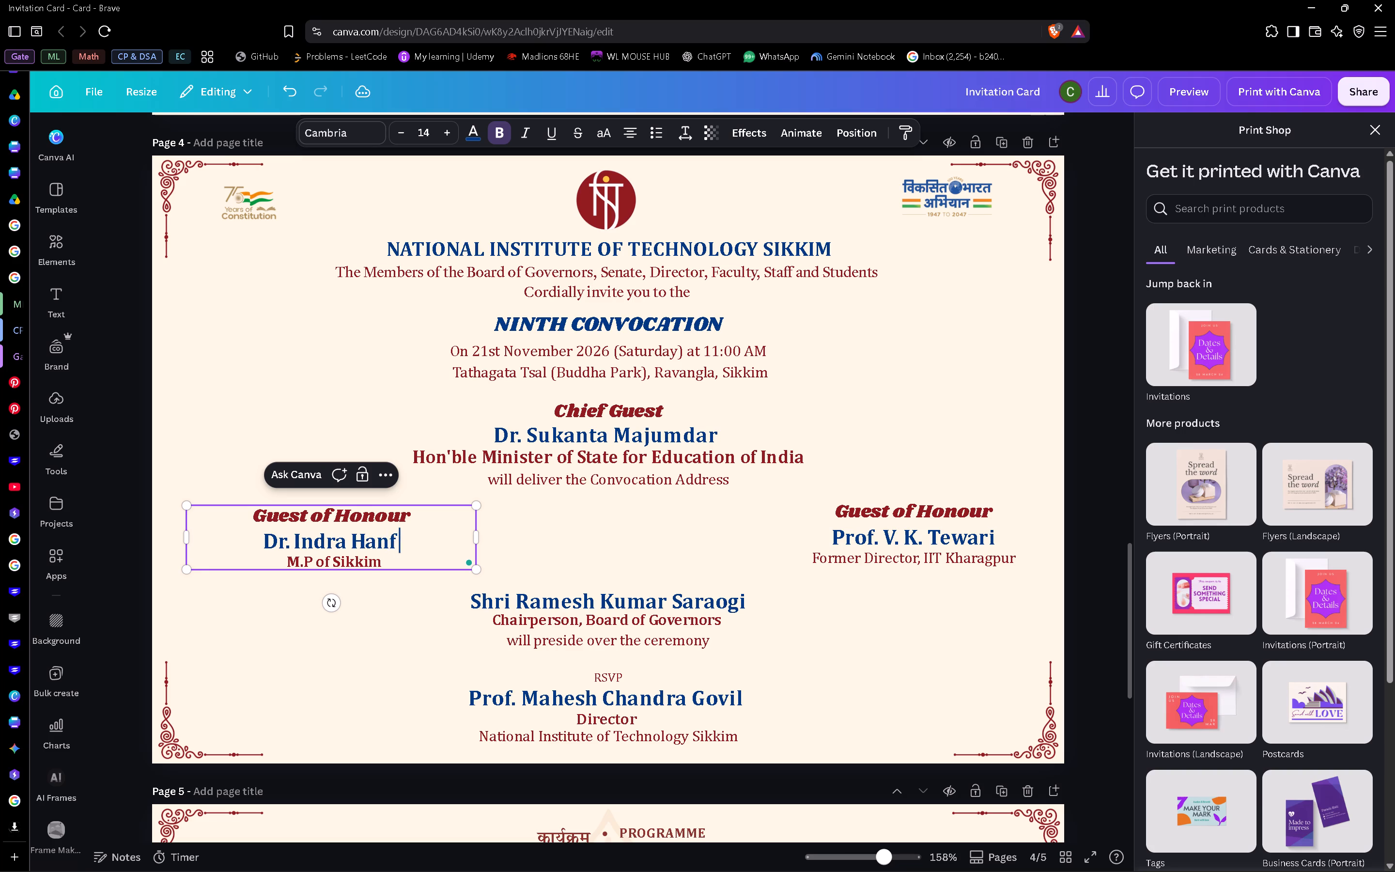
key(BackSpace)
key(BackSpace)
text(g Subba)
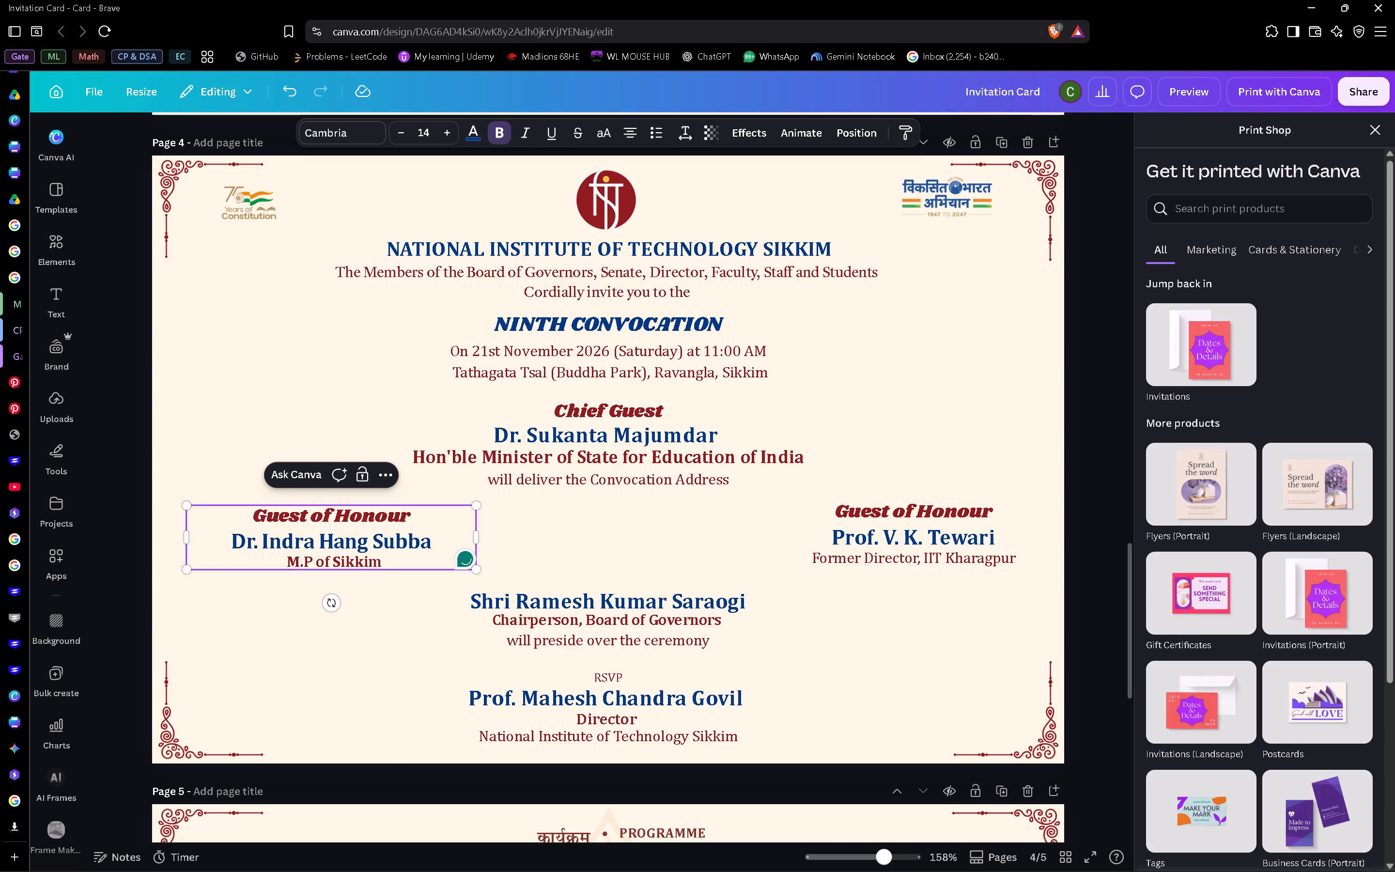
Change the designation under "Dr. Indra Hang Subba" to "M.P Lok Sabha for Sikkim".
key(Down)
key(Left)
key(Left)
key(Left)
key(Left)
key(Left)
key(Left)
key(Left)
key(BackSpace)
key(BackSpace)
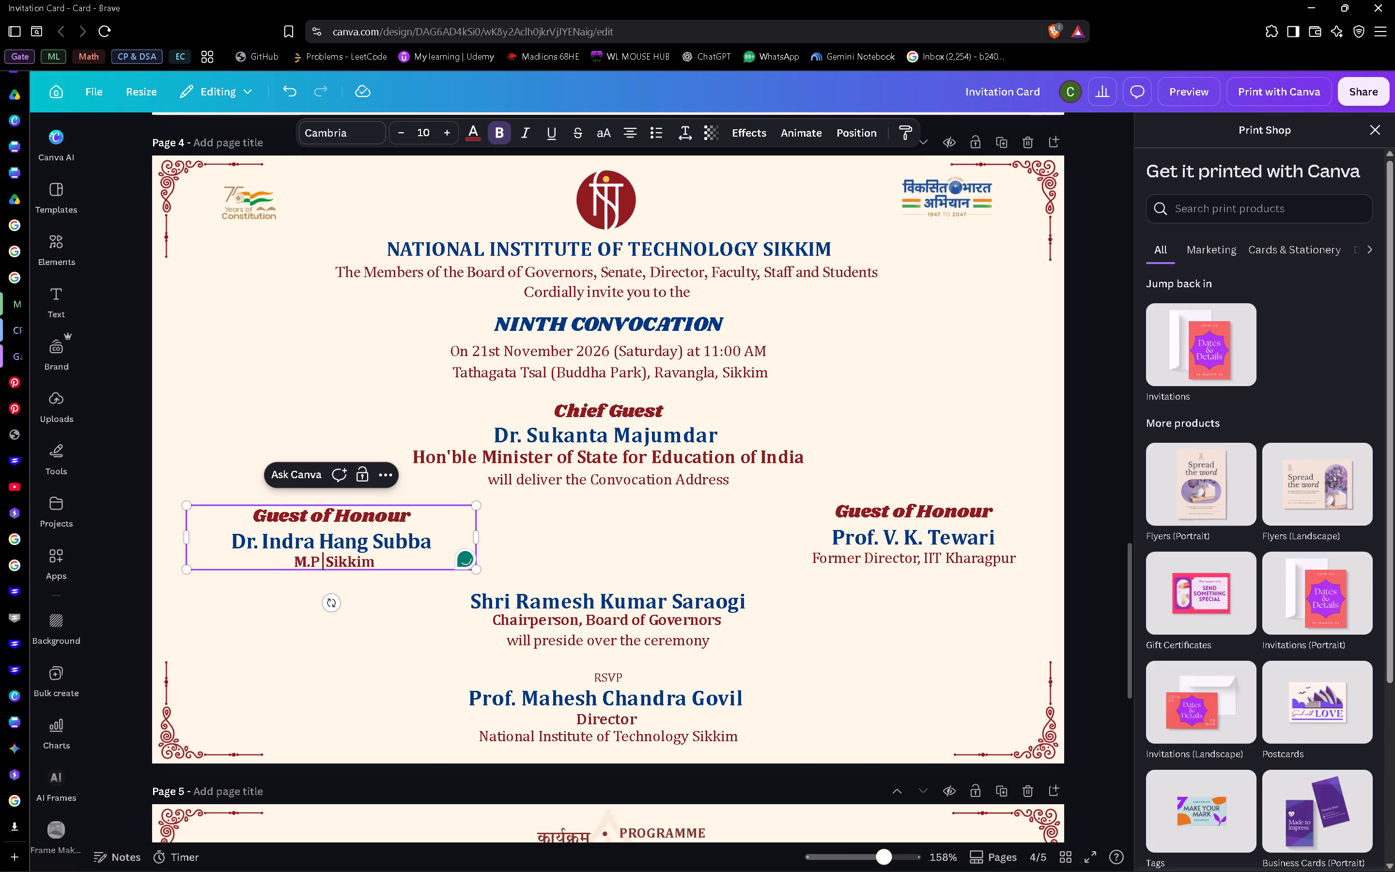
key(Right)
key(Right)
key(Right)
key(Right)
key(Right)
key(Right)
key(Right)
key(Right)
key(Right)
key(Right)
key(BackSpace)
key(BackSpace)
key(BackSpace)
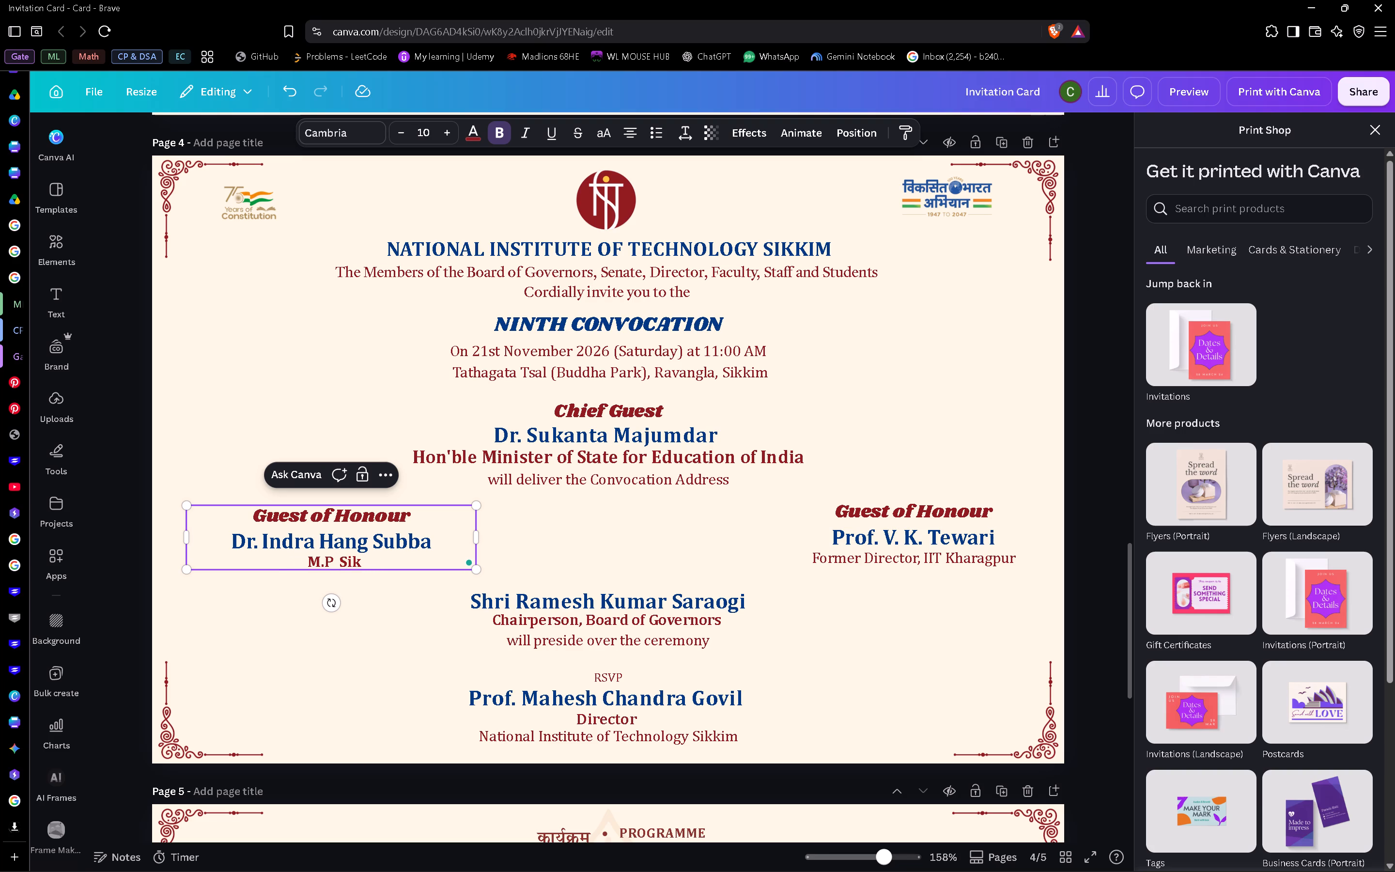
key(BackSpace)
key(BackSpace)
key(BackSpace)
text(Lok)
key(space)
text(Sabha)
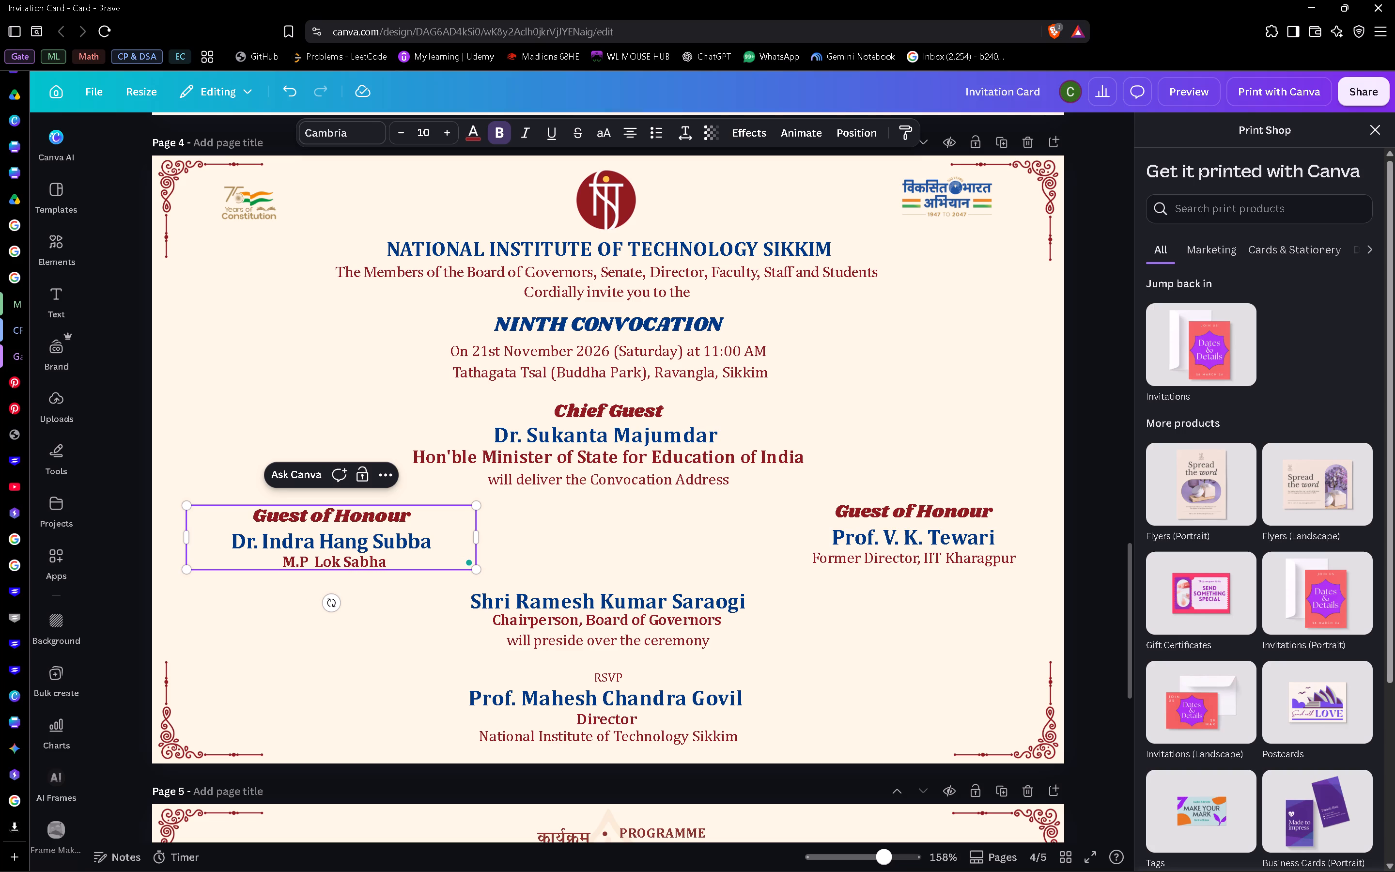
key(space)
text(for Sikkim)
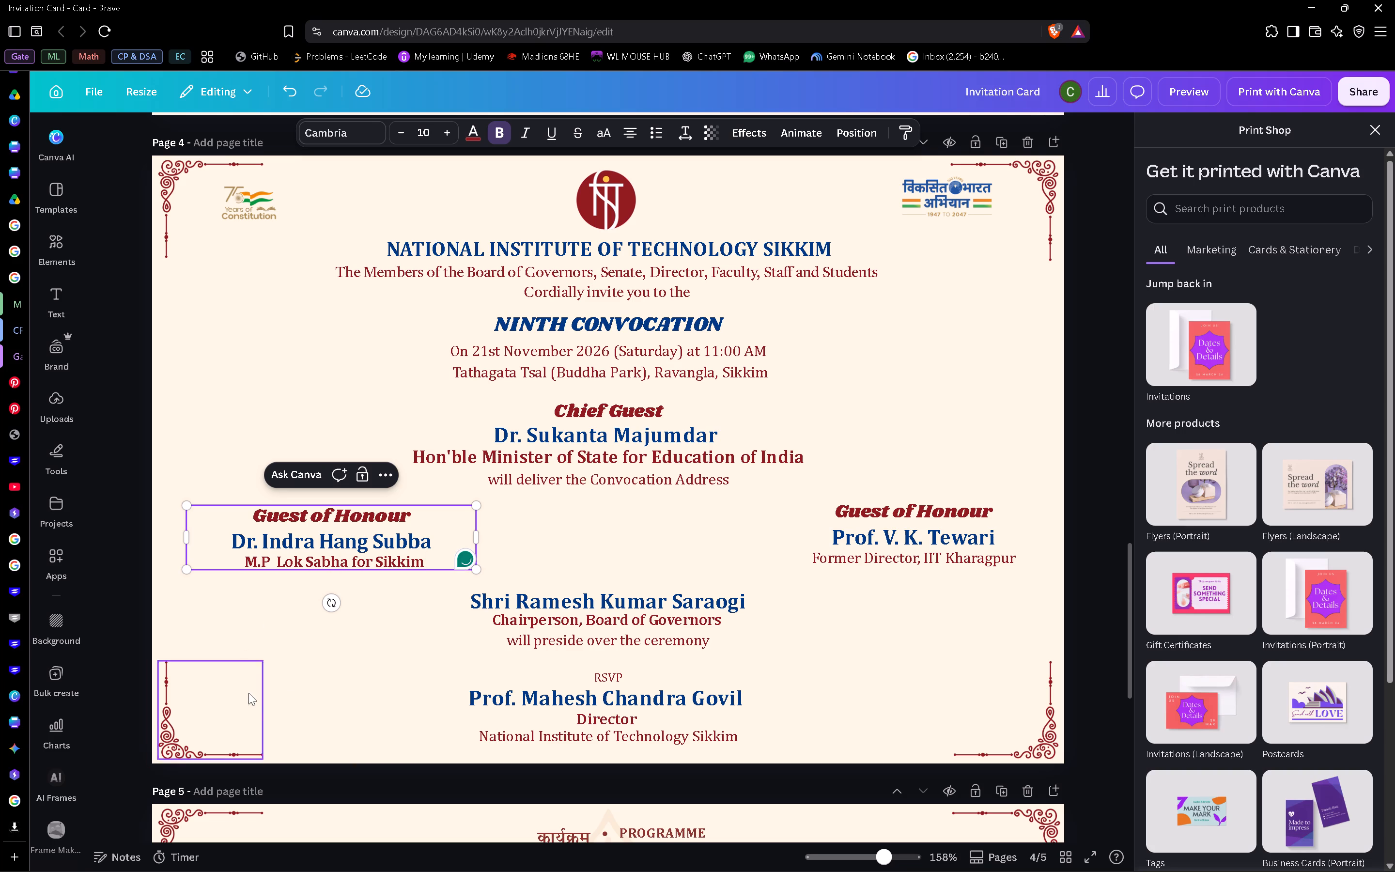
click(367, 646)
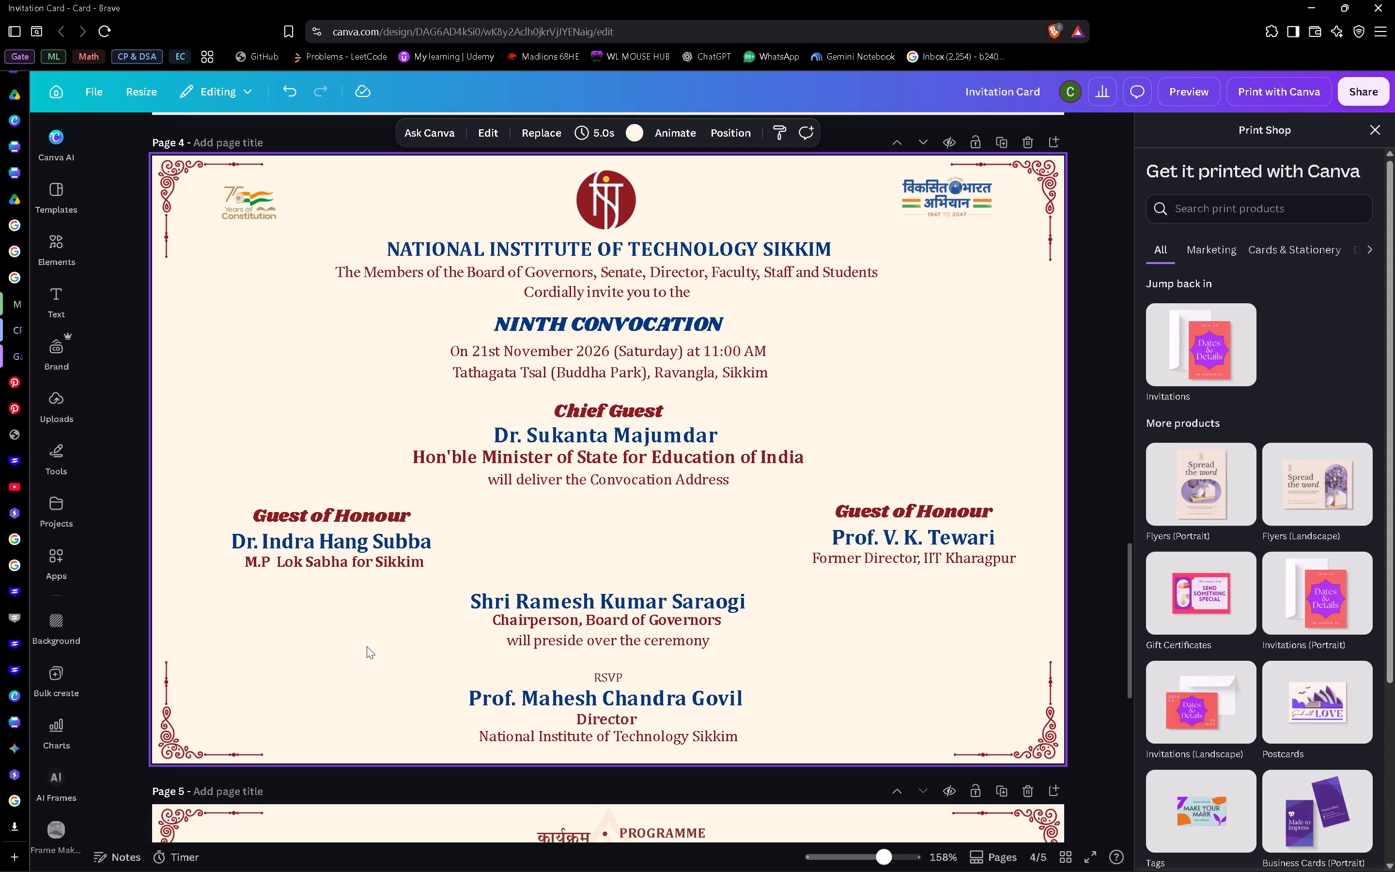
Enclose "Lok Sabha" in parentheses in the designation under "Dr. Indra Hang Subba".
click(280, 563)
click(280, 563)
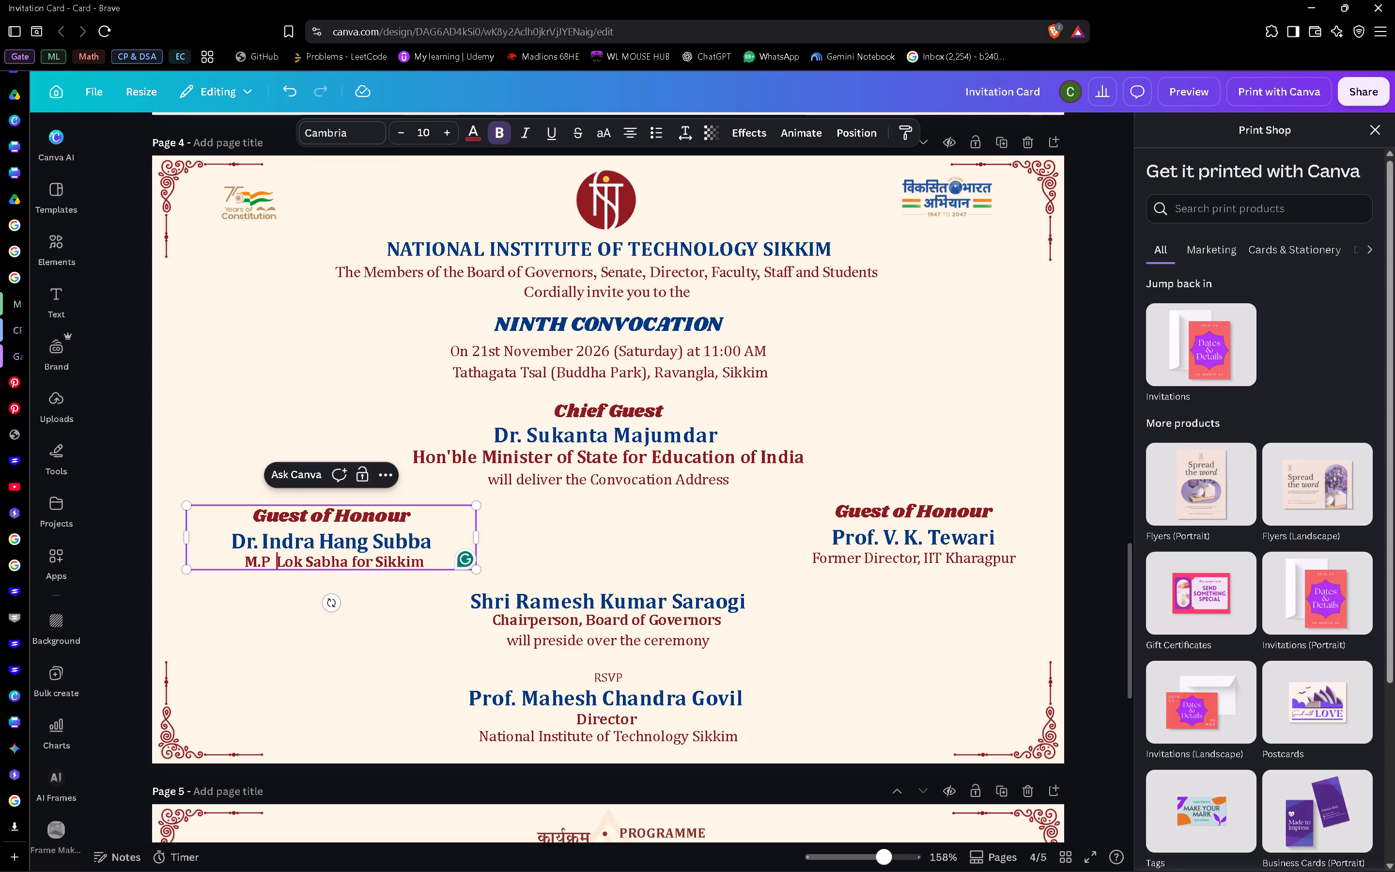
key(shift+parenleft)
key(Right)
key(Right)
key(Right)
key(Right)
key(Right)
key(Right)
key(Right)
key(Right)
key(Right)
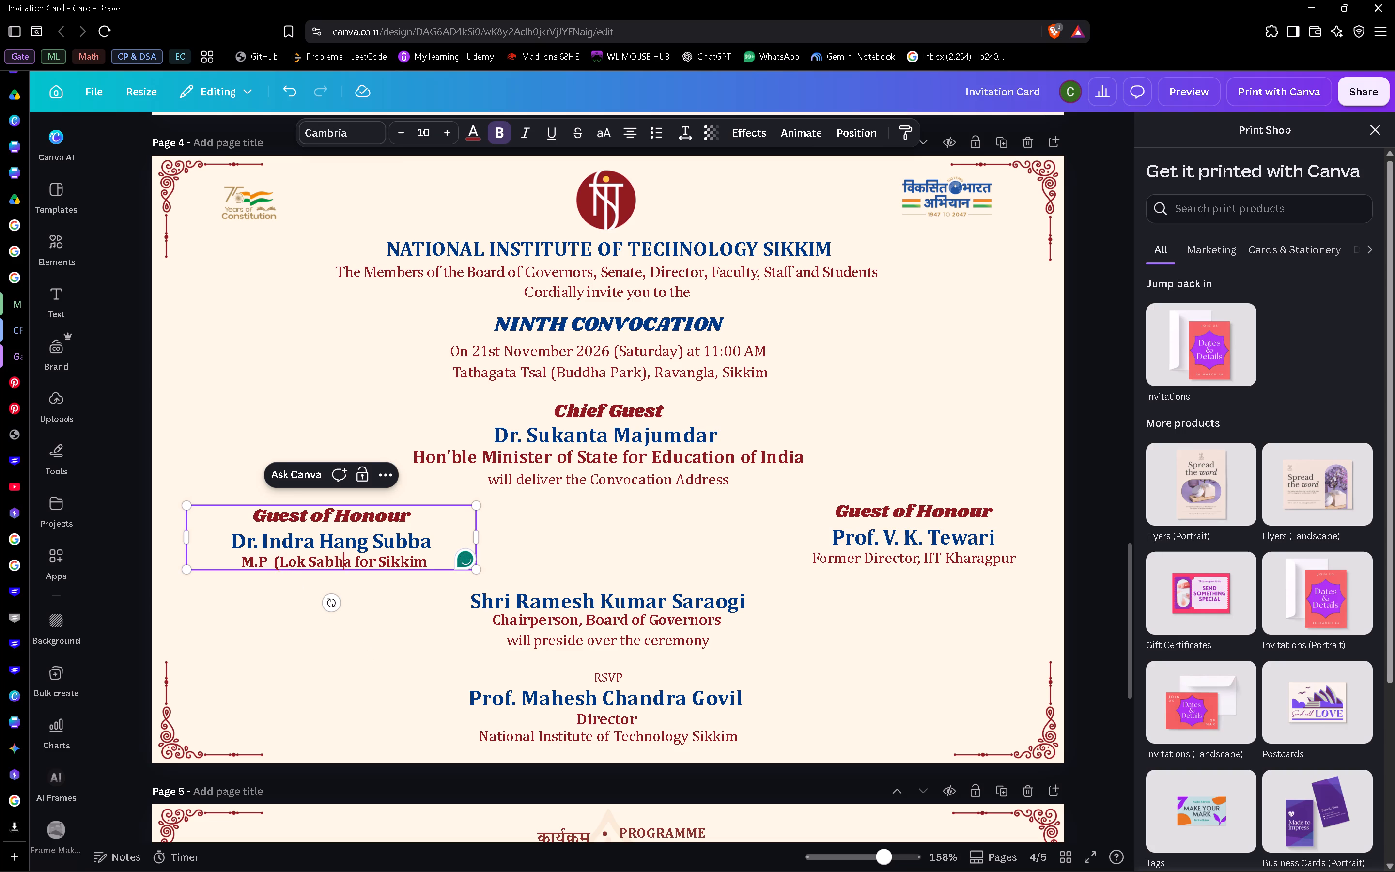
key(Right)
key(shift+underscore)
key(BackSpace)
key(shift+parenright)
Remove the word "for" before "Sikkim" so the Guest of Honour designation ends with "(Lok Sabha) Sikkim".
key(Left)
key(Left)
key(Left)
key(Left)
key(Left)
key(Left)
key(Left)
key(Left)
key(Left)
key(Left)
key(Left)
key(Left)
key(Left)
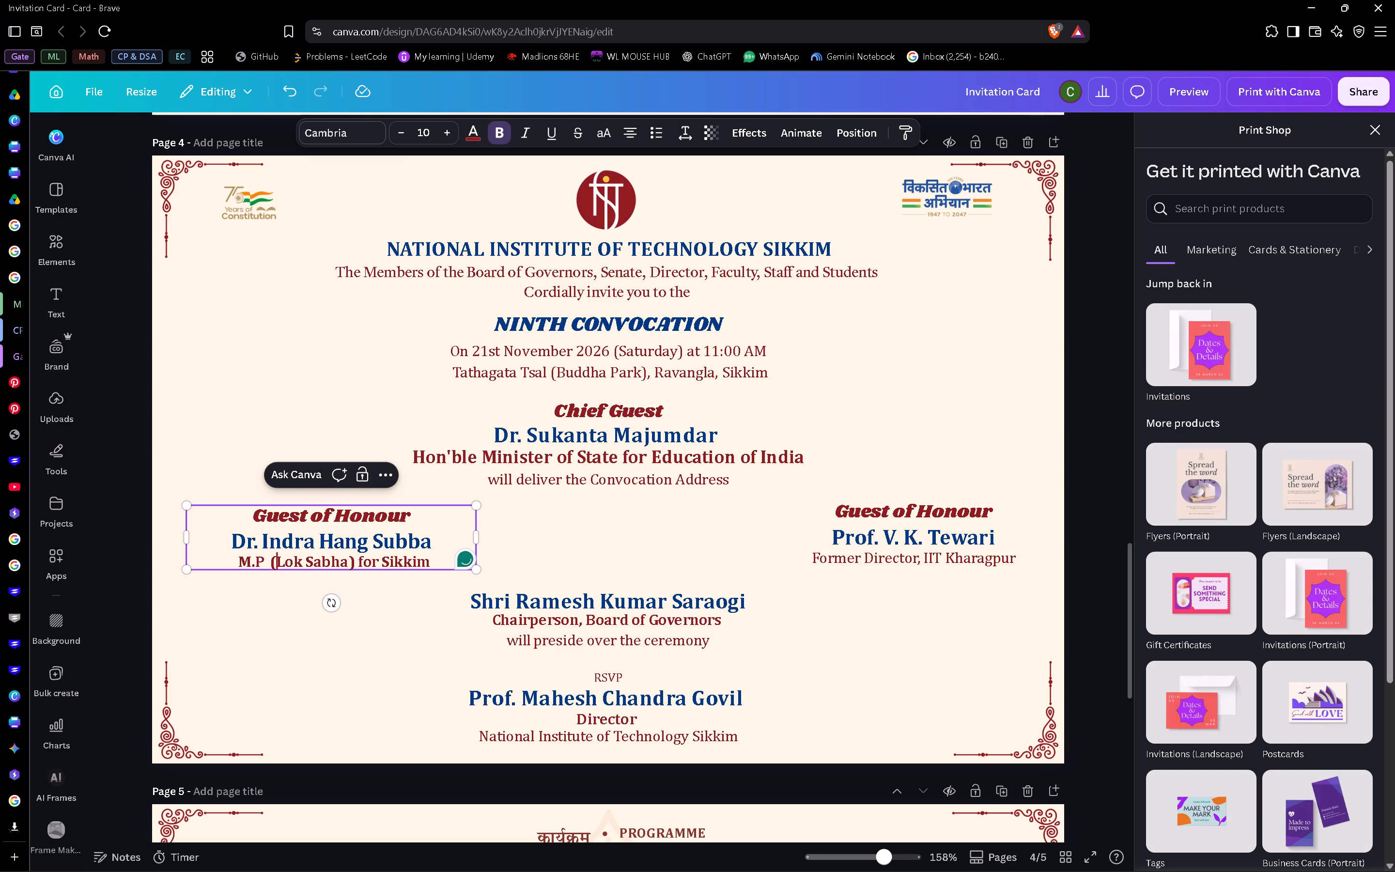
key(Right)
key(Right)
key(Right)
key(Right)
key(Right)
key(Right)
key(Right)
key(Right)
key(Right)
key(Right)
key(Right)
key(Right)
key(Right)
key(Right)
key(Right)
key(Right)
key(Right)
key(Right)
key(Right)
key(Right)
key(Right)
key(Right)
key(BackSpace)
key(BackSpace)
key(BackSpace)
key(BackSpace)
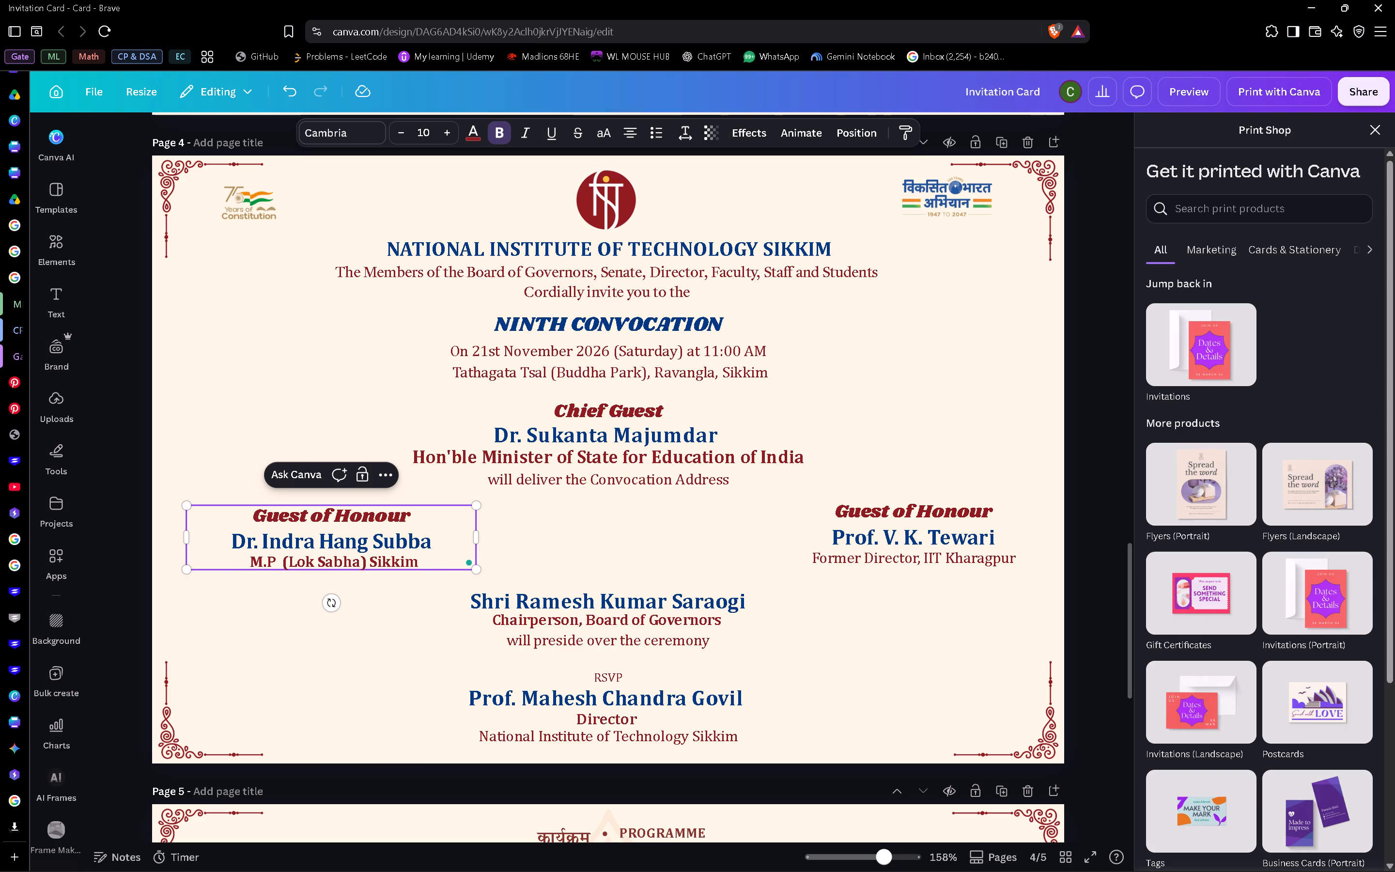
click(284, 662)
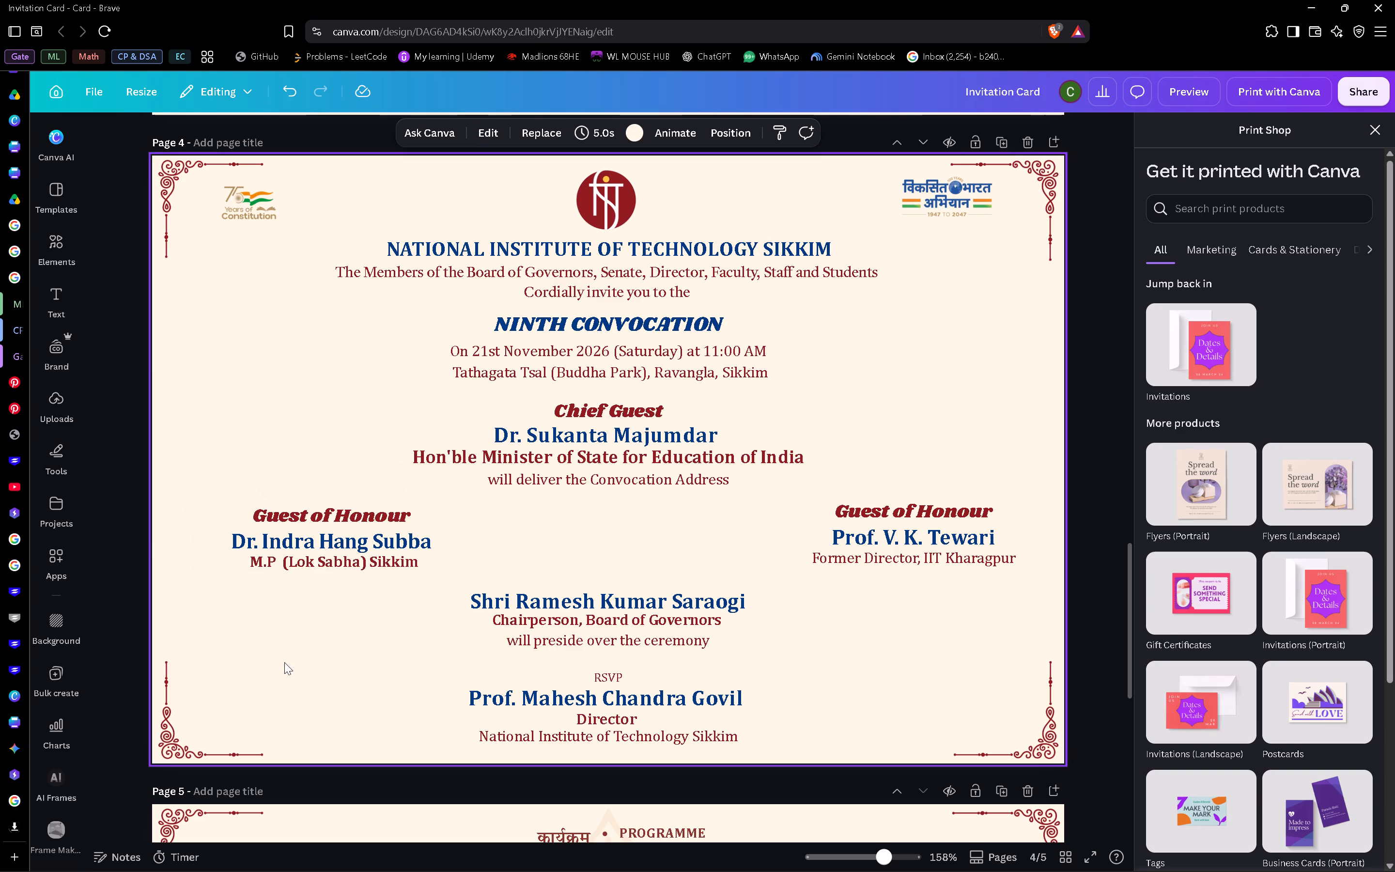
Delete the extra space between "M.P" and "(Lok Sabha)" in the Guest of Honour designation.
click(285, 561)
click(285, 561)
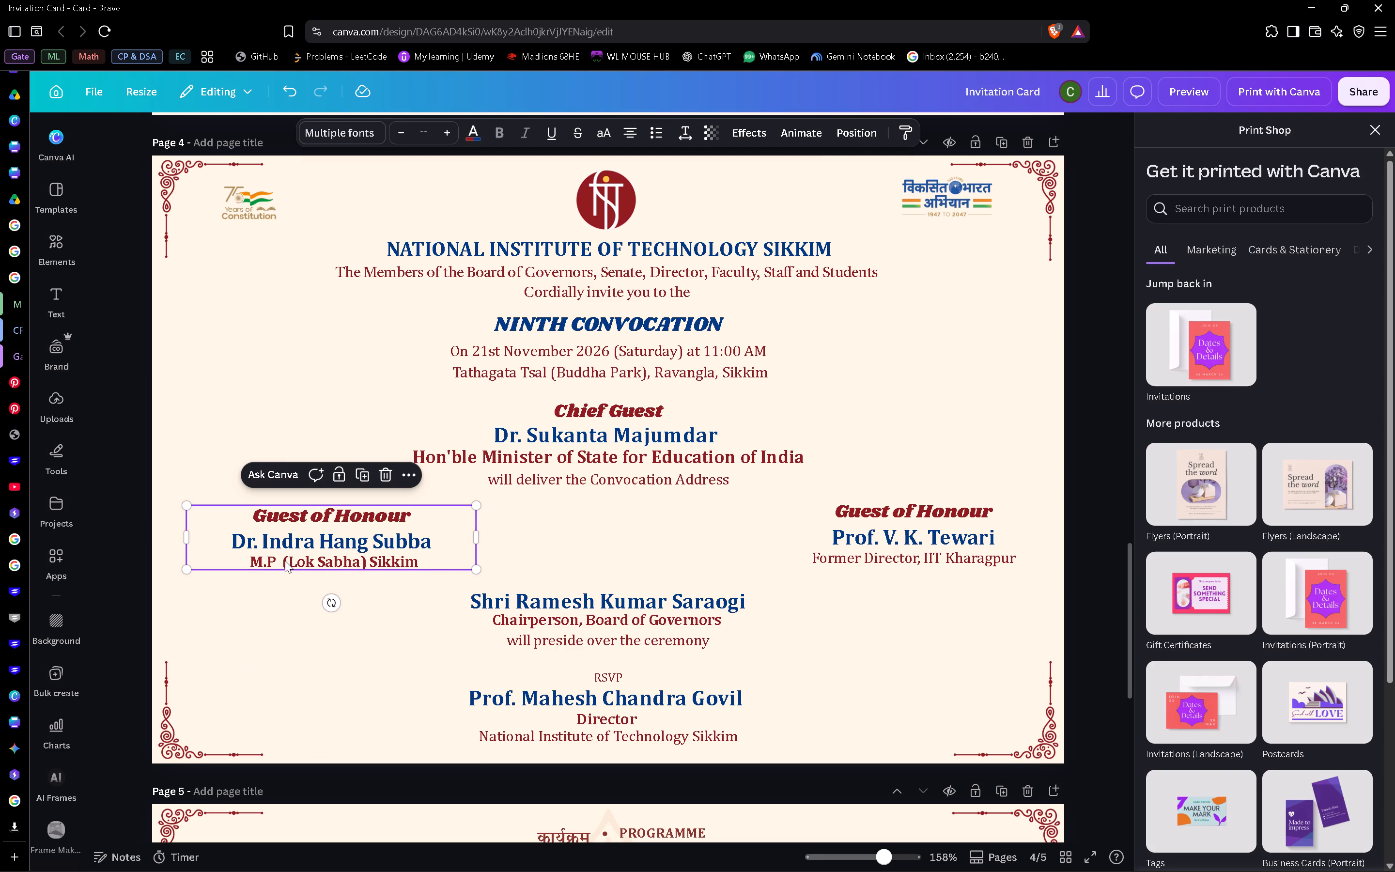
key(BackSpace)
click(307, 683)
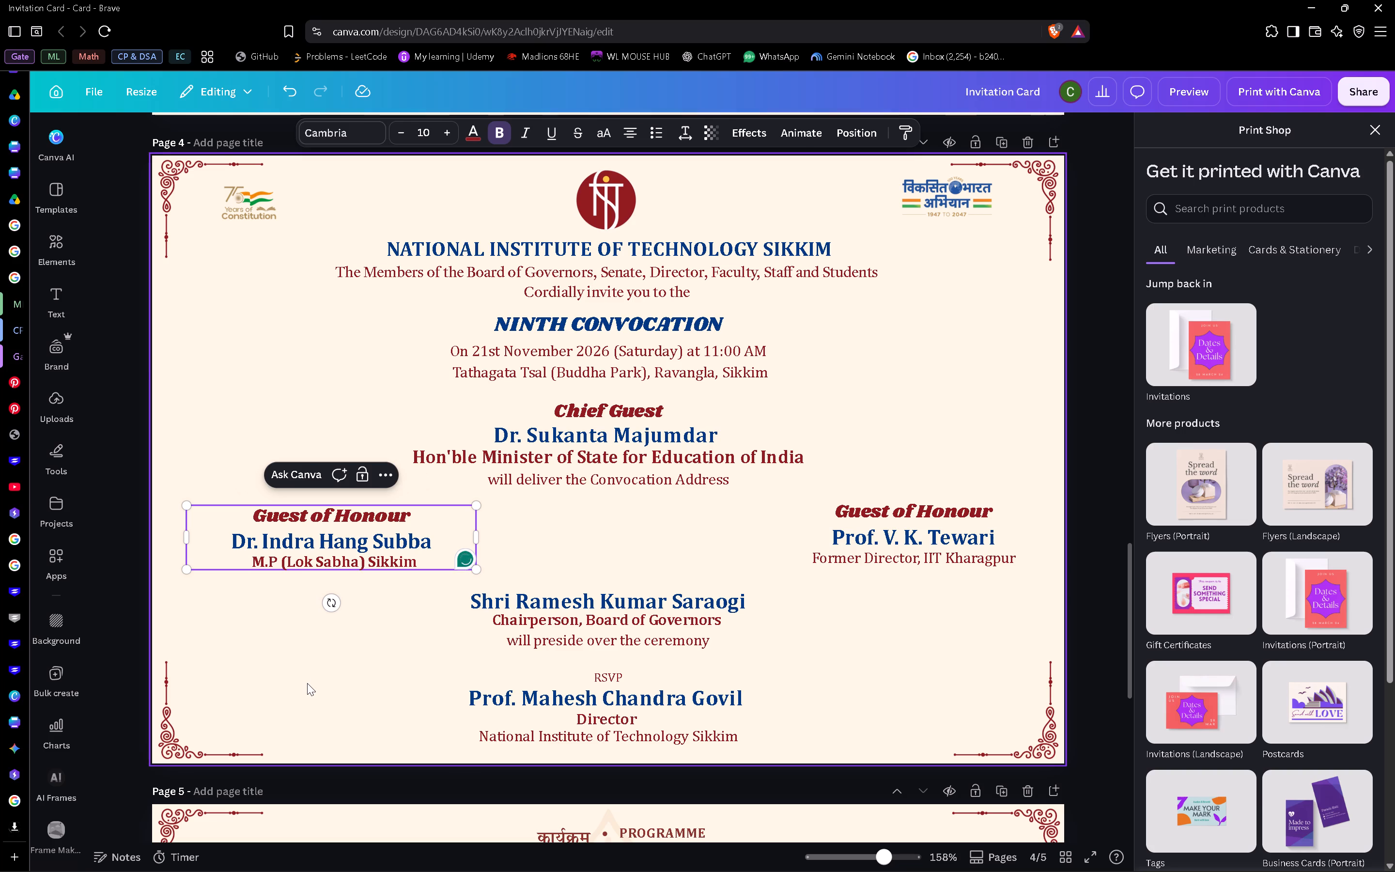
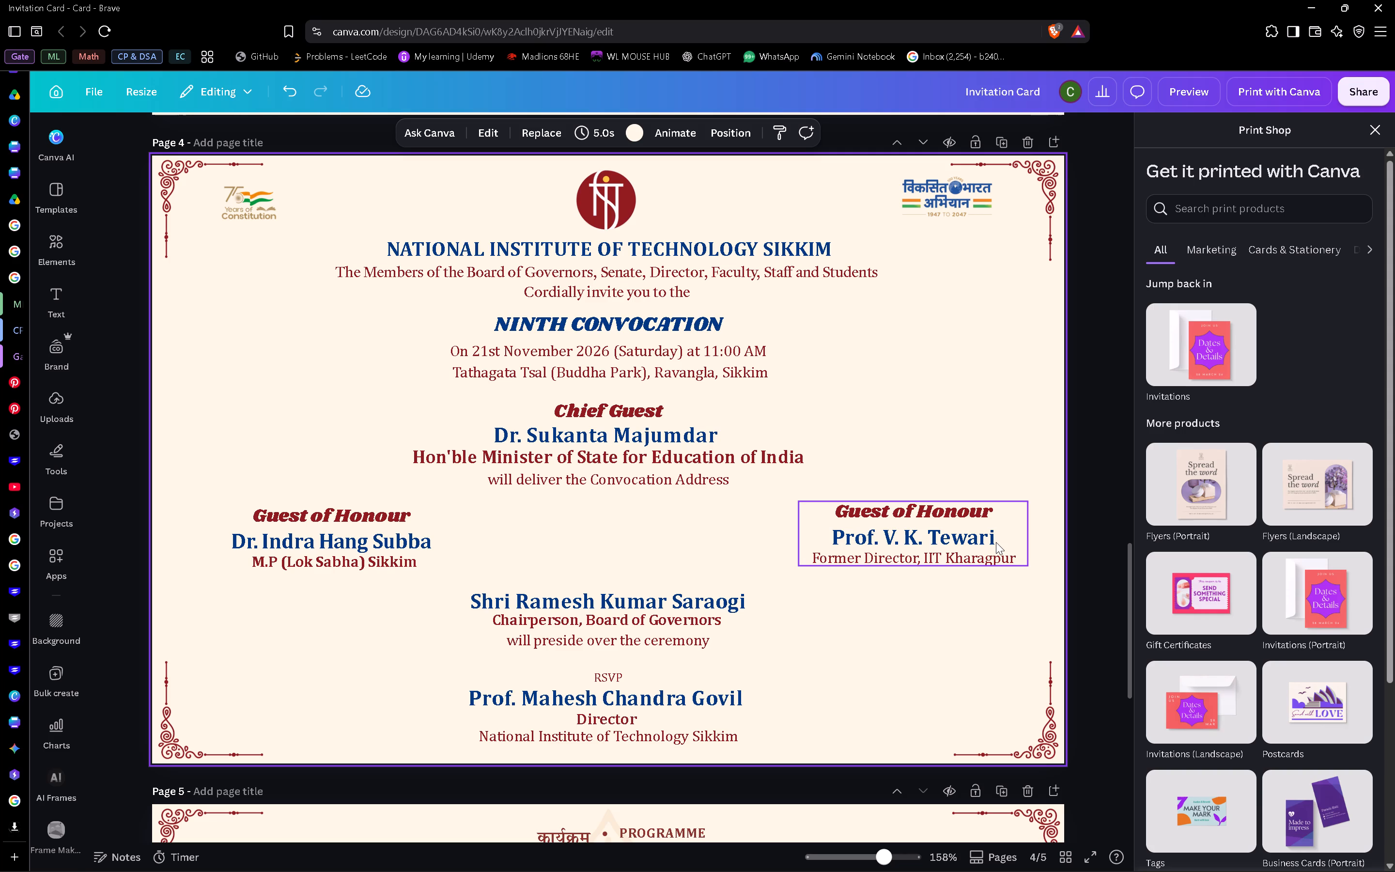
Replace the name of the second Guest of Honour, the former IIT Kharagpur director, on page 4 with "Shri Raju Bista".
double_click(996, 542)
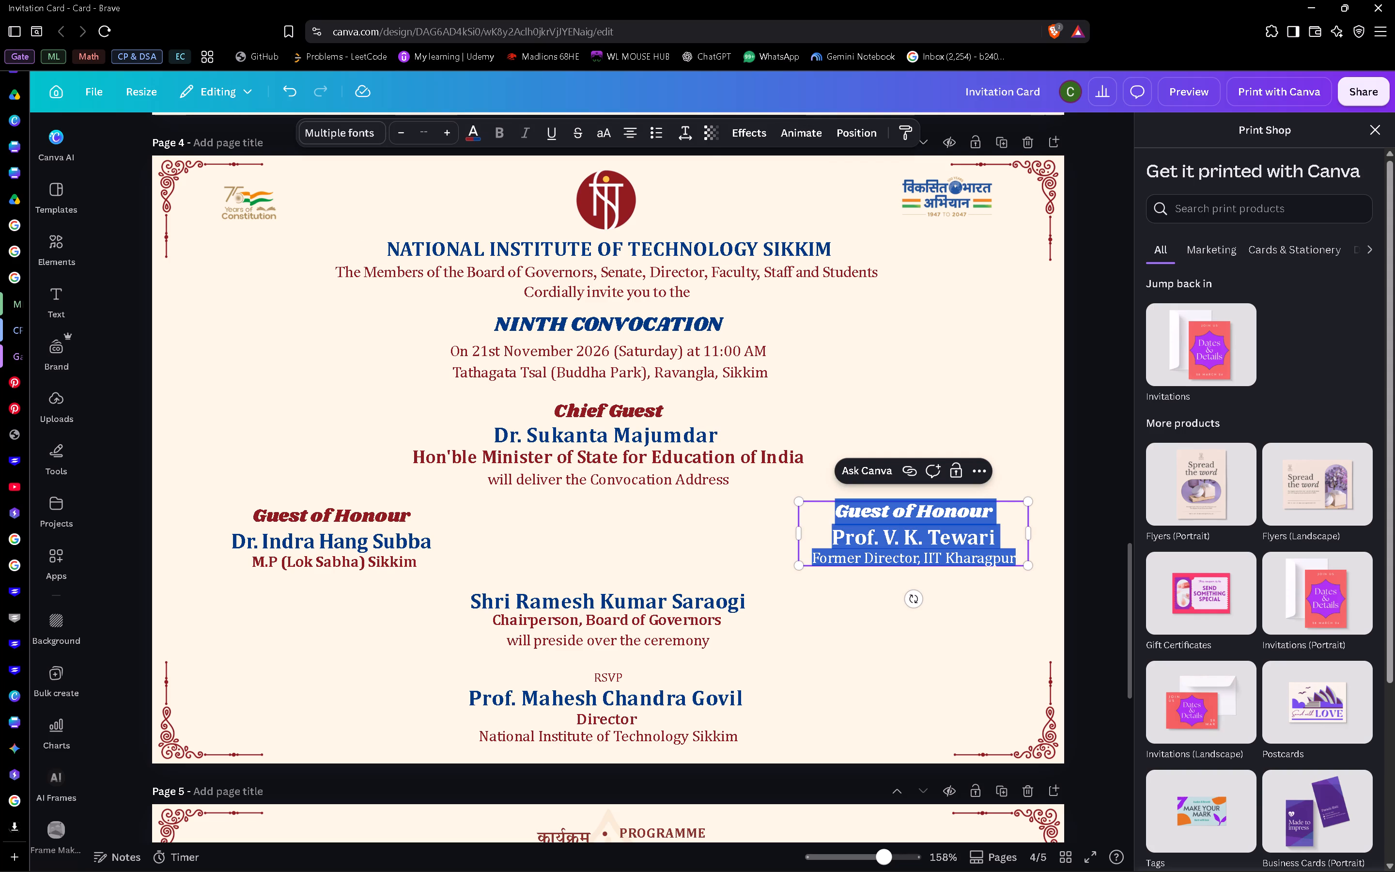
click(996, 542)
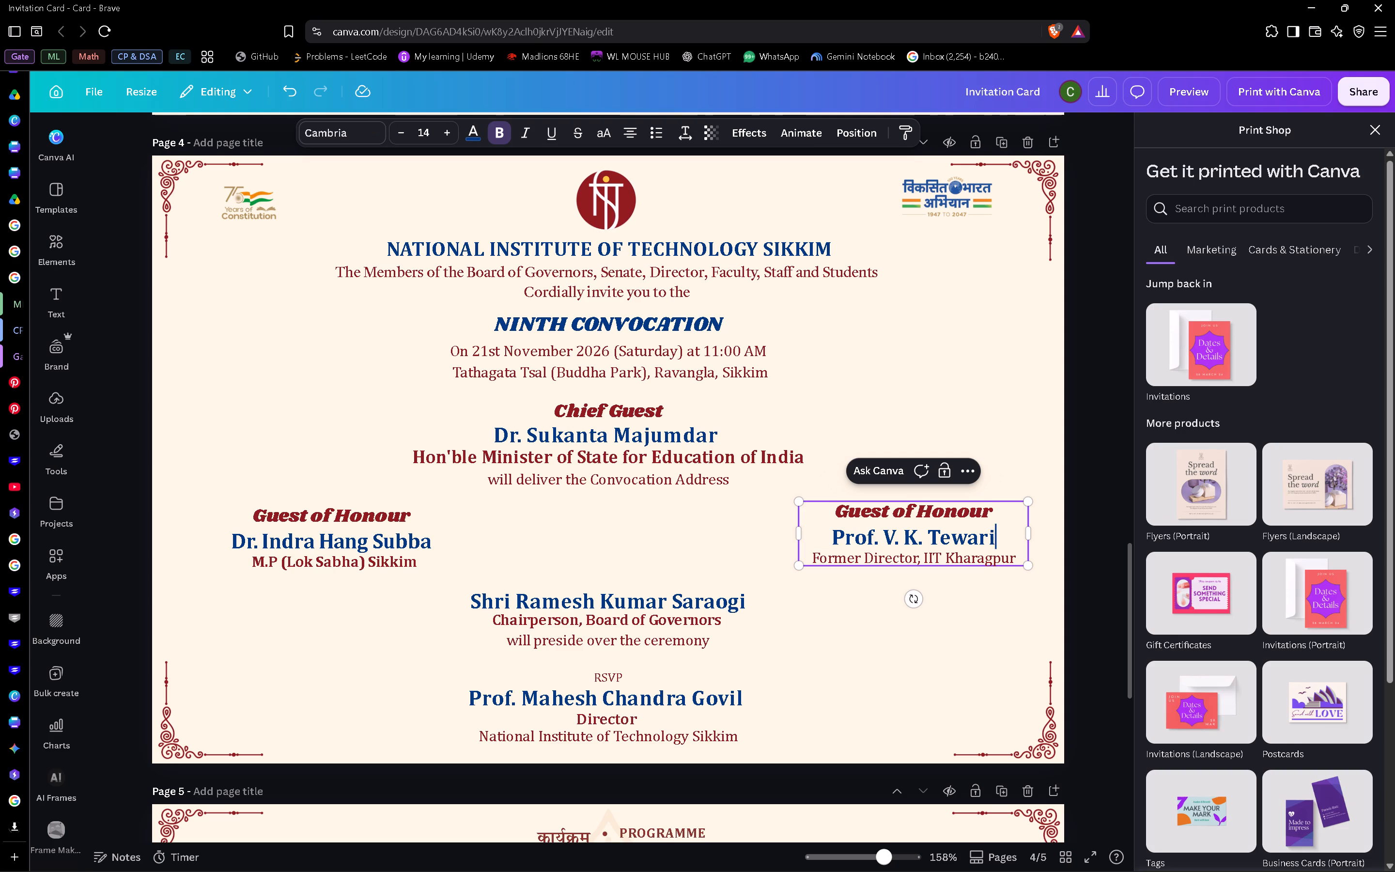
key(BackSpace)
key(BackSpace)
key(BackSpace)
key(BackSpace)
key(BackSpace)
key(BackSpace)
key(BackSpace)
key(BackSpace)
key(BackSpace)
key(BackSpace)
key(BackSpace)
key(BackSpace)
key(BackSpace)
key(BackSpace)
key(BackSpace)
key(BackSpace)
key(BackSpace)
key(BackSpace)
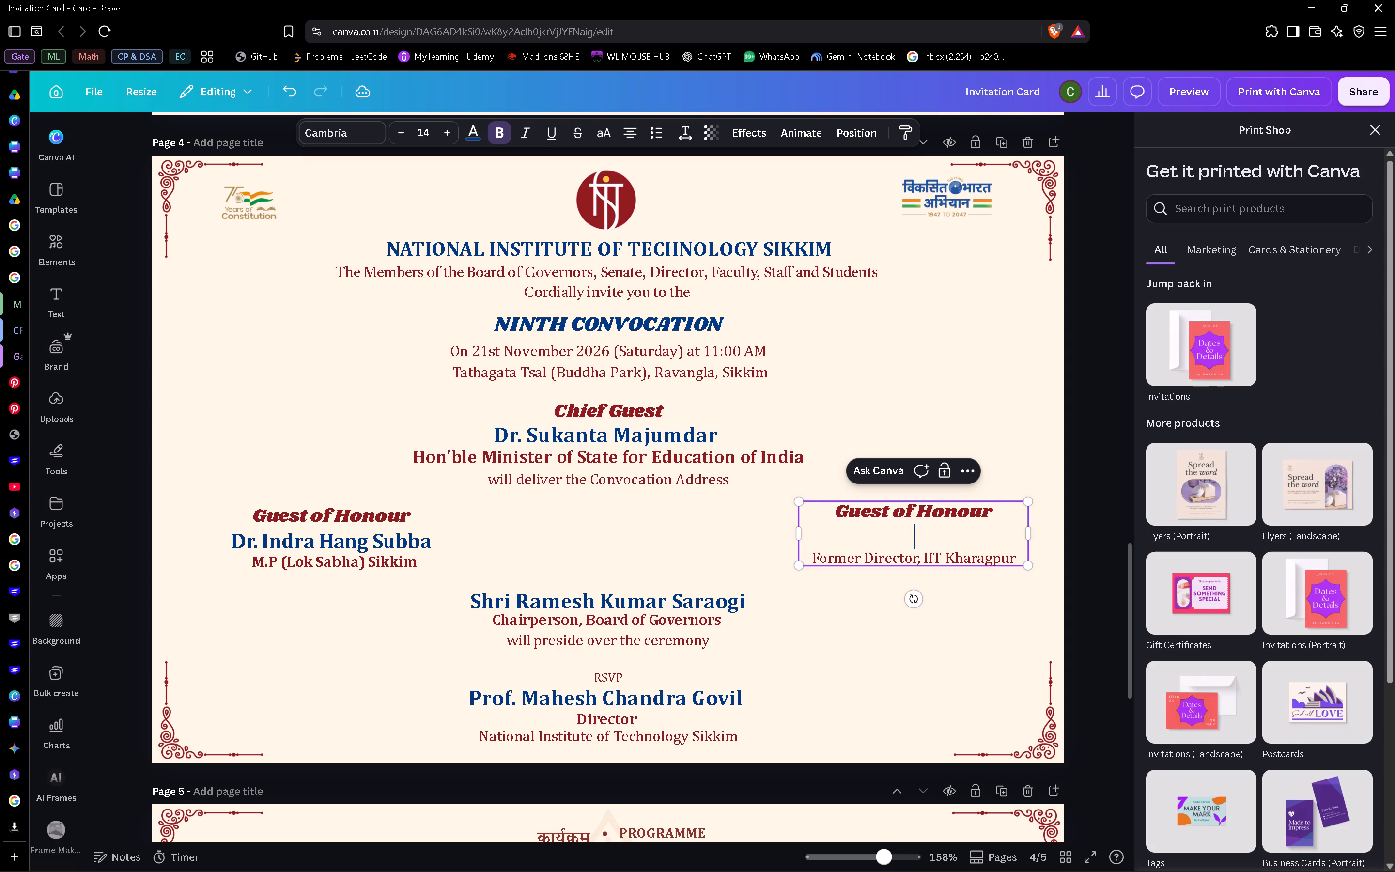
text(Shri)
key(space)
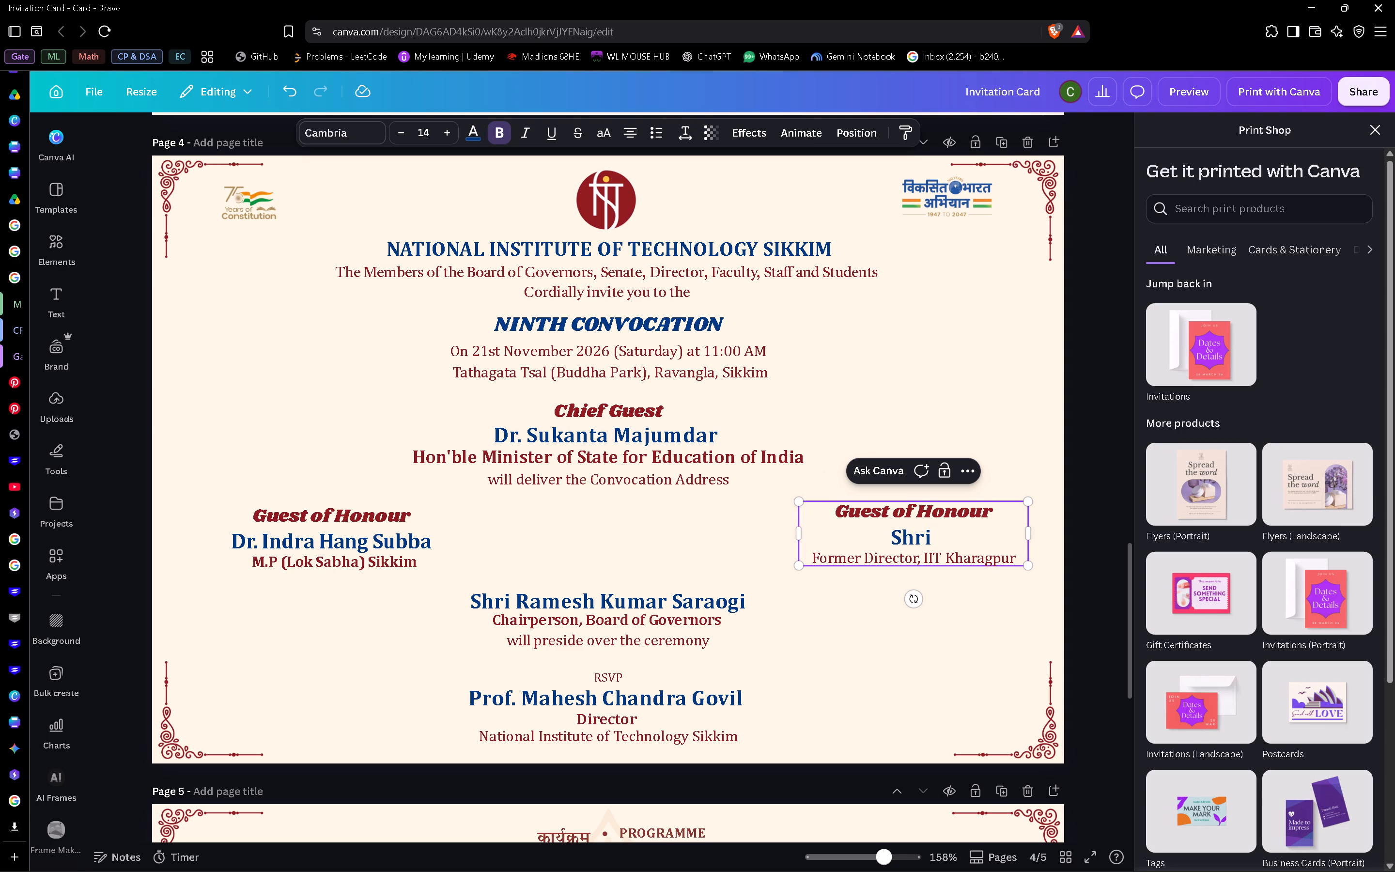
text(Raju Bista)
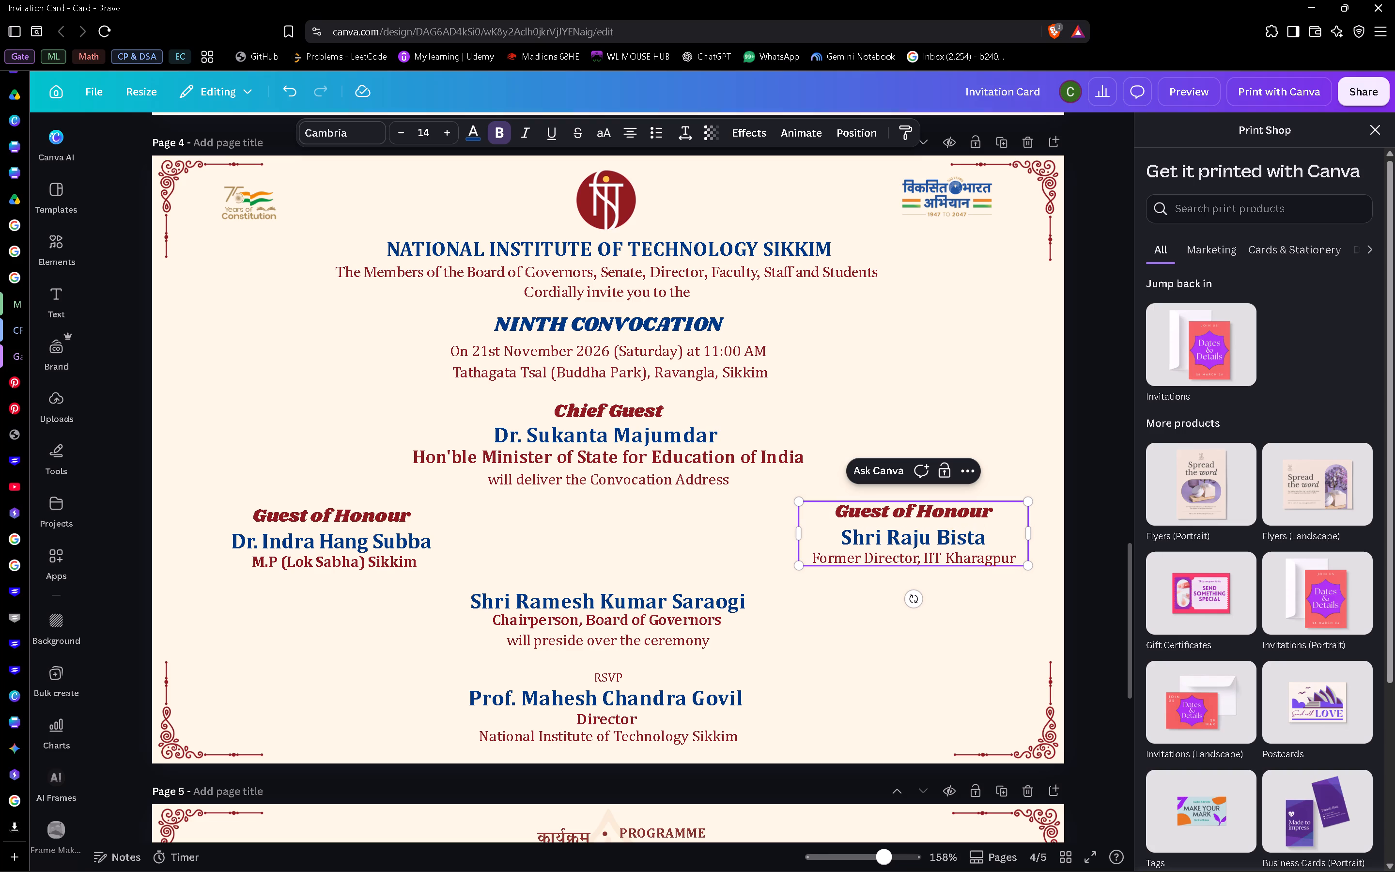
Replace the designation under "Shri Raju Bista" with "M.P" in the bold style of the name line.
click(1016, 560)
key(BackSpace)
key(BackSpace)
key(BackSpace)
key(BackSpace)
key(BackSpace)
key(BackSpace)
key(BackSpace)
key(BackSpace)
key(BackSpace)
key(BackSpace)
key(BackSpace)
key(BackSpace)
key(BackSpace)
key(BackSpace)
key(BackSpace)
key(BackSpace)
key(BackSpace)
key(BackSpace)
key(BackSpace)
key(BackSpace)
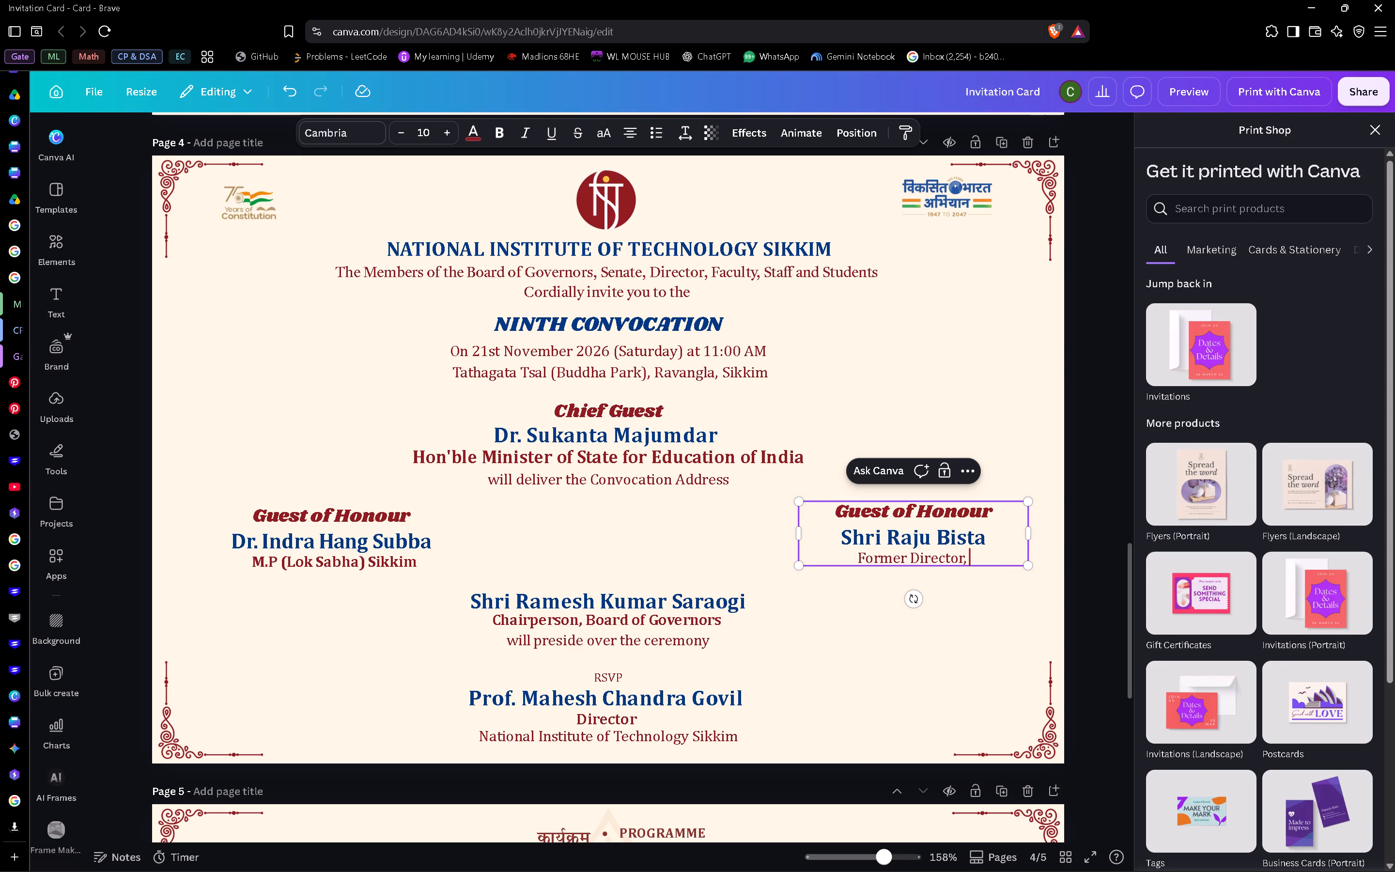
key(BackSpace)
key(BackSpace)
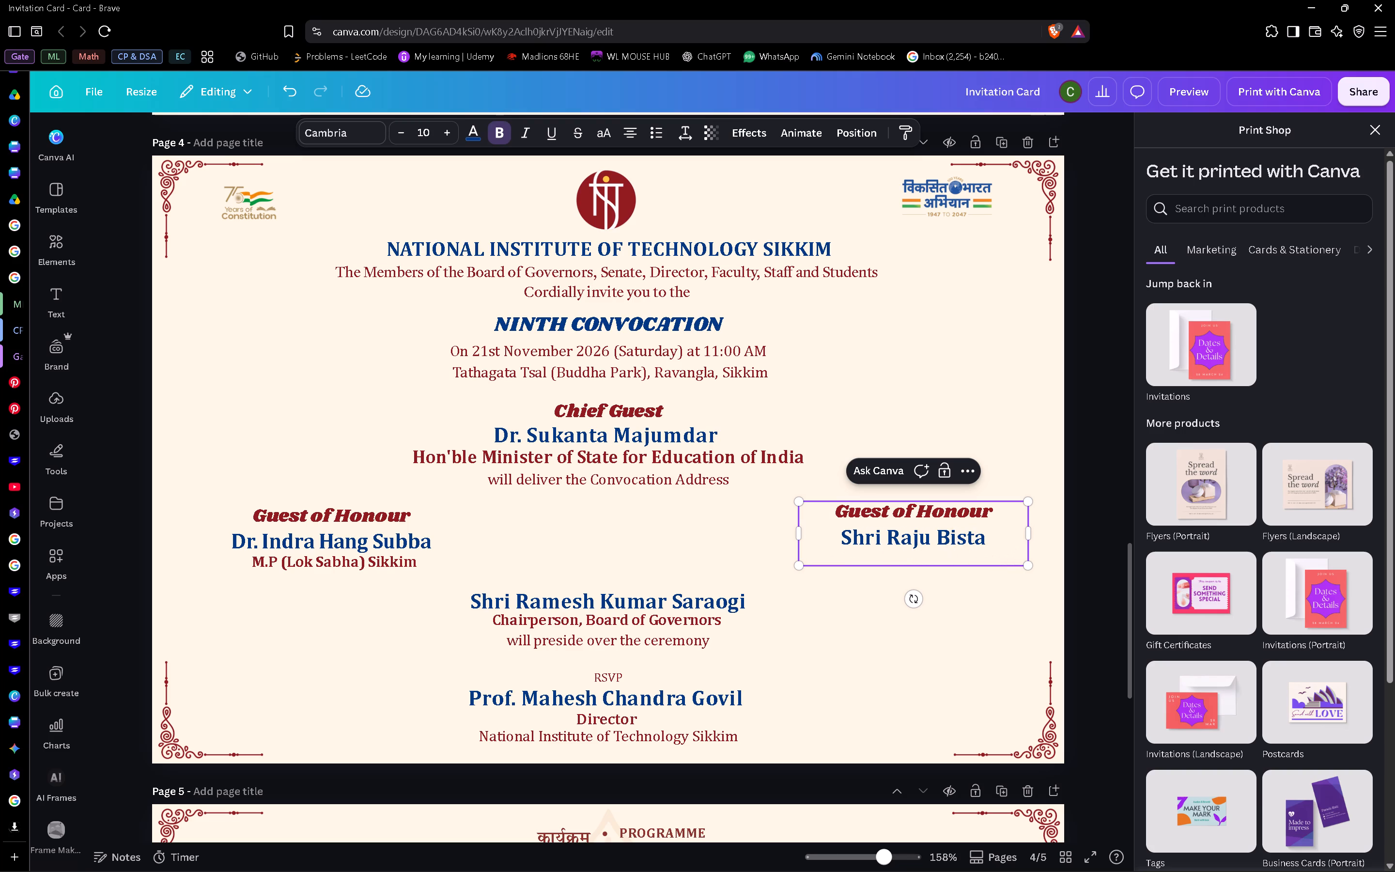
text(mp)
key(BackSpace)
key(BackSpace)
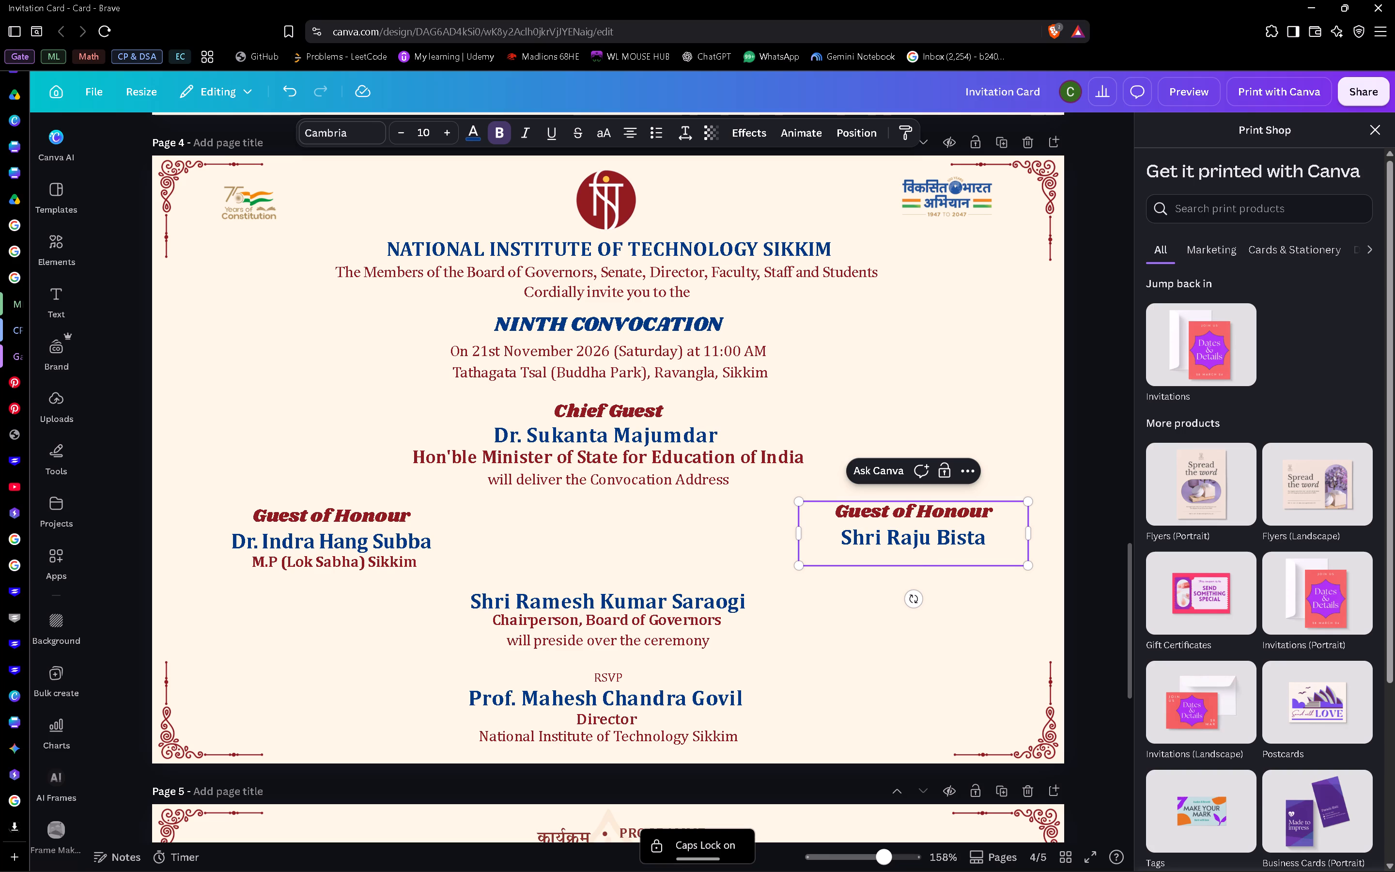
key(shift+m)
key(BackSpace)
text(M.P)
key(space)
key(Tab)
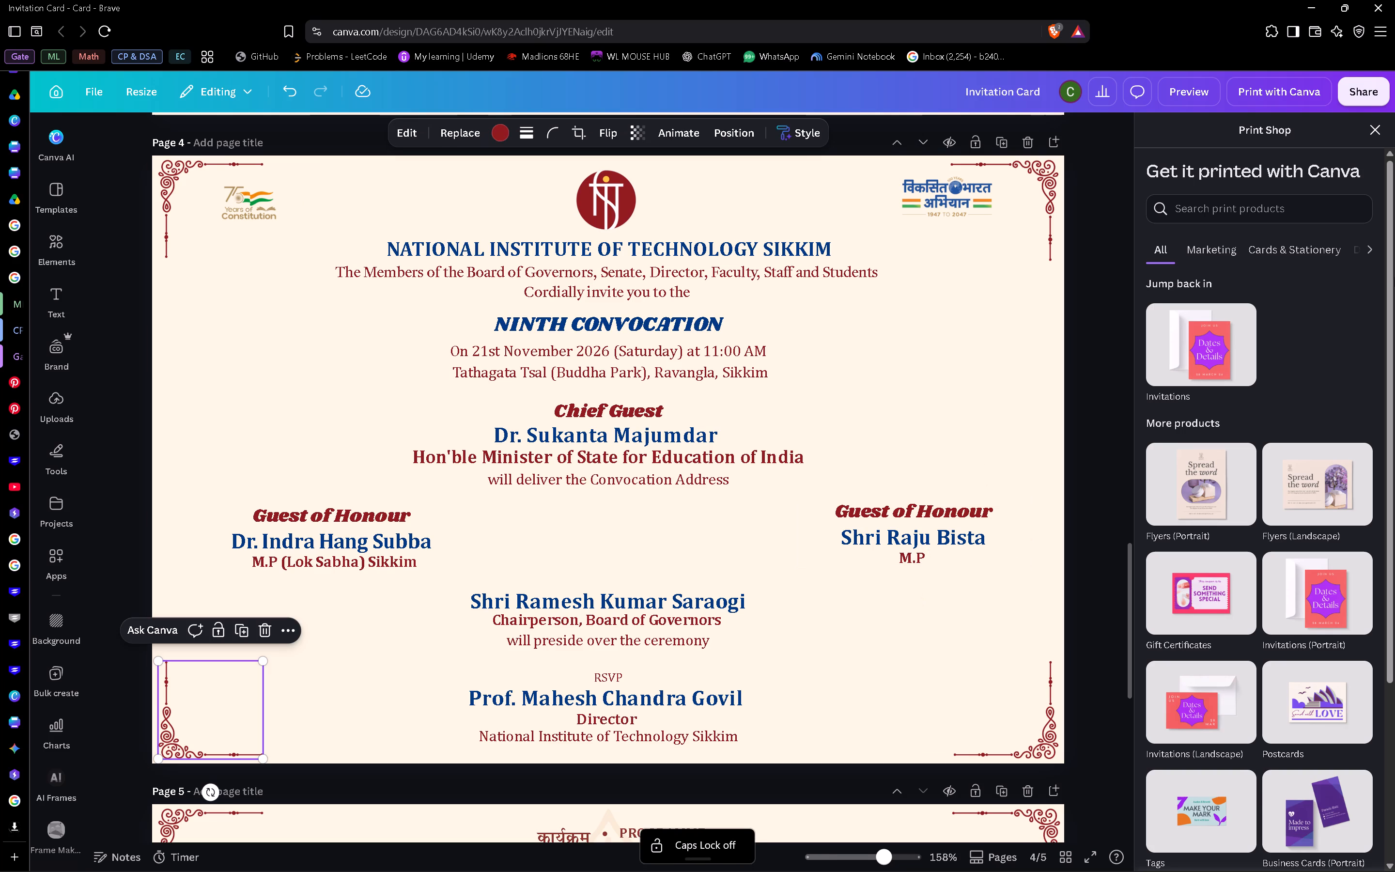
Add a period after "M.P" in the designation under "Dr. Indra Hang Subba".
double_click(275, 557)
key(period)
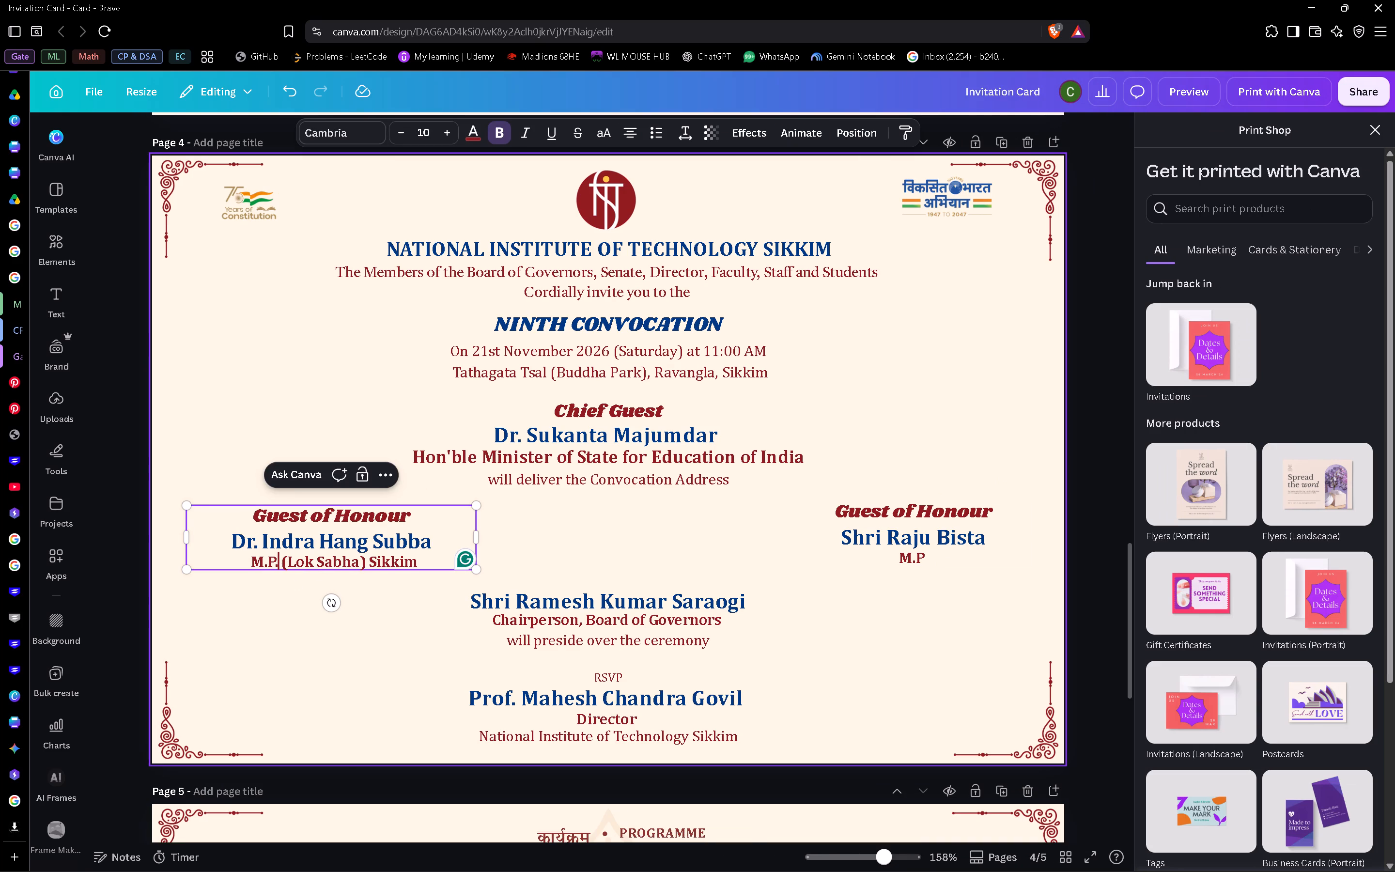
Extend the designation under "Shri Raju Bista" to read "M.P. (Lok Sabha)".
double_click(923, 556)
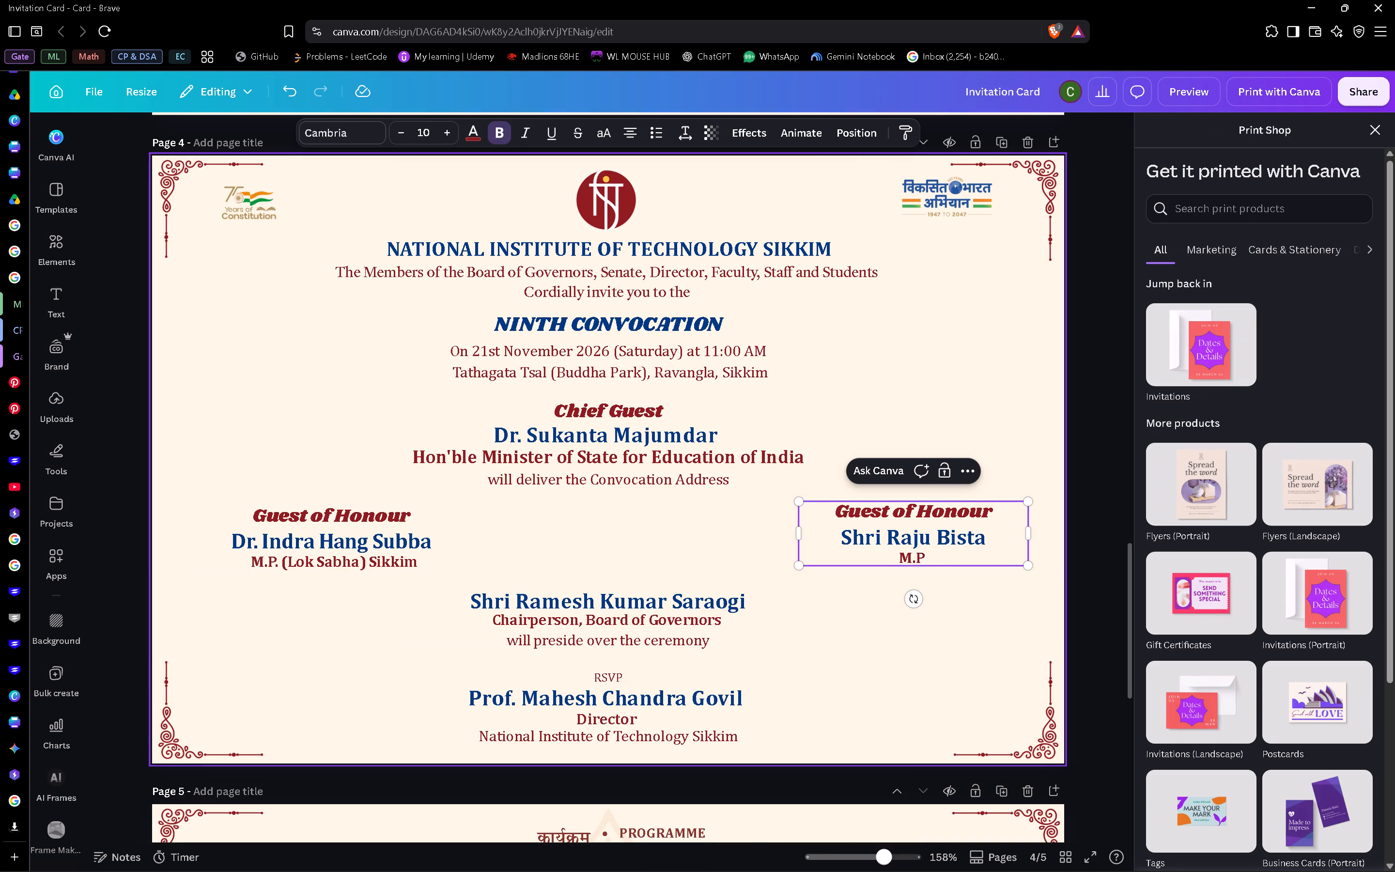
key(period)
key(space)
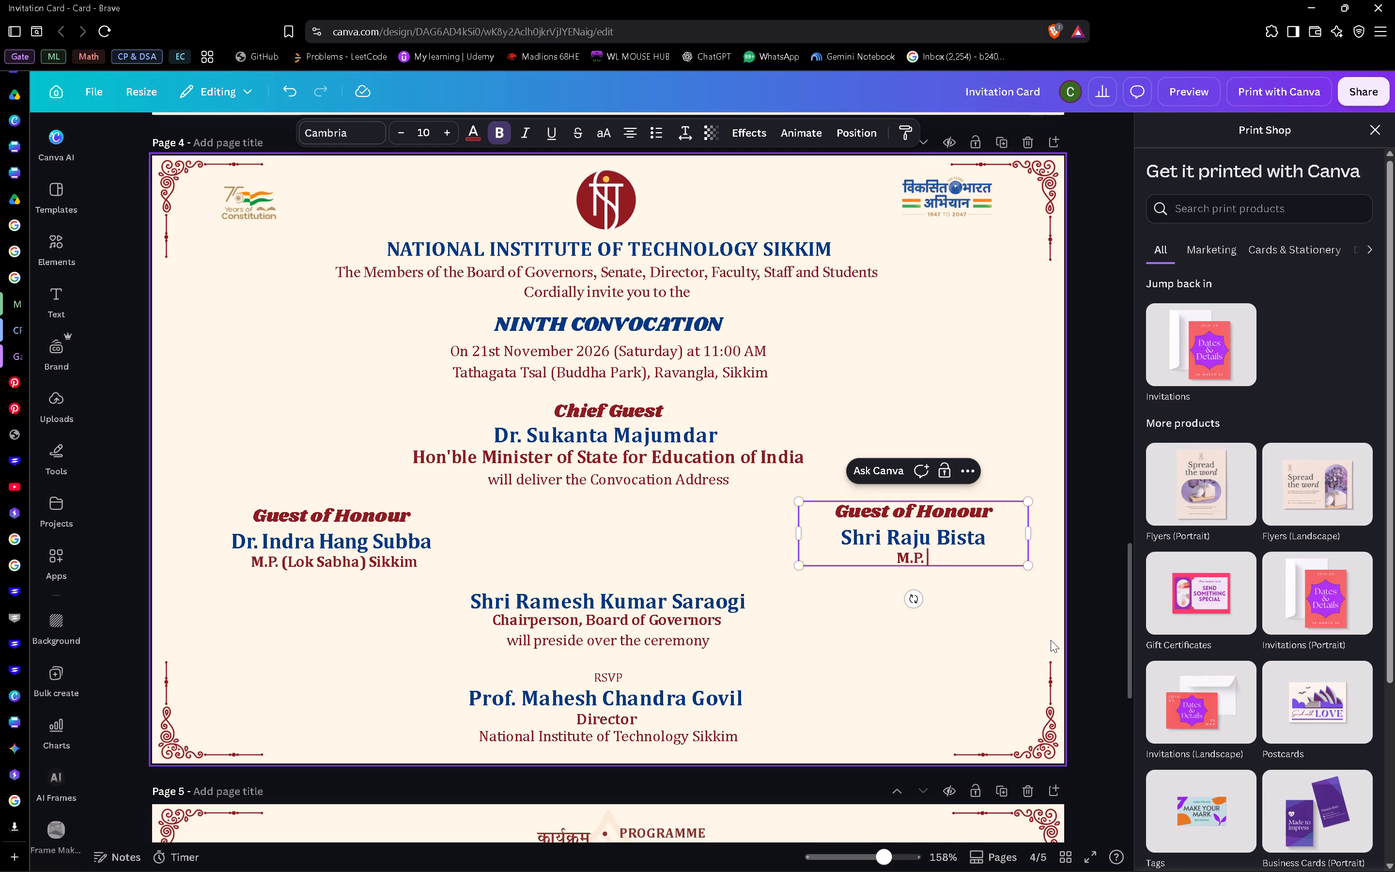
text(())
key(Left)
text(Lok Sabha)
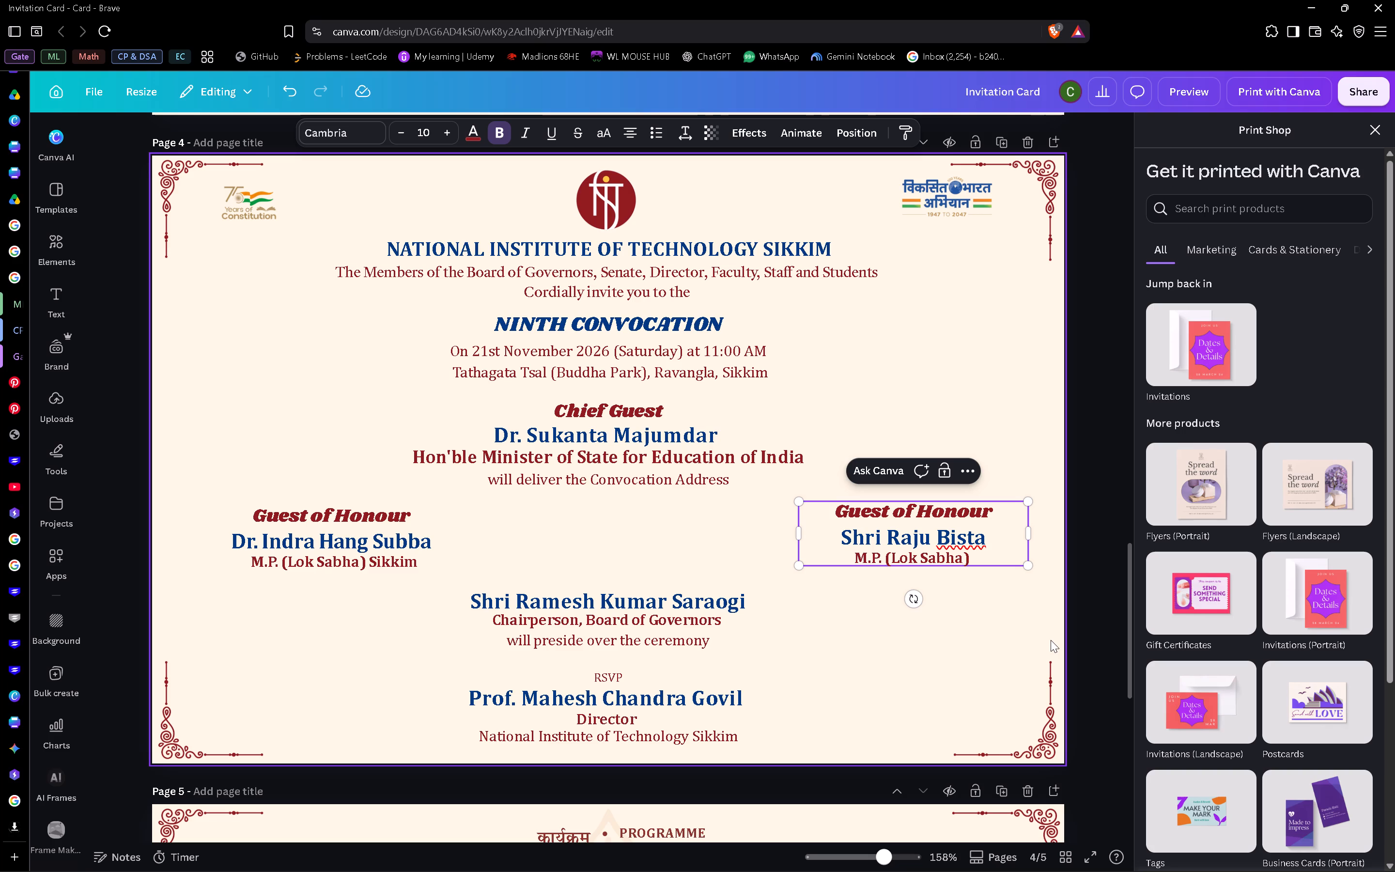
key(Right)
Append "Darjeeling Constituency" to the designation under "Shri Raju Bista", correcting its capitalisation and spelling.
key(space)
text(da)
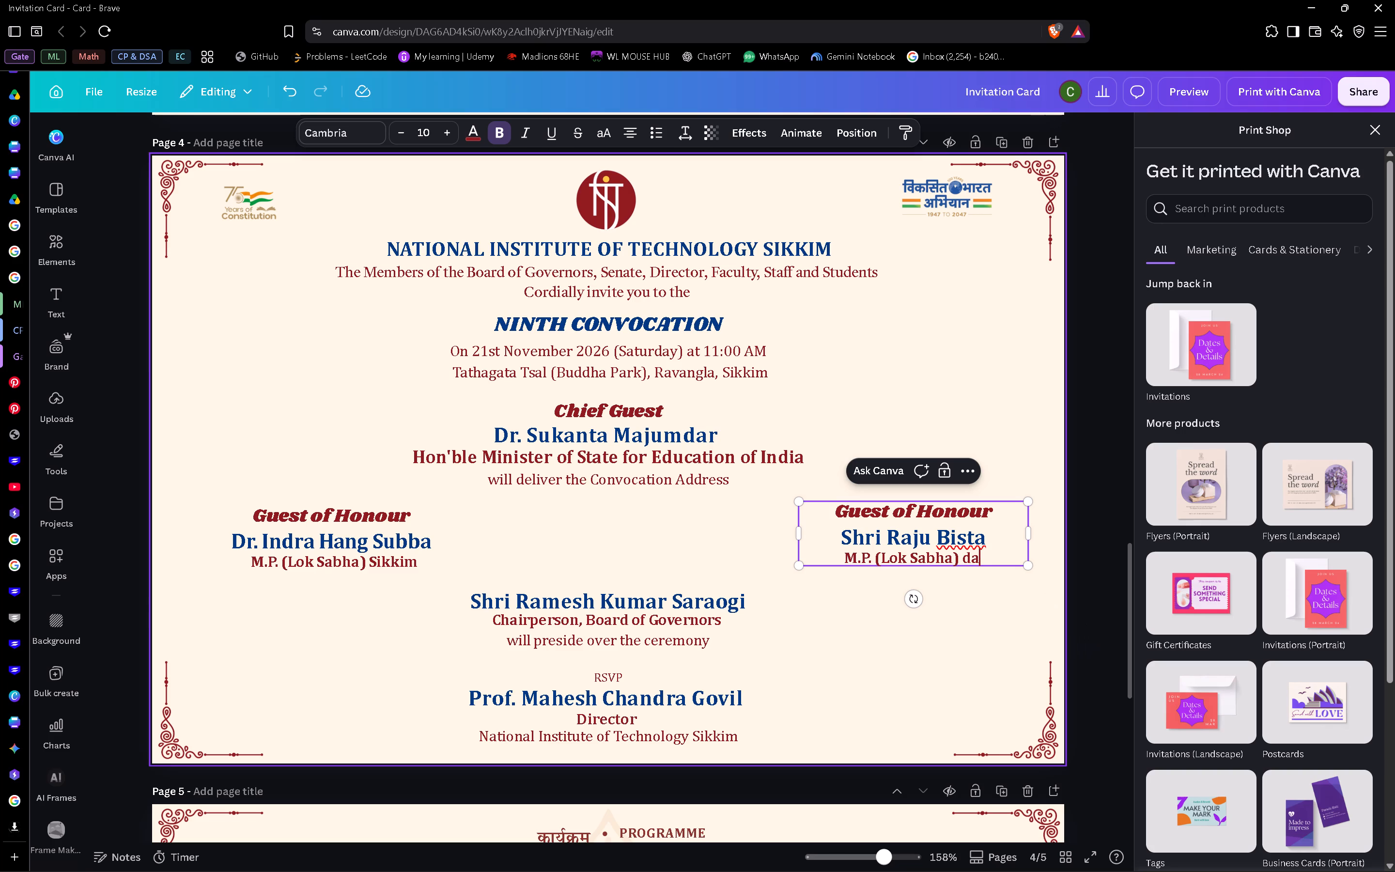
key(BackSpace)
key(BackSpace)
key(d)
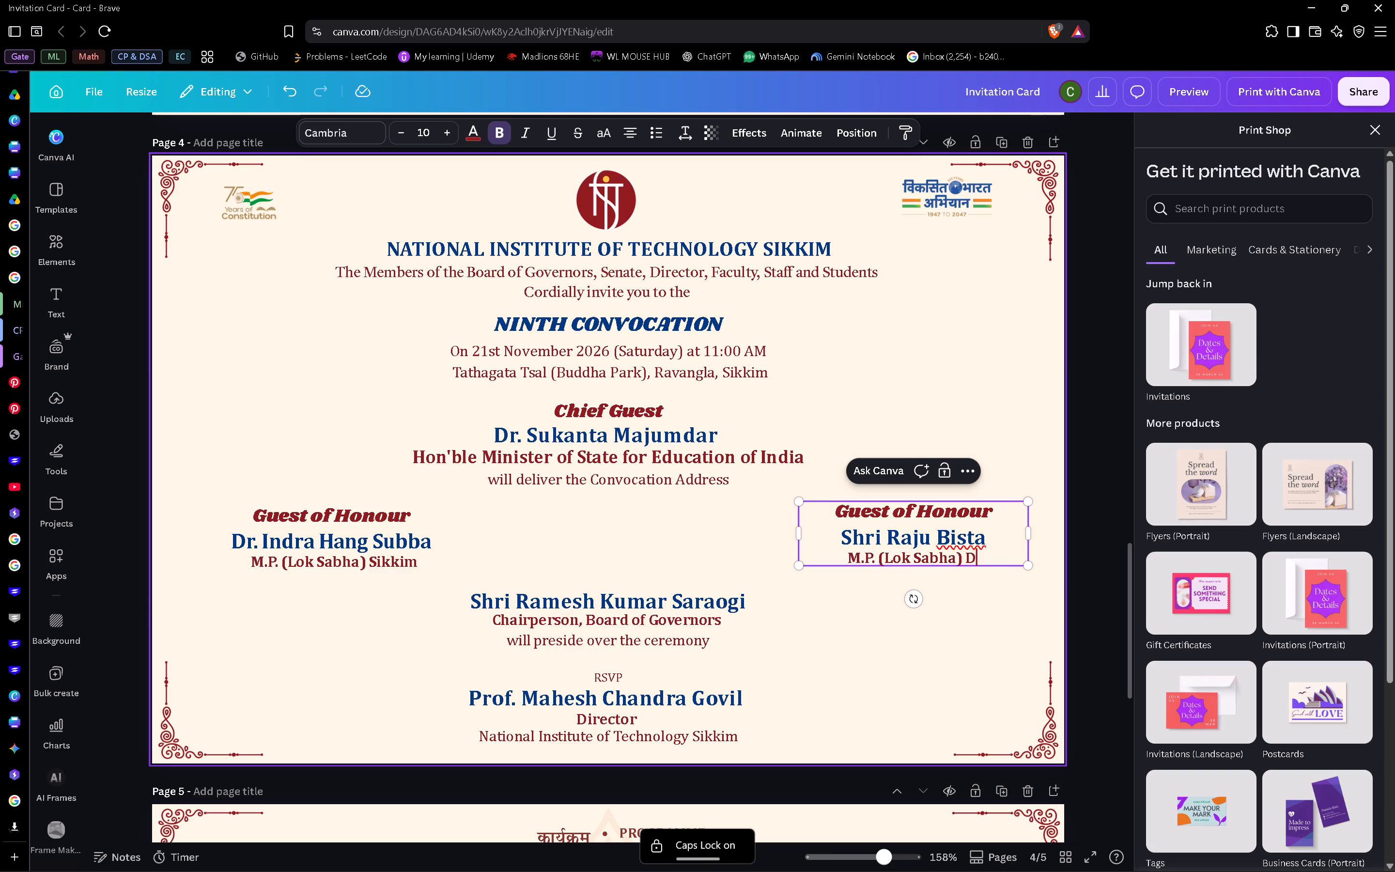
text(ar)
text(jeeling)
key(space)
text(con)
key(s)
key(BackSpace)
key(BackSpace)
key(BackSpace)
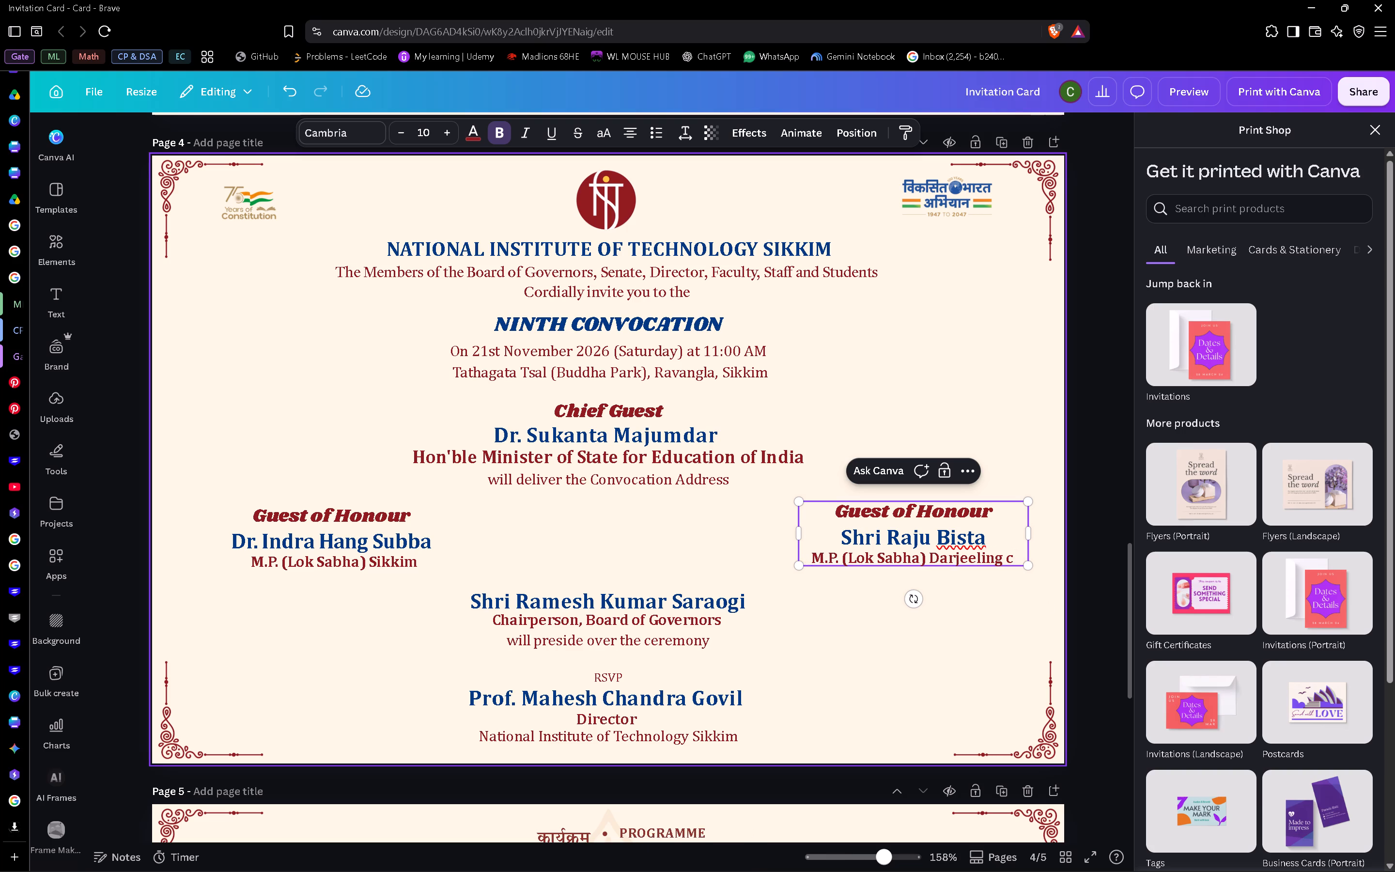
key(BackSpace)
text(Constiturncy)
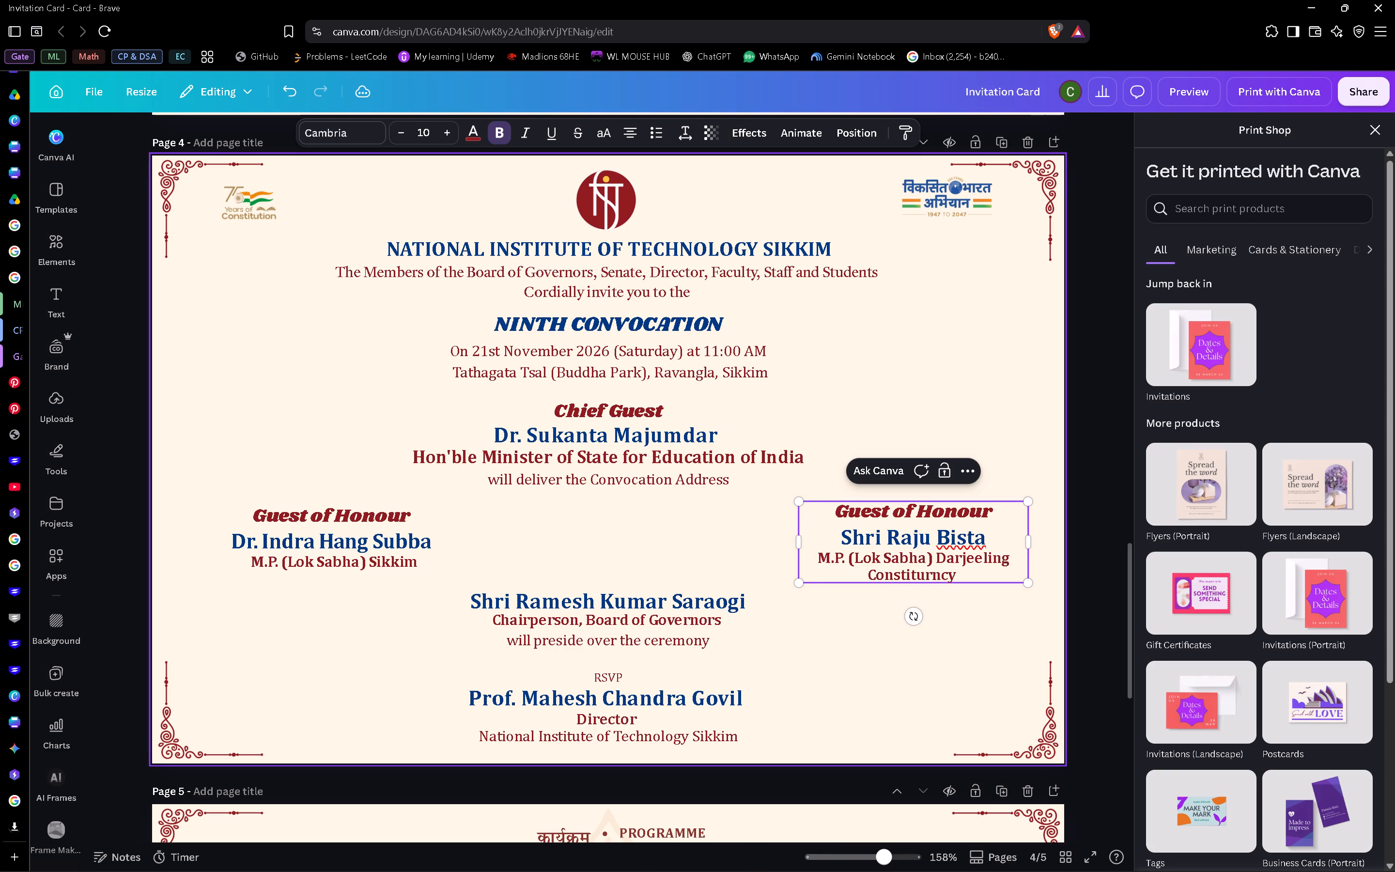
key(Left)
key(Left)
key(Left)
key(Left)
key(Right)
key(BackSpace)
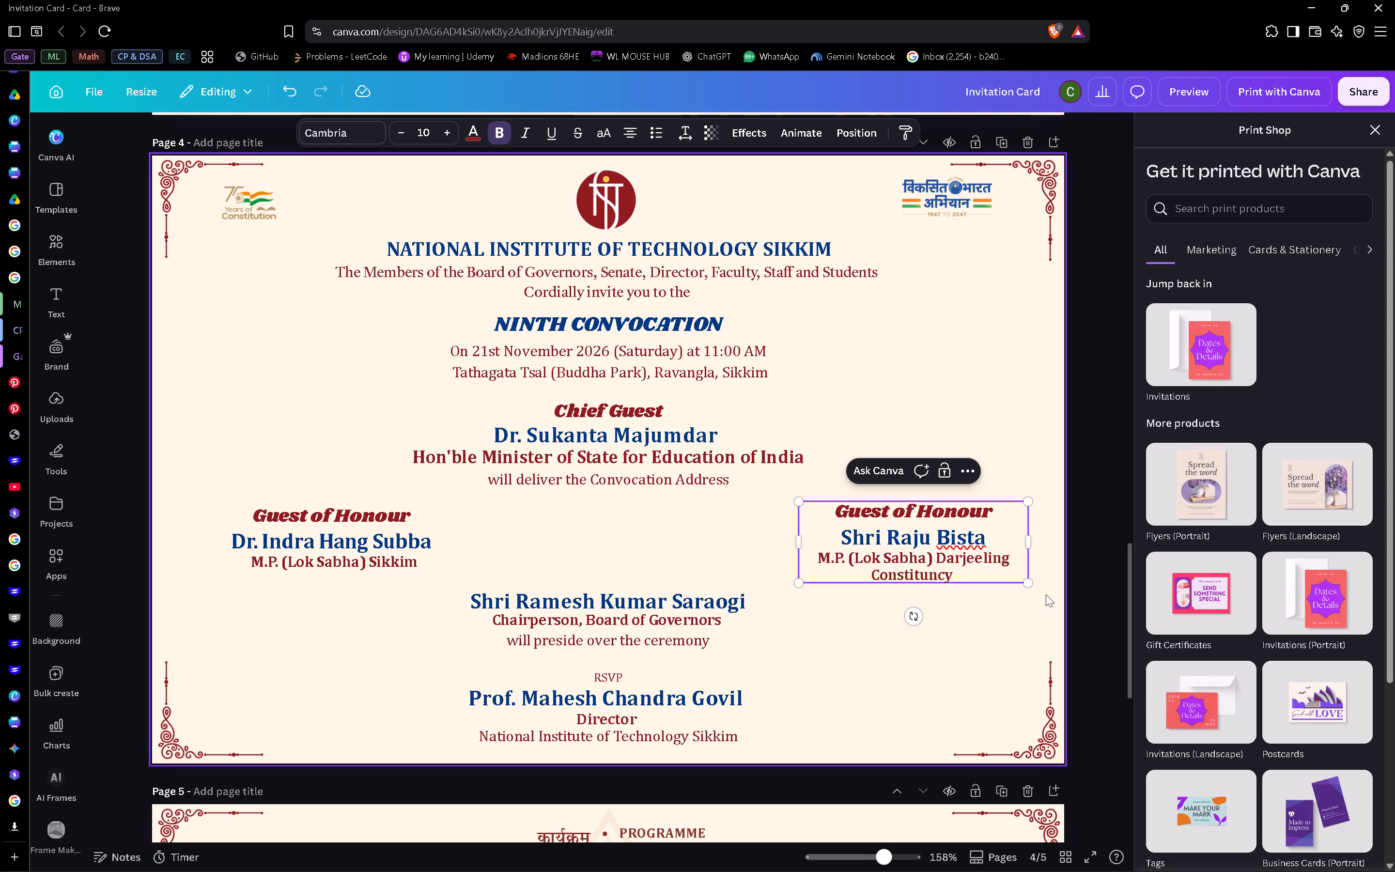
key(e)
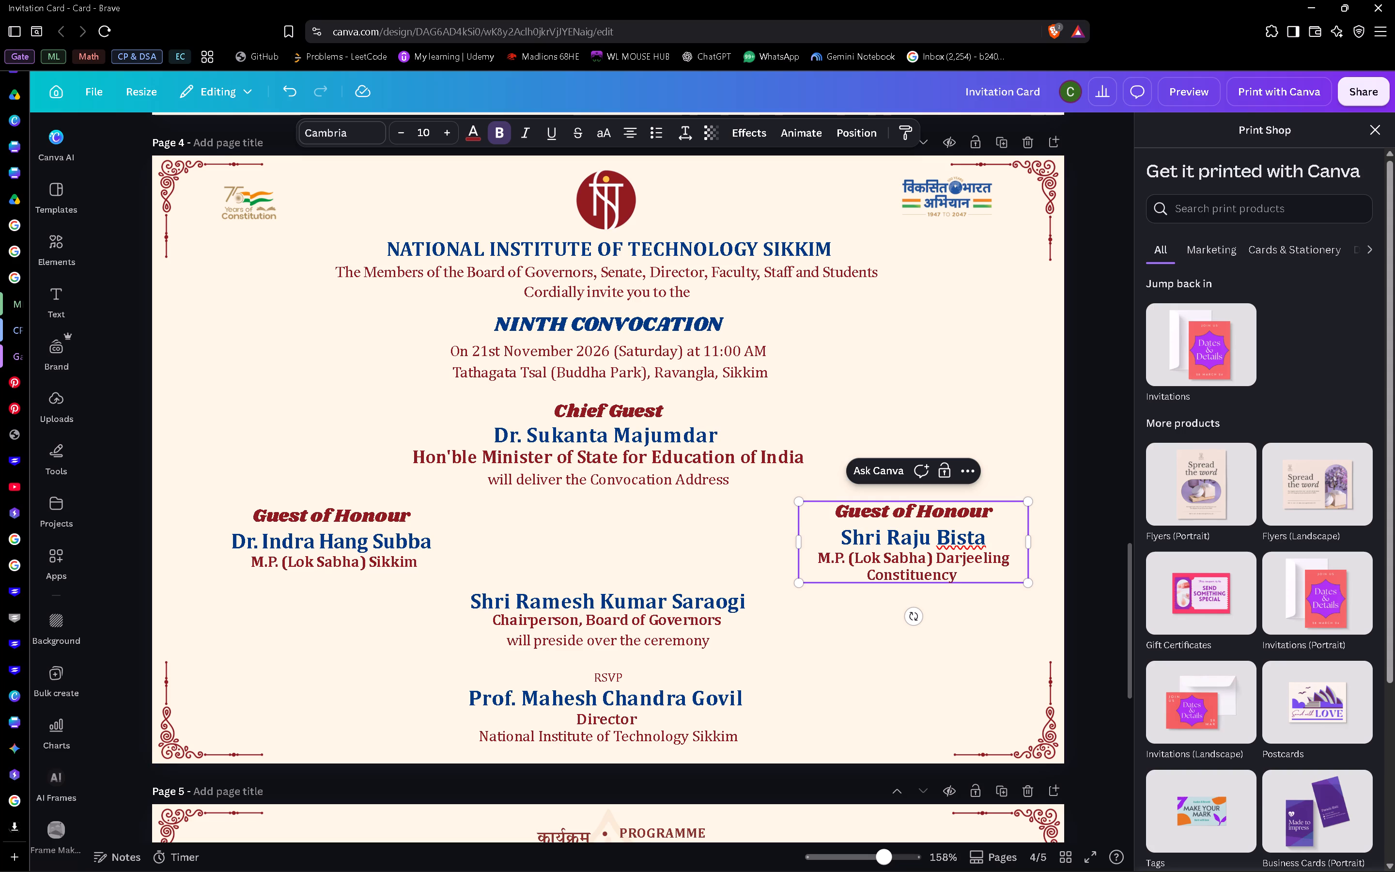
Widen the "Shri Raju Bista" text box so the full designation fits on a single line.
drag(795, 540, 768, 538)
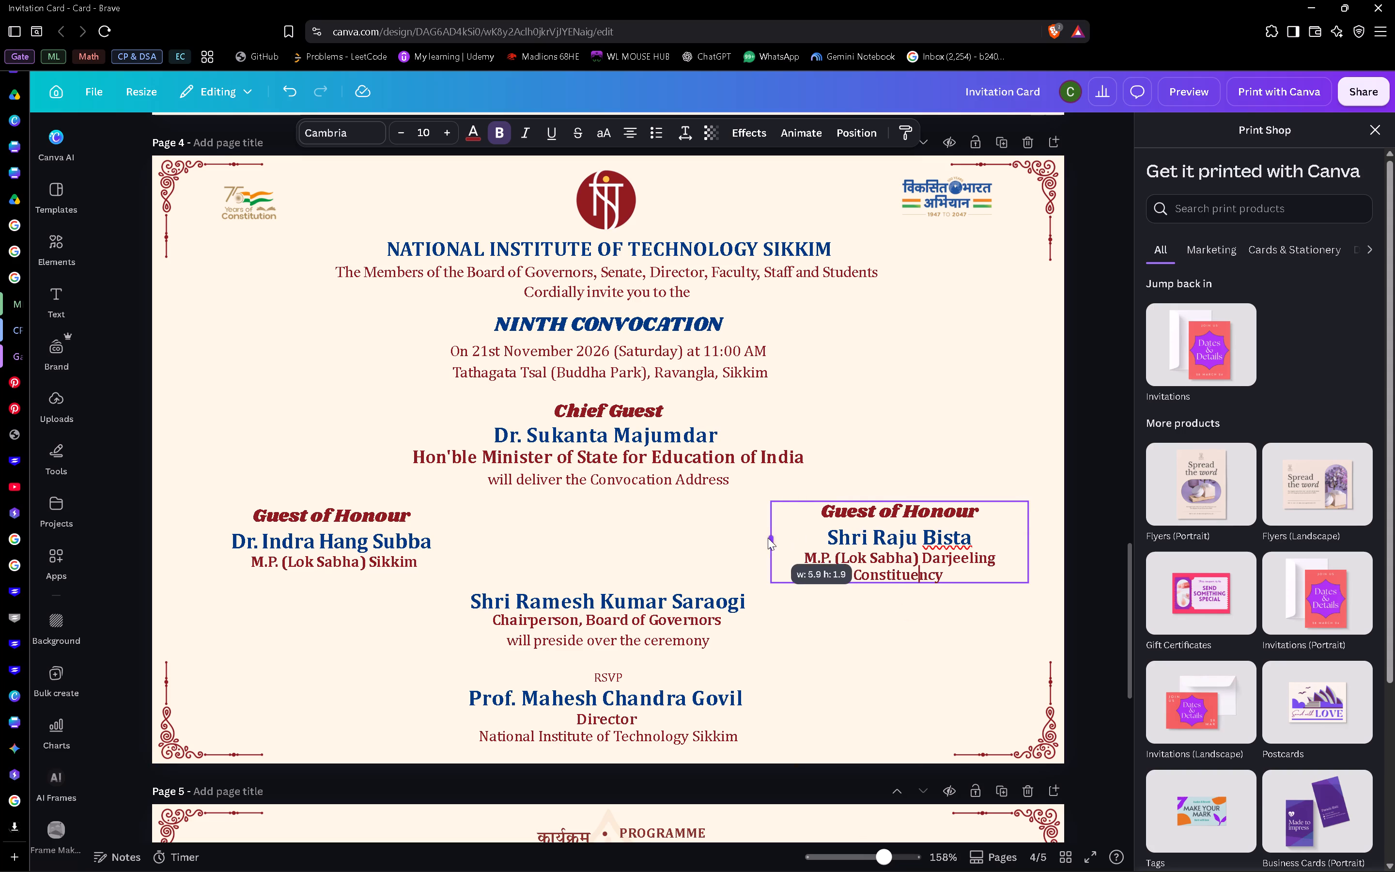
drag(768, 538, 728, 532)
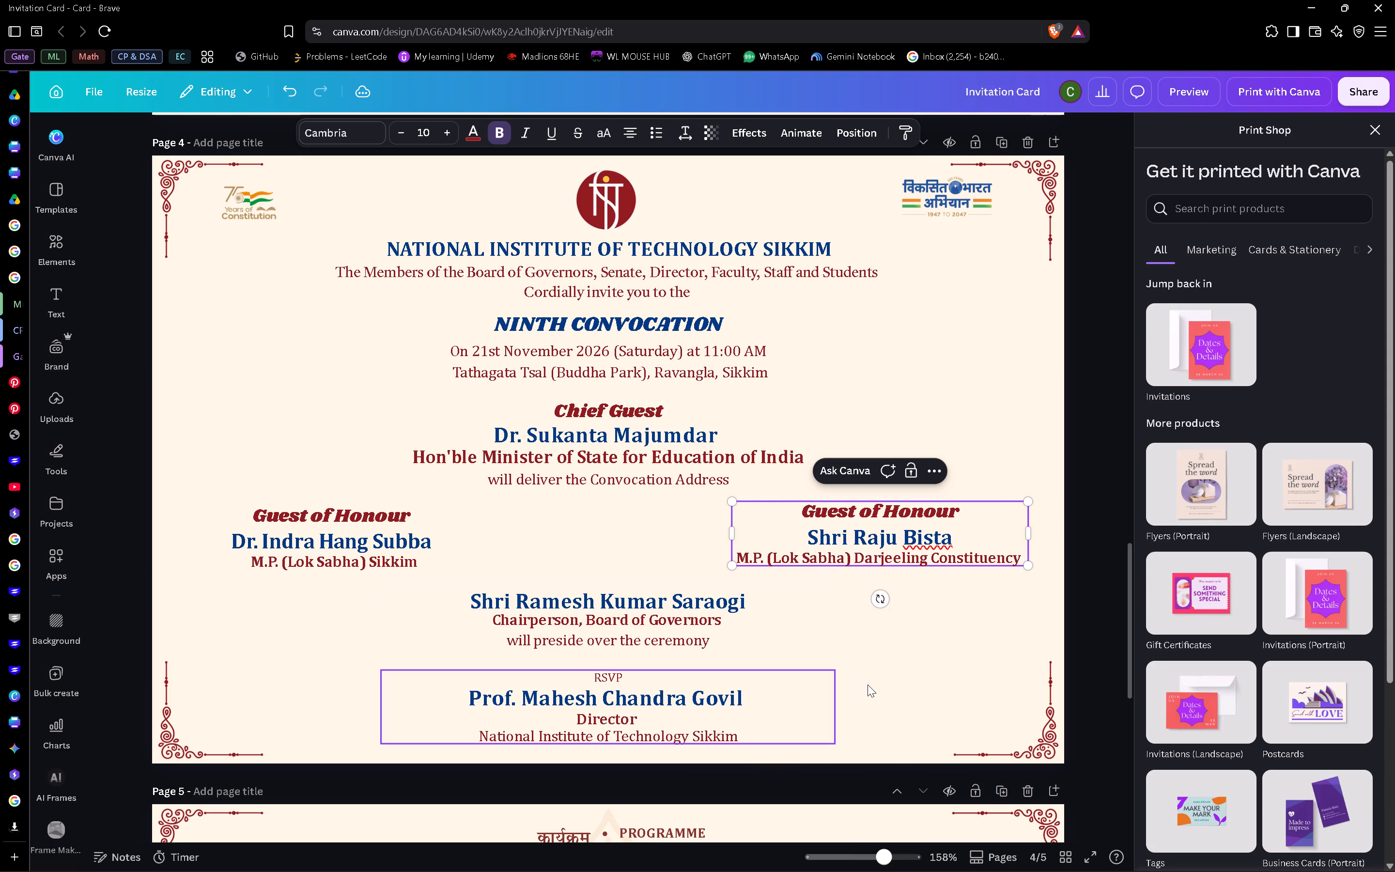
click(914, 650)
Align the "Shri Raju Bista" block level with the "Dr. Indra Hang Subba" block and shift both outward towards the card's side edges.
drag(873, 540, 889, 544)
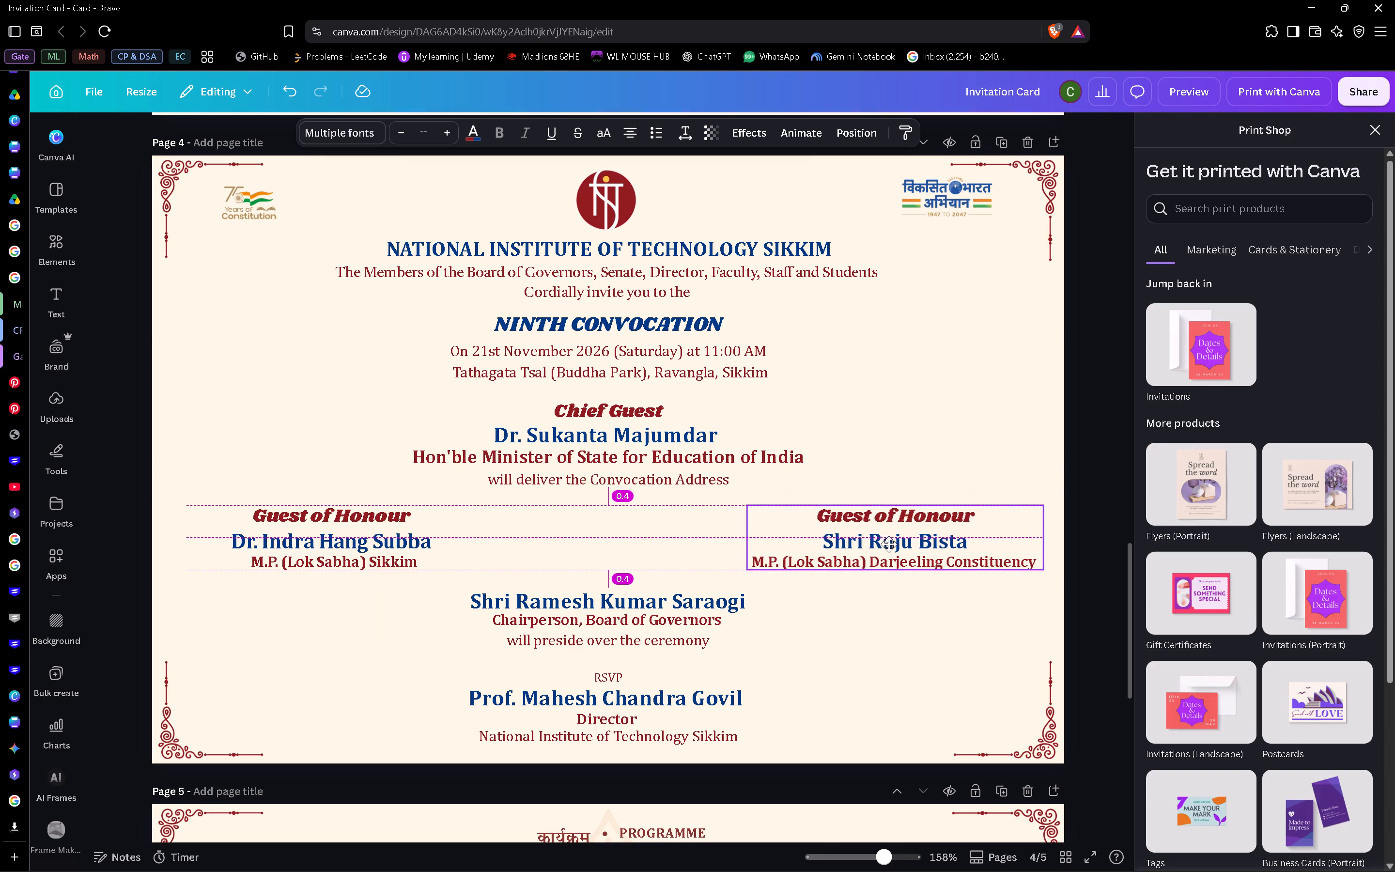
drag(889, 544, 903, 544)
drag(372, 529, 341, 529)
click(874, 663)
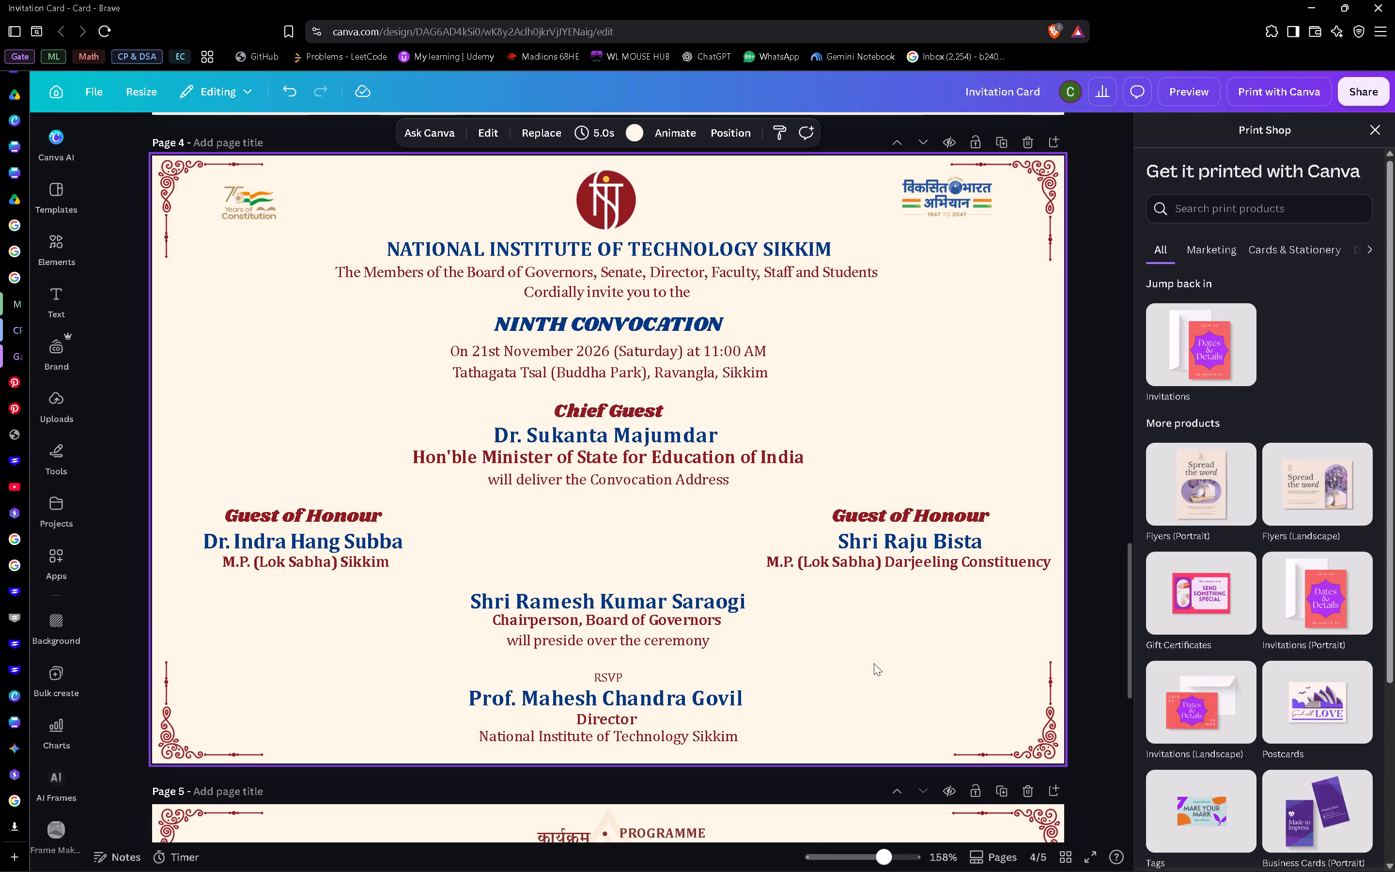
Recolour the red shape behind the three landmark photos on page 2 to the orange already used in the design.
scroll(874, 663, down, 6)
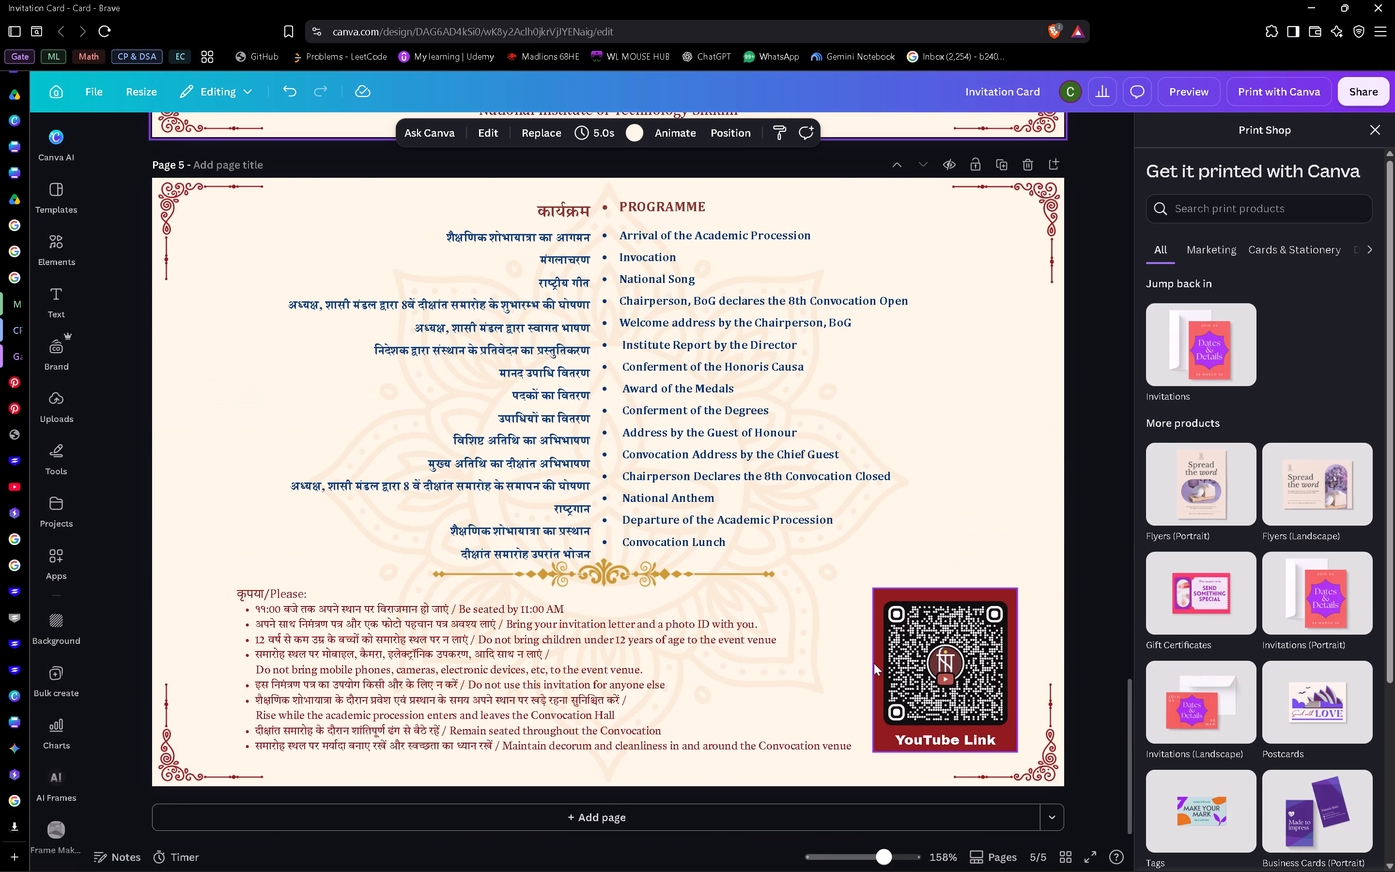
scroll(874, 663, down, 1)
scroll(874, 663, up, 13)
scroll(874, 663, down, 1)
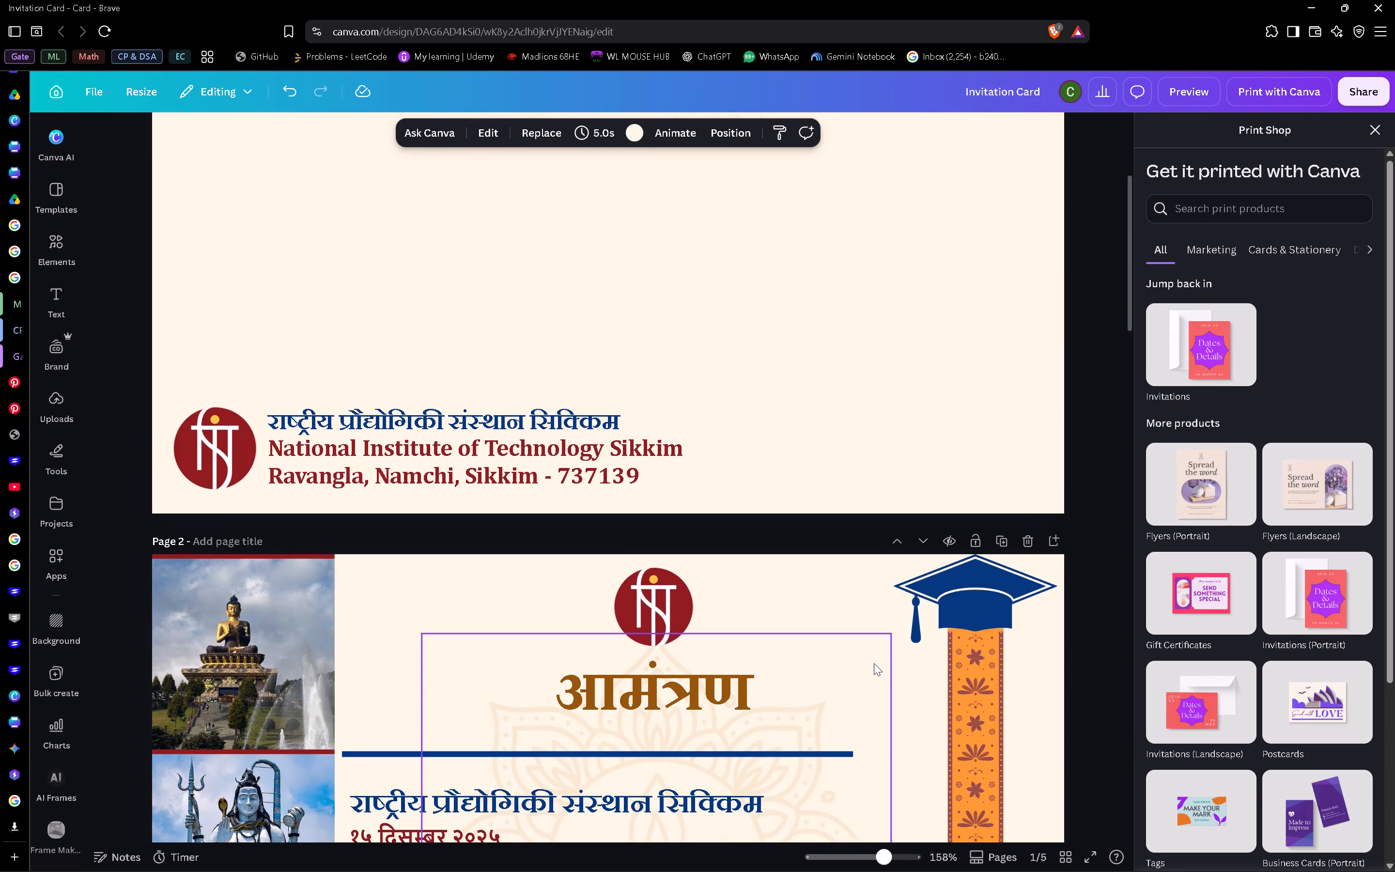
scroll(874, 663, down, 2)
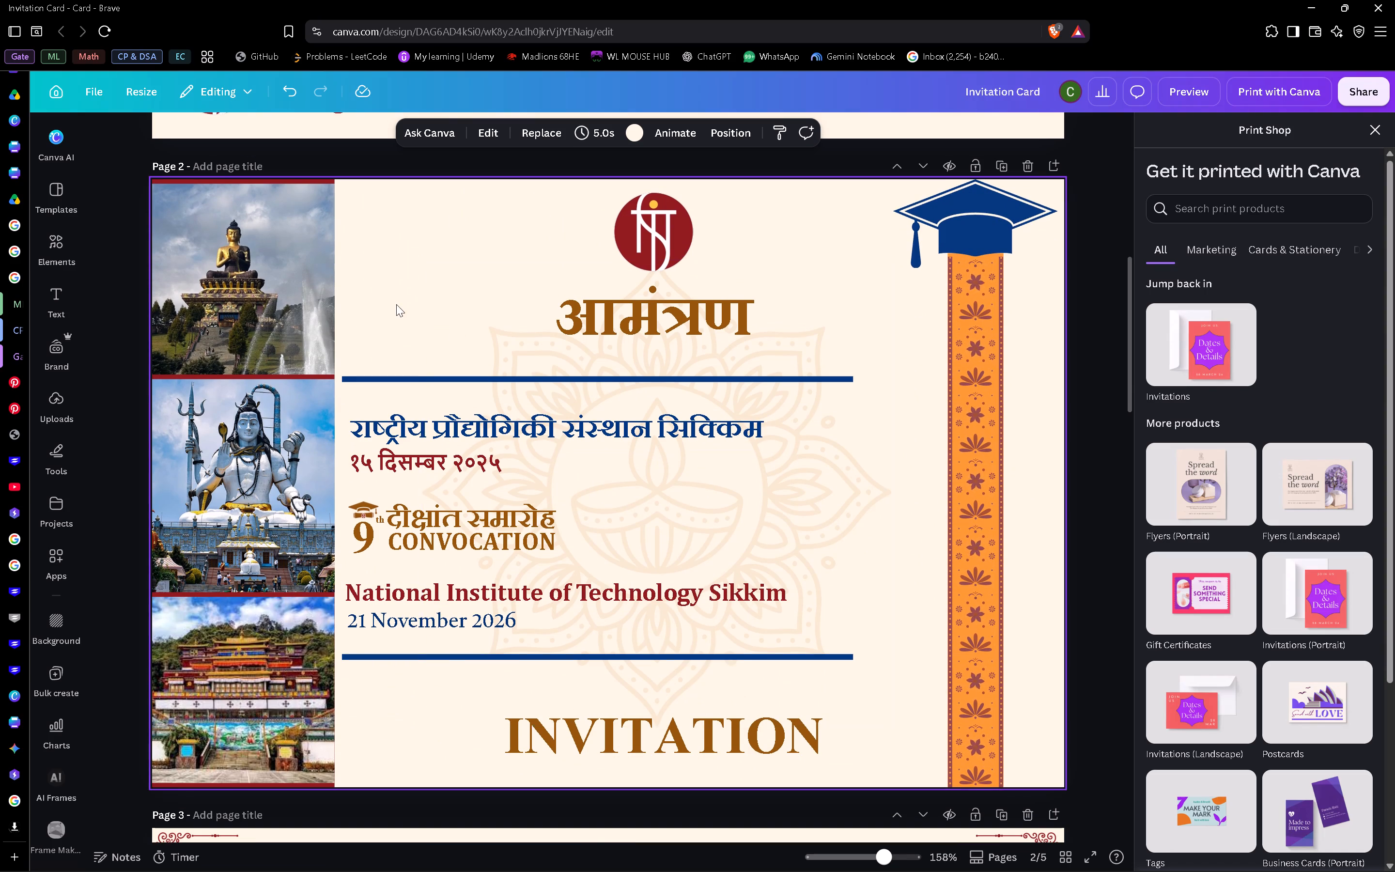
click(276, 183)
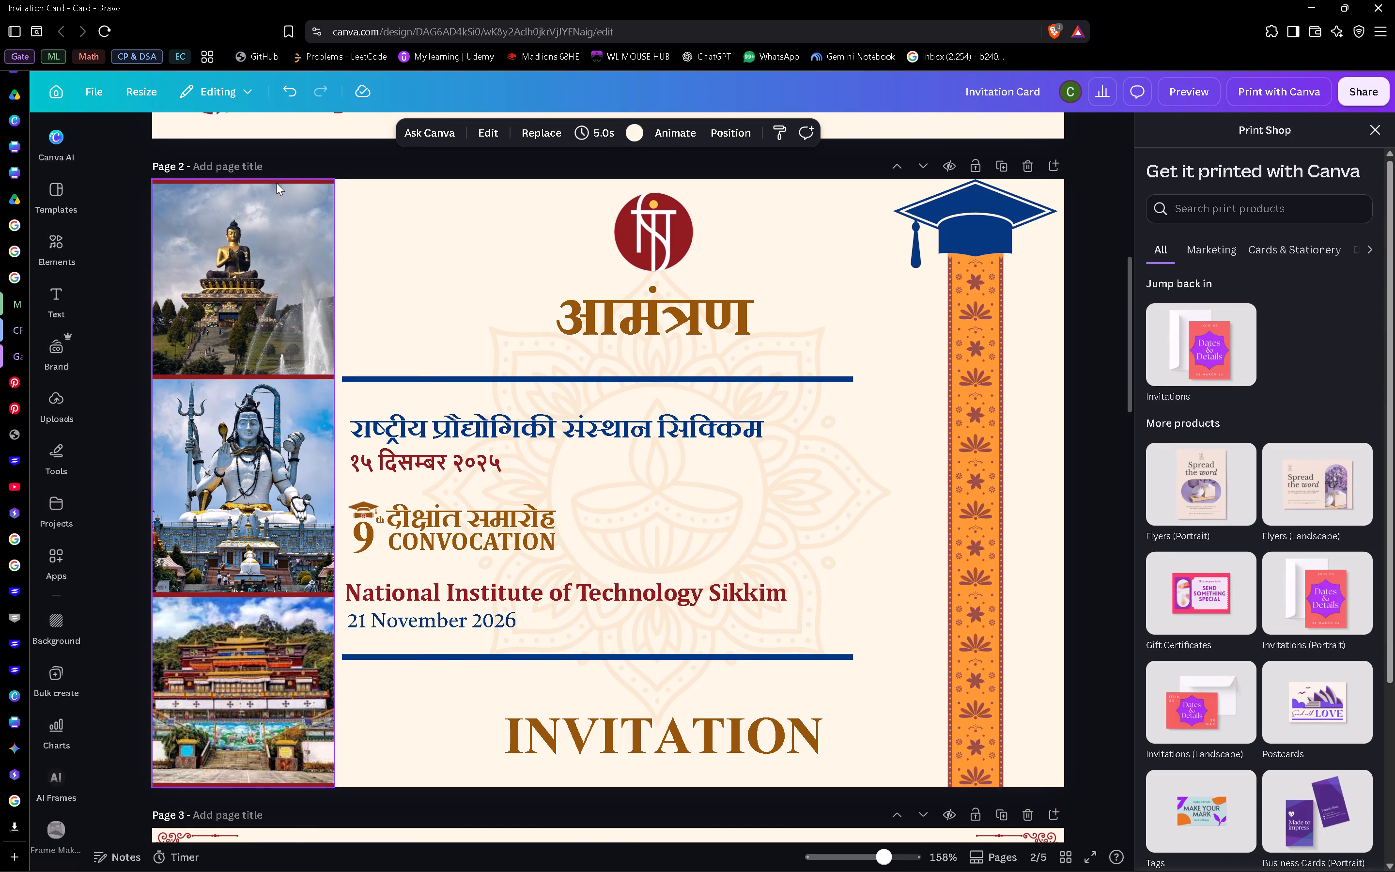
click(523, 128)
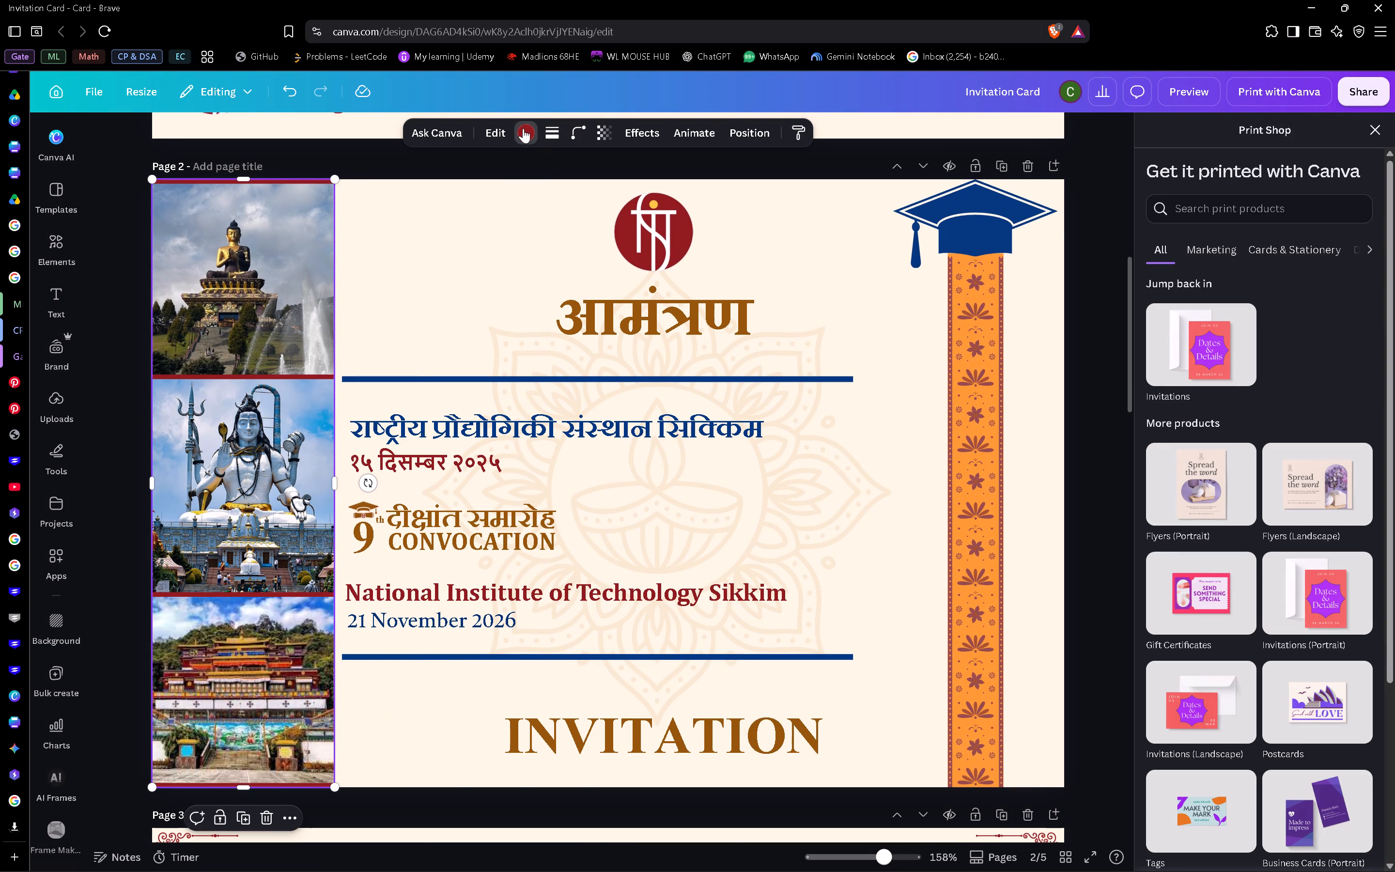
click(238, 247)
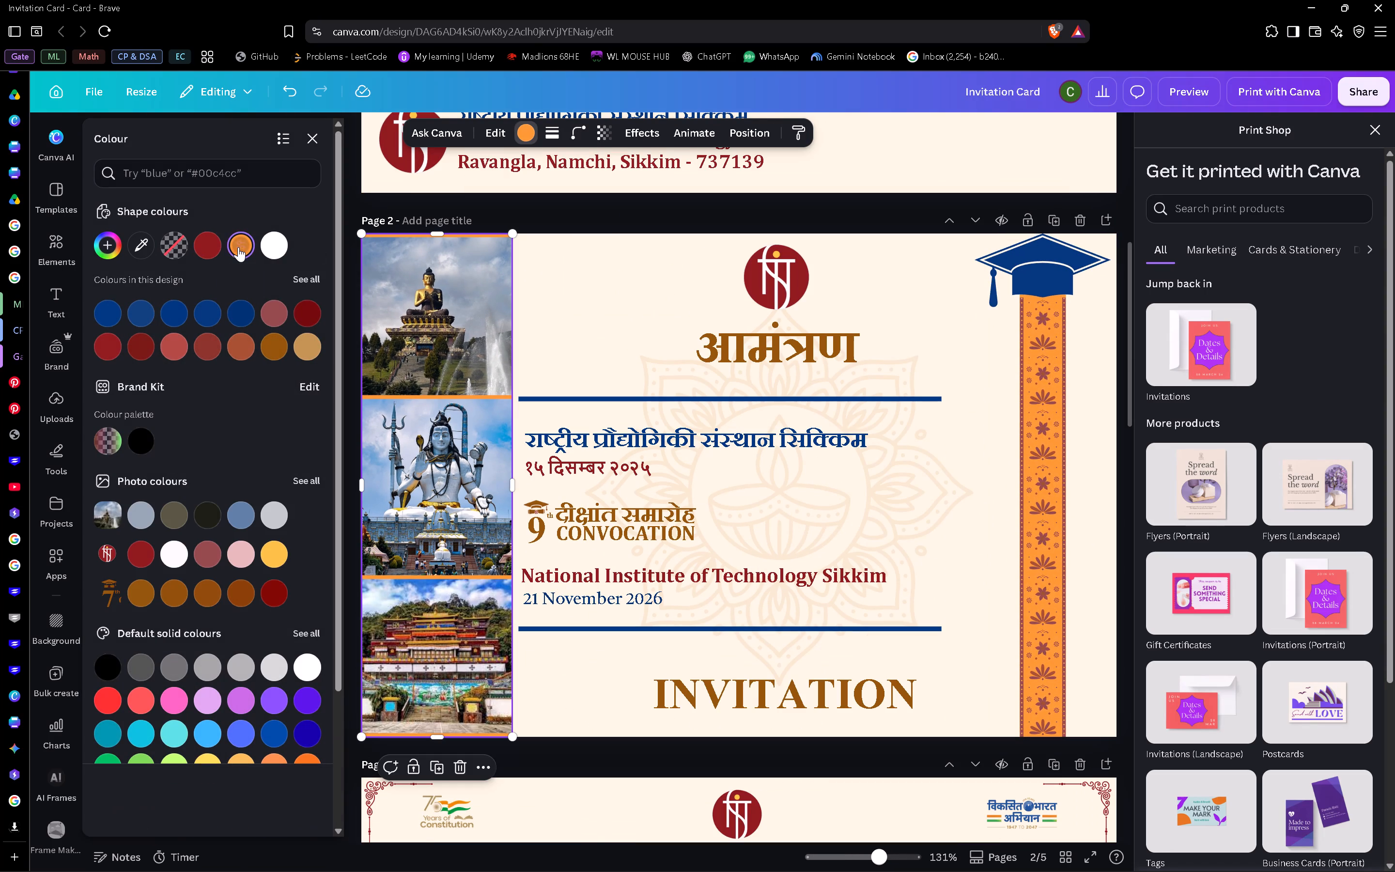
click(617, 295)
click(550, 210)
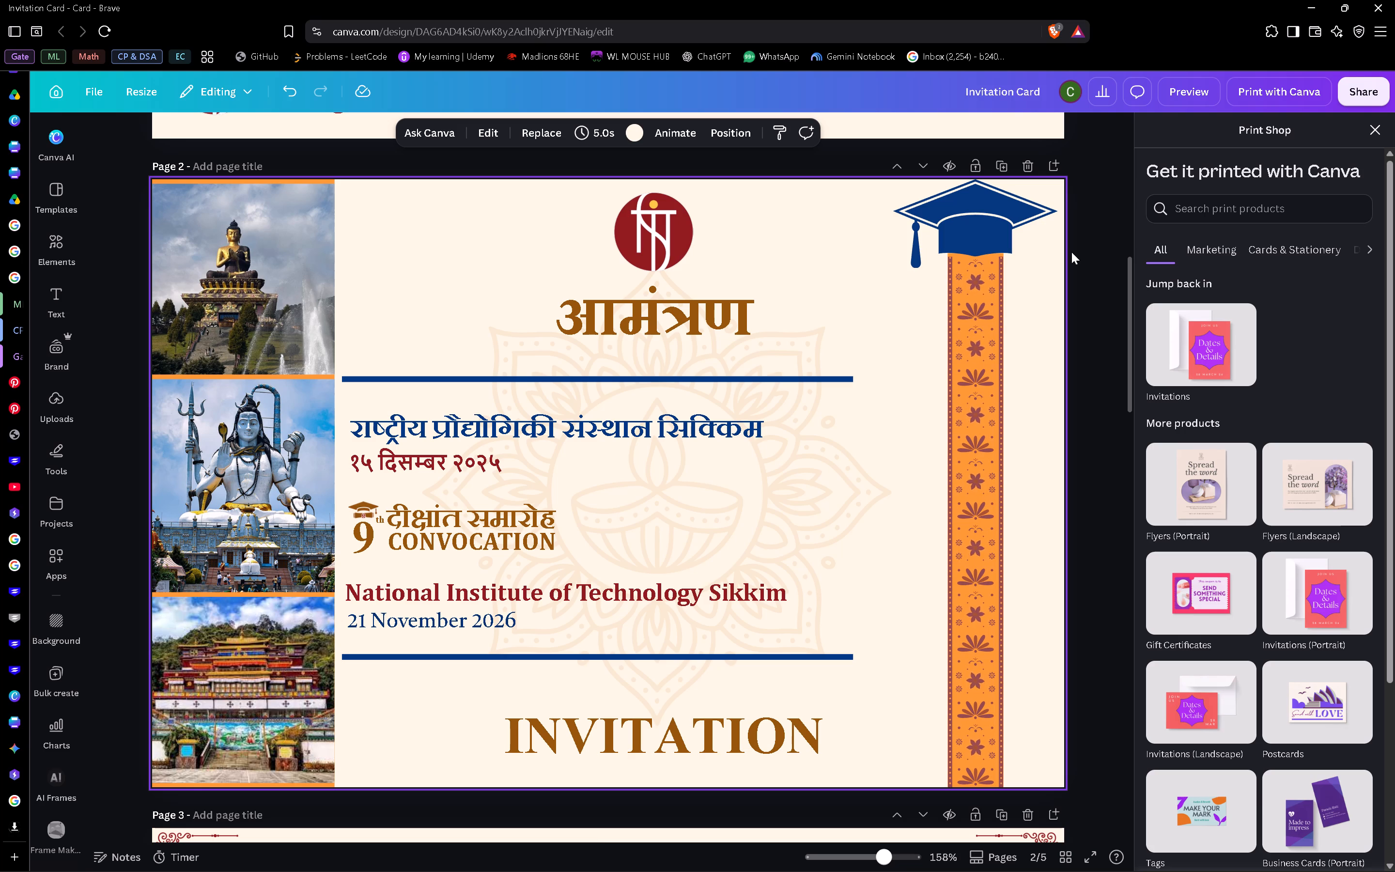
click(1086, 186)
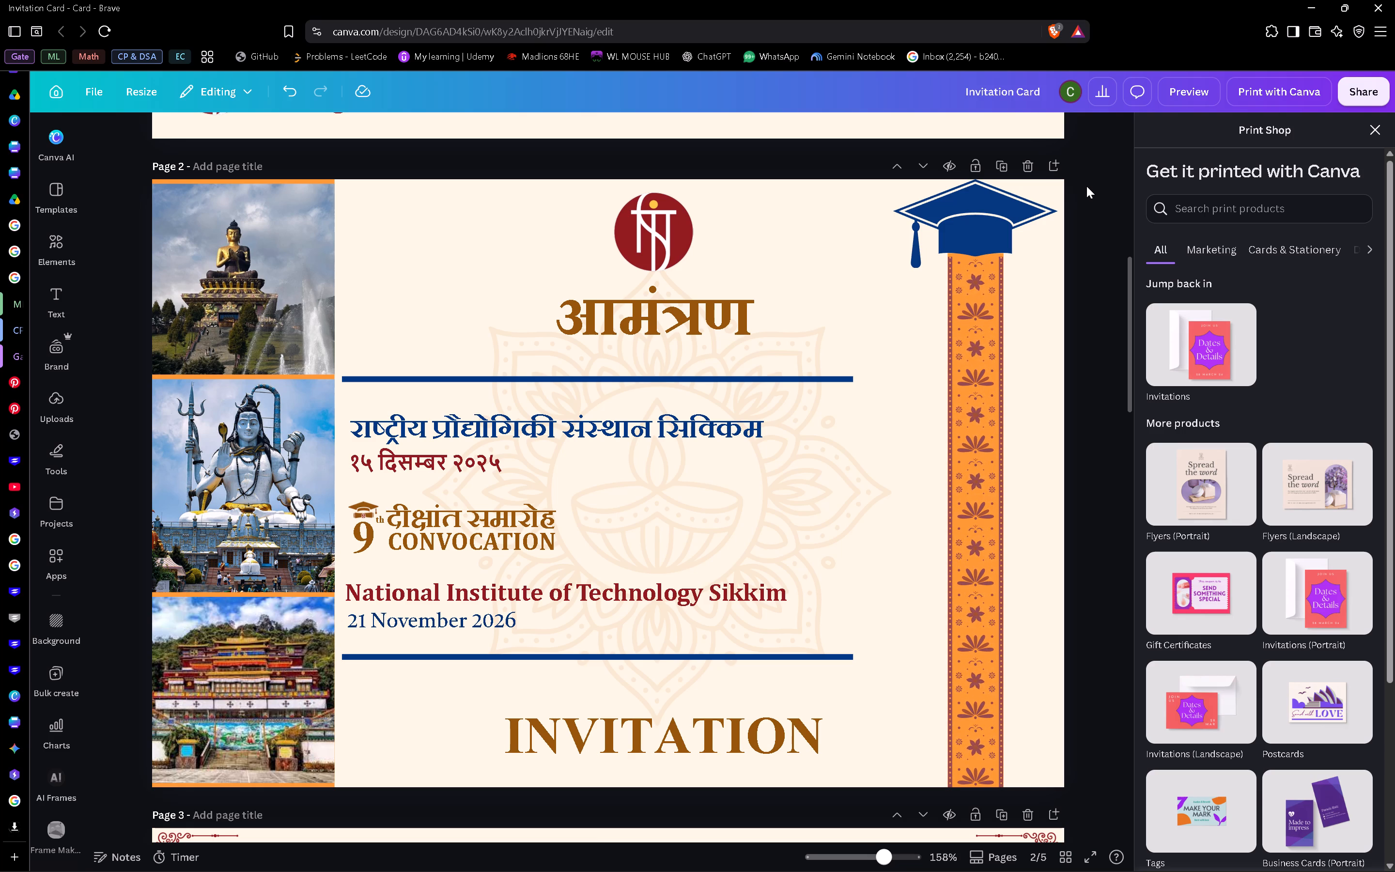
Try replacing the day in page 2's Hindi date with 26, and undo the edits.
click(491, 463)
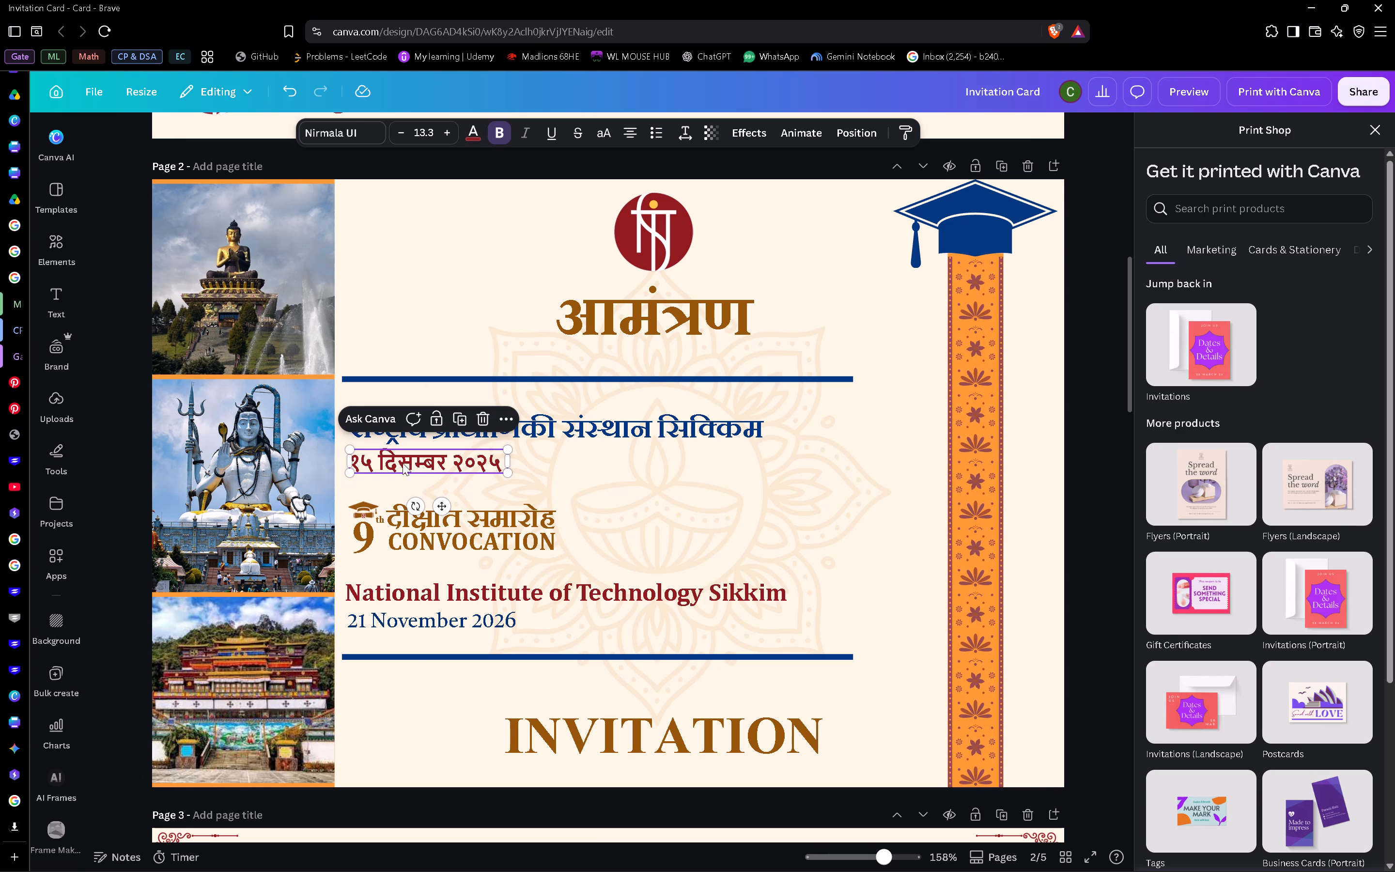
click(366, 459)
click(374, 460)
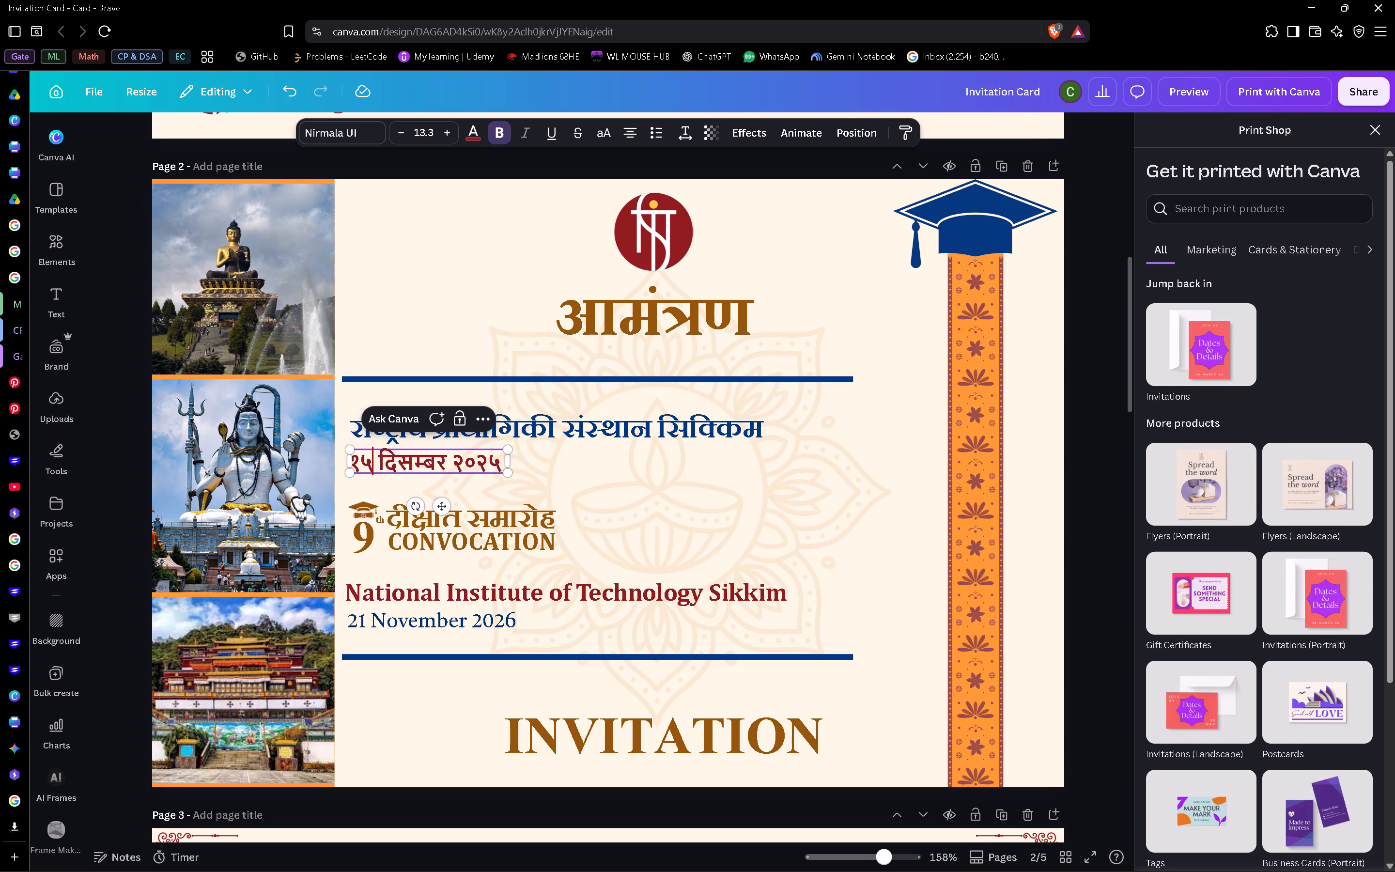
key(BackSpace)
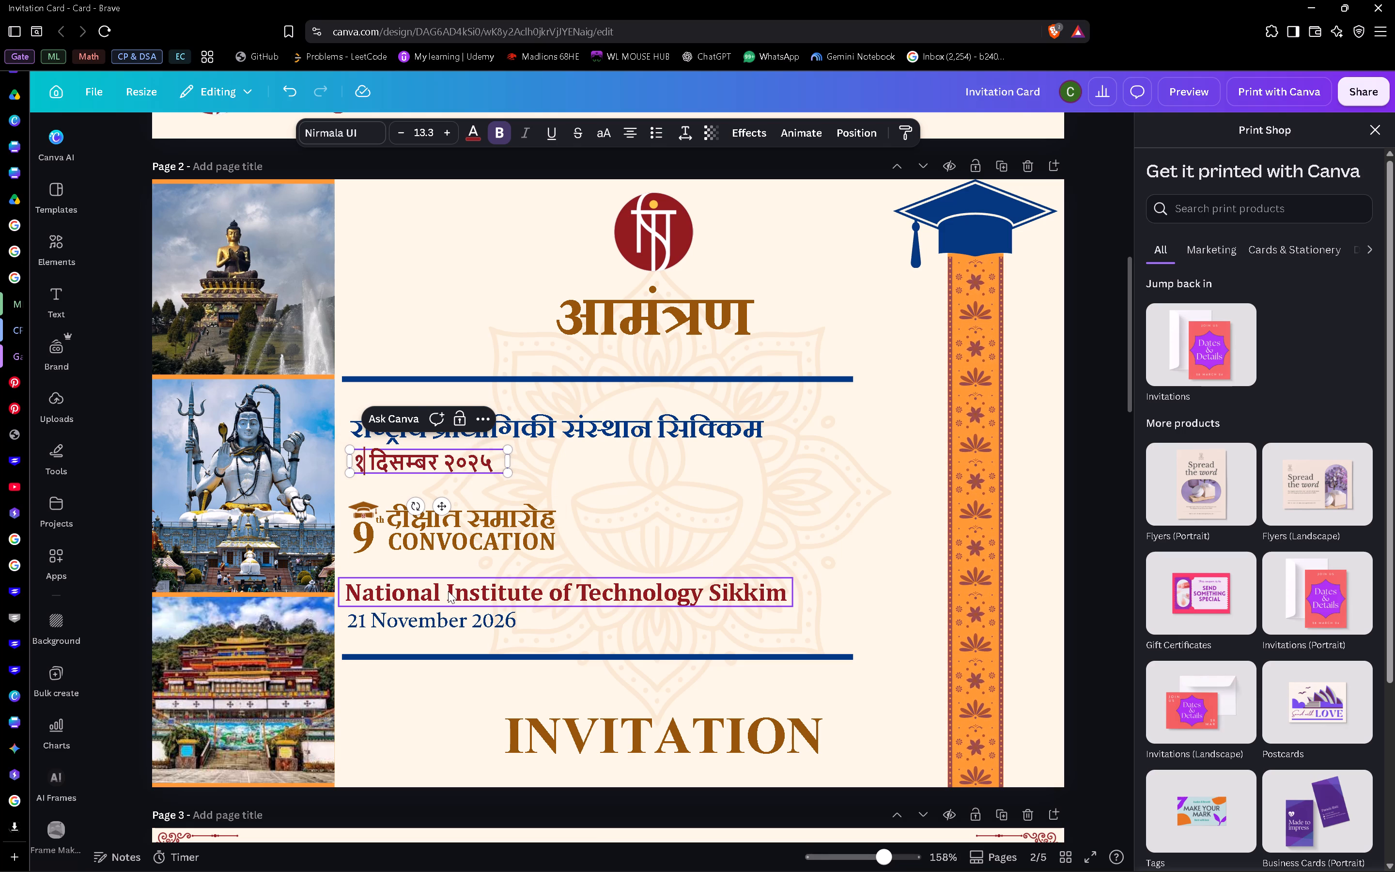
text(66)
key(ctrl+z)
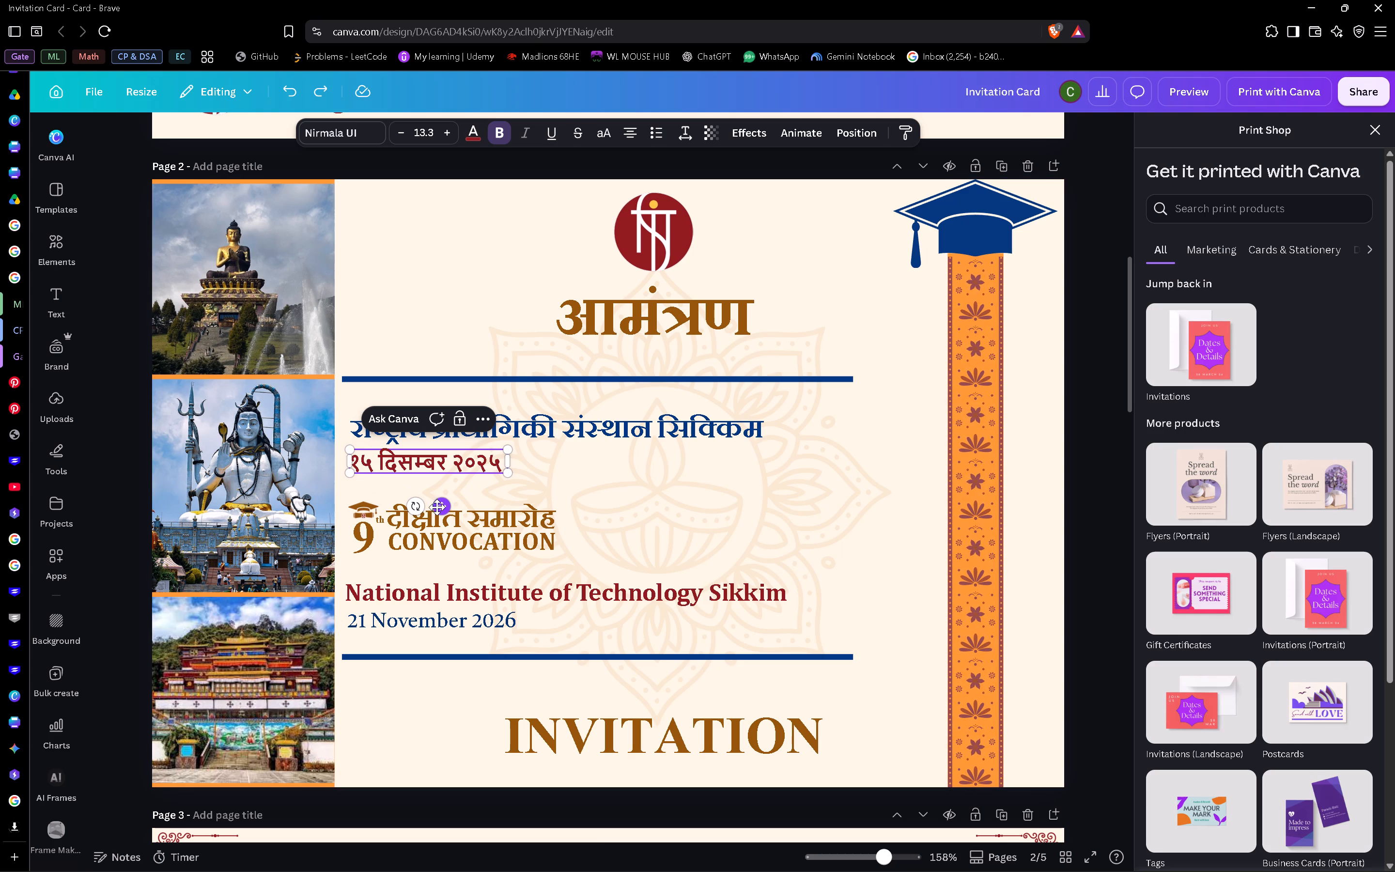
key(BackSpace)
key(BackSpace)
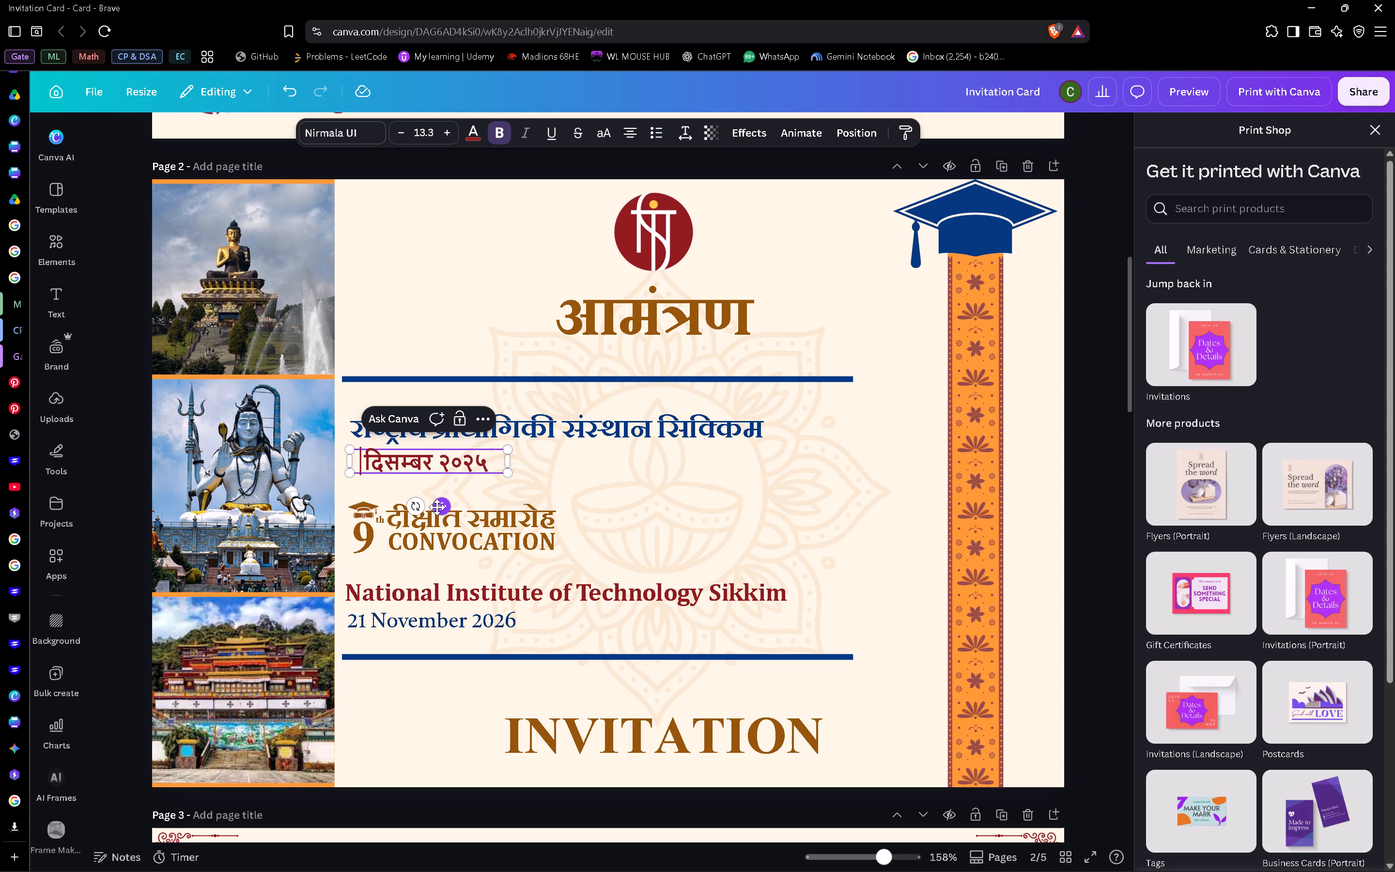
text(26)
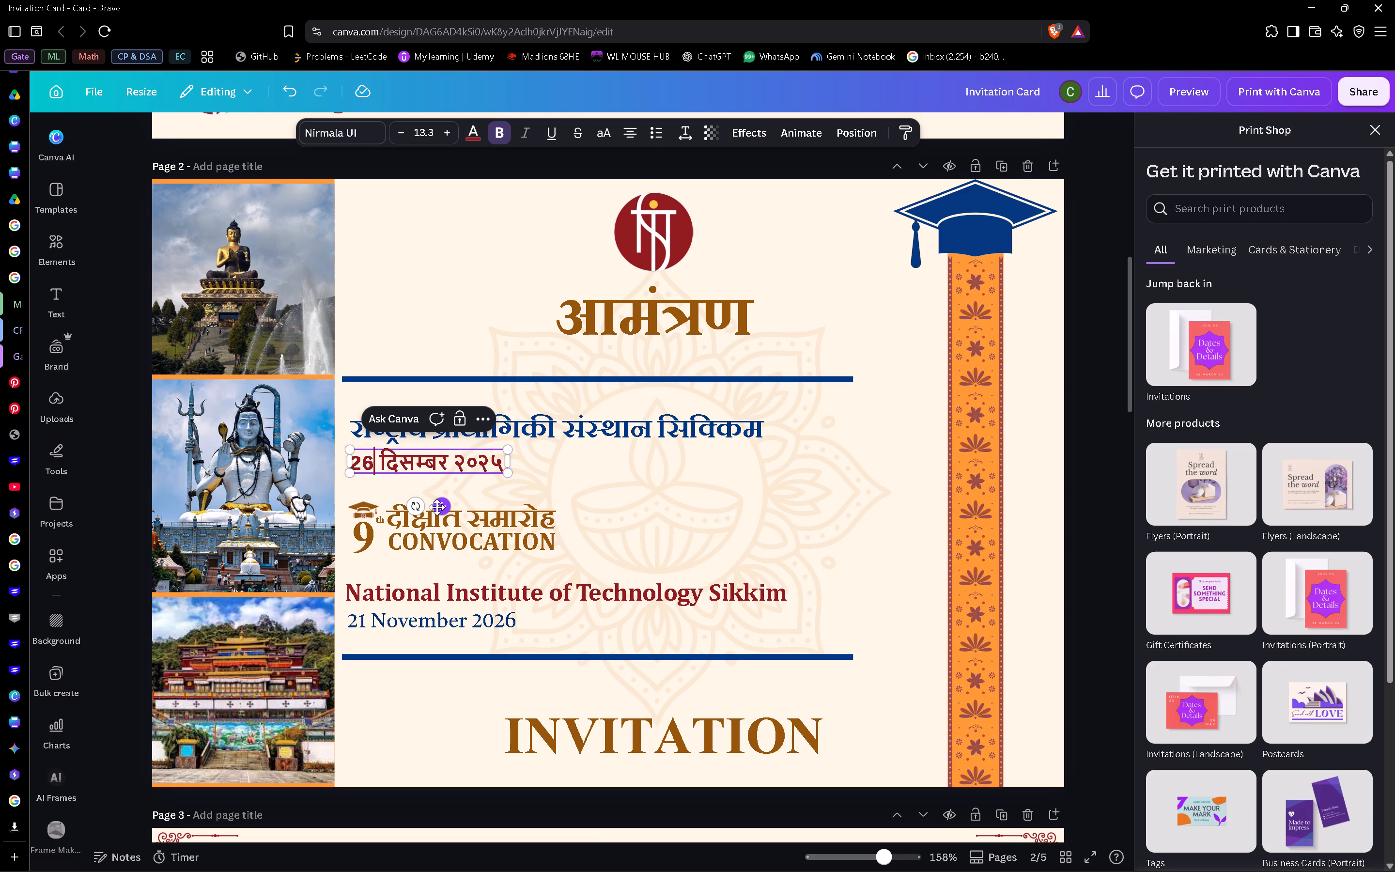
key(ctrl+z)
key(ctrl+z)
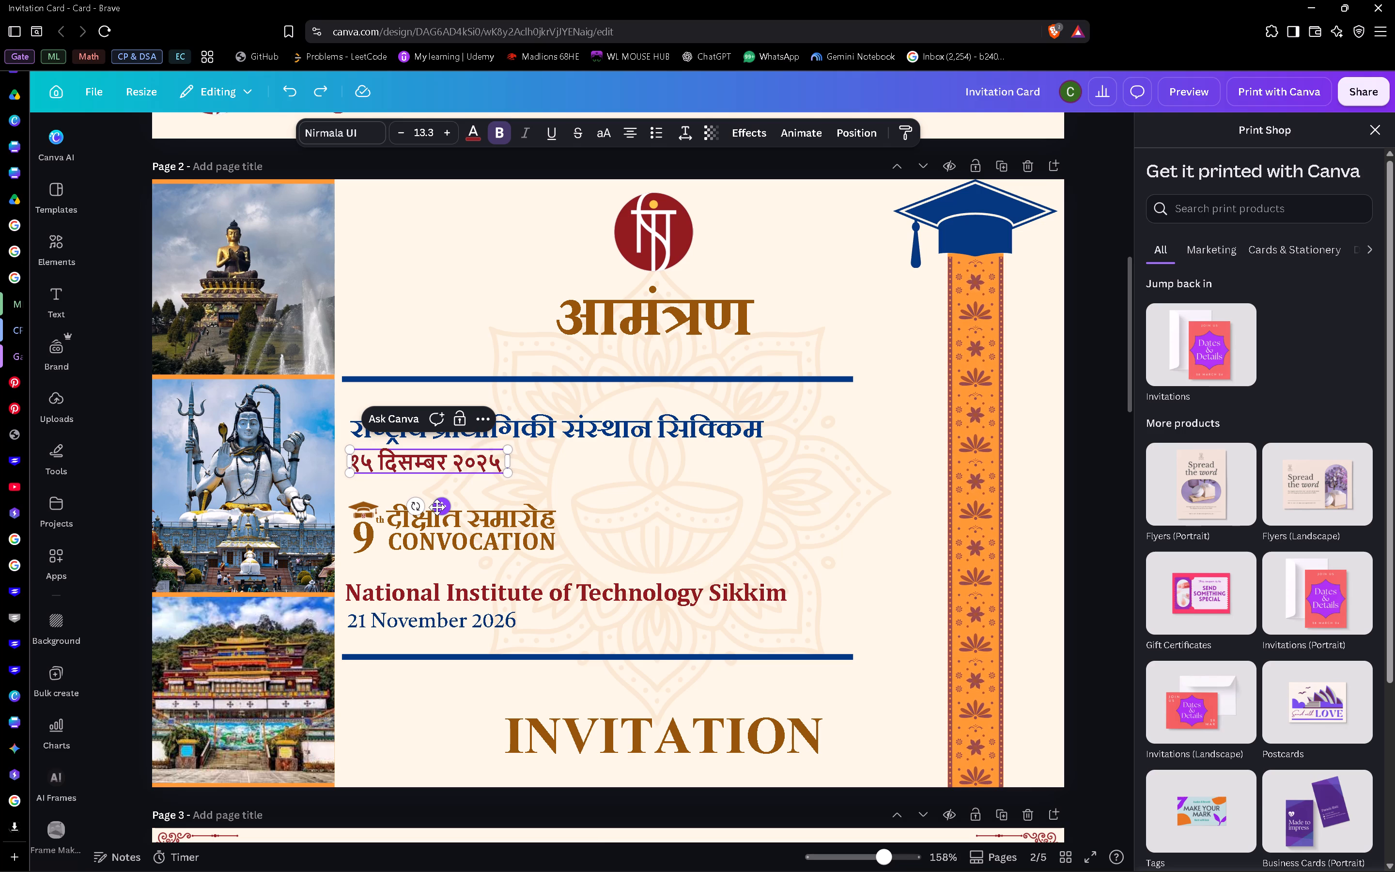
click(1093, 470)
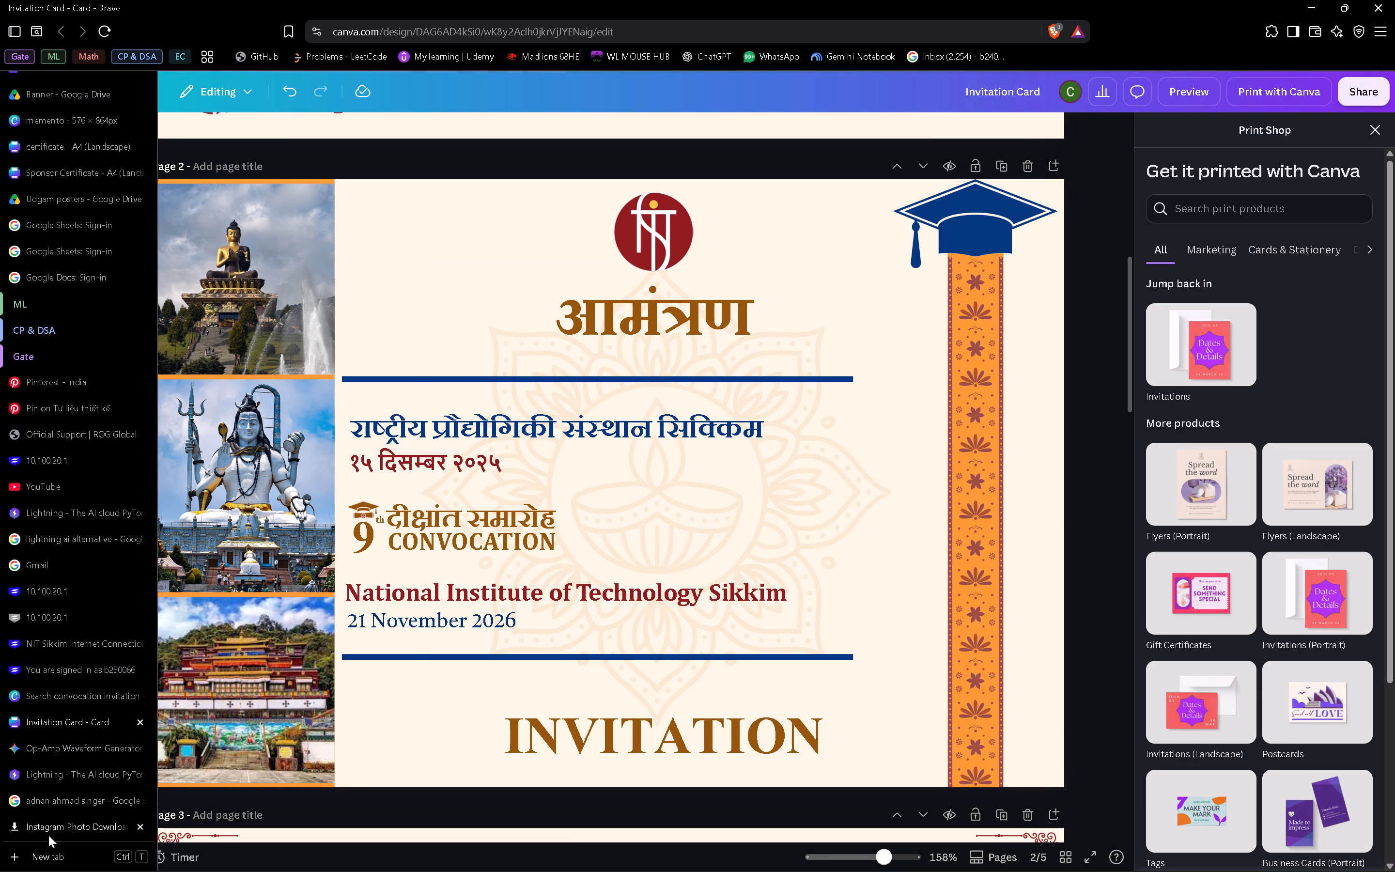
Search the web for "english to hindi" in a new browser tab to bring up a translator.
scroll(91, 785, down, 2)
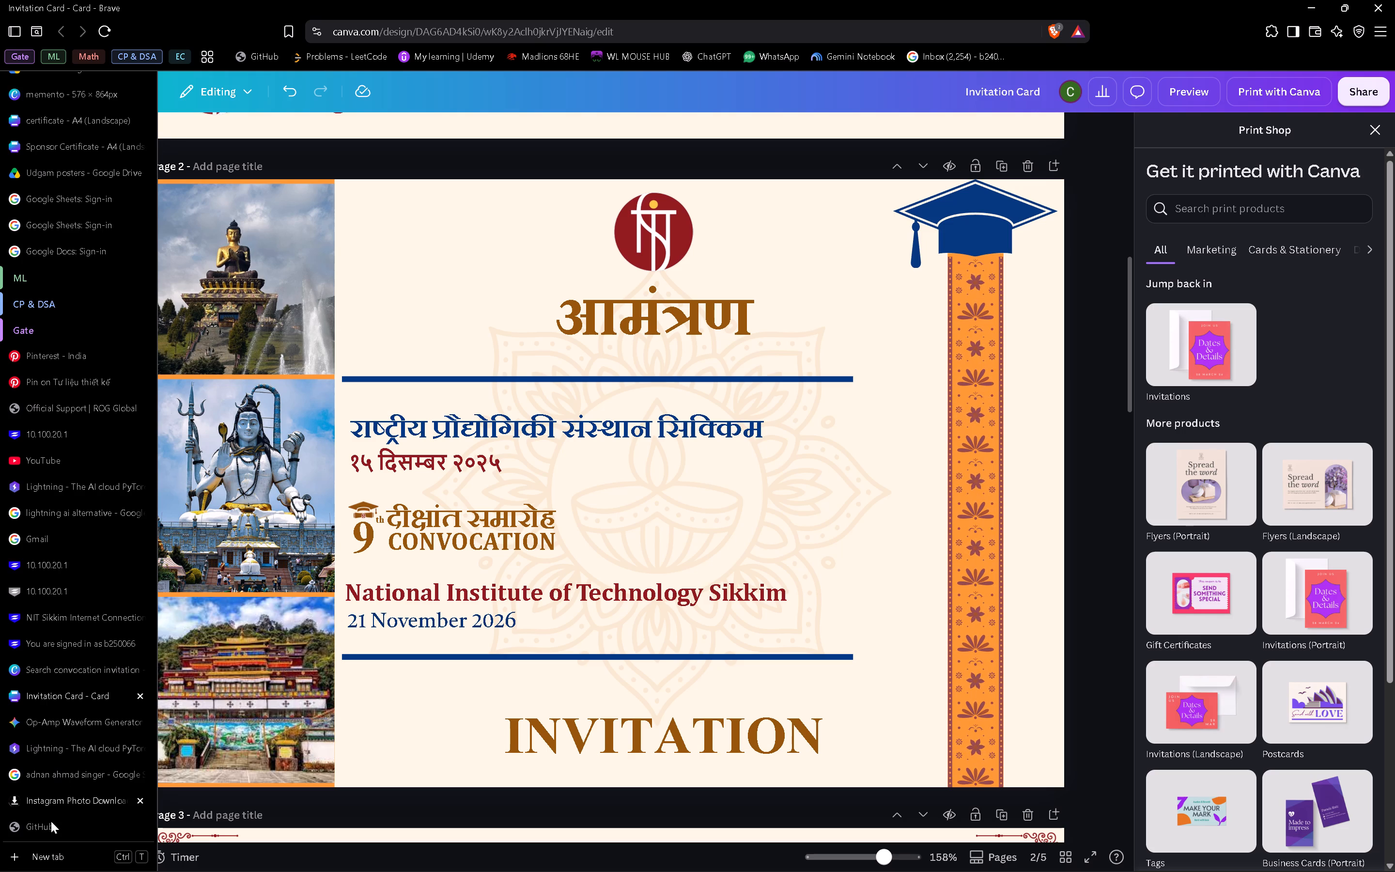
click(51, 850)
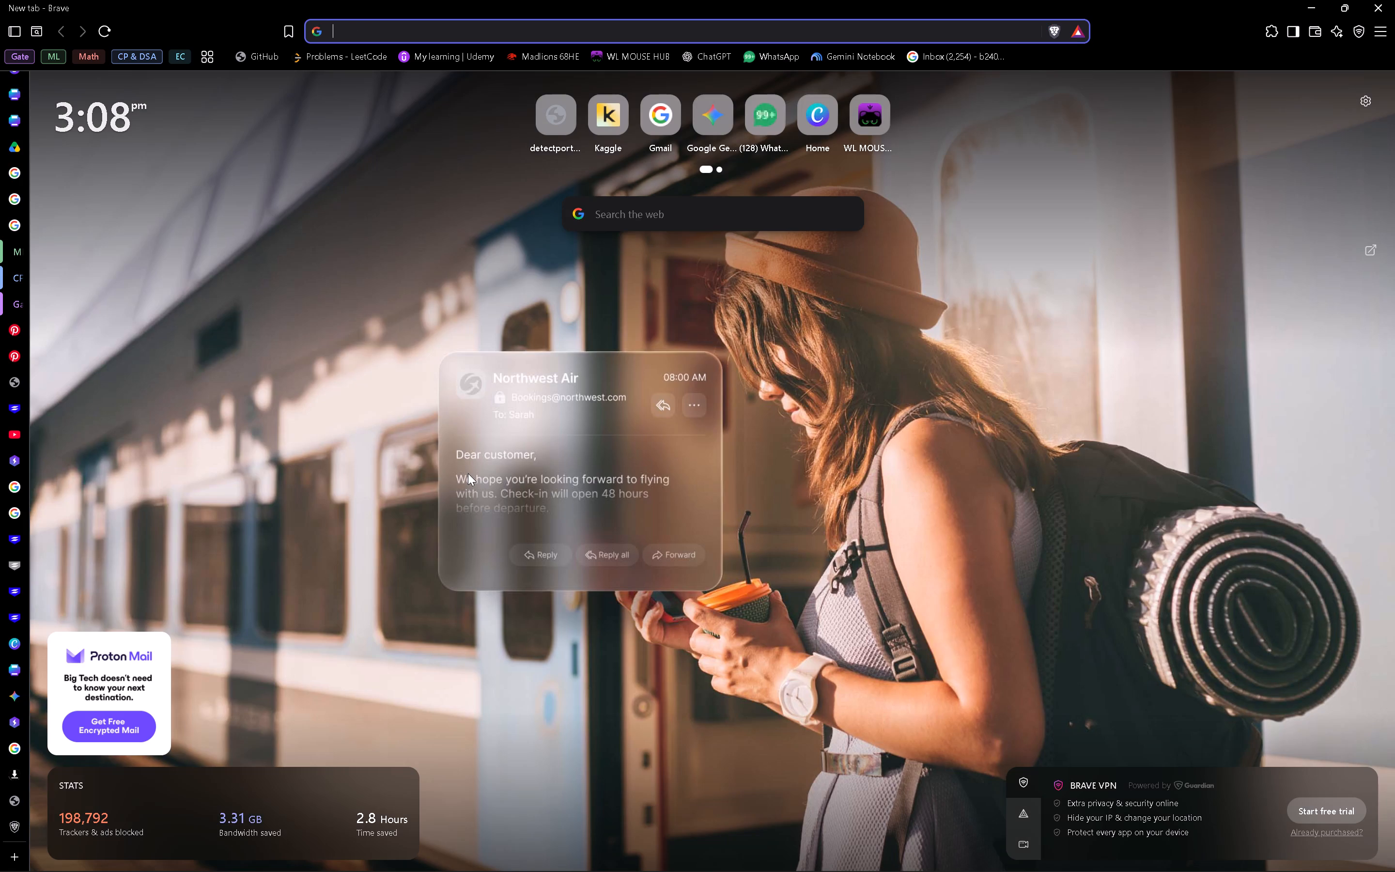
text(en)
text(glish)
key(space)
key(Down)
key(Down)
key(Up)
key(Return)
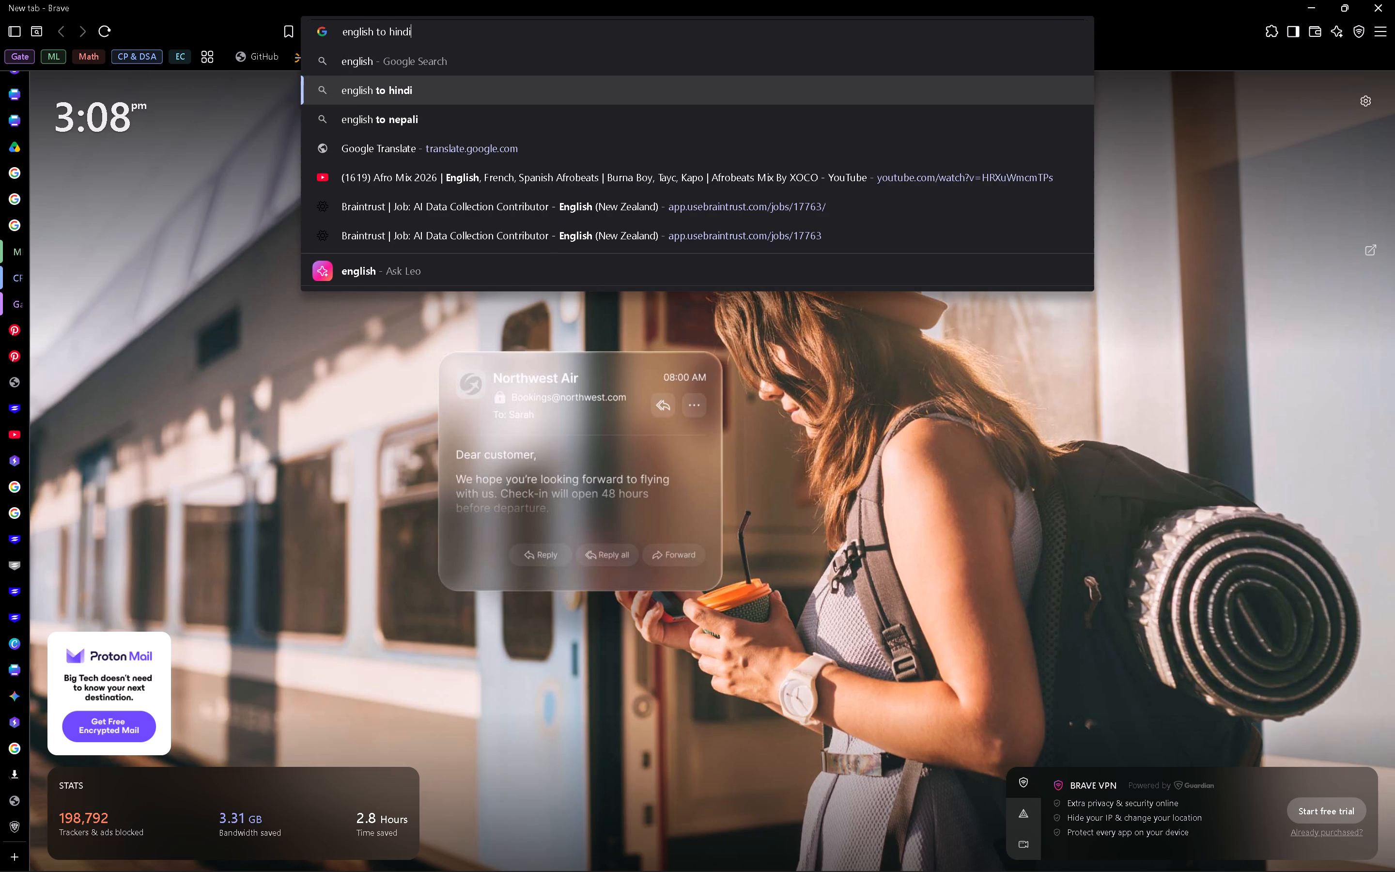
click(333, 263)
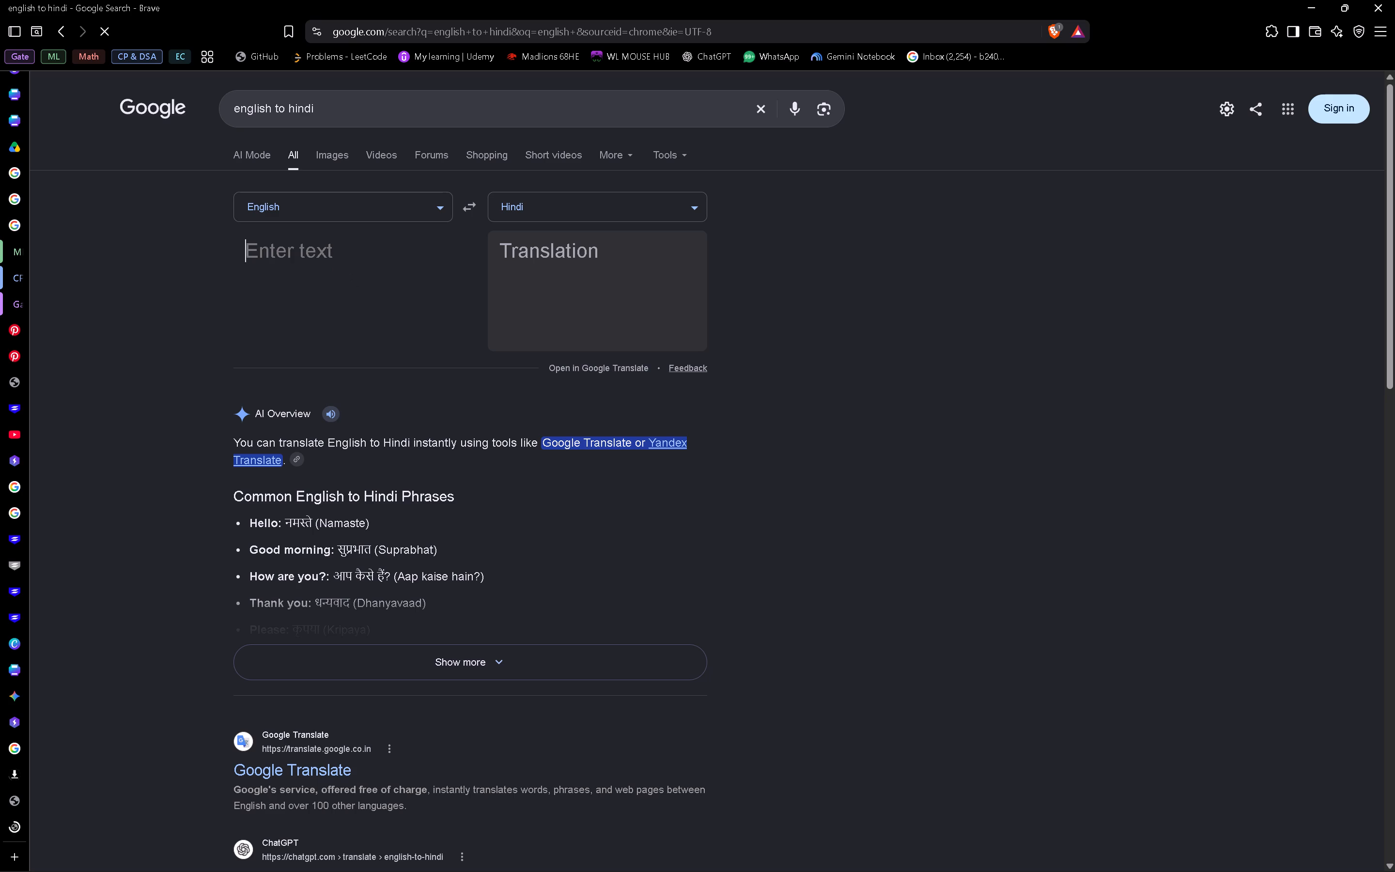
Translate the number 26 from English into Hindi.
text(26)
key(BackSpace)
key(Delete)
key(BackSpace)
key(BackSpace)
text(26)
key(Return)
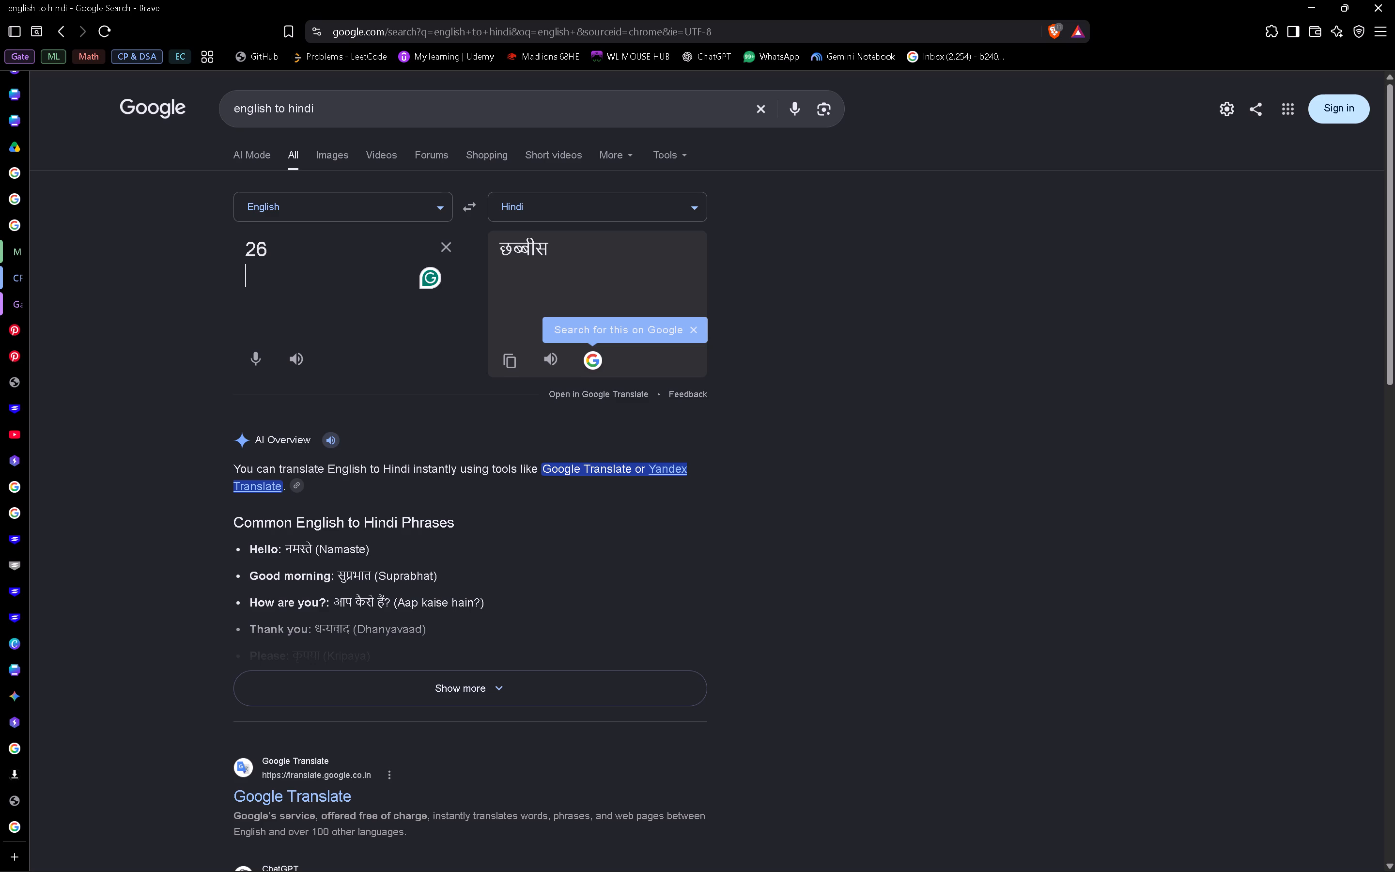
Translate "November" into Hindi in place of the number and copy the translated word.
key(BackSpace)
scroll(670, 523, up, 1)
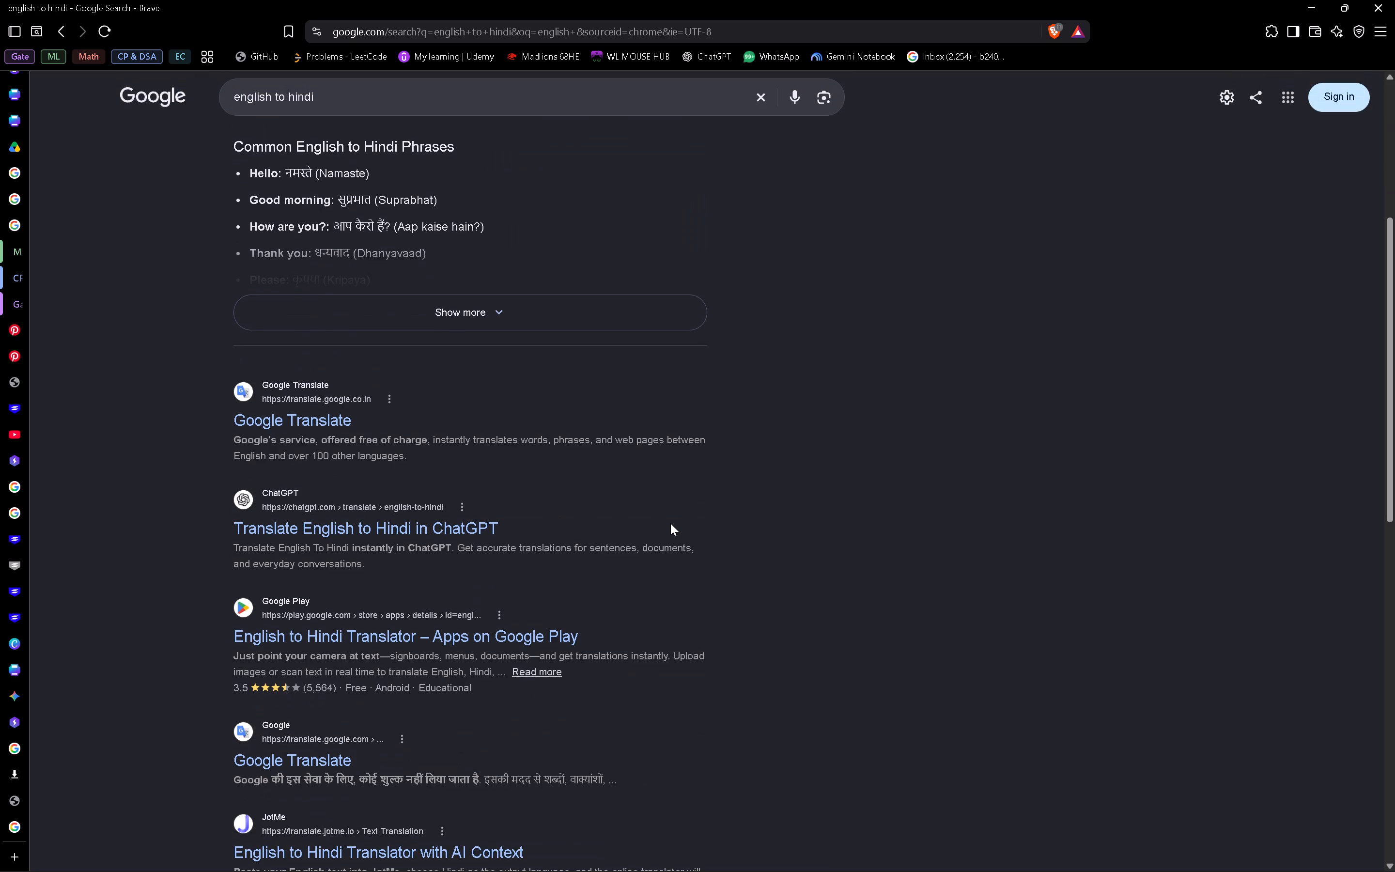
scroll(670, 523, up, 1)
key(BackSpace)
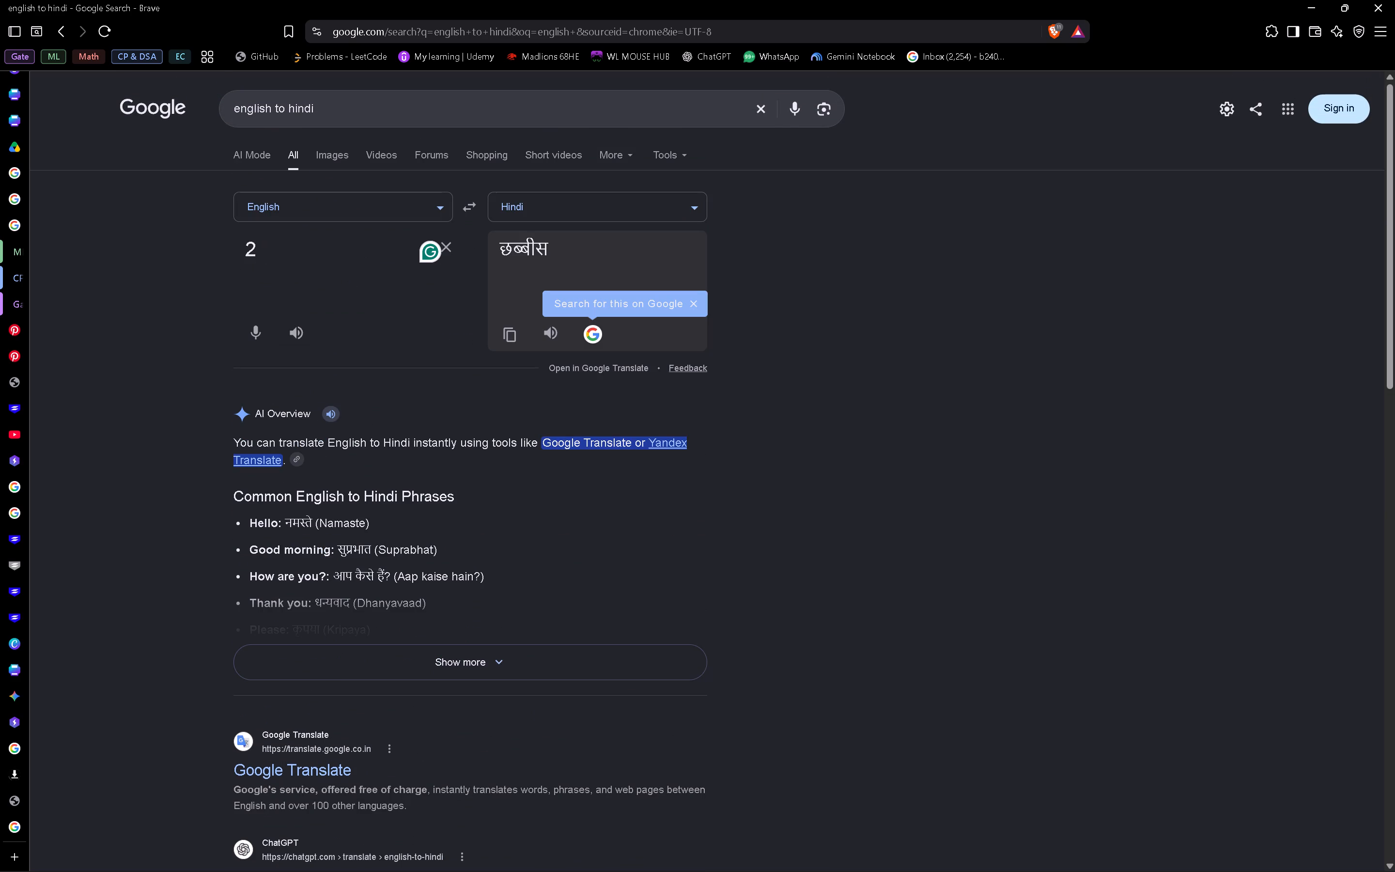
key(BackSpace)
text(November)
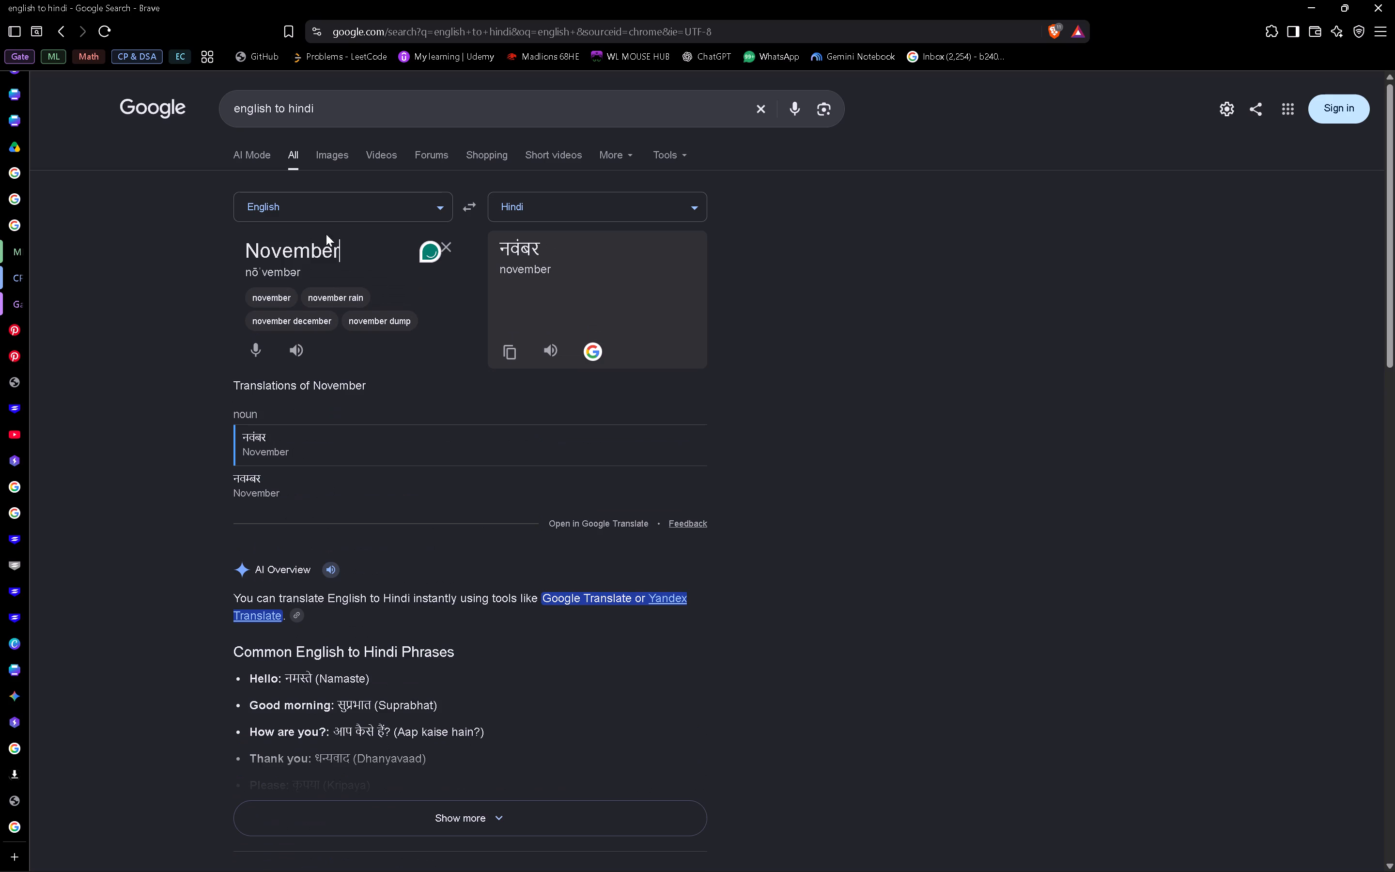
click(513, 355)
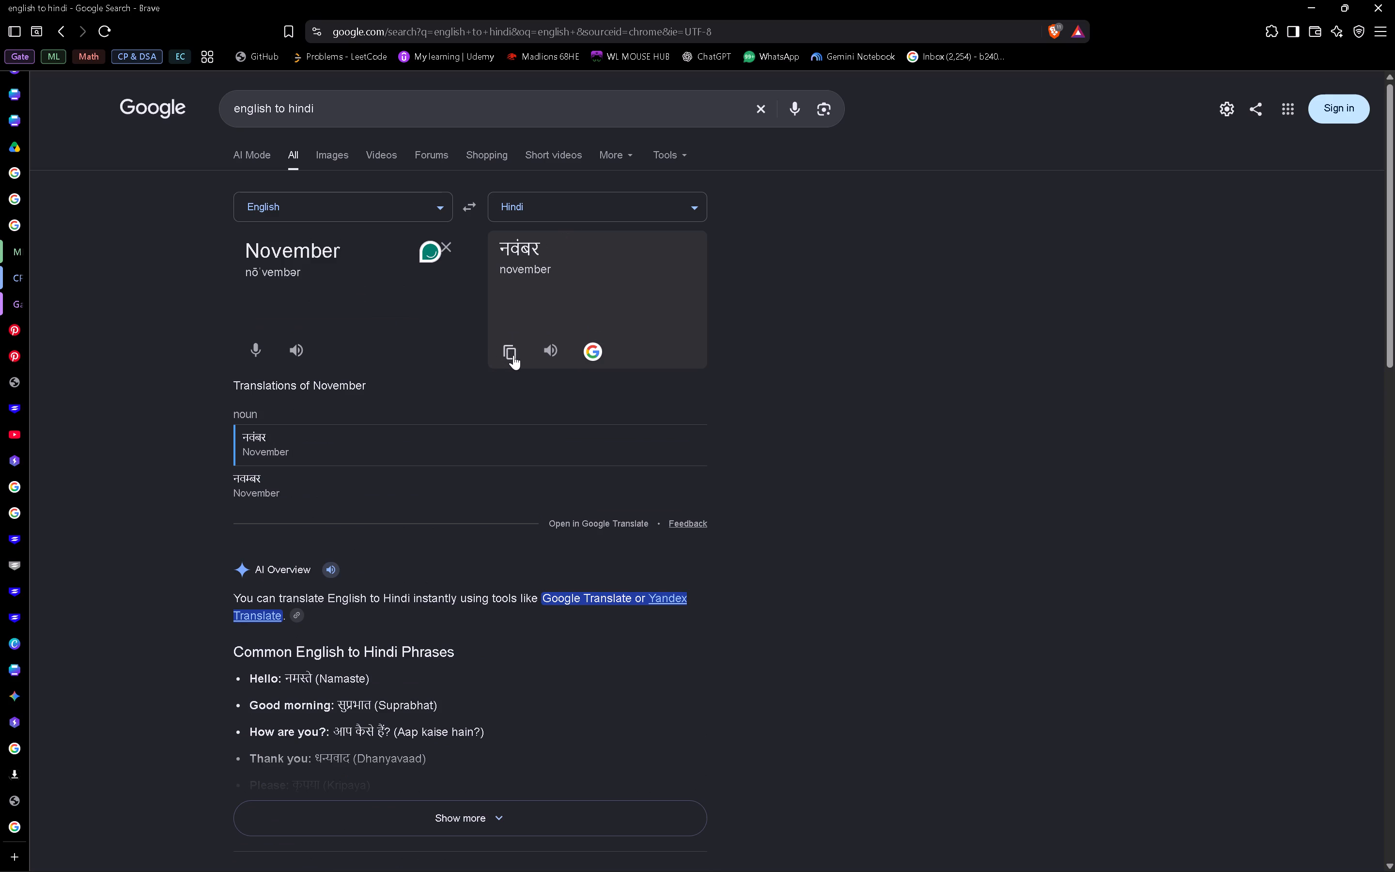
Return to the Invitation Card design and replace the month in page 2's Hindi date with the copied "नवंबर".
click(60, 638)
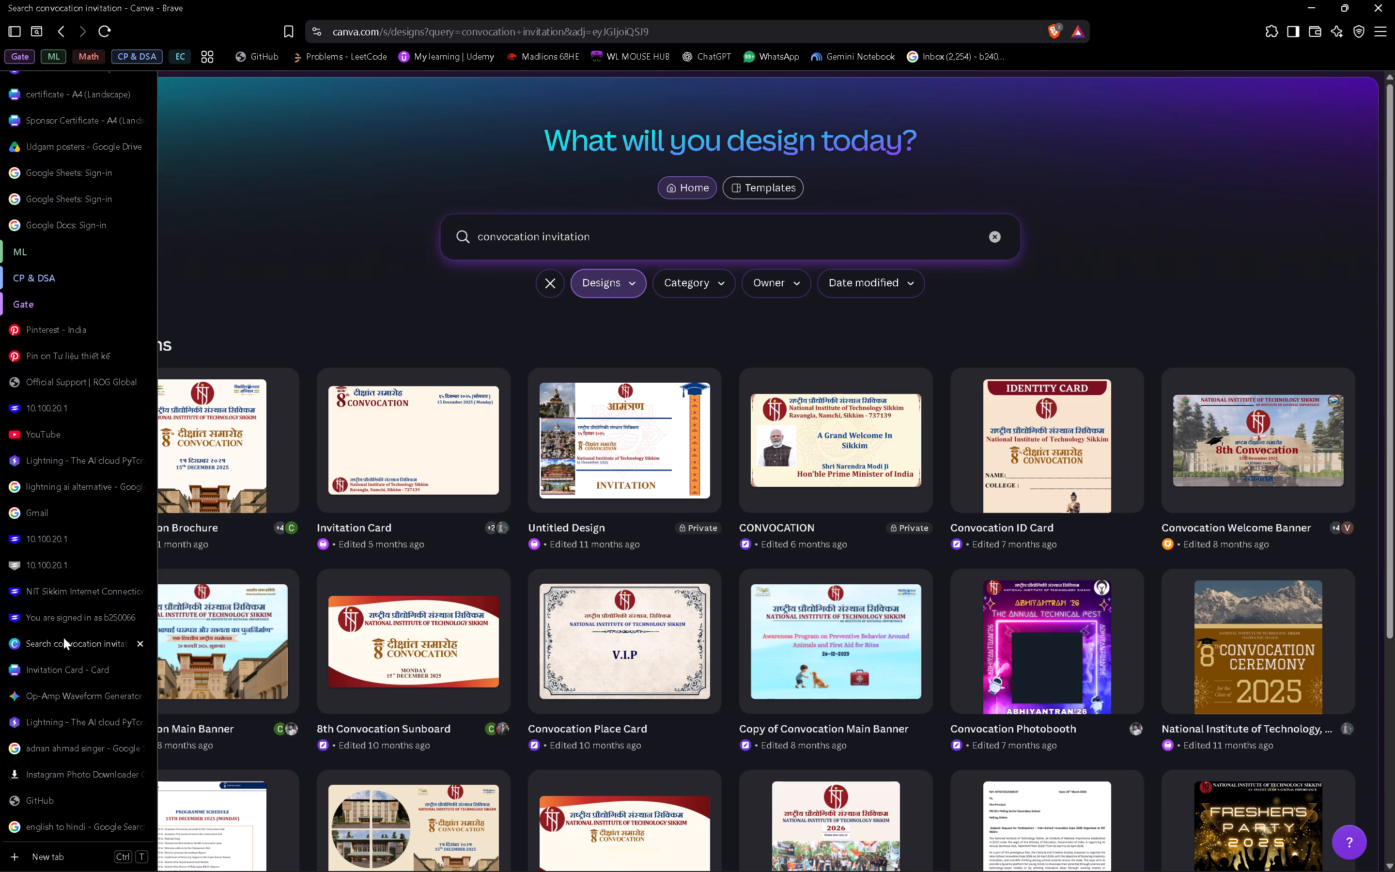
click(61, 671)
double_click(443, 461)
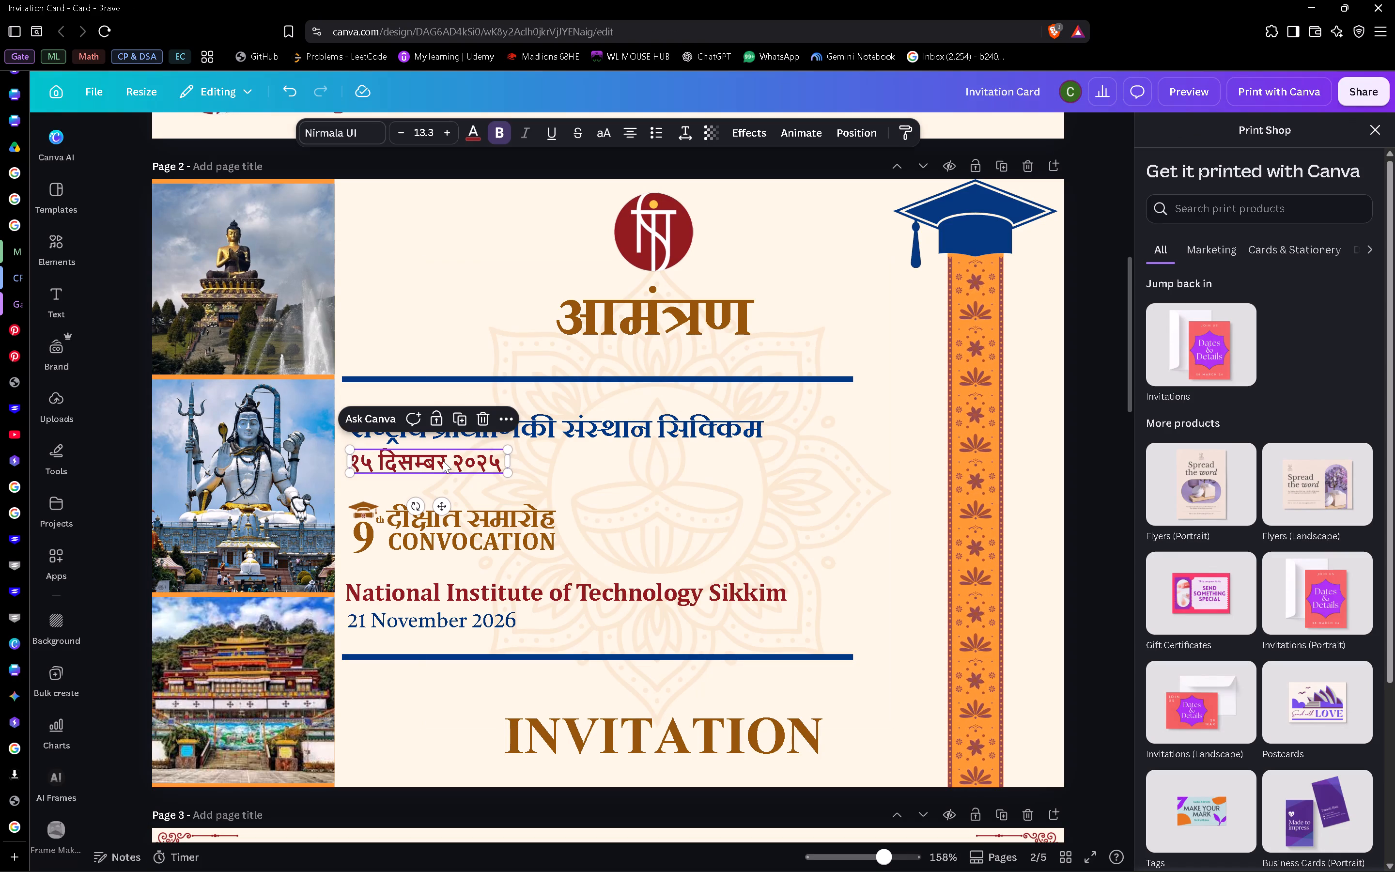
click(449, 461)
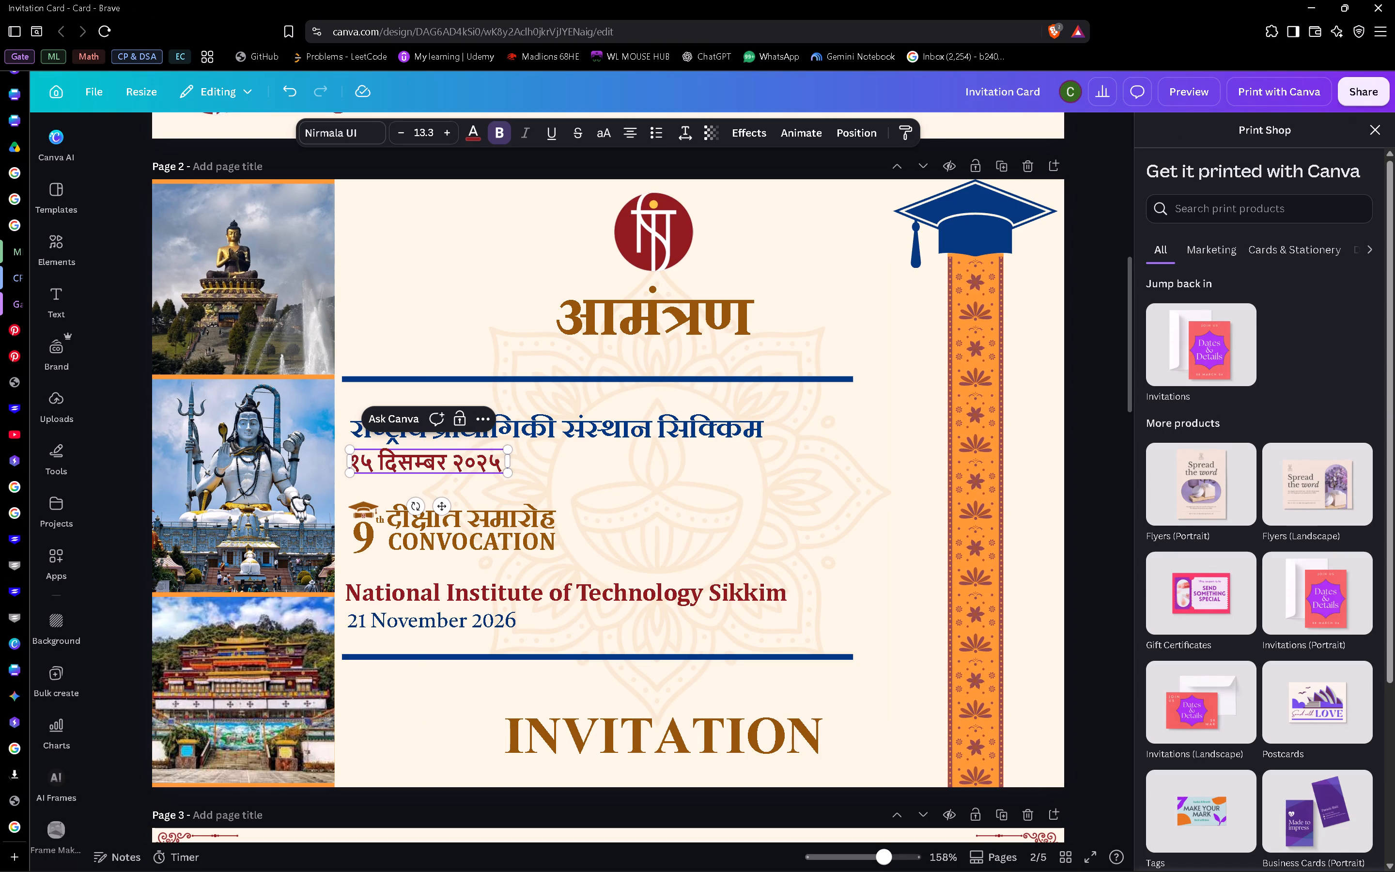
key(shift+Left)
key(shift+Left)
key(shift+Left)
key(shift+Left)
key(shift+Left)
key(shift+Right)
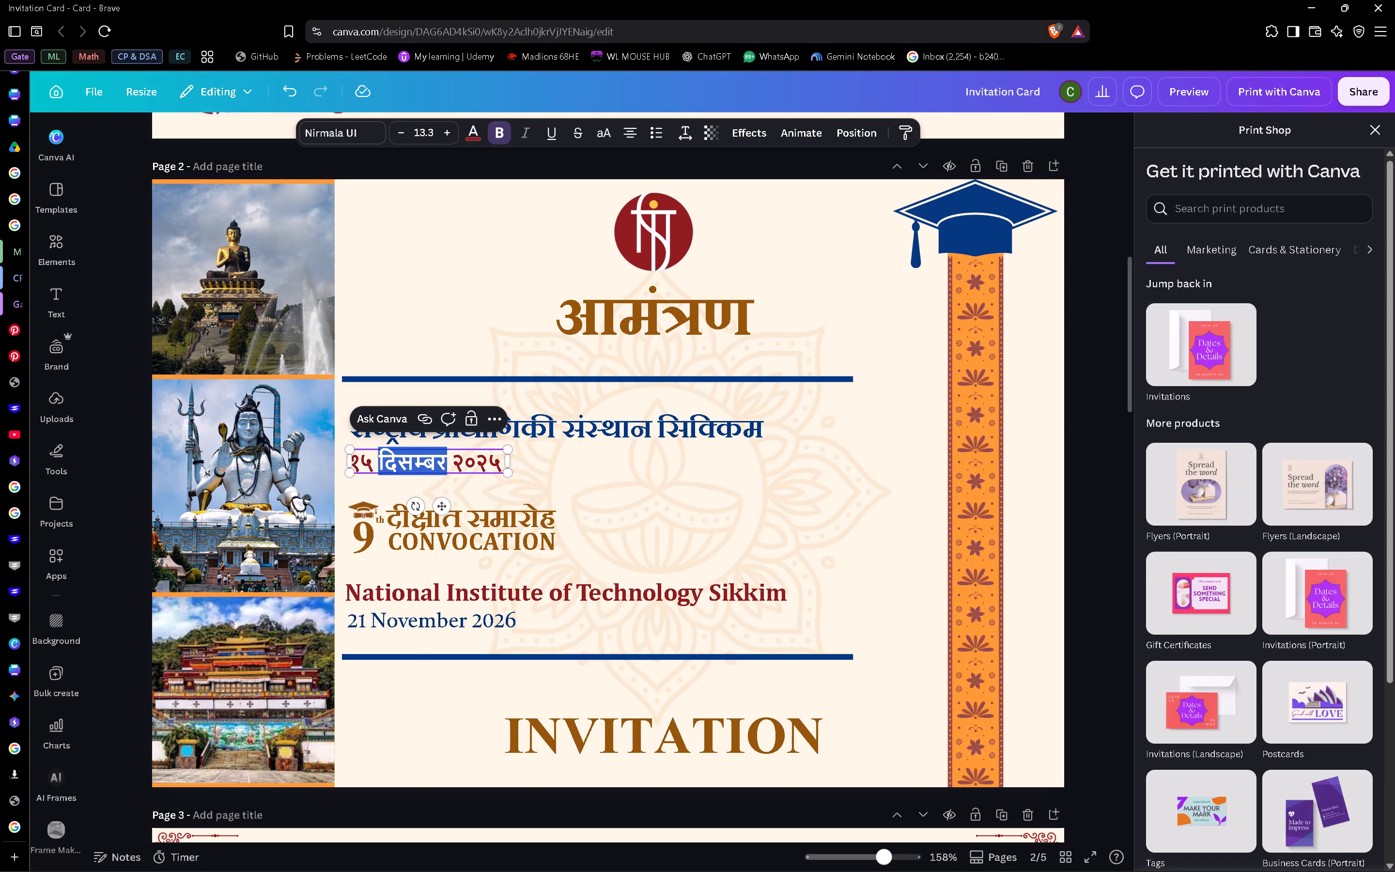
key(ctrl+v)
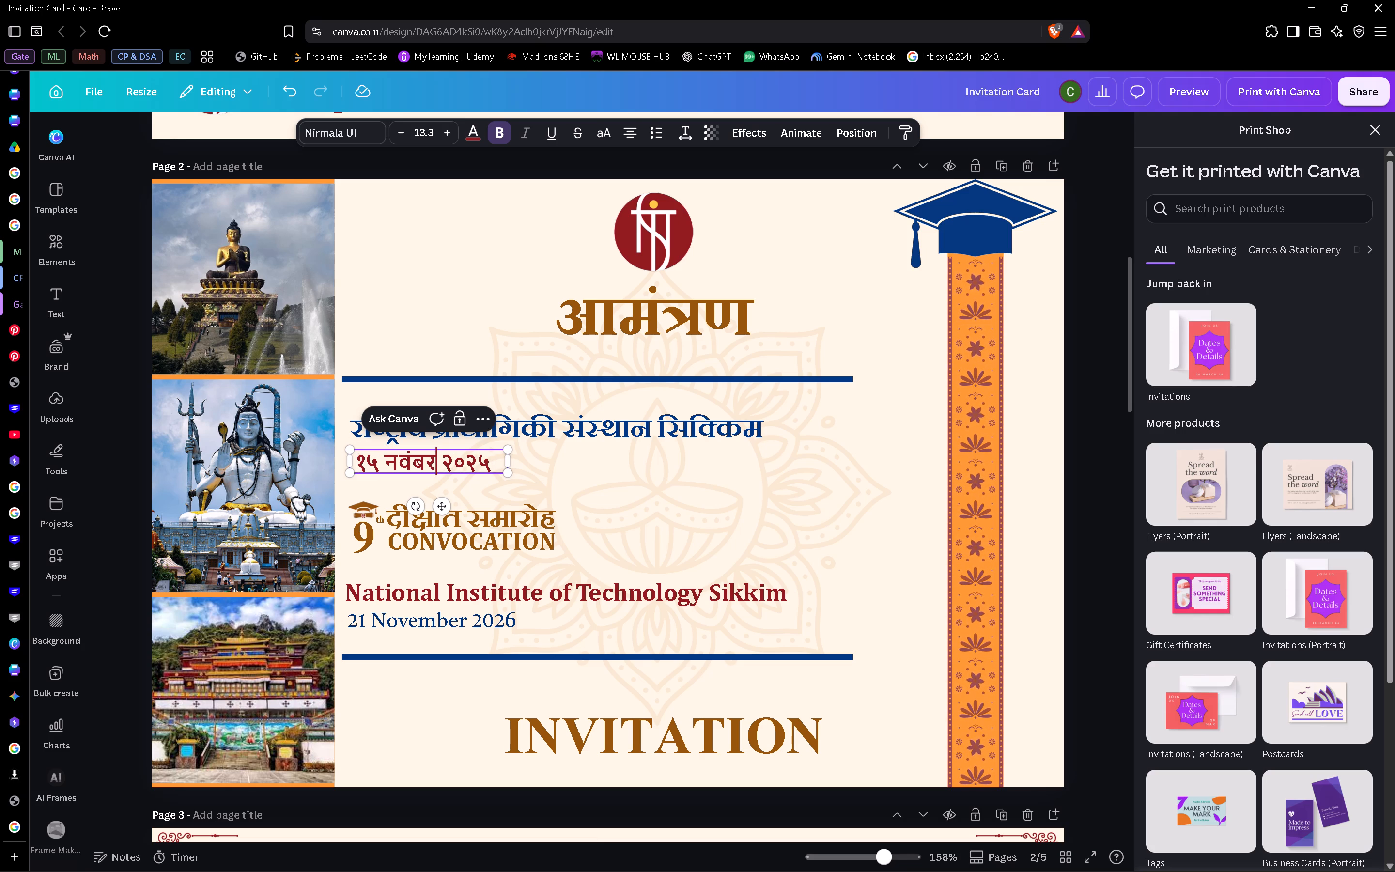
Replace the month in page 1's Hindi date line with "नवंबर".
scroll(781, 461, up, 8)
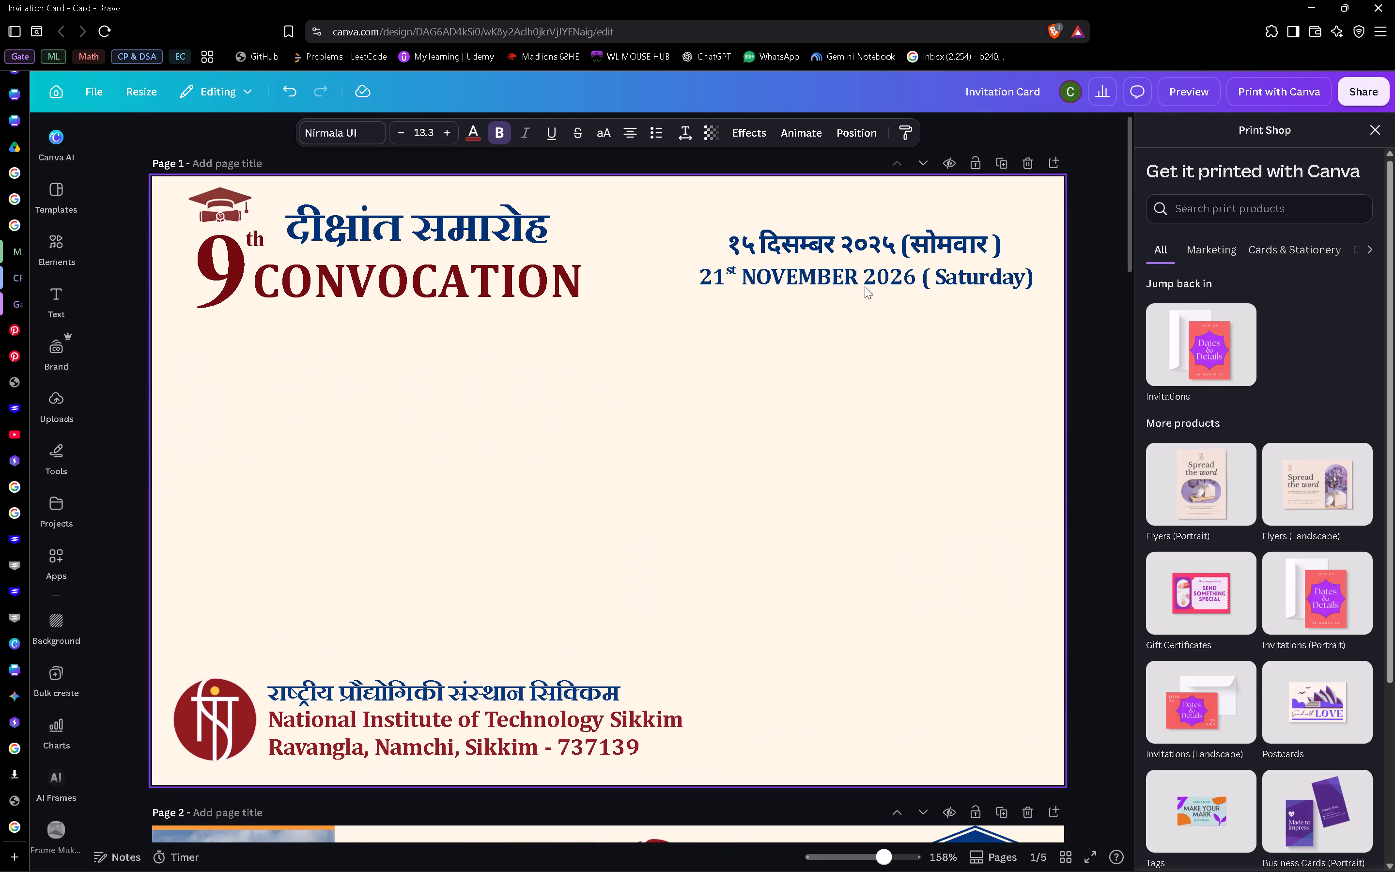
double_click(830, 244)
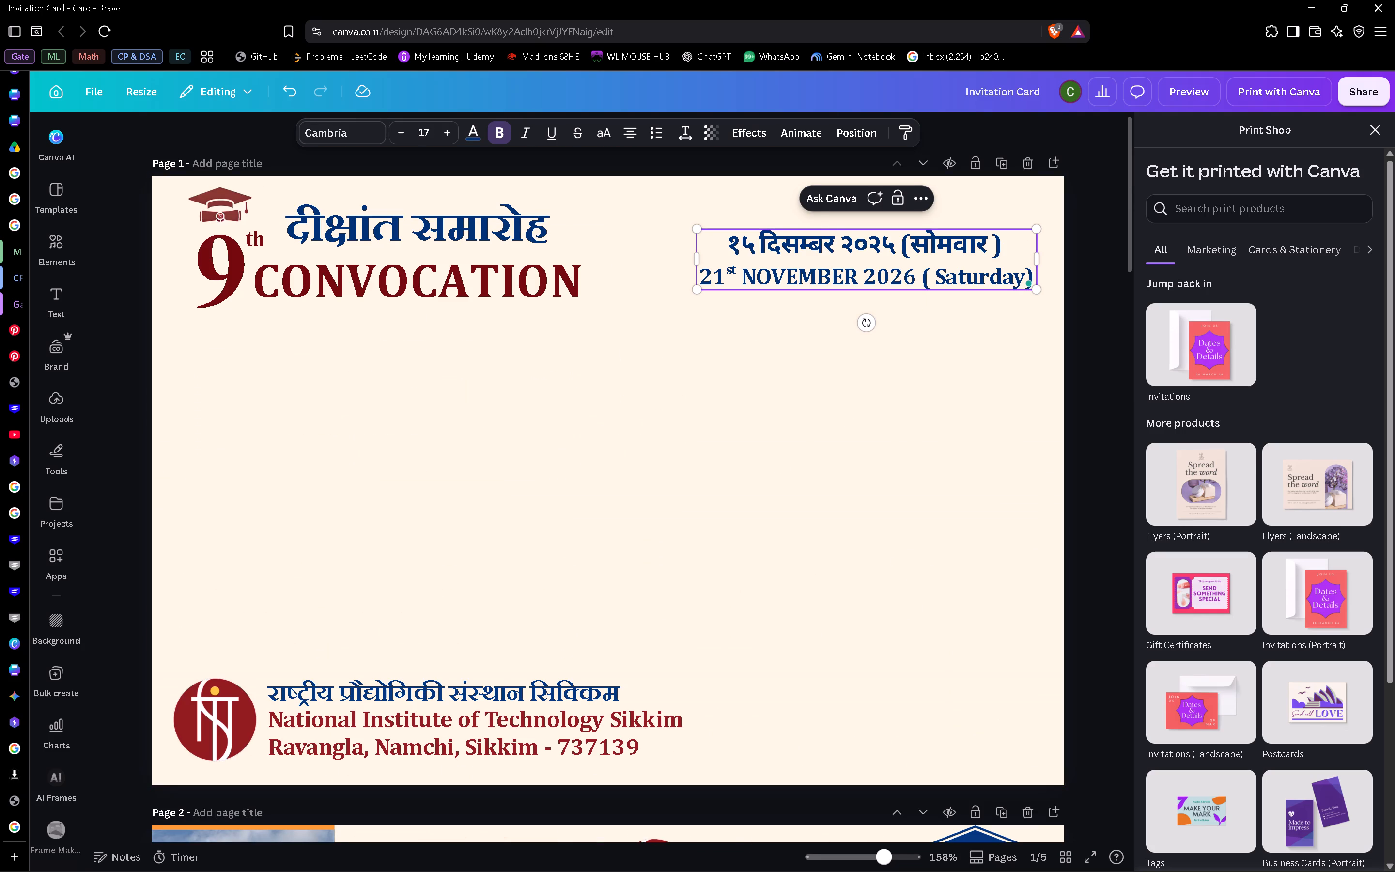
key(shift+Left)
key(shift+Left)
key(shift+Left)
key(shift+Left)
key(ctrl+v)
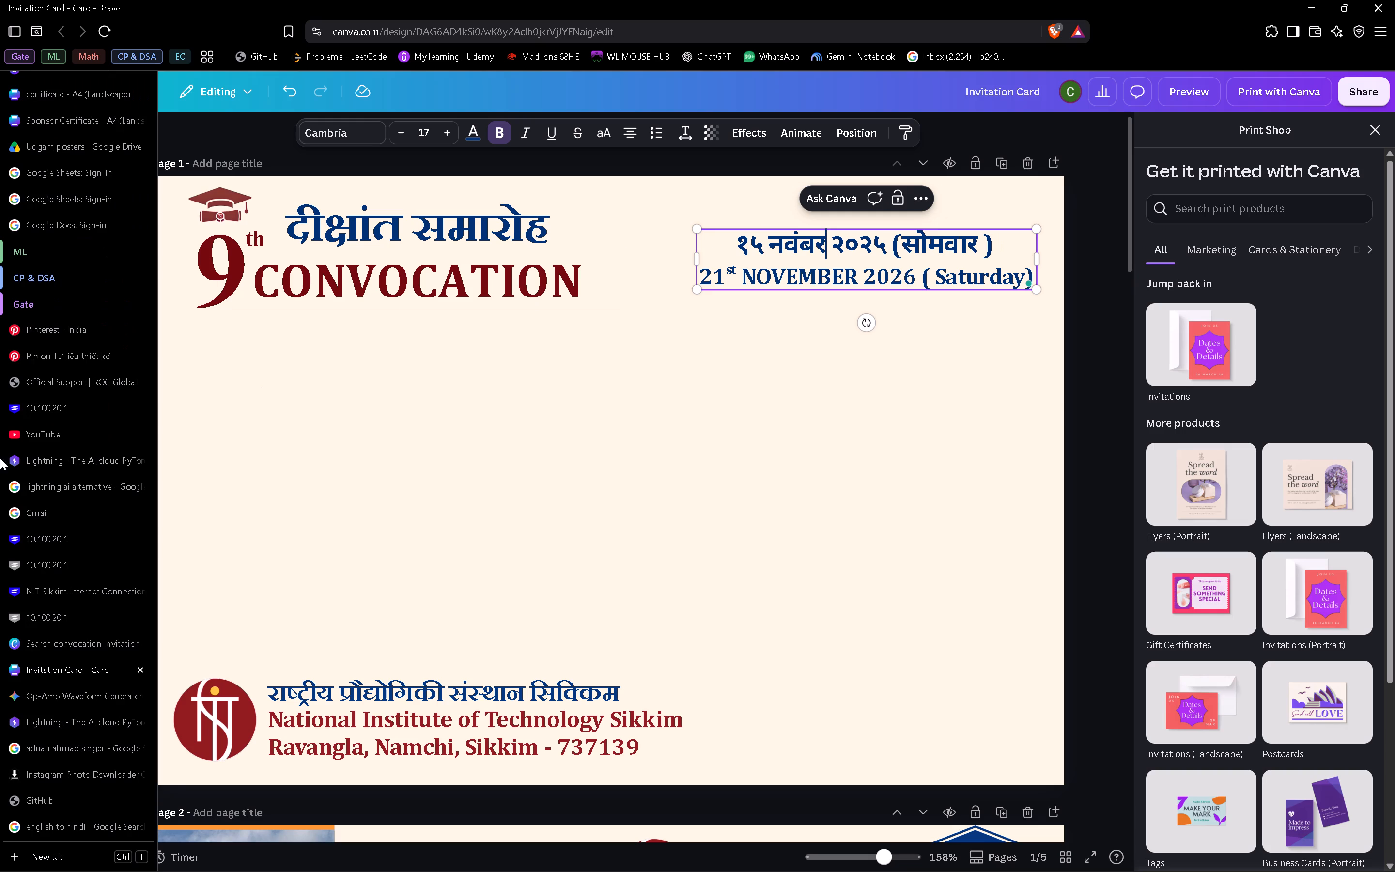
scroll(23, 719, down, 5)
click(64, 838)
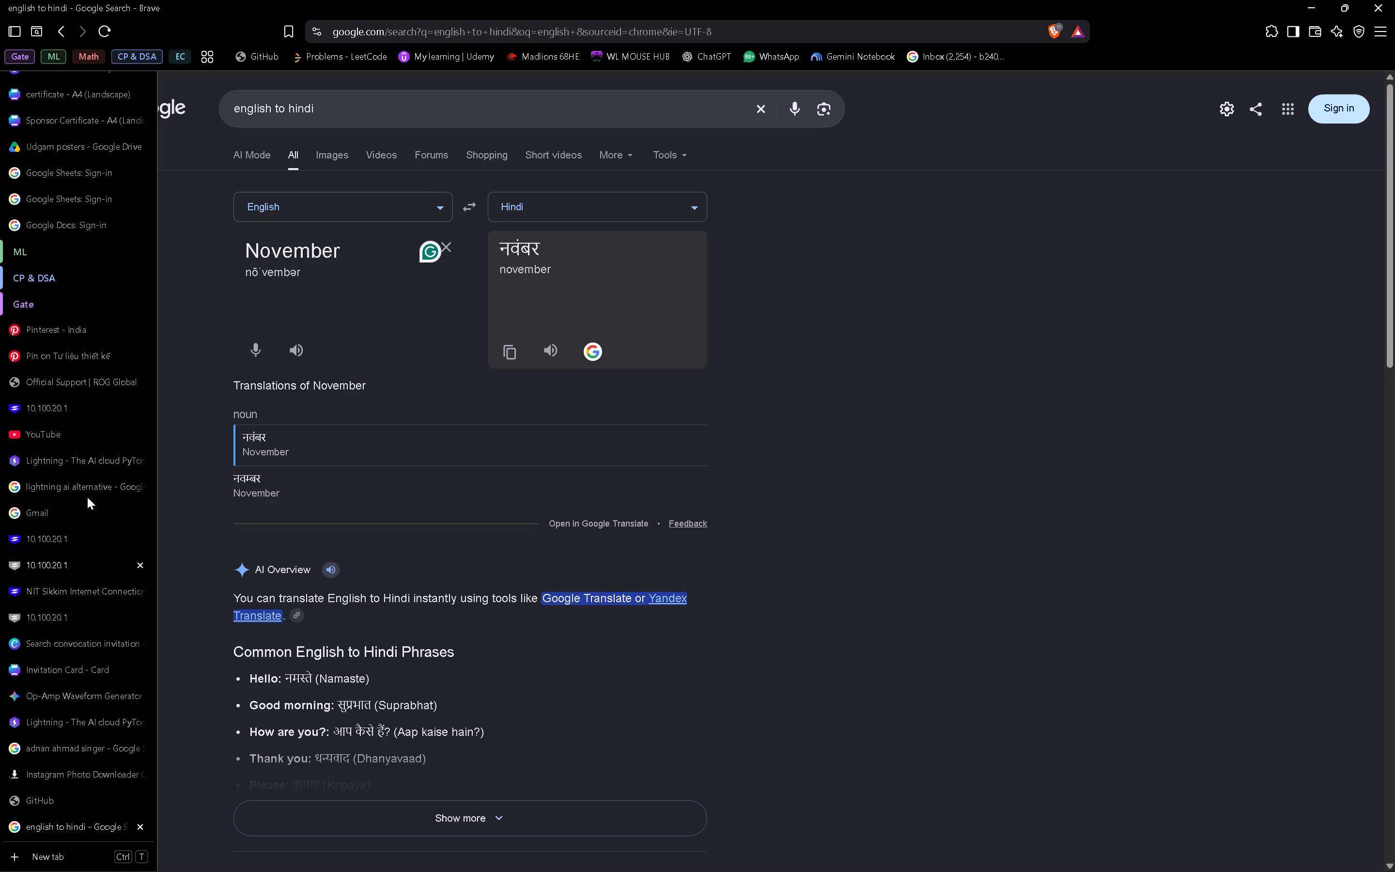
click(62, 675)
Replace the month in the Hindi date line under the convocation heading on page 3 with "नवंबर".
scroll(769, 571, down, 7)
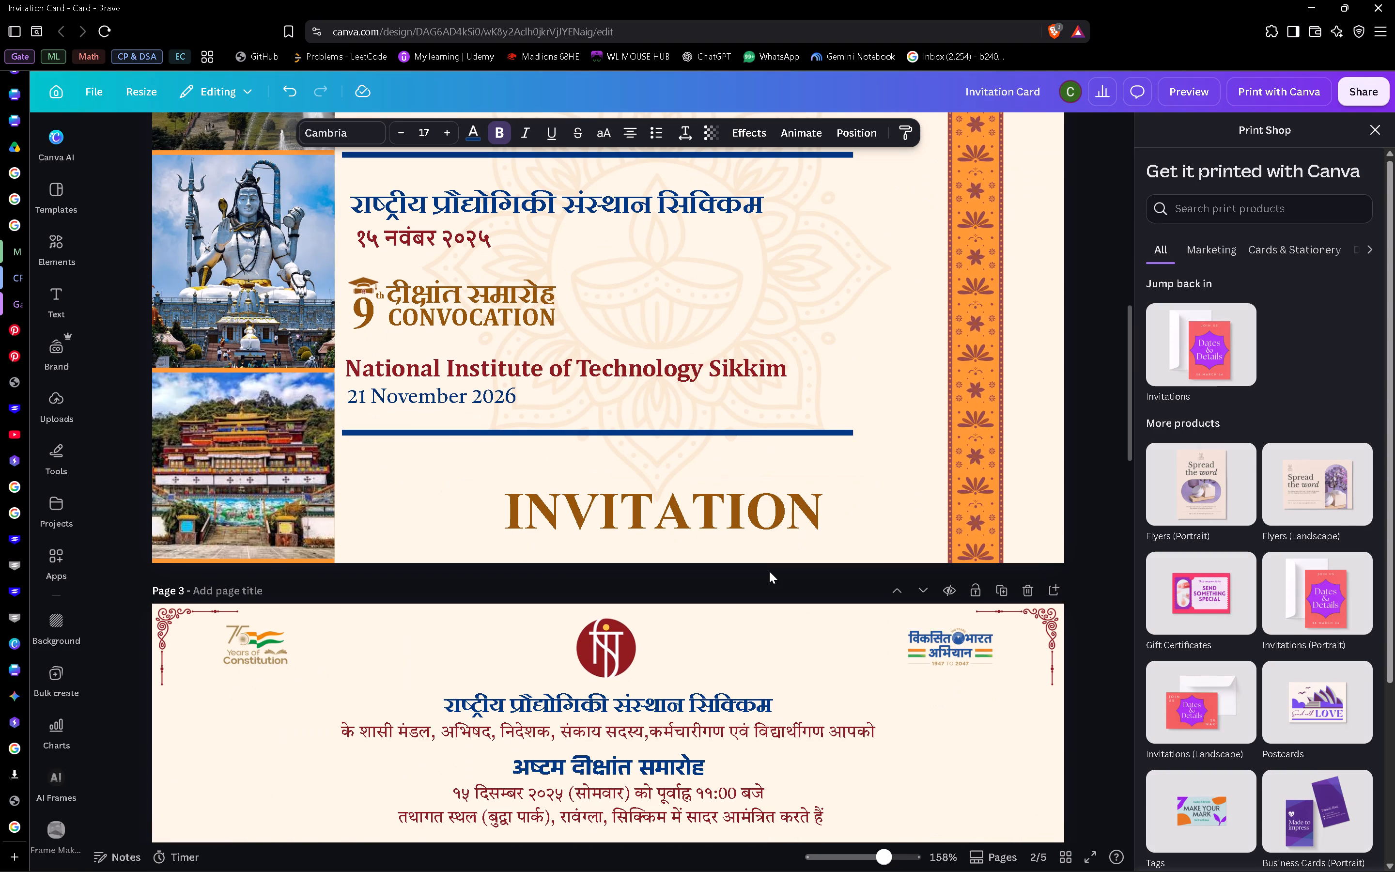
scroll(769, 571, down, 4)
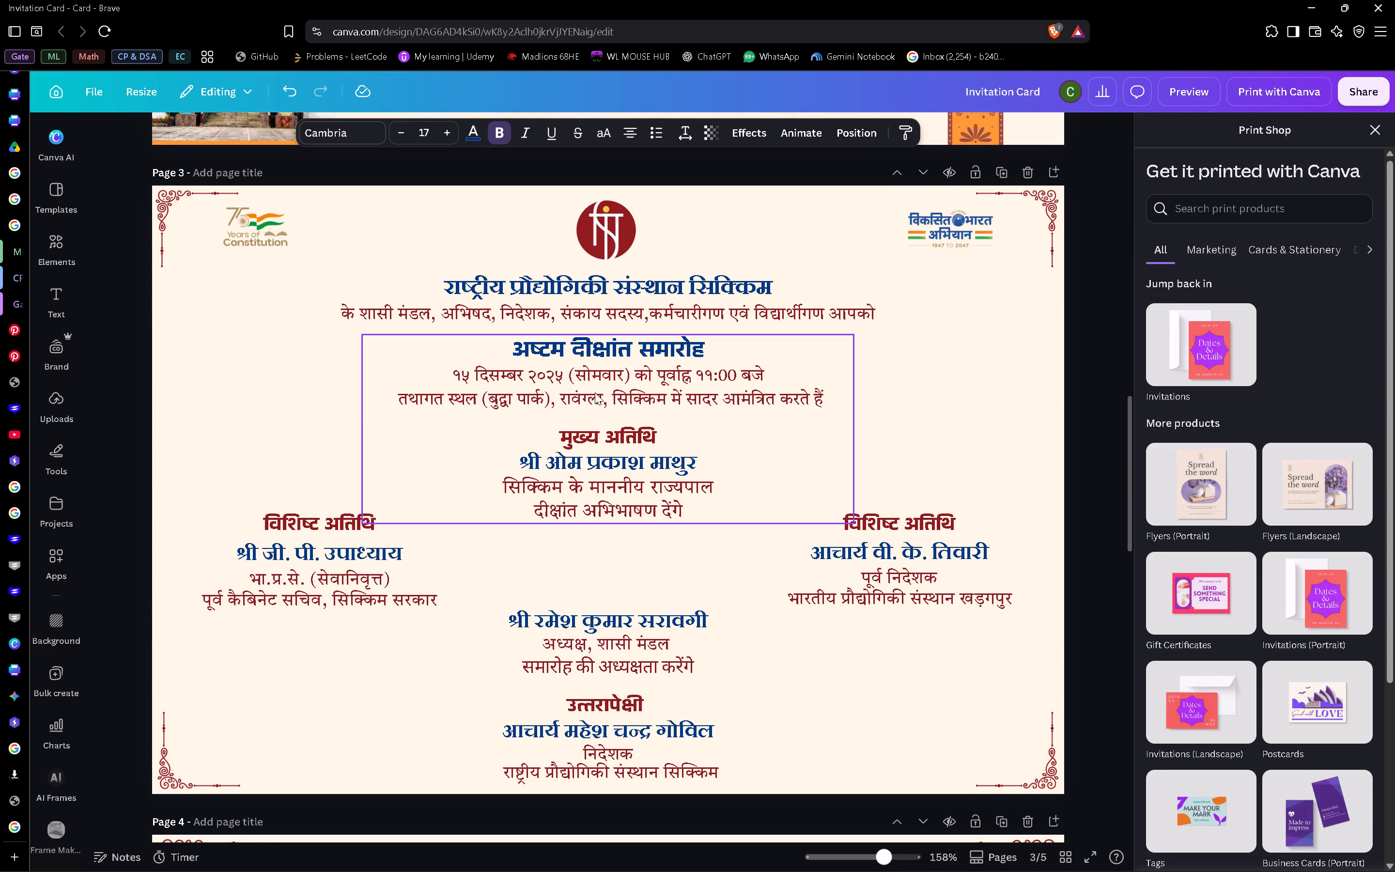
double_click(518, 371)
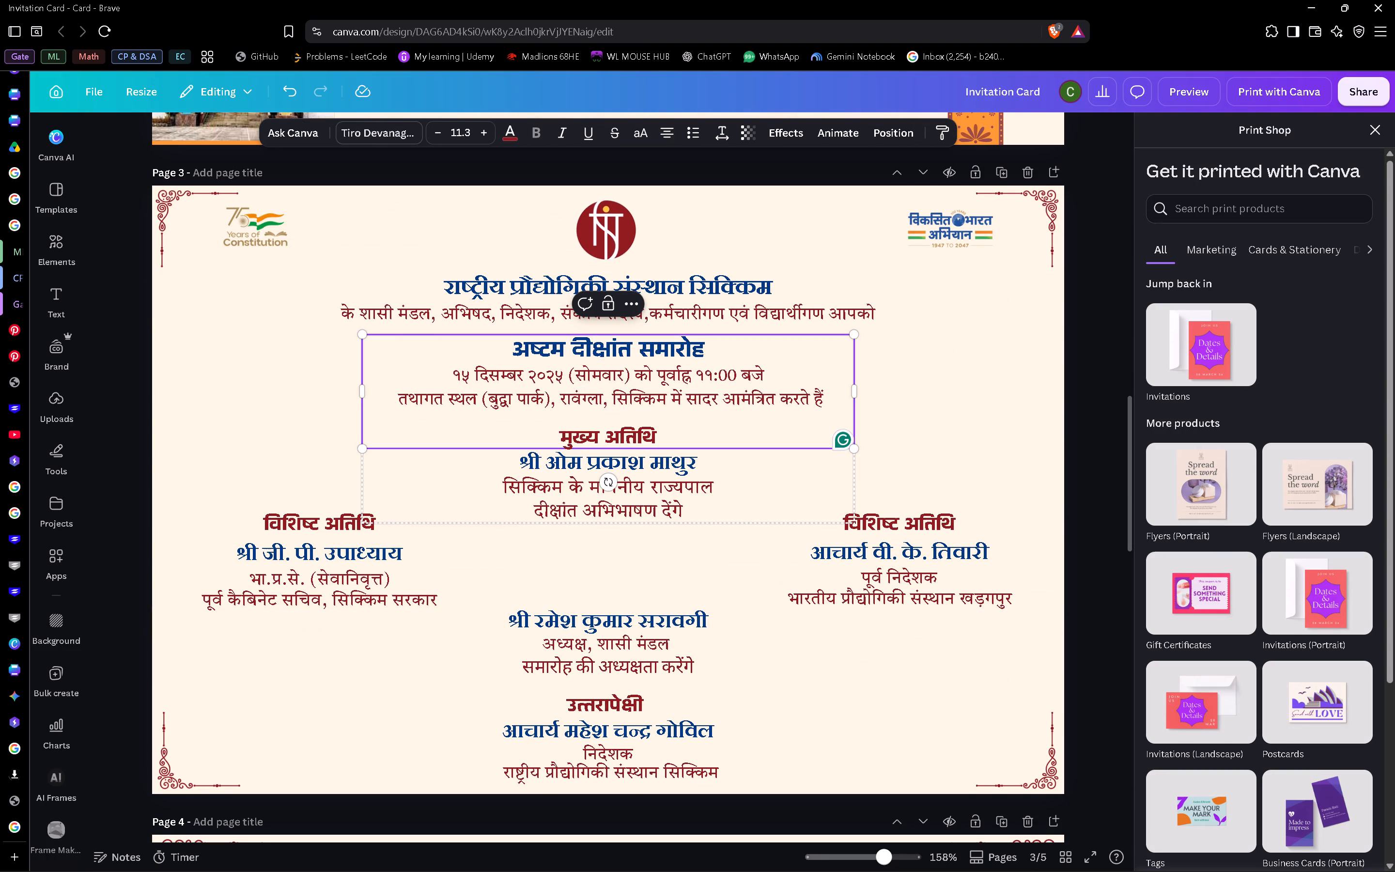
key(Right)
key(shift+Left)
key(shift+Left)
key(shift+Left)
key(shift+Left)
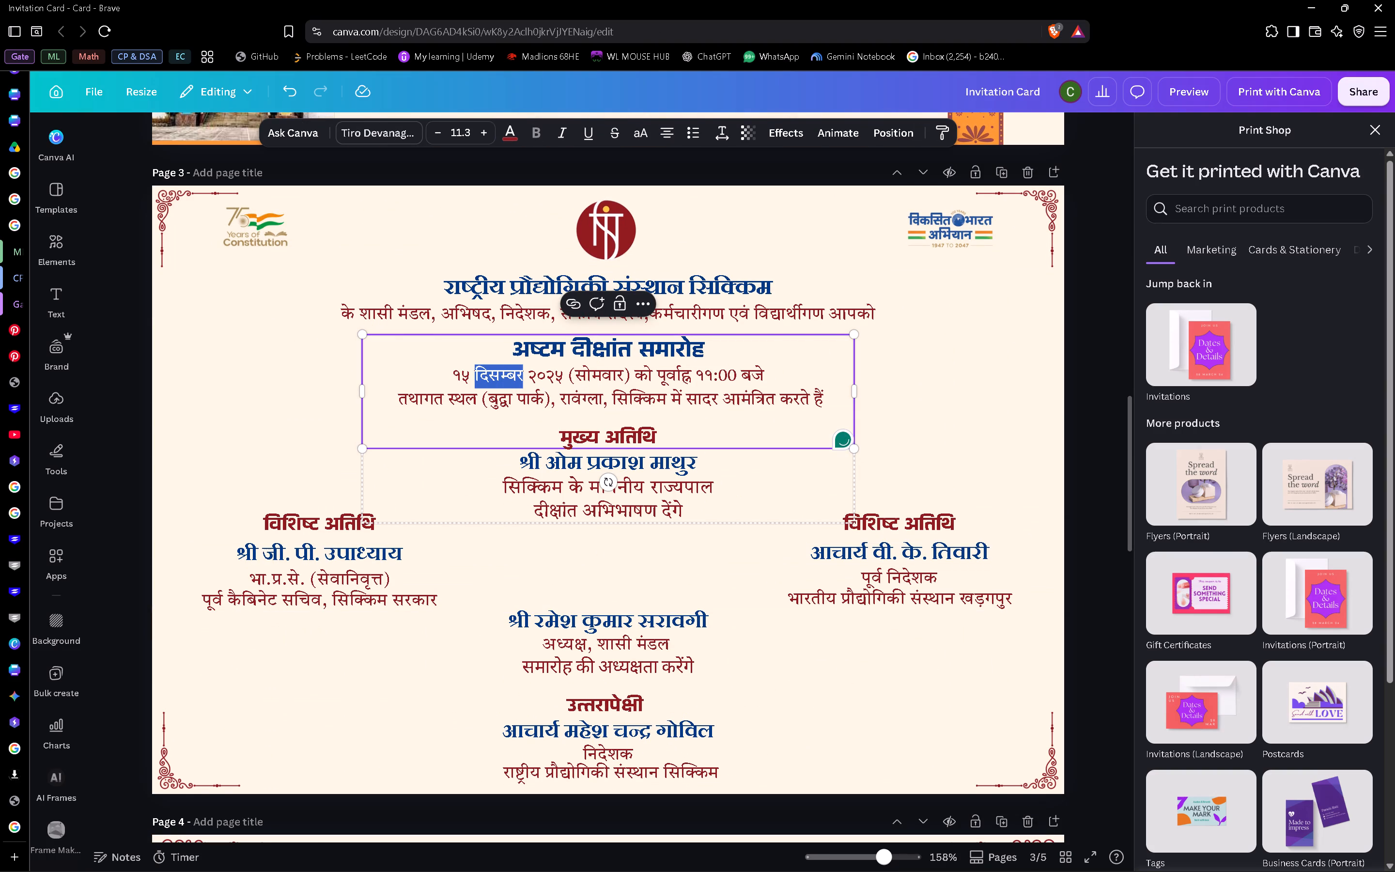
key(ctrl+v)
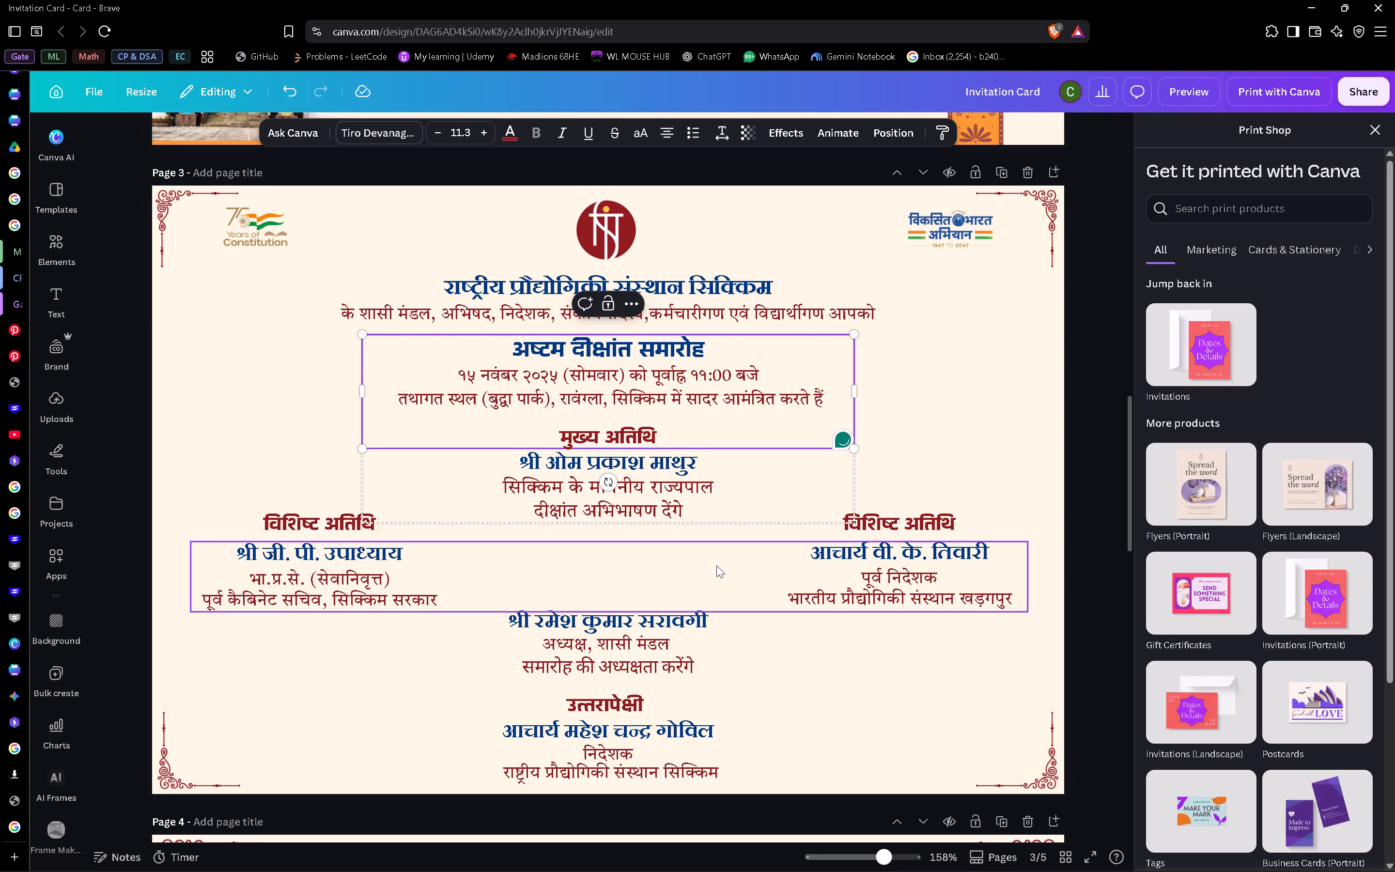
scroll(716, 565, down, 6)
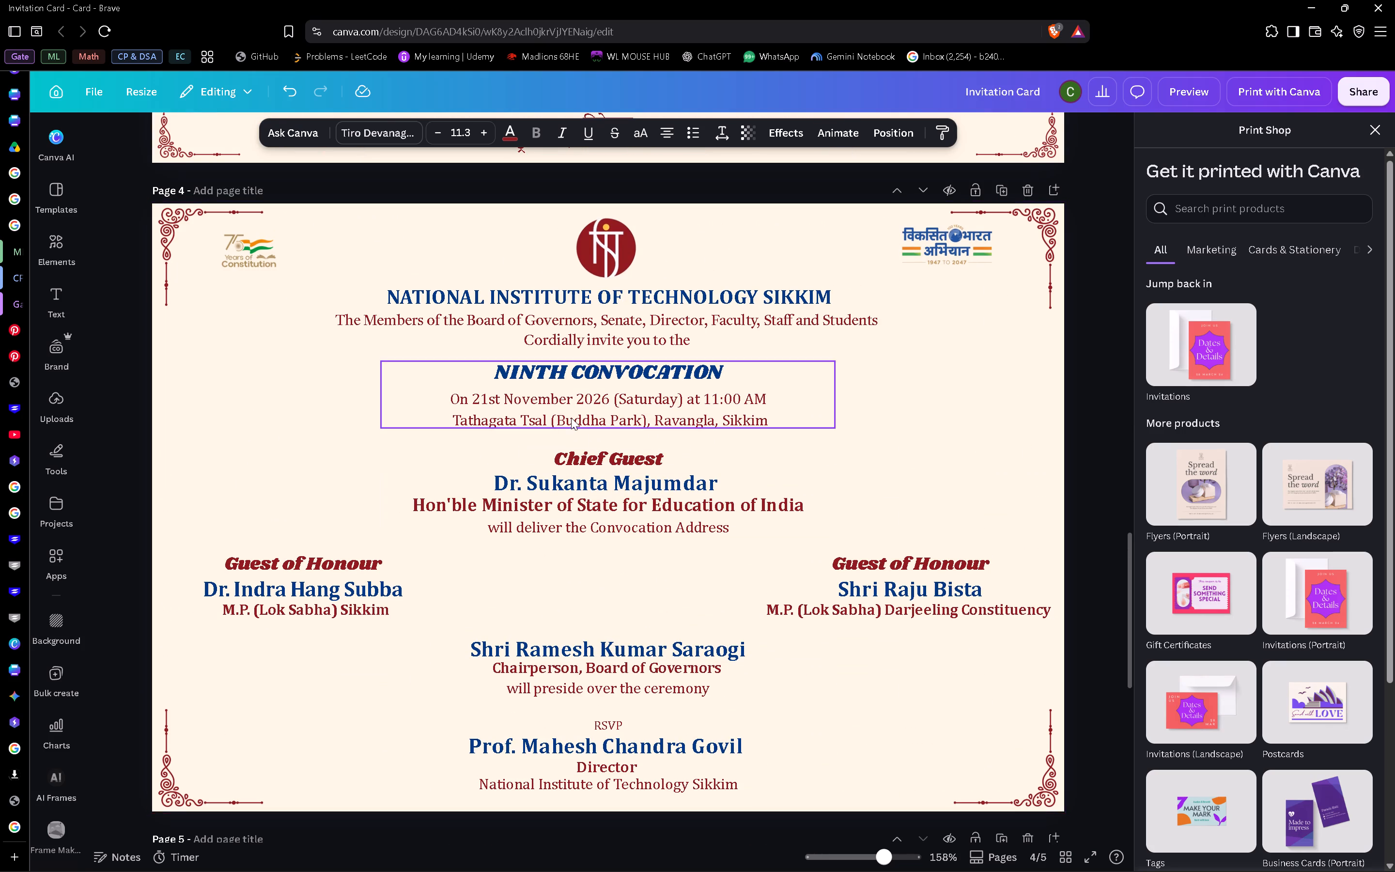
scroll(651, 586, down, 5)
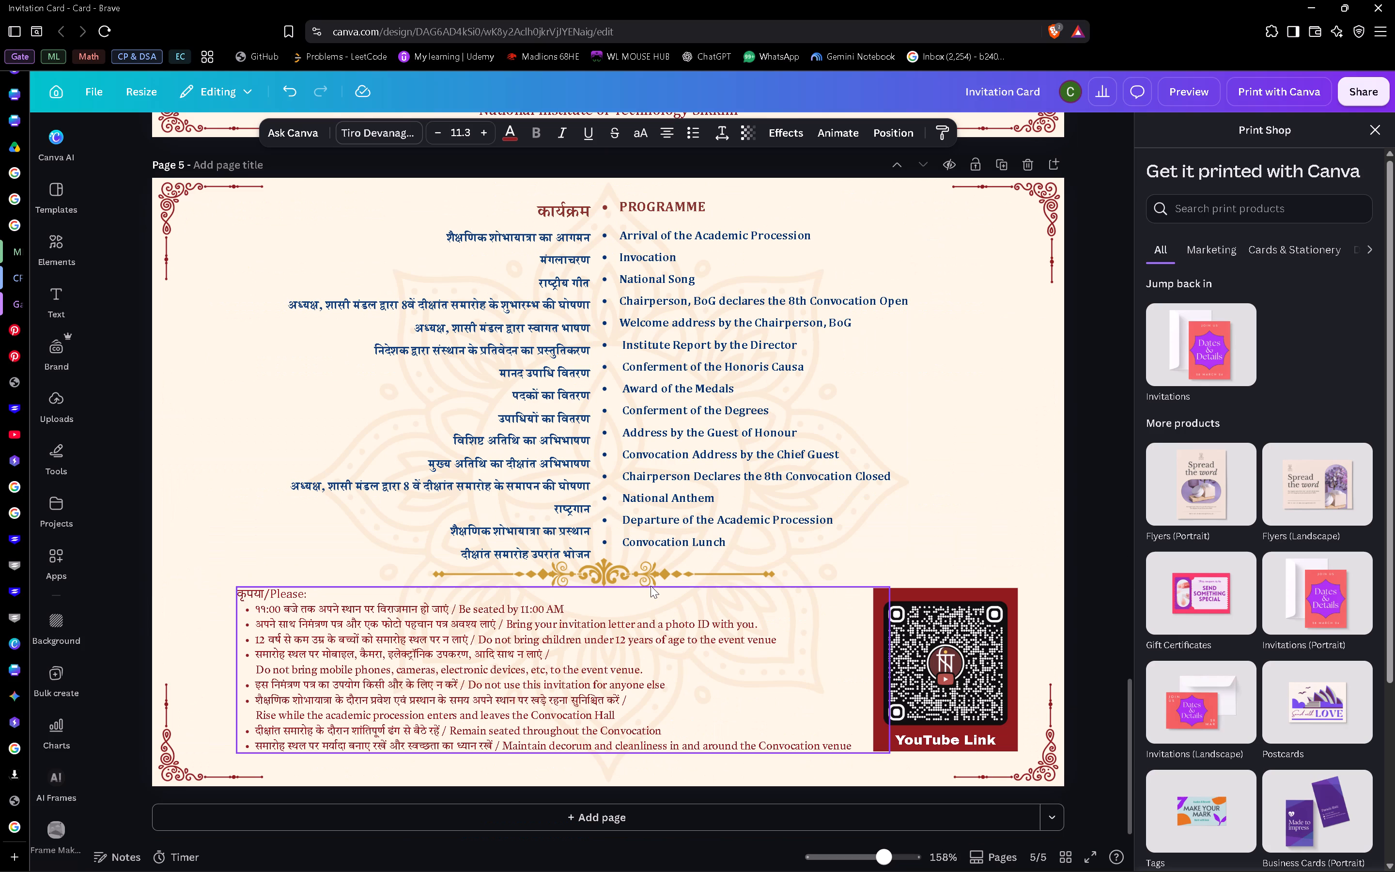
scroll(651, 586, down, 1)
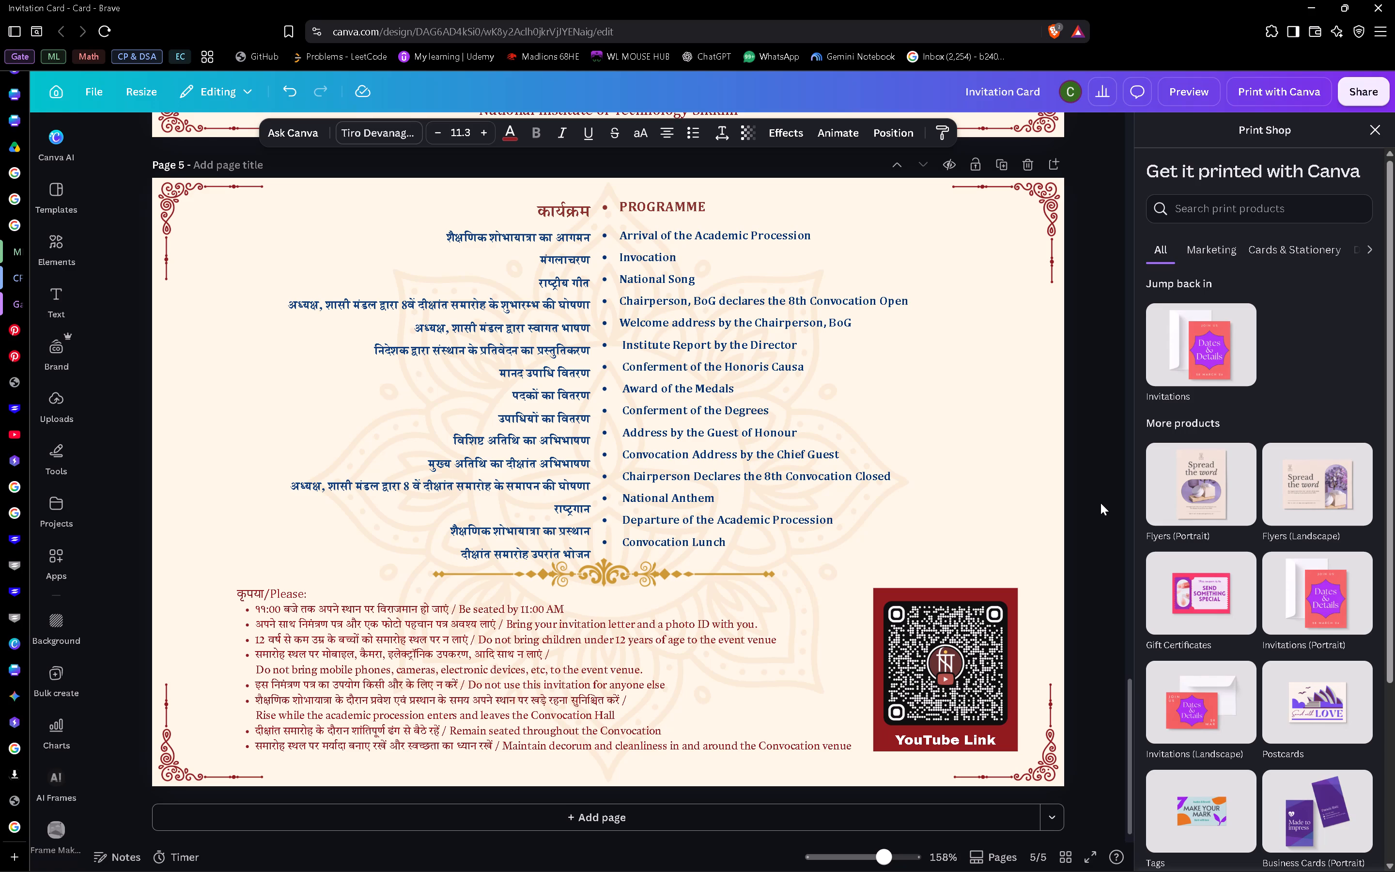
Look back through all pages of the invitation card, checking the Hindi and English dates and weekdays.
scroll(1100, 503, up, 4)
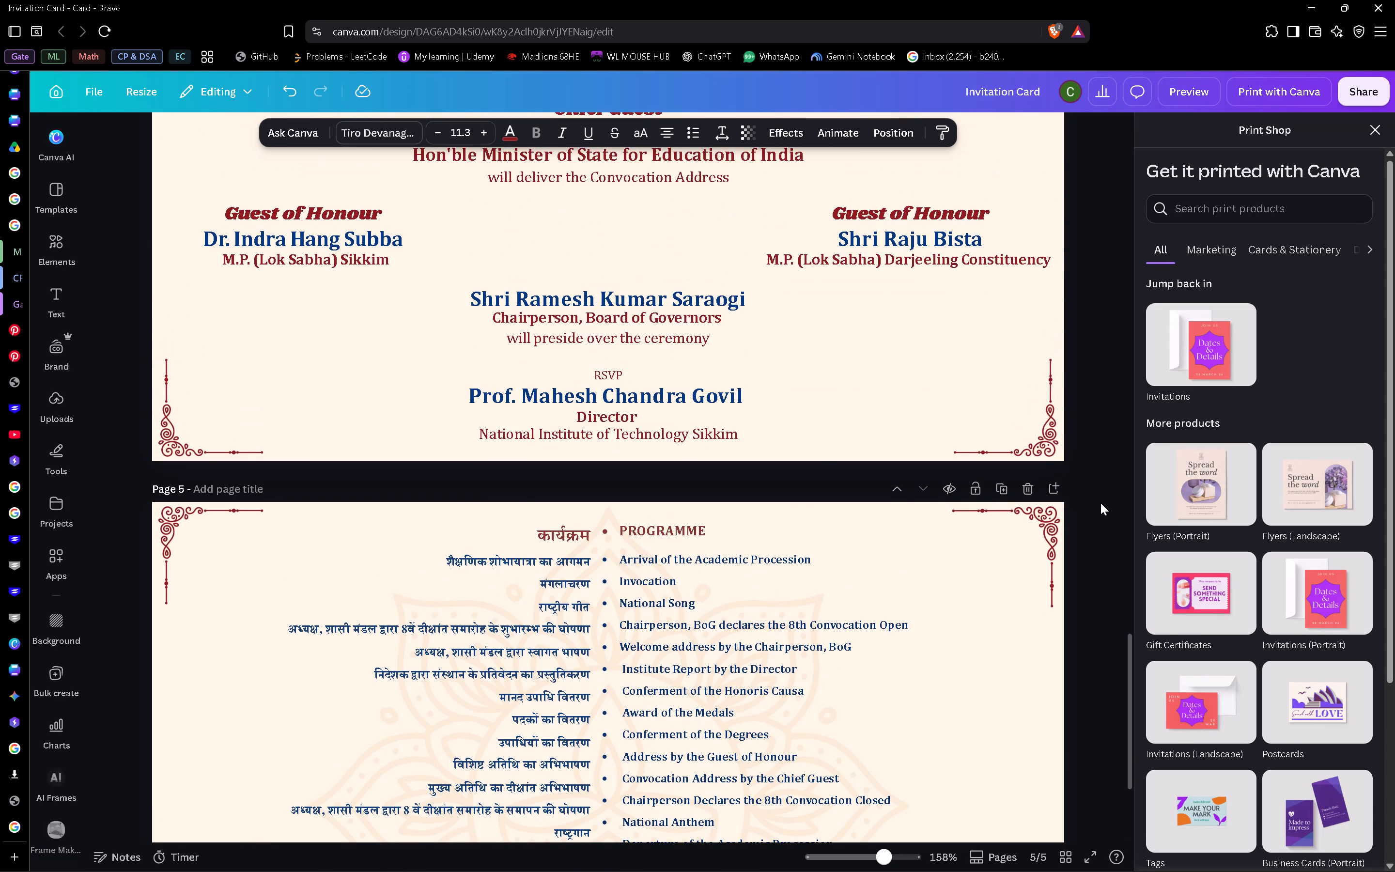
scroll(1100, 503, up, 1)
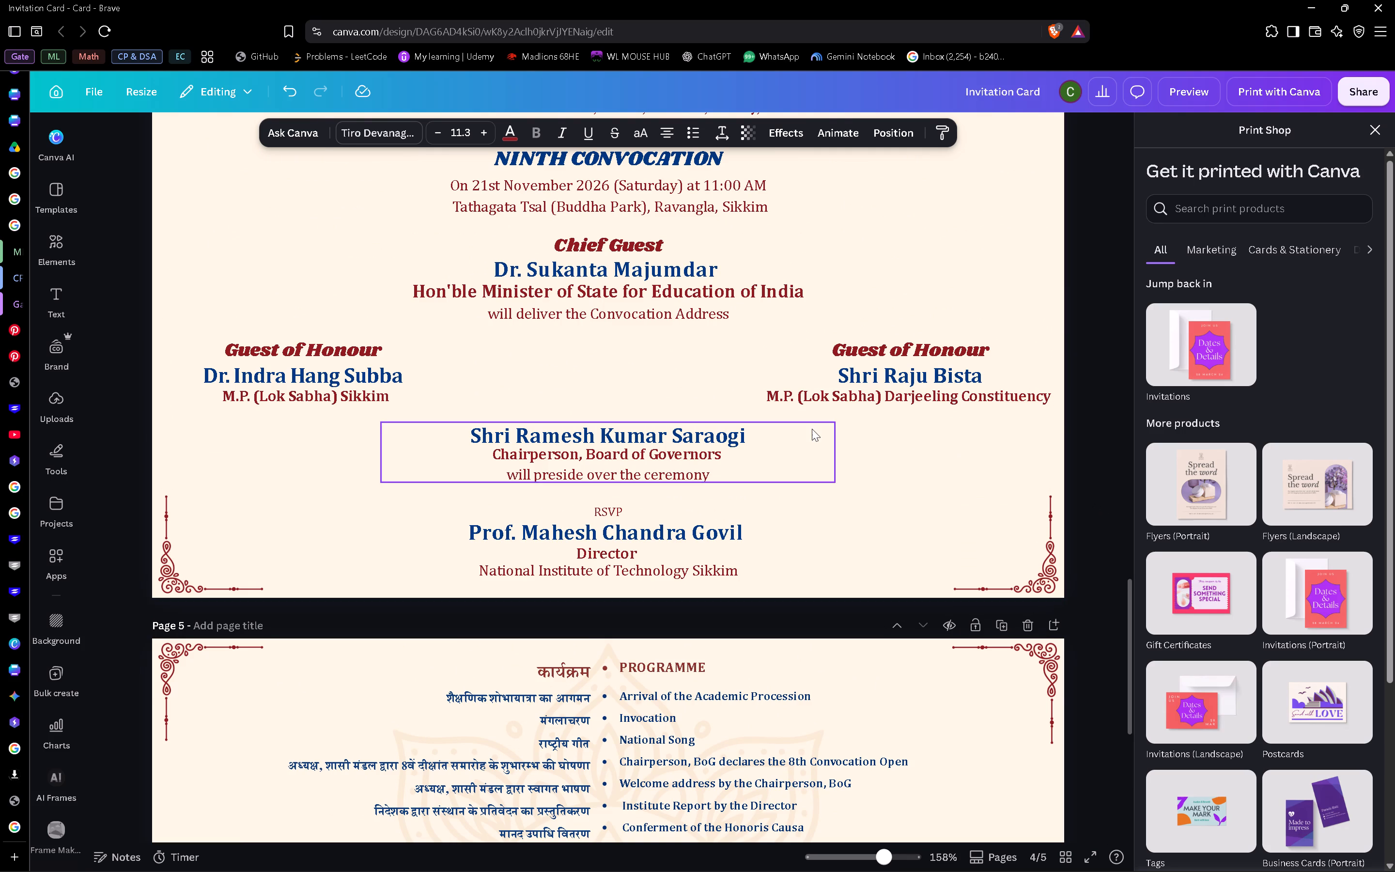
scroll(812, 429, up, 8)
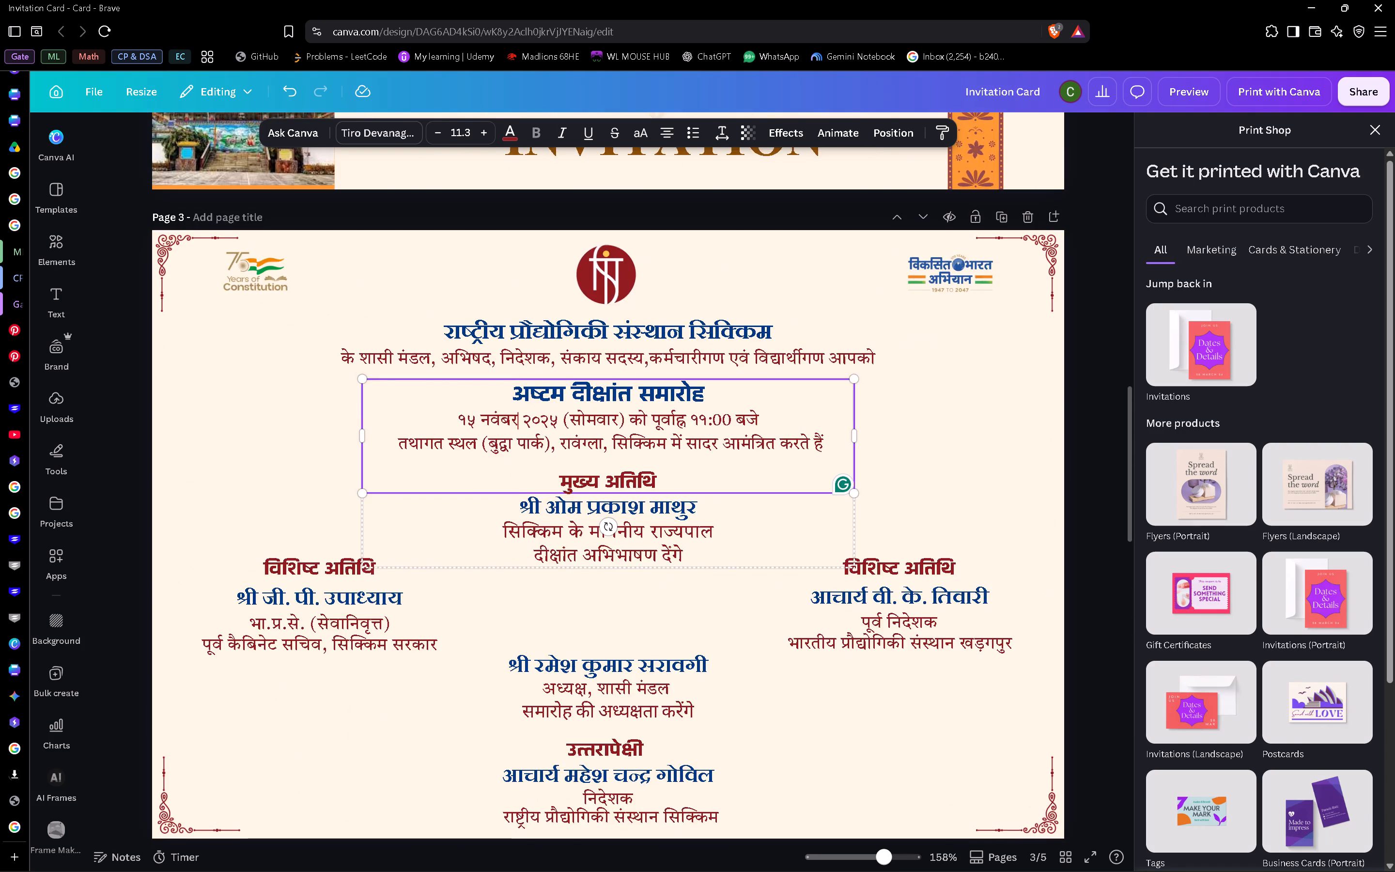
scroll(812, 429, up, 2)
scroll(812, 429, down, 3)
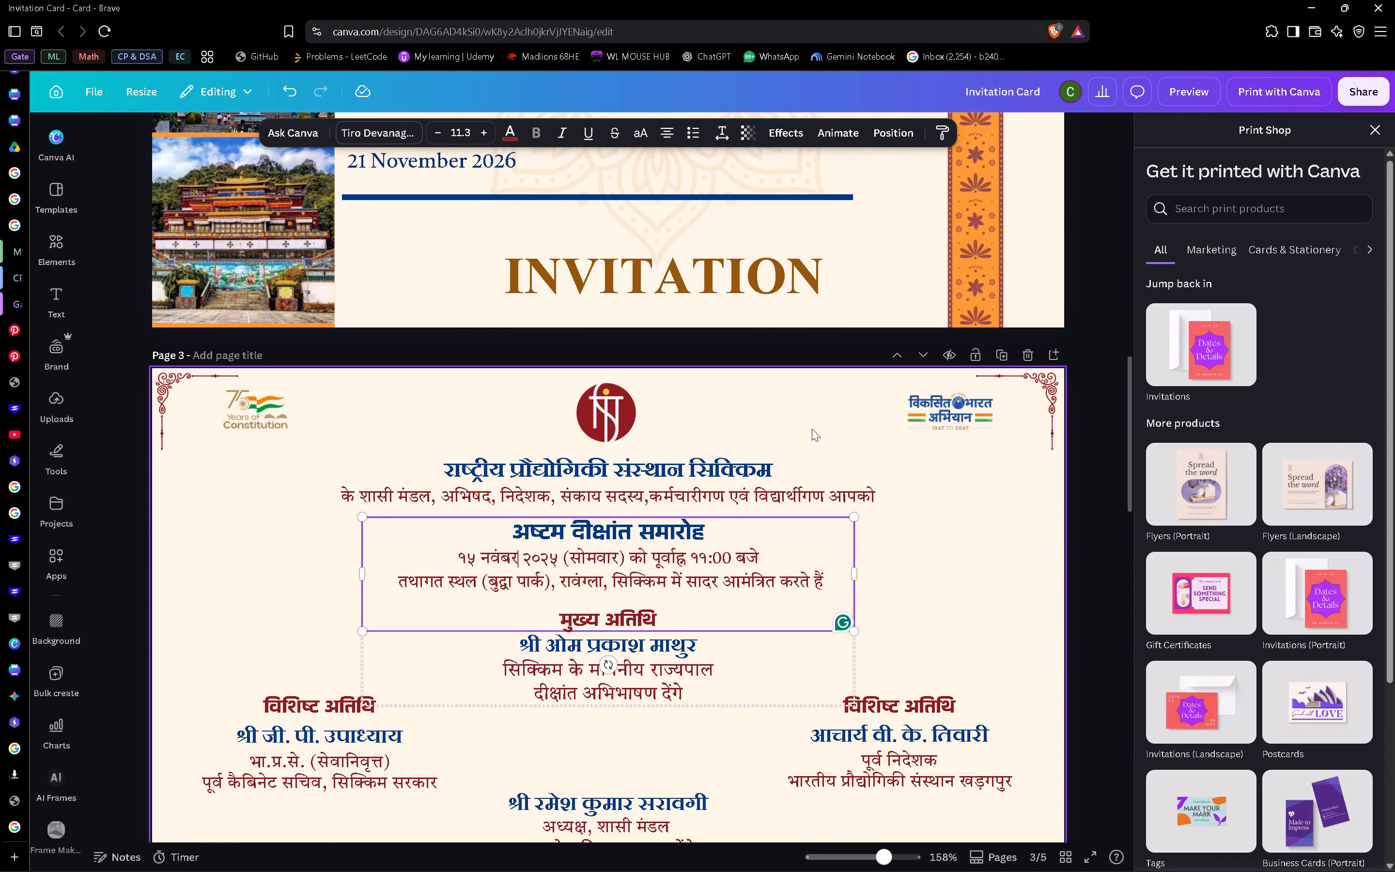
scroll(812, 429, up, 3)
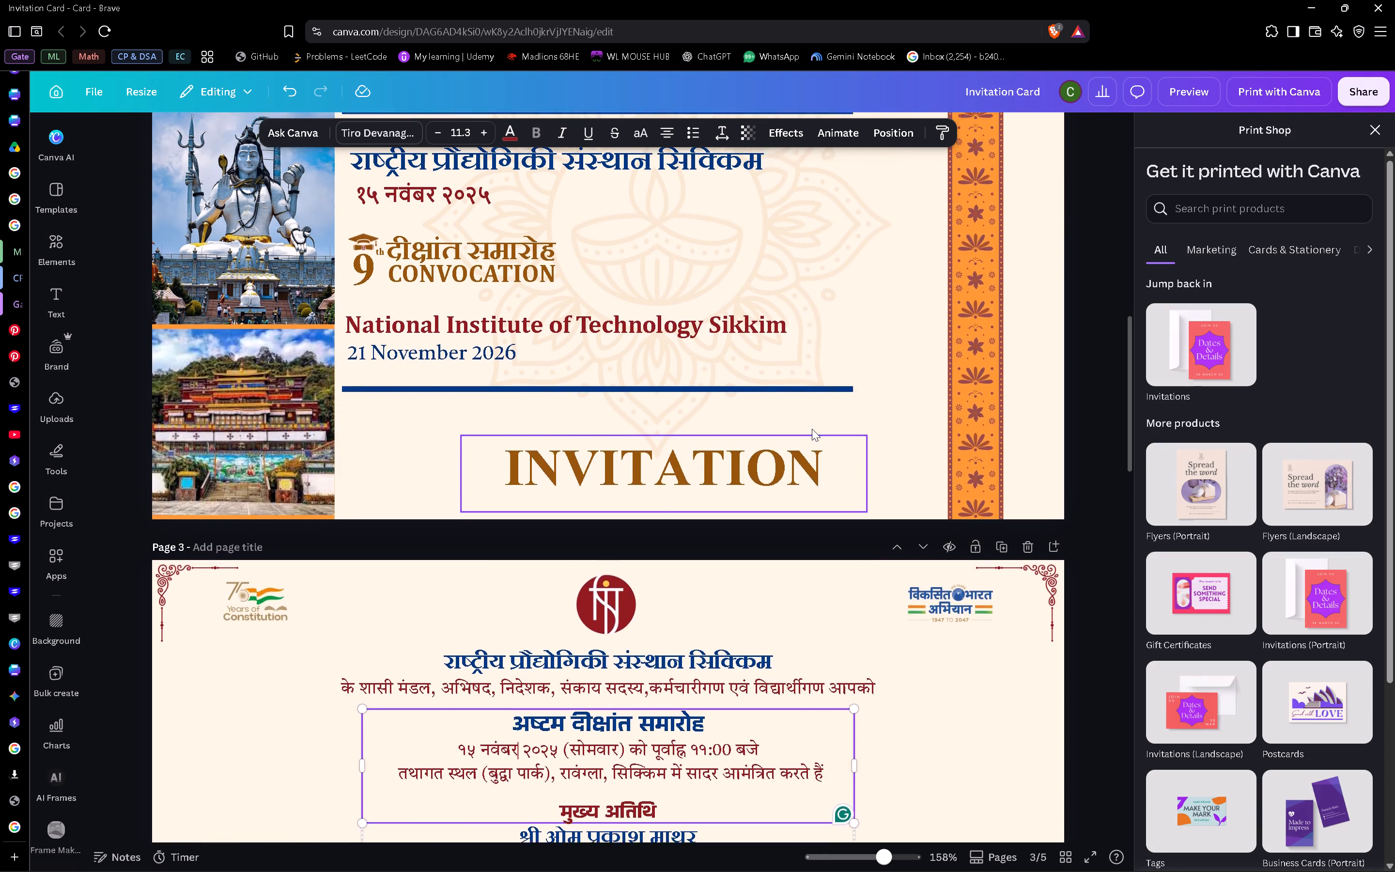
scroll(812, 429, up, 13)
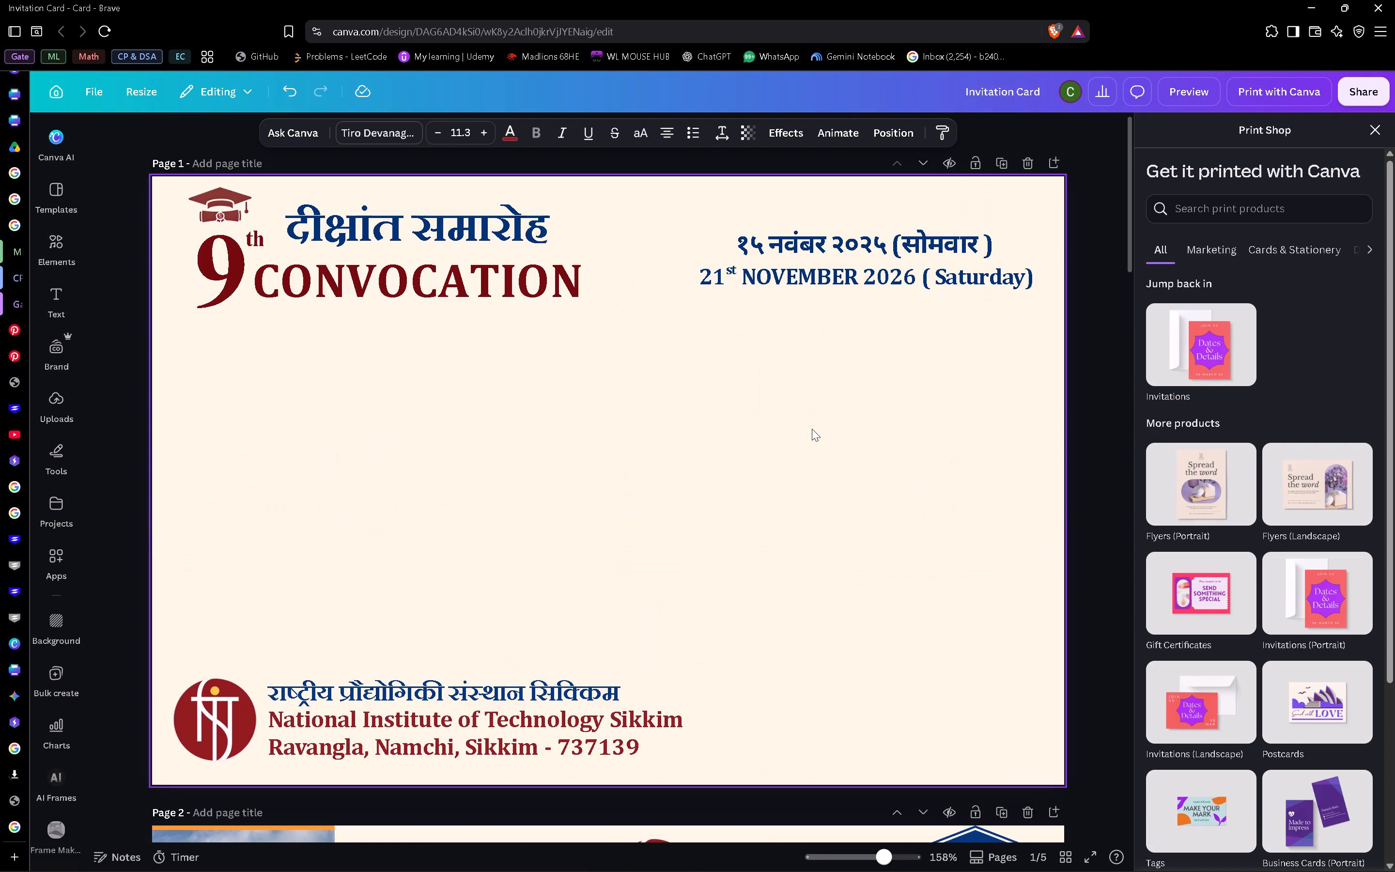
scroll(812, 429, up, 2)
scroll(803, 466, down, 9)
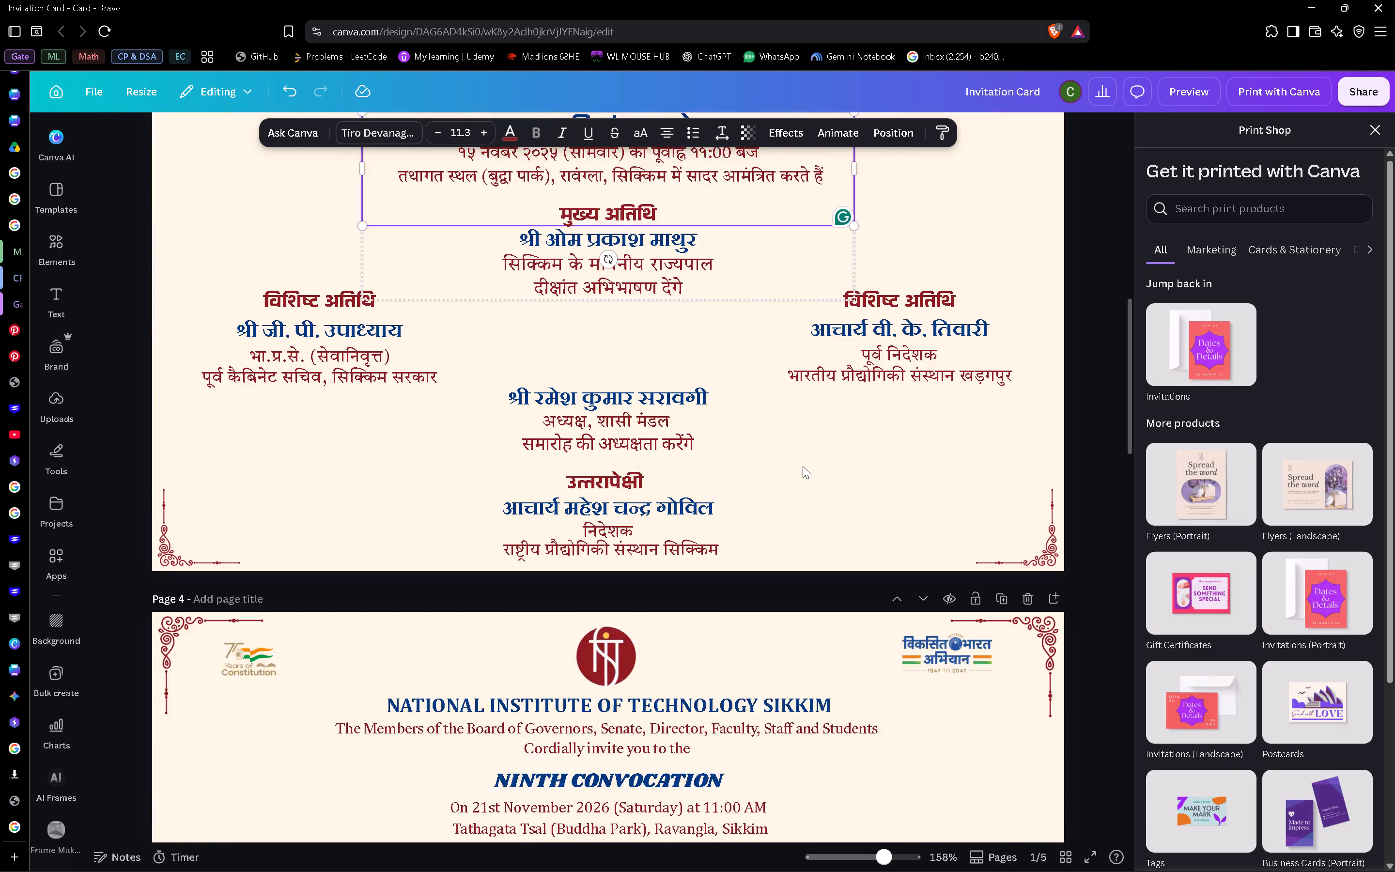
scroll(803, 466, down, 7)
scroll(803, 466, up, 10)
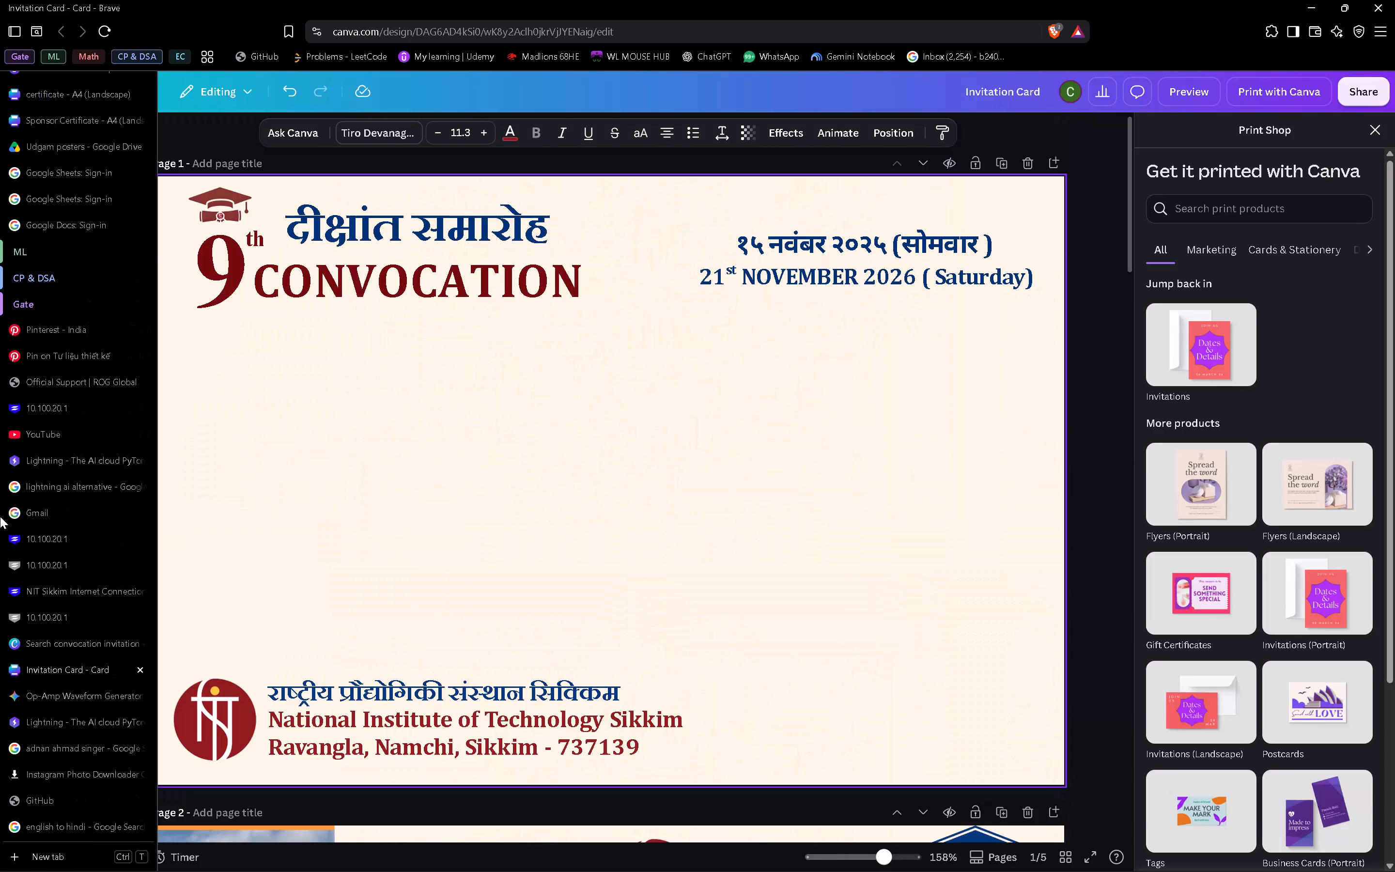
Switch to the English-to-Hindi translator, translate "Saturday" in place of "November", and copy the Hindi word.
scroll(0, 516, down, 12)
click(69, 821)
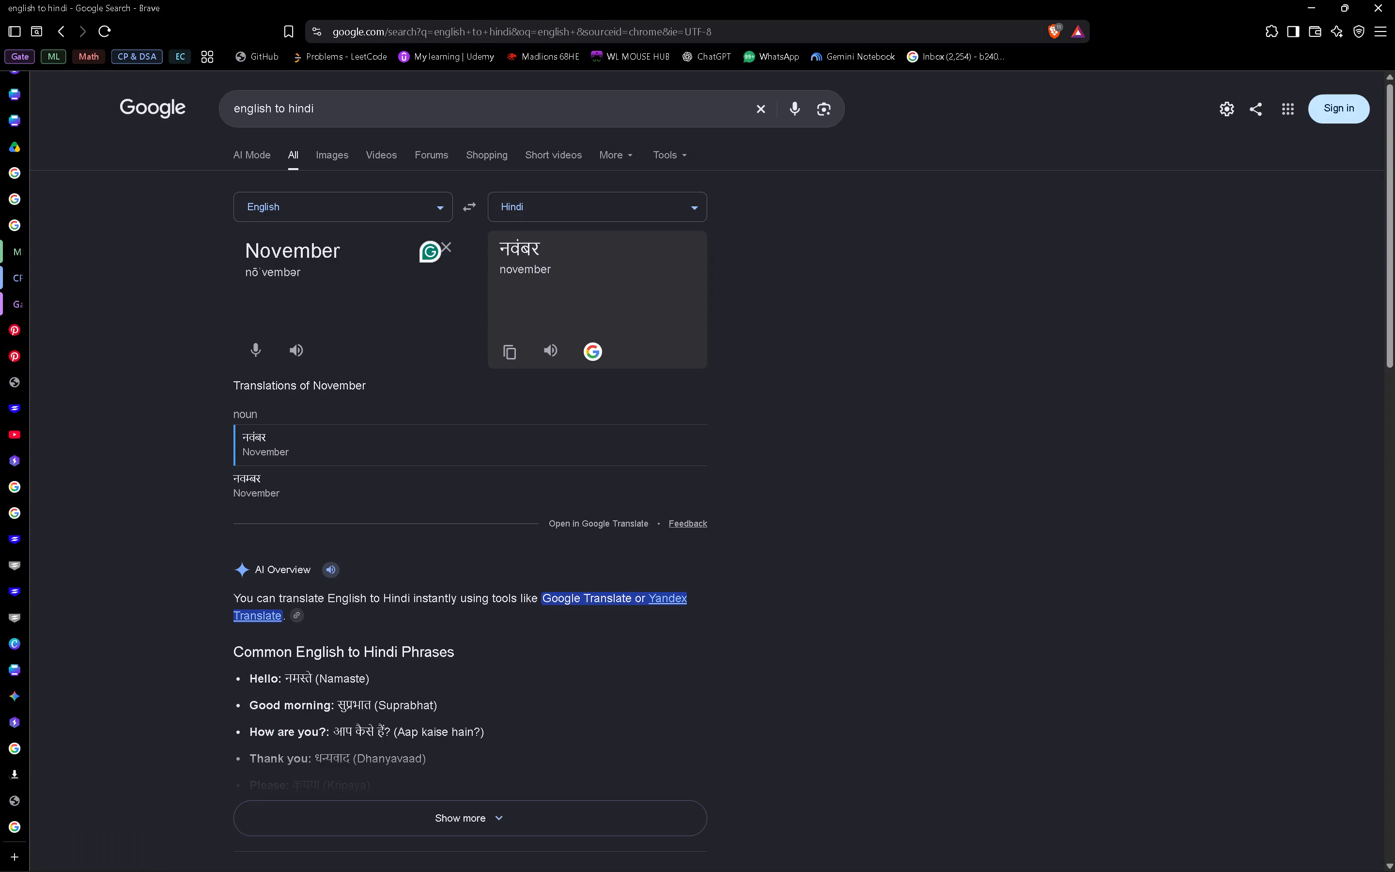
double_click(342, 254)
text(Sa)
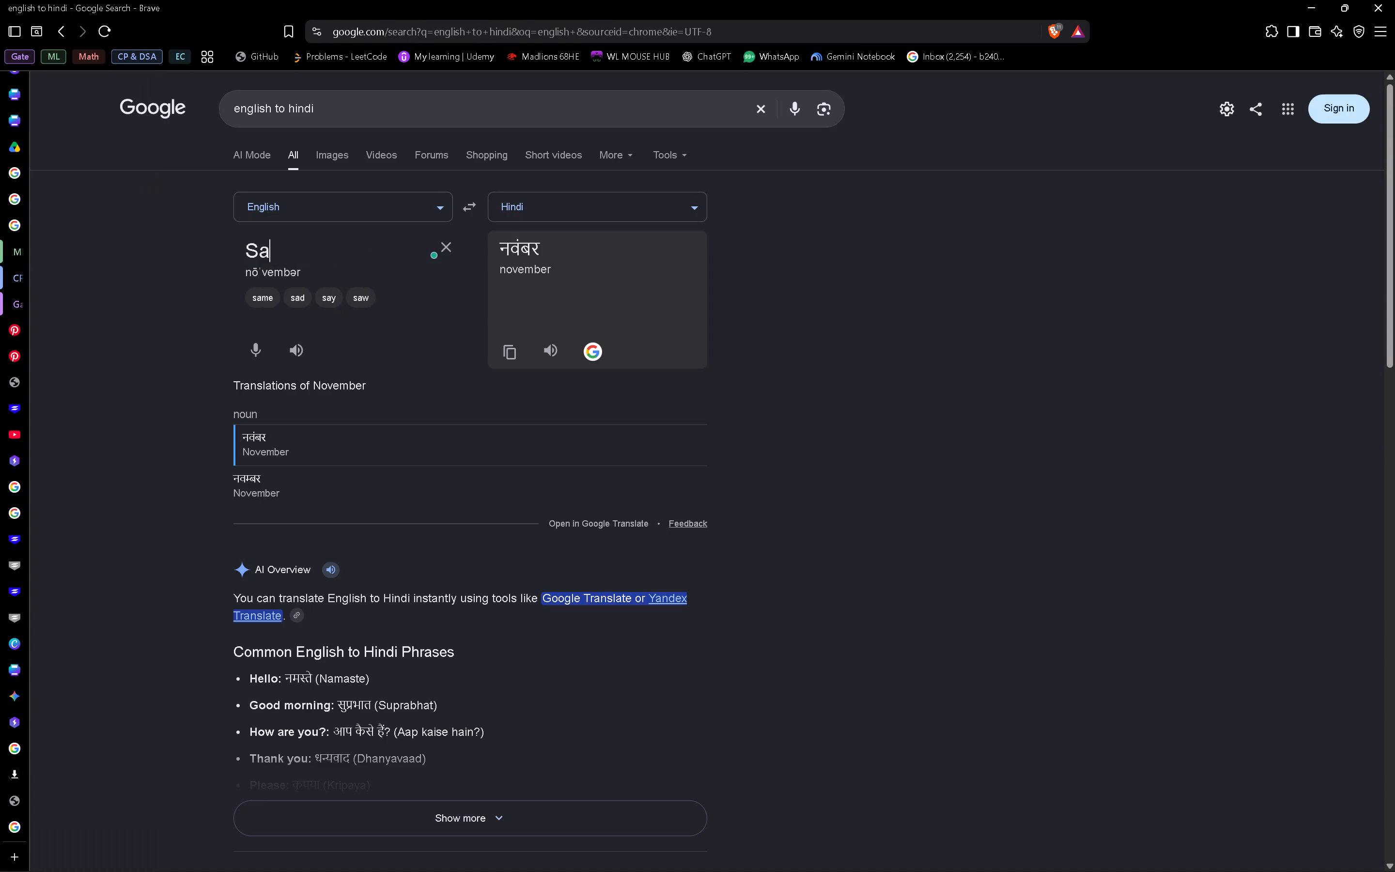
text(tur)
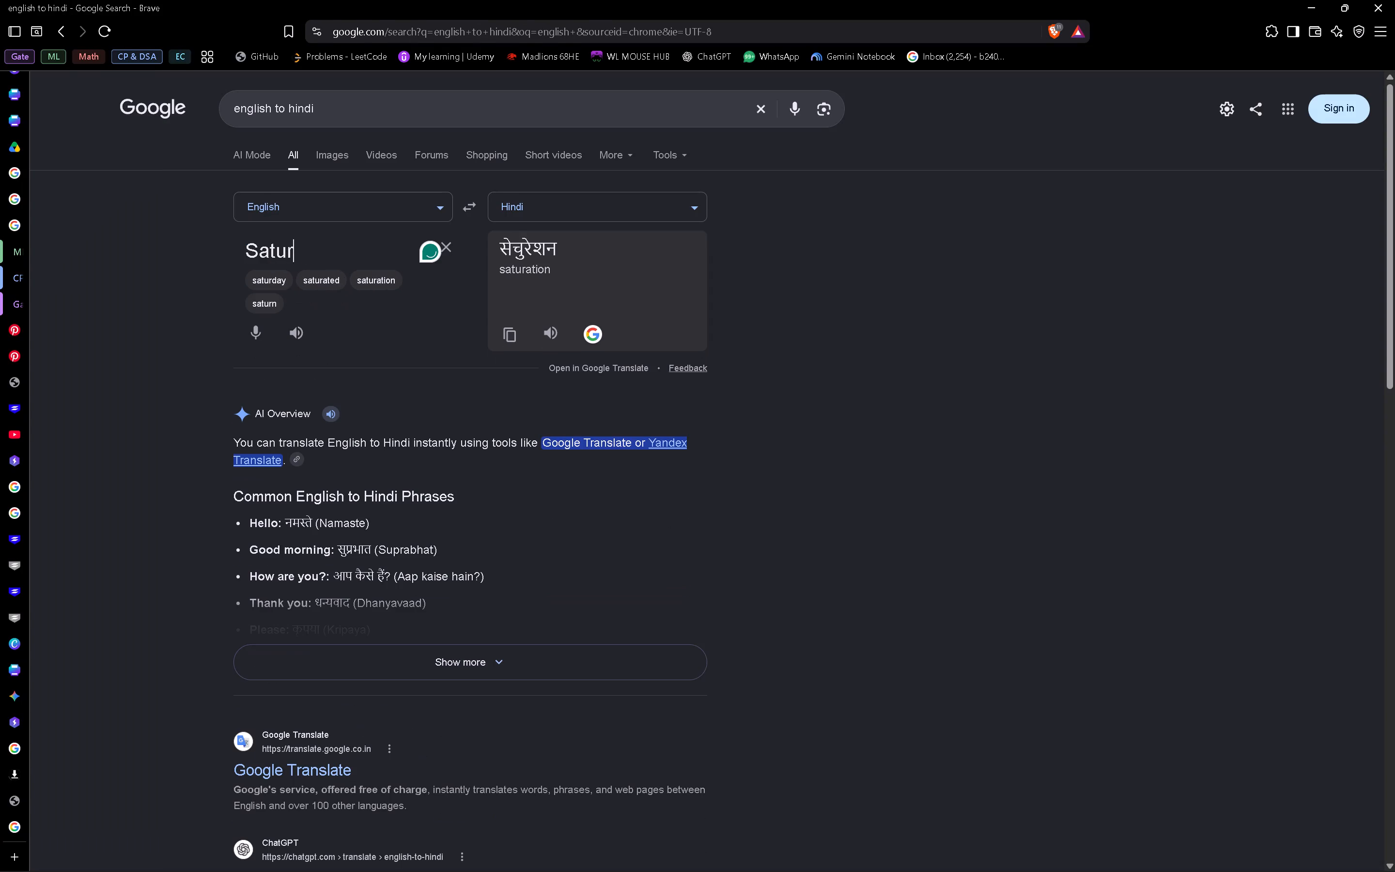
text(day)
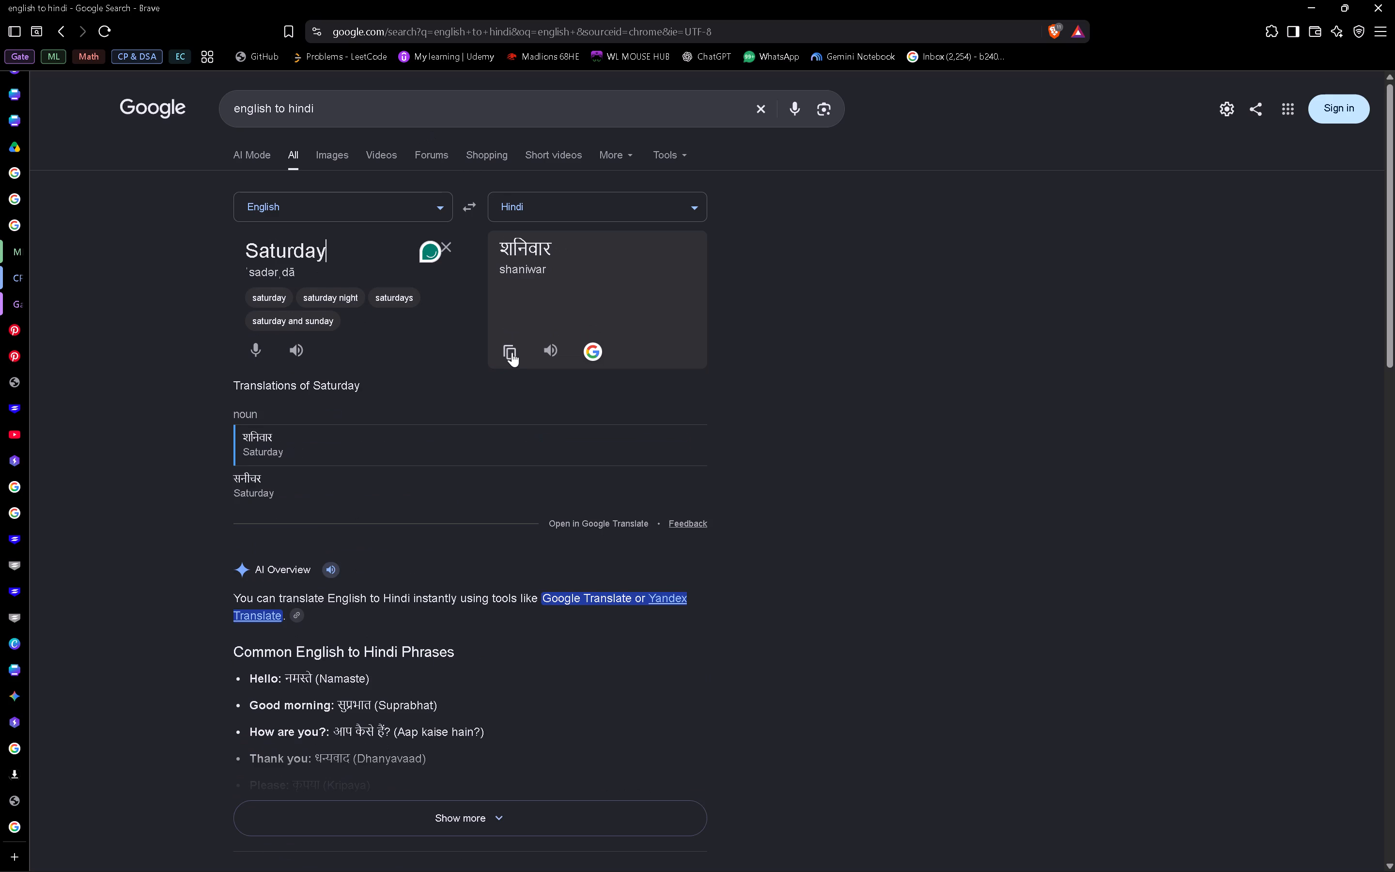
click(508, 353)
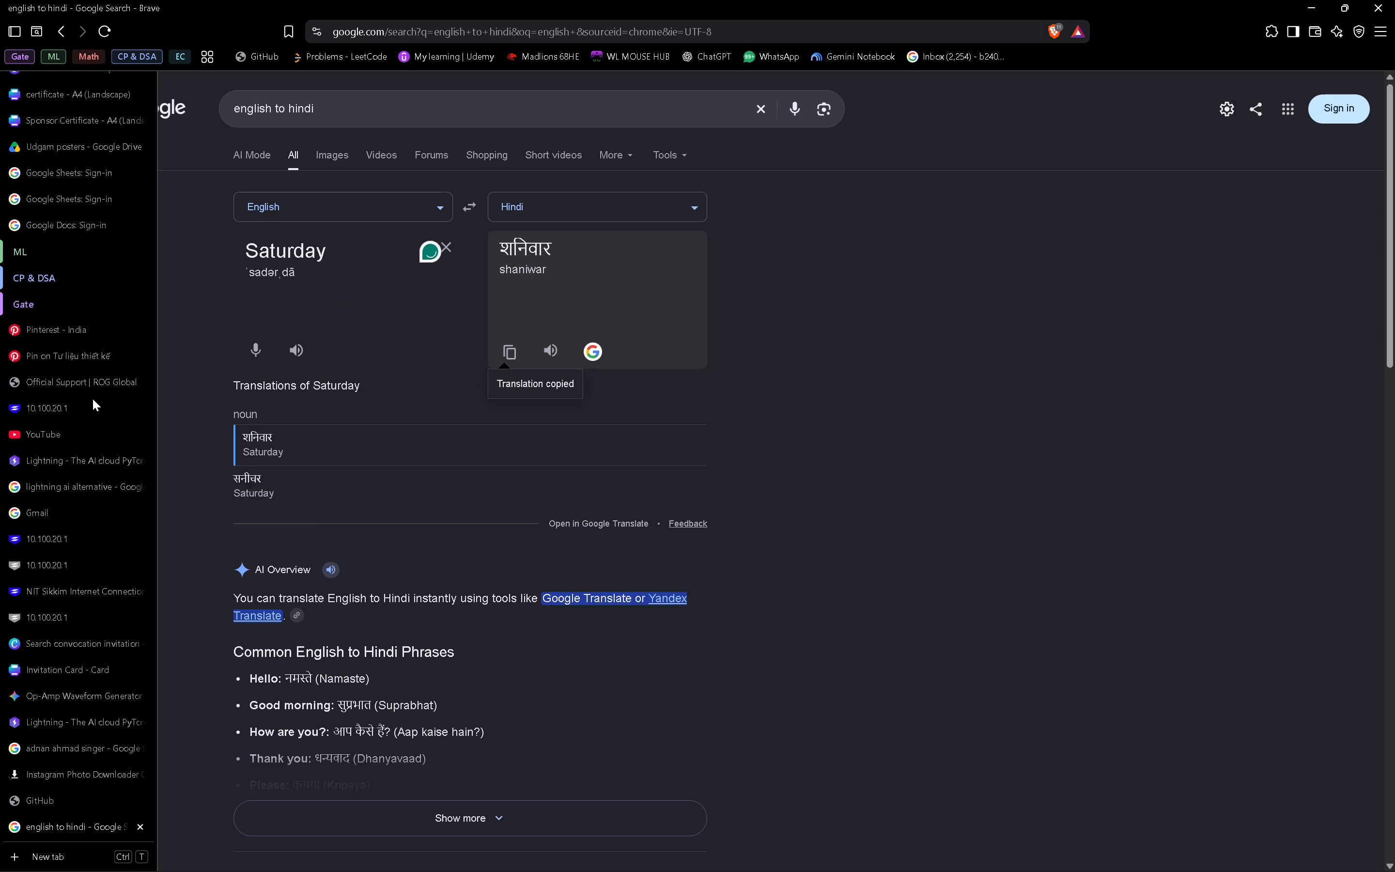
Return to the Invitation Card design and replace the weekday in page 1's Hindi date with "शनिवार", removing the space before the closing bracket.
click(69, 661)
double_click(976, 243)
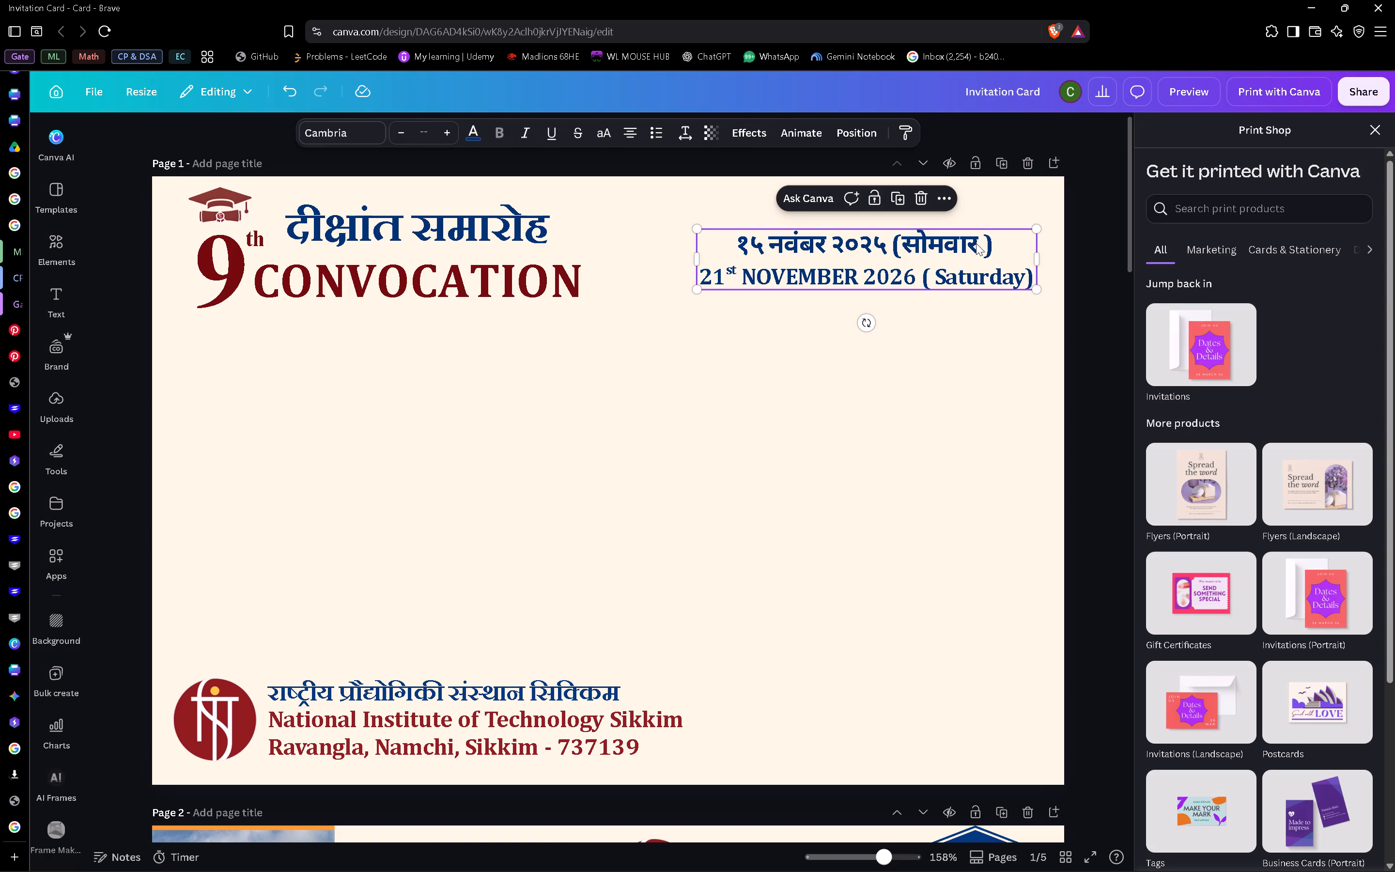
key(Right)
key(BackSpace)
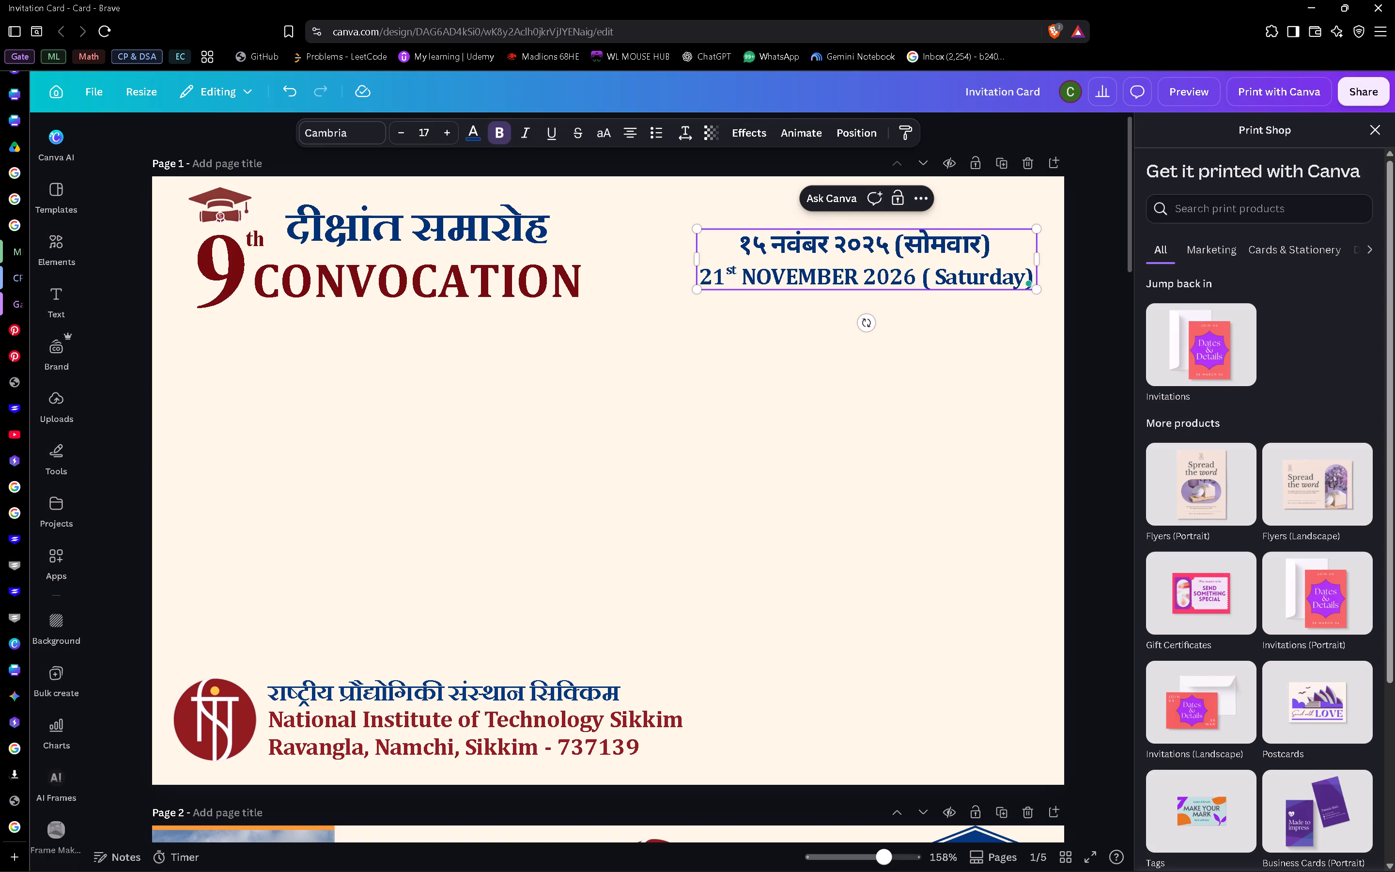
key(shift+Left)
key(shift+Left)
key(shift+Left)
key(shift+Left)
key(ctrl+v)
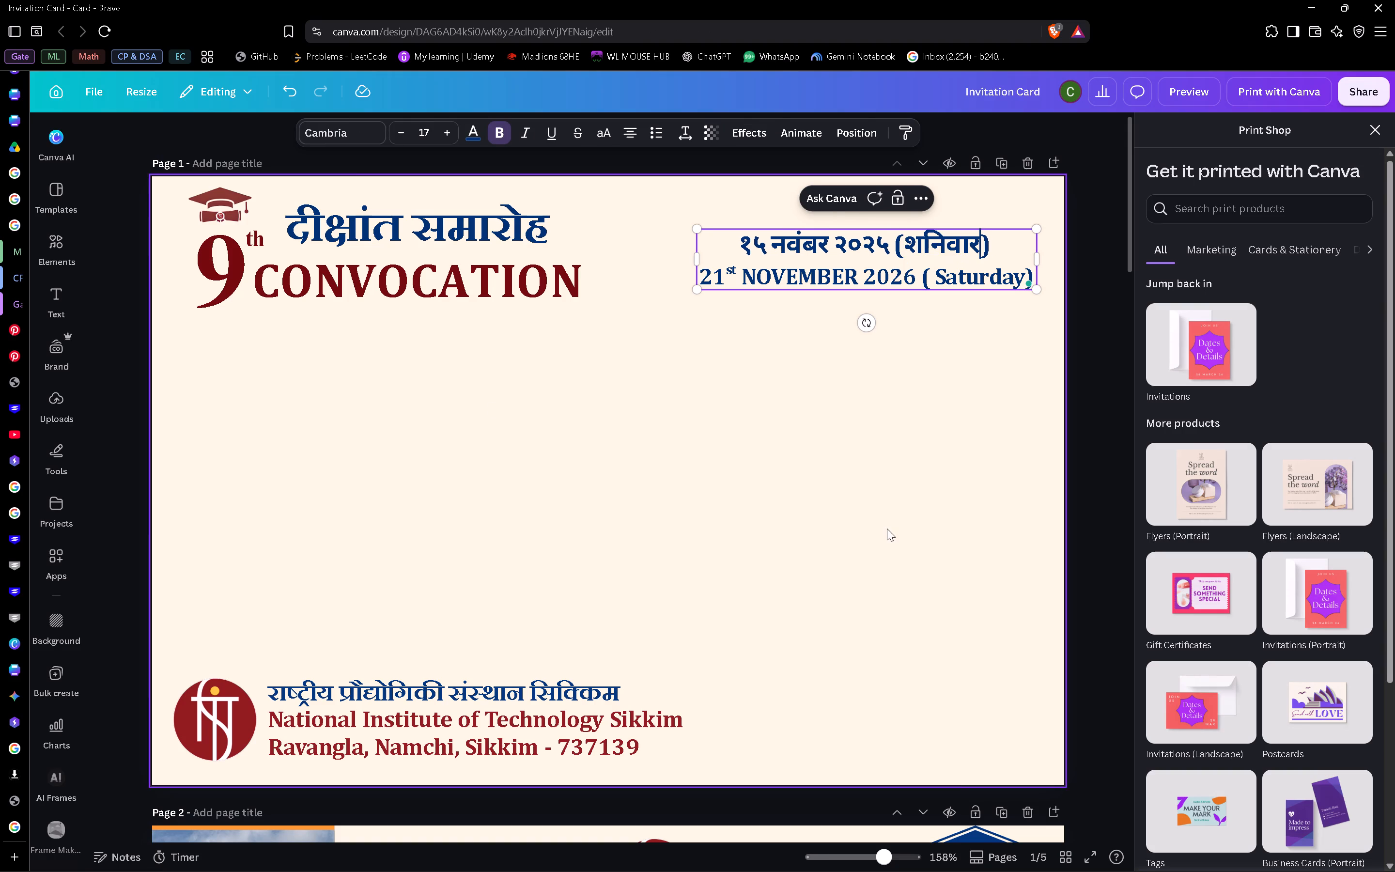
Replace the weekday in the Hindi date line under the convocation heading on page 3 with "शनिवार".
scroll(887, 529, down, 7)
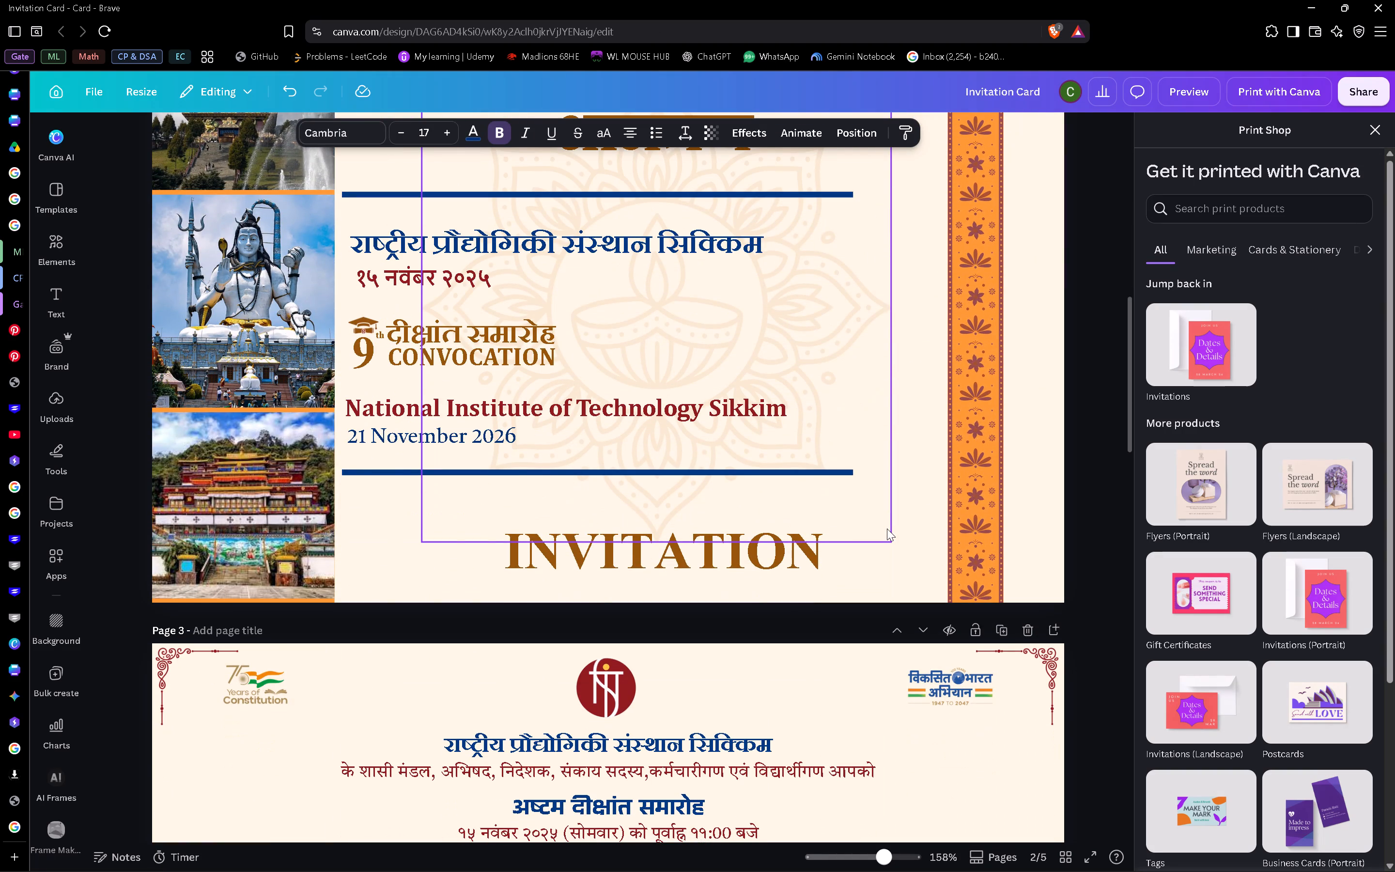
scroll(887, 529, down, 3)
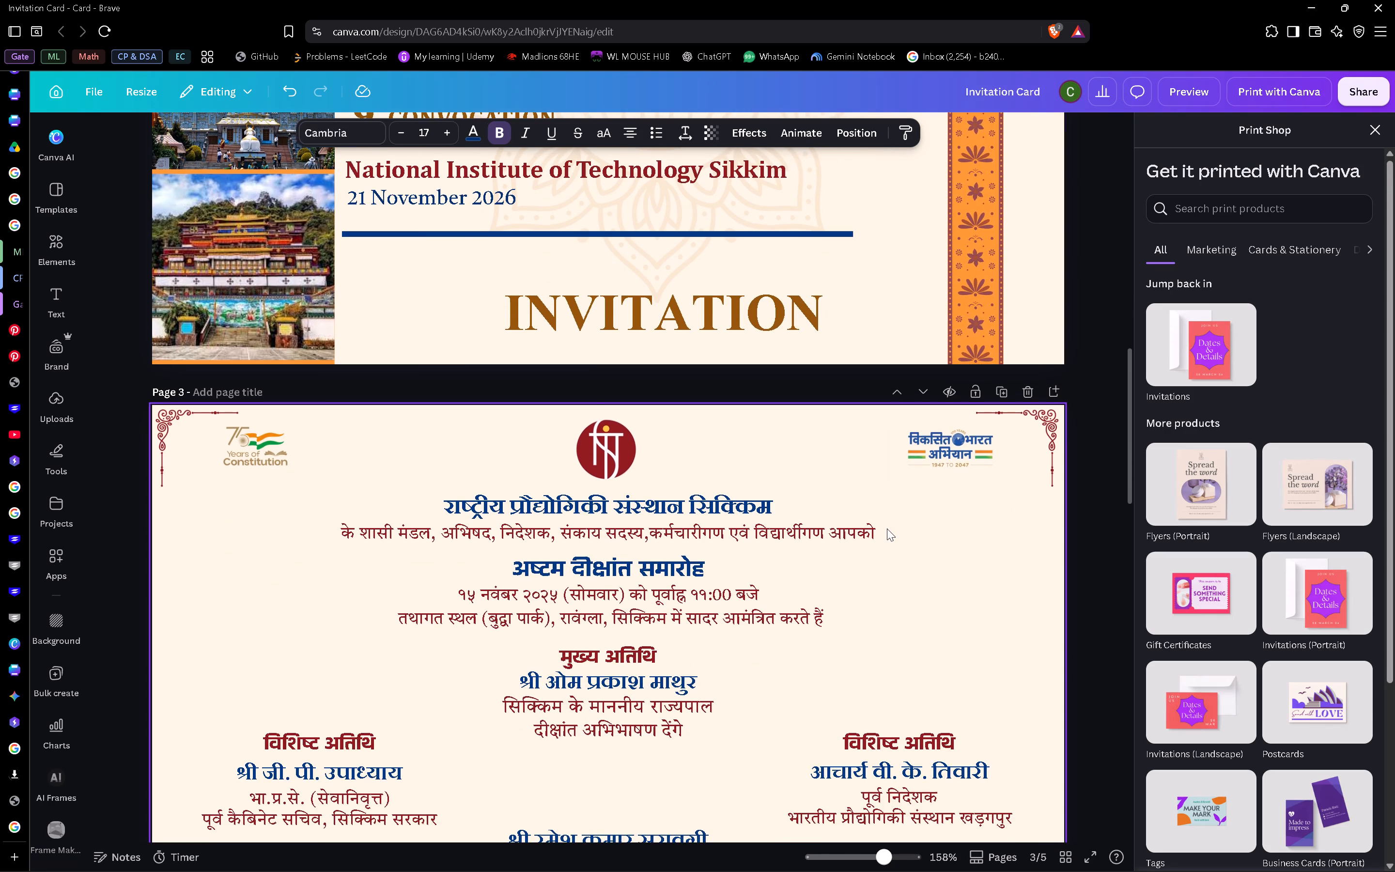
scroll(887, 529, down, 1)
double_click(617, 458)
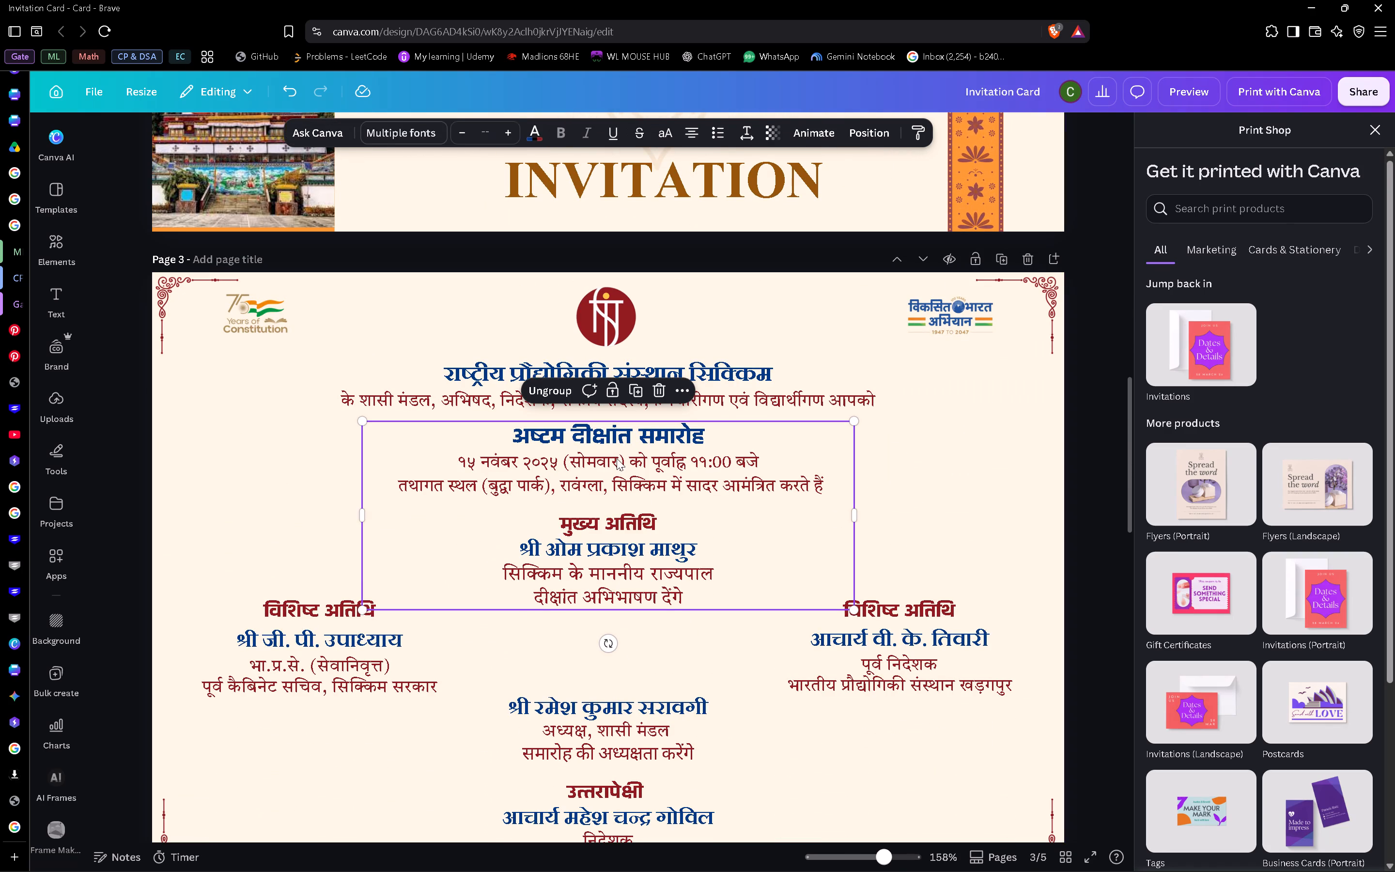
key(shift+Left)
key(shift+Left)
key(shift+Left)
key(shift+Left)
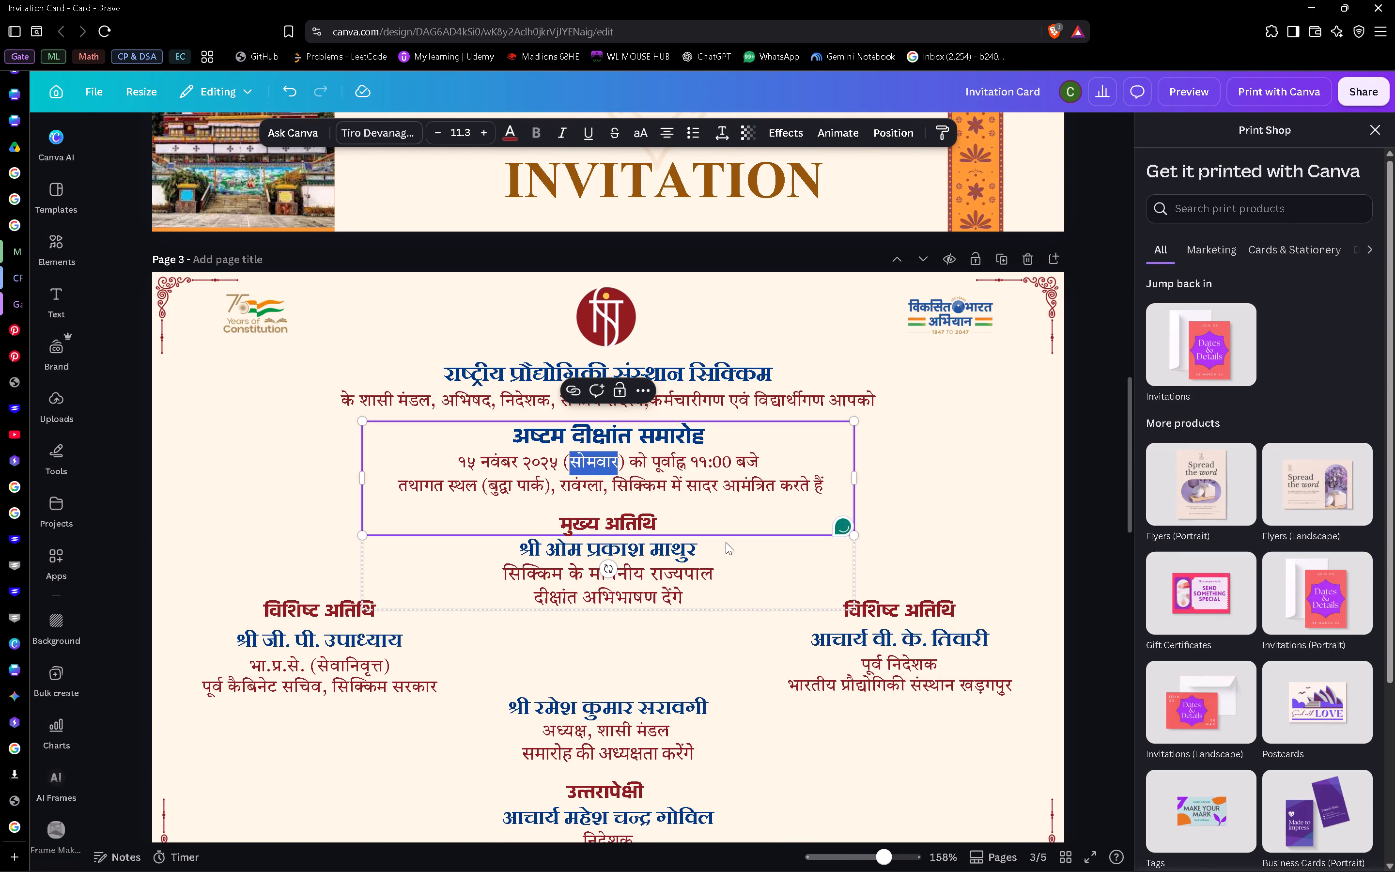
key(ctrl+v)
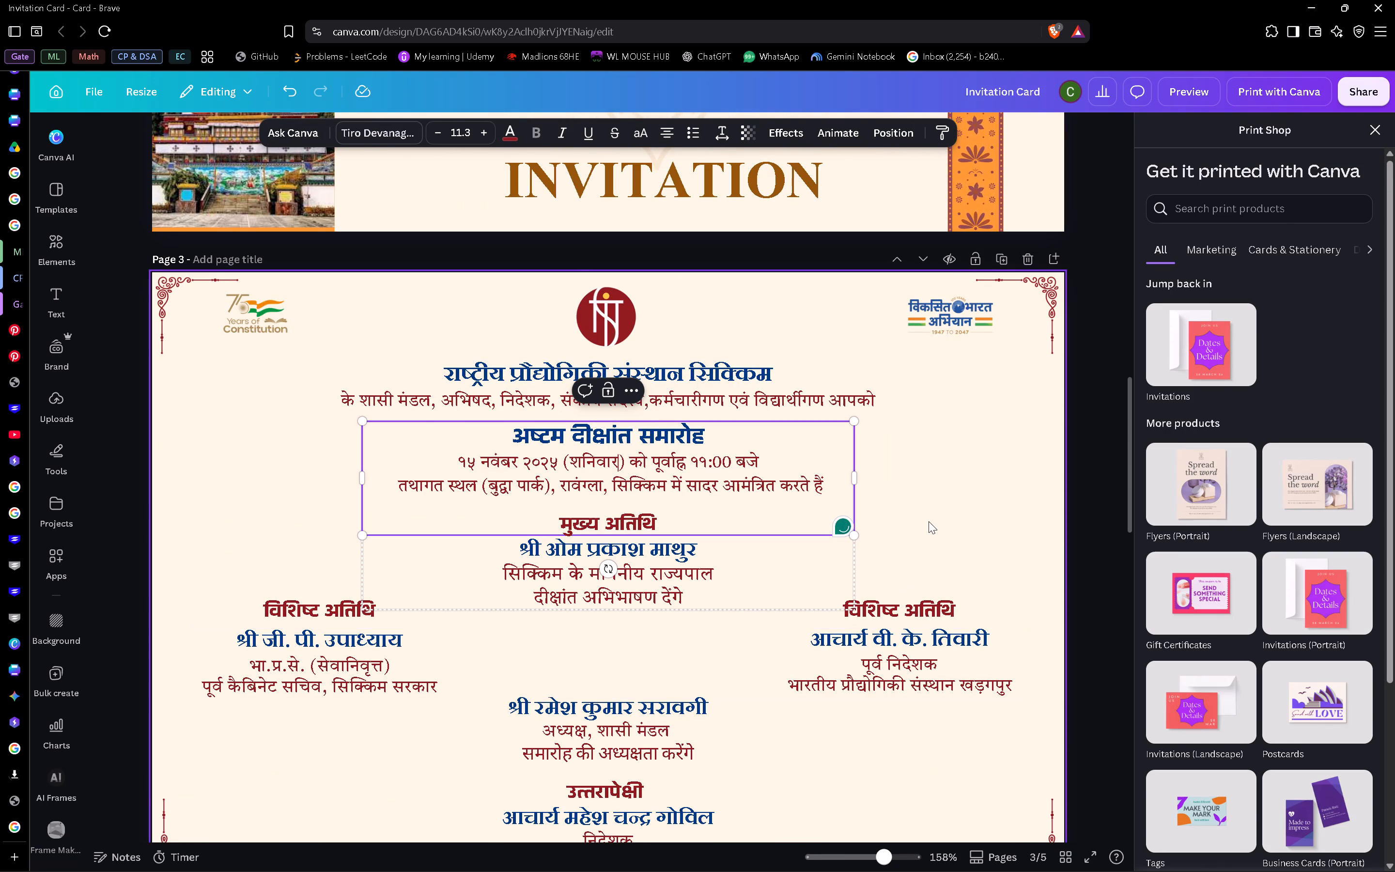
Deselect the text and review the remaining content on the invitation card's pages, including the guest details and programme.
scroll(929, 521, down, 6)
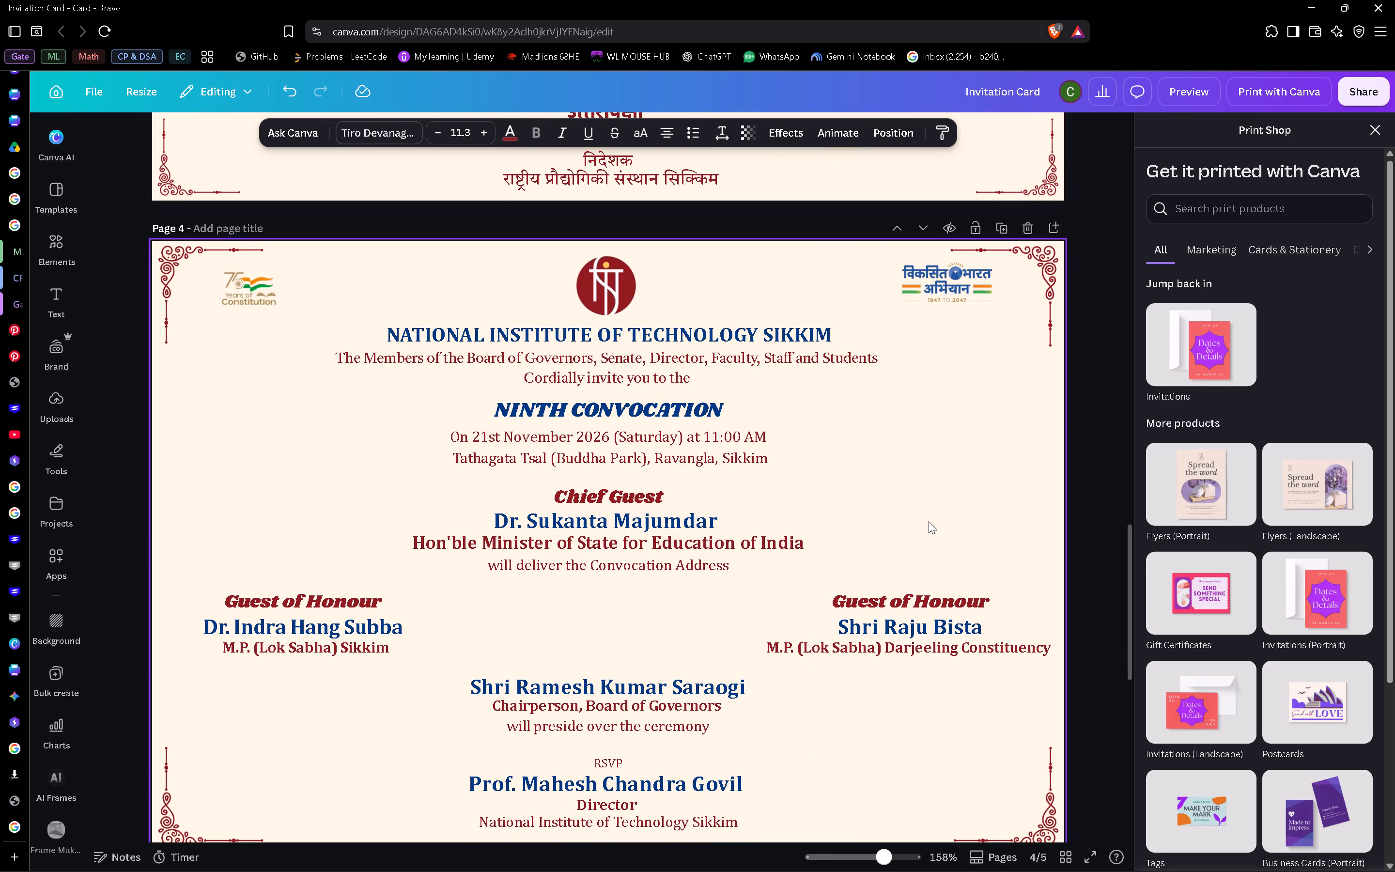
scroll(929, 521, down, 5)
scroll(929, 521, up, 1)
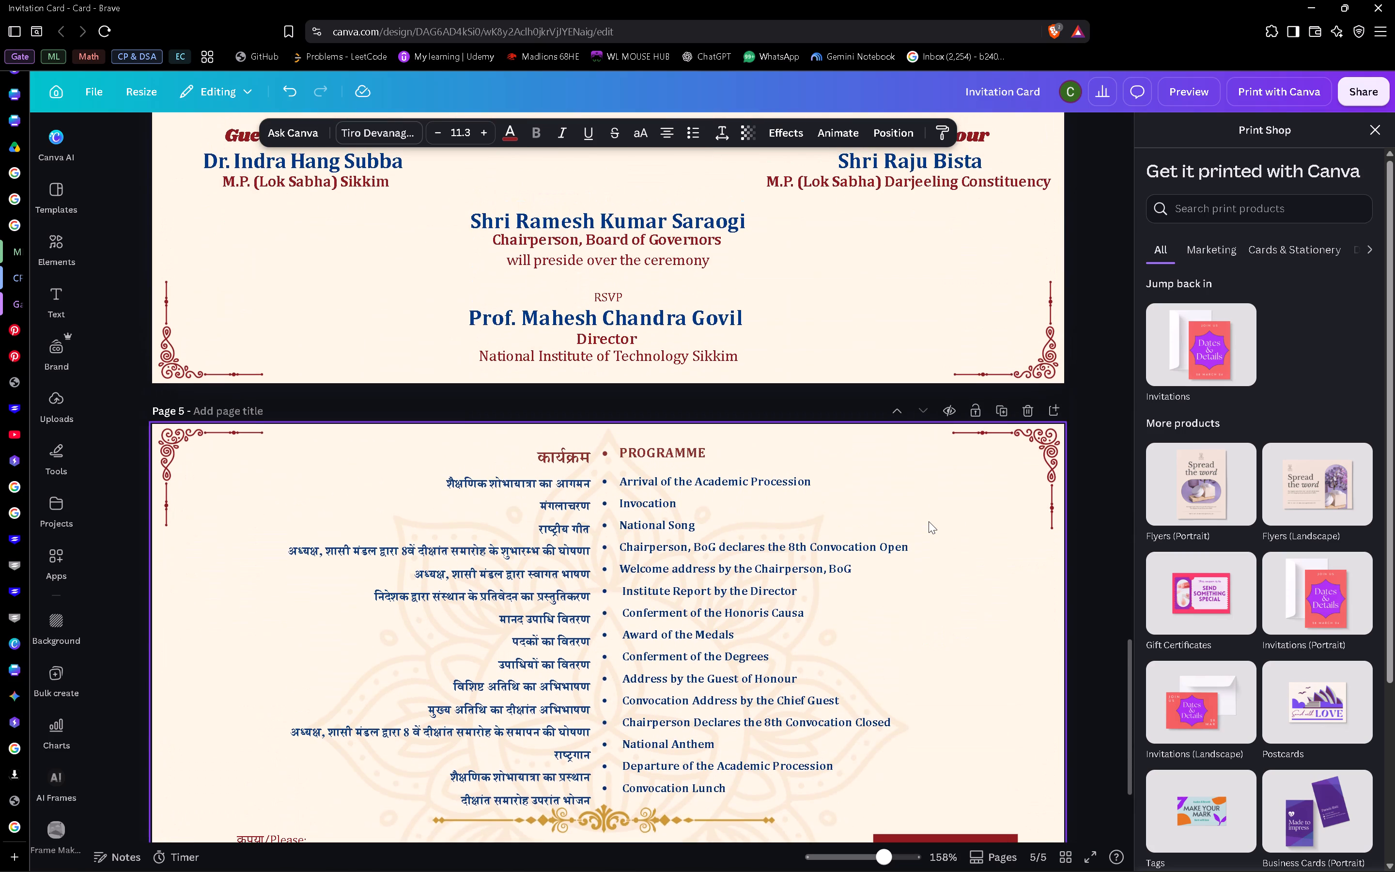
scroll(929, 521, up, 2)
click(1095, 420)
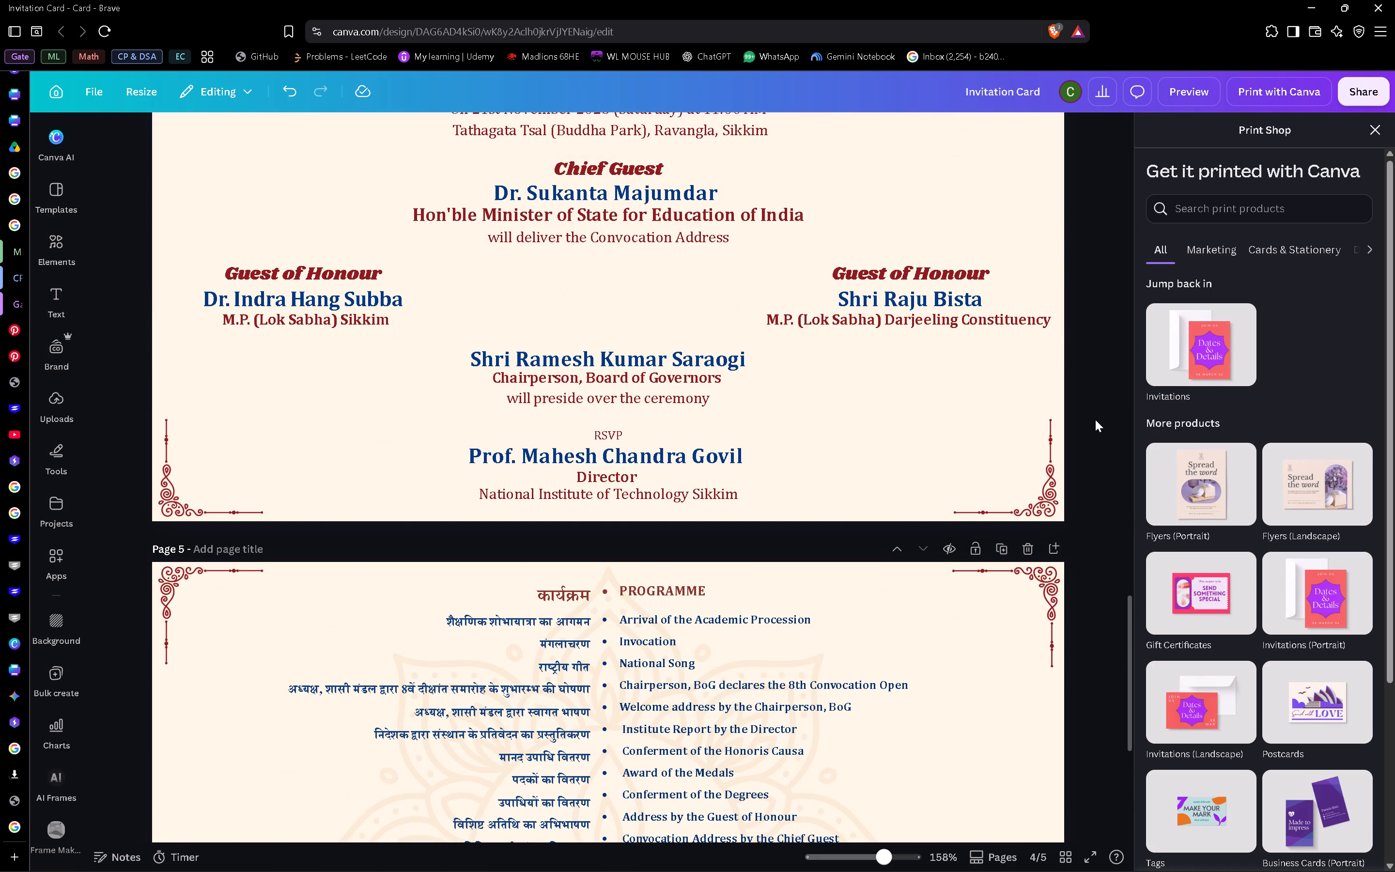
scroll(1095, 420, down, 4)
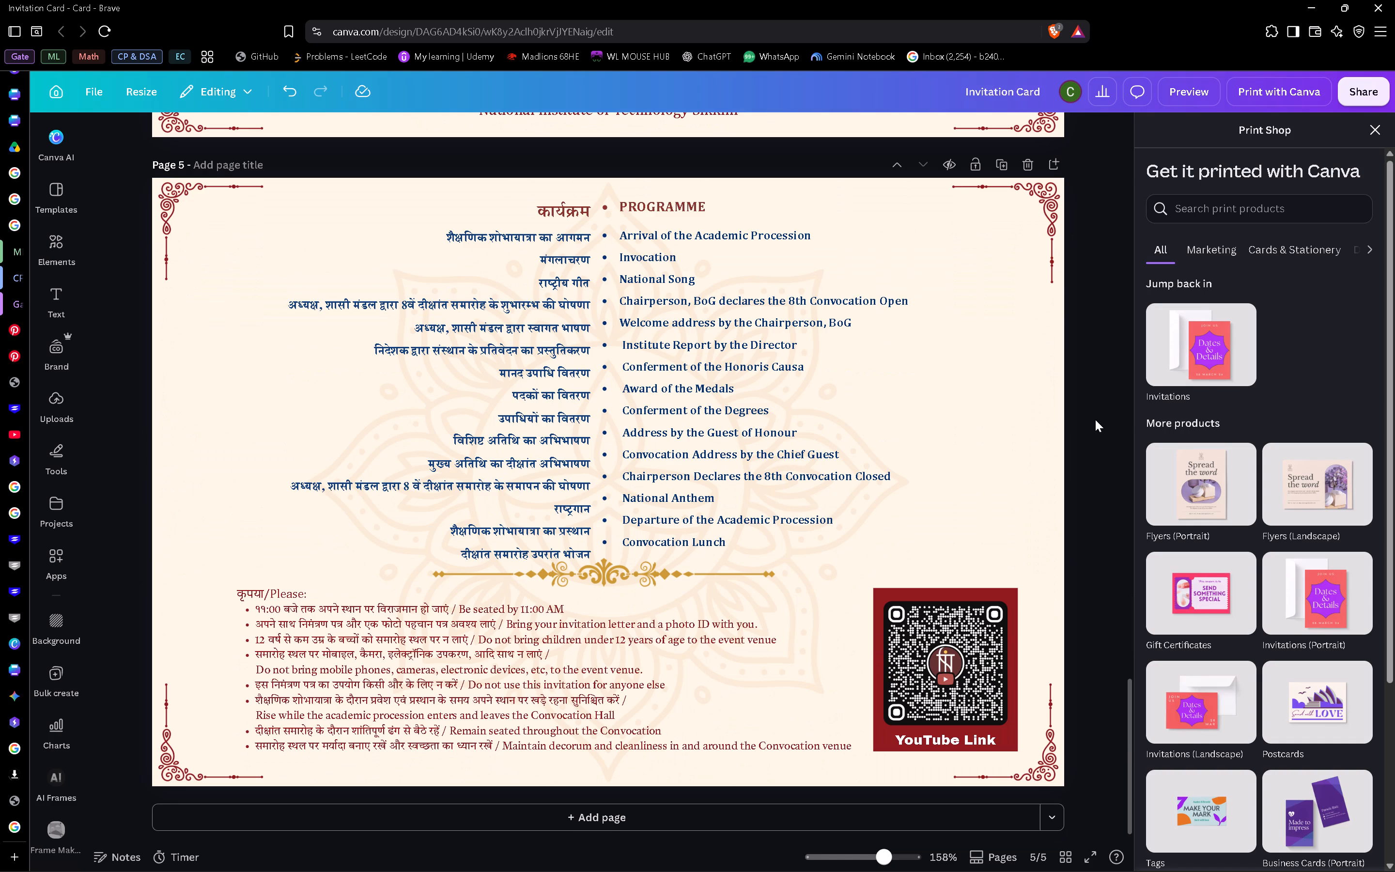
scroll(1095, 420, up, 20)
scroll(1095, 420, up, 1)
scroll(1095, 420, down, 3)
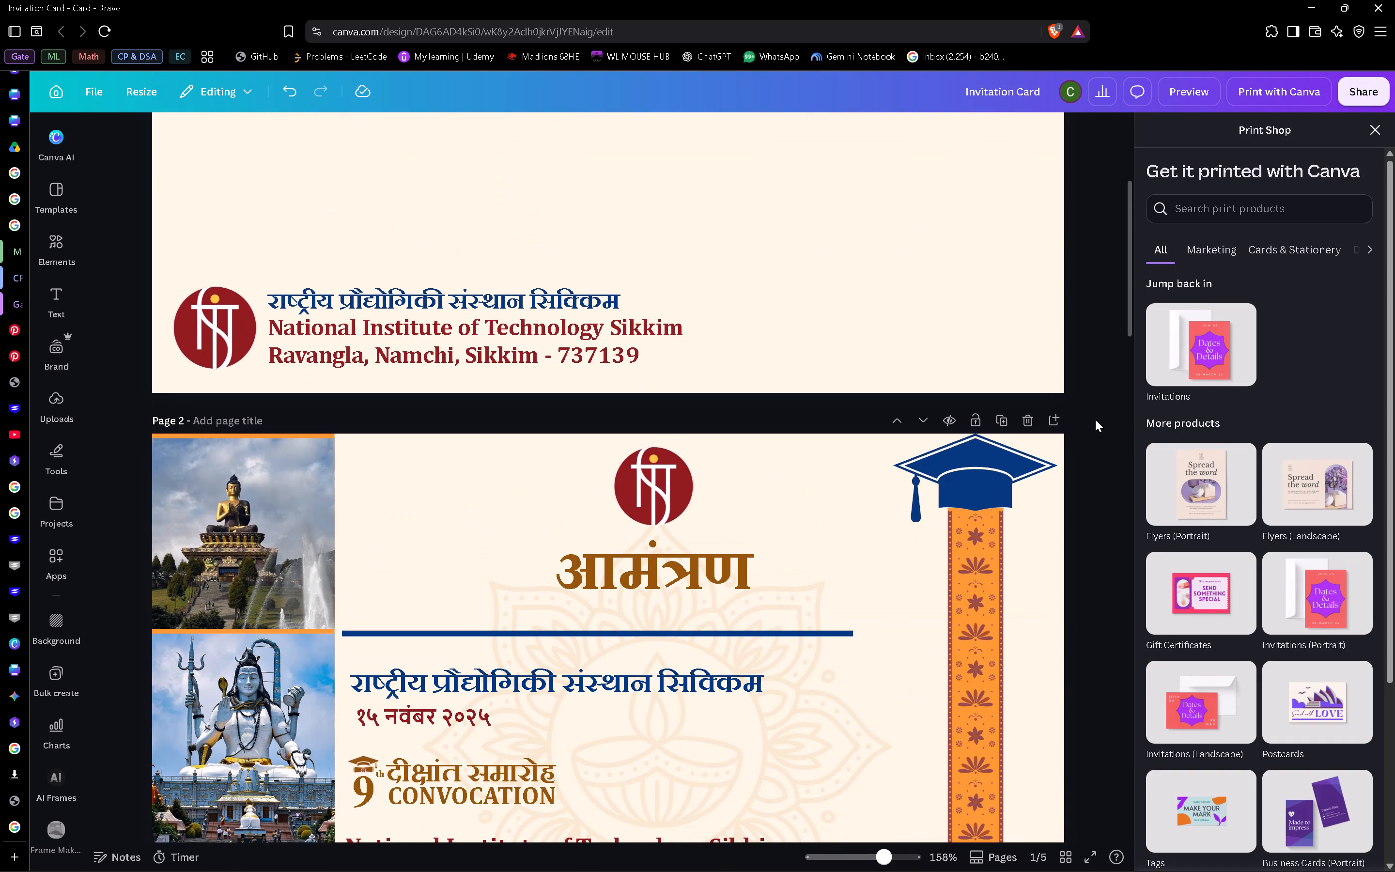
Search the design elements library for "saraswati".
click(62, 241)
click(237, 149)
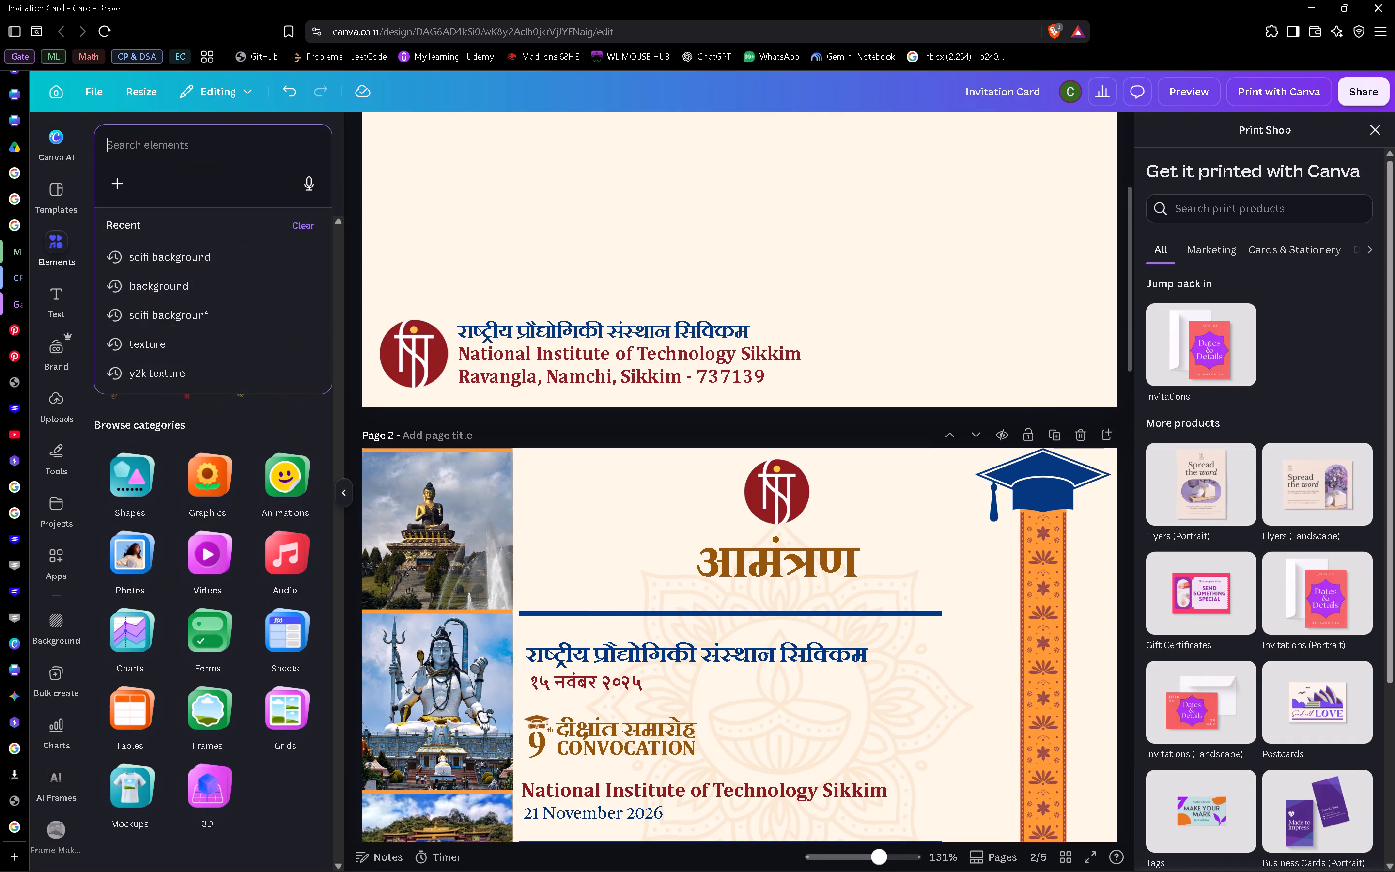
text(sawara)
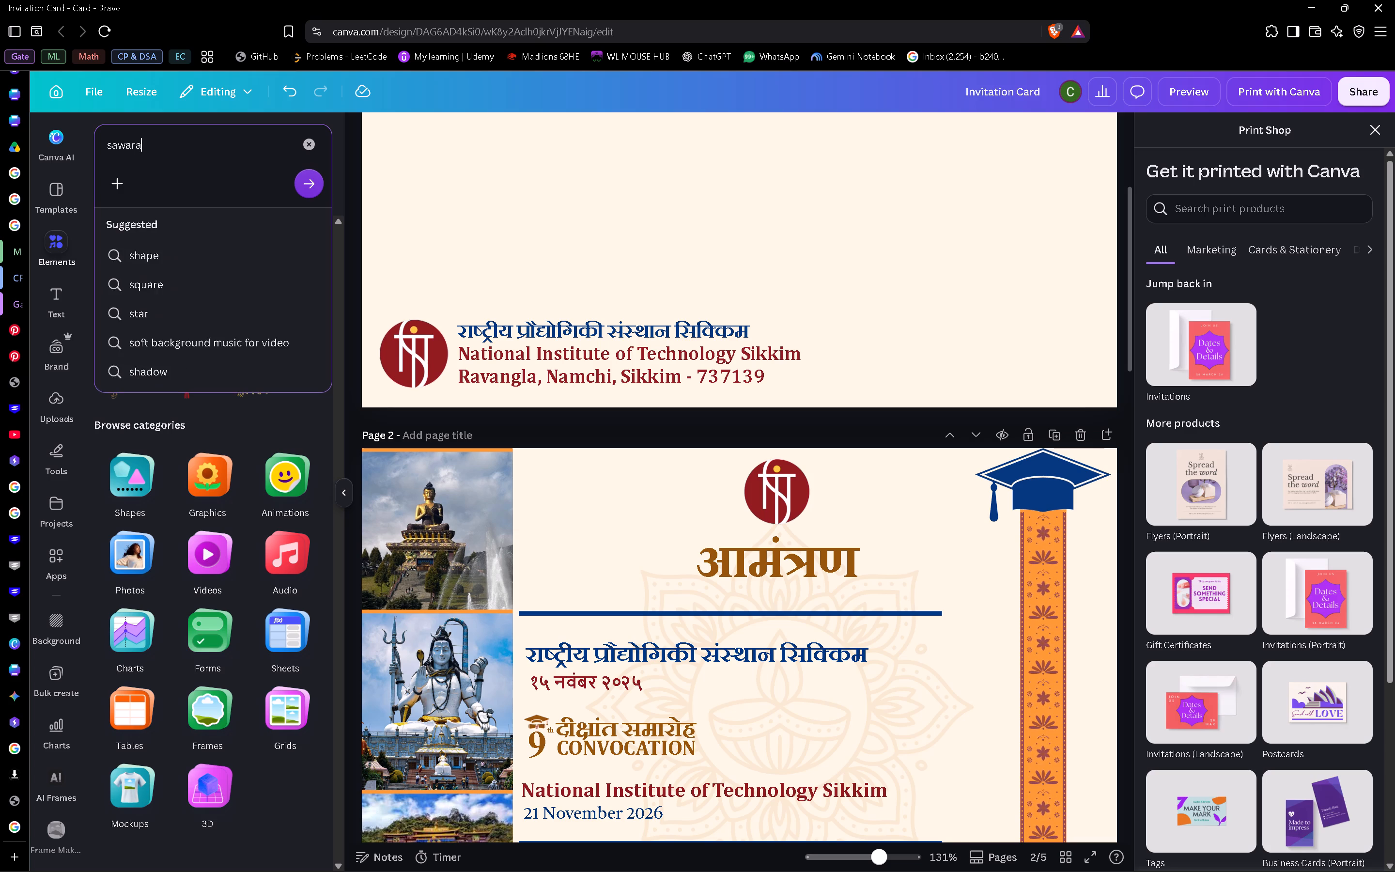
key(BackSpace)
key(BackSpace)
key(BackSpace)
key(BackSpace)
text(ra)
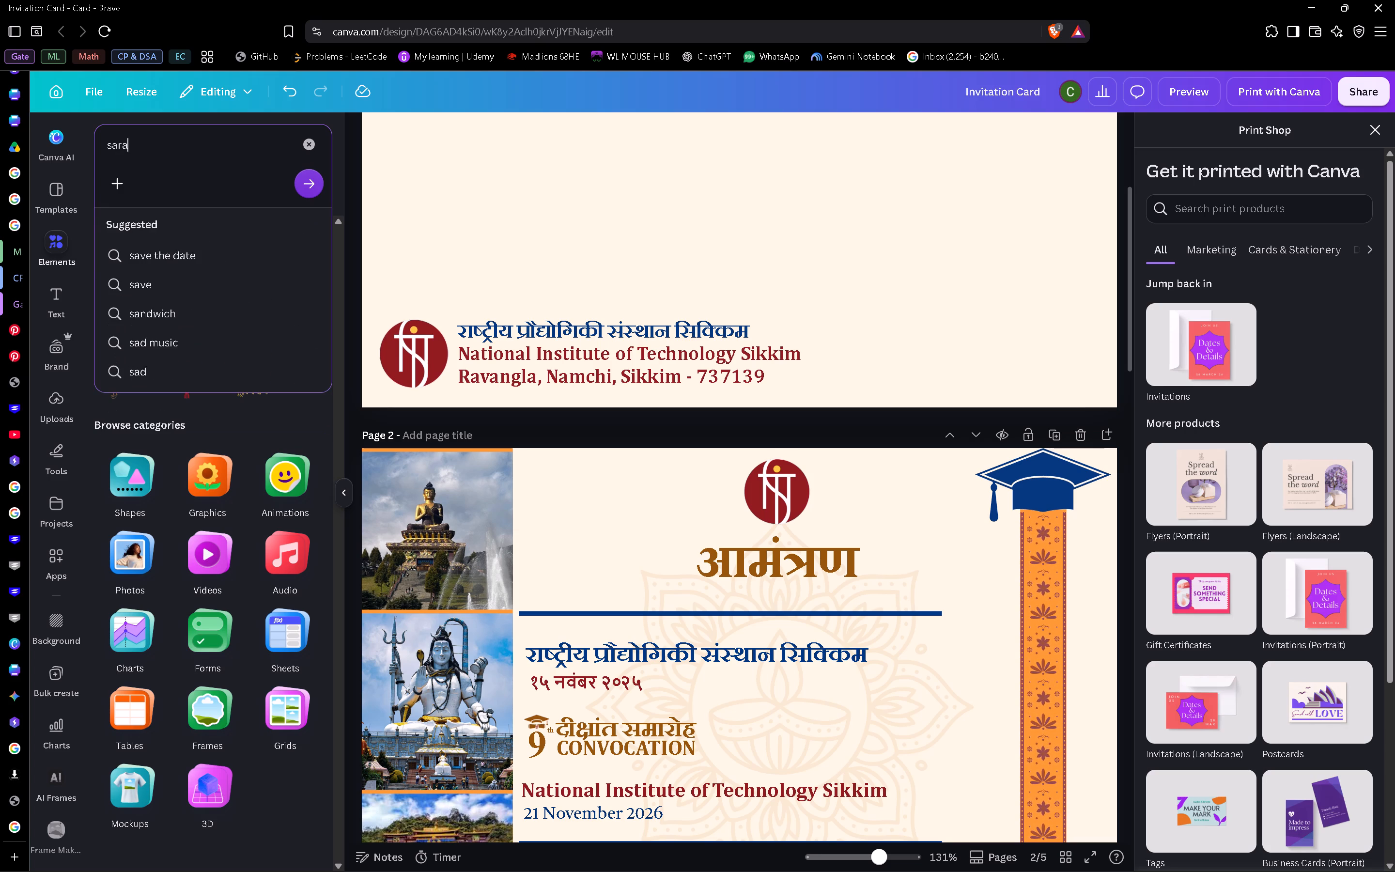
text(swati)
key(Return)
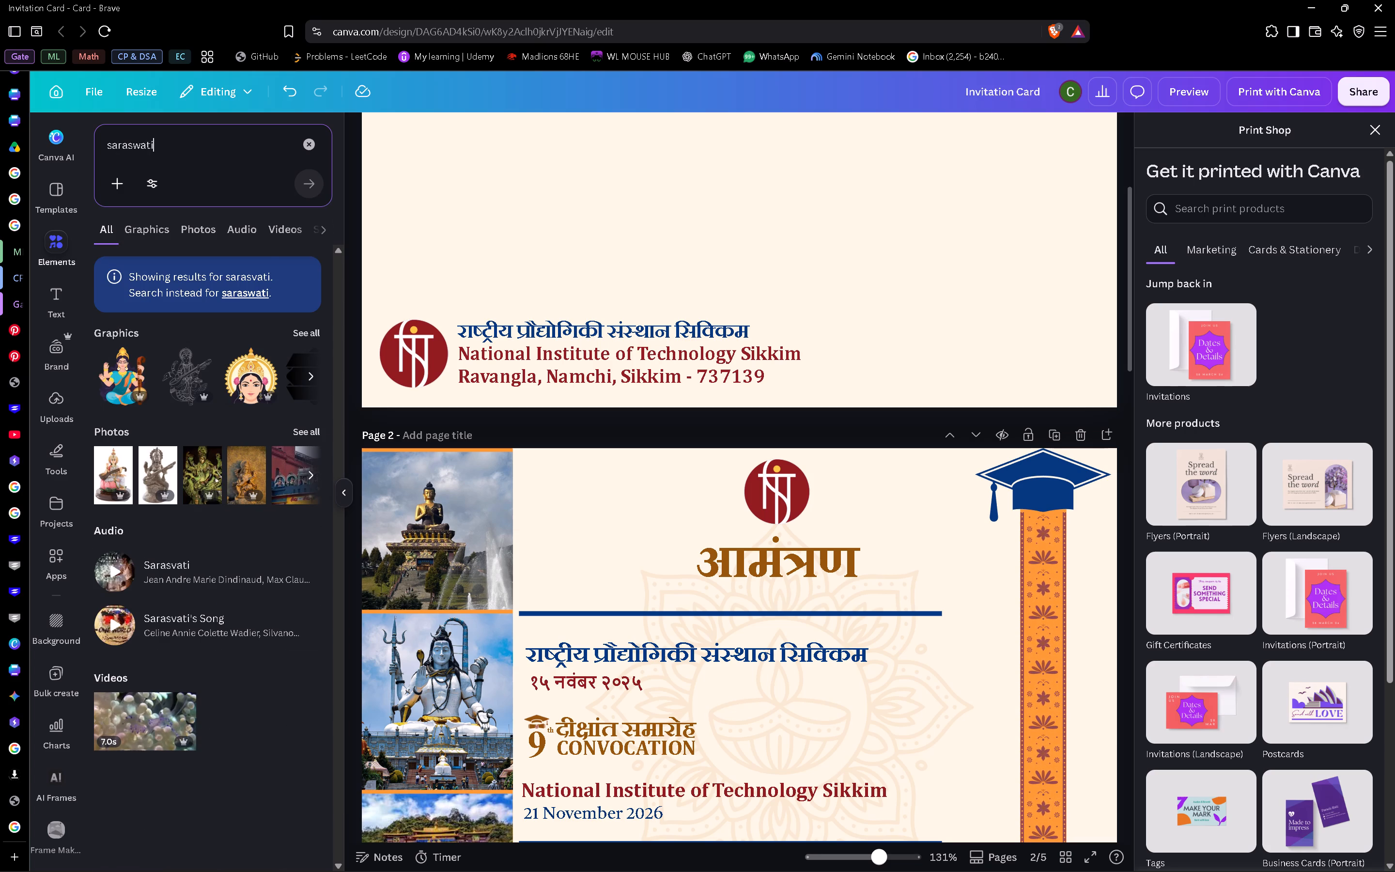
Show all graphics results for "saraswati" and examine them for a suitable illustration.
click(315, 331)
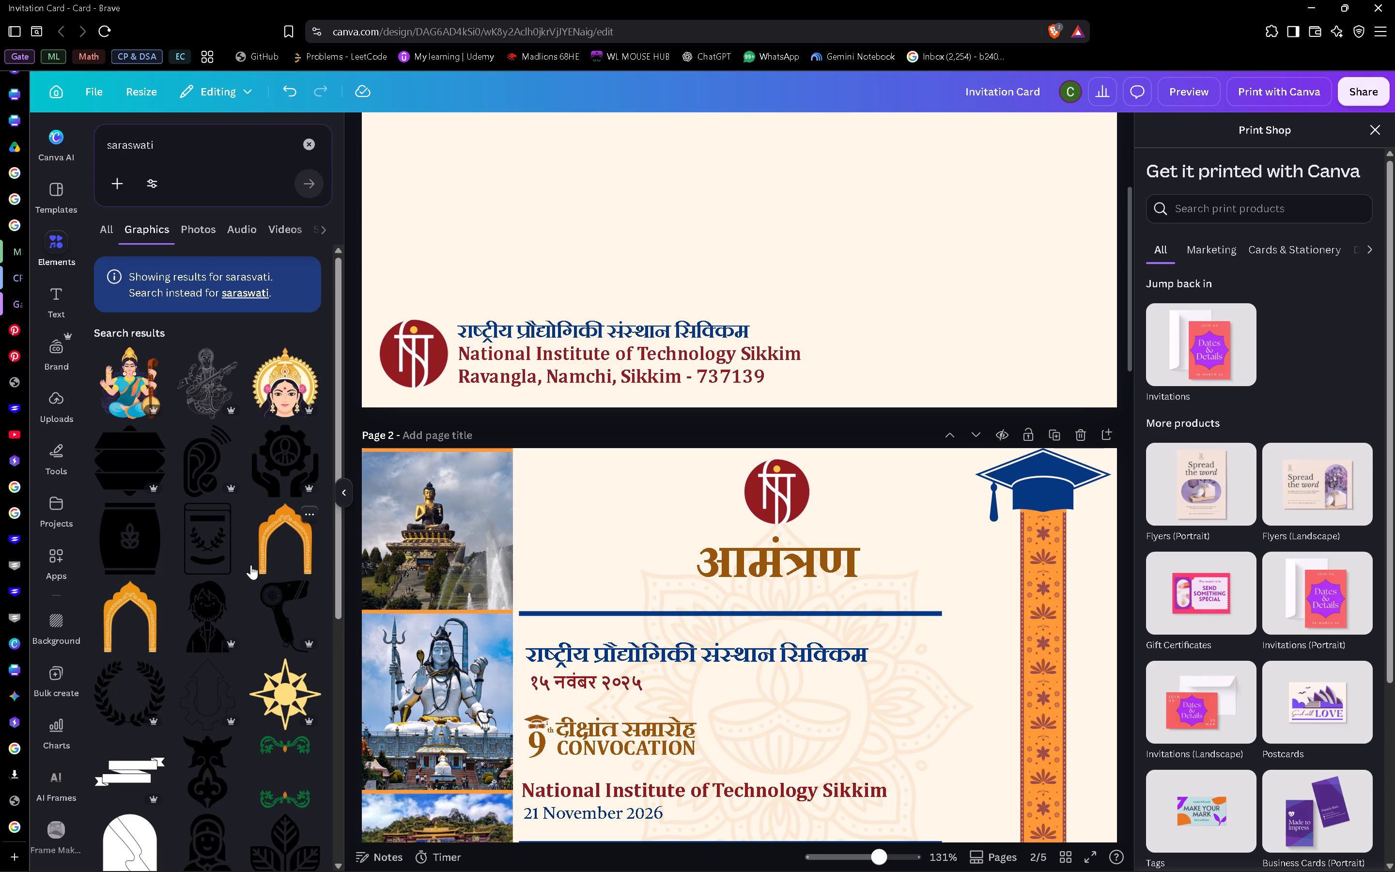
scroll(251, 565, down, 6)
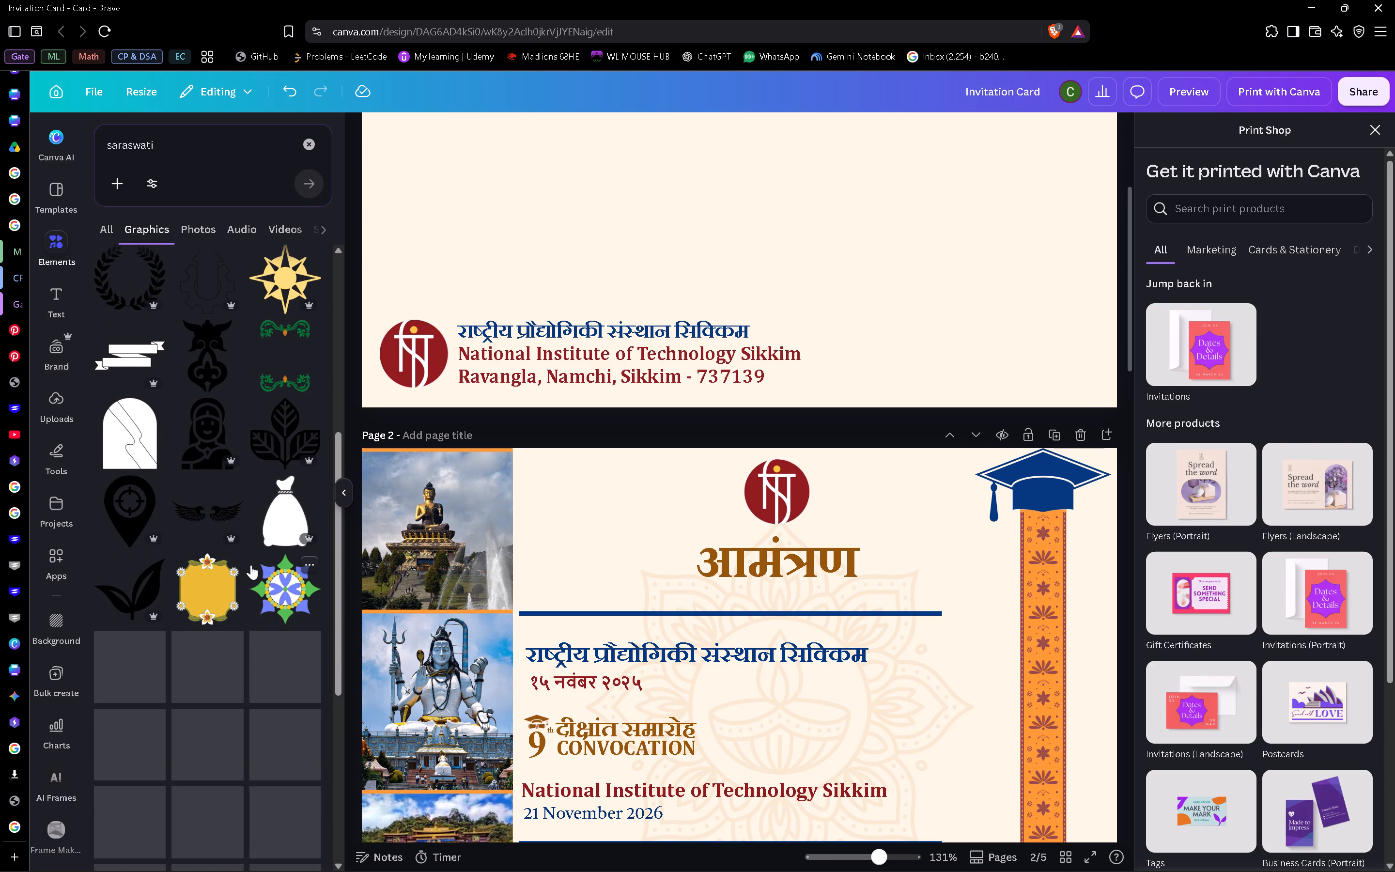
scroll(251, 565, down, 5)
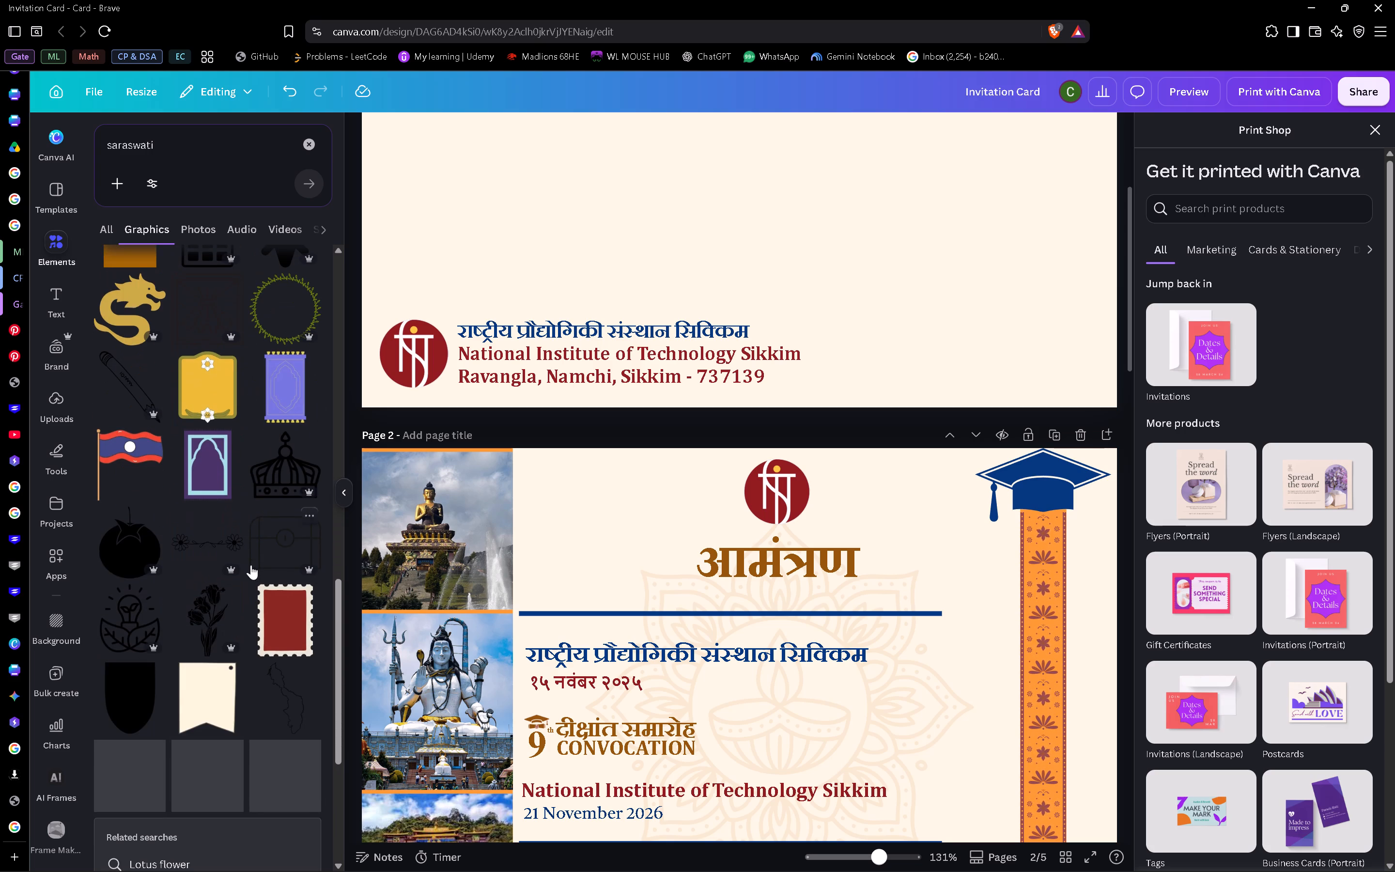
scroll(251, 565, down, 4)
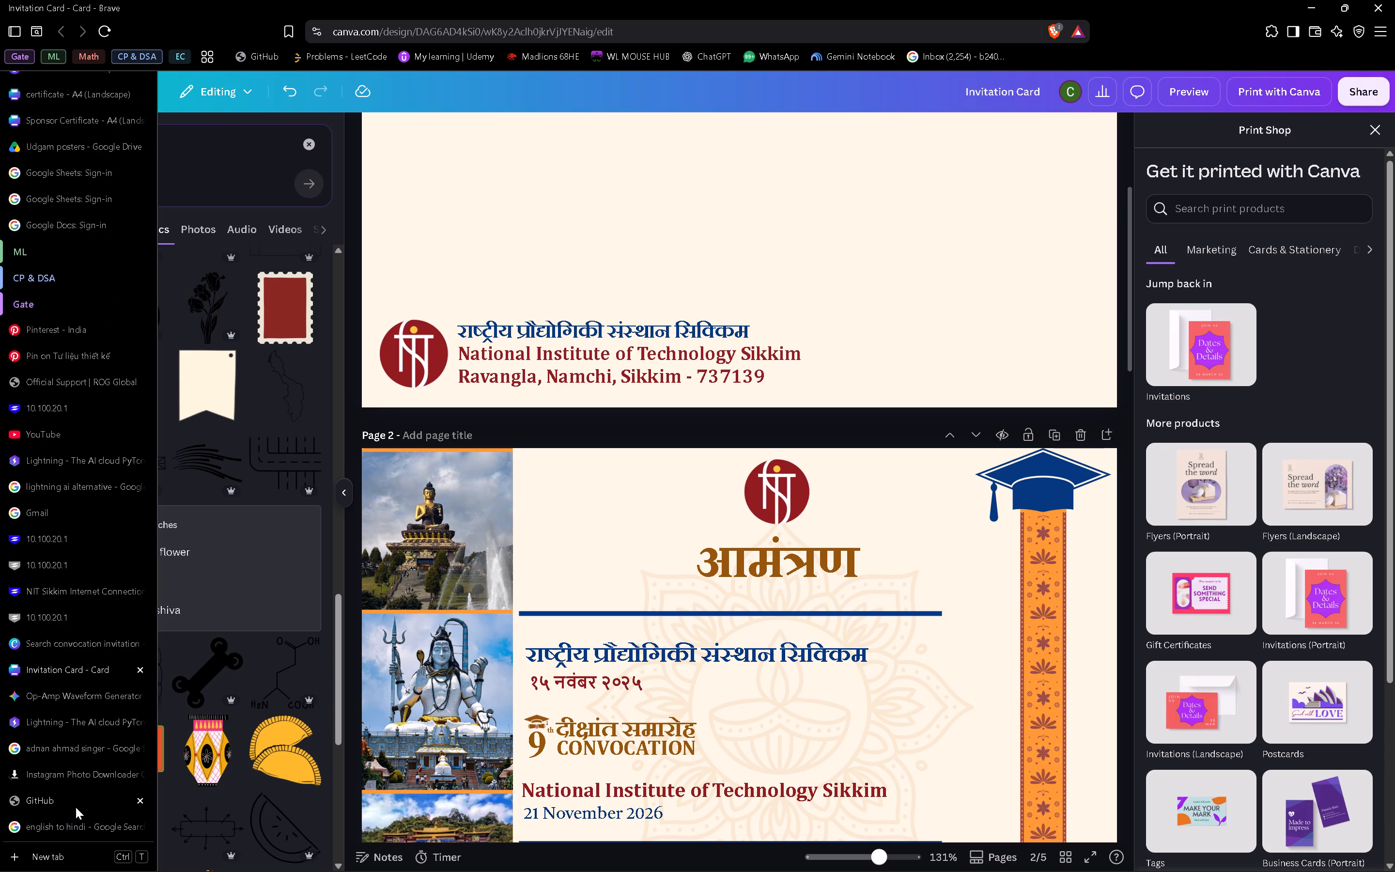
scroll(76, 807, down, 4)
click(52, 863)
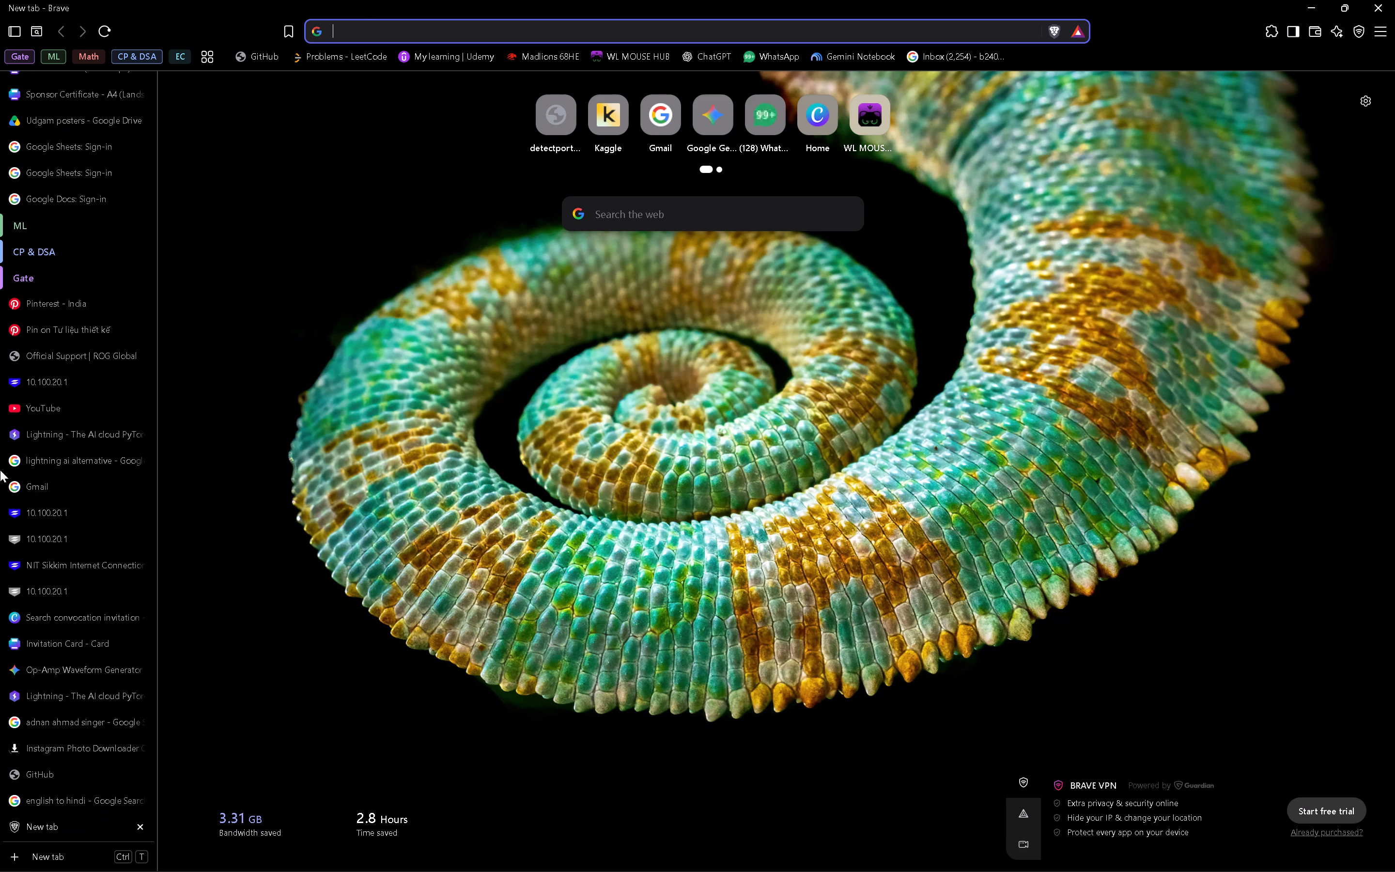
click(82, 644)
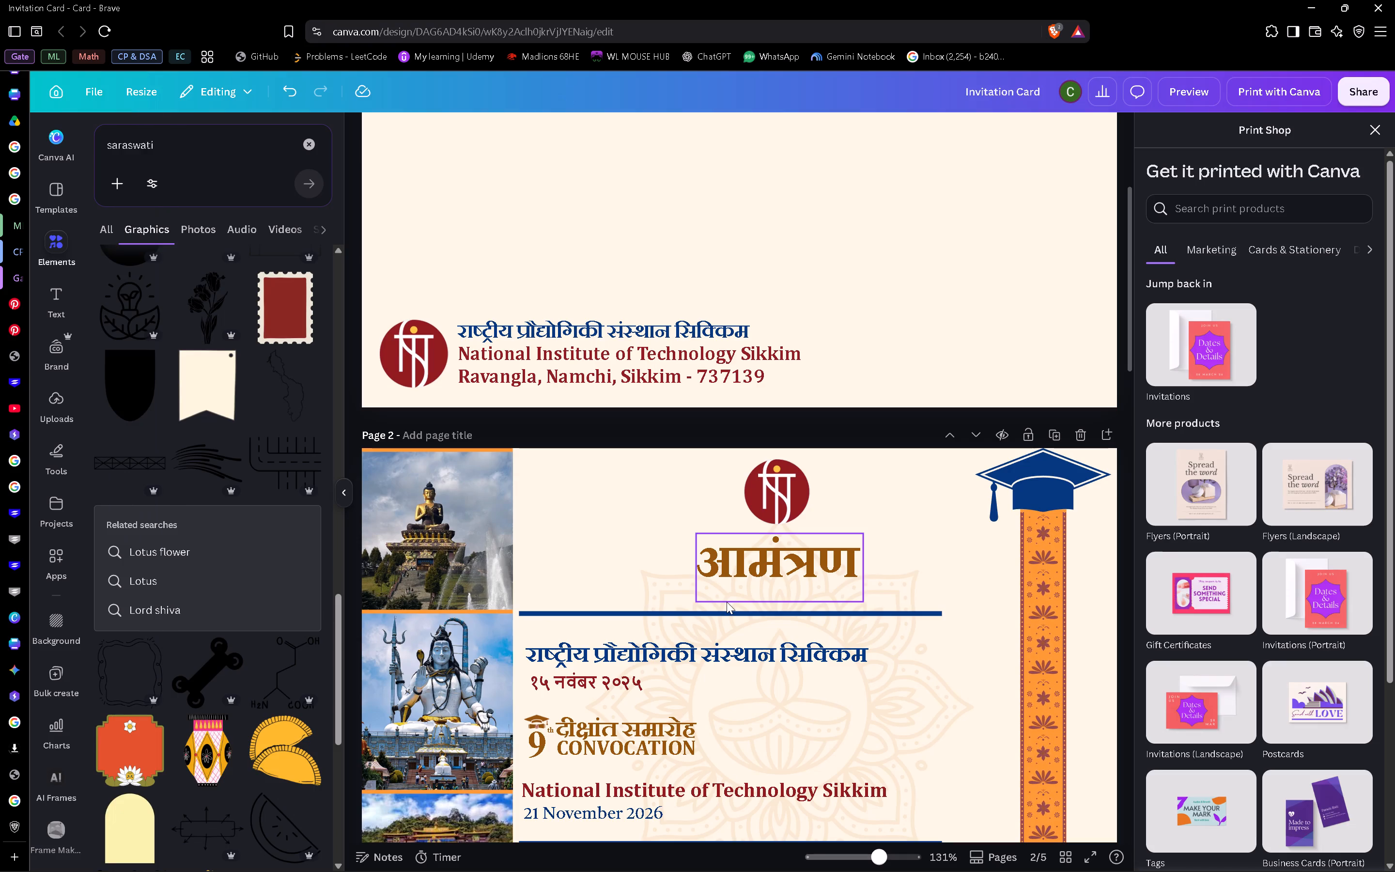
Examine the remaining "saraswati" graphics results for a suitable illustration.
scroll(217, 556, down, 2)
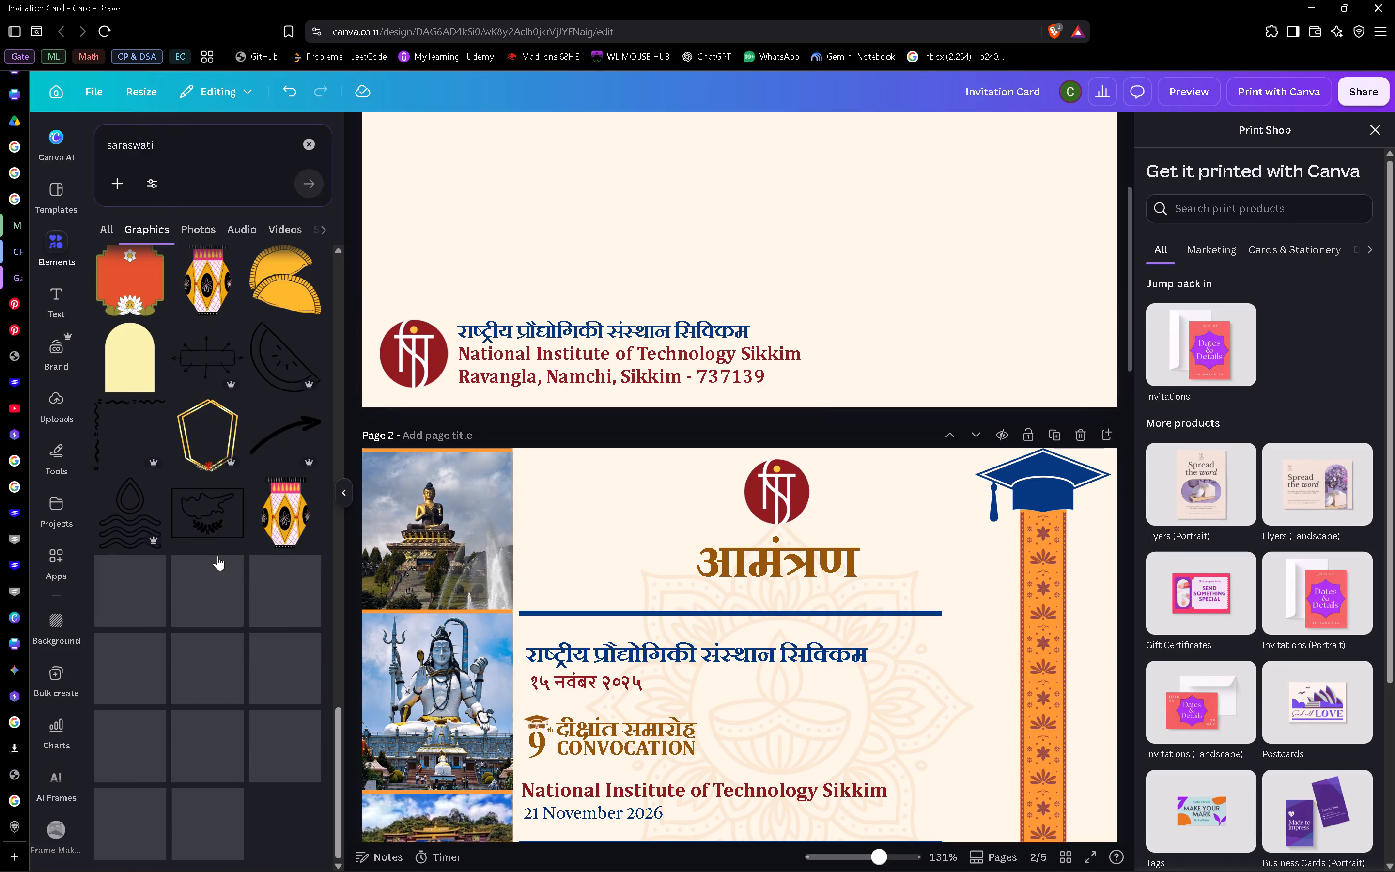
scroll(217, 556, down, 2)
scroll(608, 631, down, 8)
scroll(226, 543, up, 6)
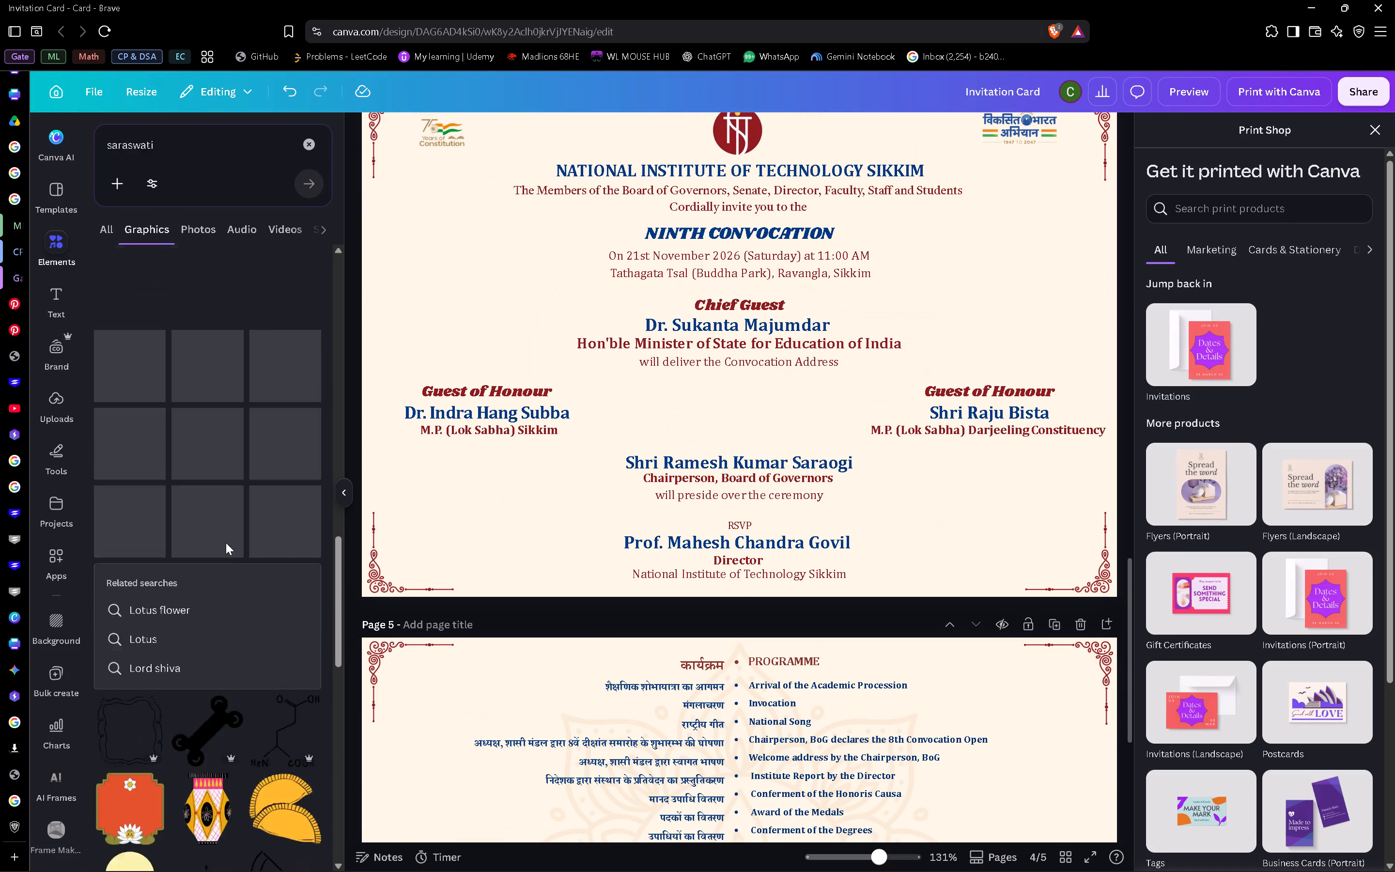
scroll(226, 543, up, 20)
scroll(226, 543, up, 1)
Search the design elements library for "border" and show all graphics results.
click(315, 144)
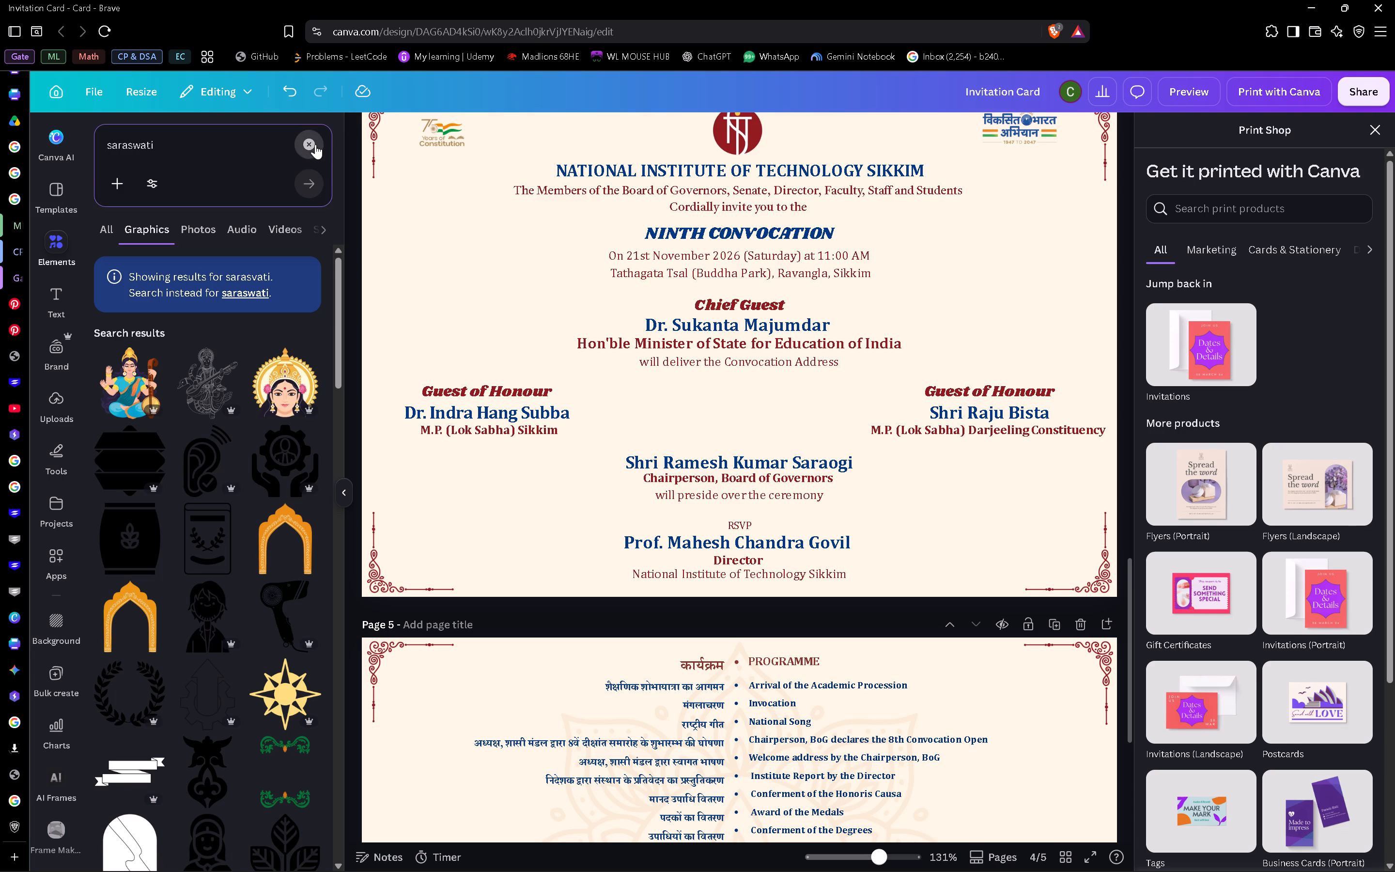
click(195, 142)
text(border)
key(Return)
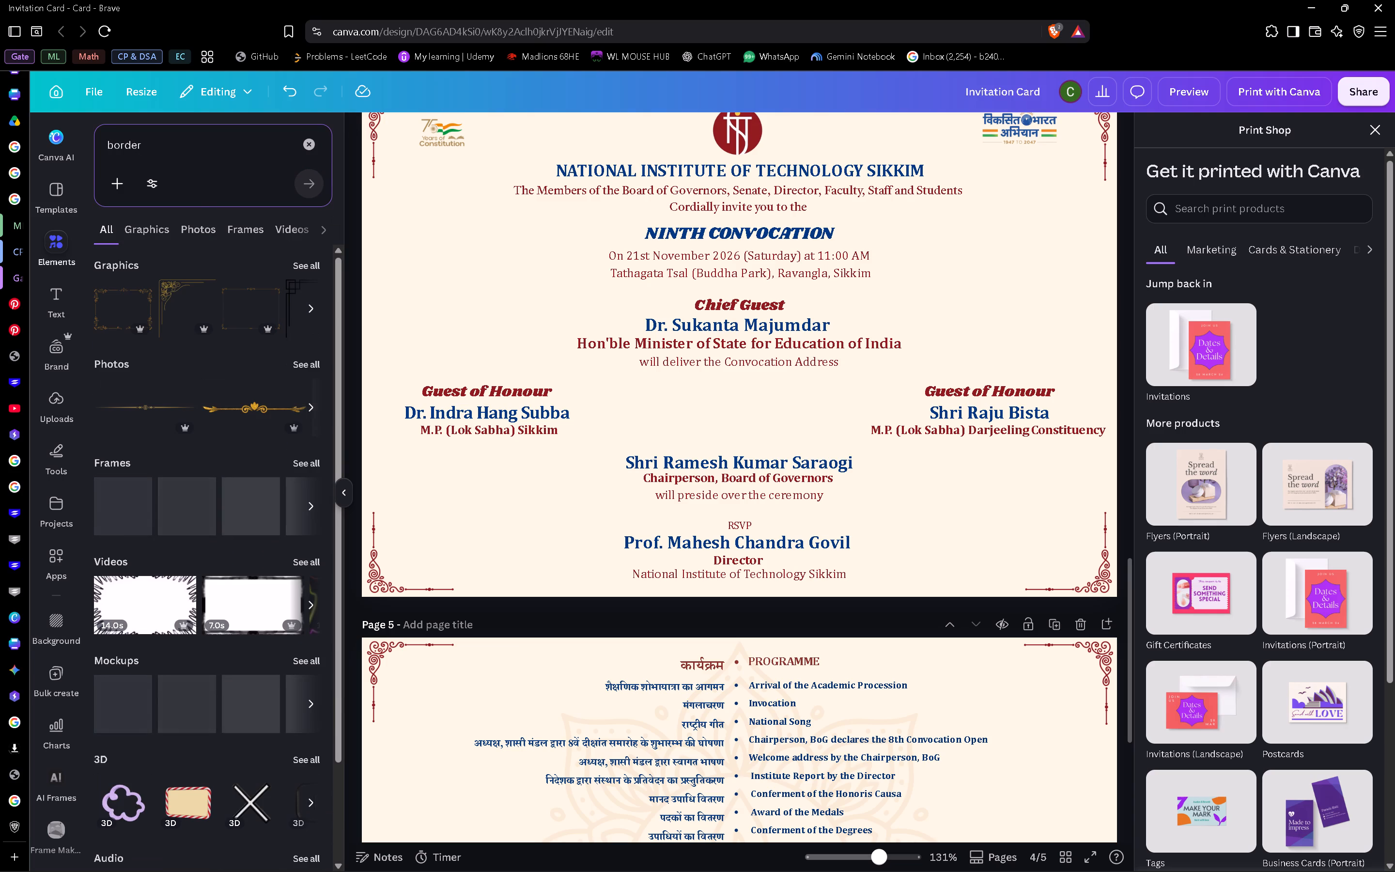
click(304, 259)
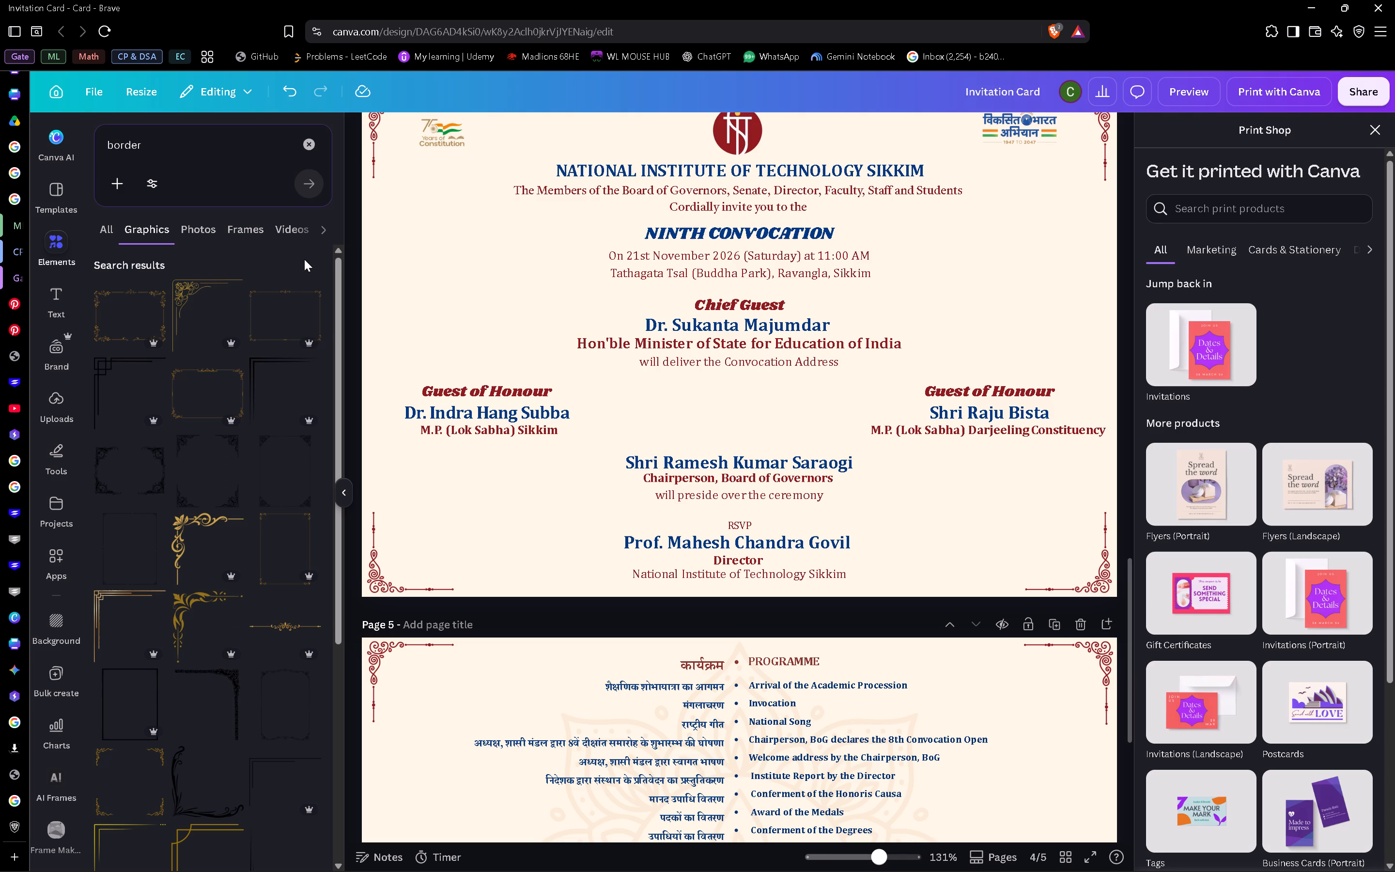
Search the web in a new browser tab for "hindi numbers 1 to 10".
scroll(564, 616, up, 3)
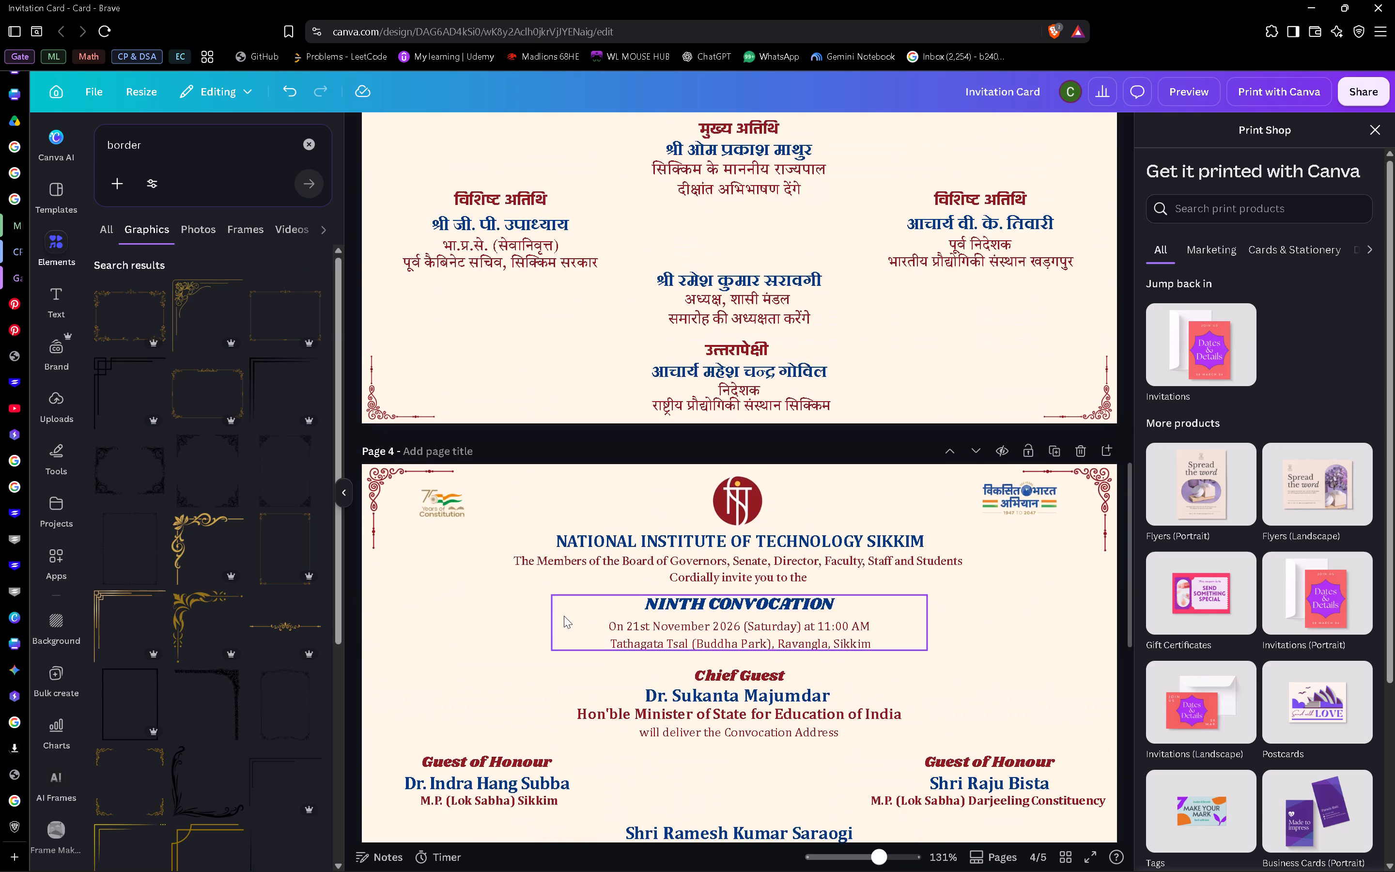
scroll(564, 616, up, 1)
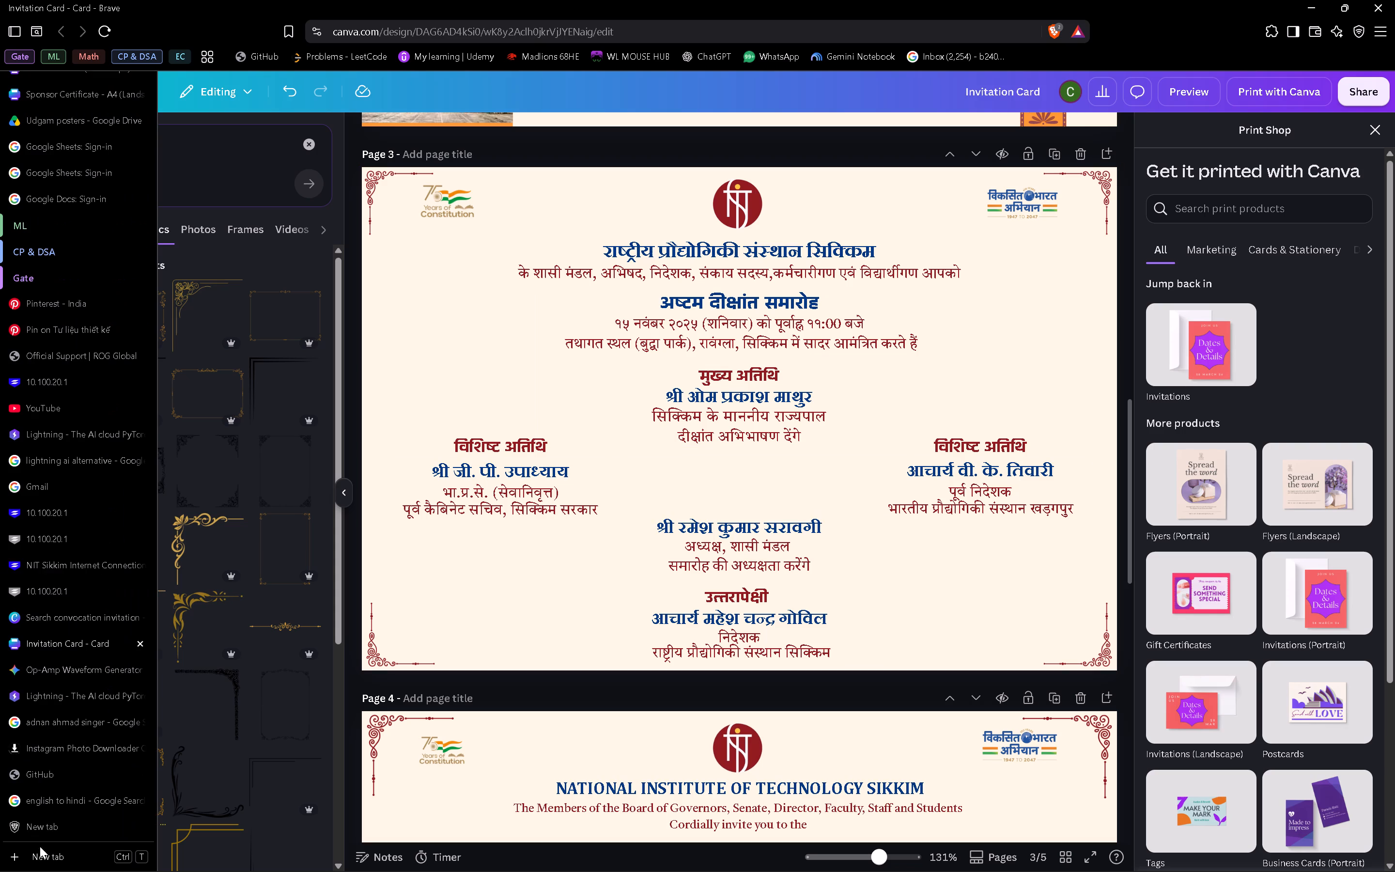
click(41, 862)
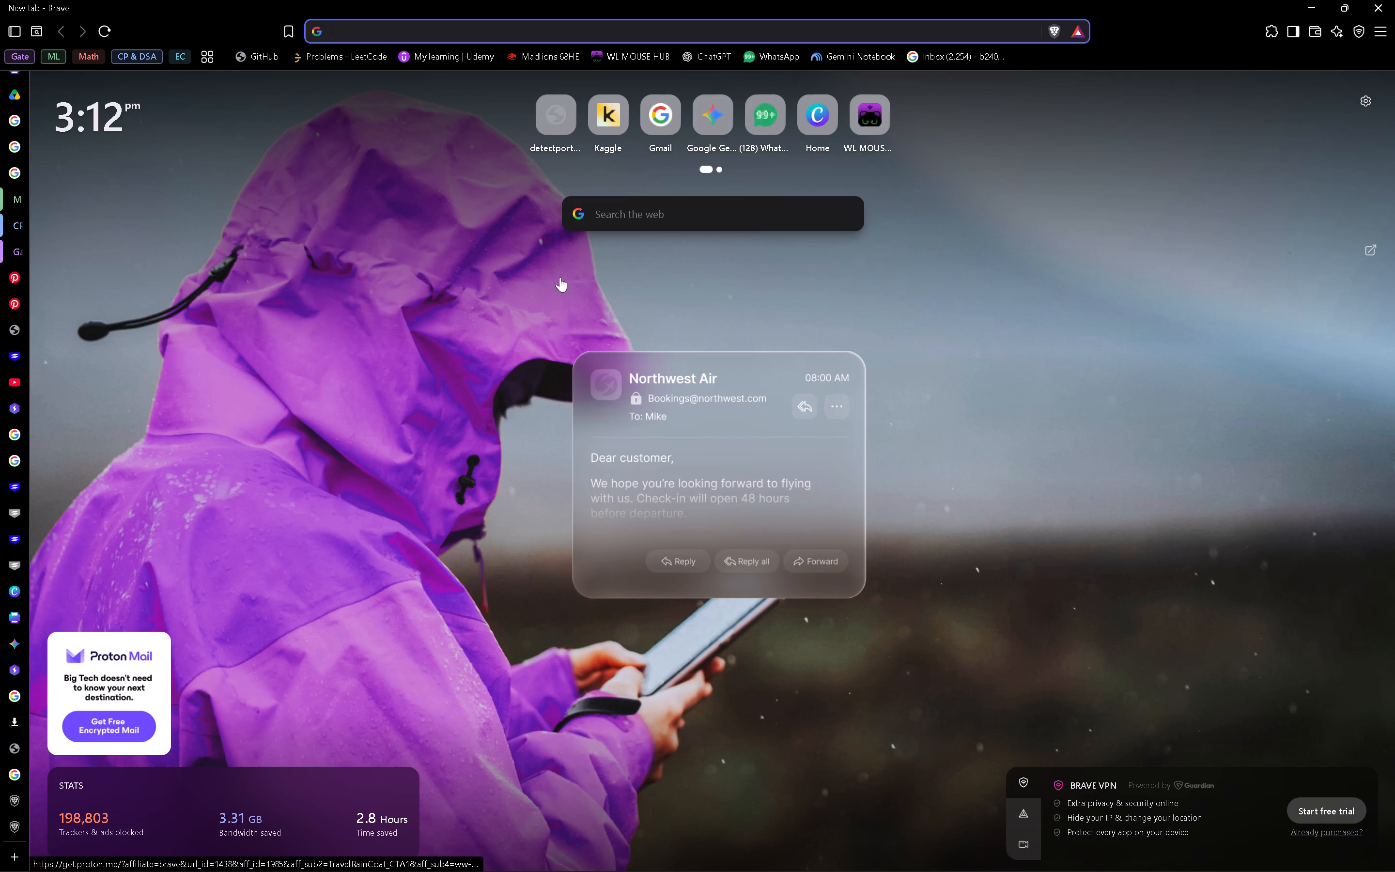
text(hindi numbers)
key(Down)
key(Return)
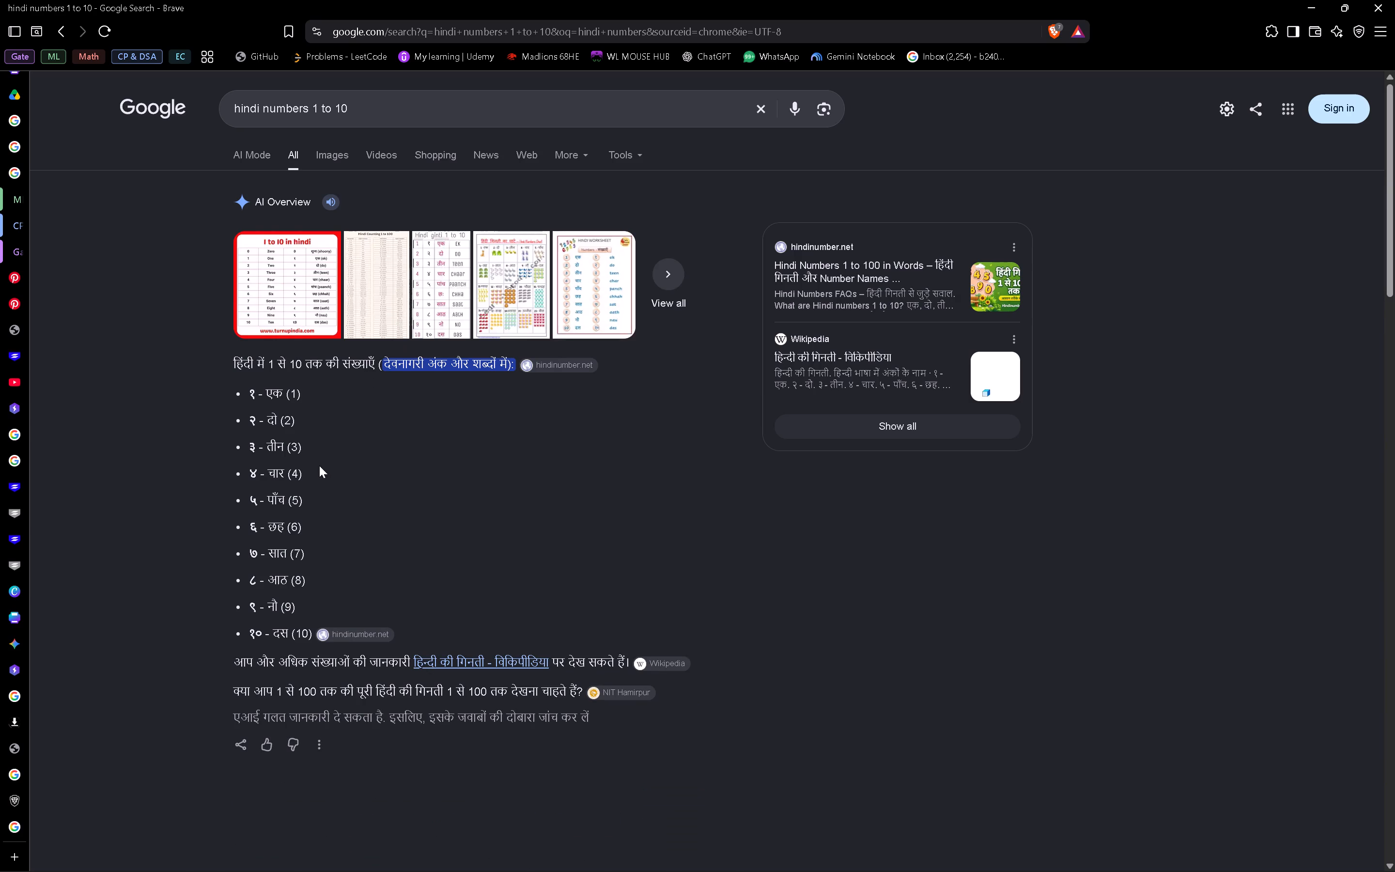
Search the web for "hindi numbers 1 to 100", examine the number list, and return to the 1 to 10 results.
scroll(319, 466, right, 1)
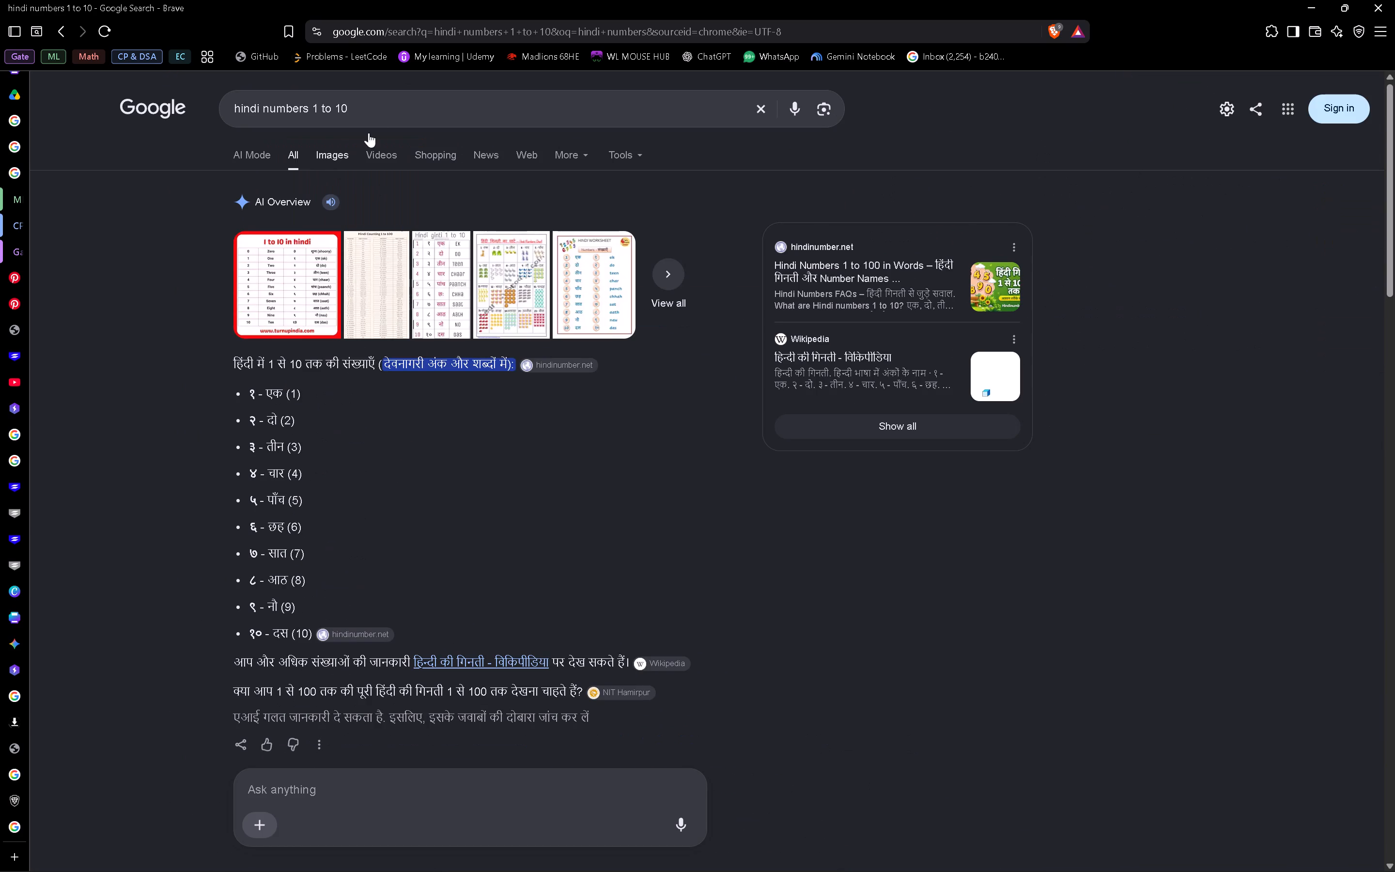
click(394, 117)
key(0)
key(Return)
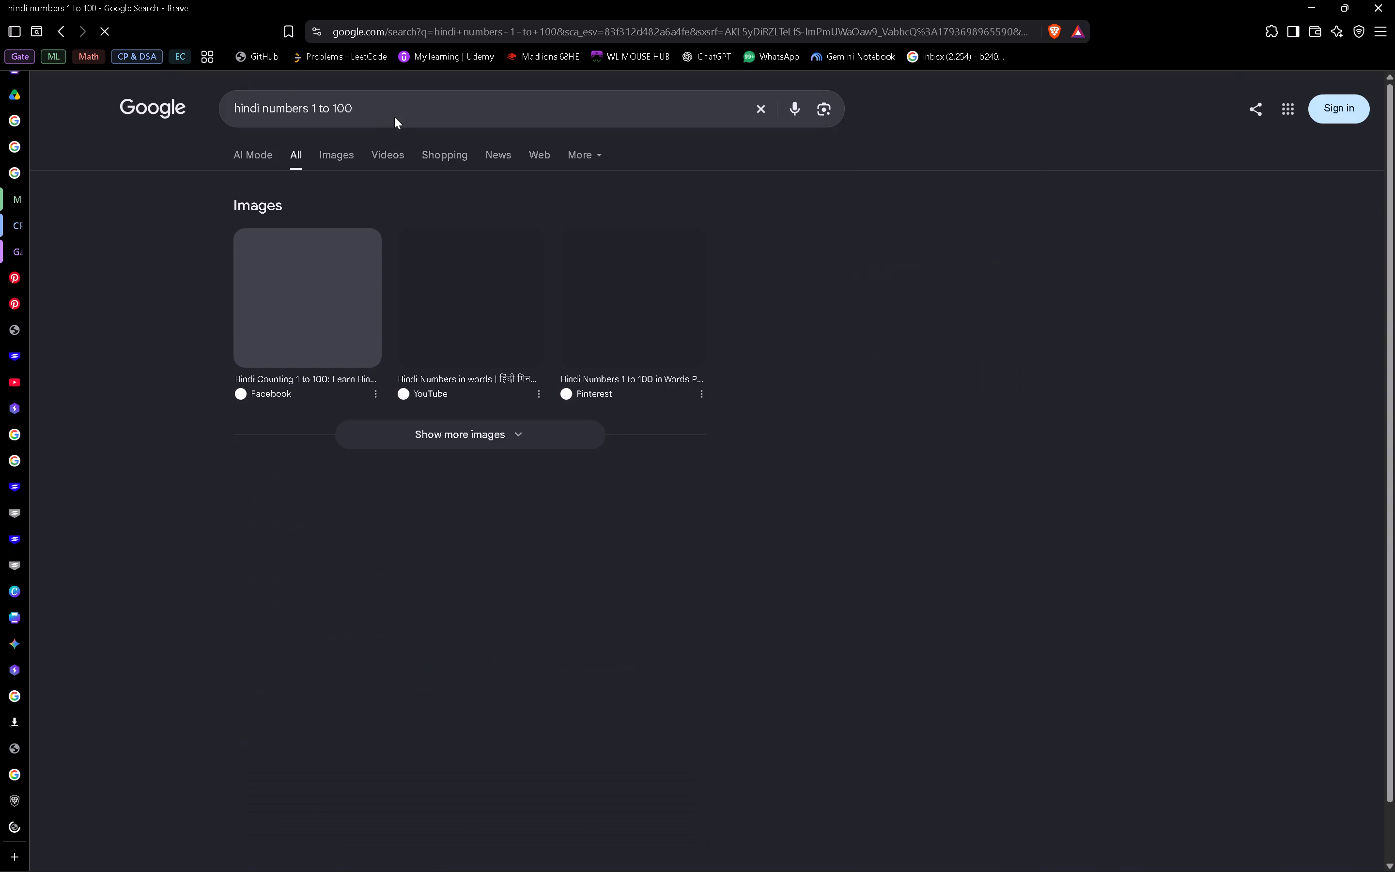
click(424, 741)
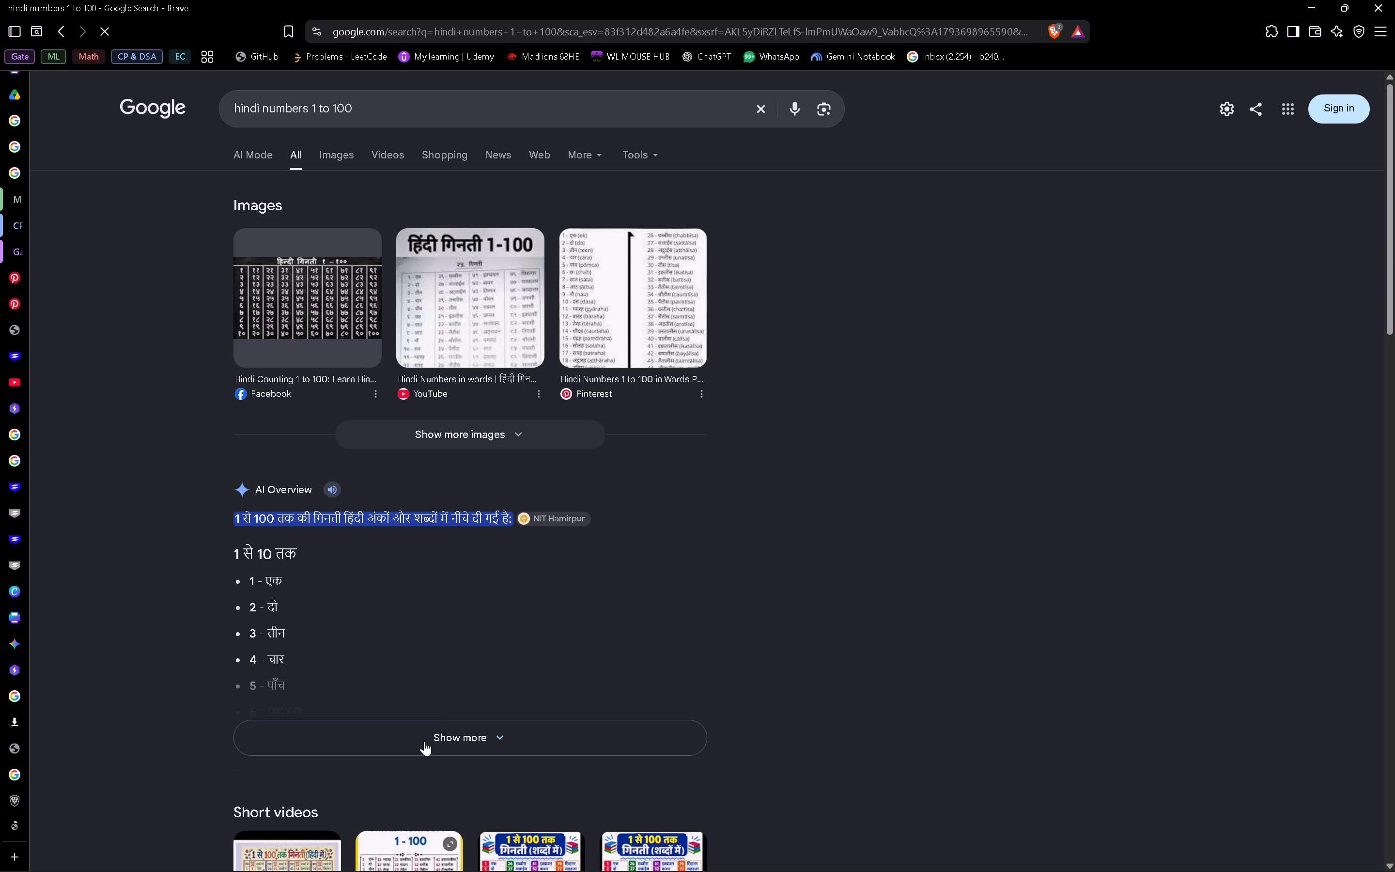
scroll(507, 712, down, 5)
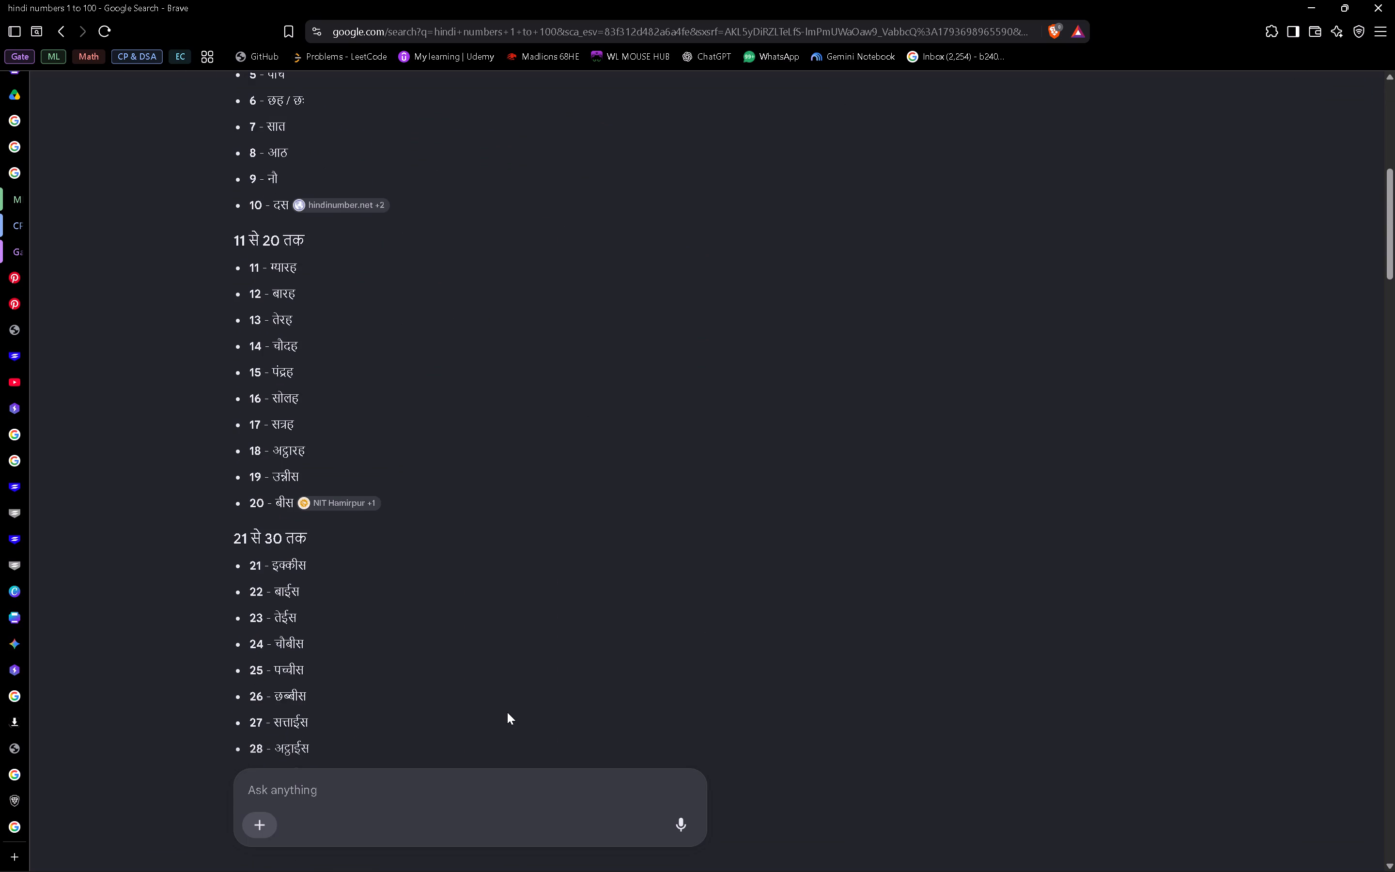
scroll(507, 712, down, 5)
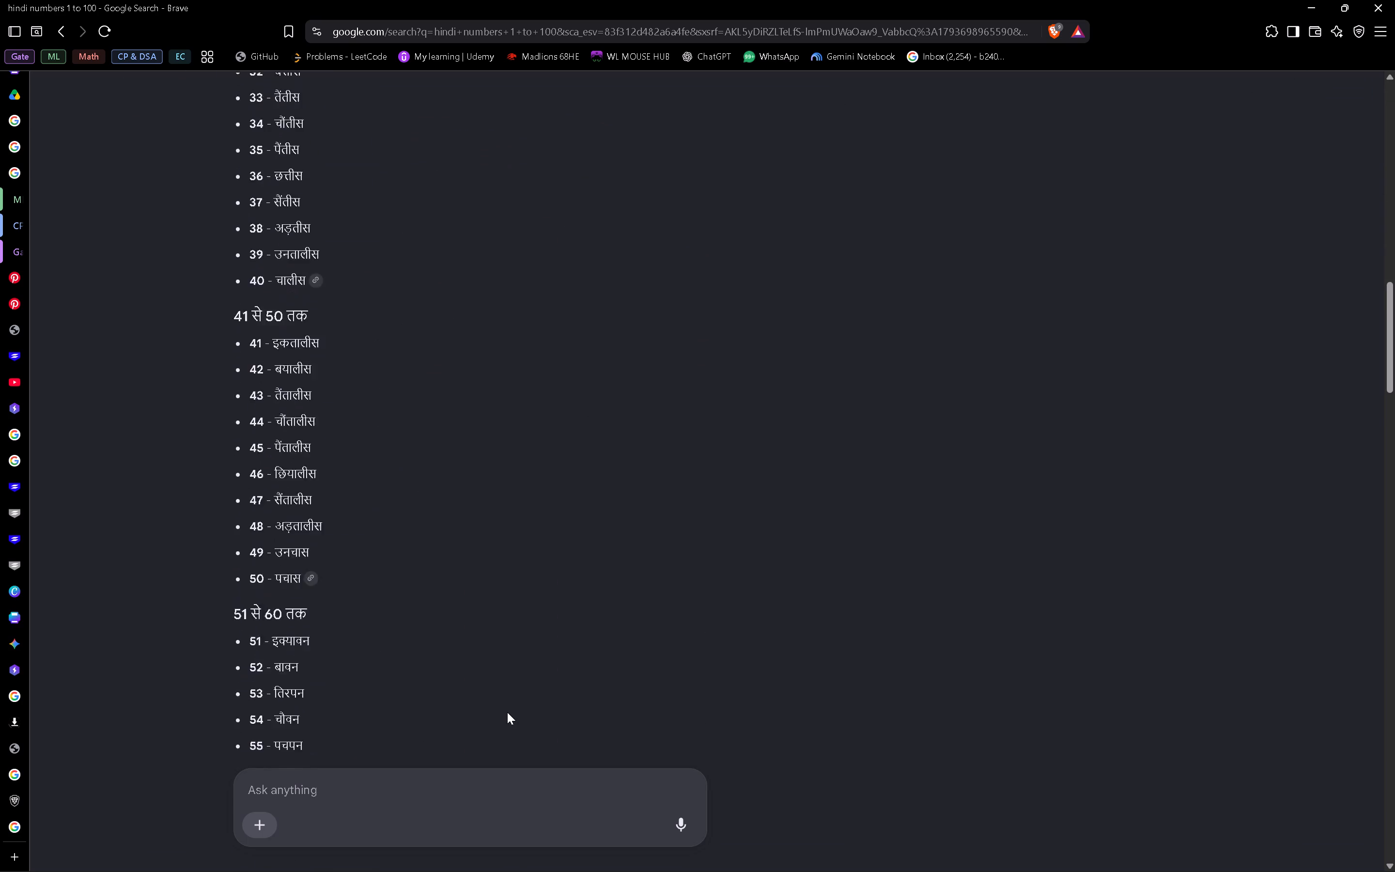
scroll(507, 712, down, 2)
scroll(507, 712, up, 3)
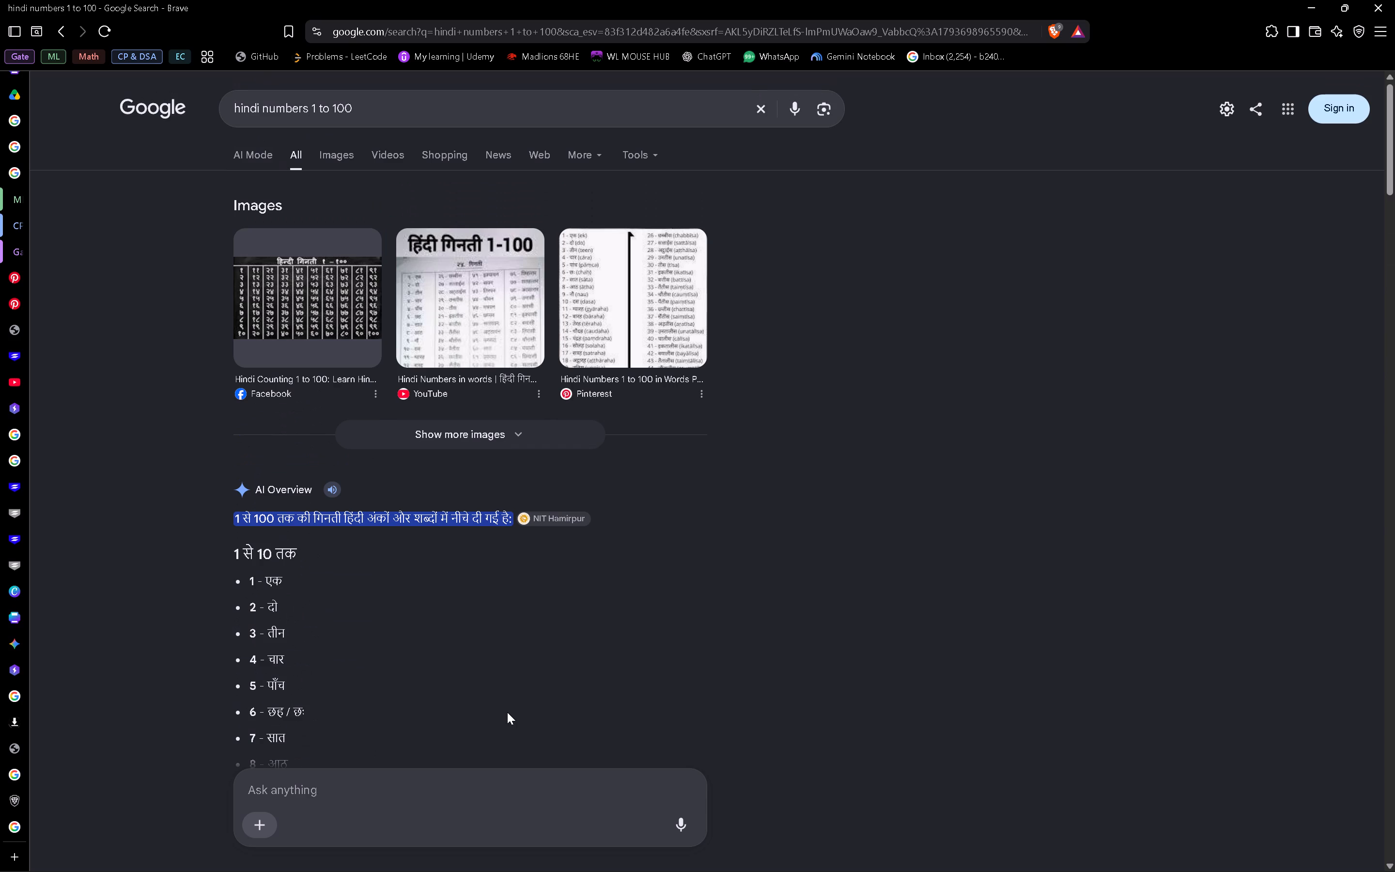
key(alt+Left)
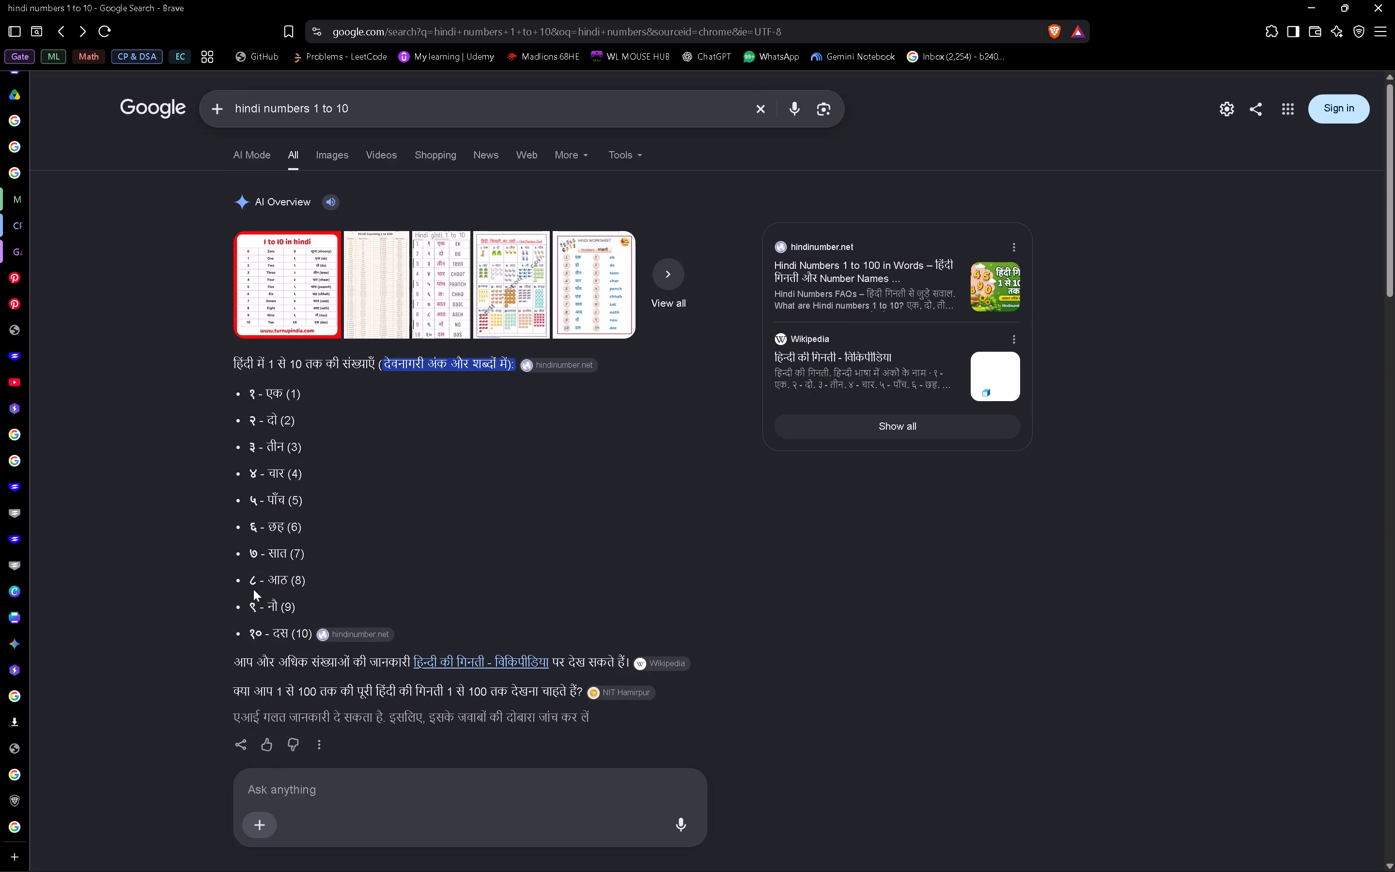
Copy the Devanagari digit "२" from the Hindi number list.
click(253, 421)
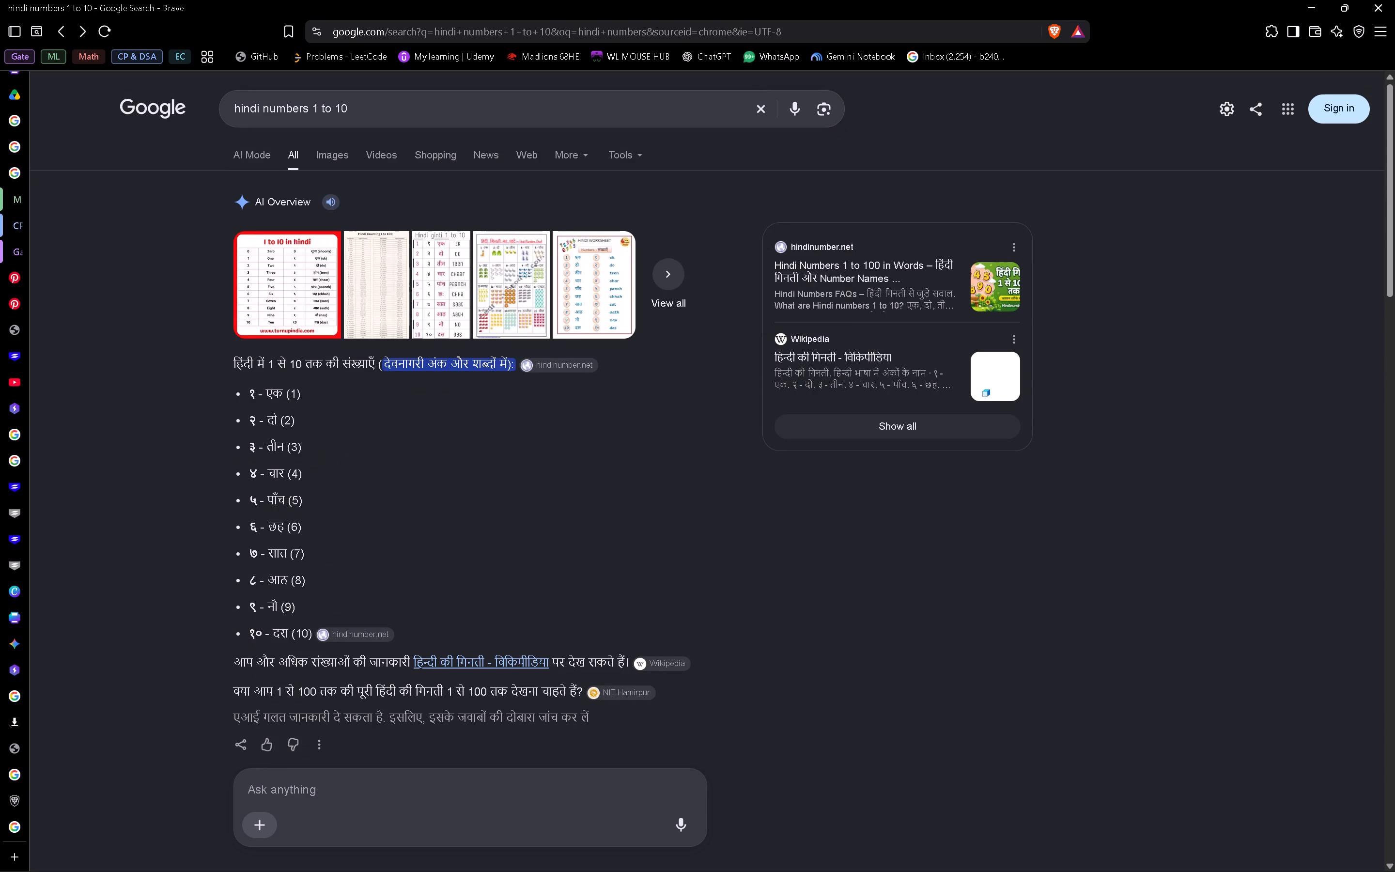
drag(256, 417, 246, 417)
key(ctrl+c)
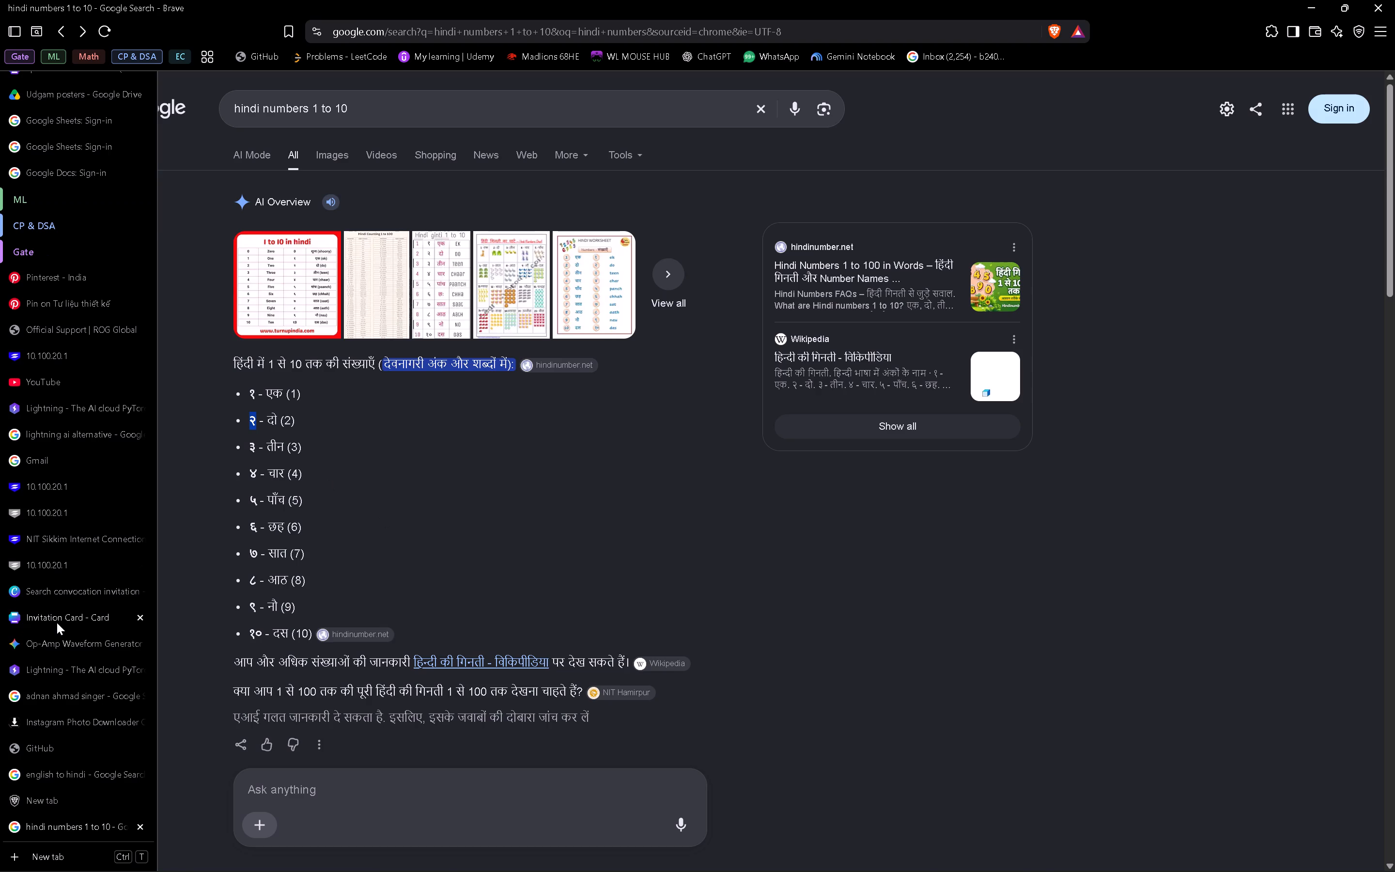
Switch to the Invitation Card and change the day in page 2's Hindi date line to "२१".
click(57, 623)
scroll(733, 556, up, 3)
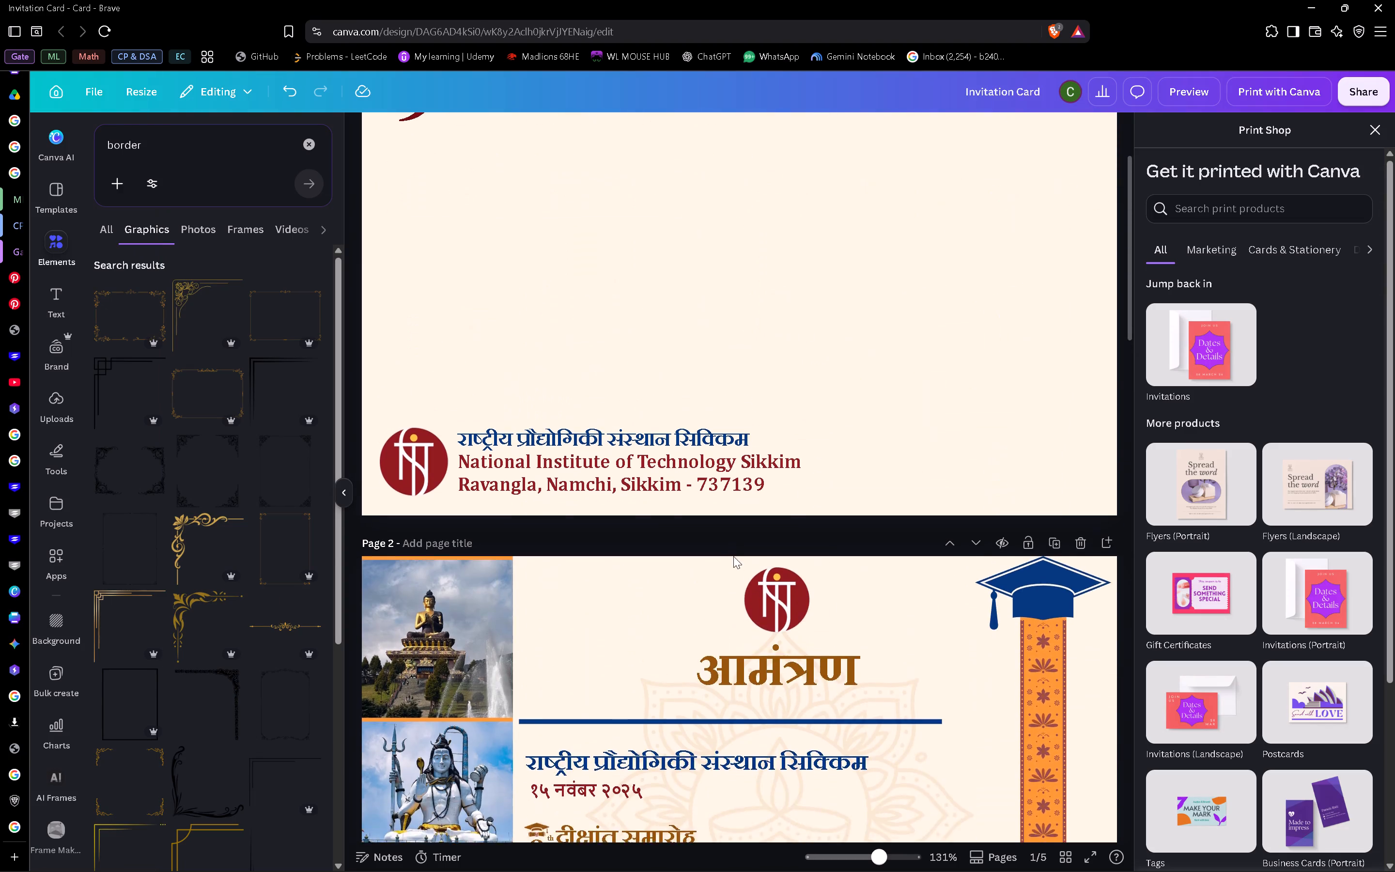
scroll(733, 556, up, 2)
double_click(540, 671)
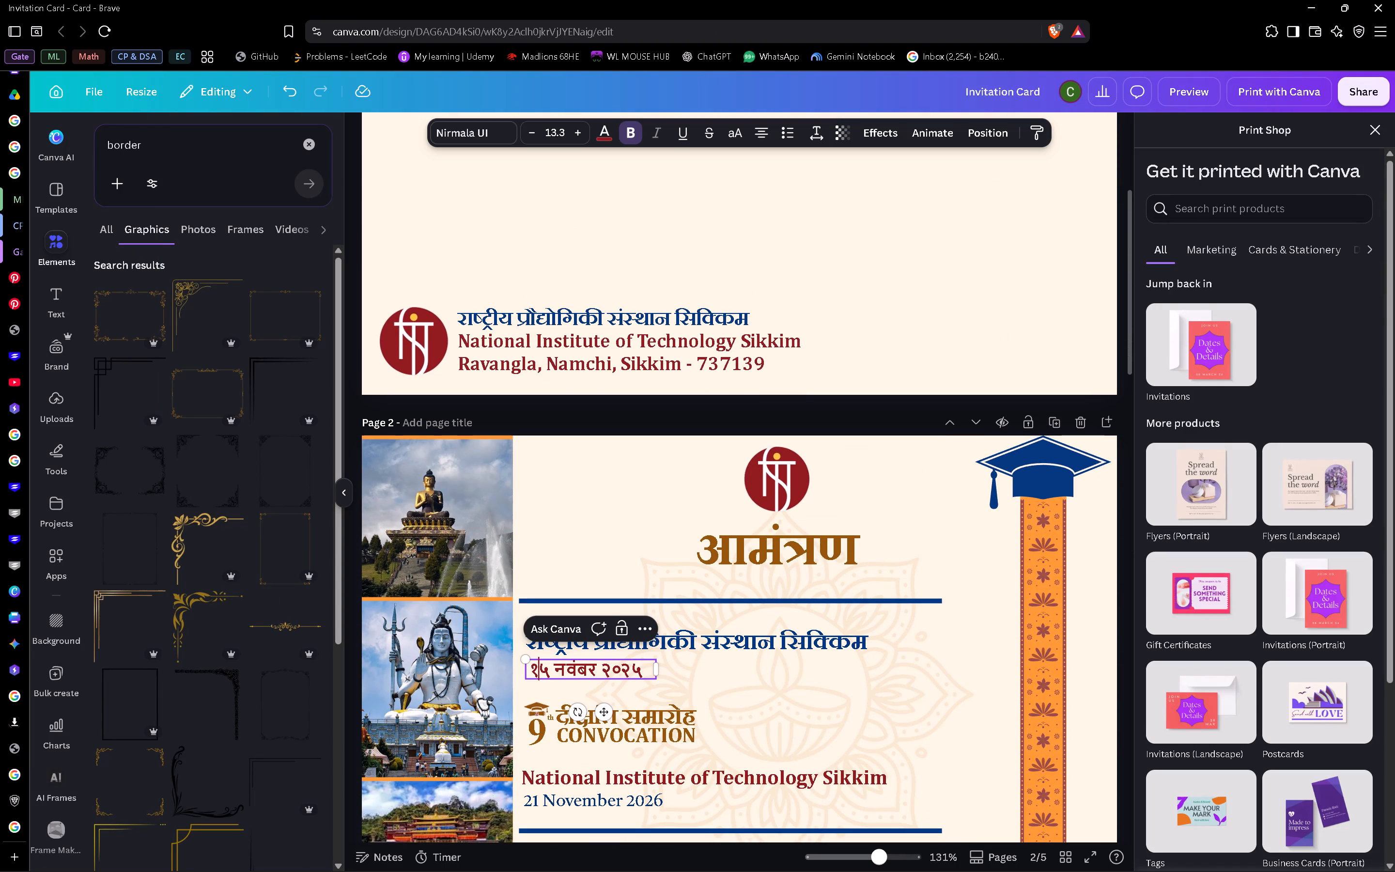
key(shift+Left)
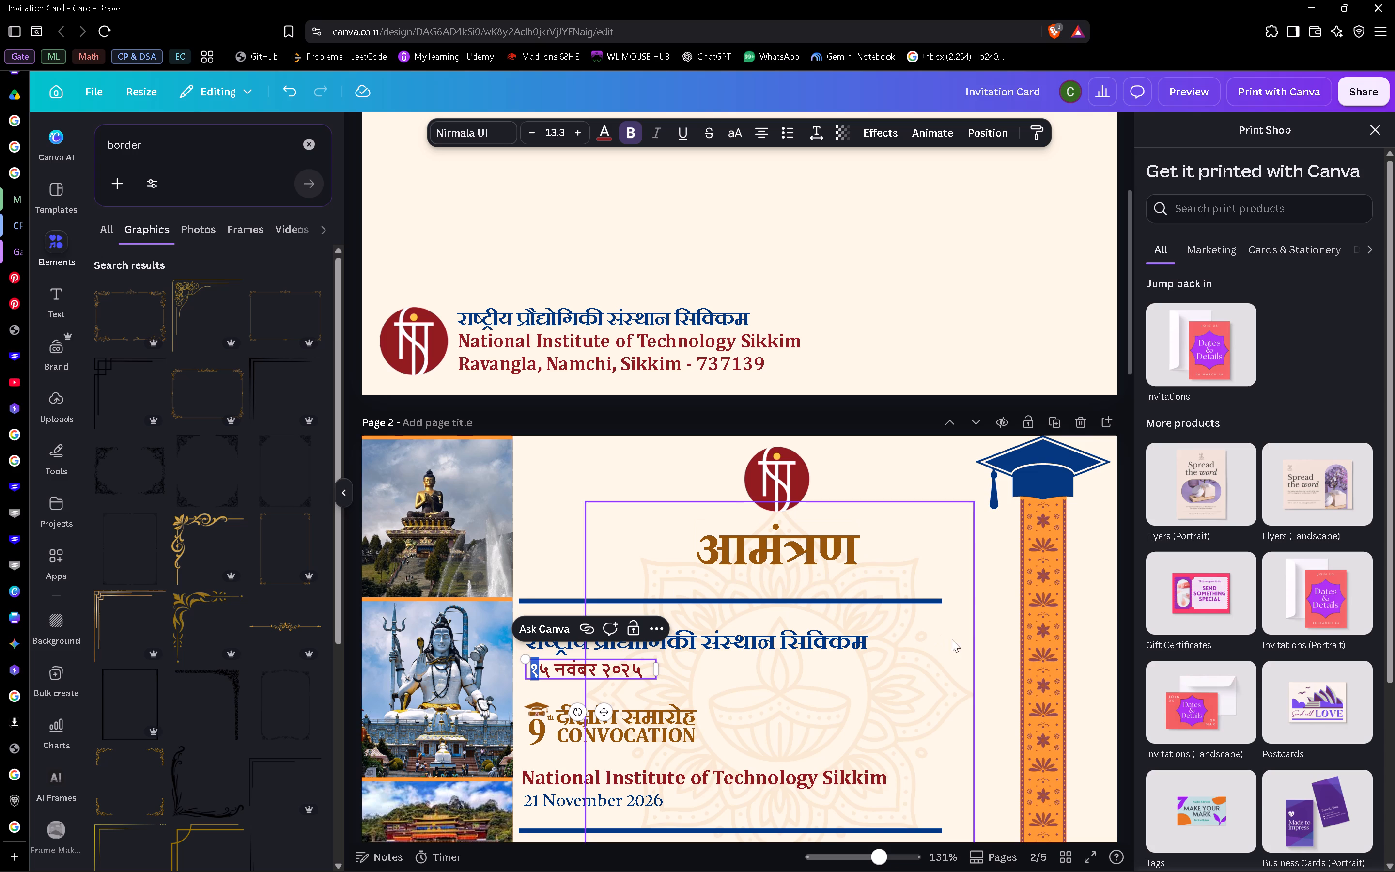
click(995, 638)
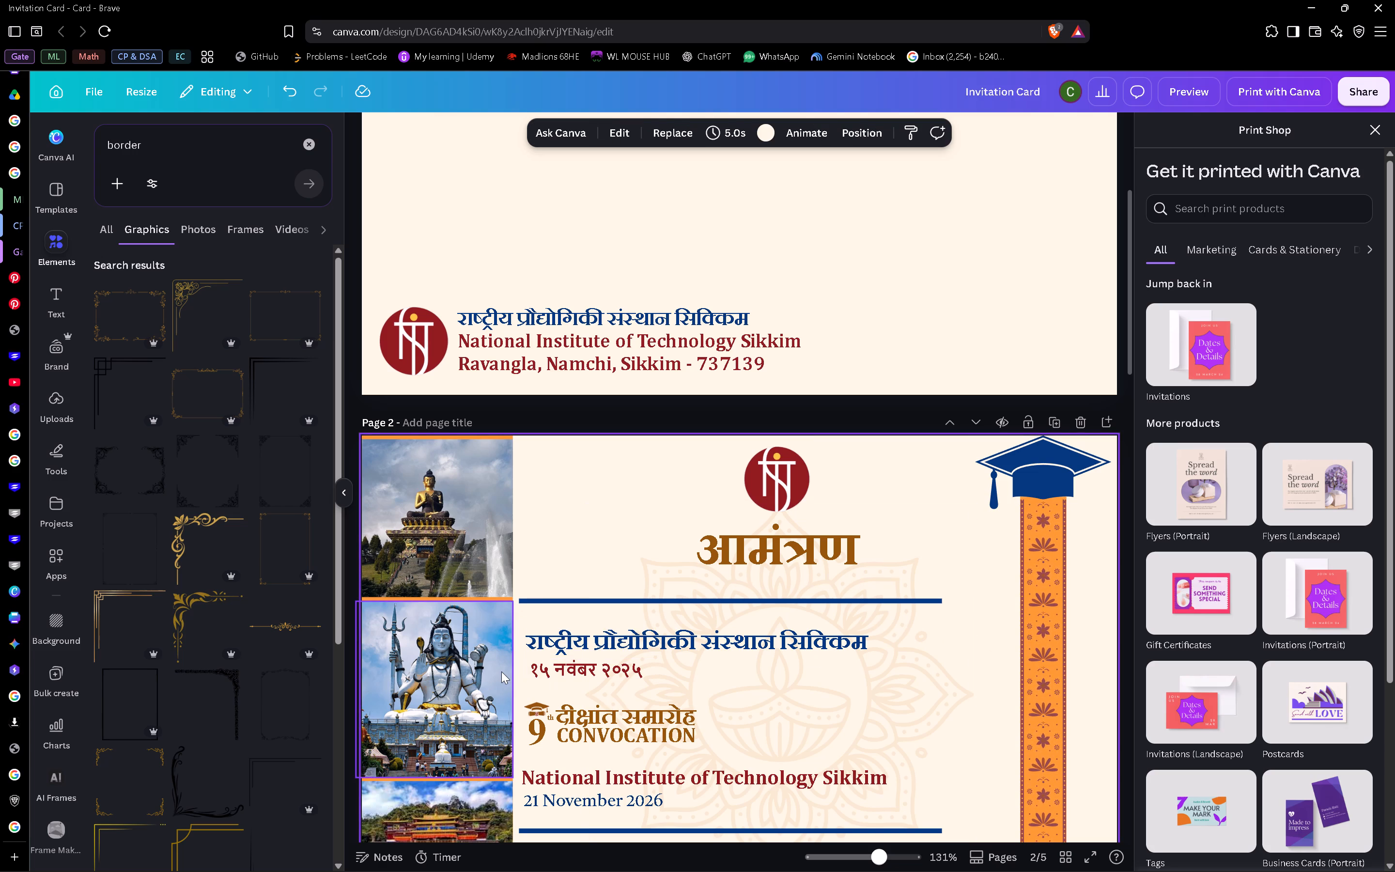
click(555, 668)
double_click(552, 668)
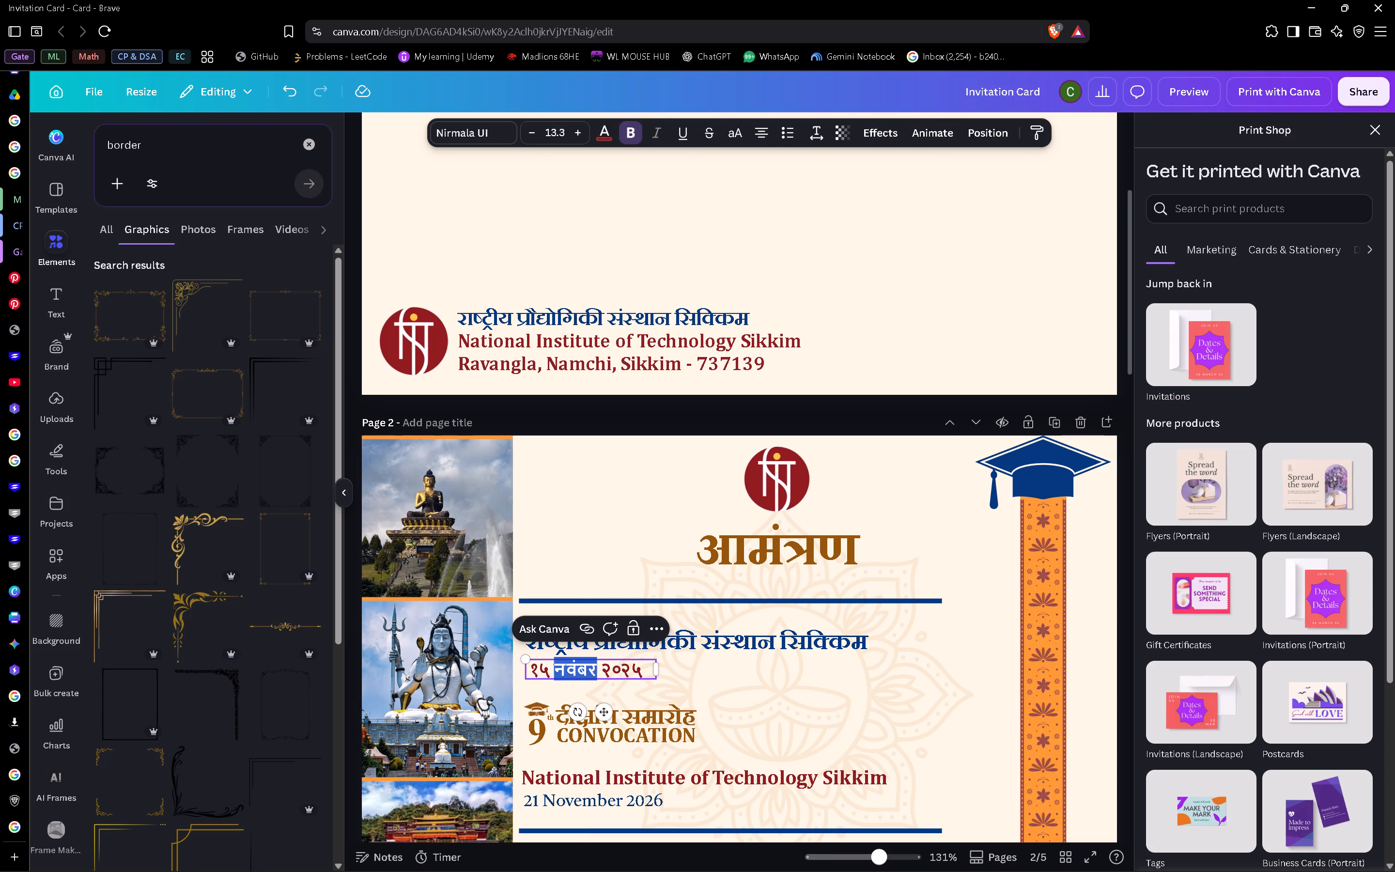
key(Left)
key(Left)
key(shift+Left)
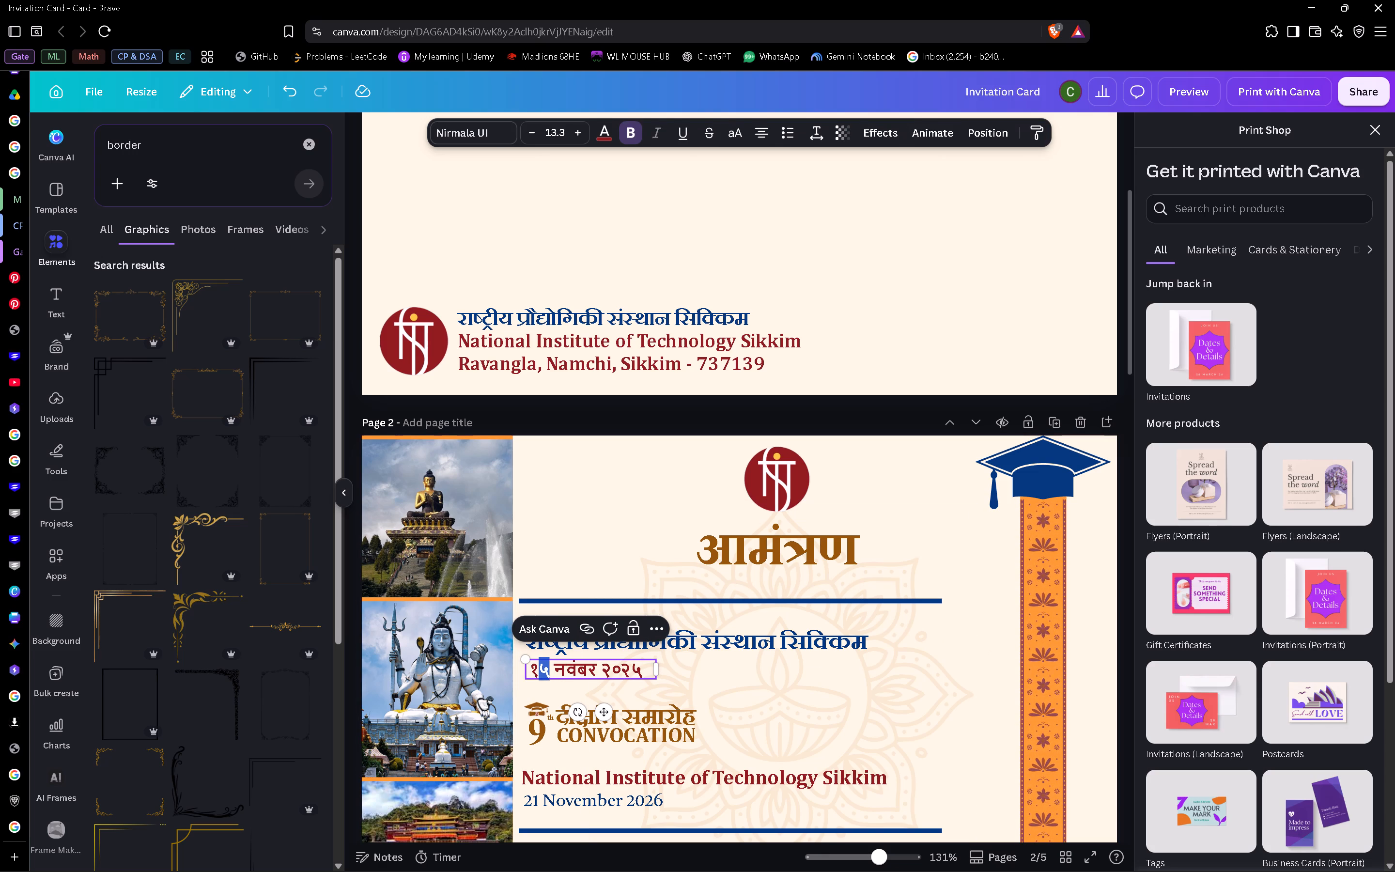
key(ctrl+v)
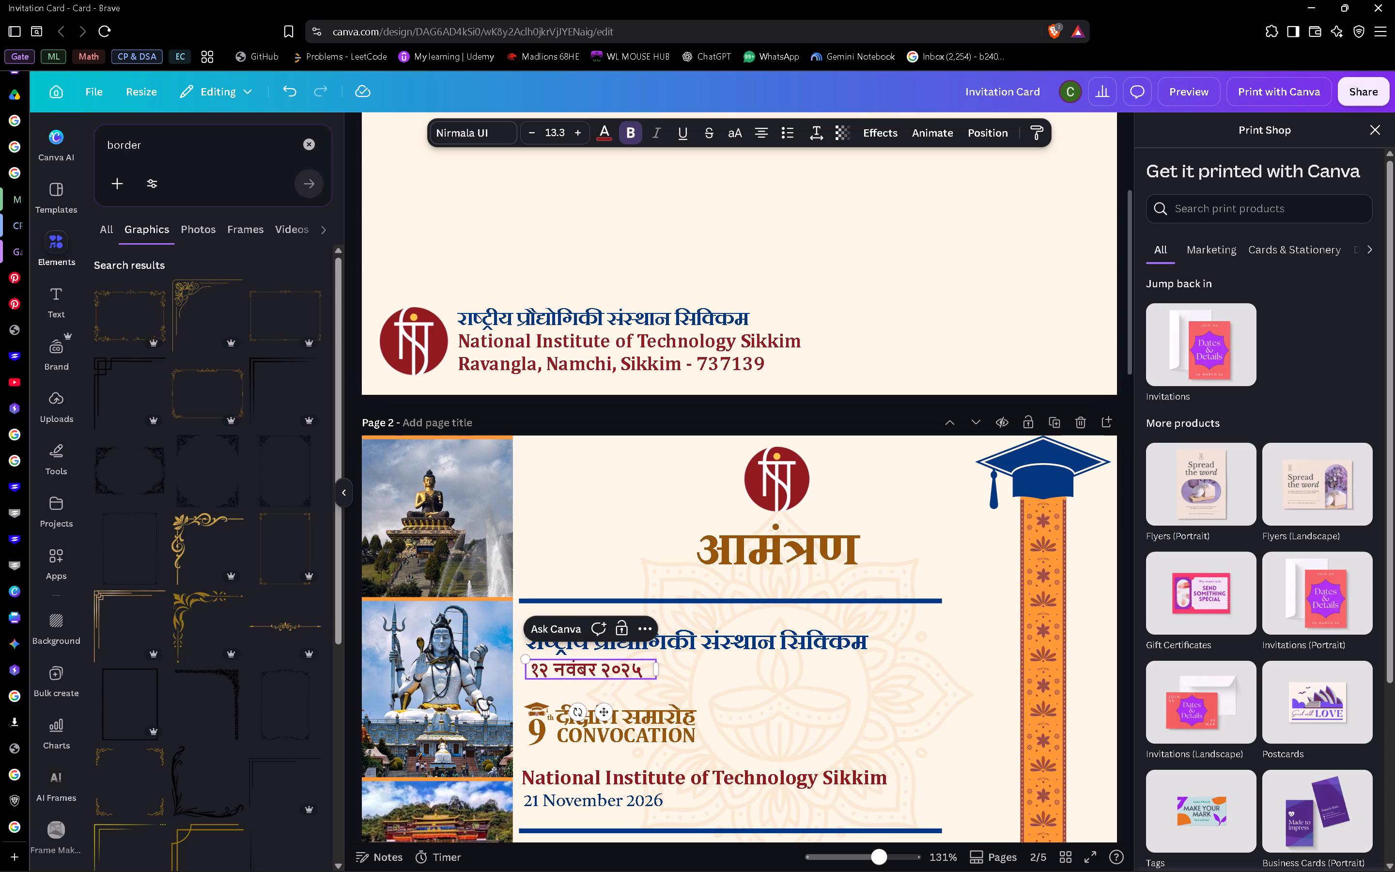
key(shift+Left)
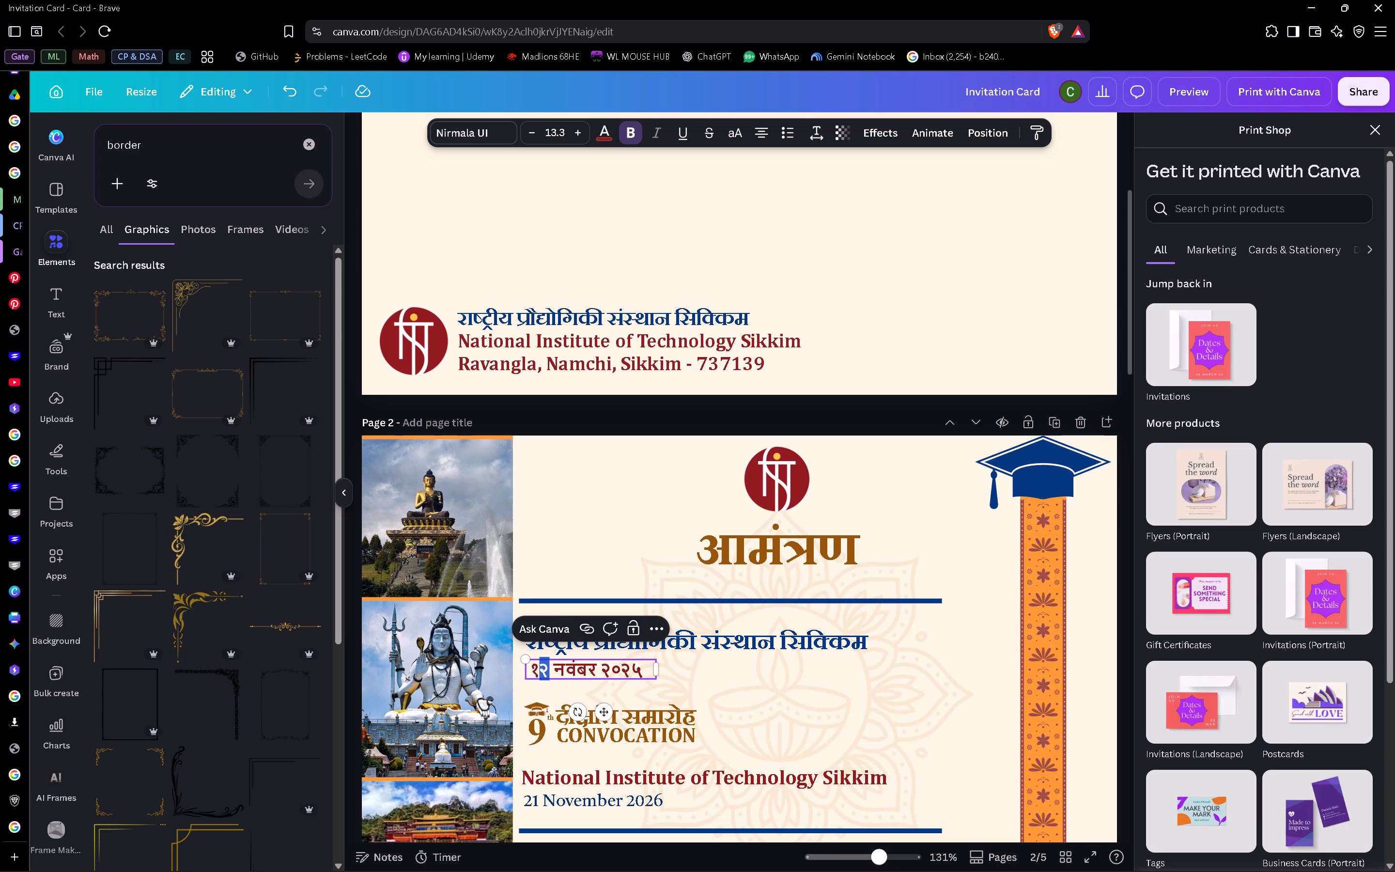
key(ctrl+x)
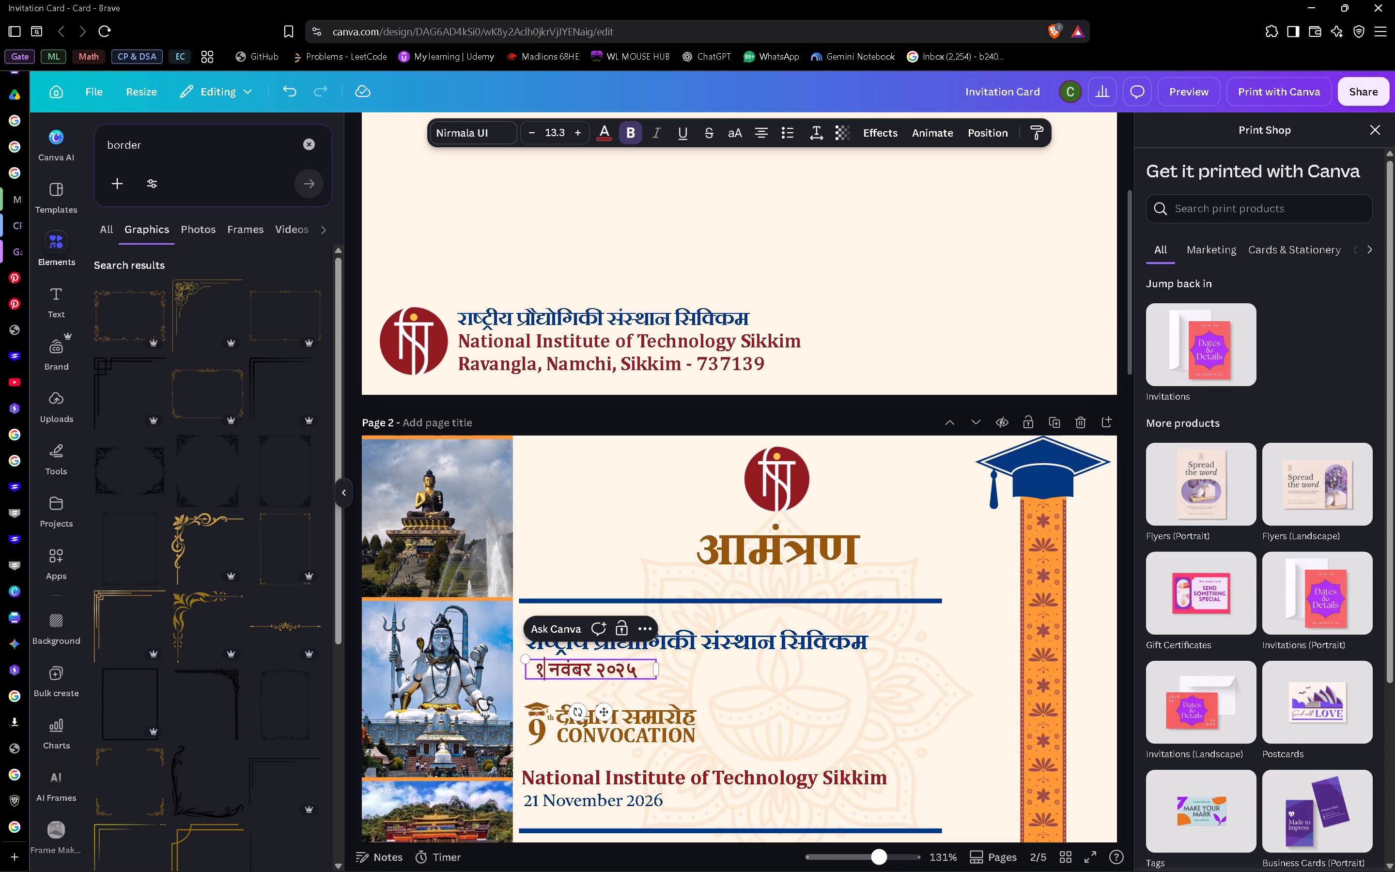
key(Left)
key(ctrl+v)
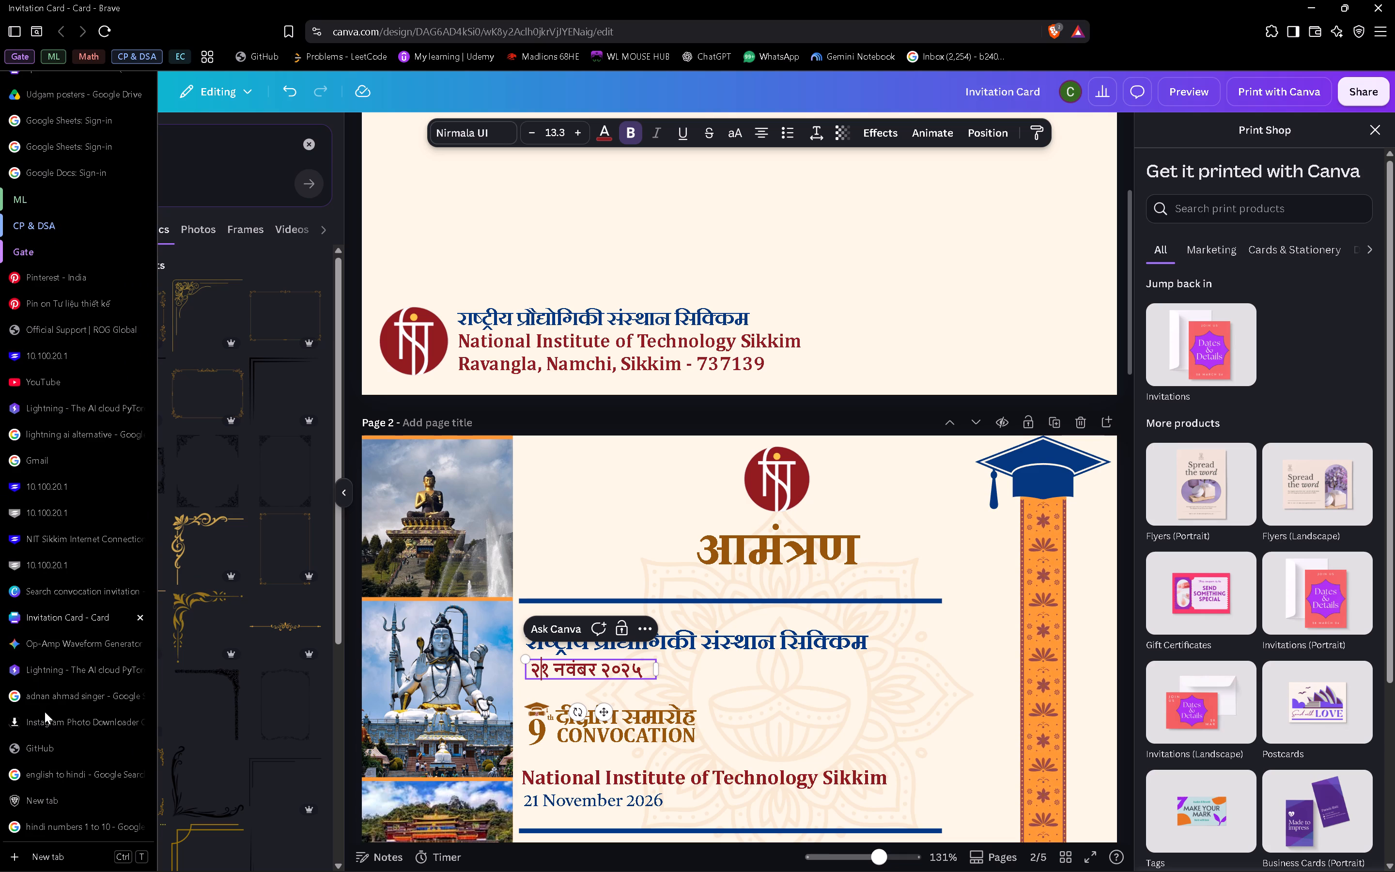
Copy the Devanagari digit "६" from the Hindi number list and return to the Invitation Card.
scroll(93, 755, down, 2)
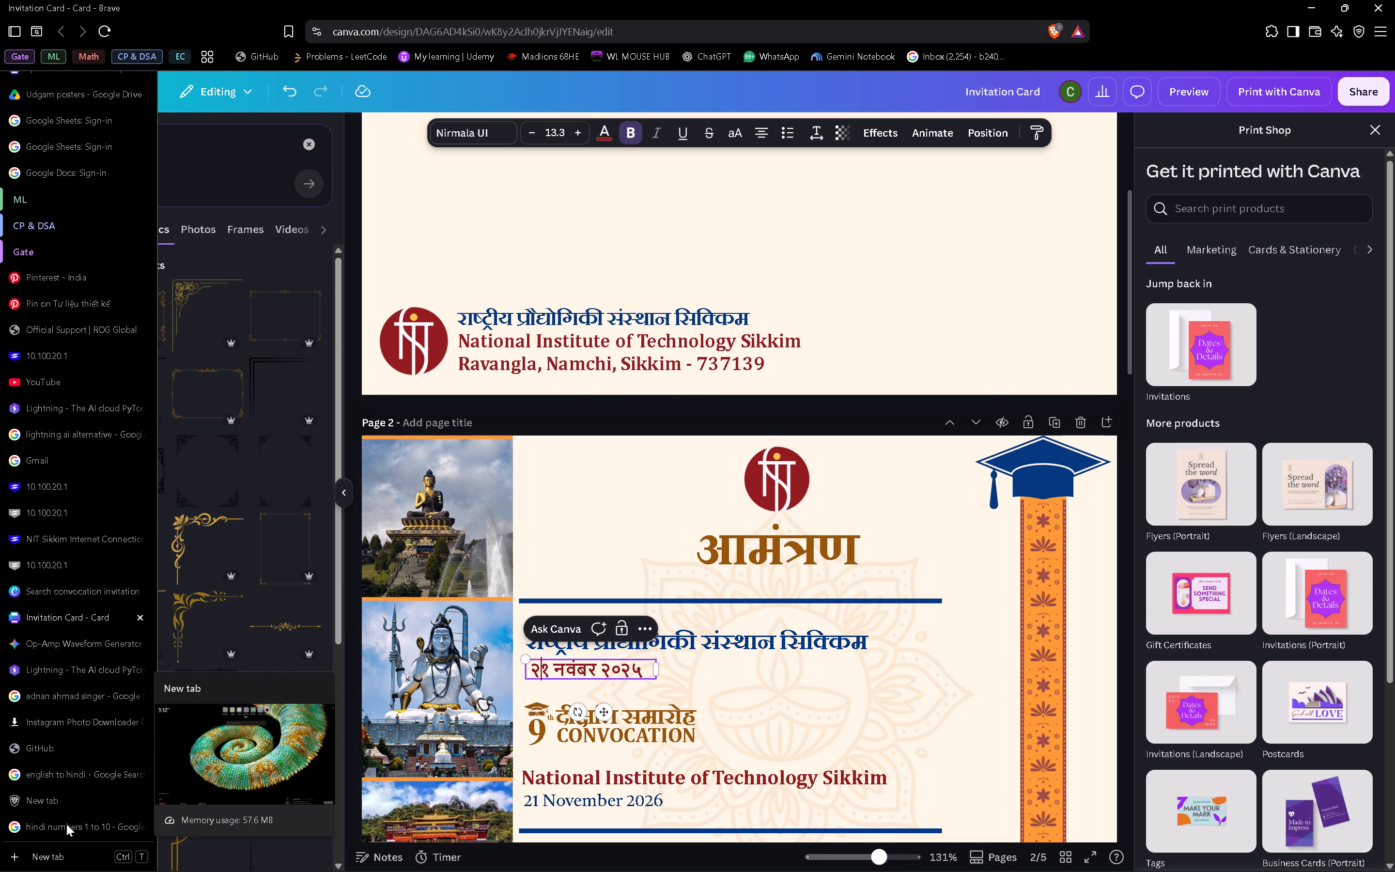
click(65, 825)
click(256, 528)
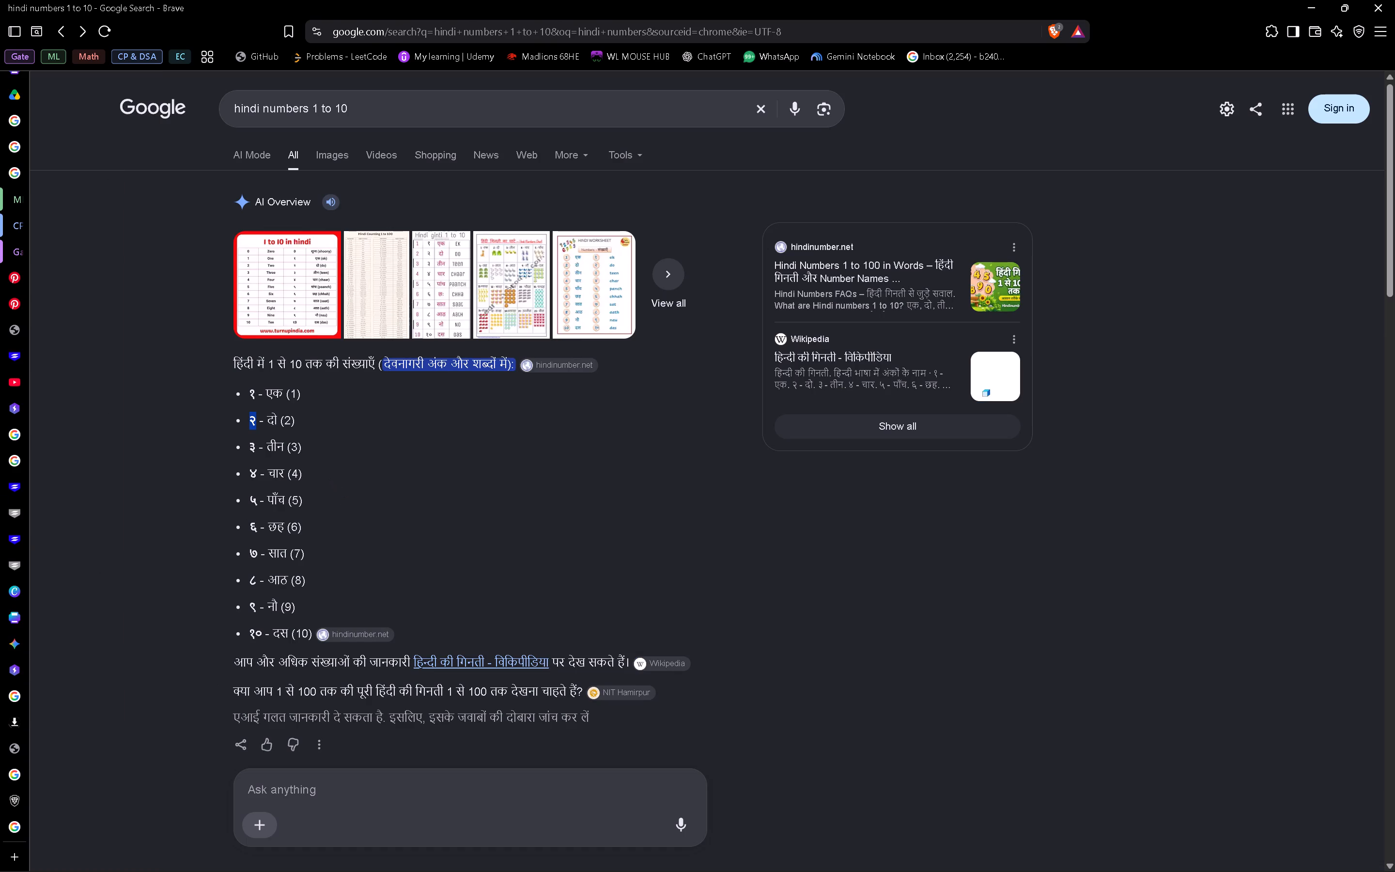
drag(256, 528, 249, 528)
key(ctrl+c)
click(62, 627)
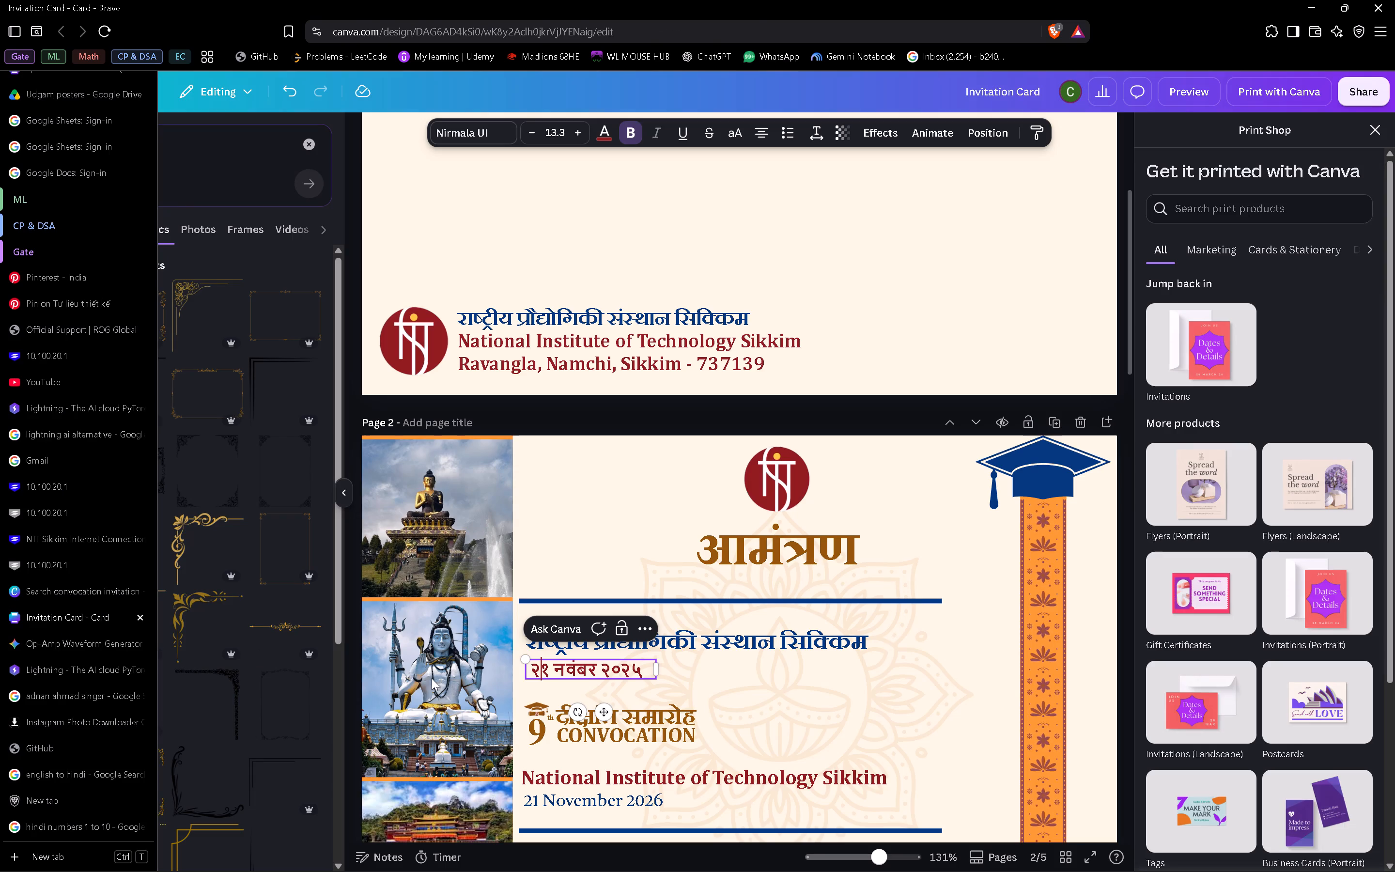
Replace the last digit of the year in page 2's Hindi date line with "६" so it reads "२१ नवंबर २०२६".
click(645, 671)
key(Left)
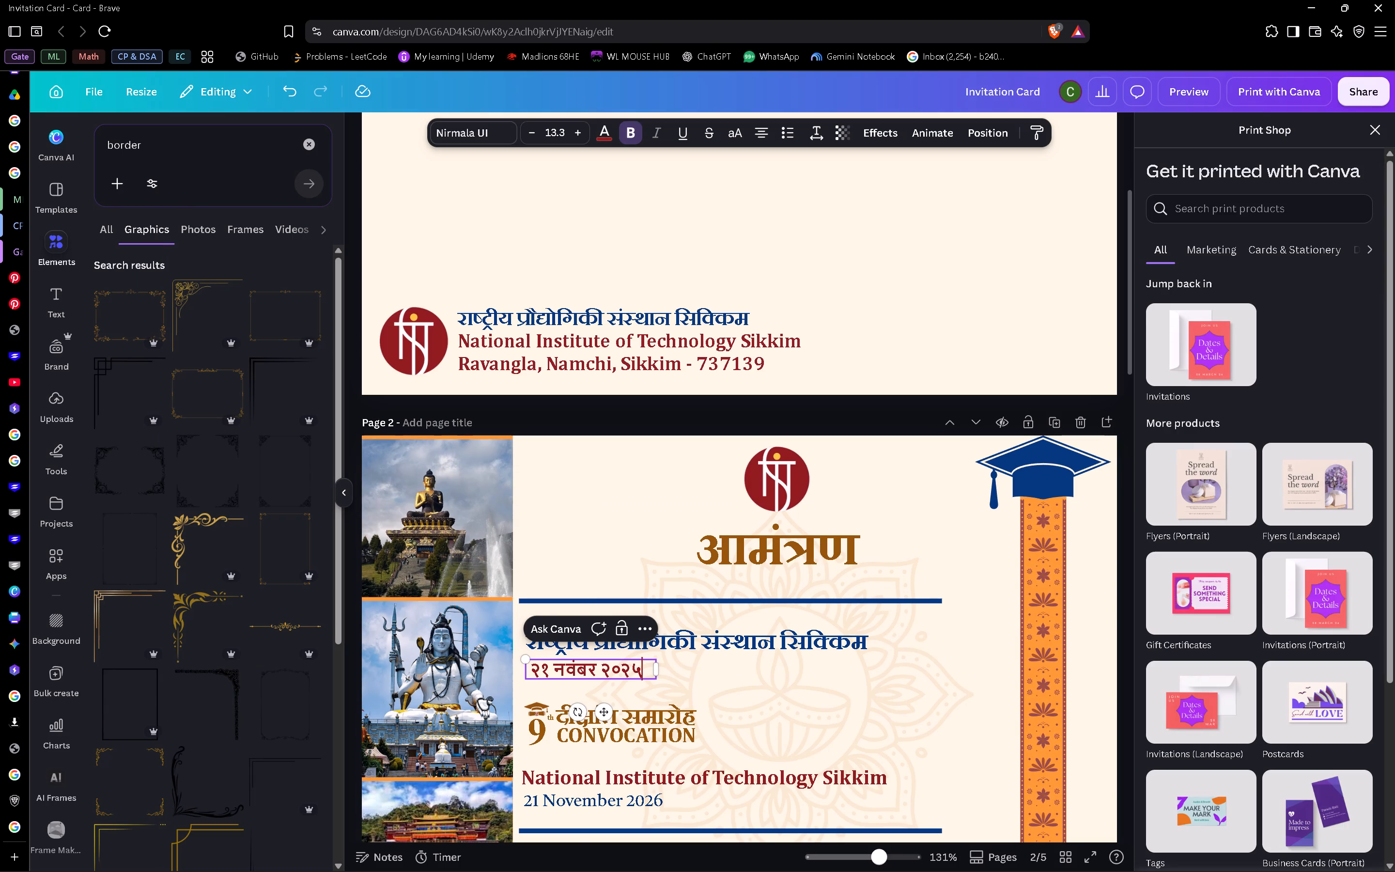
key(shift+Left)
key(ctrl+v)
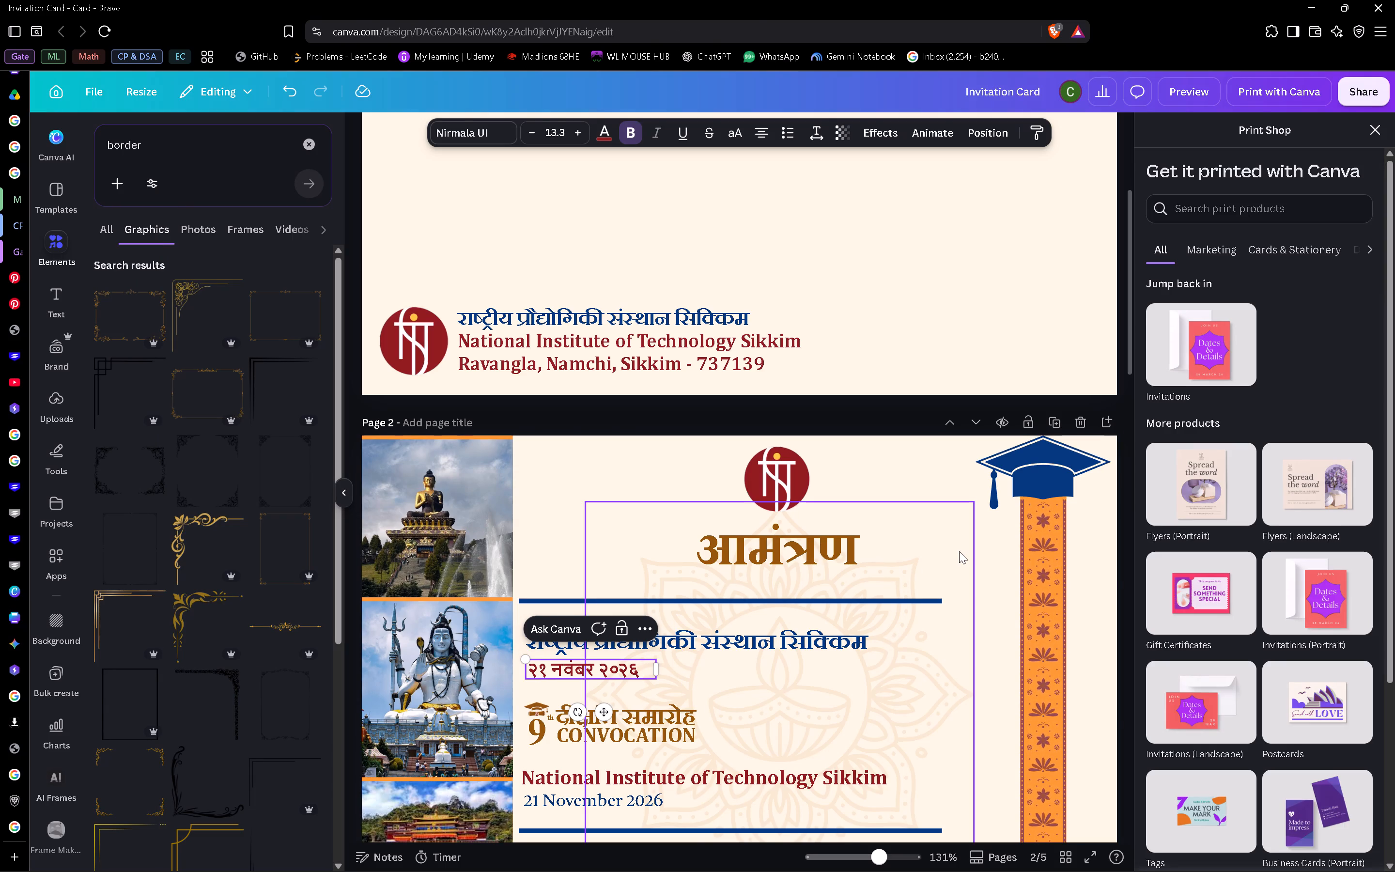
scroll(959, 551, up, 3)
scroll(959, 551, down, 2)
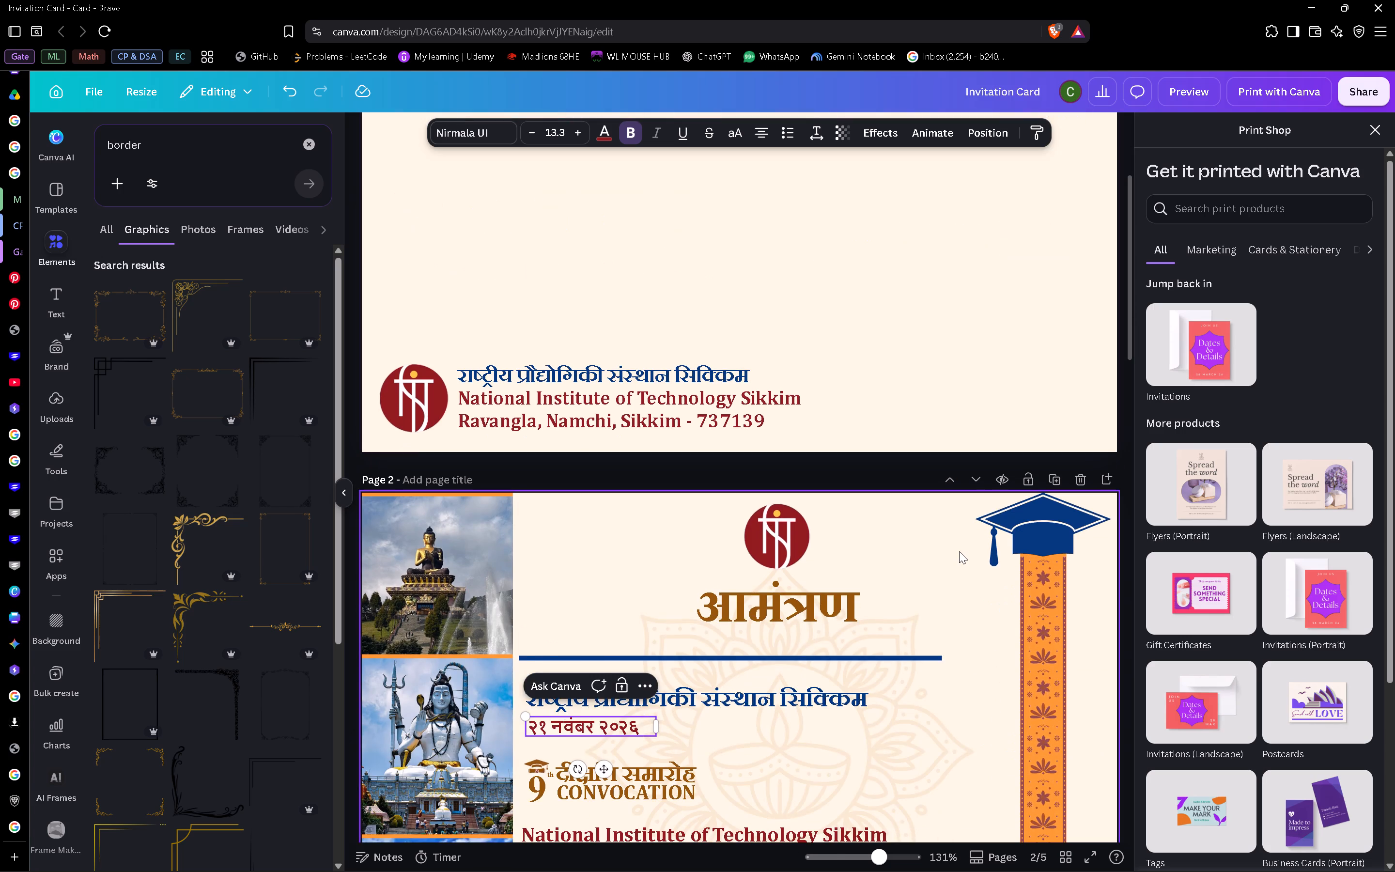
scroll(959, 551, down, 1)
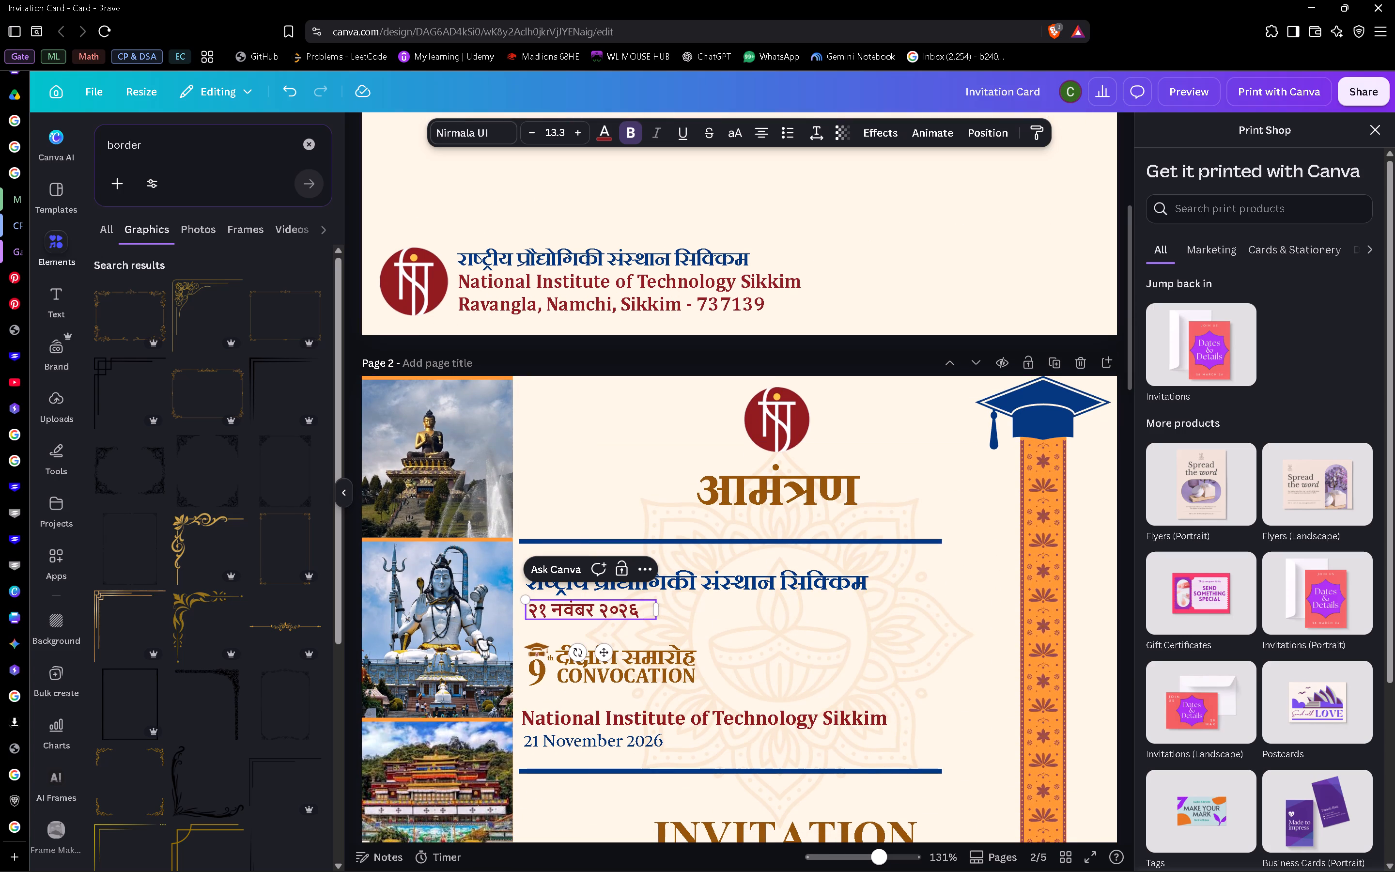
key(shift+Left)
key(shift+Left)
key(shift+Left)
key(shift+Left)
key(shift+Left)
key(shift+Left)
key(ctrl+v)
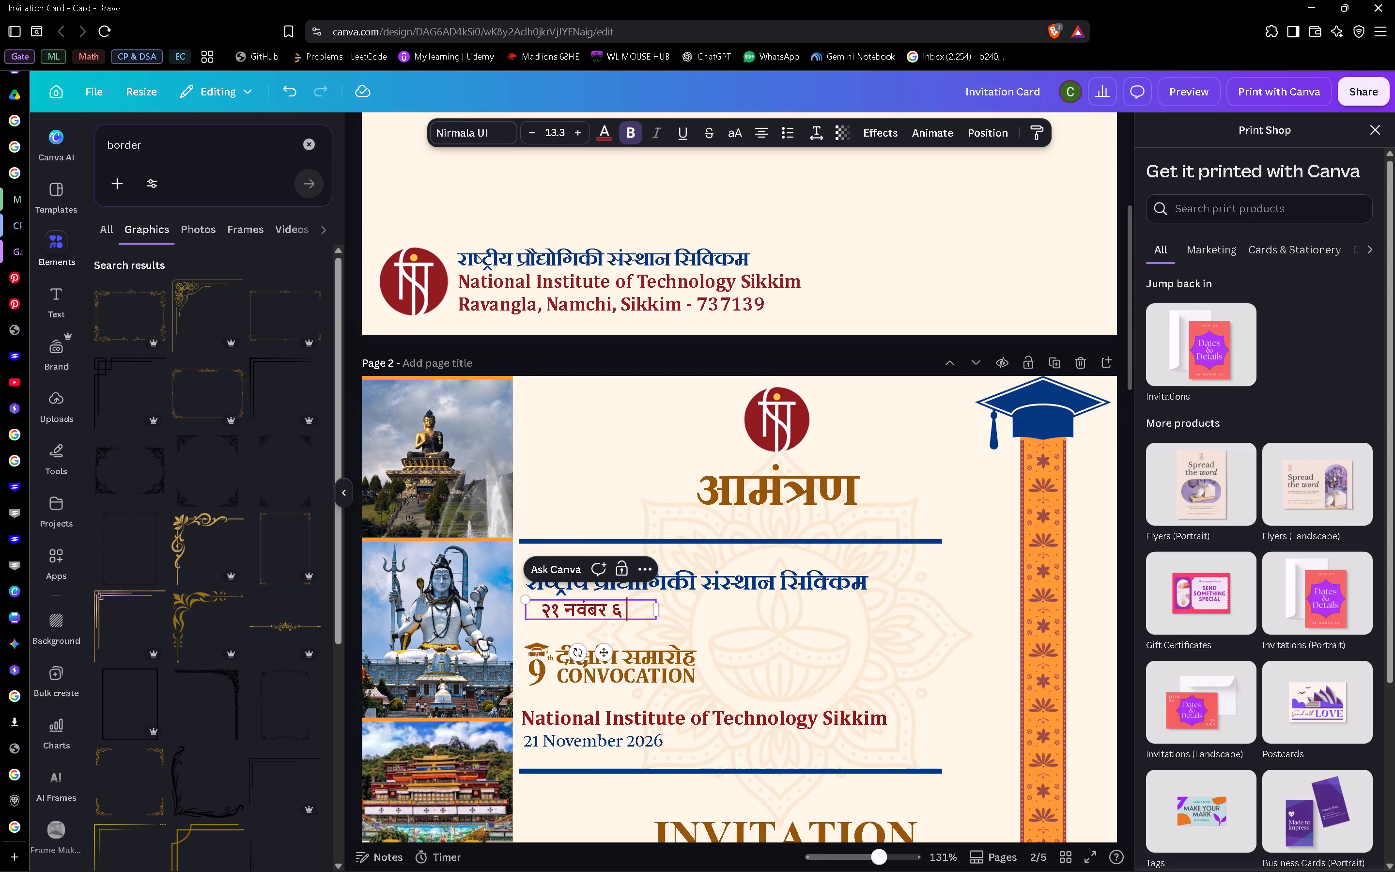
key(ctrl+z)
Copy the year "२०२६" from page 2's Hindi date line and replace the year in page 1's Hindi date line with it.
key(shift+Left)
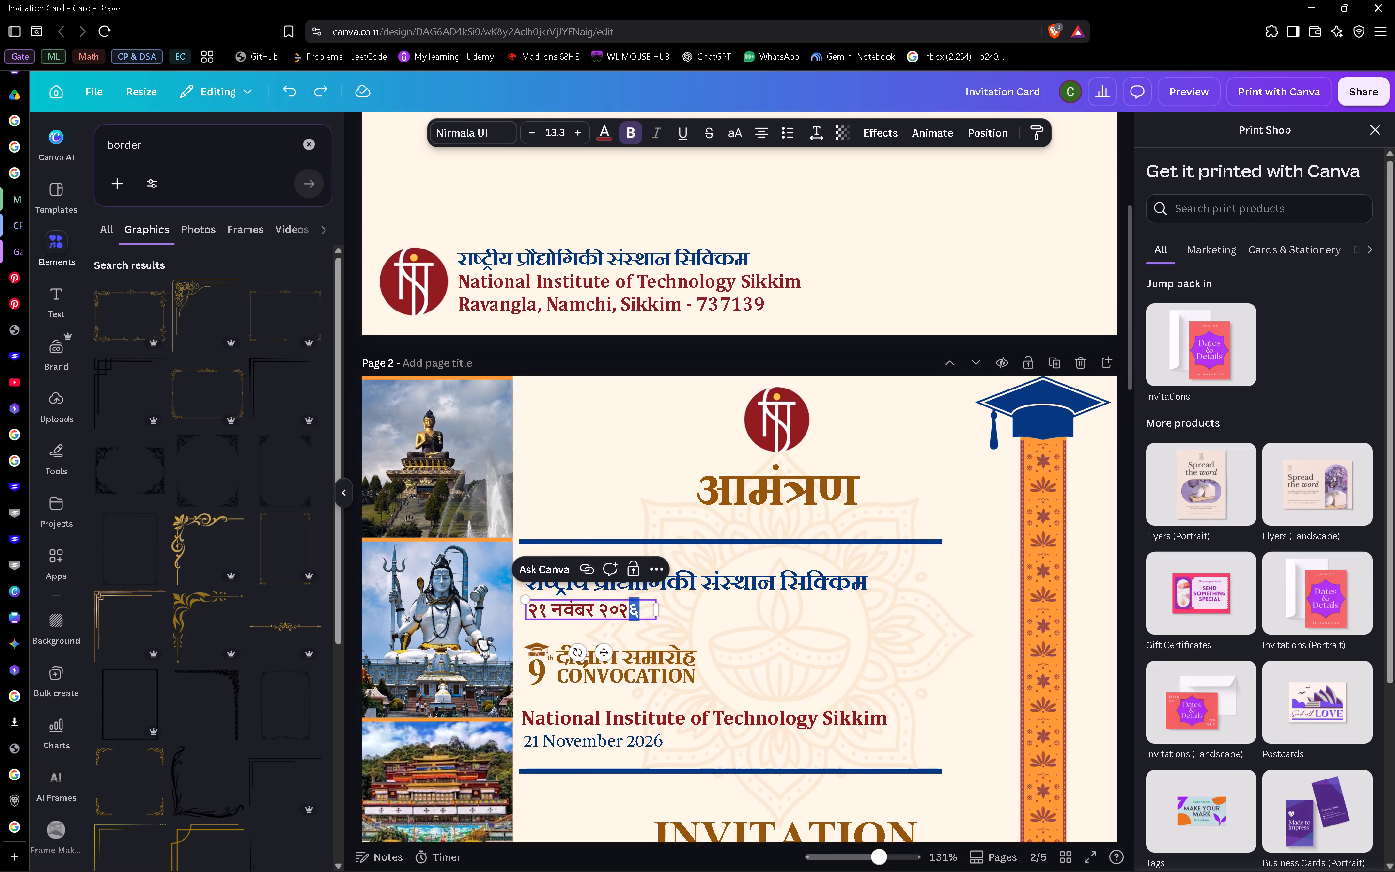
key(shift+Left)
key(shift+Left)
key(shift+Left)
key(ctrl+c)
scroll(922, 458, up, 7)
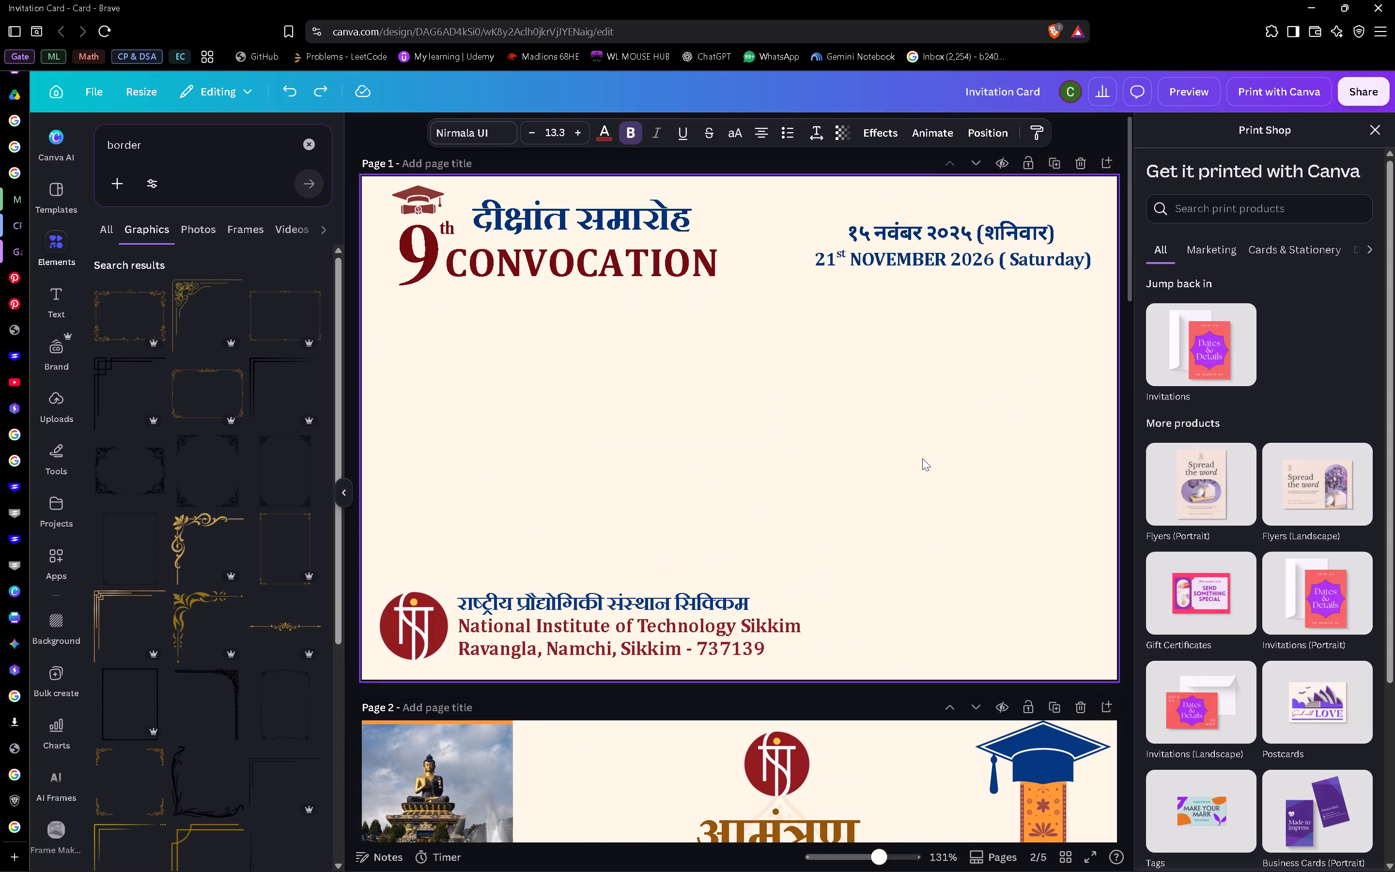
double_click(957, 231)
key(Right)
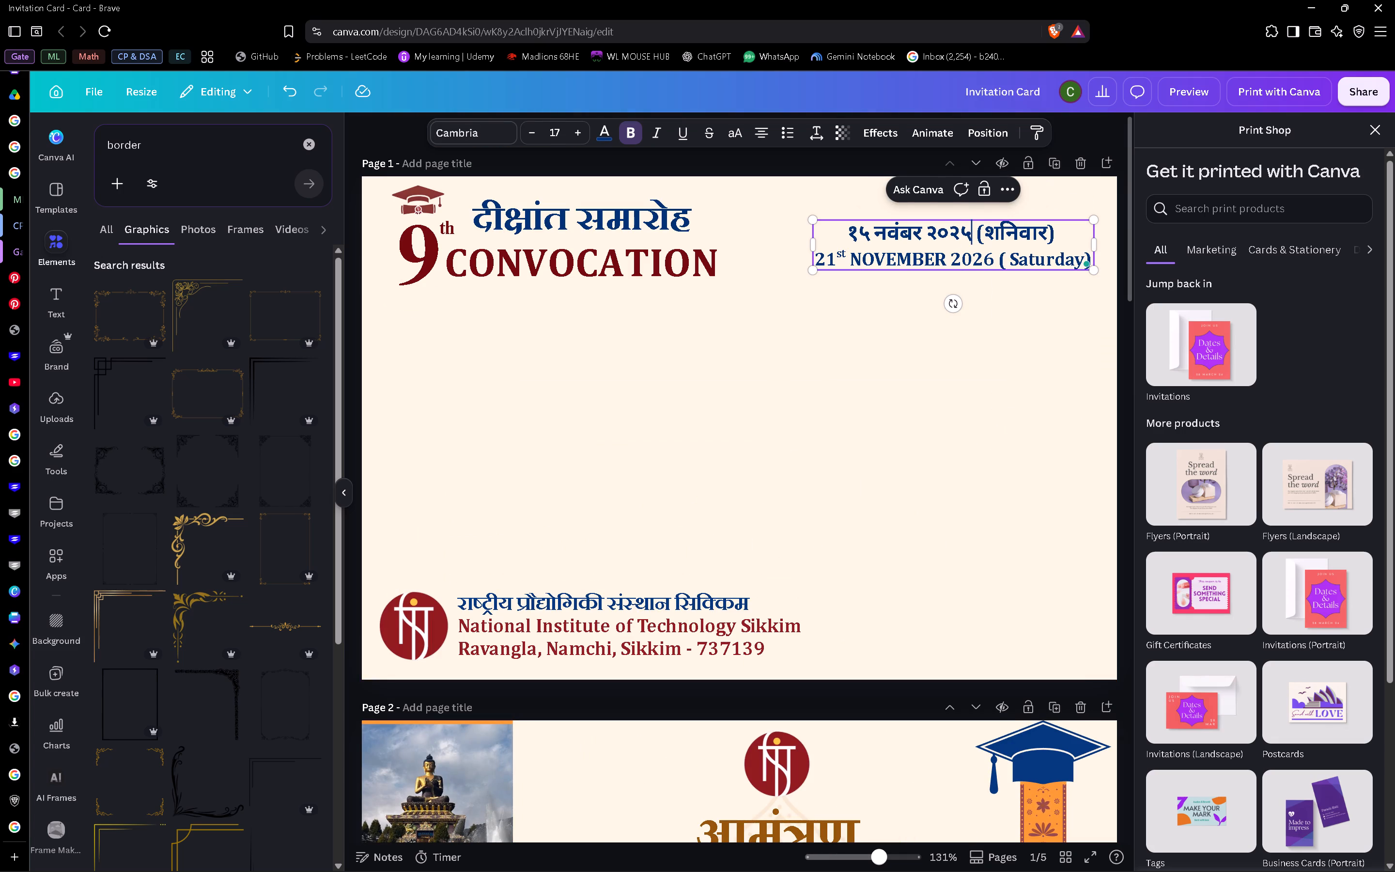
key(shift+Left)
key(shift+Left)
key(shift+Left)
key(shift+Left)
key(ctrl+v)
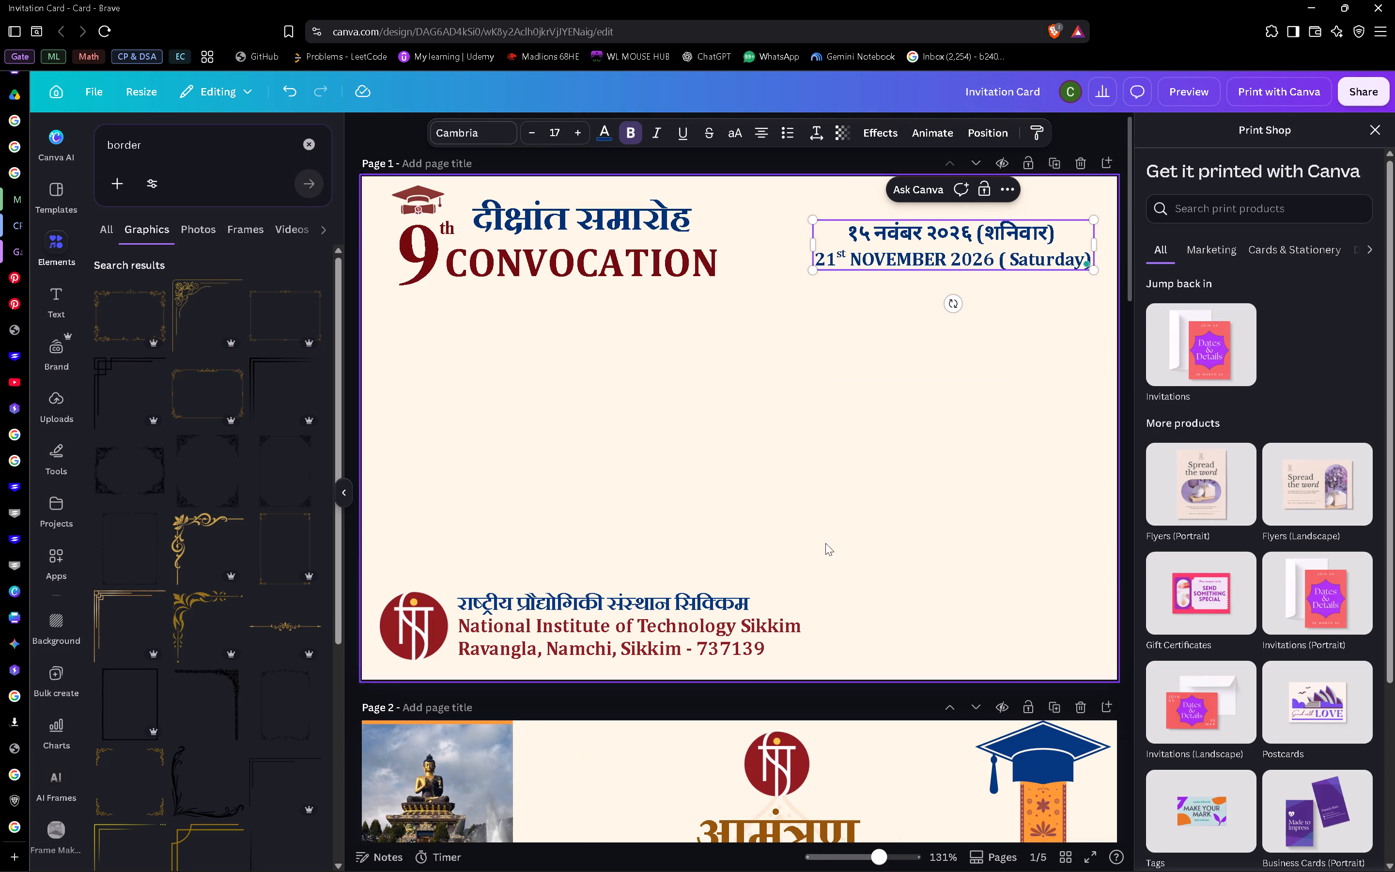
Change the day in page 1's Hindi date line to "२१", copying the digit "२" from that line's year.
scroll(785, 611, down, 3)
scroll(785, 611, up, 8)
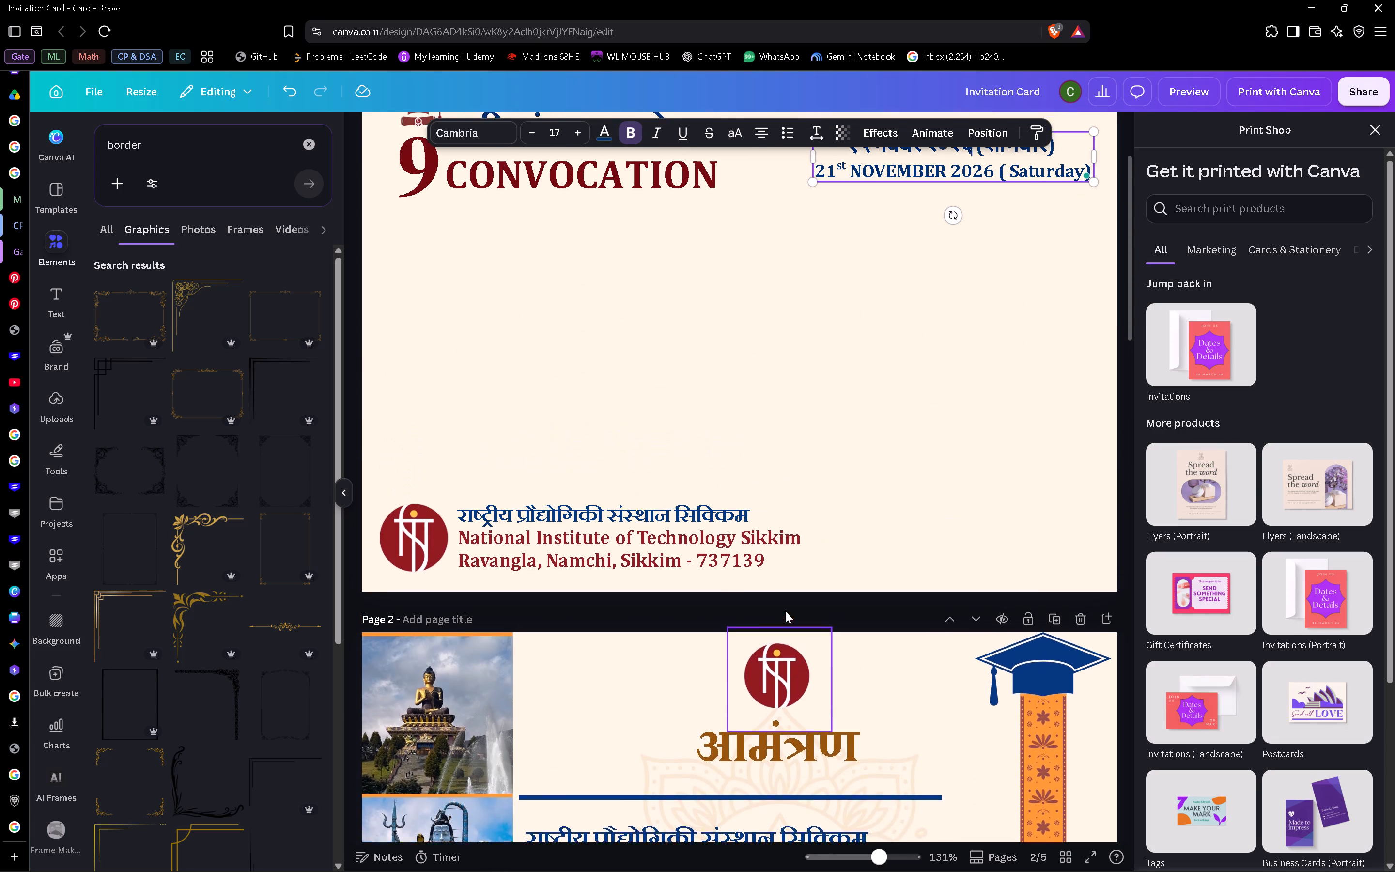
scroll(785, 611, up, 4)
click(940, 232)
key(shift+Left)
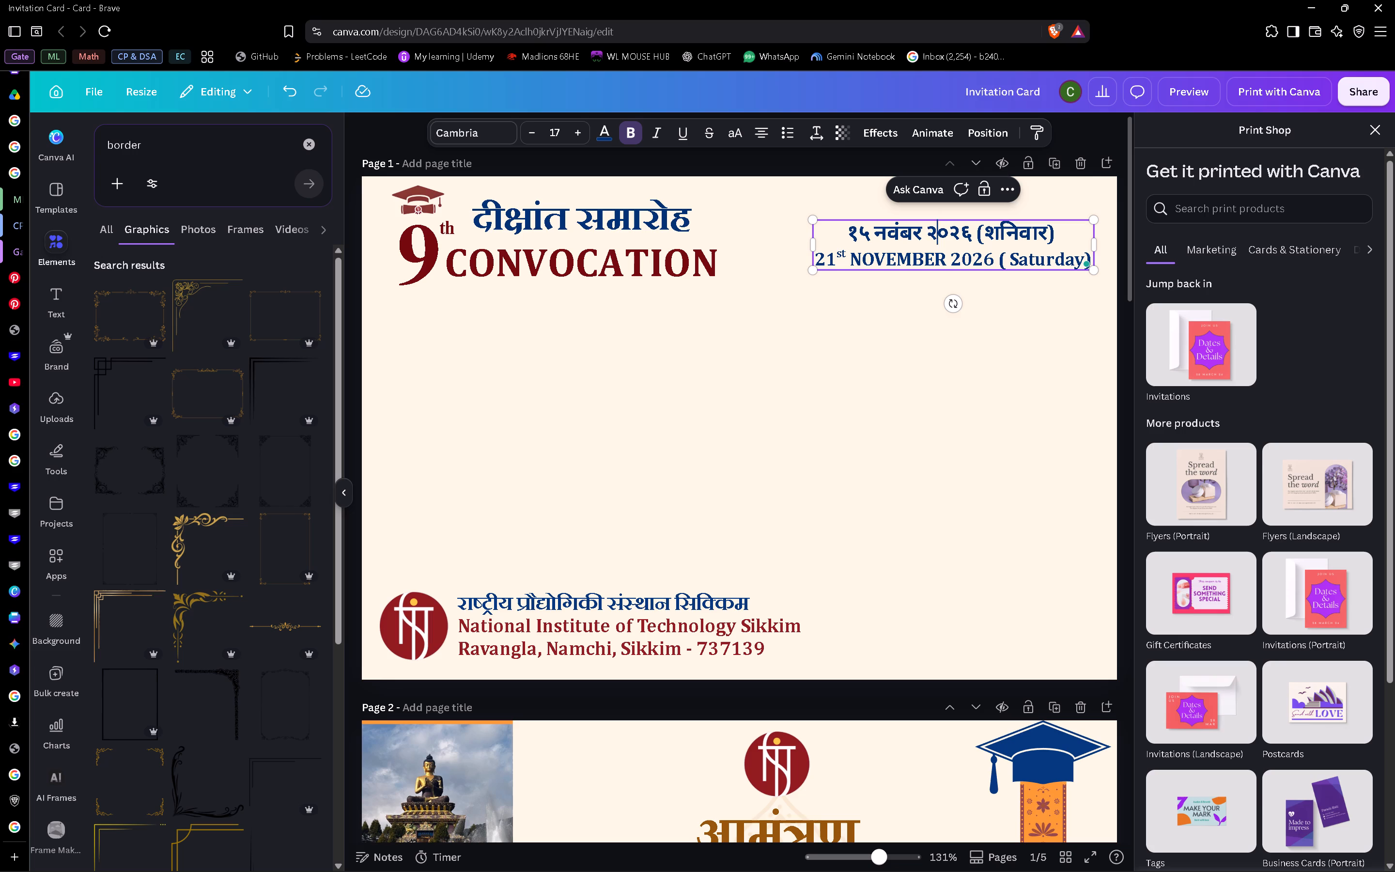
key(ctrl+c)
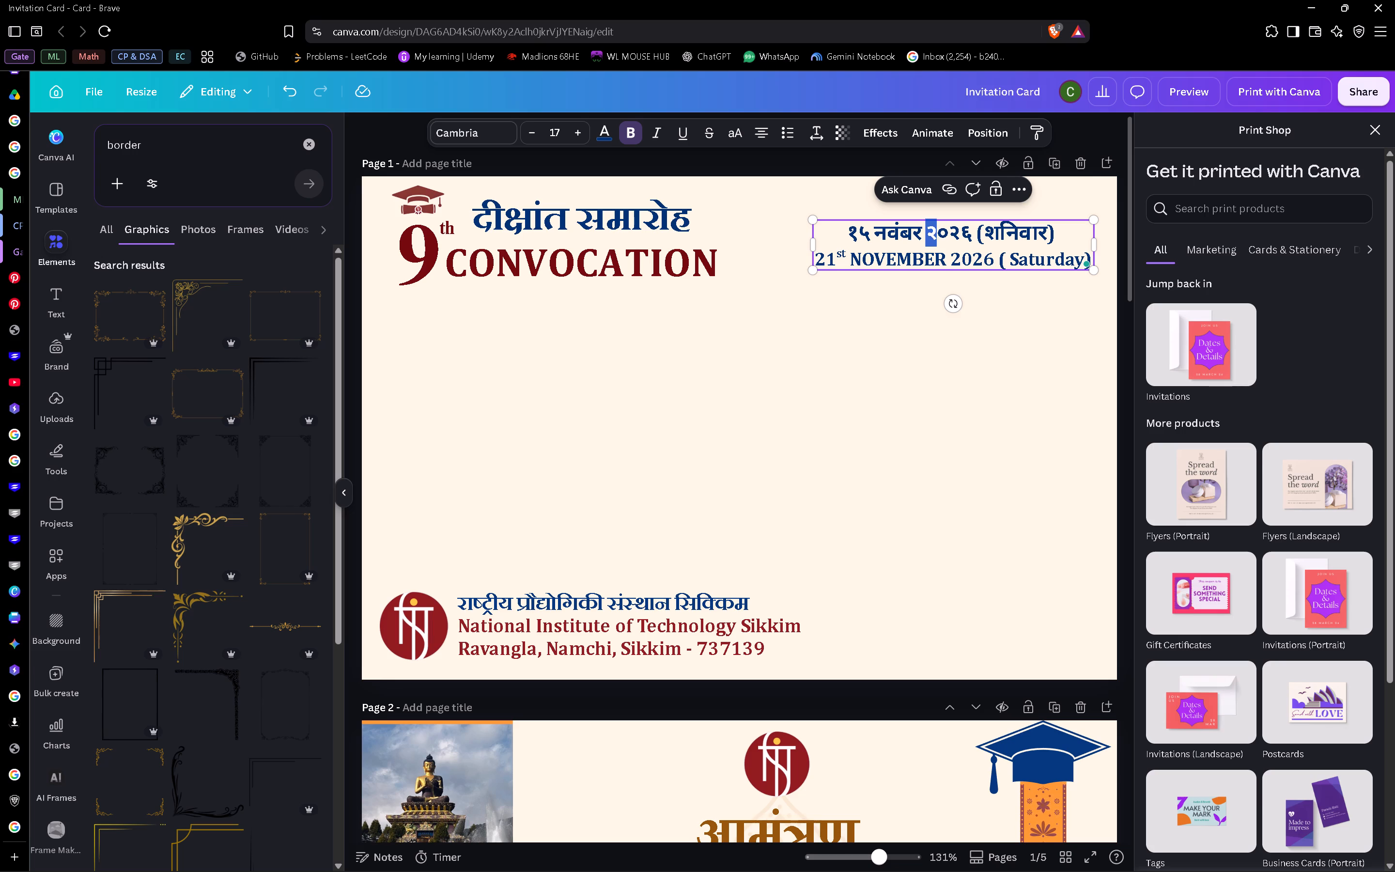
key(Left)
key(Left)
key(Left)
key(Left)
key(Left)
key(Left)
key(Left)
key(BackSpace)
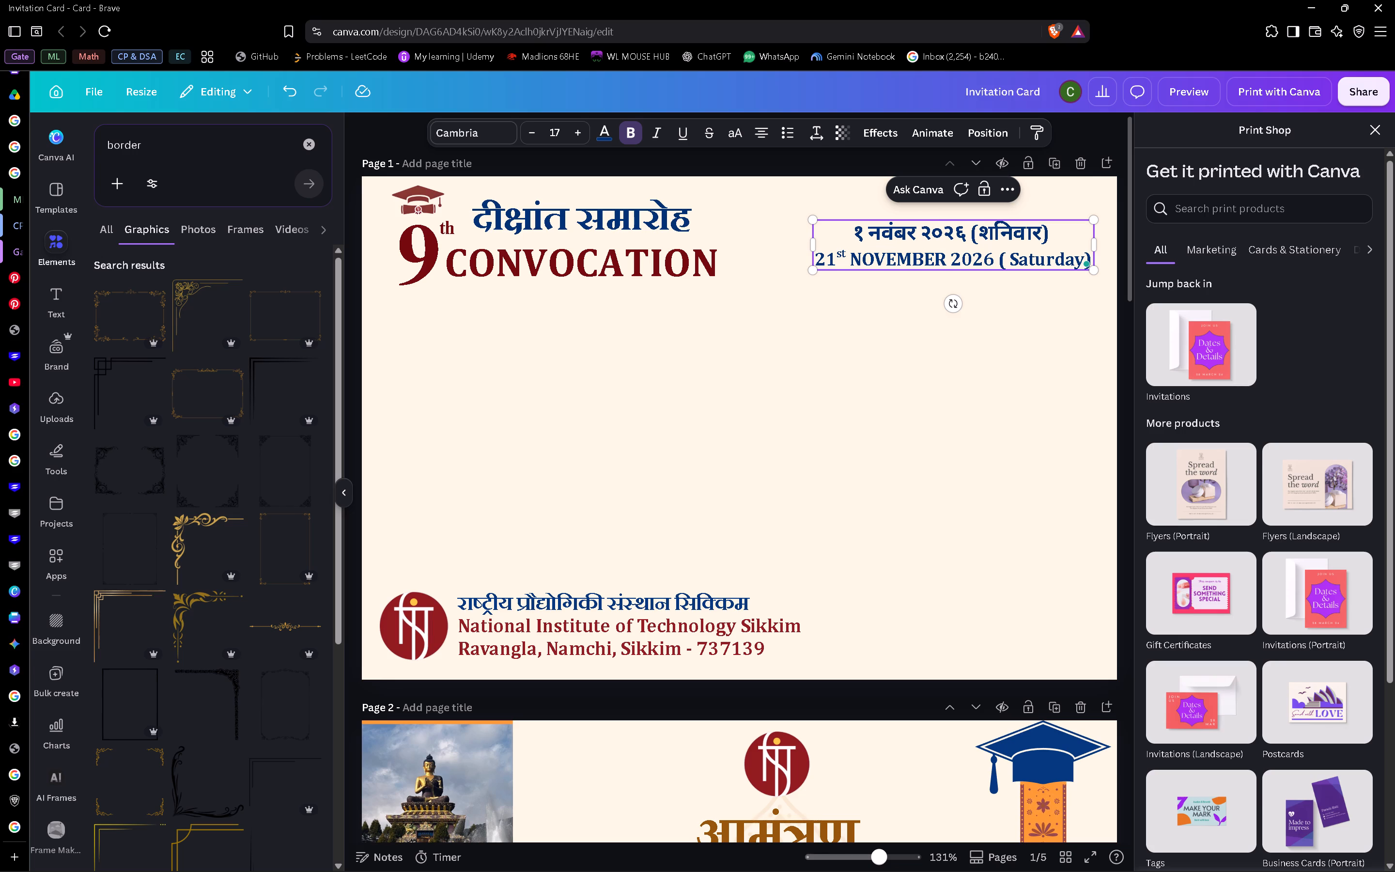
key(Left)
key(ctrl+v)
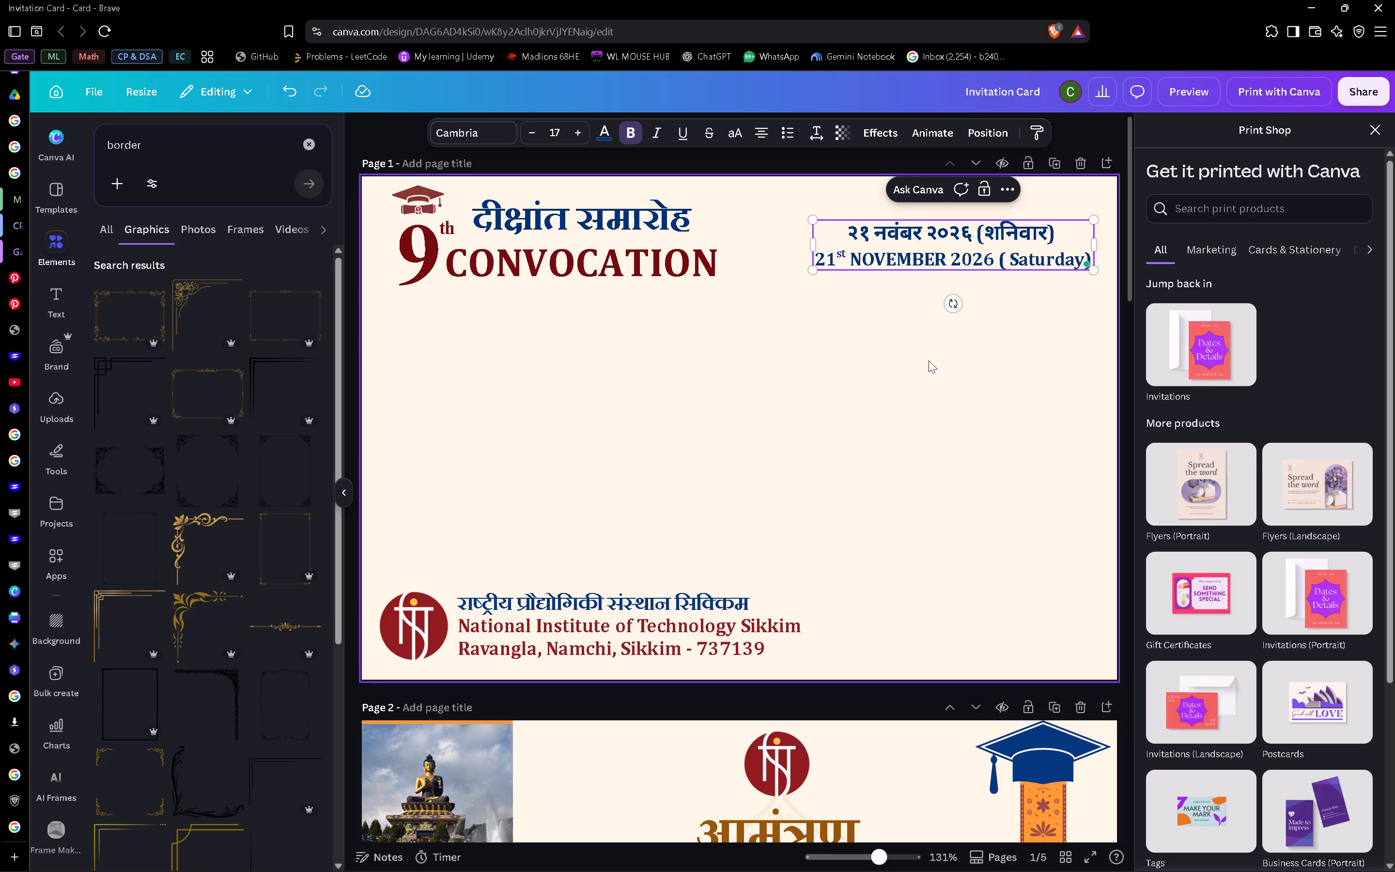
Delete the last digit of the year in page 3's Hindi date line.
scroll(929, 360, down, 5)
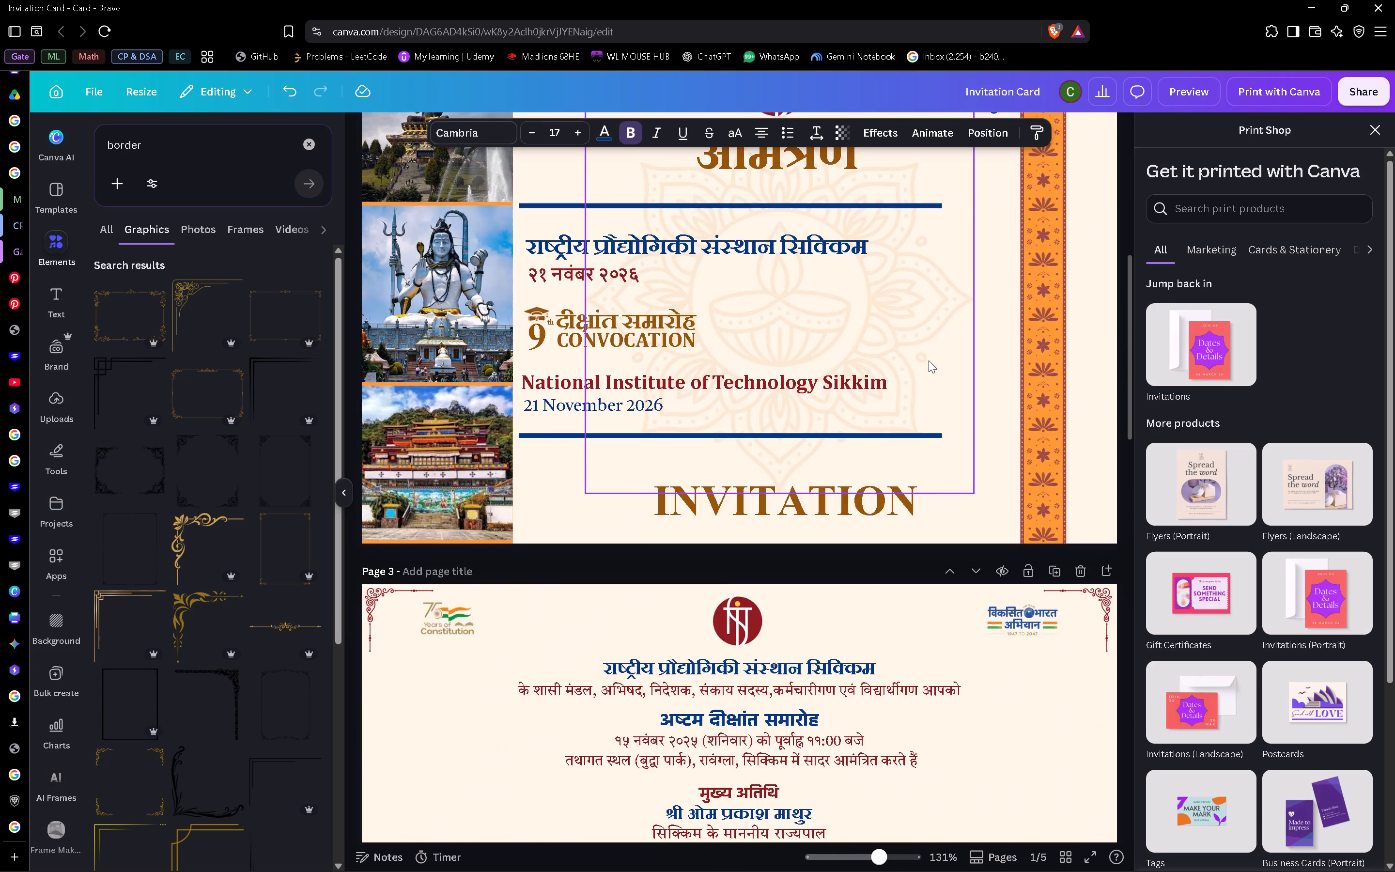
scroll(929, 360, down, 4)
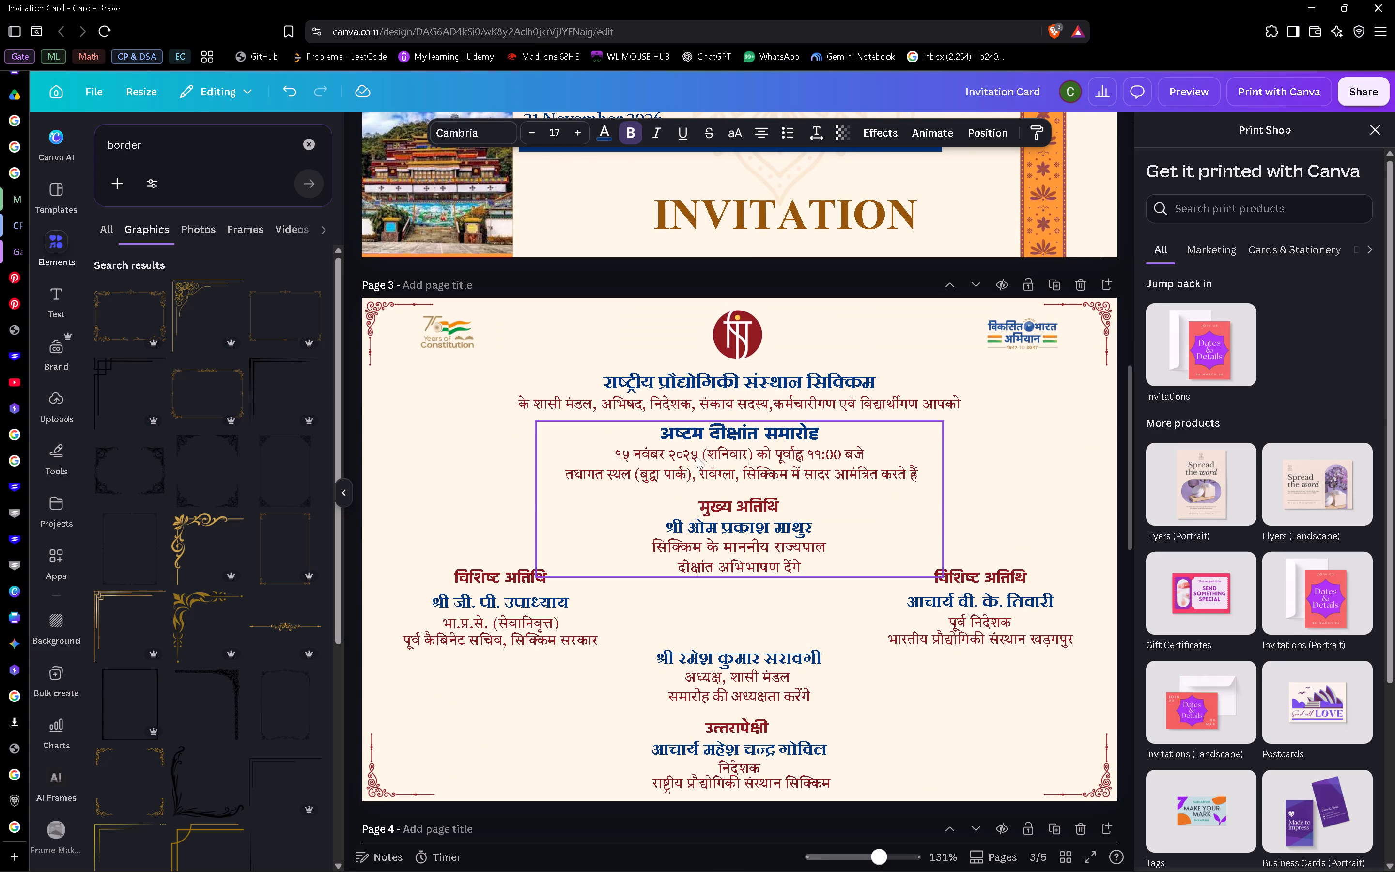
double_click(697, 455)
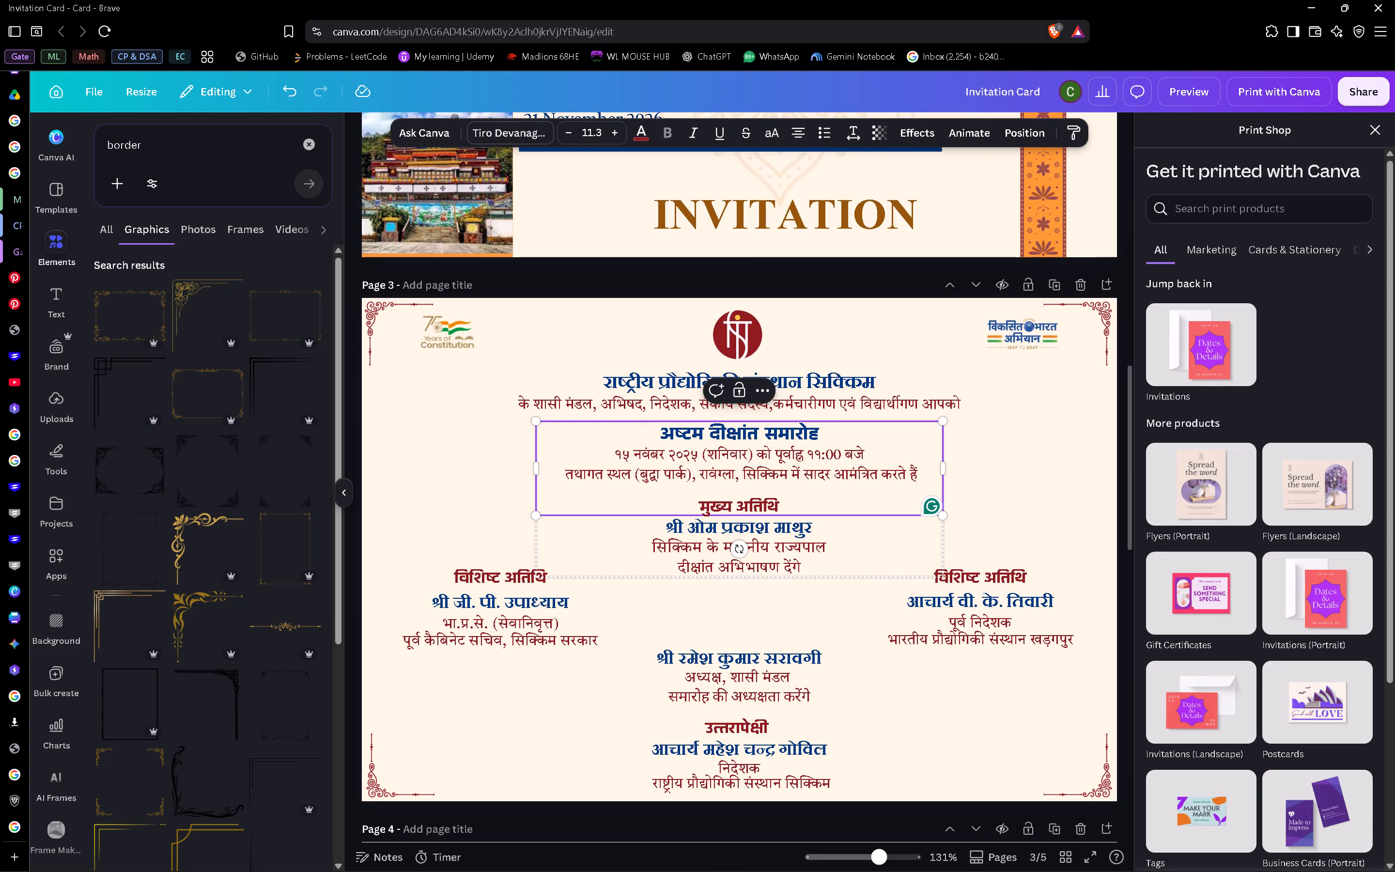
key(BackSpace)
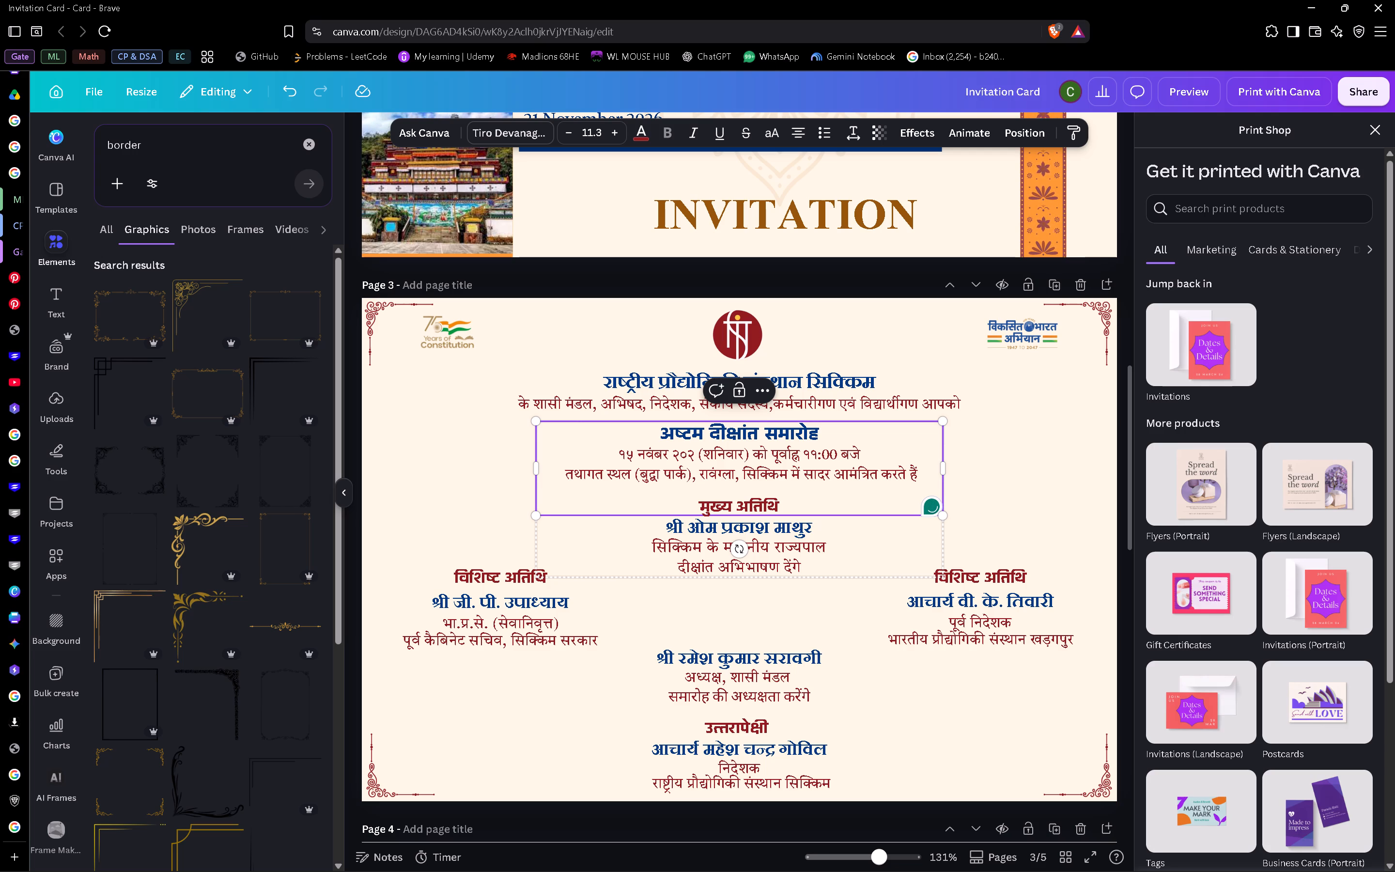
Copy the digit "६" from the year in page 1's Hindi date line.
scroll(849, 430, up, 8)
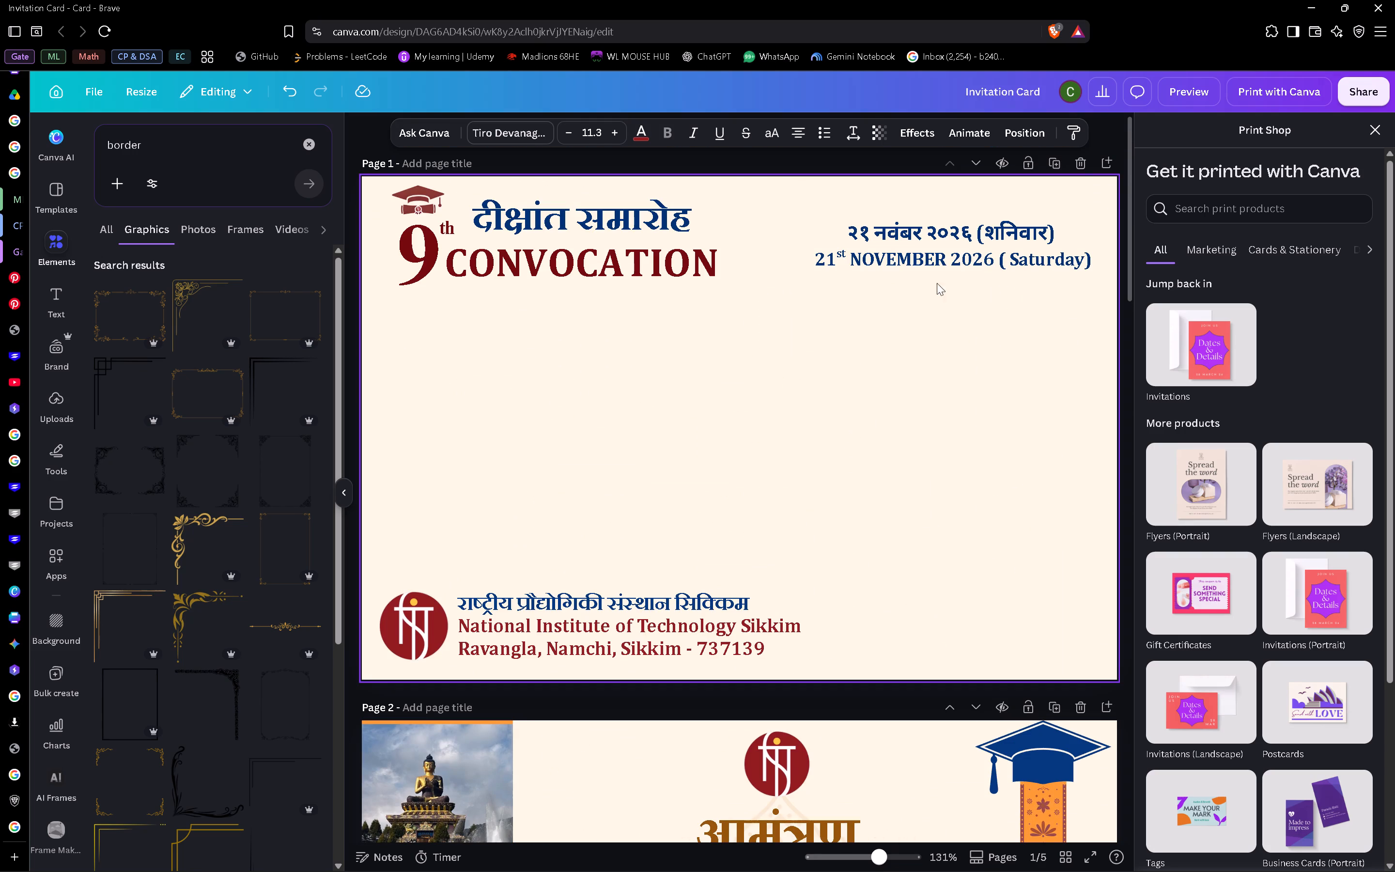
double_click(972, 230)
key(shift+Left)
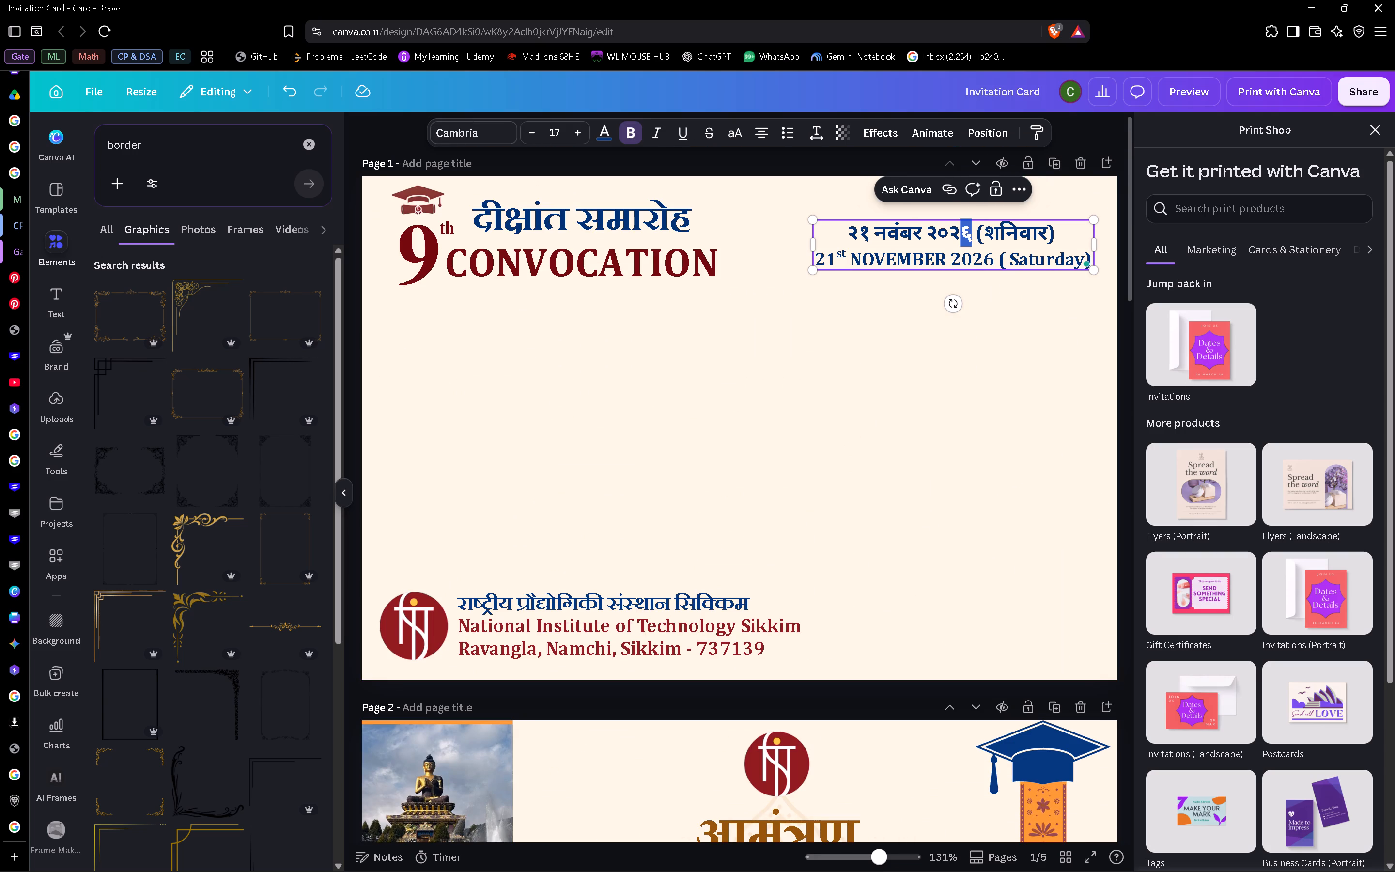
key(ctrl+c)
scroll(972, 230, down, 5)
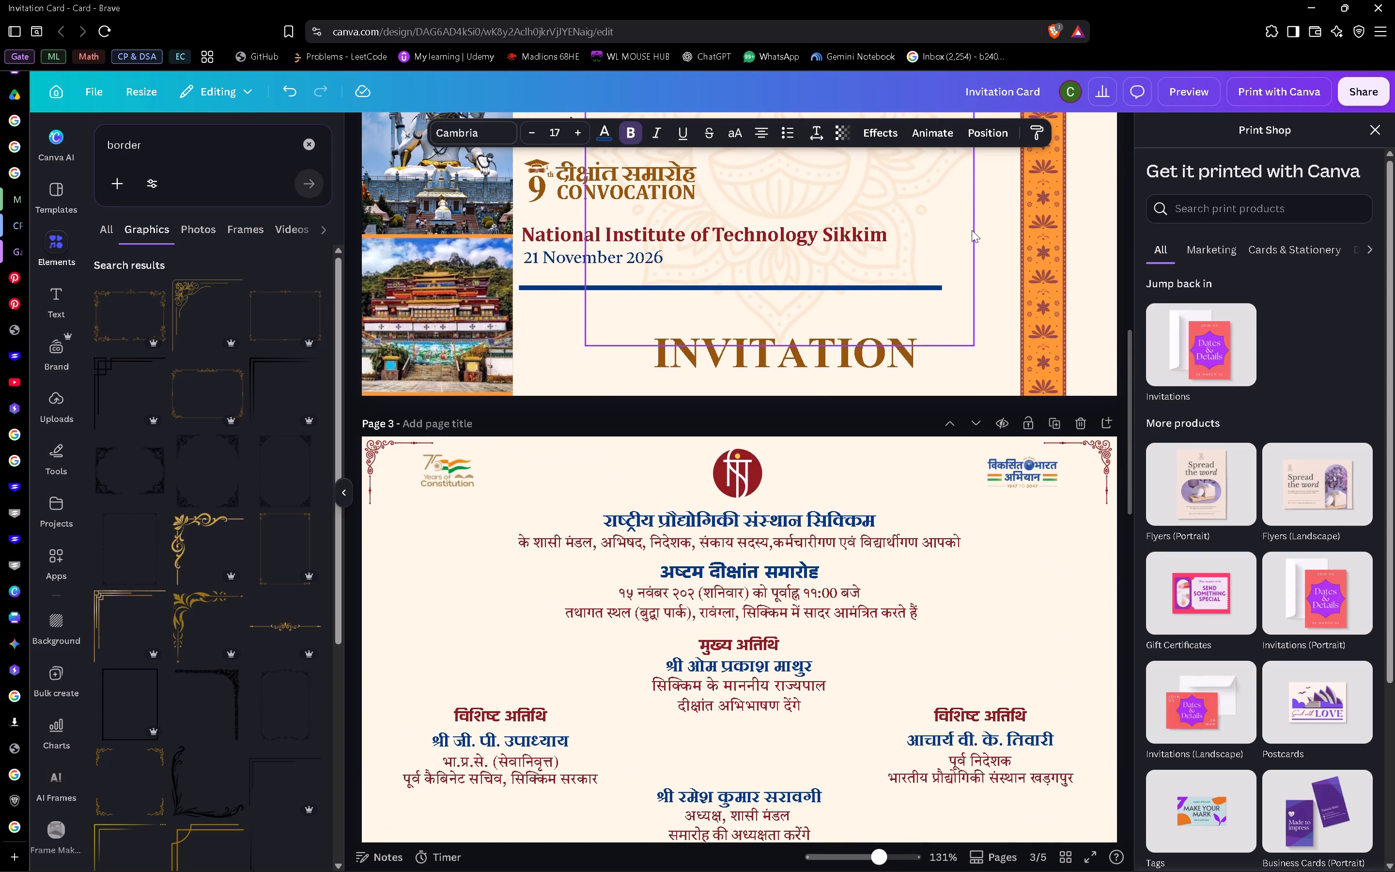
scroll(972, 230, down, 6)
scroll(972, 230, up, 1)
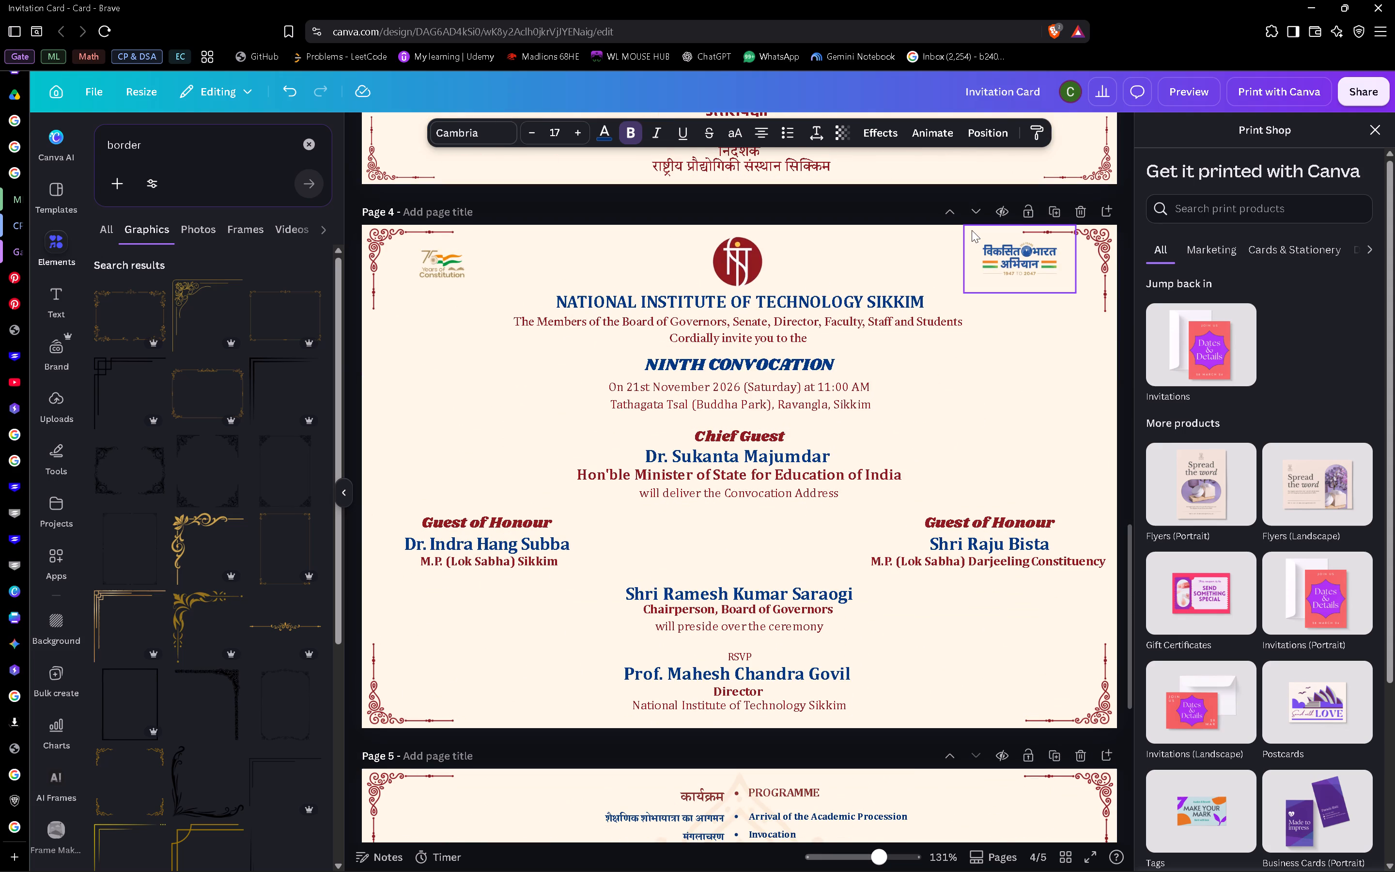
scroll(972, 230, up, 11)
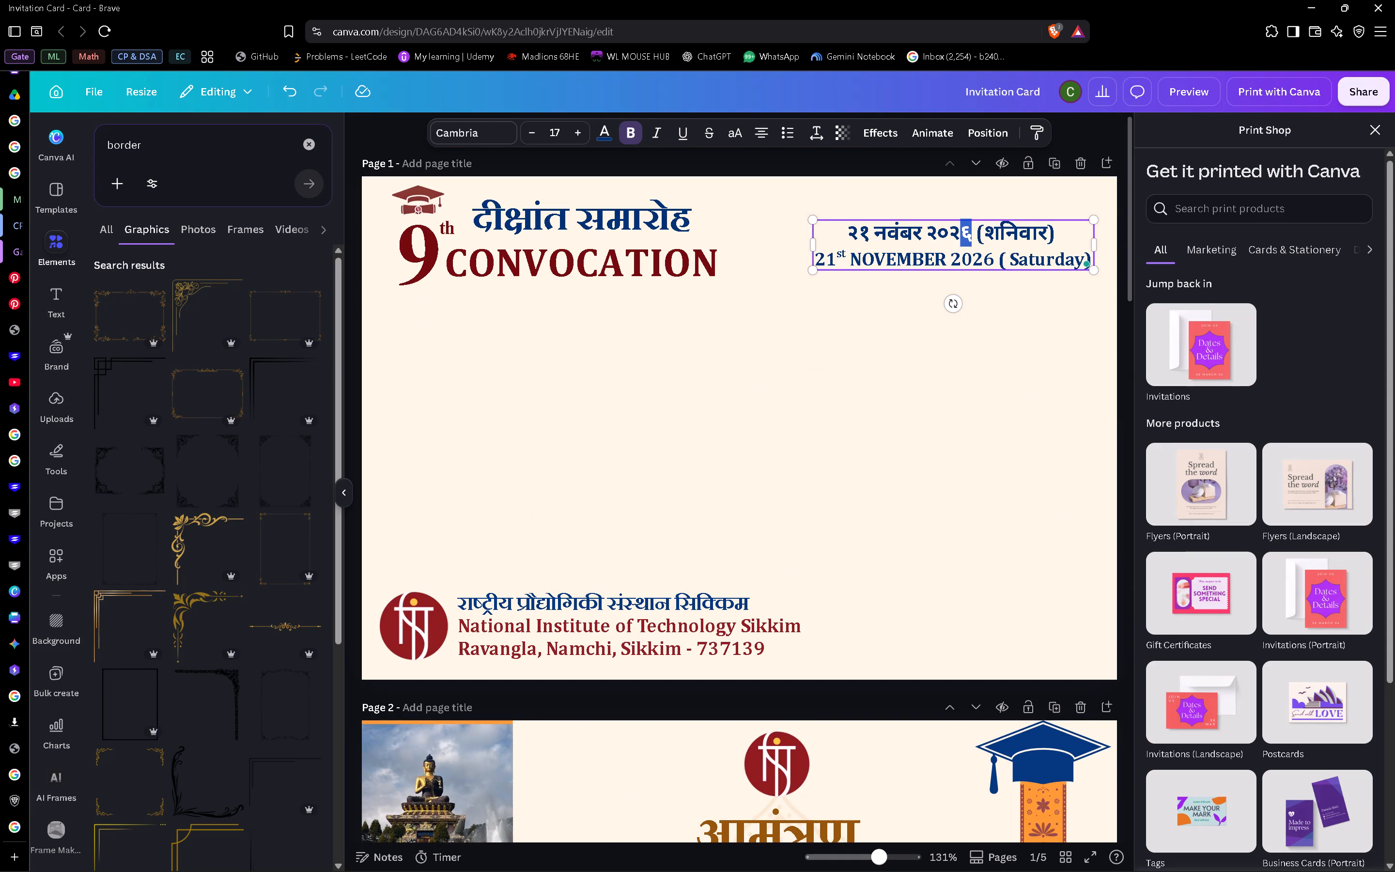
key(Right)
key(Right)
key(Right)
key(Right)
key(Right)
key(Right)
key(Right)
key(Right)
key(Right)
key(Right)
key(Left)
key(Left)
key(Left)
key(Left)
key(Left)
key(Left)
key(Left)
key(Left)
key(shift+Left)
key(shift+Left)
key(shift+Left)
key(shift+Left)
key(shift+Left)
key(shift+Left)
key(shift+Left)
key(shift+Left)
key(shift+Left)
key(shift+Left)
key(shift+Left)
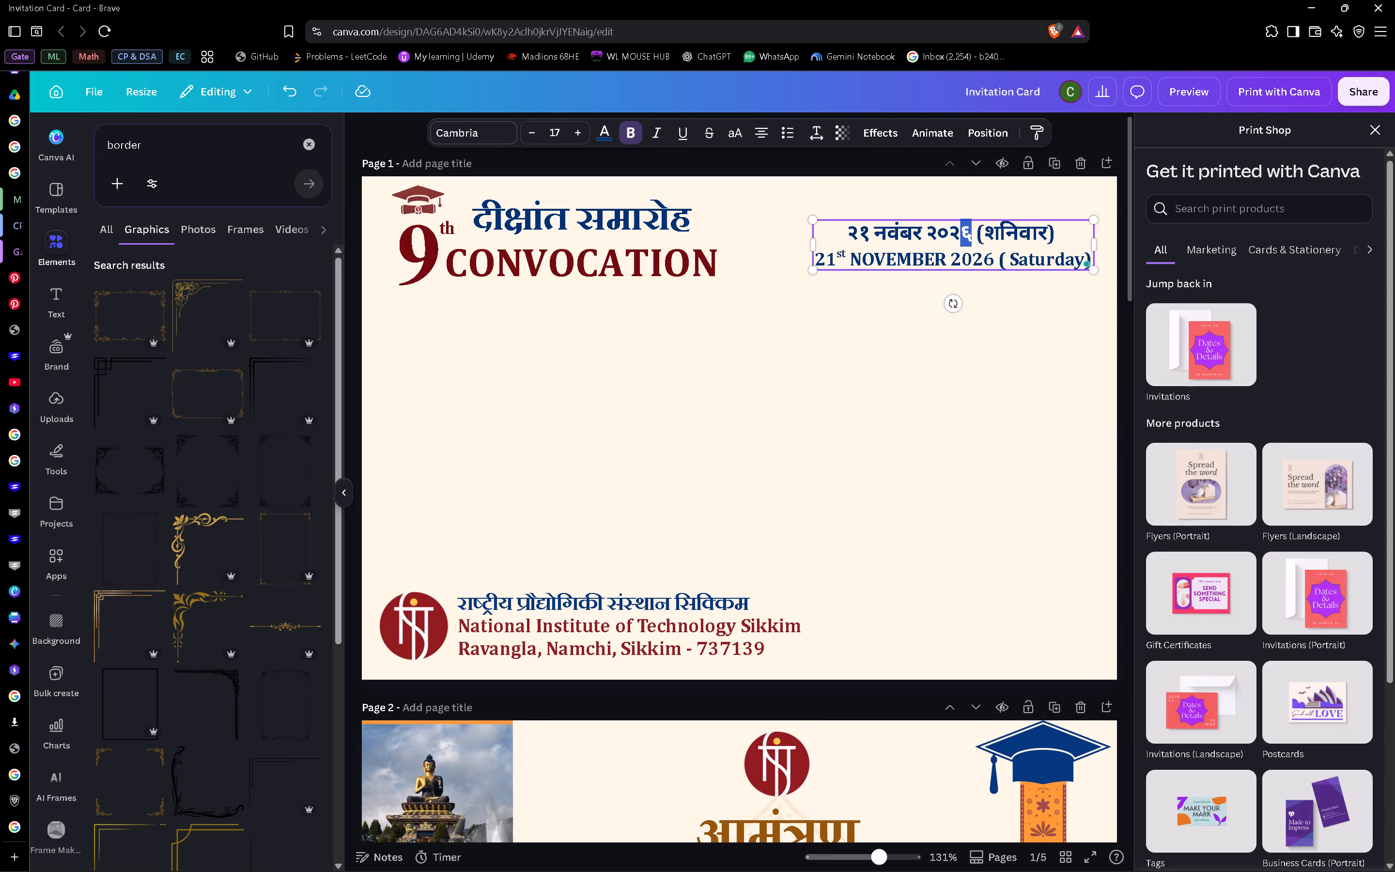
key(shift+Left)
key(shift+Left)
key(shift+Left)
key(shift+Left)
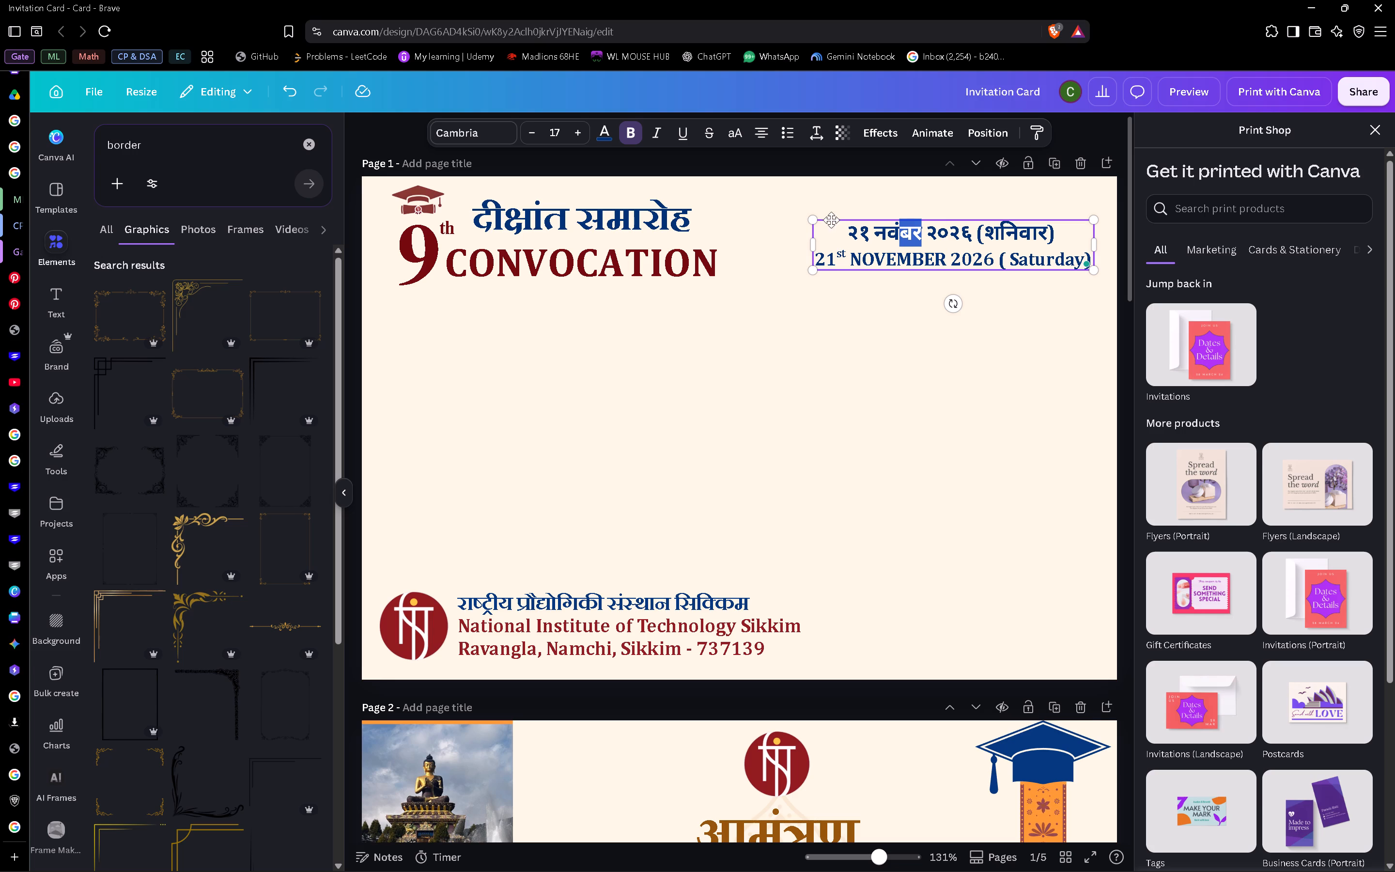
Copy the full date "२१ नवंबर २०२६" from page 1's Hindi date line, without the weekday.
click(848, 233)
key(shift+Right)
key(shift+Right)
key(shift+Right)
key(shift+Right)
key(shift+Right)
key(shift+Right)
key(shift+Right)
key(shift+Right)
key(shift+Right)
key(shift+Right)
key(shift+Right)
key(shift+Right)
key(shift+Right)
key(shift+Right)
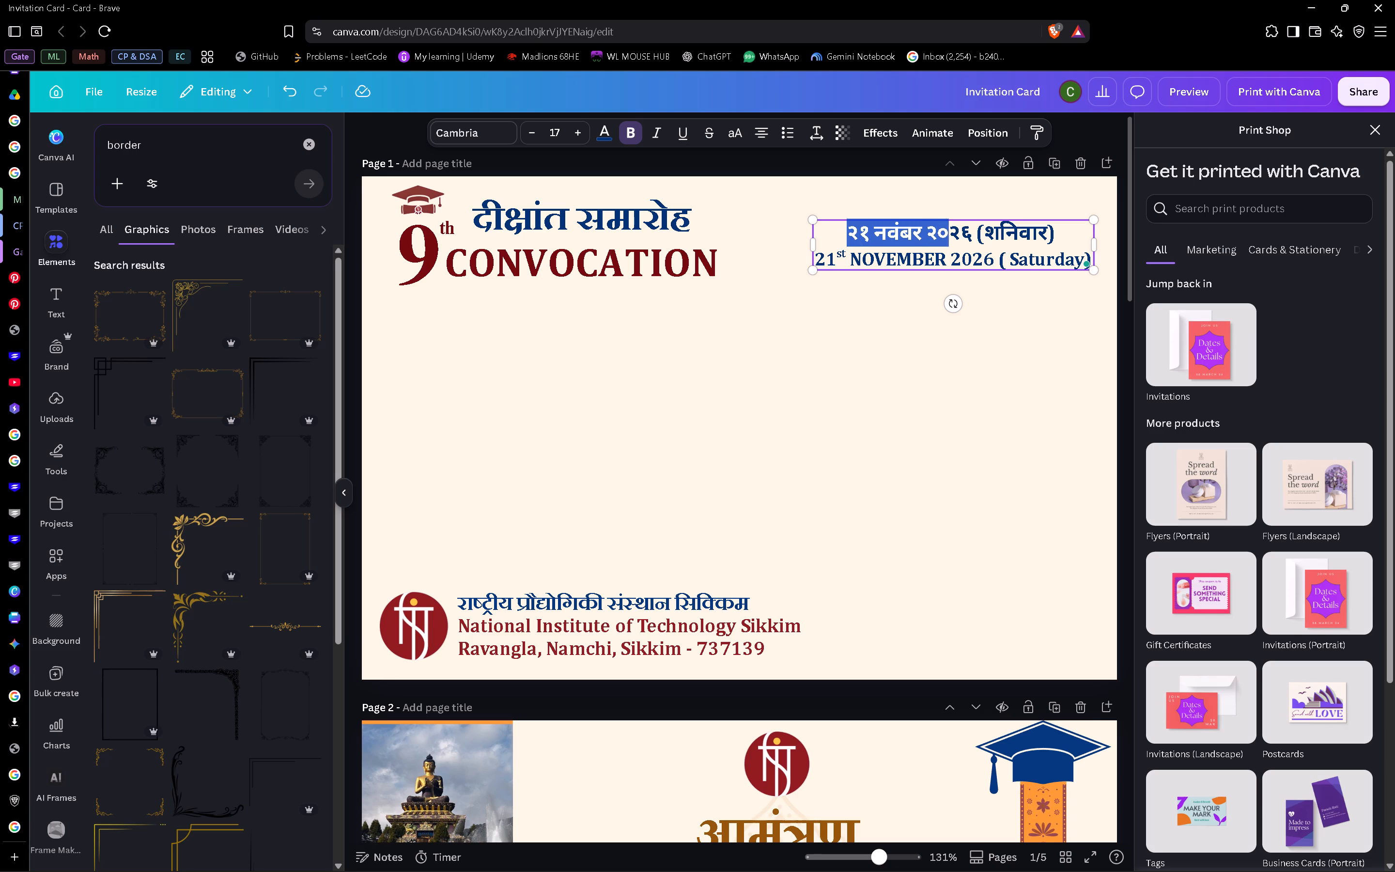
key(shift+Right)
key(shift+Right)
key(shift+Right)
key(shift+Left)
key(ctrl+c)
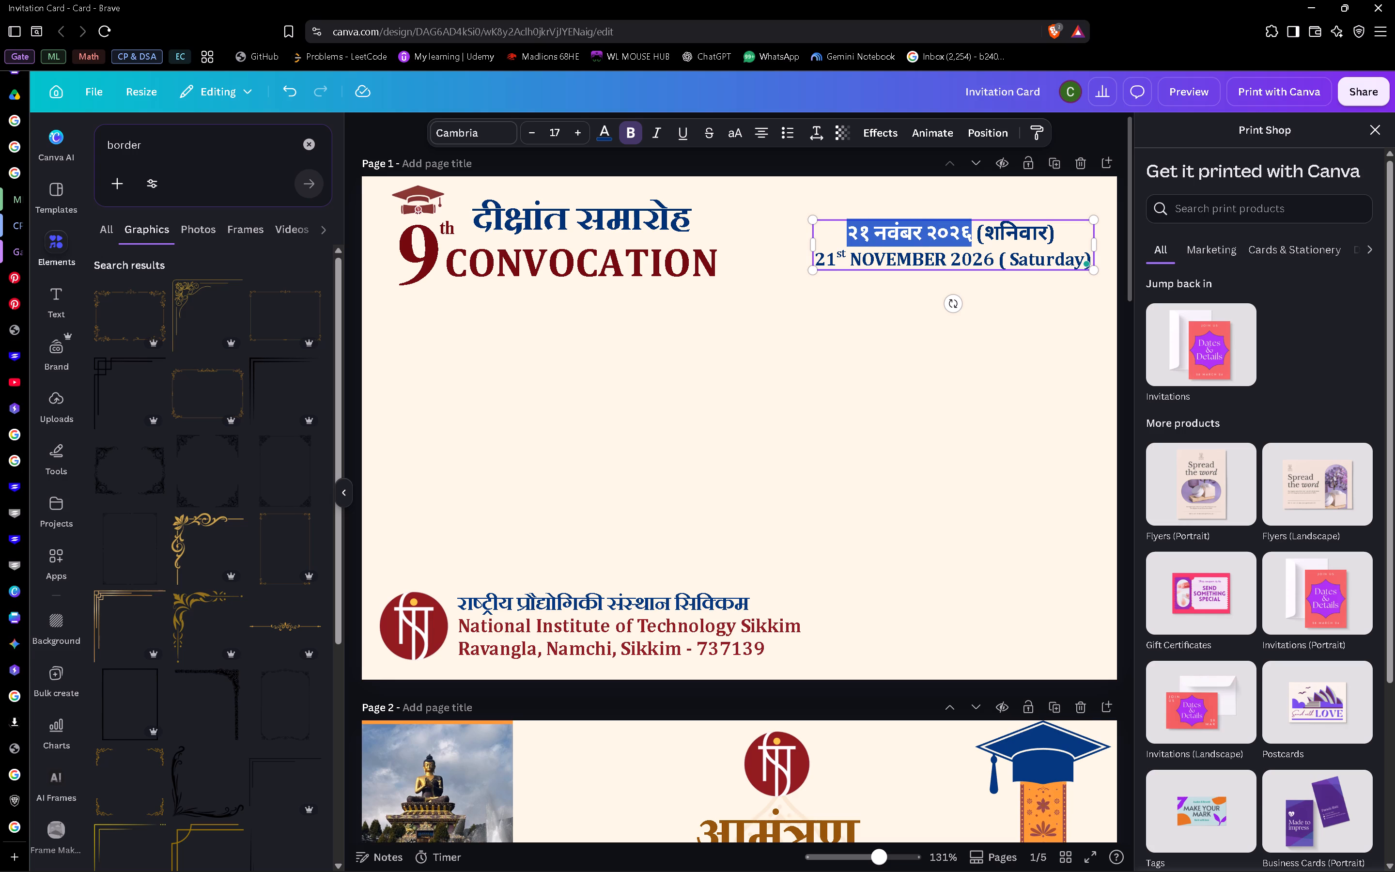
Replace the date before the weekday in page 3's Hindi invitation text with the copied "२१ नवंबर २०२६".
scroll(628, 532, down, 7)
scroll(628, 532, up, 1)
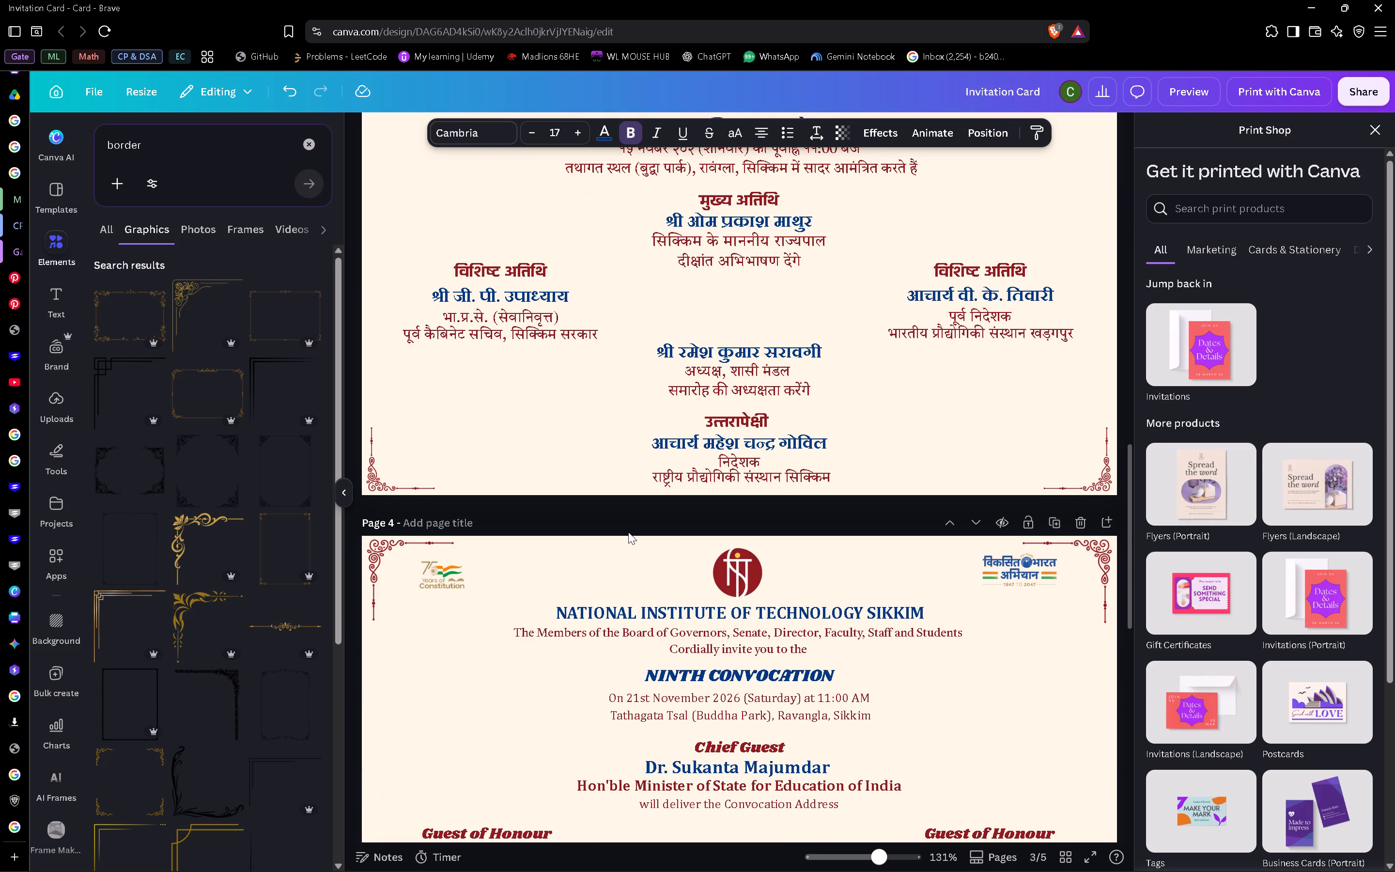
scroll(628, 532, up, 1)
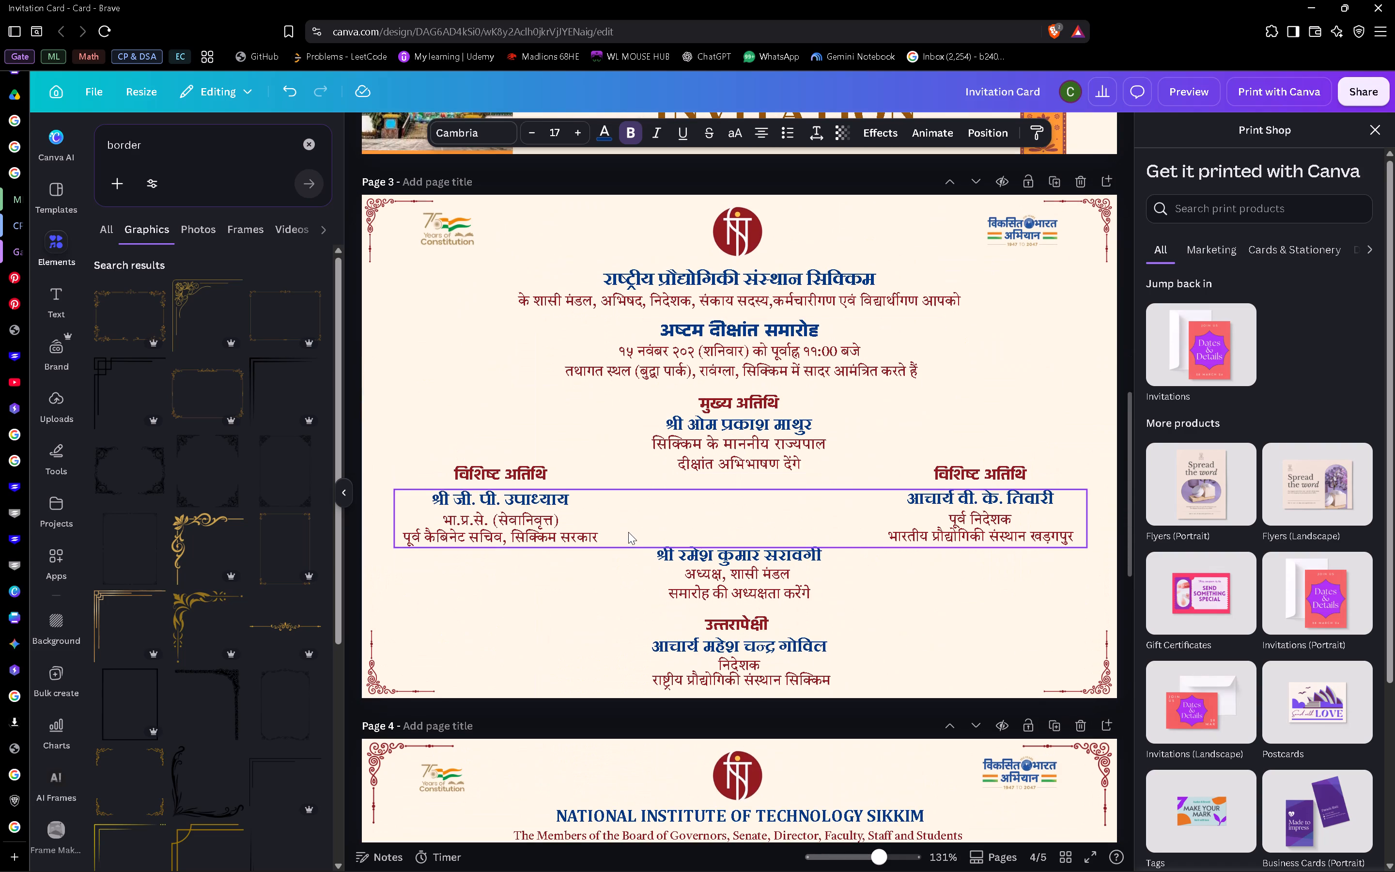
double_click(689, 349)
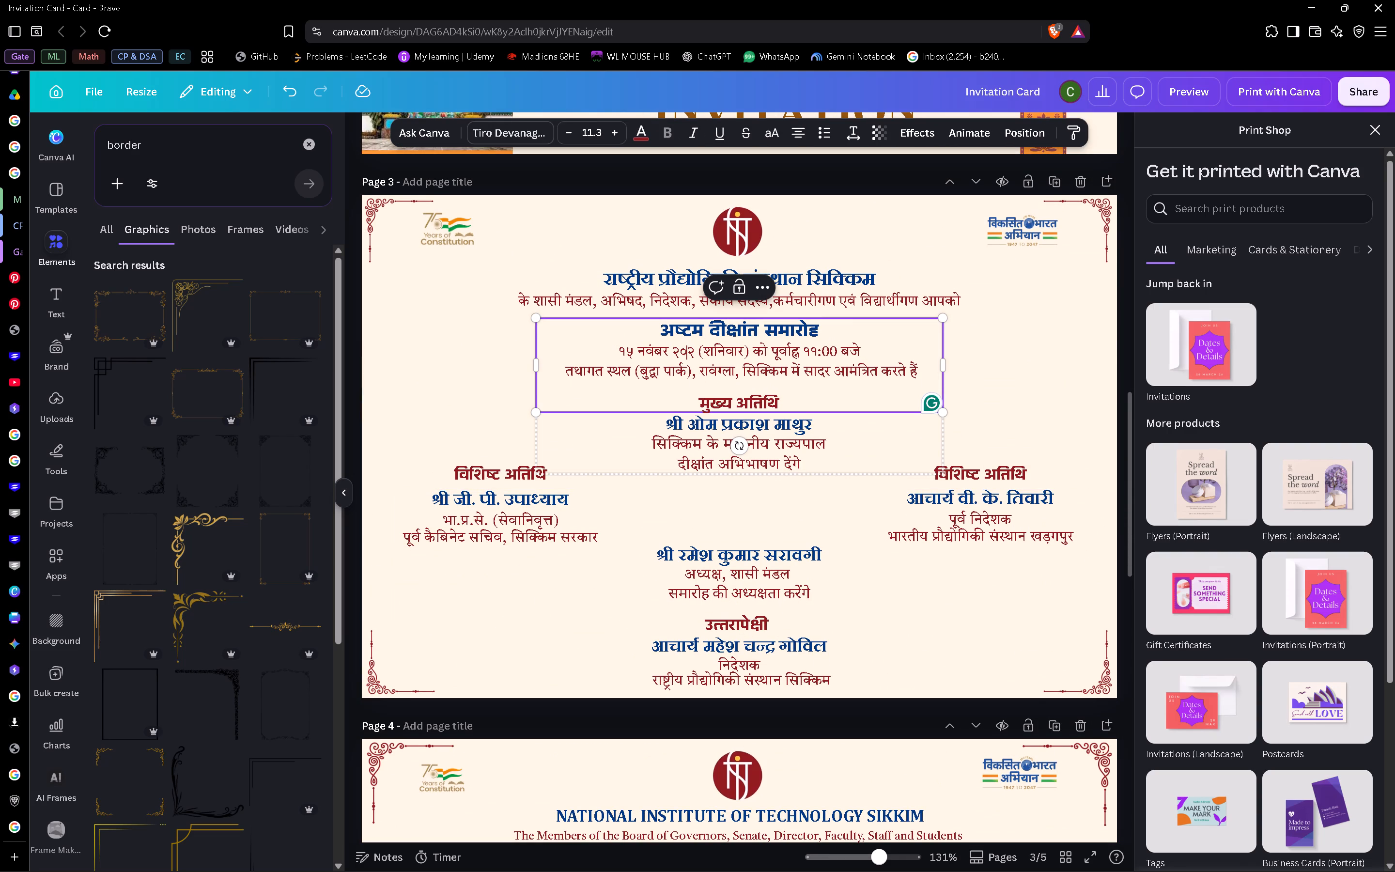
key(Right)
key(shift+Left)
key(shift+Left)
key(shift+Left)
key(shift+Left)
key(shift+Left)
key(shift+Left)
key(shift+Left)
key(shift+Left)
key(shift+Left)
key(shift+Left)
key(shift+Left)
key(shift+Left)
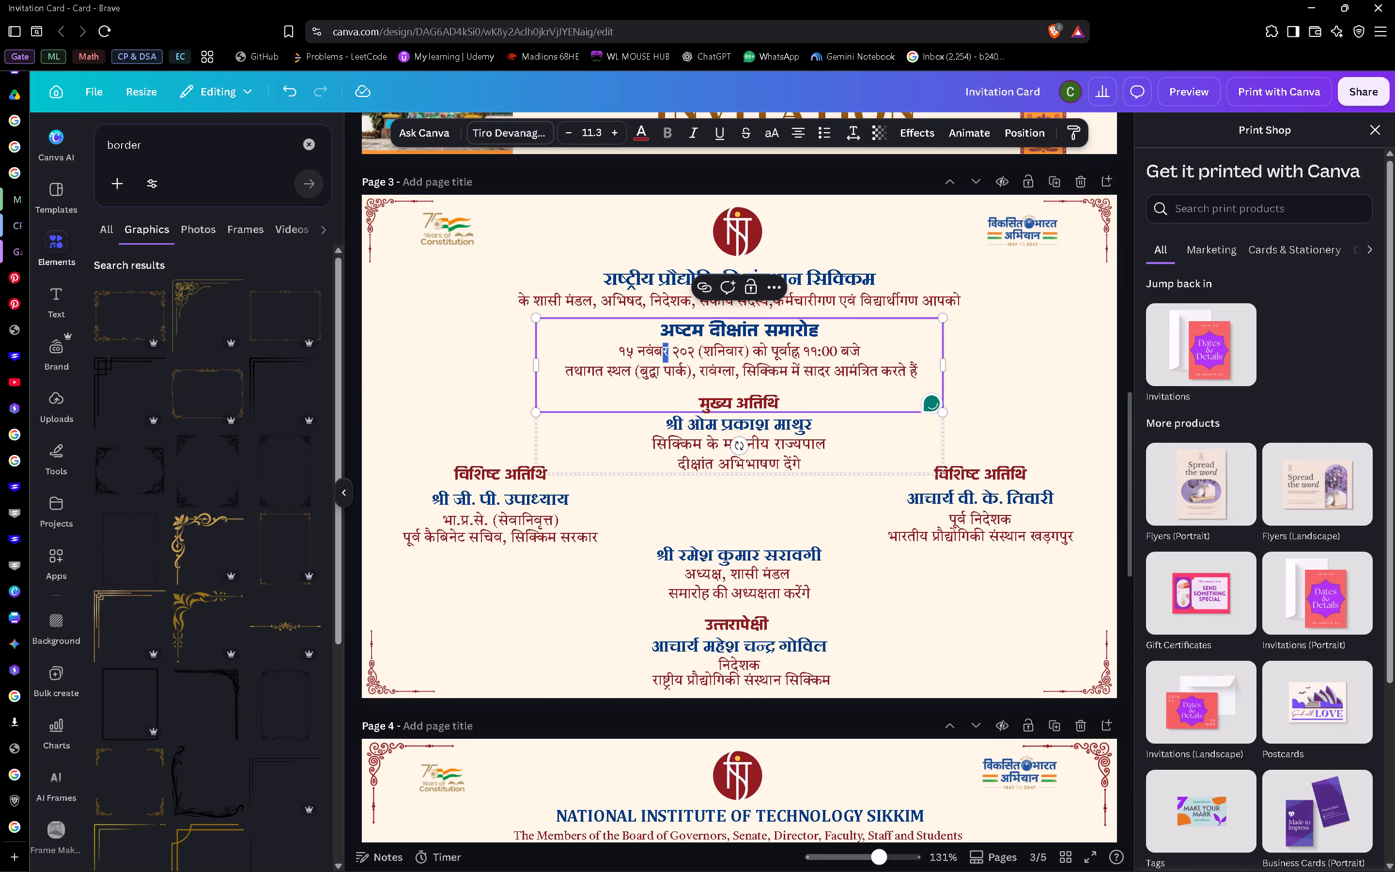
key(shift+Left)
key(shift+Left)
key(shift+Left)
key(shift+Left)
click(623, 347)
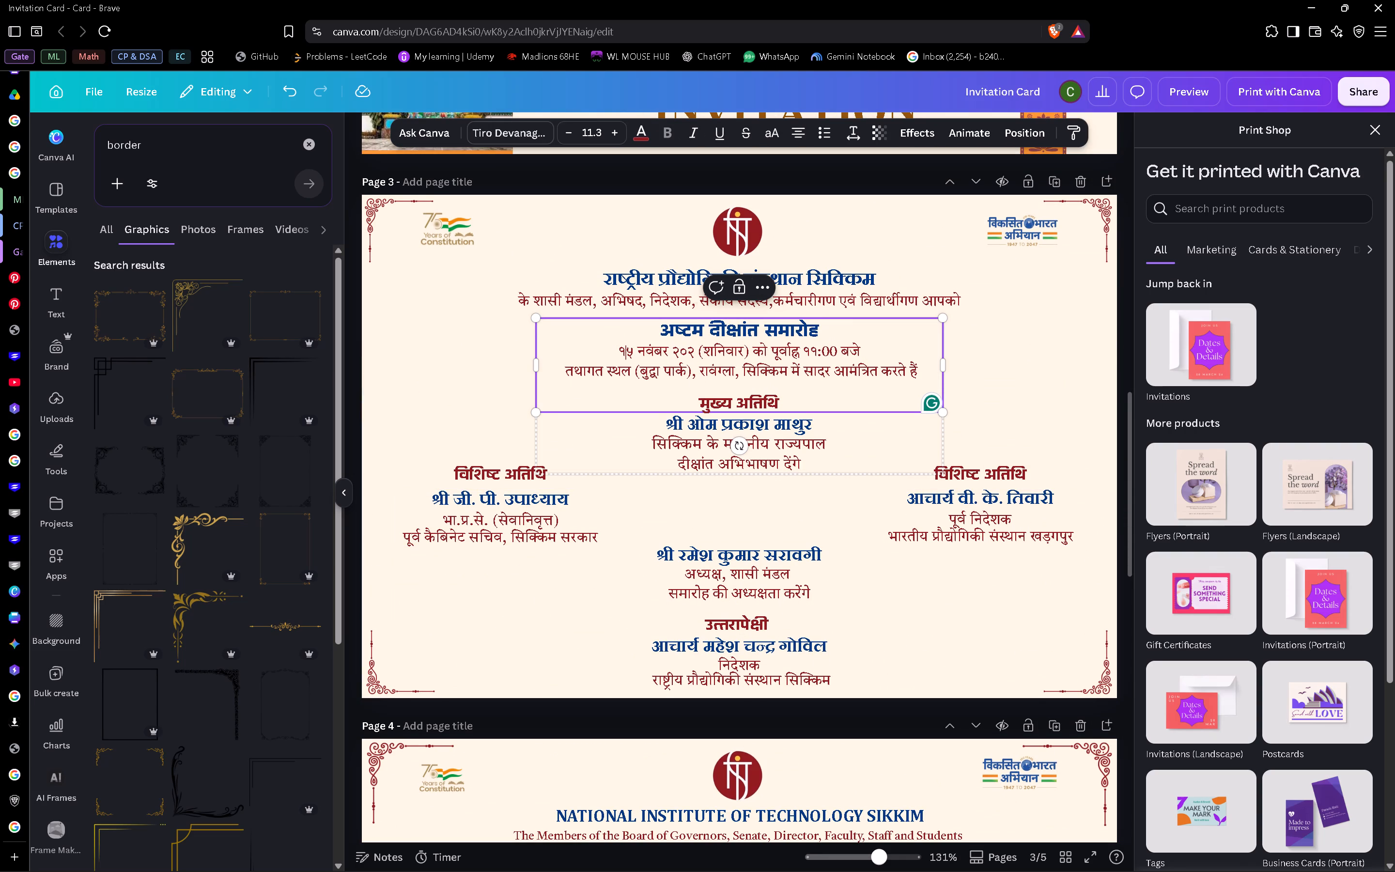
key(Left)
key(shift+Right)
key(shift+Right)
key(shift+Right)
key(shift+Right)
key(shift+Right)
key(shift+Right)
key(shift+Right)
key(shift+Right)
key(shift+Right)
key(shift+Right)
key(shift+Right)
key(shift+Right)
key(shift+Right)
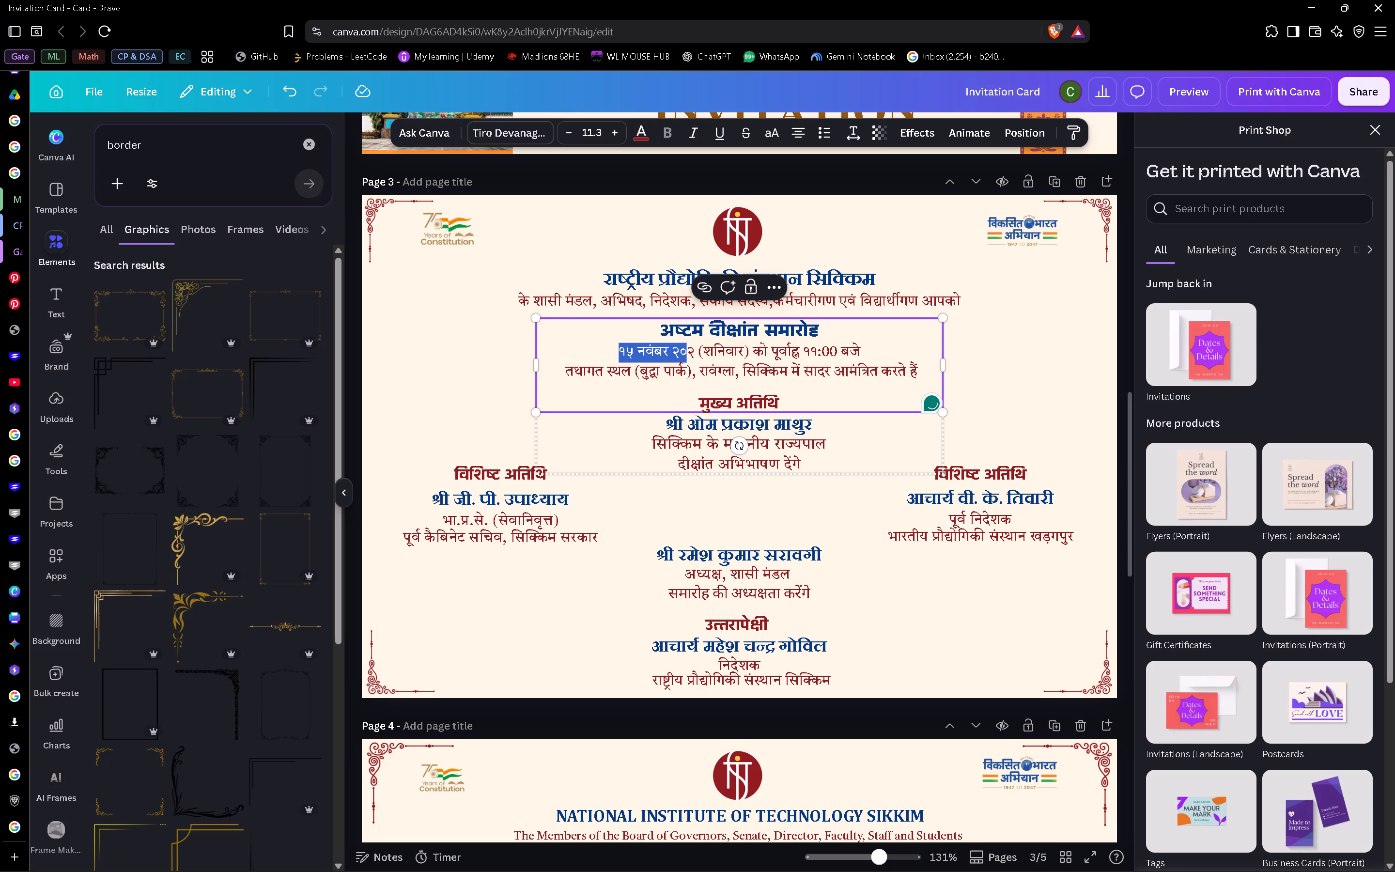
key(ctrl+v)
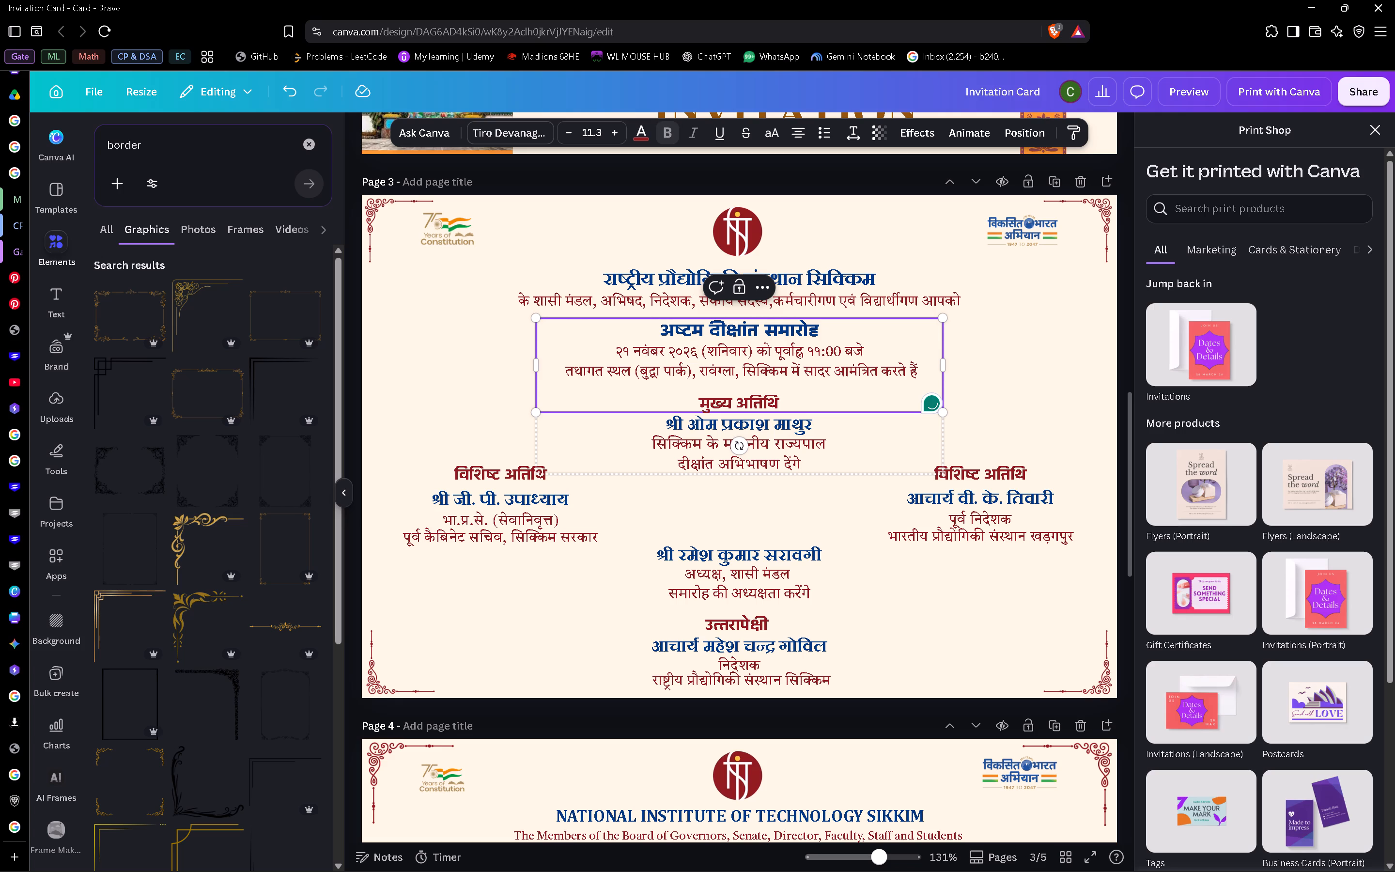
Replace page 5's gold divider with the gold scroll divider graphic, centred between the programme list and the notes.
click(1061, 377)
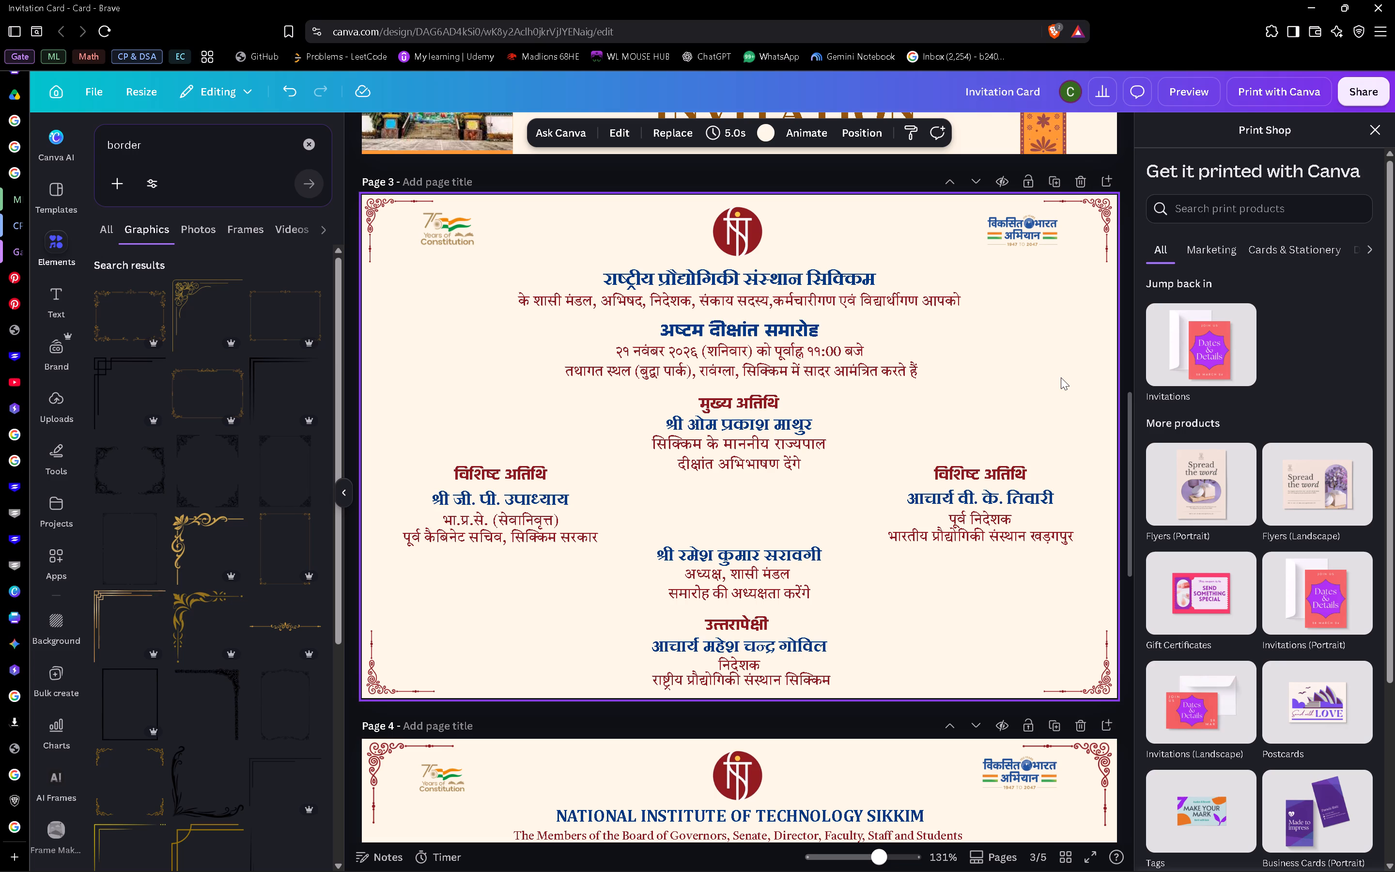
scroll(1061, 377, down, 6)
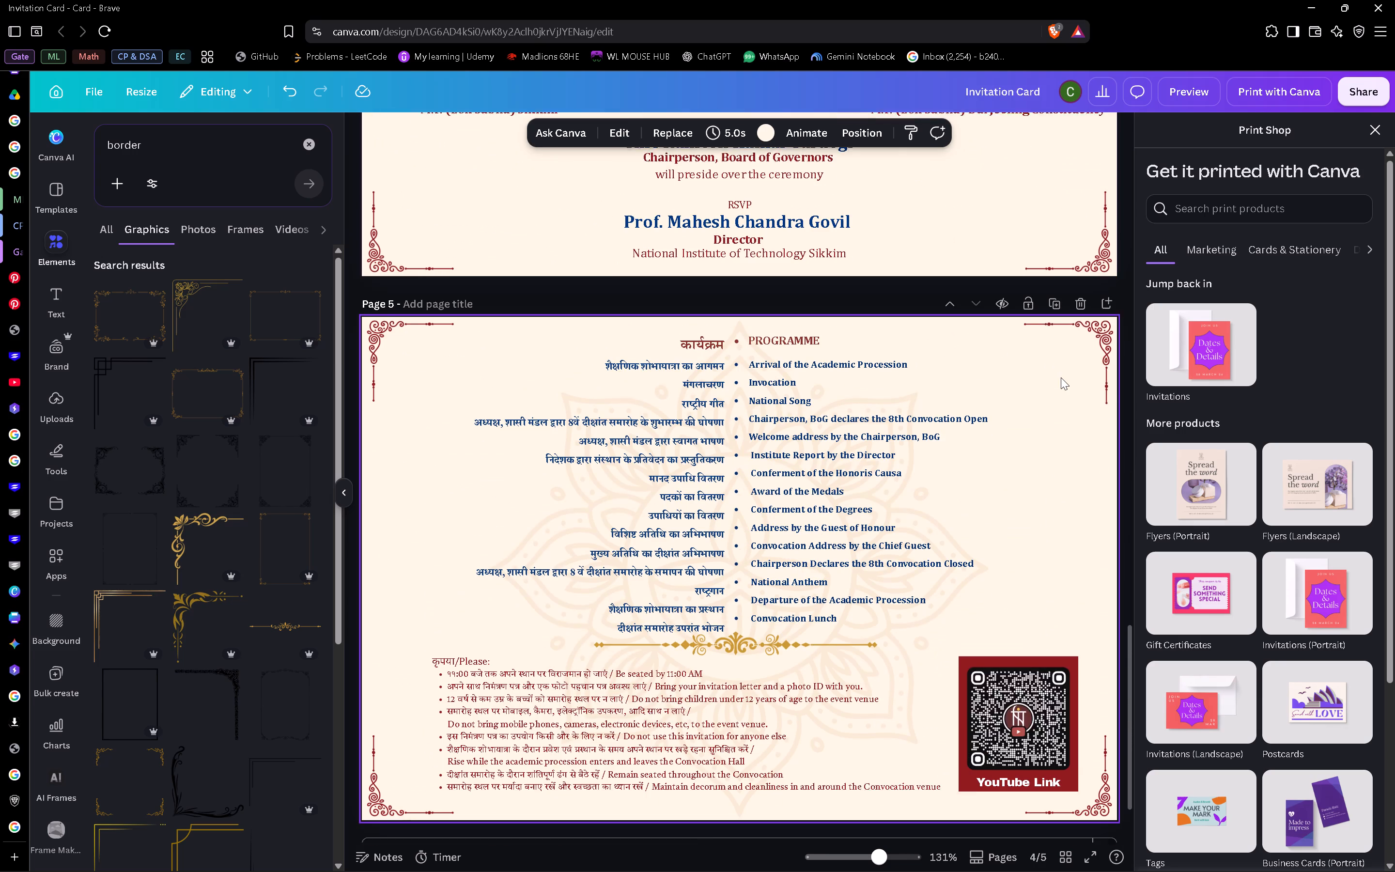
scroll(1061, 377, down, 4)
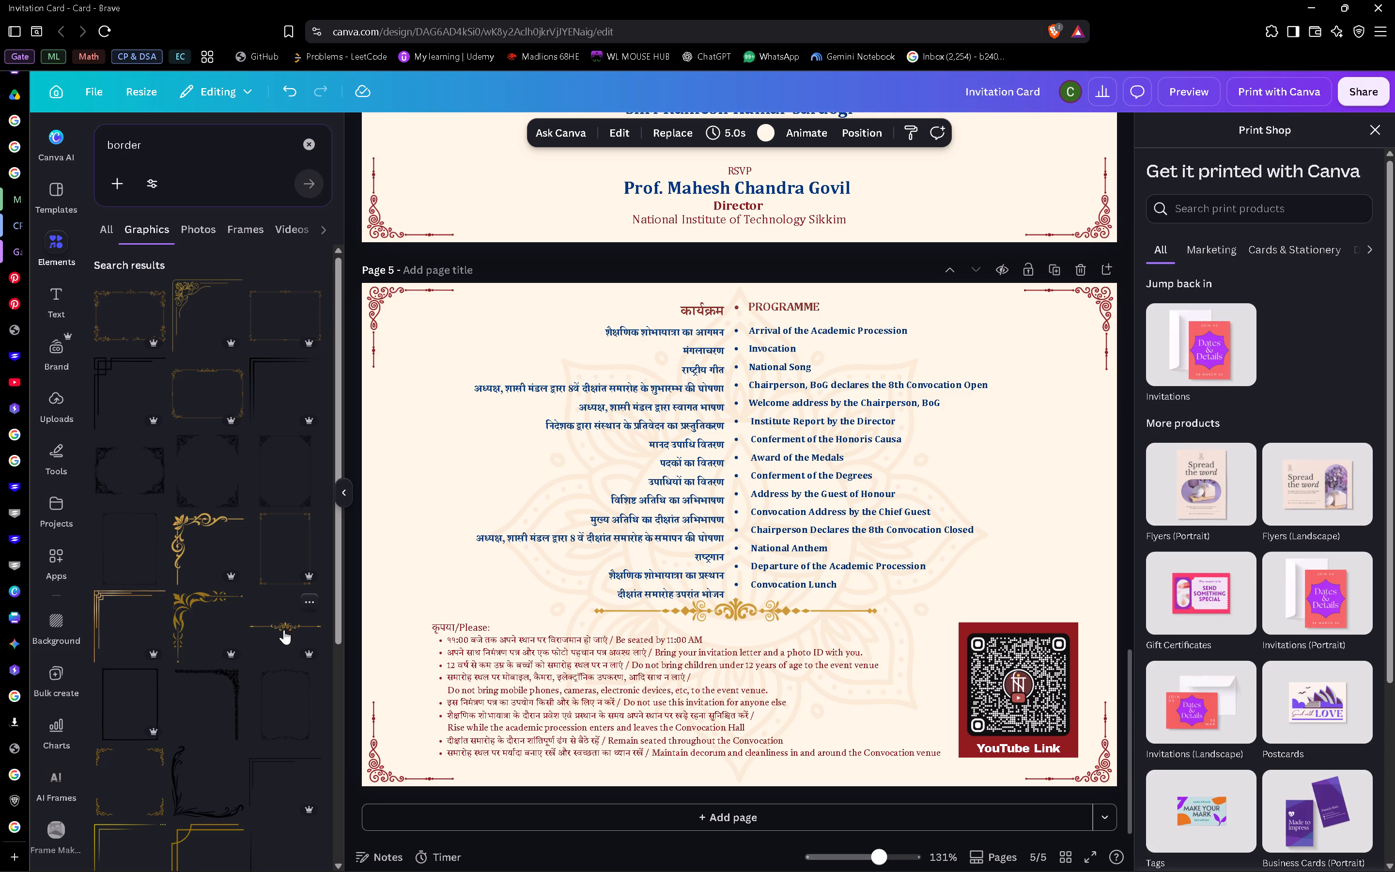
click(726, 615)
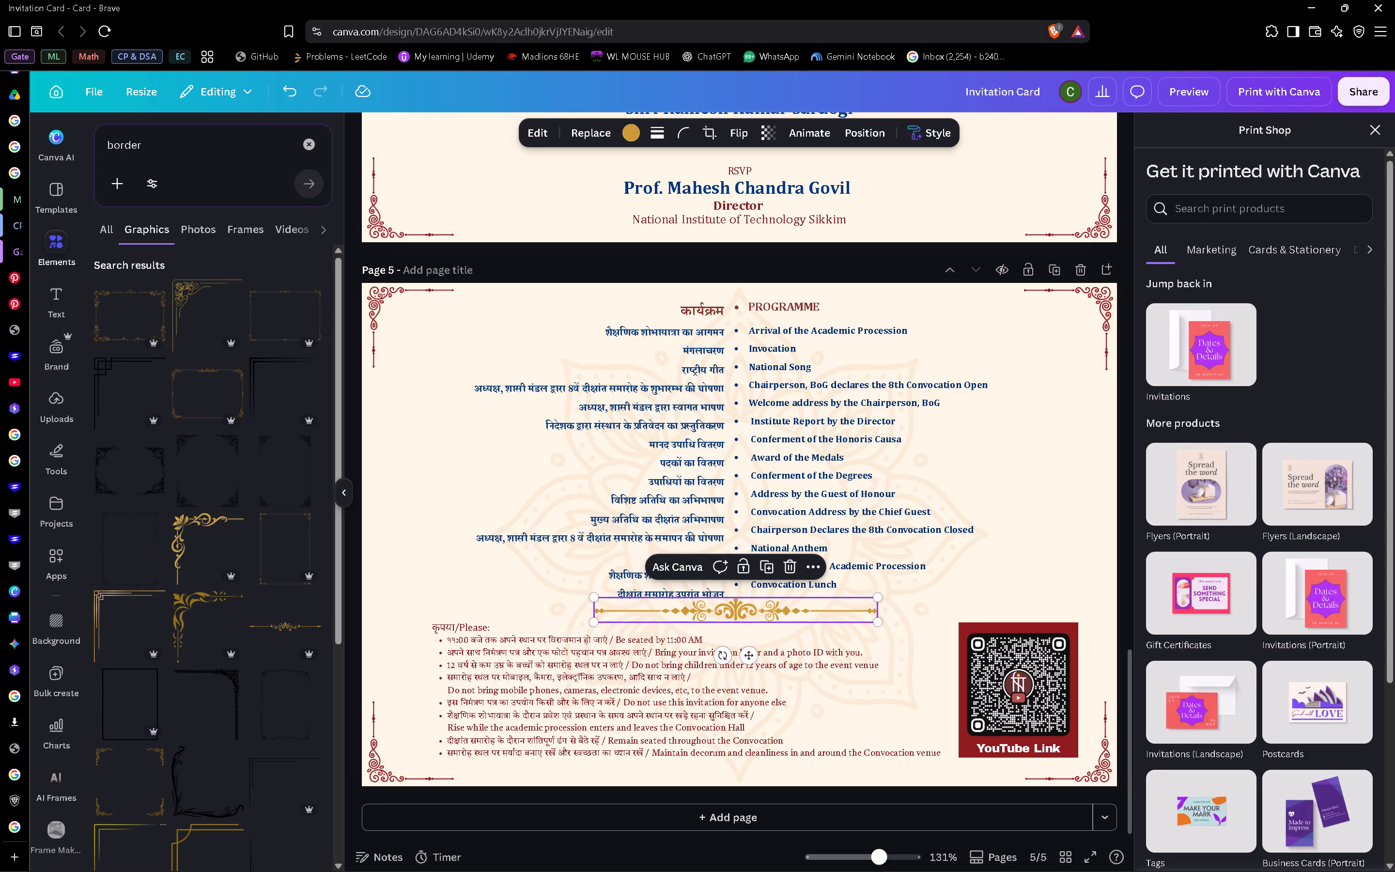
key(Delete)
click(292, 621)
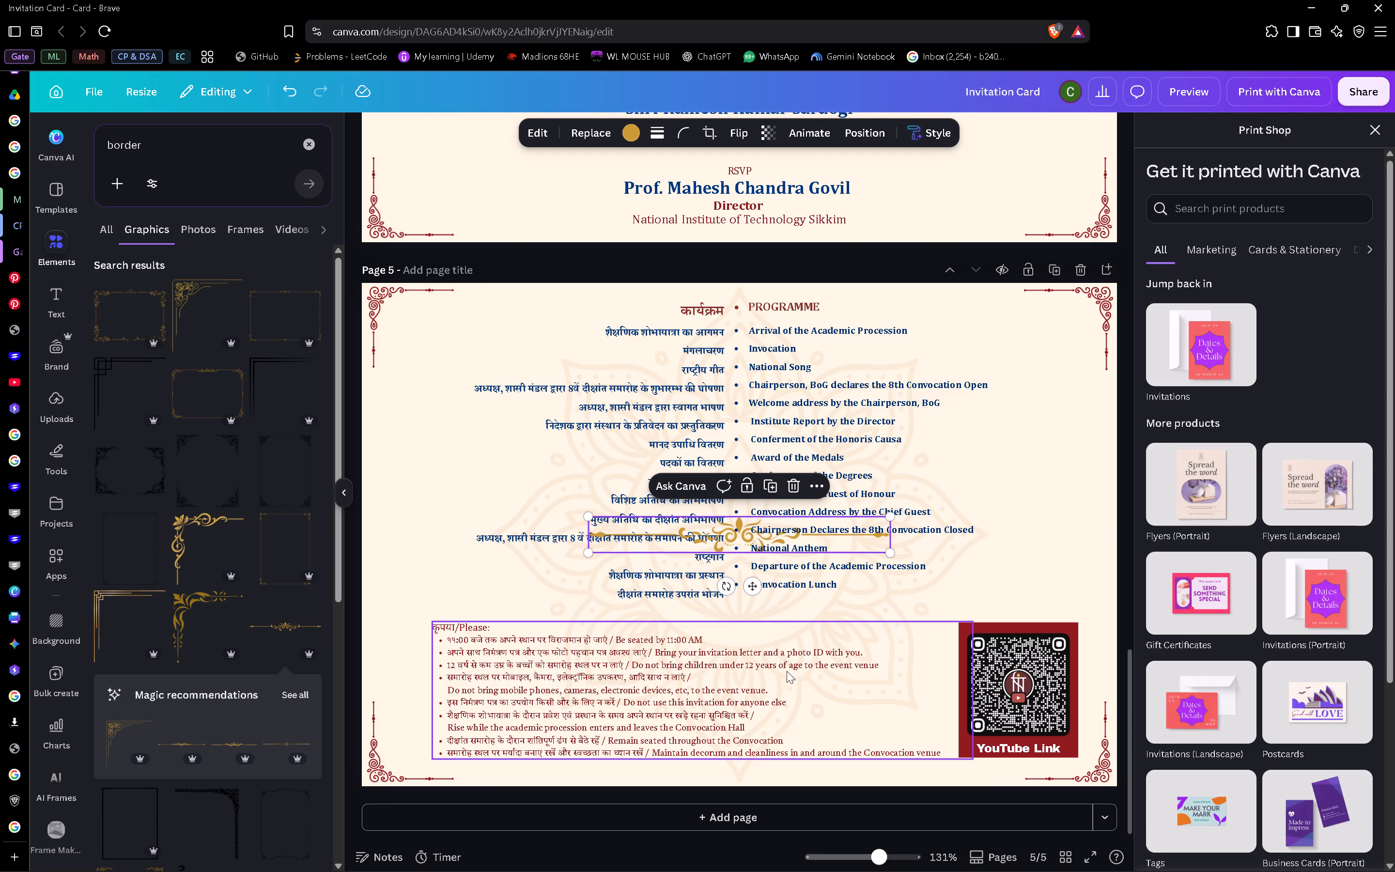
drag(742, 536, 747, 612)
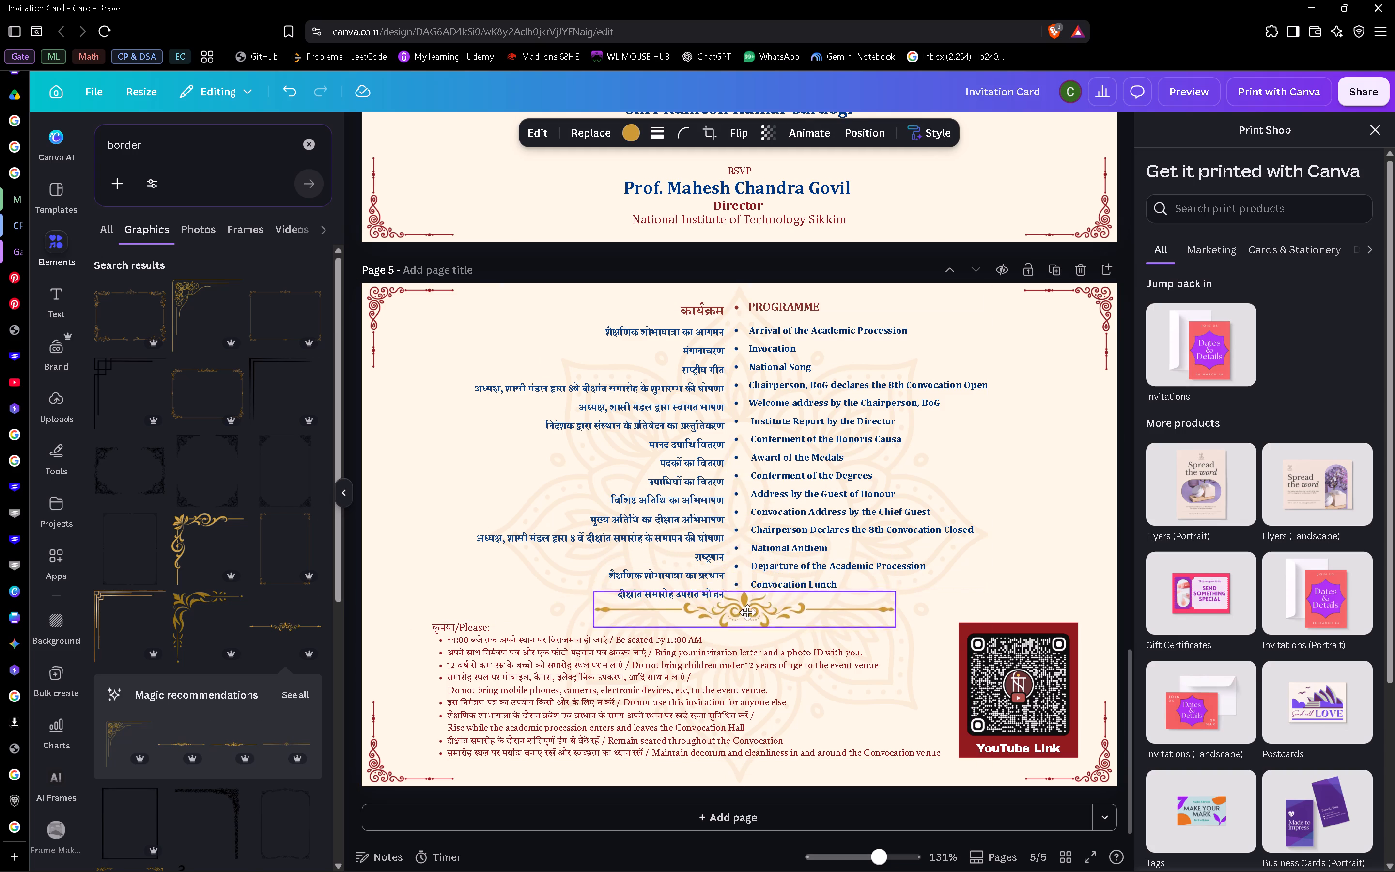
drag(747, 612, 744, 618)
click(1071, 525)
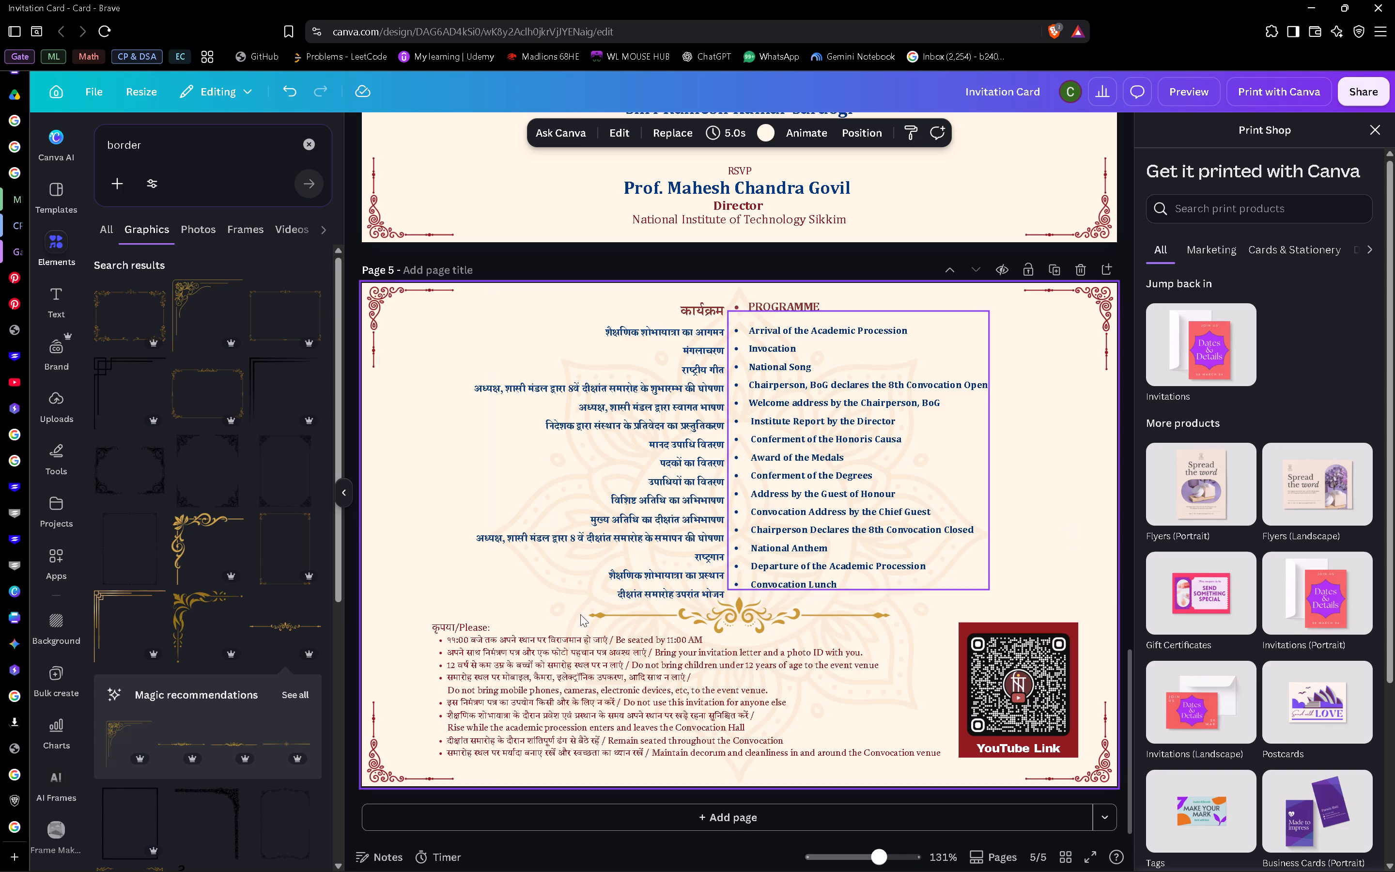
Delete the red ornament in page 5's lower-left corner.
scroll(321, 658, down, 4)
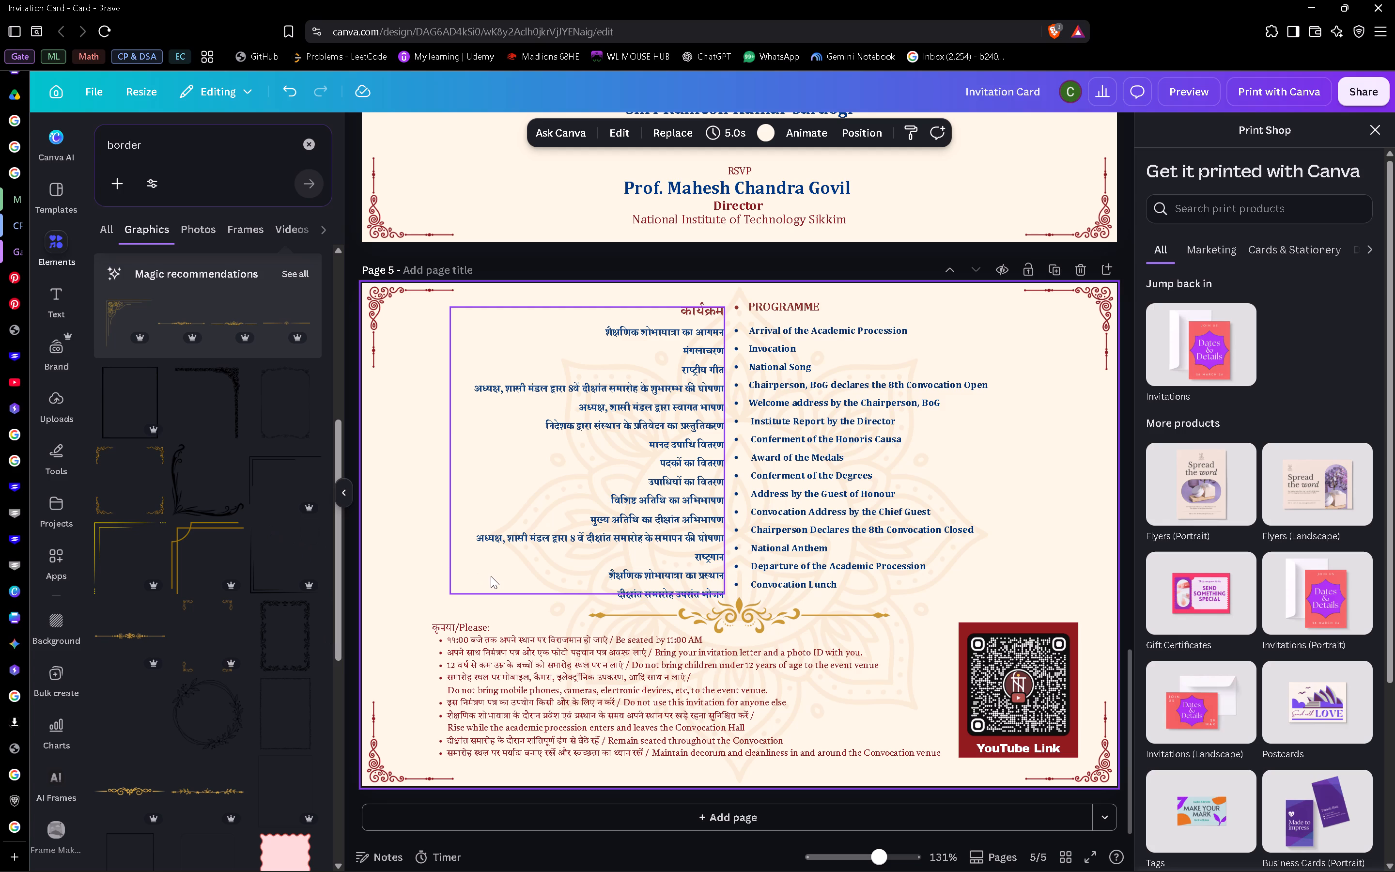
click(378, 767)
key(Delete)
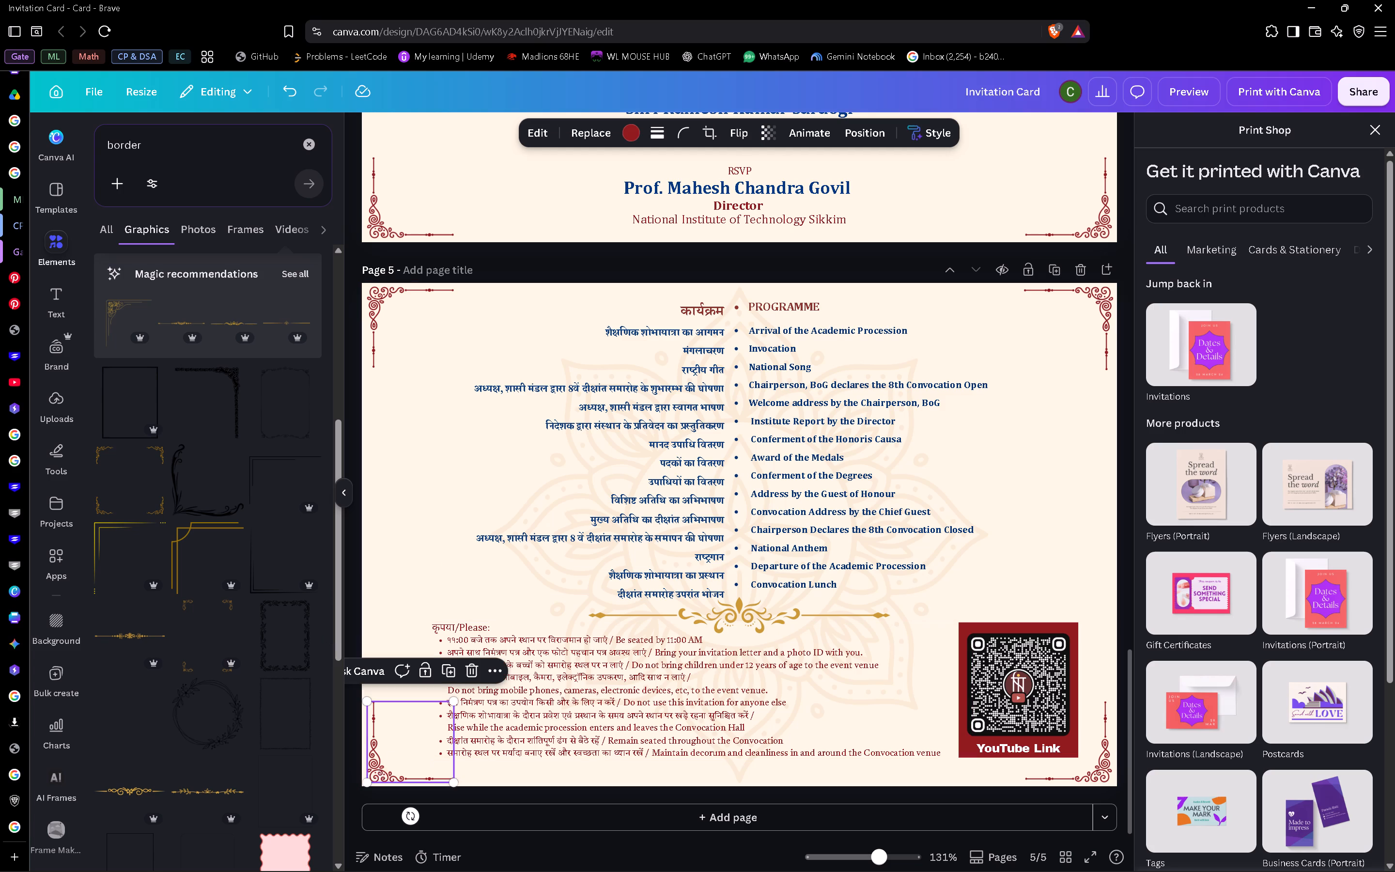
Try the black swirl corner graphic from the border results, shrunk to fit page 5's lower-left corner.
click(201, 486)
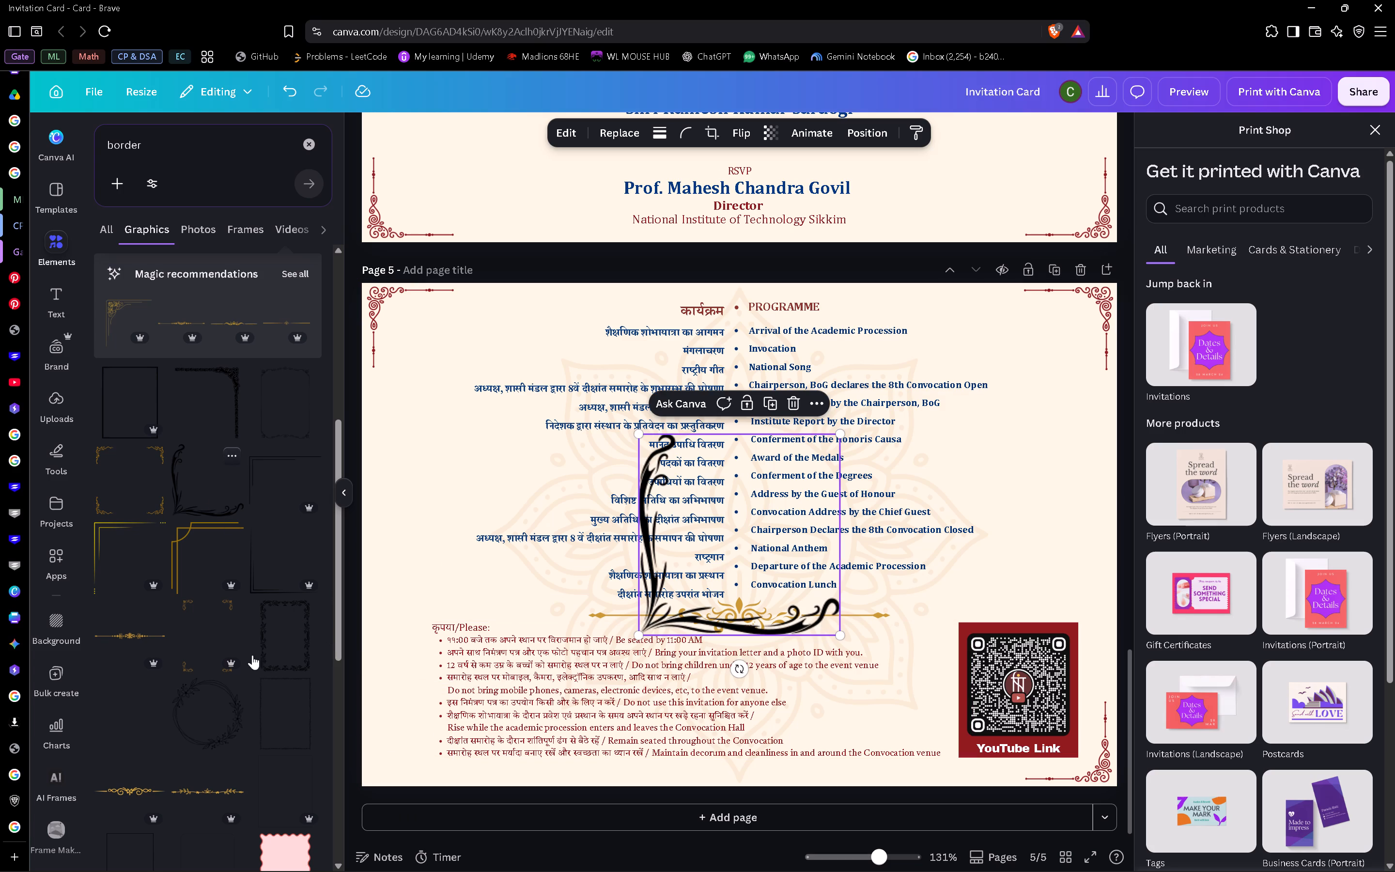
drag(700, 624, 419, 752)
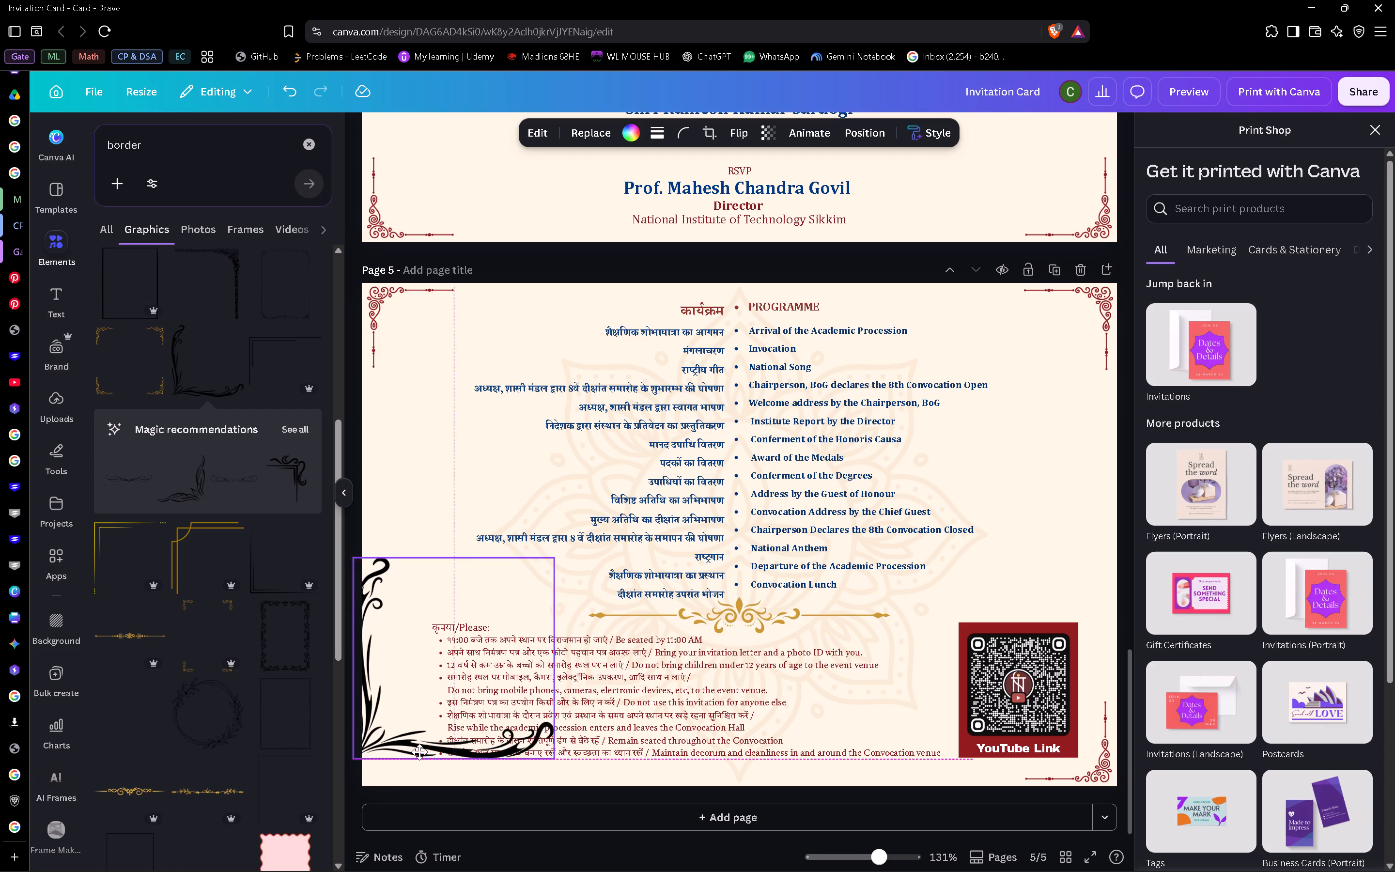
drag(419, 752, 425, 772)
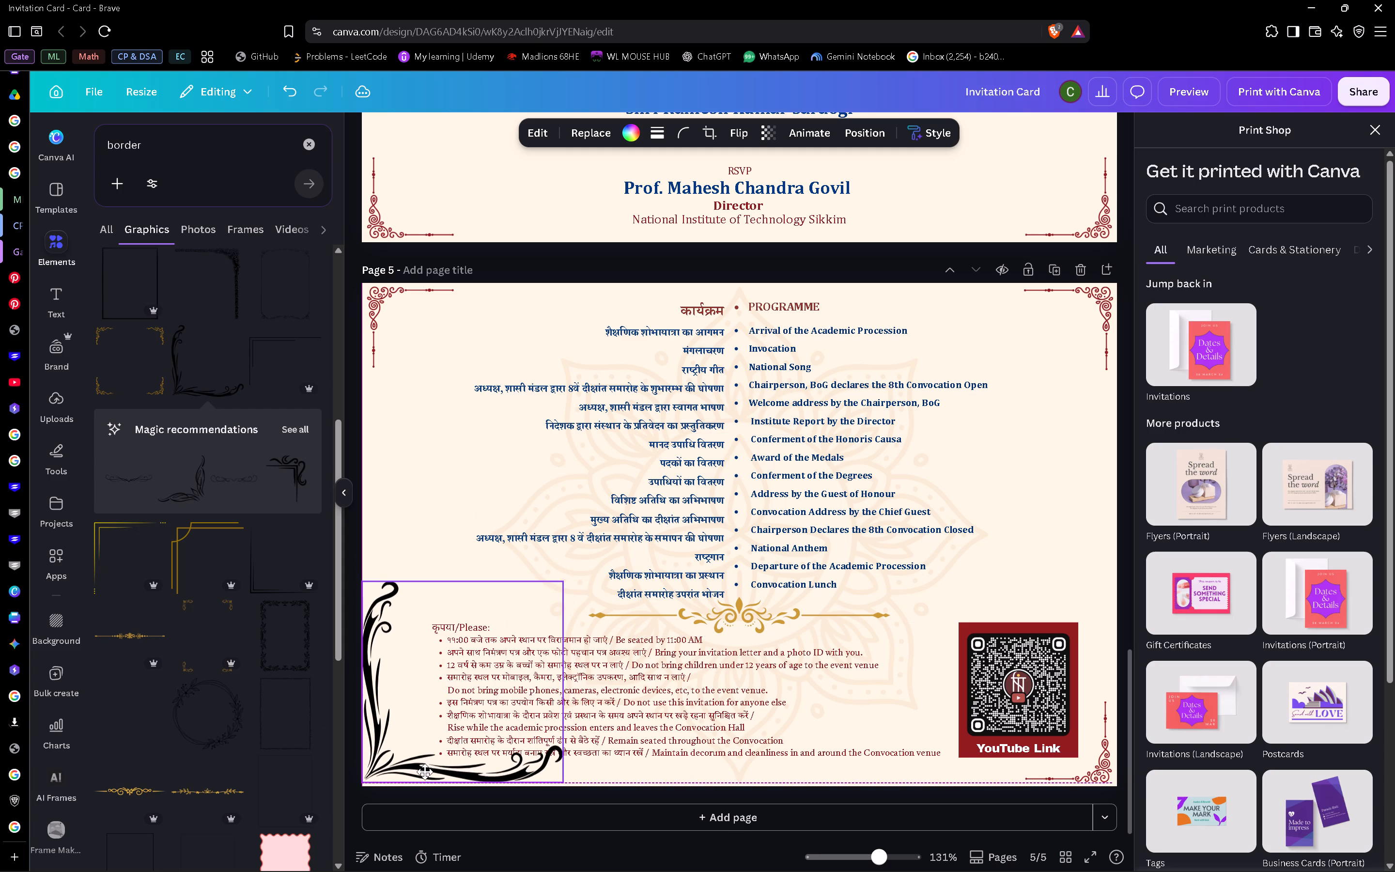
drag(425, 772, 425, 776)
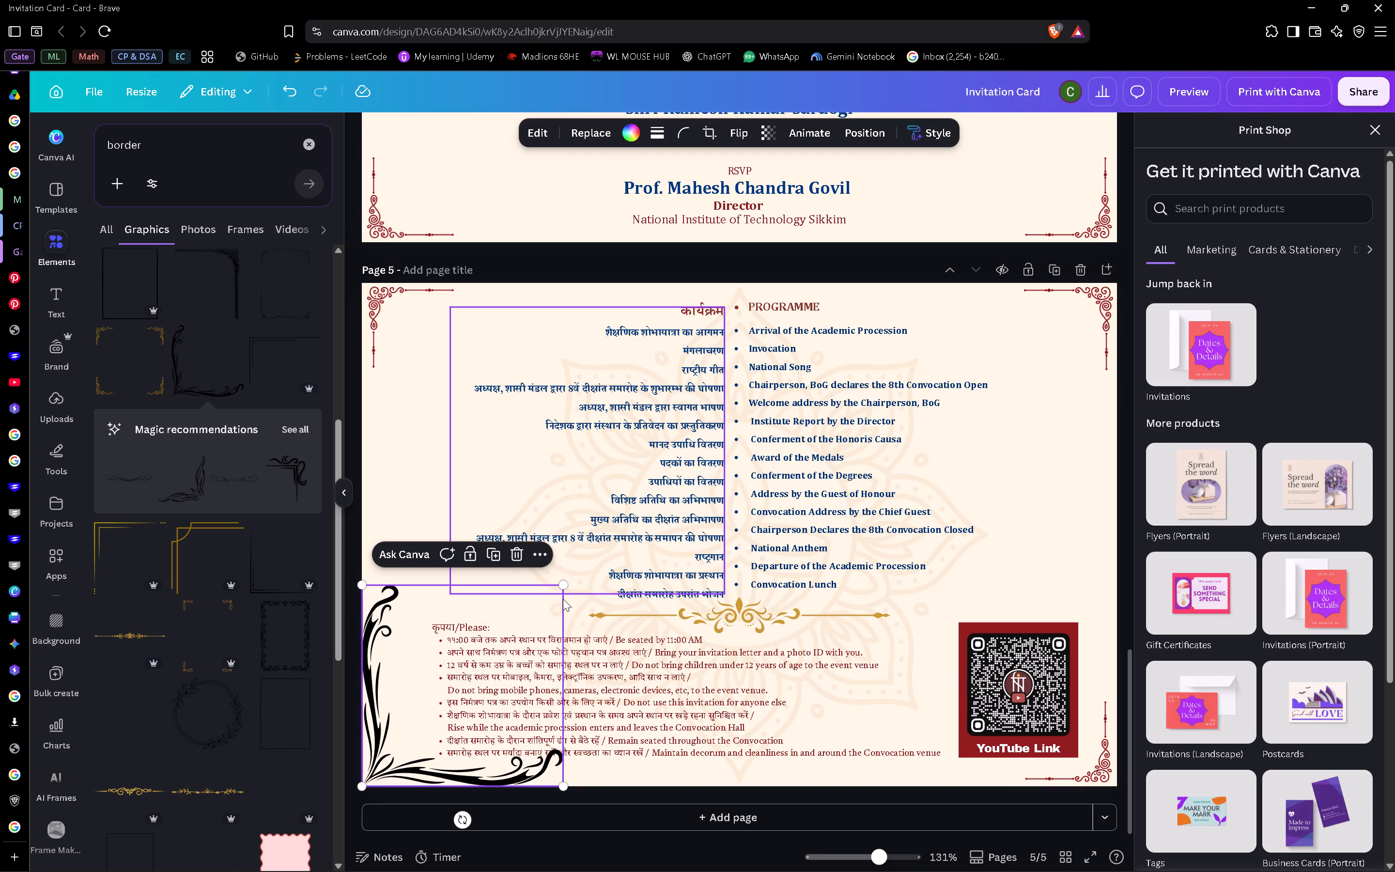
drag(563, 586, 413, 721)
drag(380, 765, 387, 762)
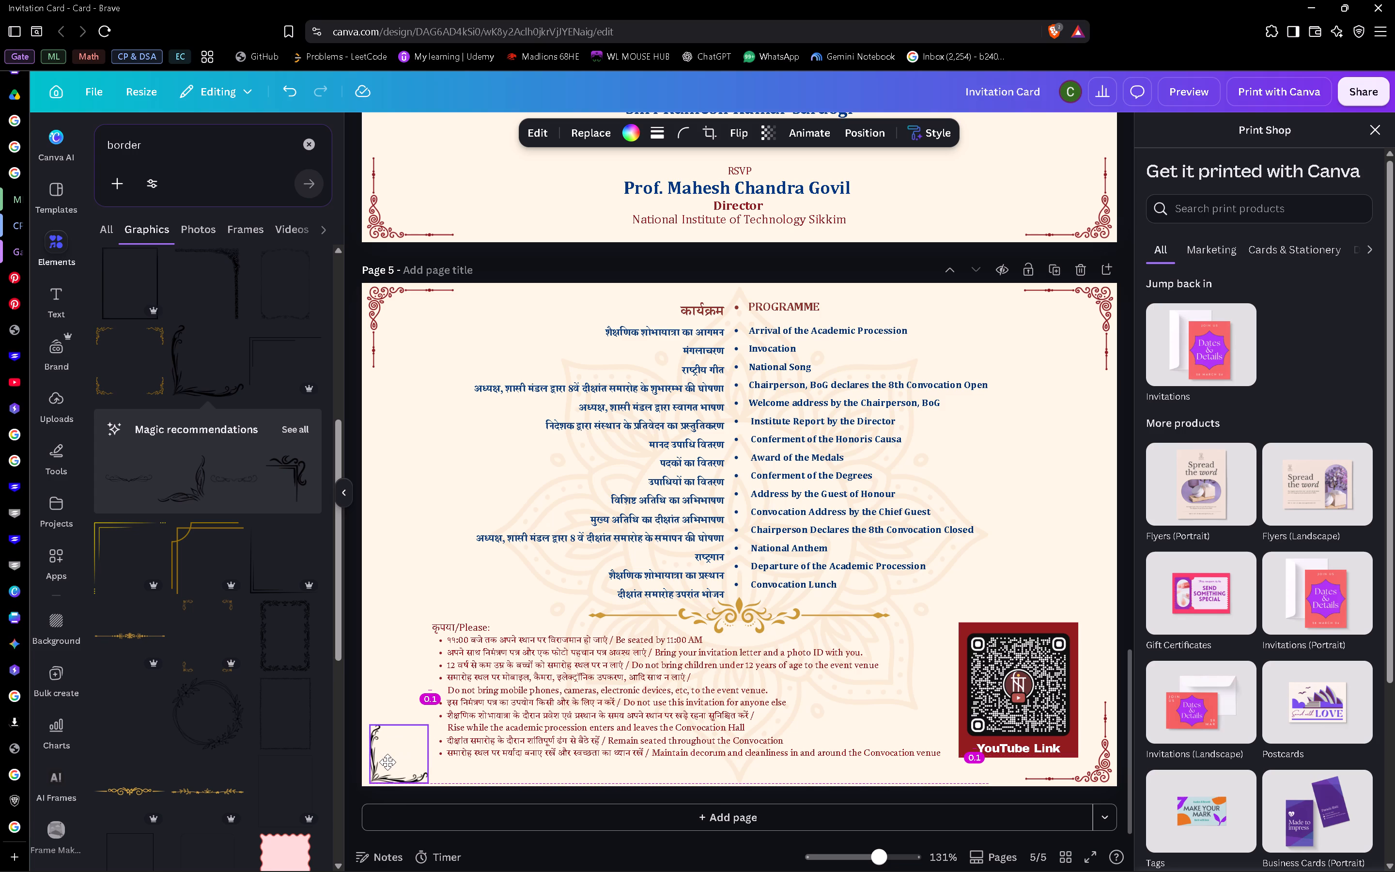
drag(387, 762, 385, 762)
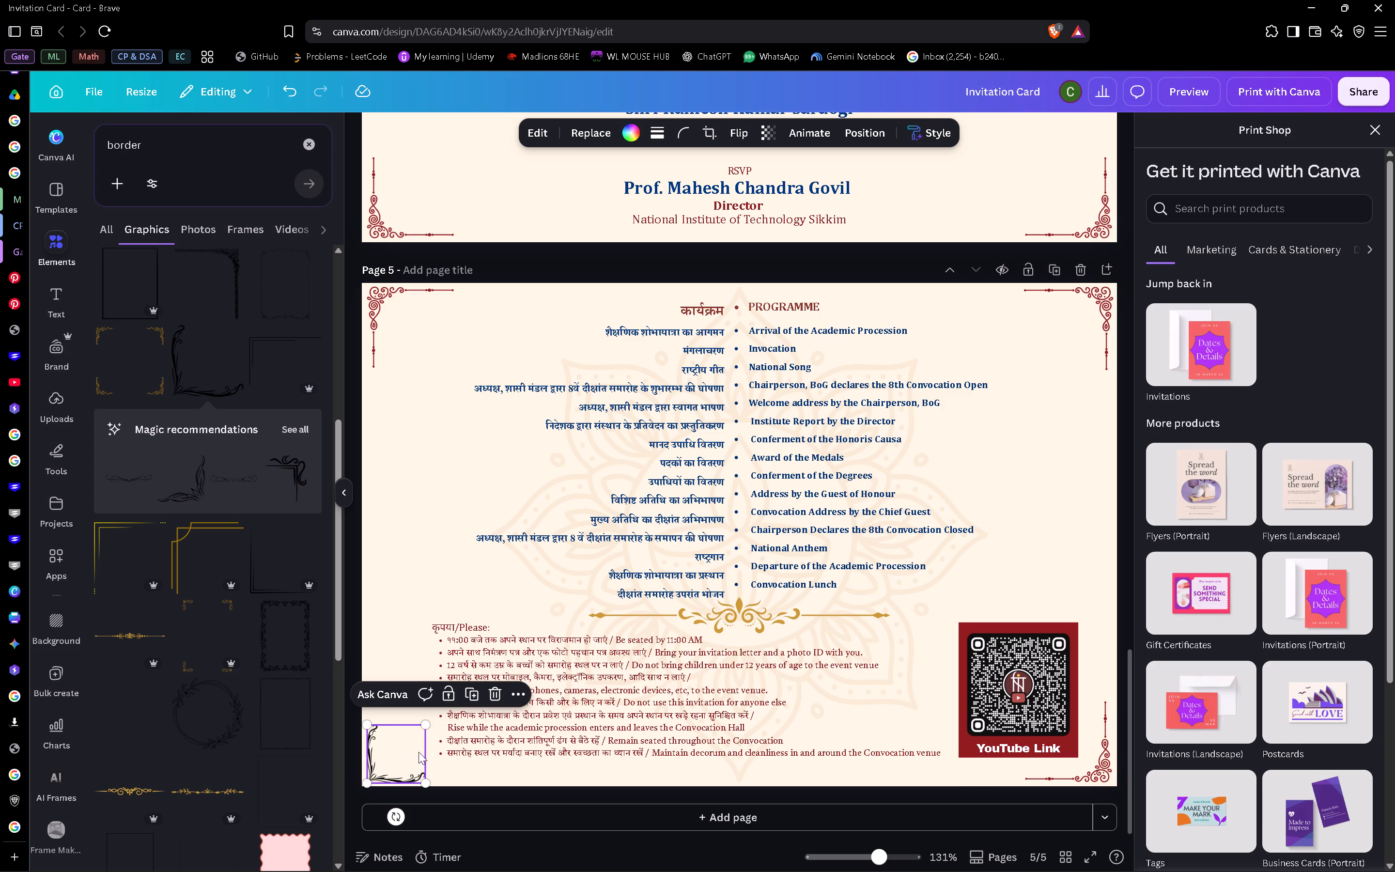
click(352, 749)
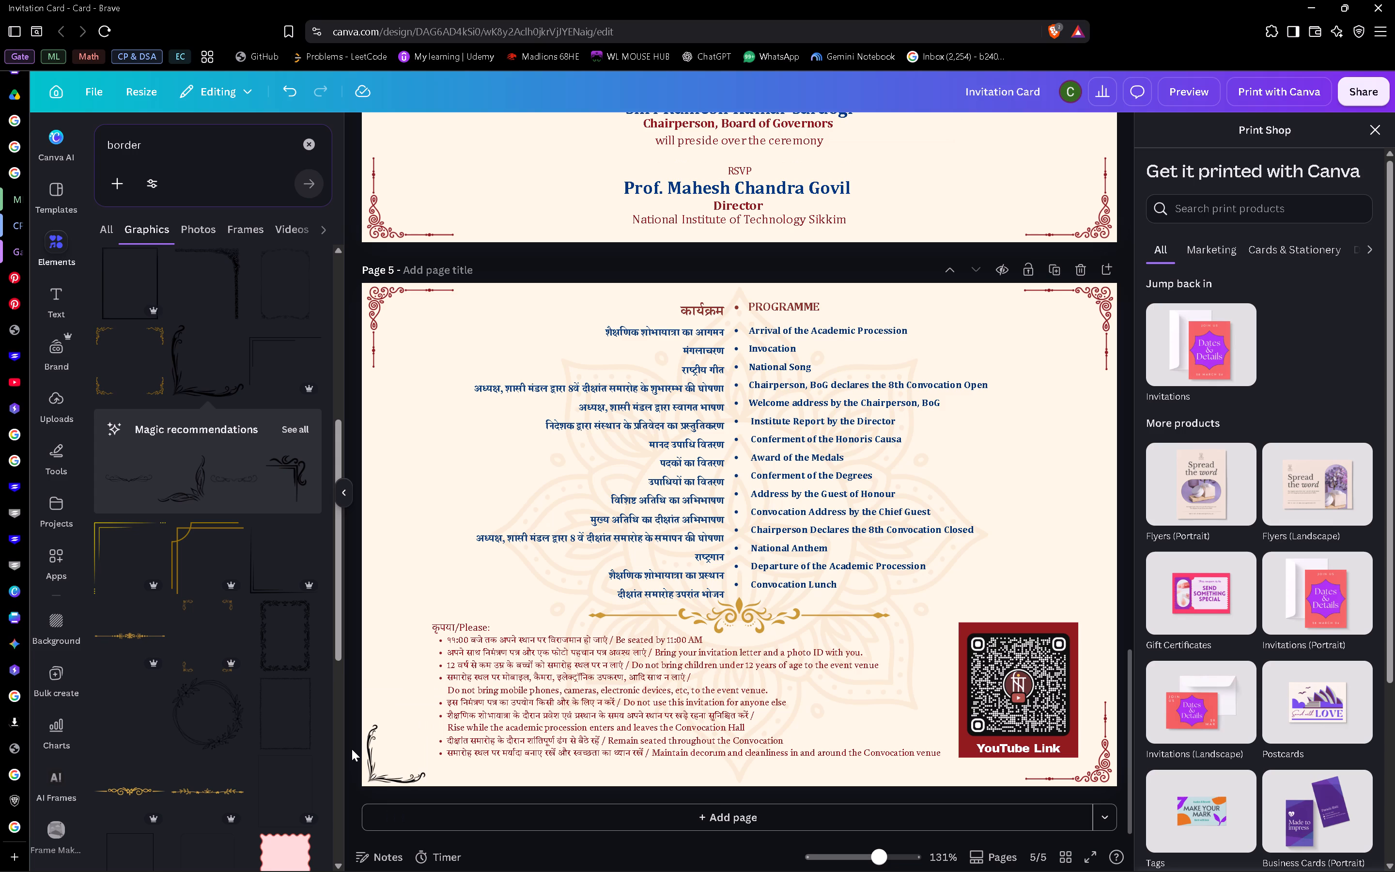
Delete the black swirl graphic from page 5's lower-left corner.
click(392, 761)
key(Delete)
Add the gold leafy corner graphic with dotted ends to page 5 and recolour it the dark red of the existing corner ornaments.
scroll(234, 463, up, 5)
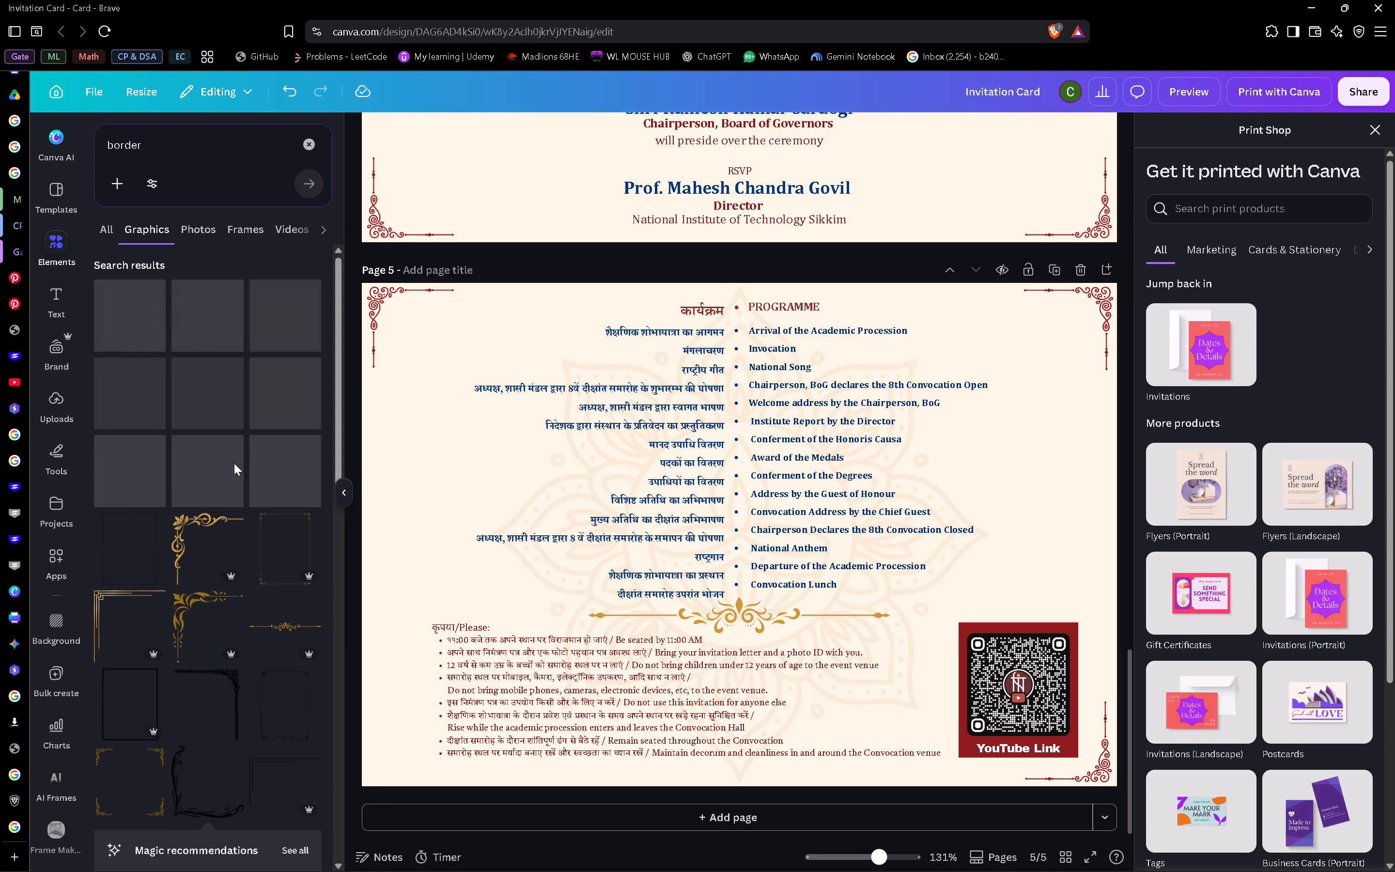
scroll(234, 463, up, 2)
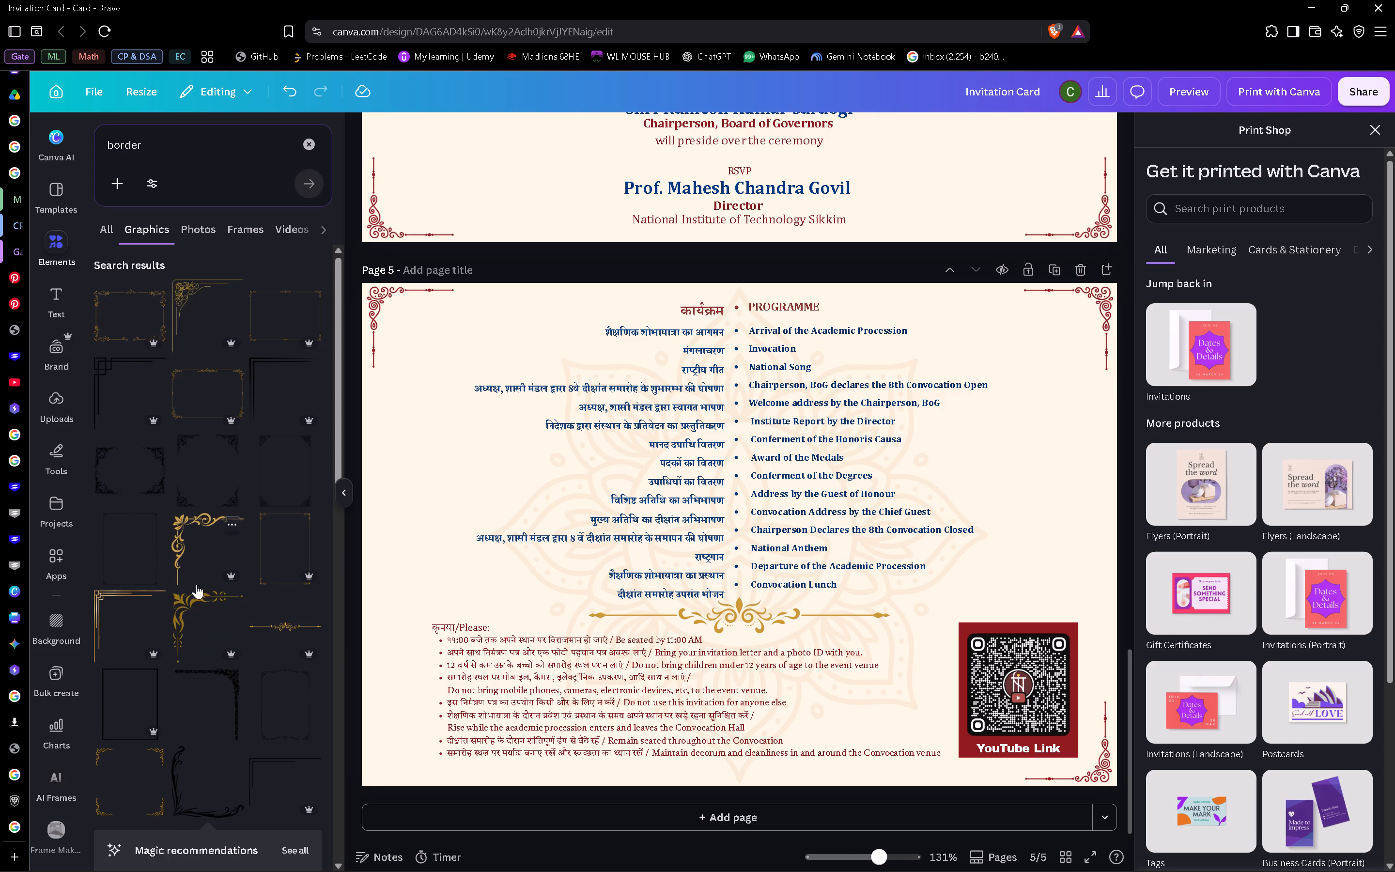
click(194, 600)
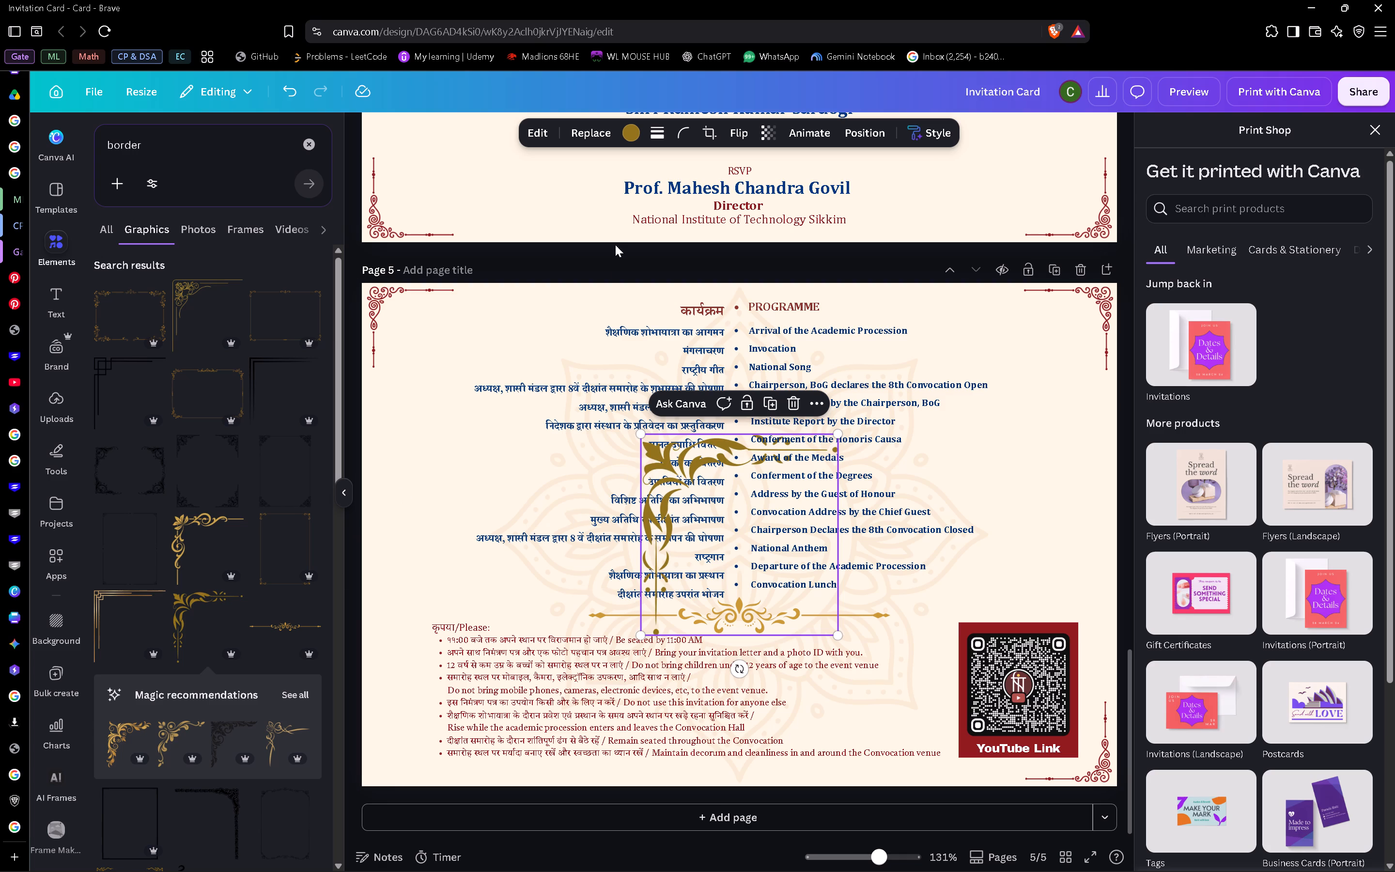
click(639, 136)
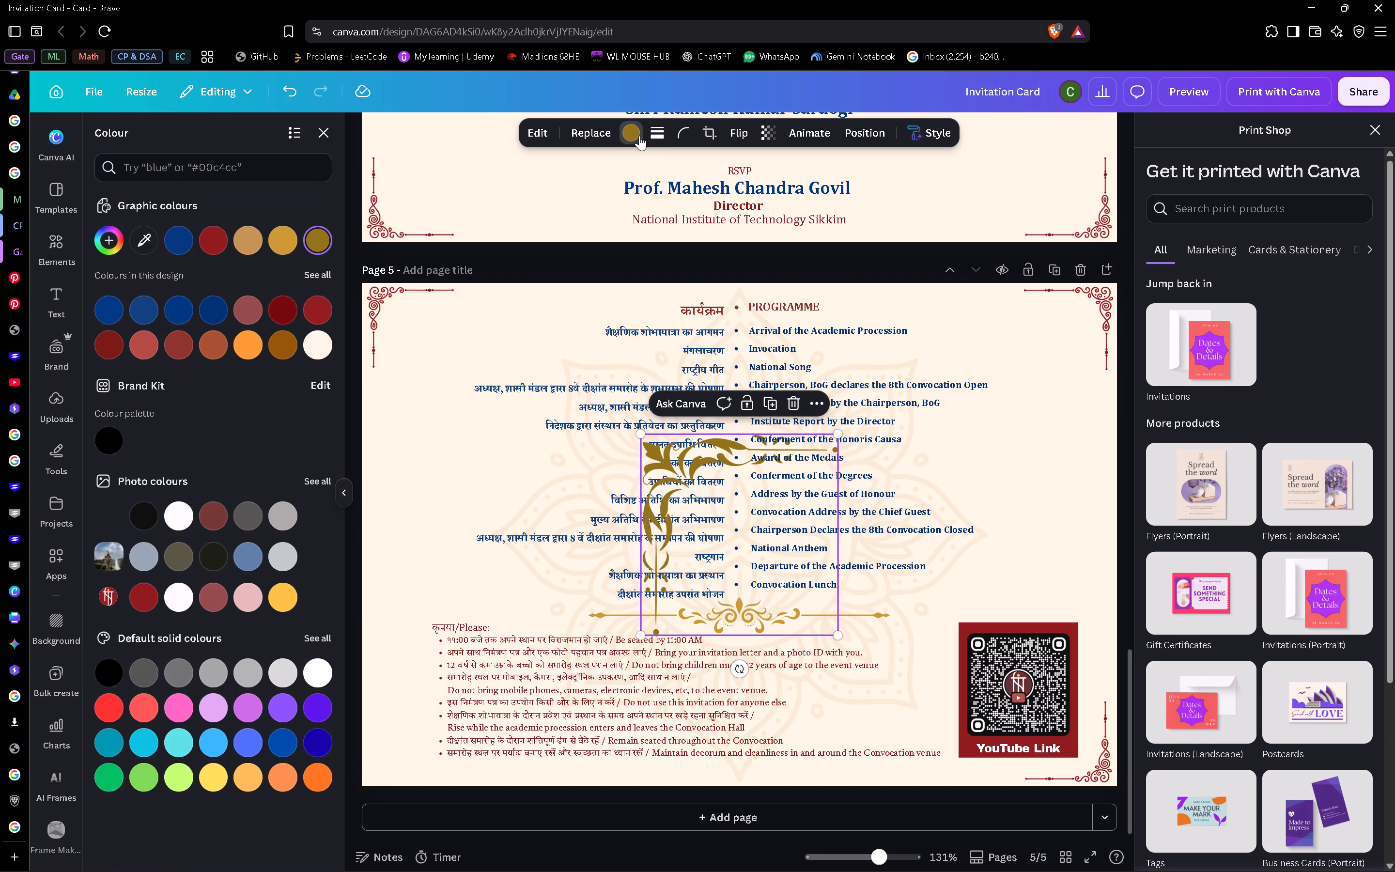
click(385, 296)
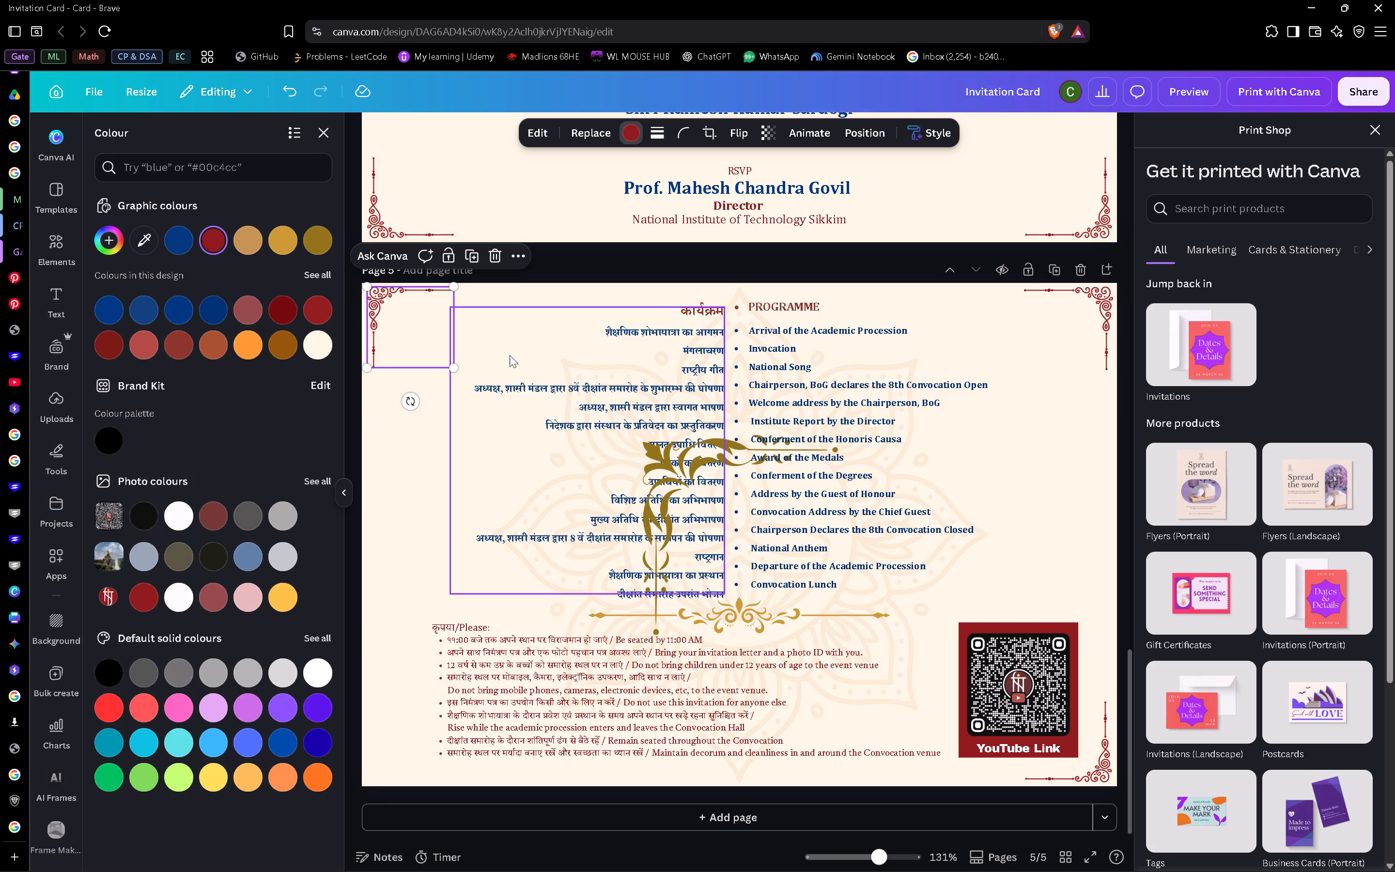
click(678, 461)
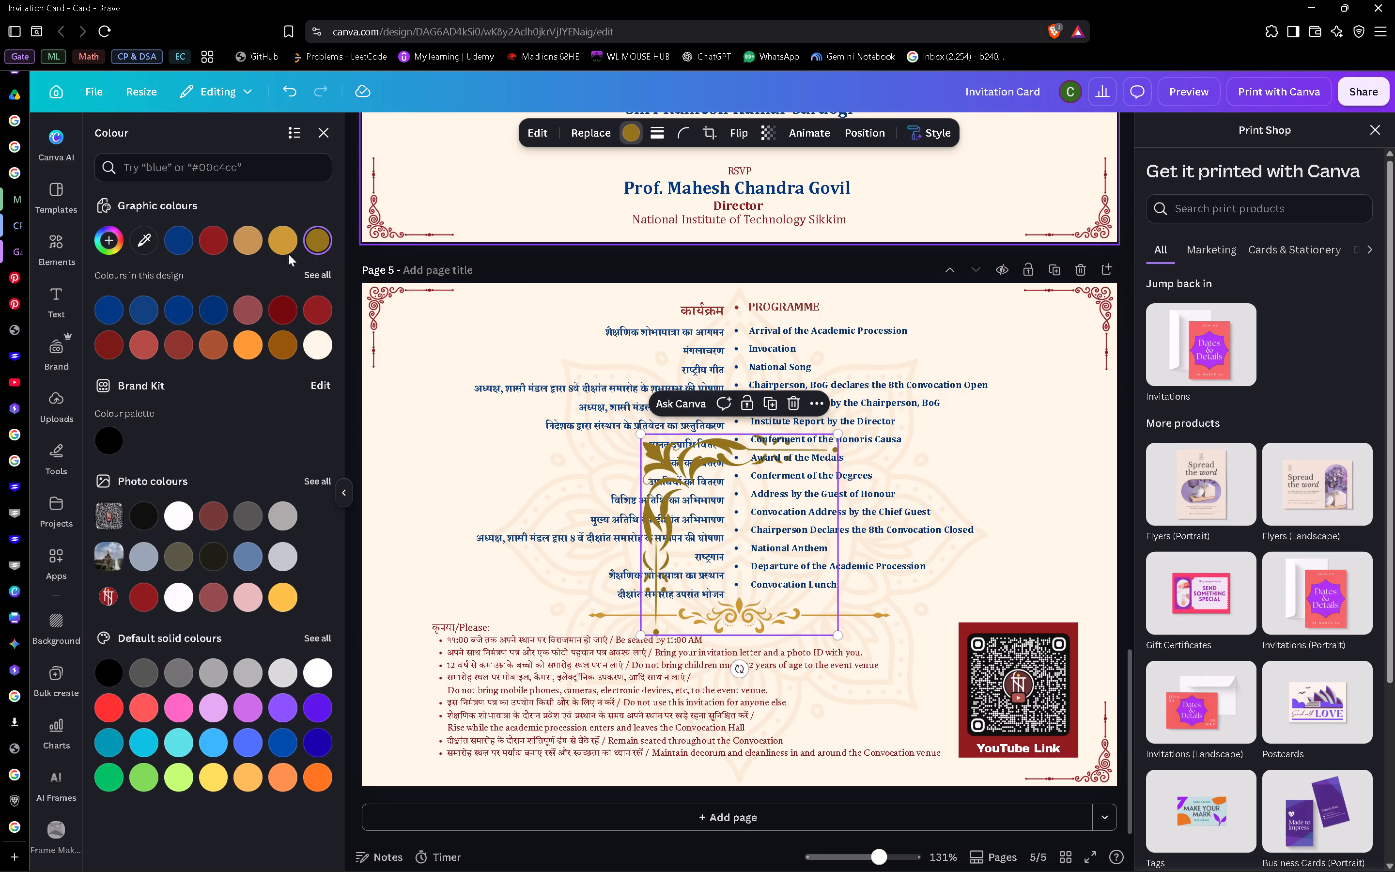
click(218, 240)
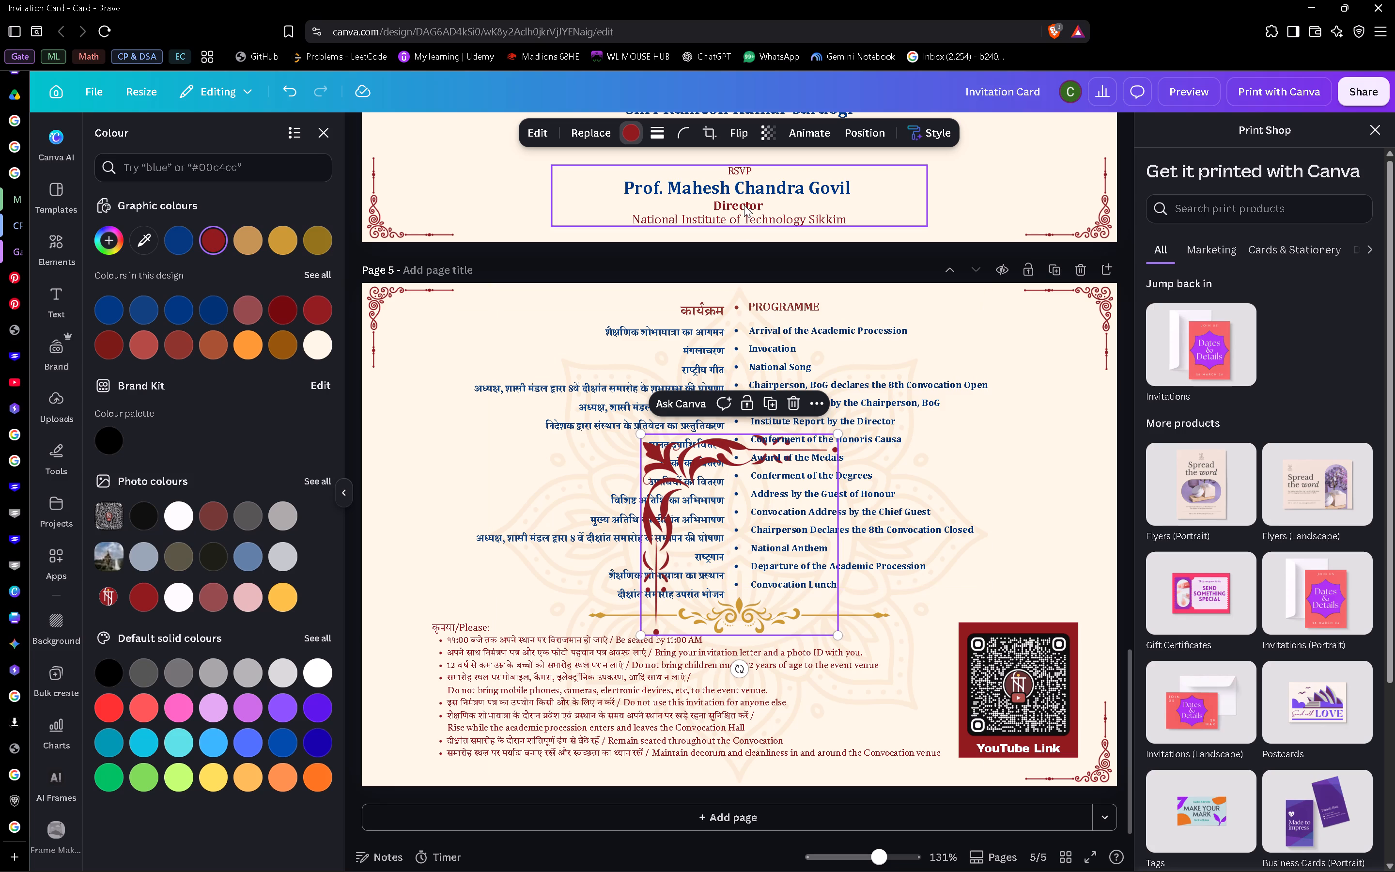
Flip the red leafy corner graphic vertically.
click(747, 136)
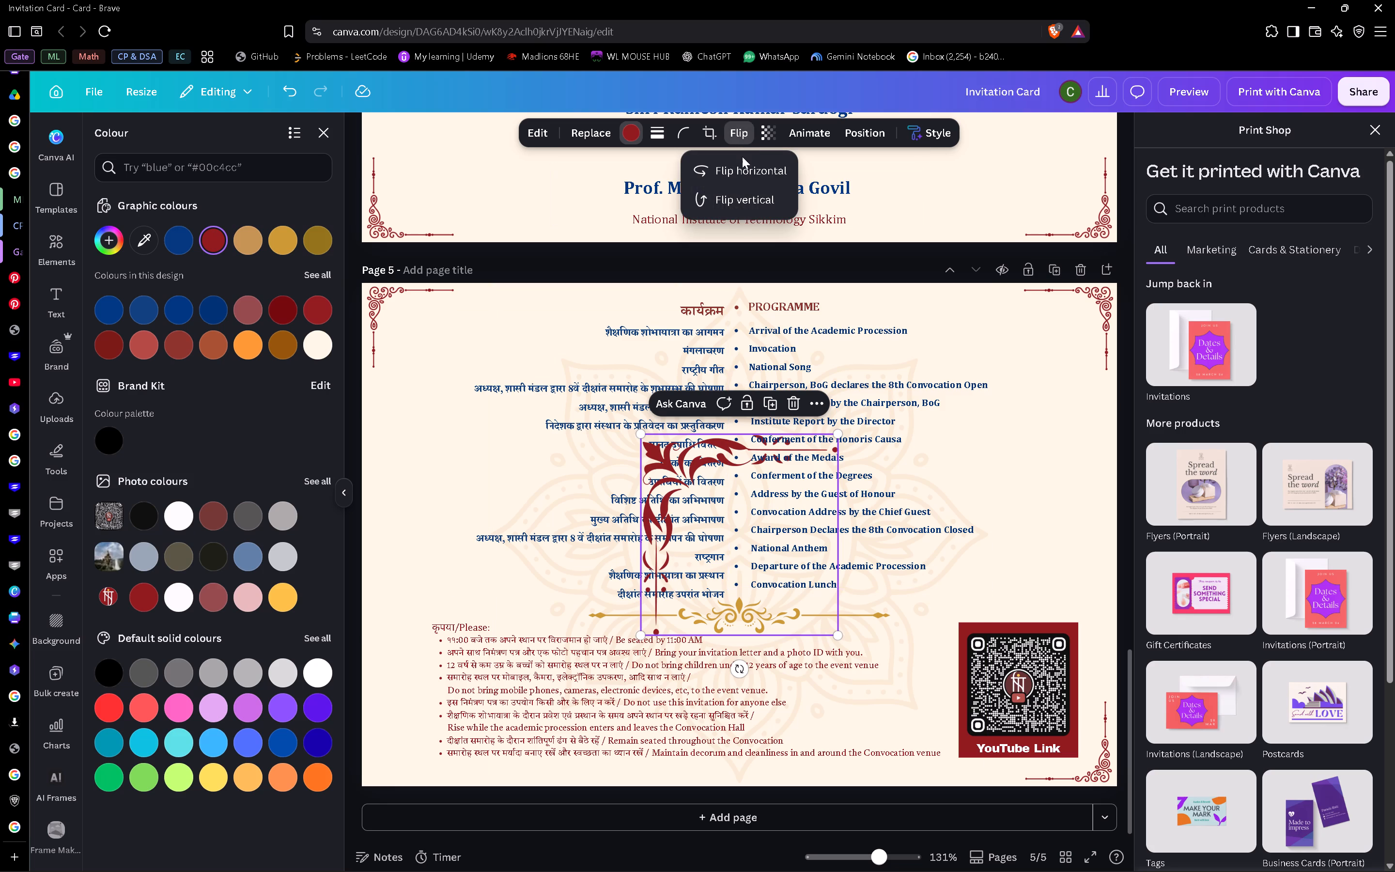
click(737, 198)
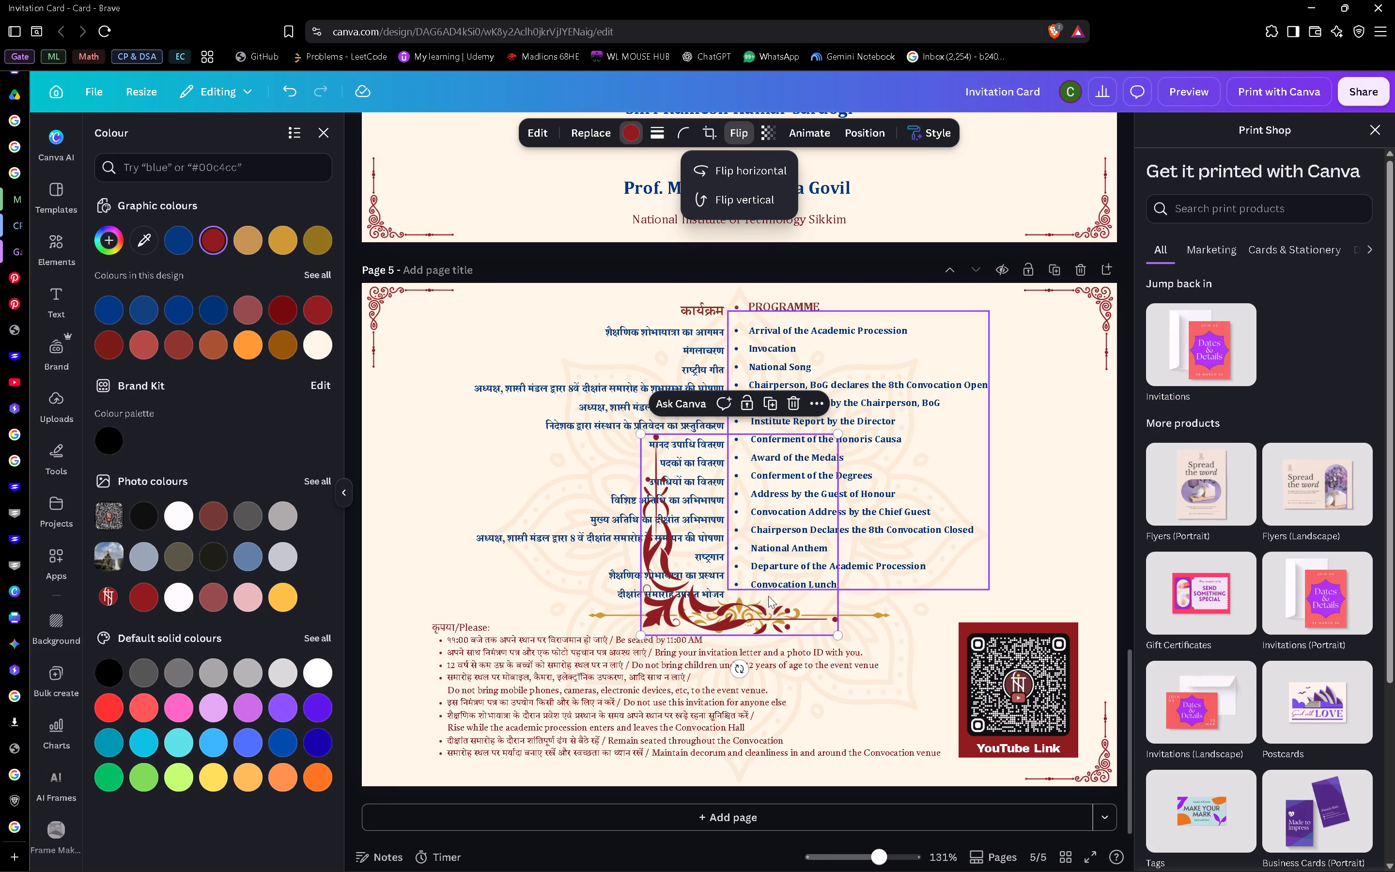
Shrink the leafy corner graphic to about 1.7 wide by 1.8 high and place it in page 5's lower-left corner.
drag(835, 634, 804, 602)
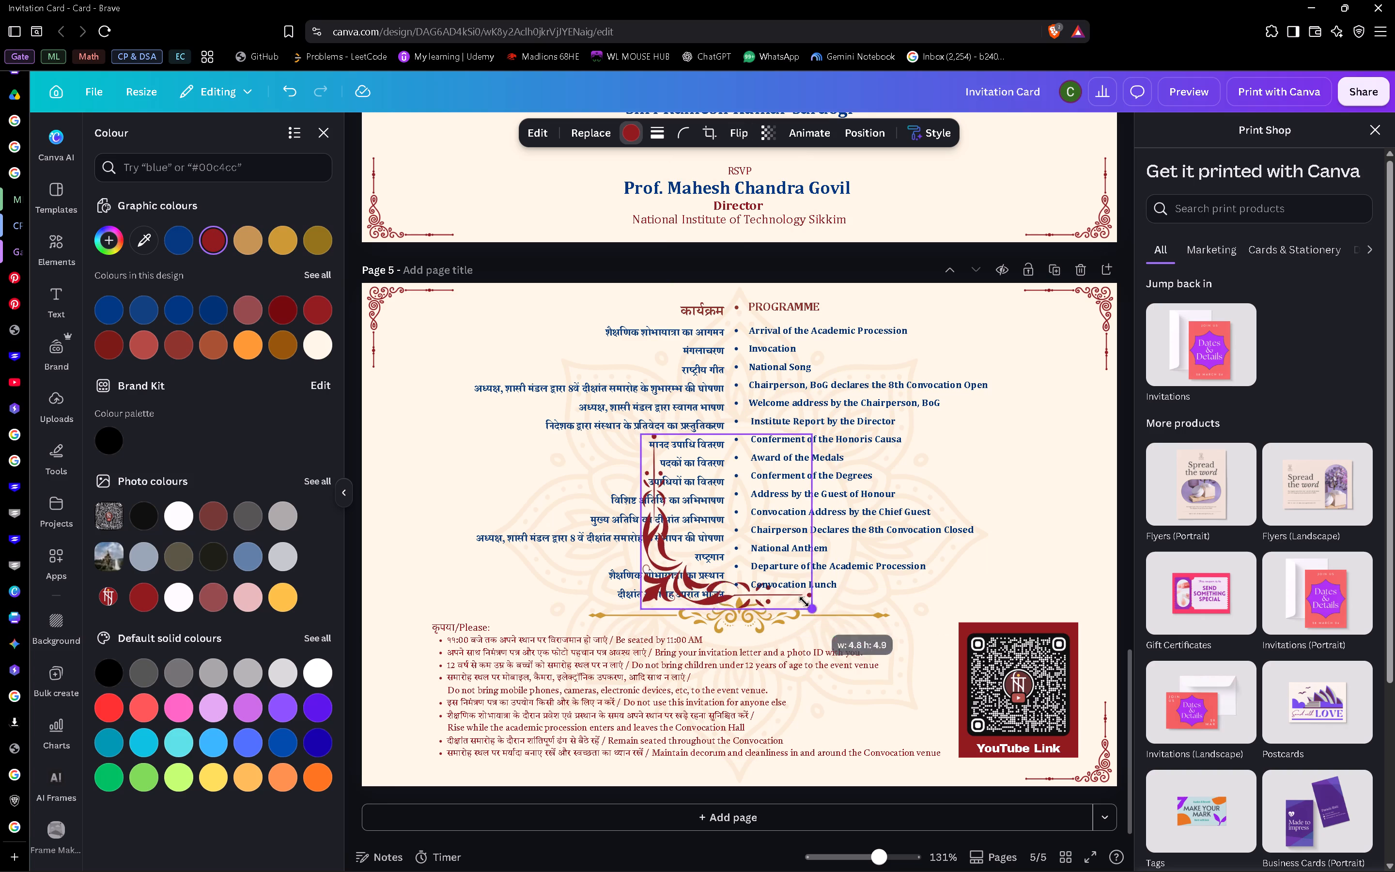
drag(804, 602, 760, 534)
drag(665, 512, 397, 747)
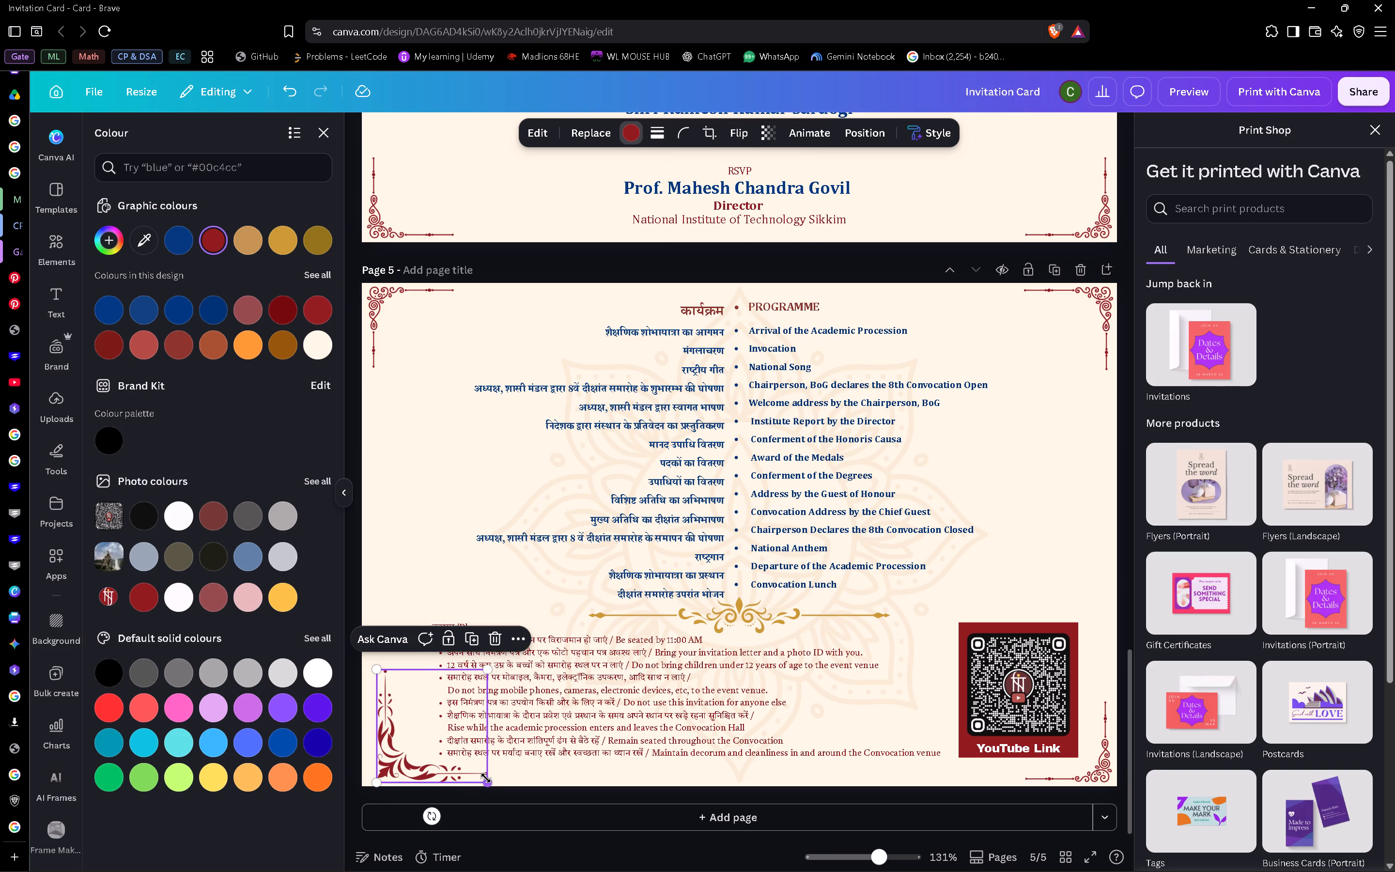
drag(486, 778, 459, 756)
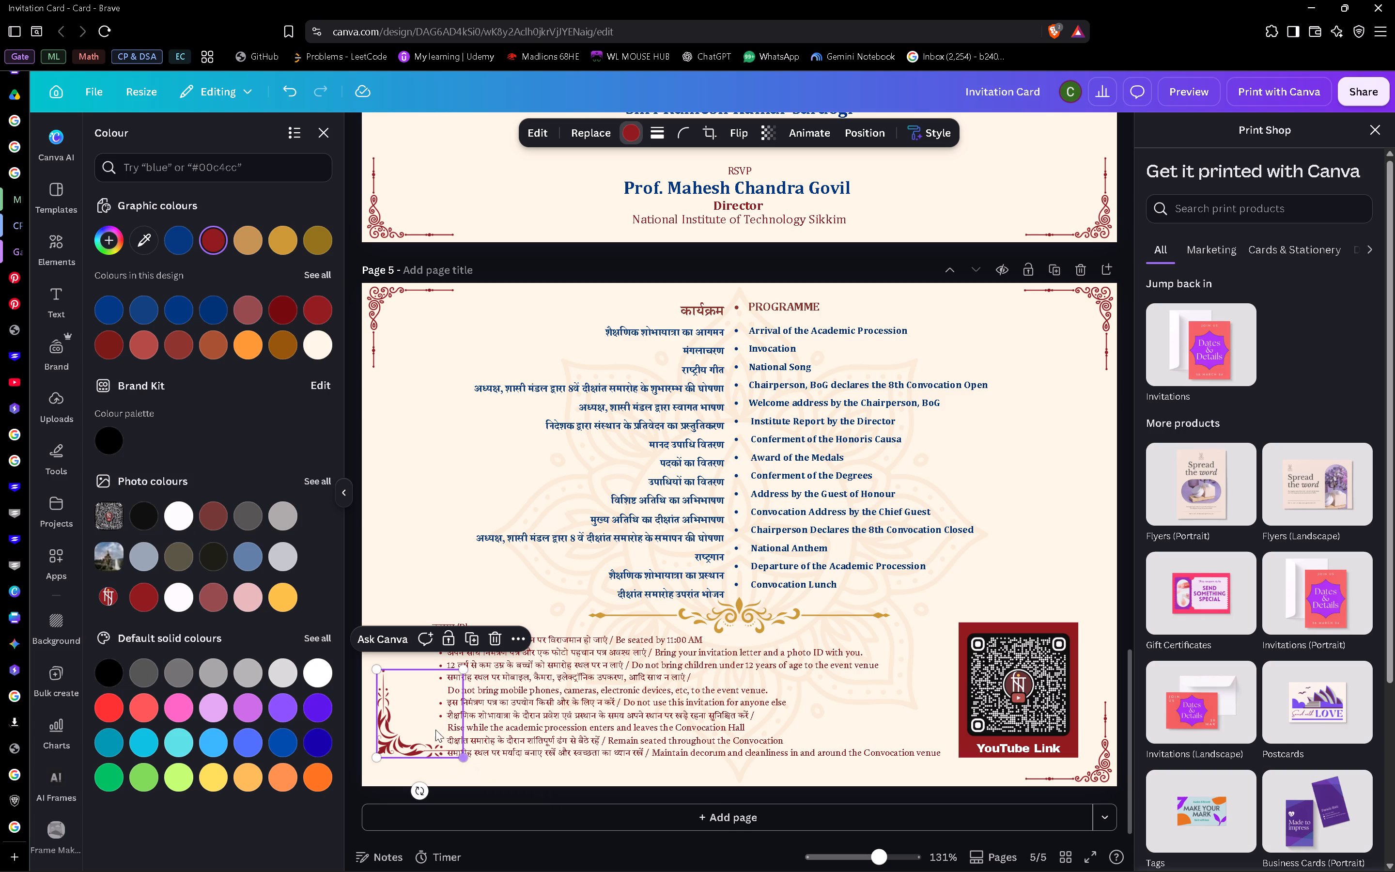
drag(418, 716, 412, 738)
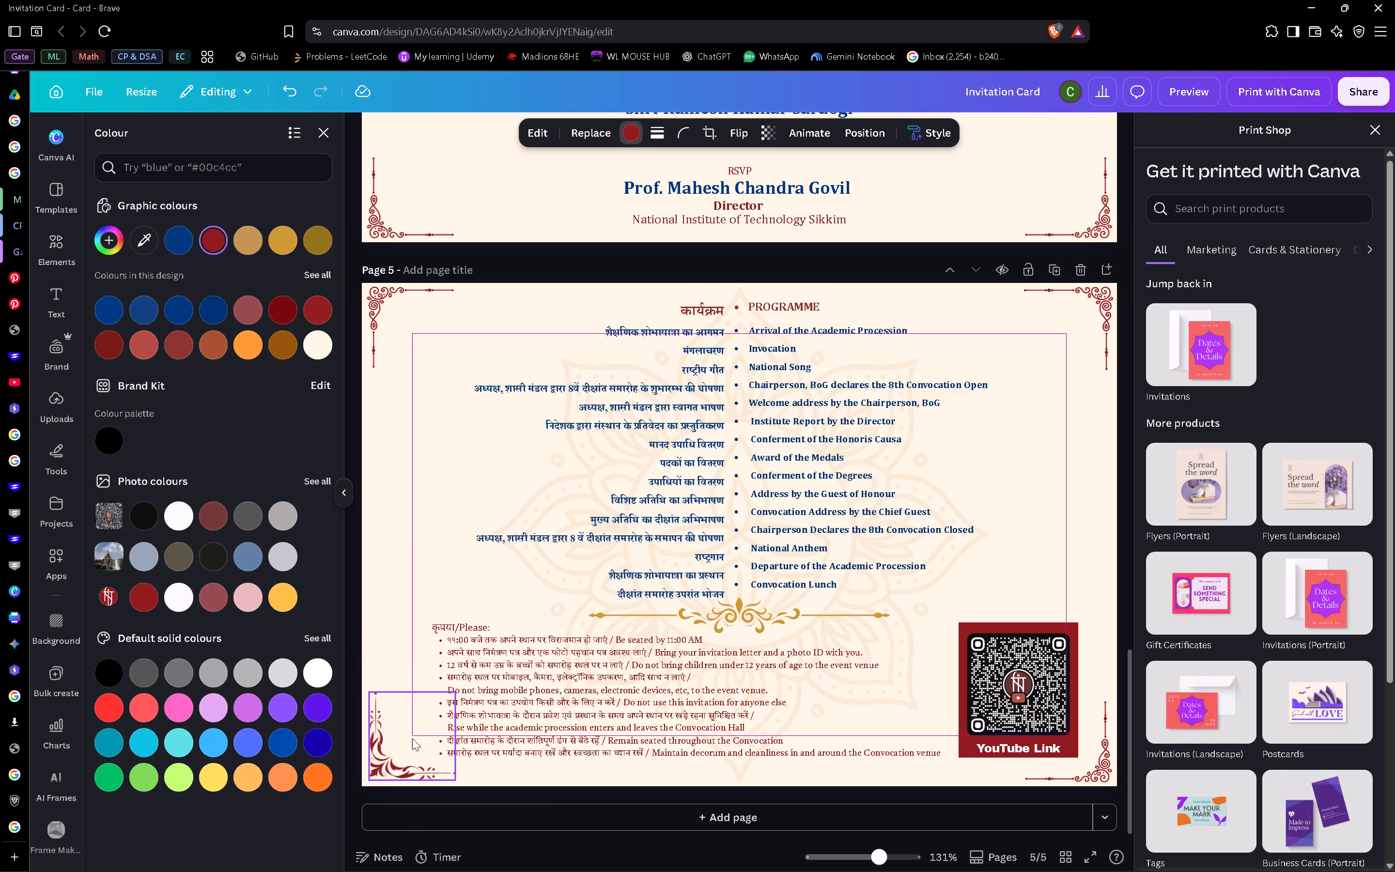
click(419, 562)
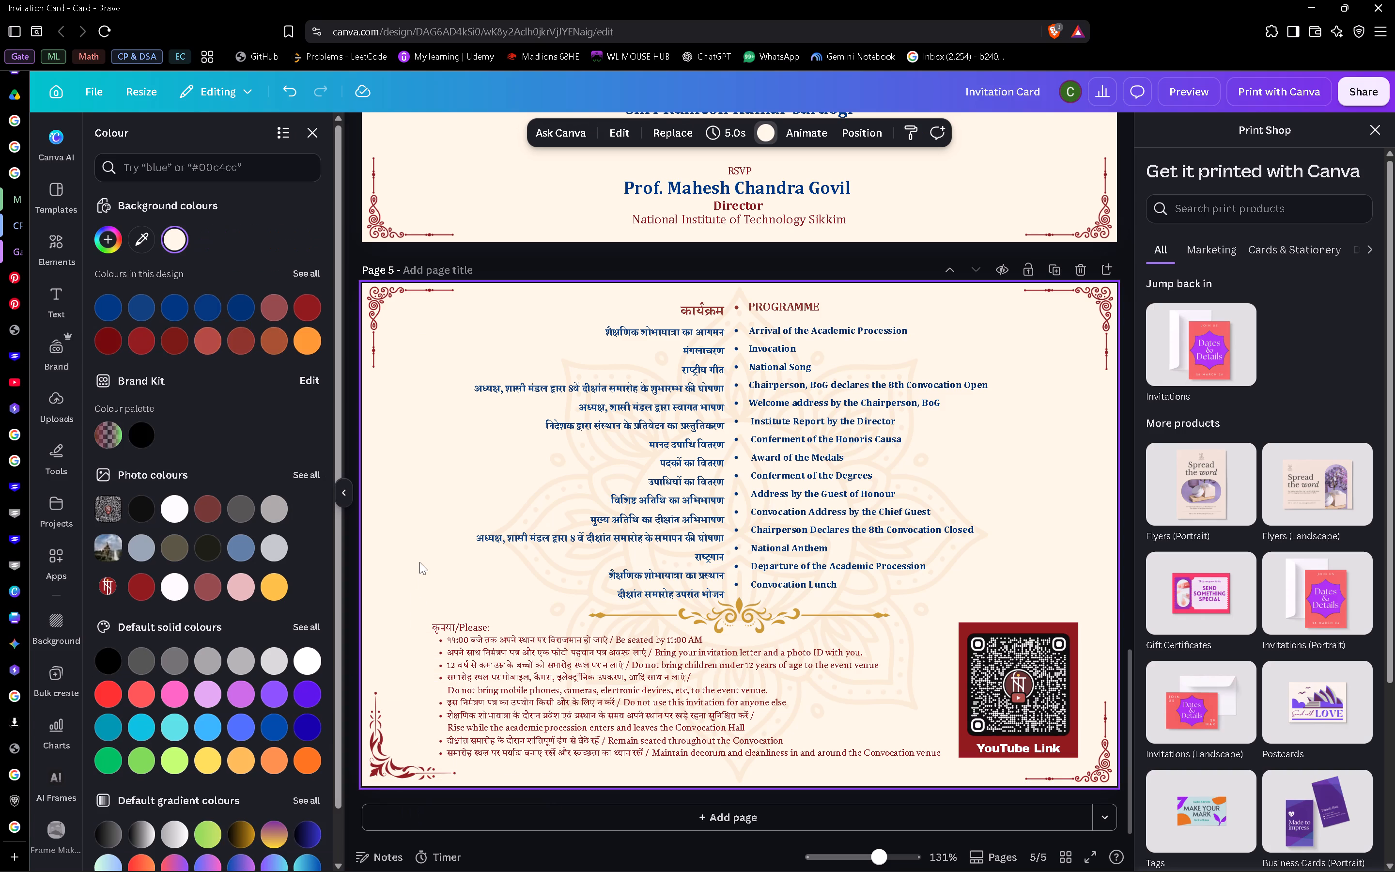
click(389, 748)
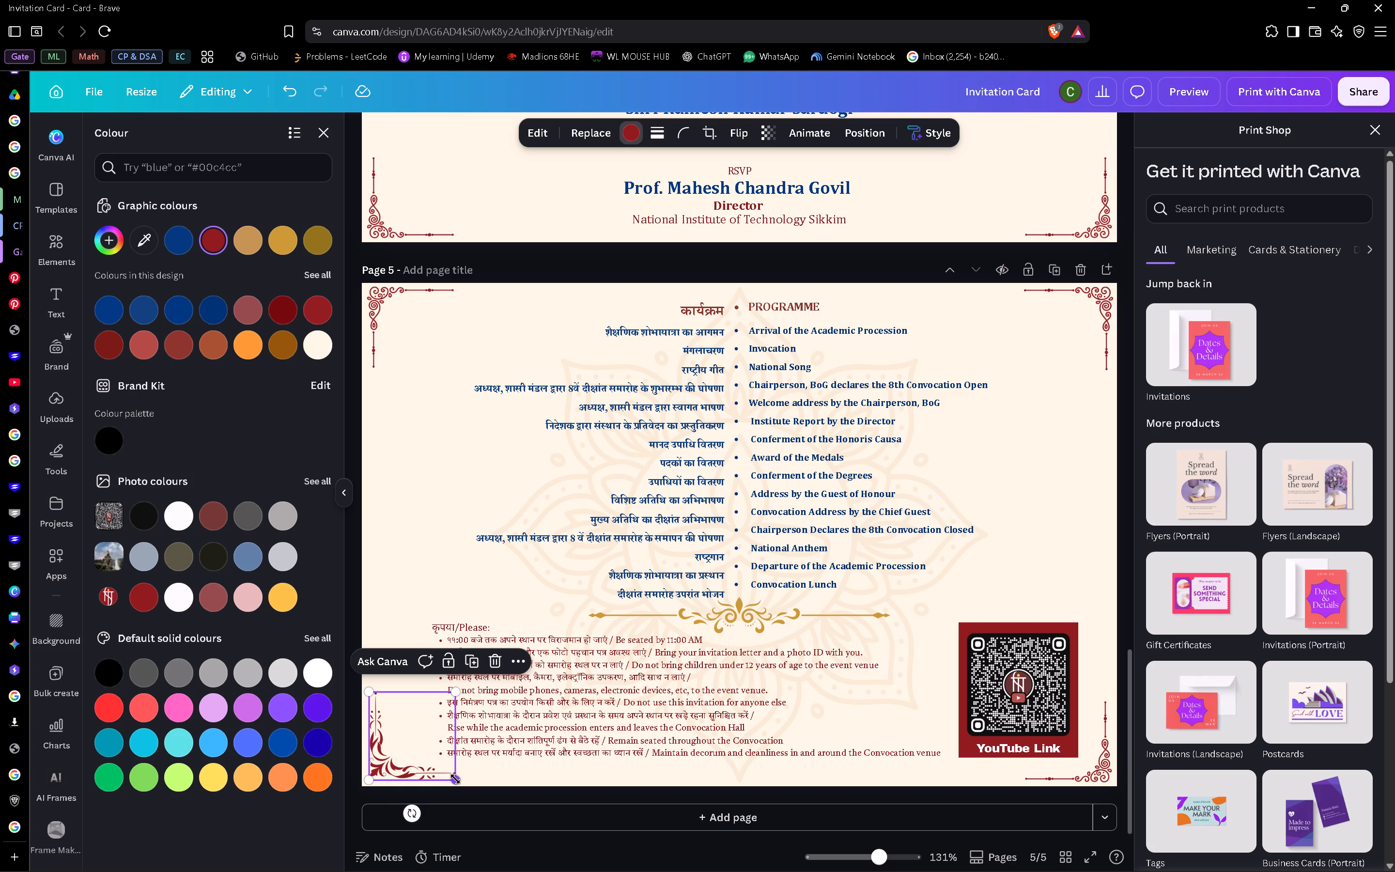
drag(455, 779, 433, 749)
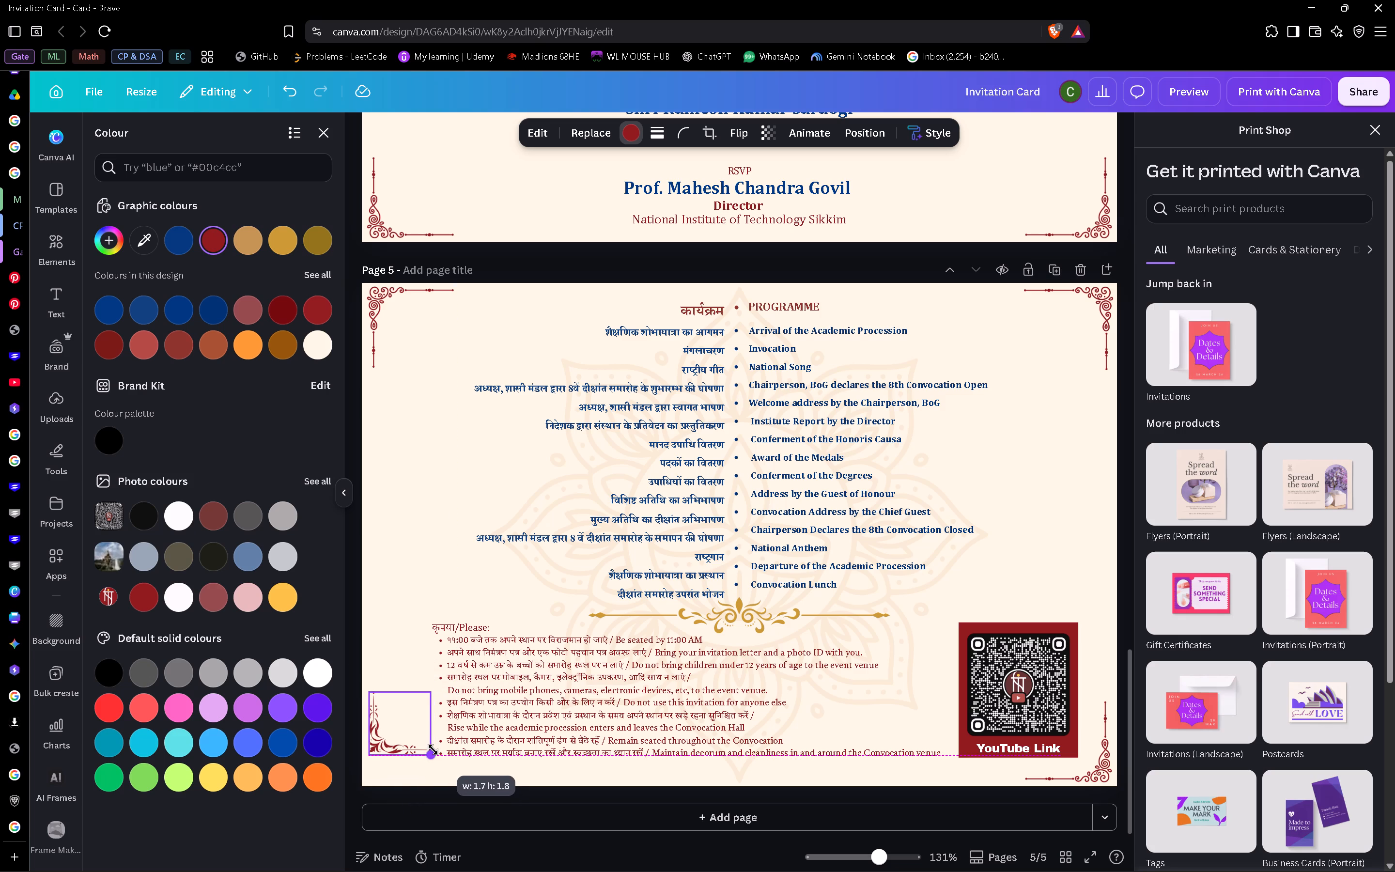
drag(433, 749, 434, 749)
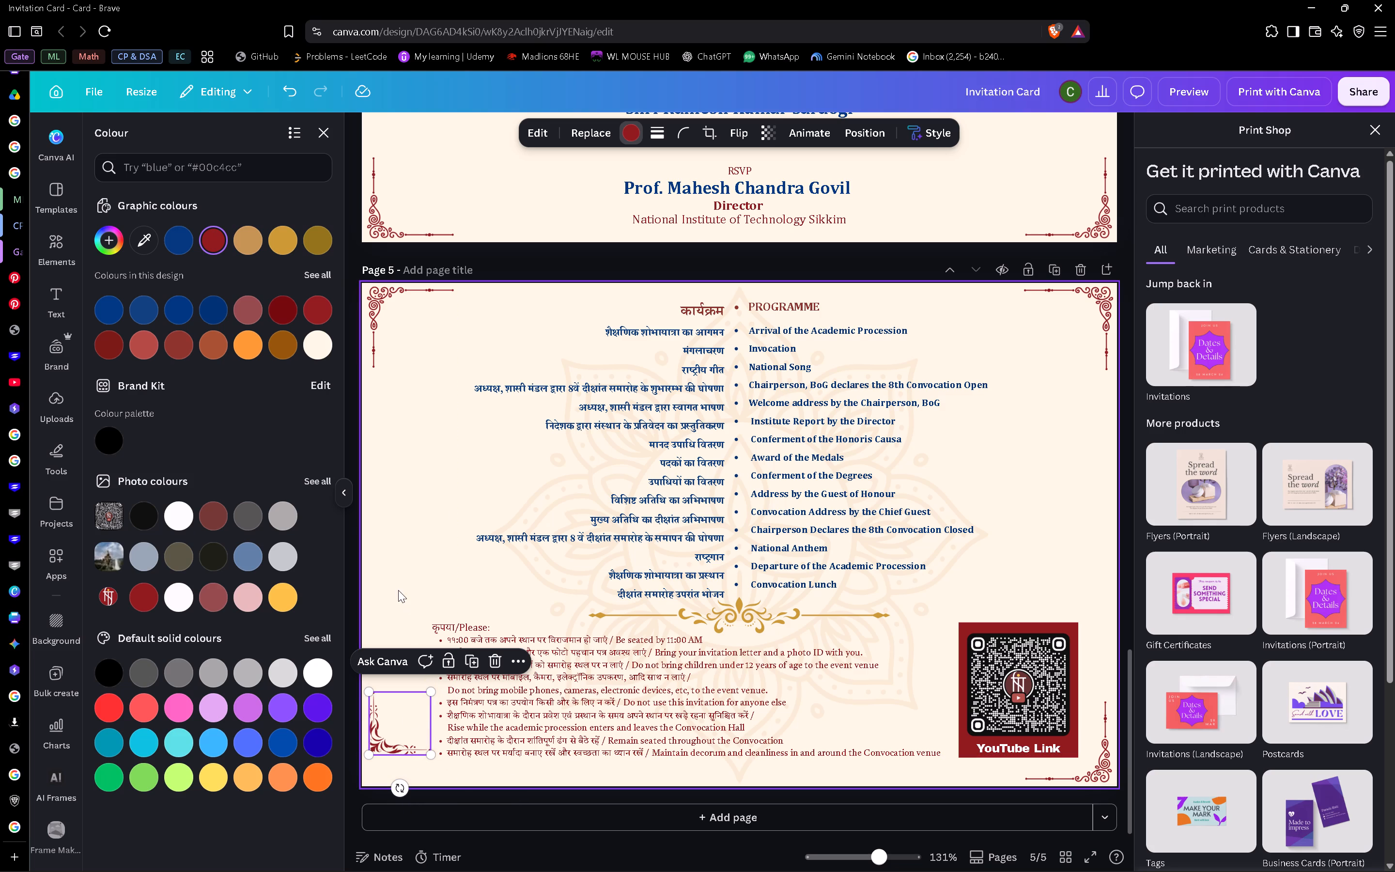
click(398, 590)
drag(396, 728, 390, 756)
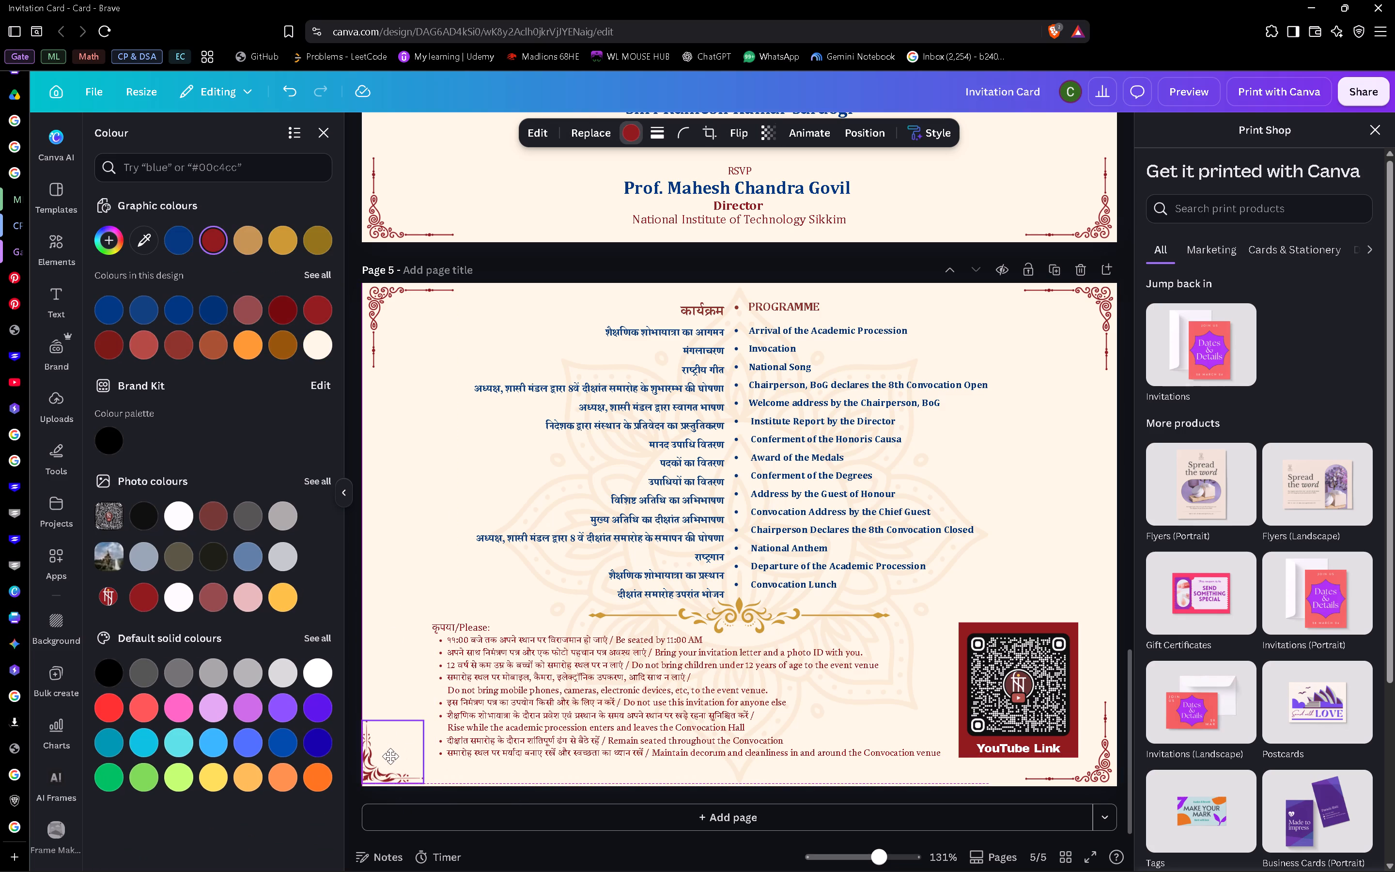
Enlarge the leafy corner graphic in page 5's lower-left corner slightly and position it just inside the page edges.
drag(390, 756, 397, 752)
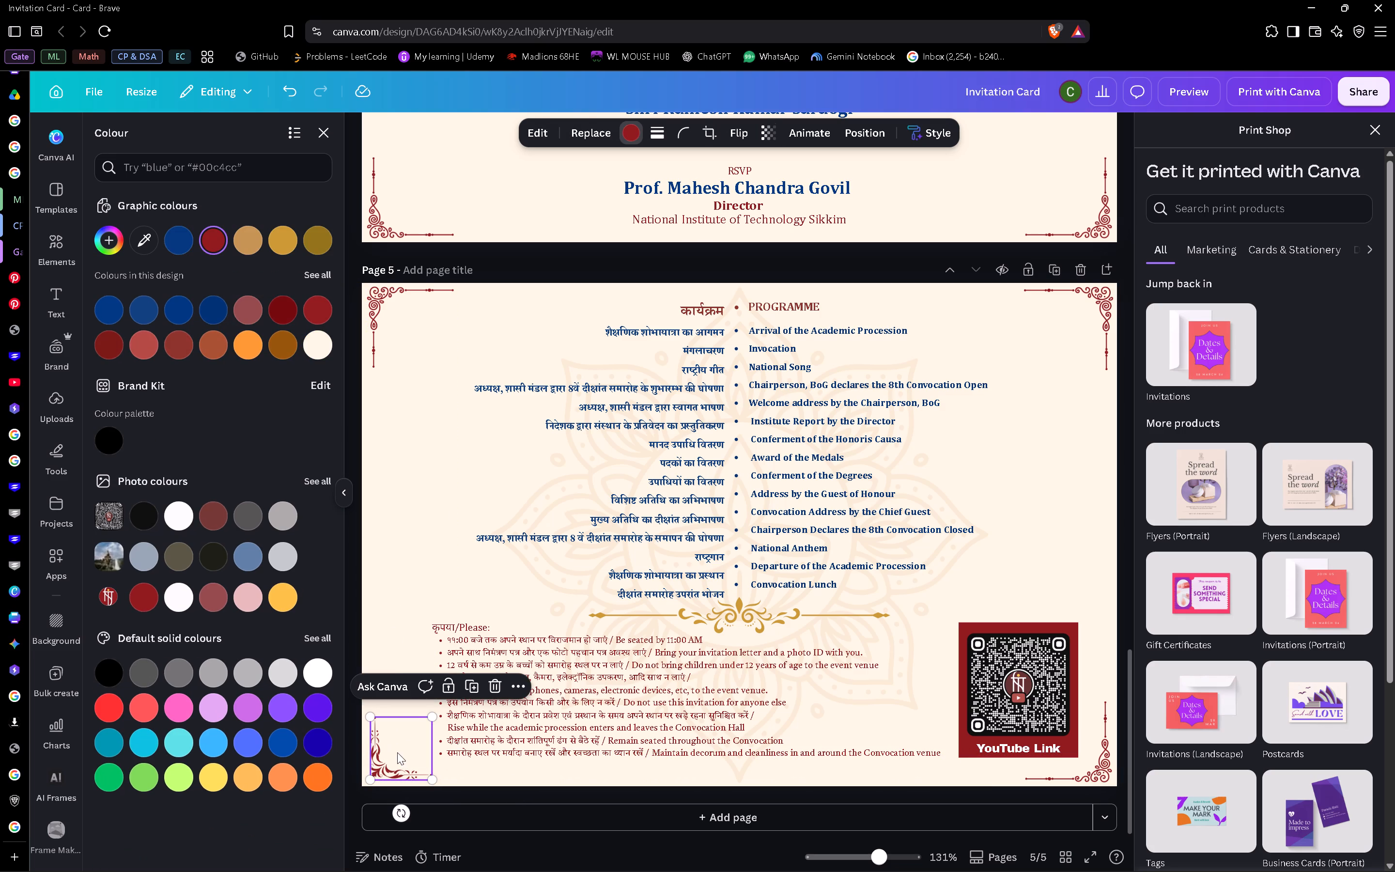
click(395, 603)
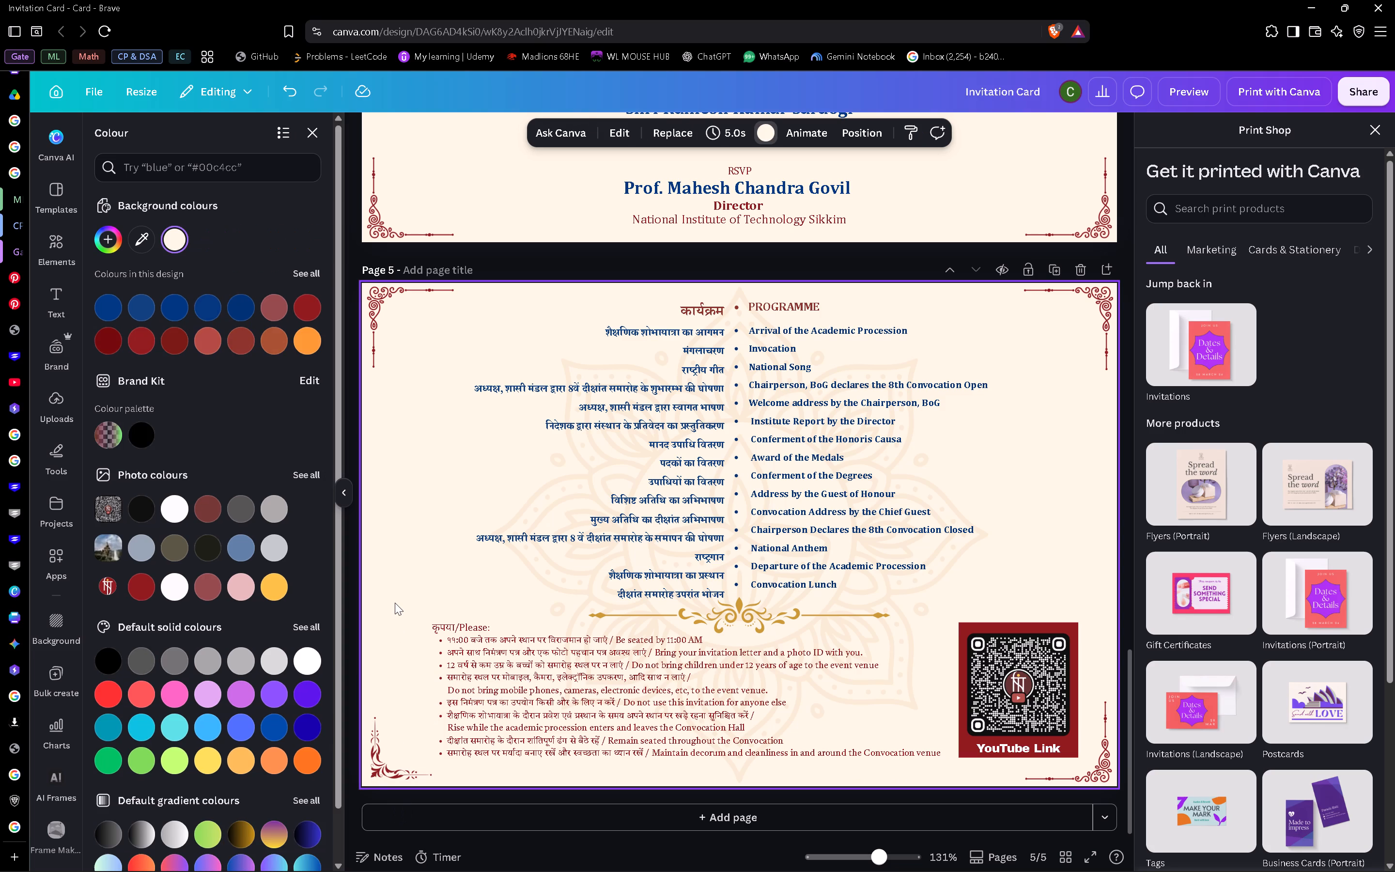
click(403, 761)
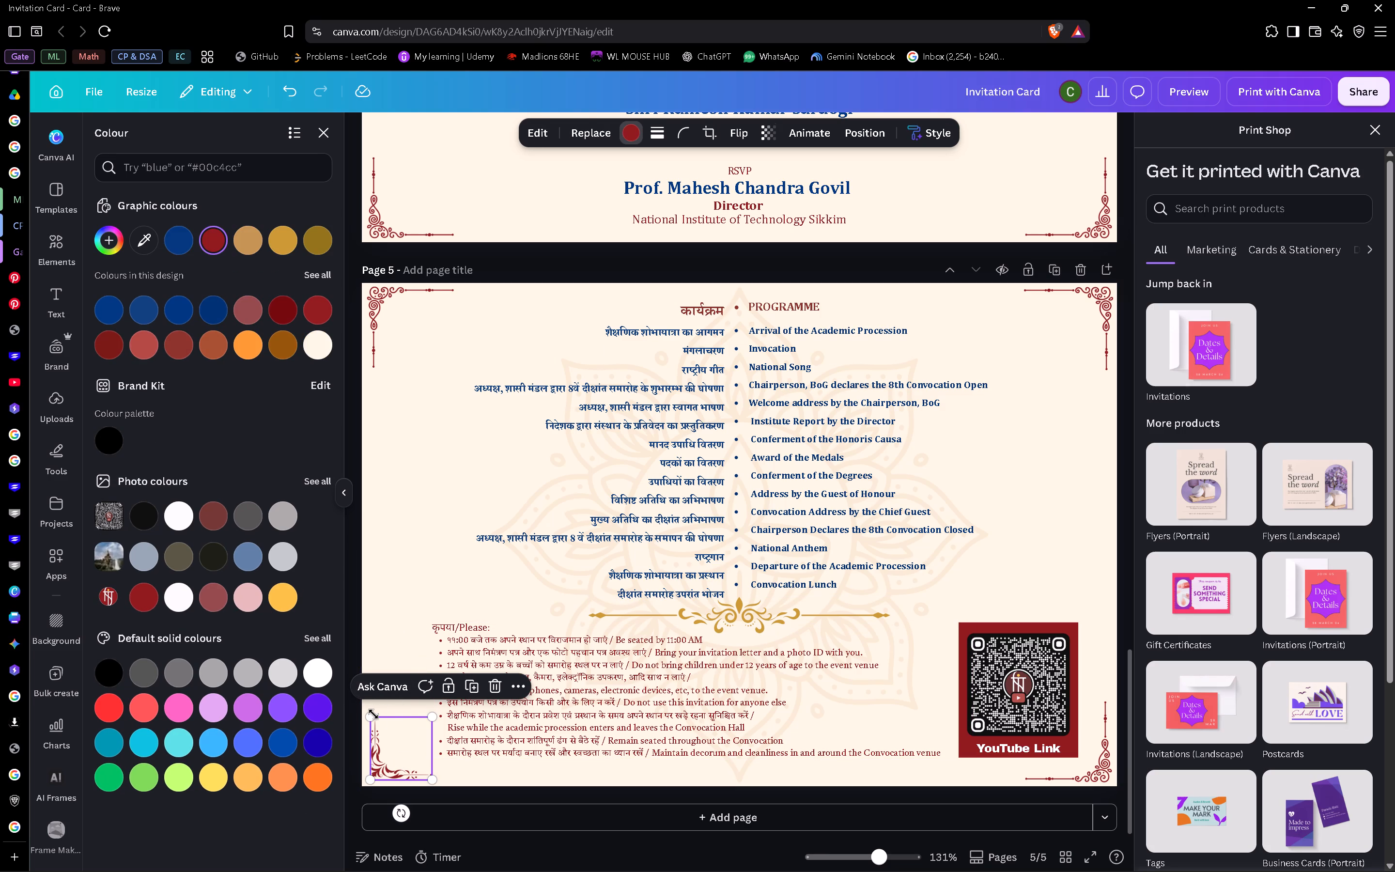
drag(372, 714, 364, 705)
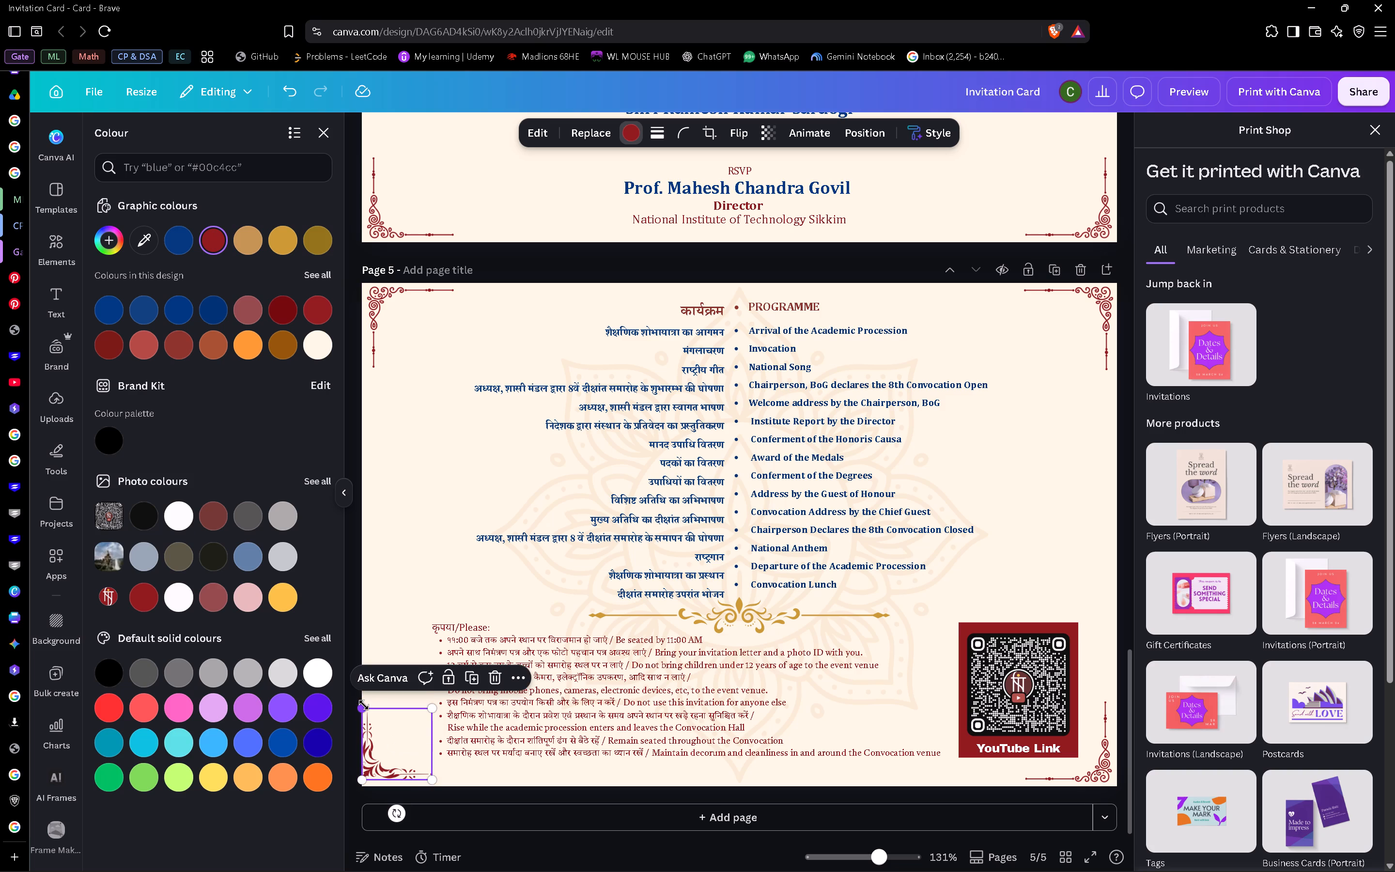
drag(435, 706, 441, 699)
click(411, 595)
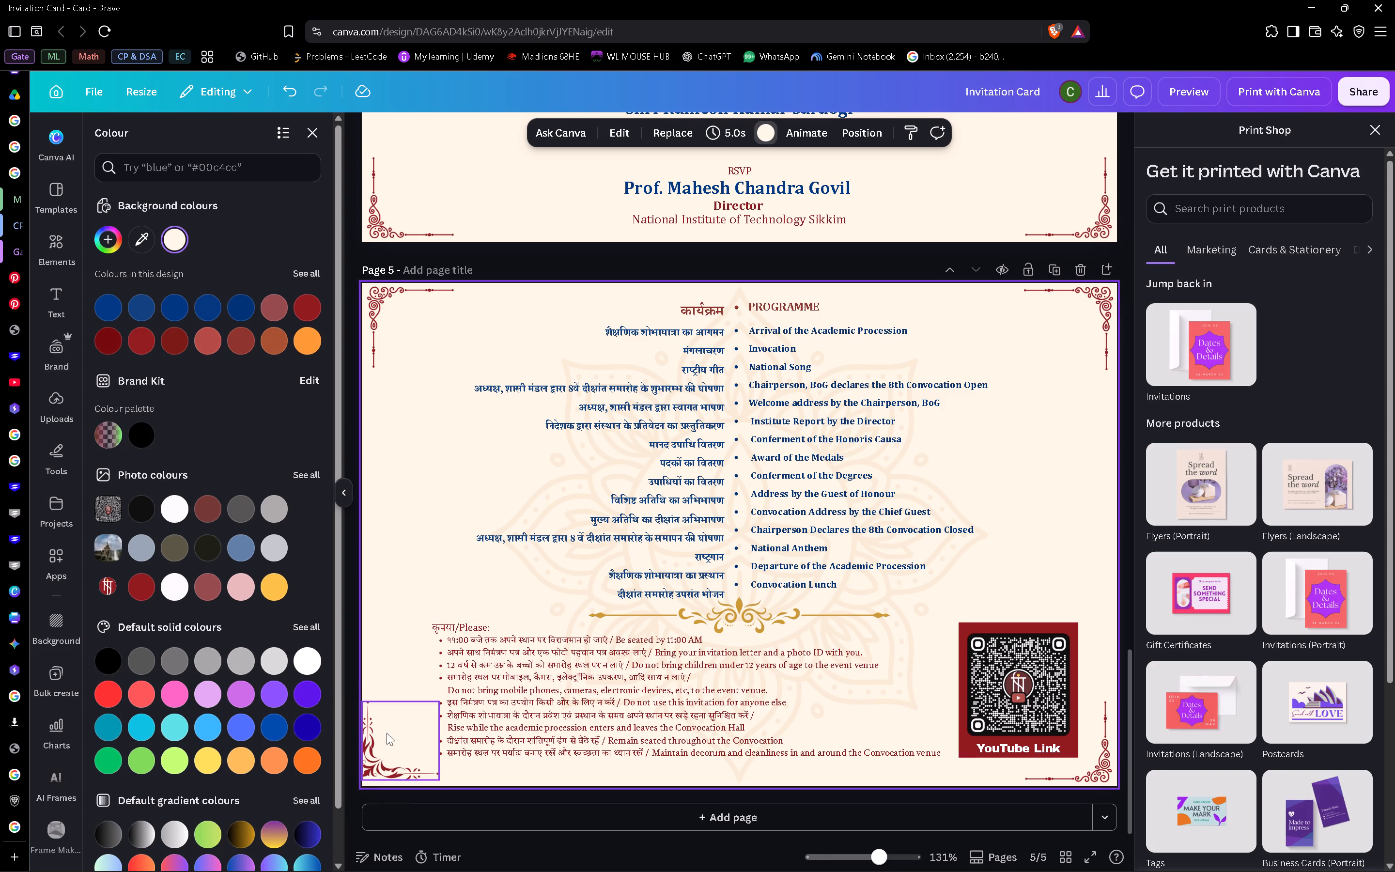
drag(387, 733, 395, 733)
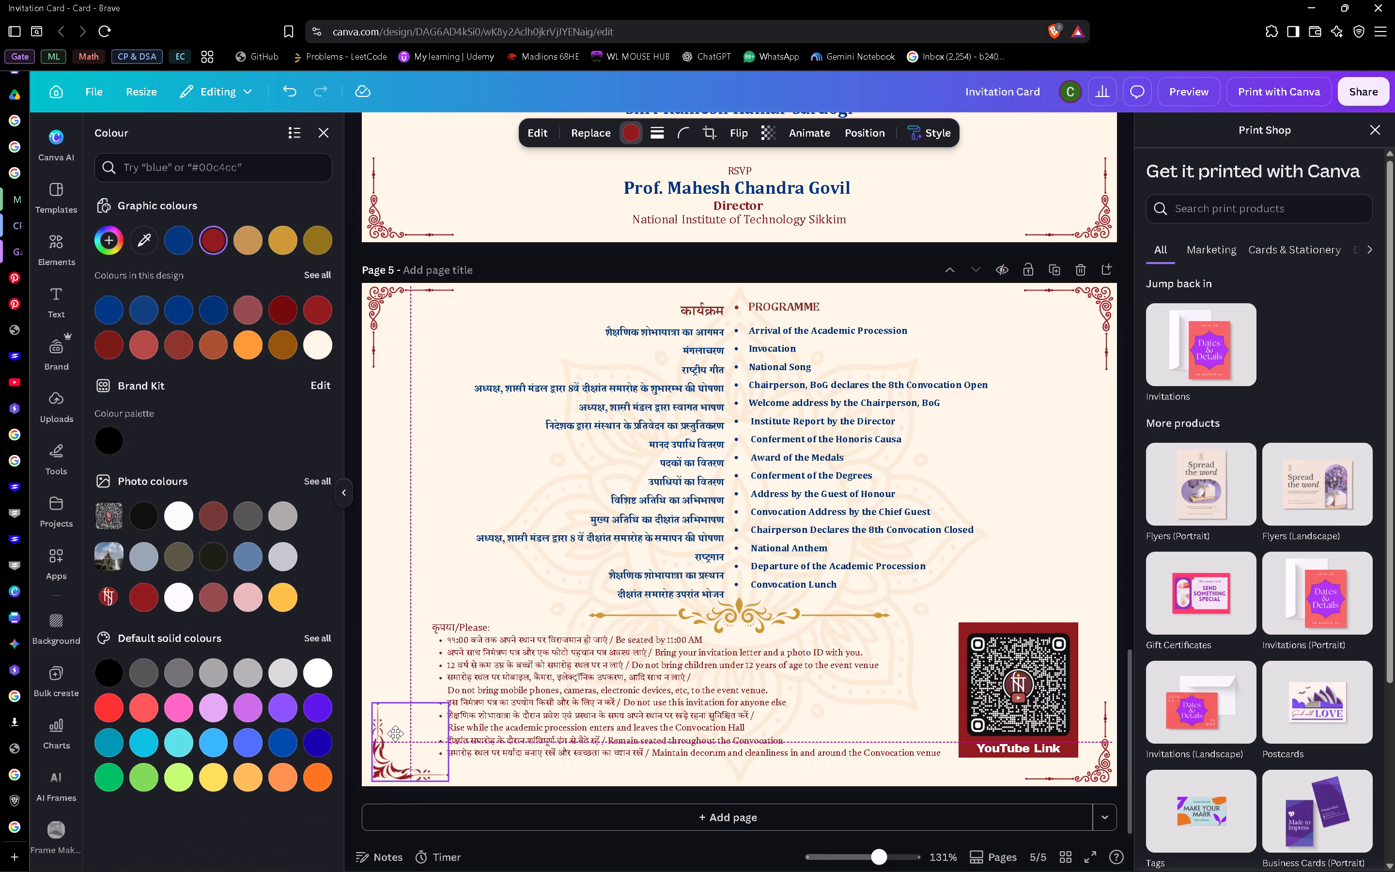
drag(395, 733, 392, 733)
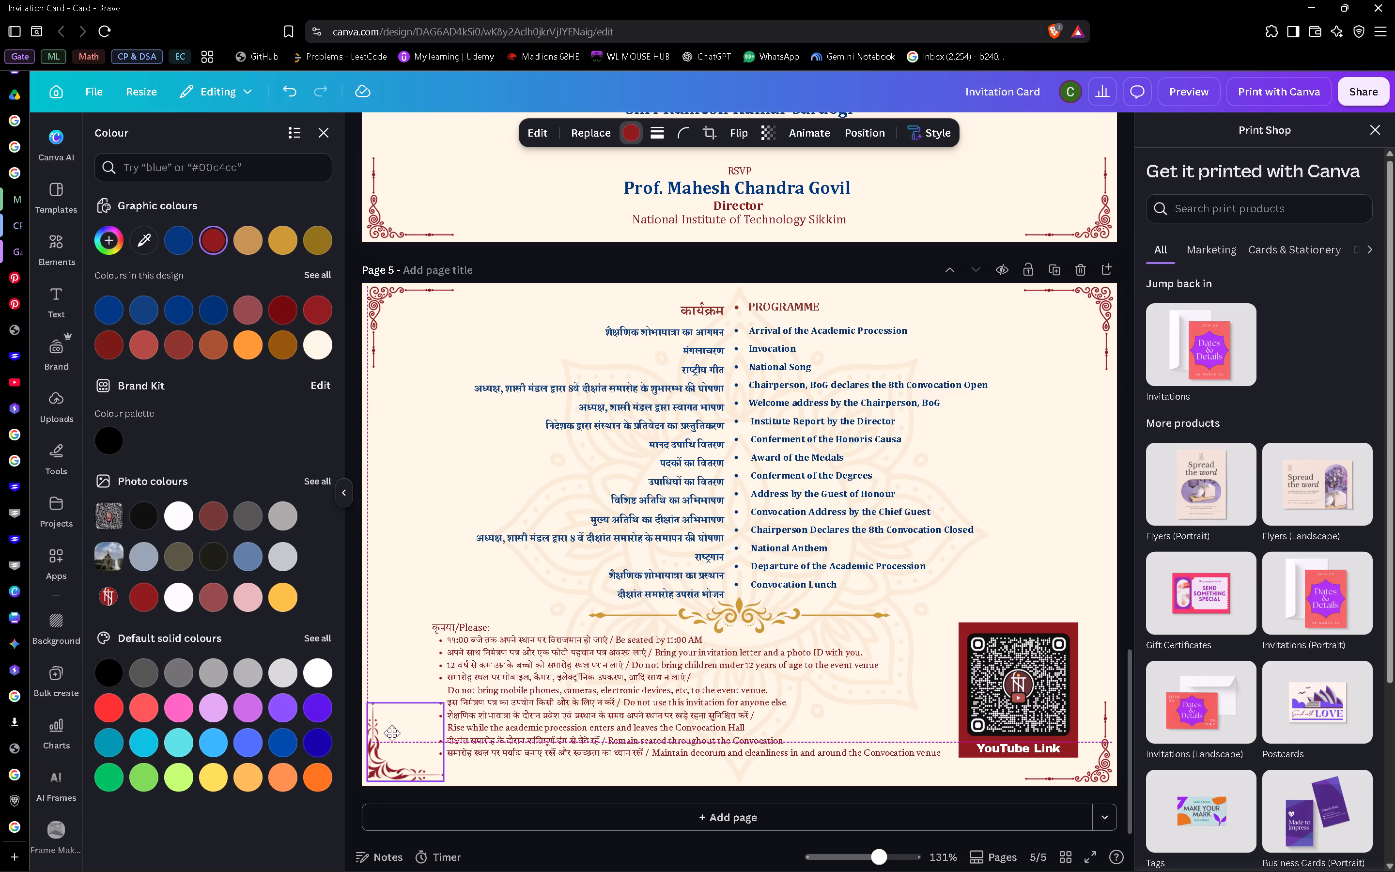
drag(392, 733, 391, 736)
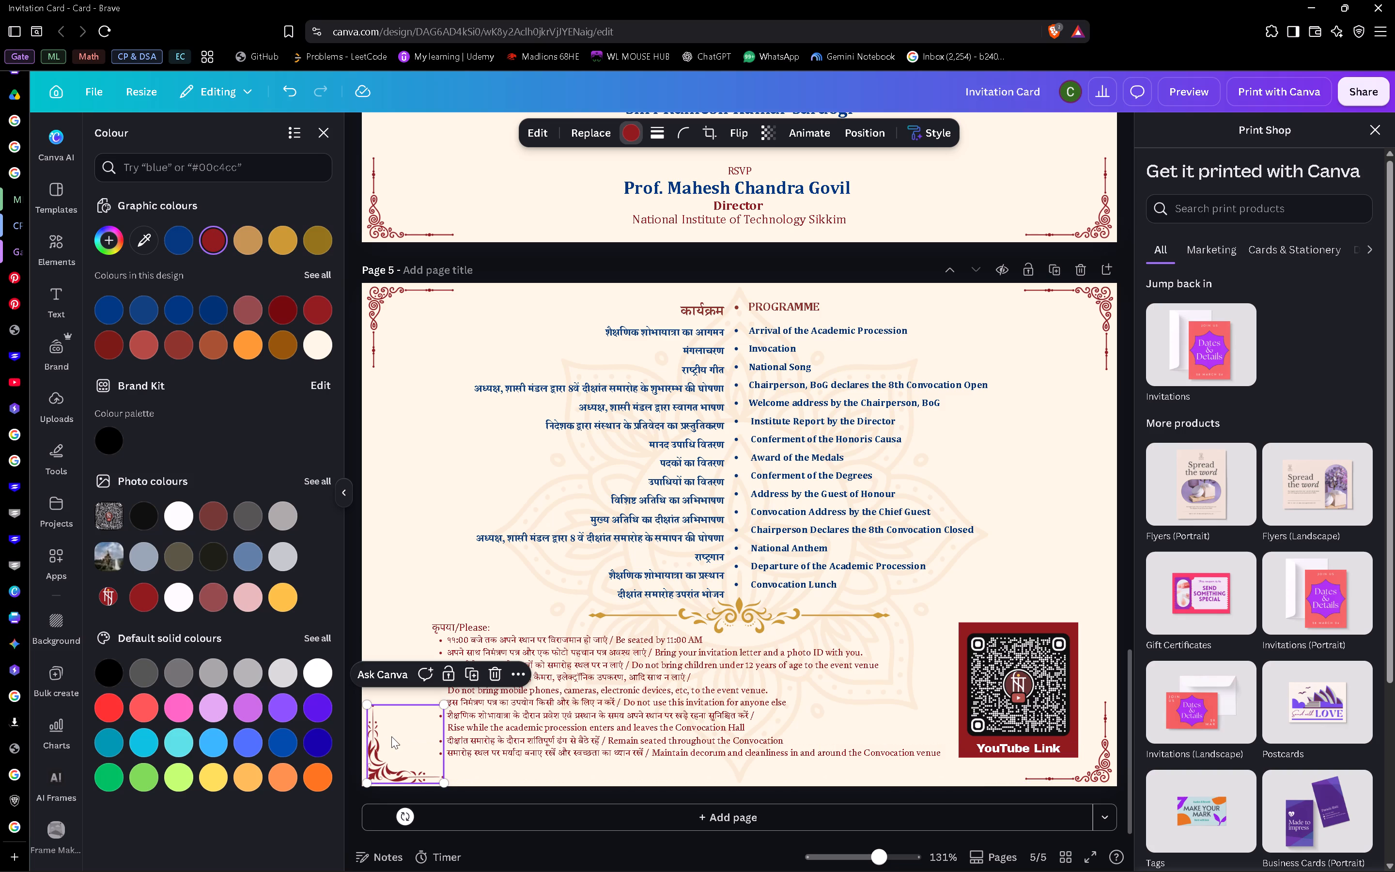
click(417, 622)
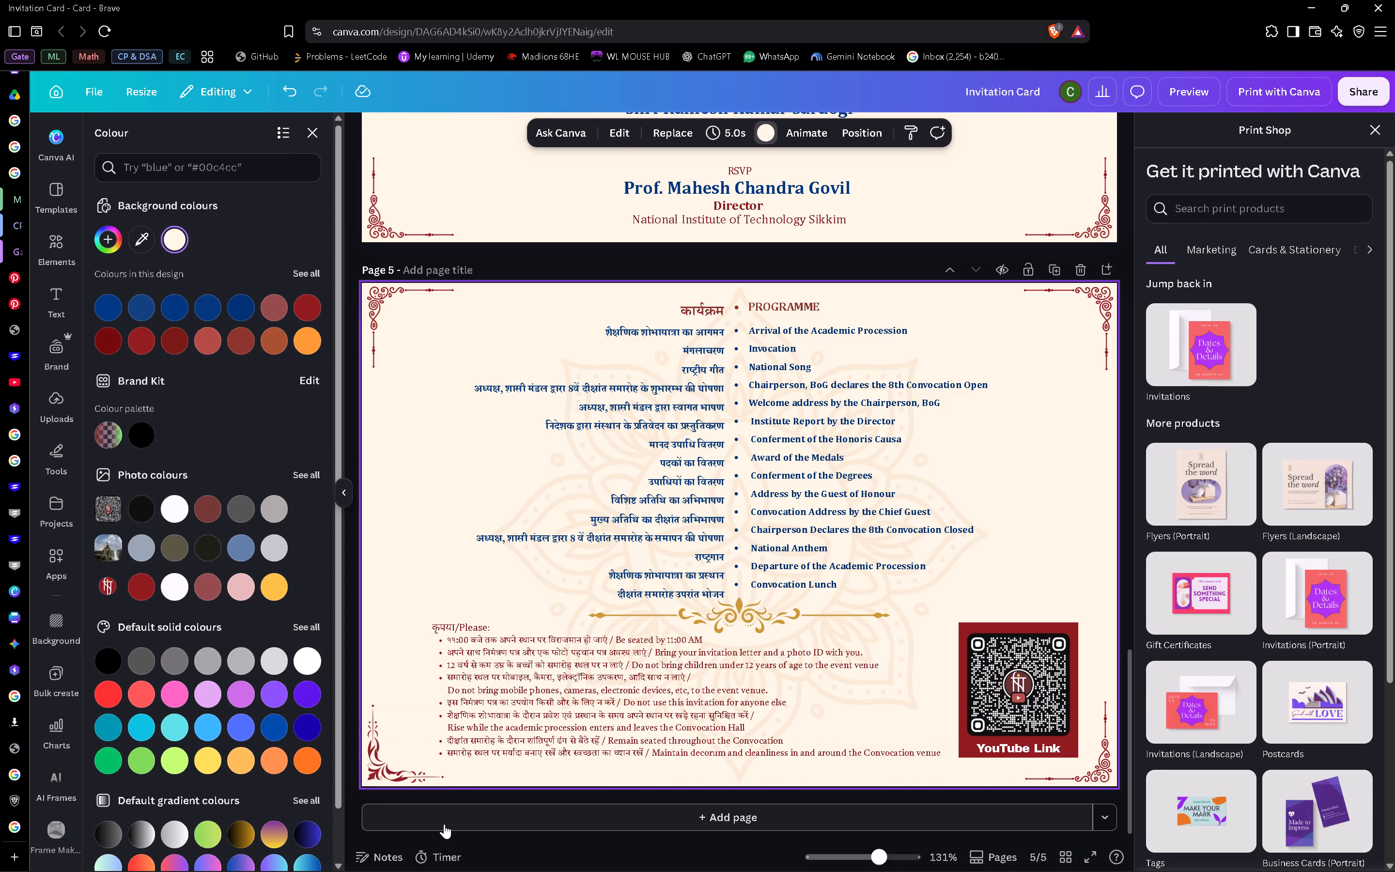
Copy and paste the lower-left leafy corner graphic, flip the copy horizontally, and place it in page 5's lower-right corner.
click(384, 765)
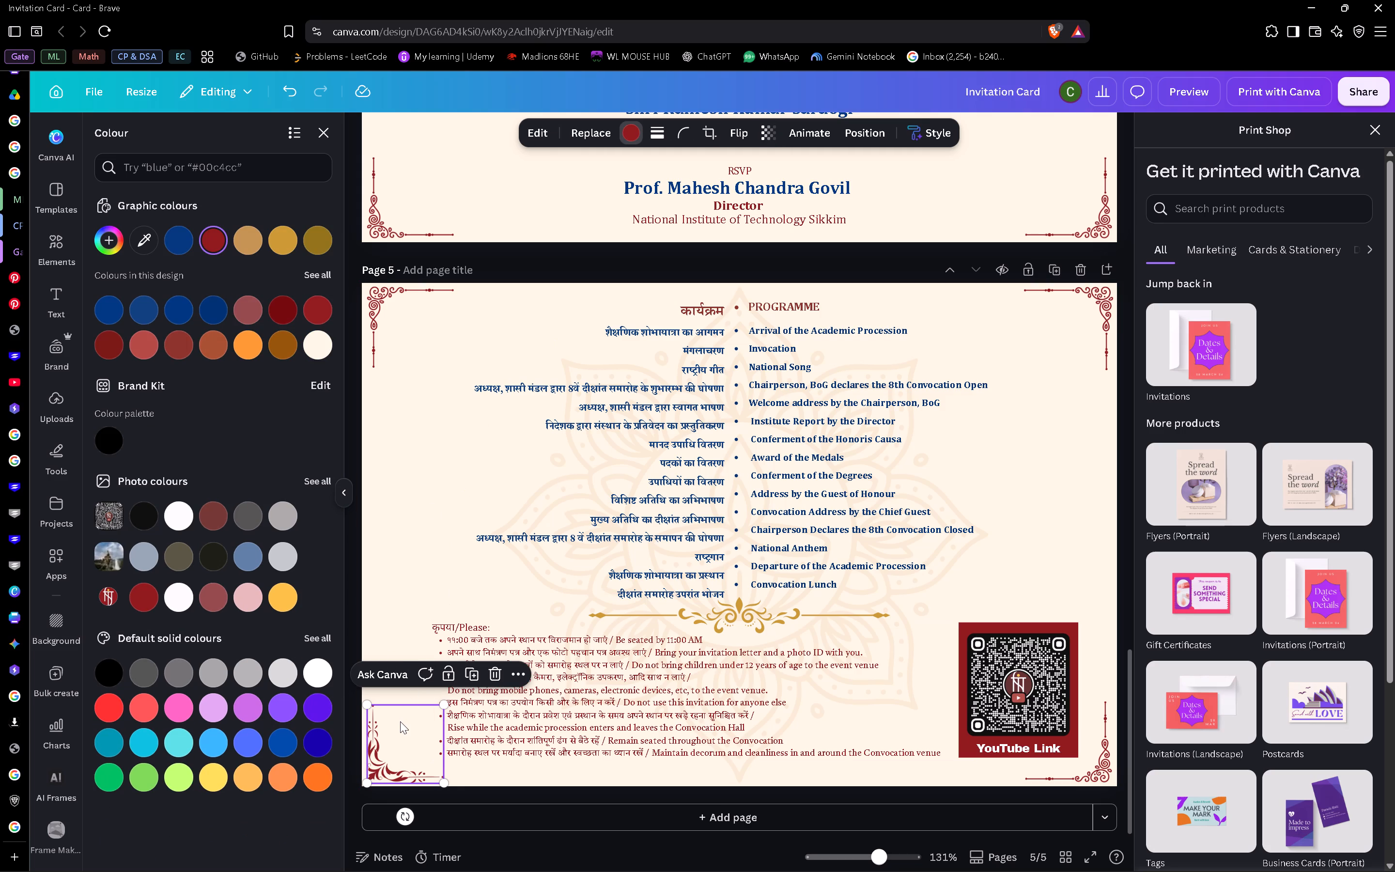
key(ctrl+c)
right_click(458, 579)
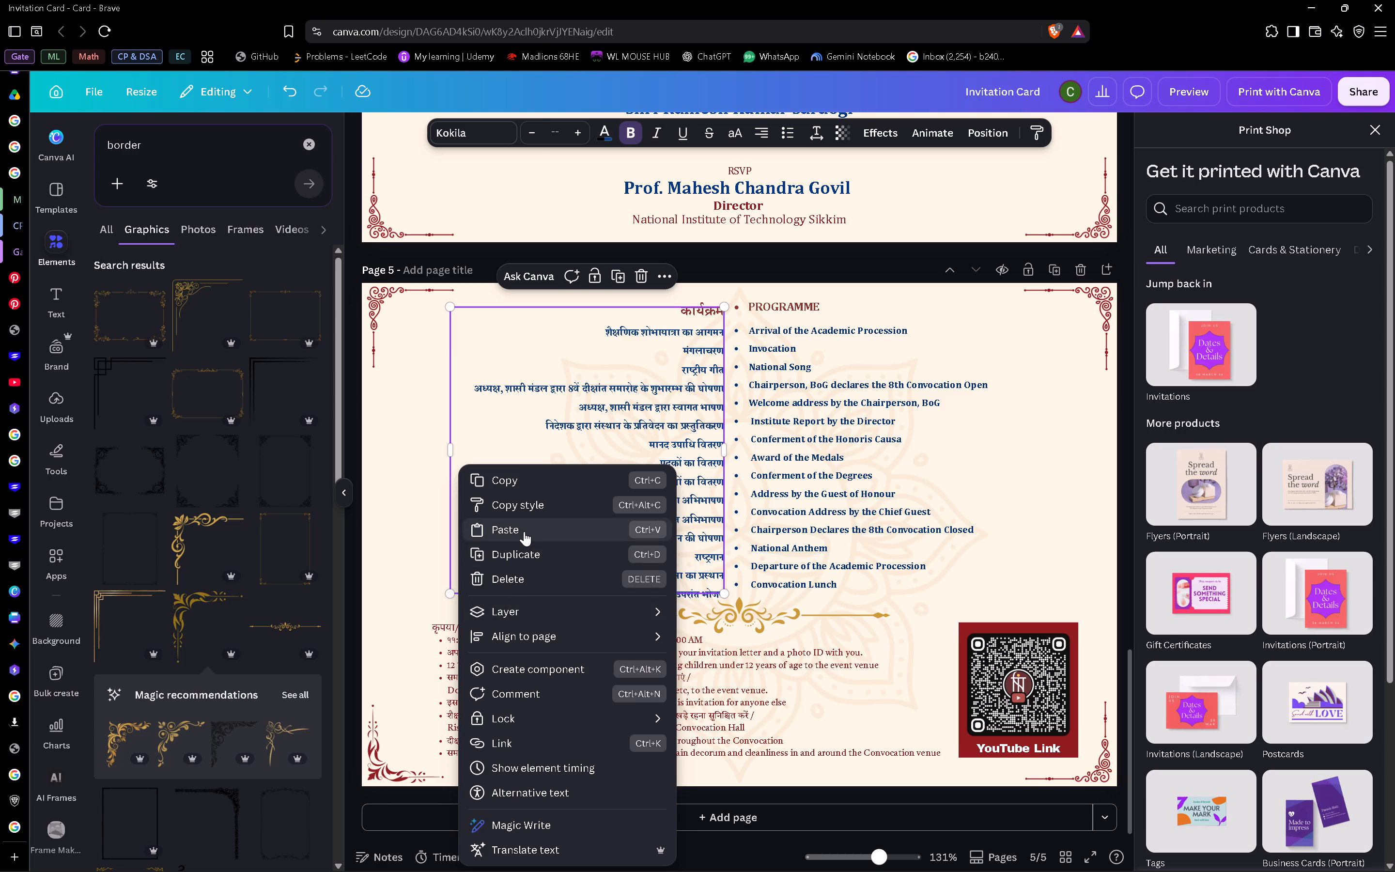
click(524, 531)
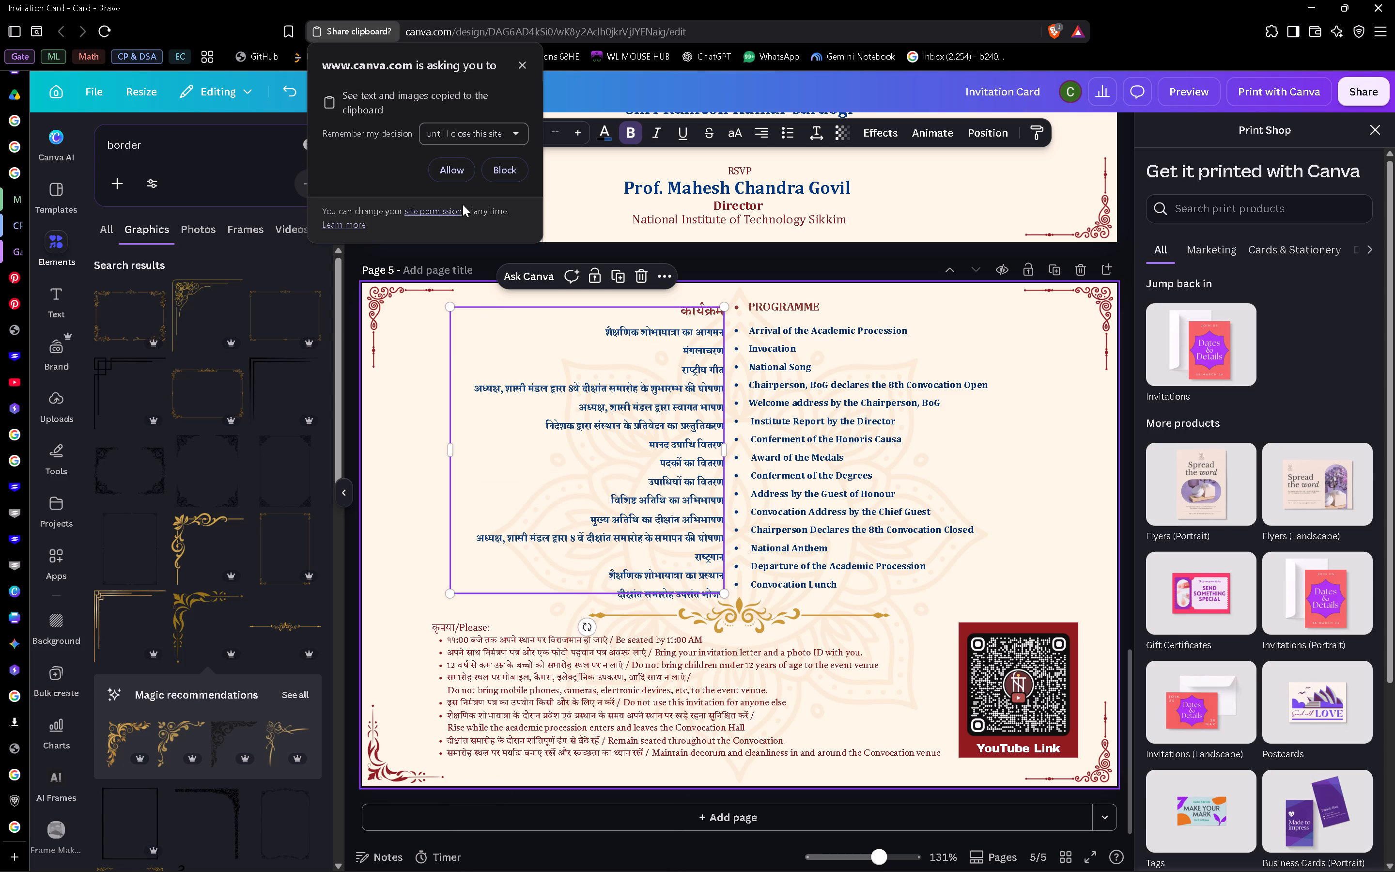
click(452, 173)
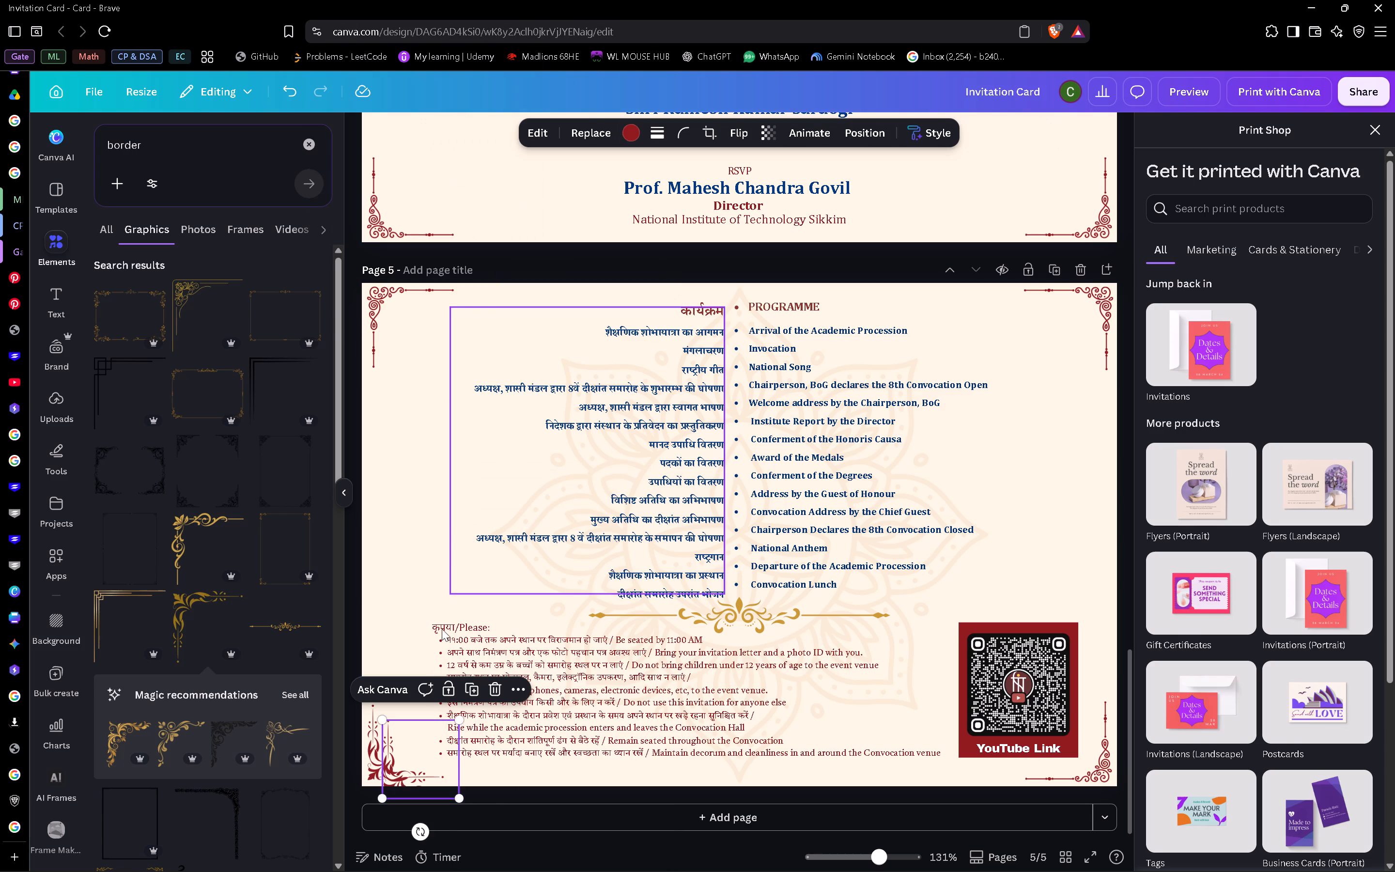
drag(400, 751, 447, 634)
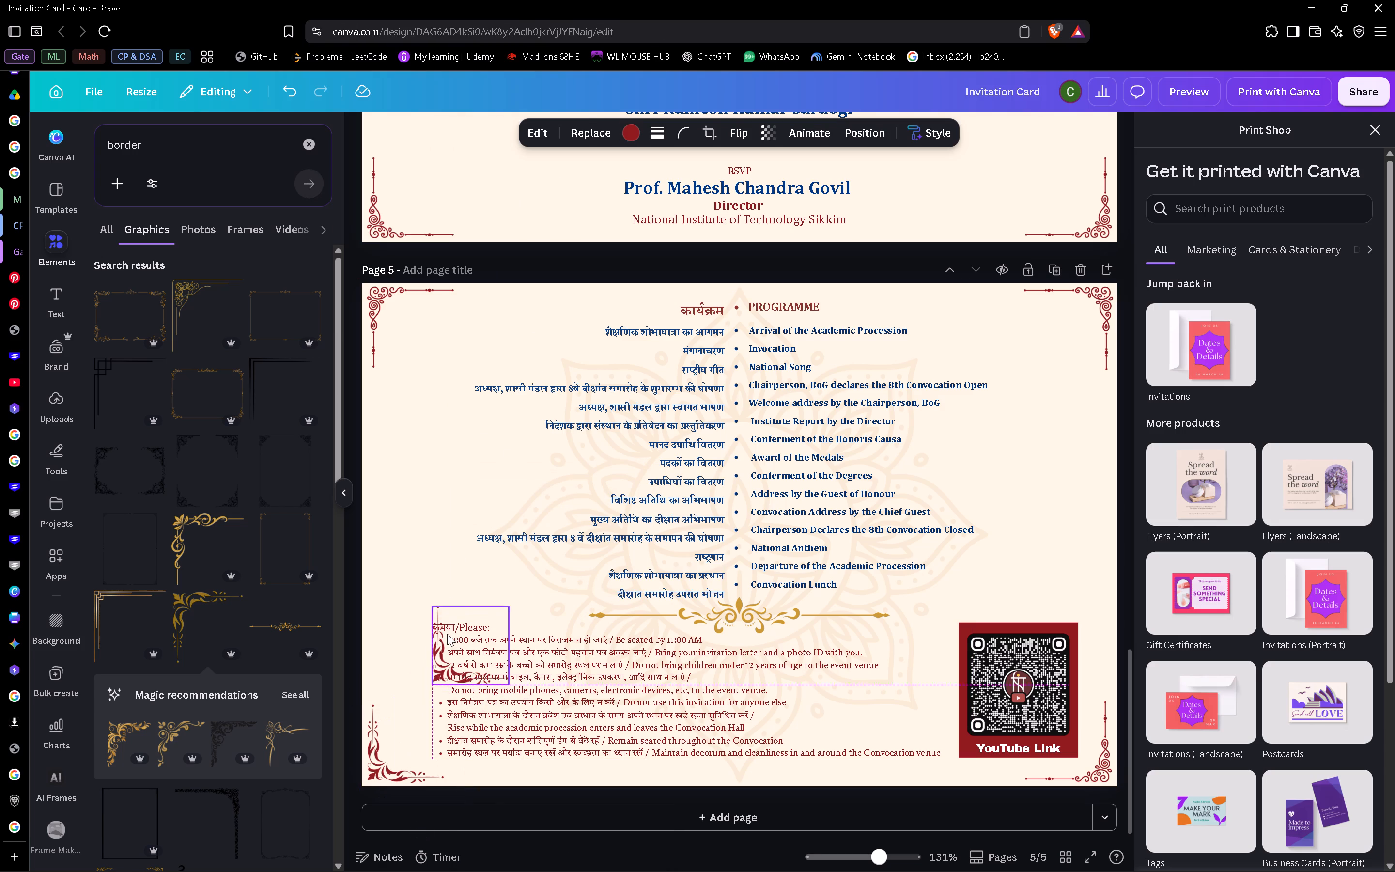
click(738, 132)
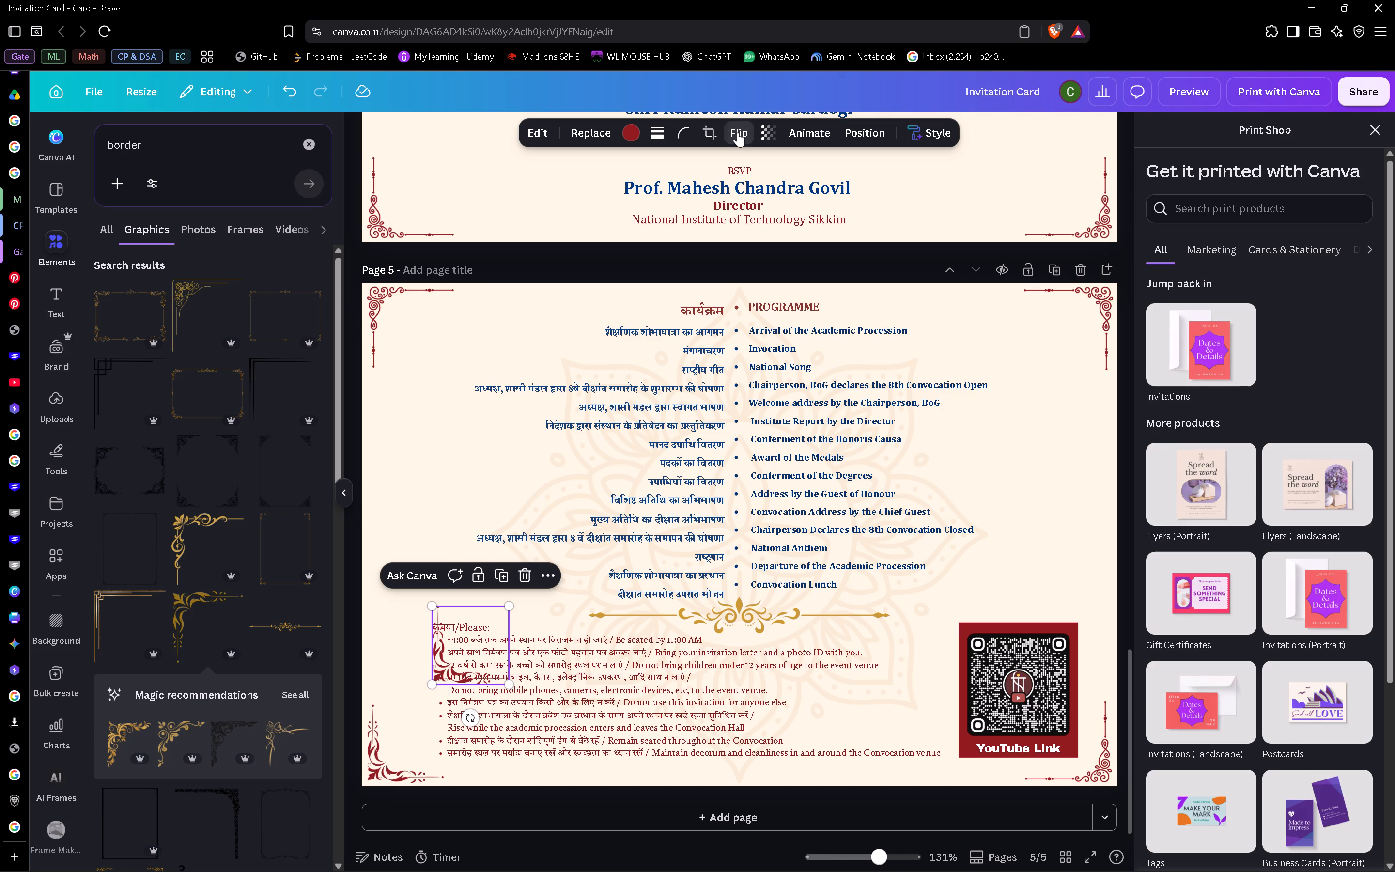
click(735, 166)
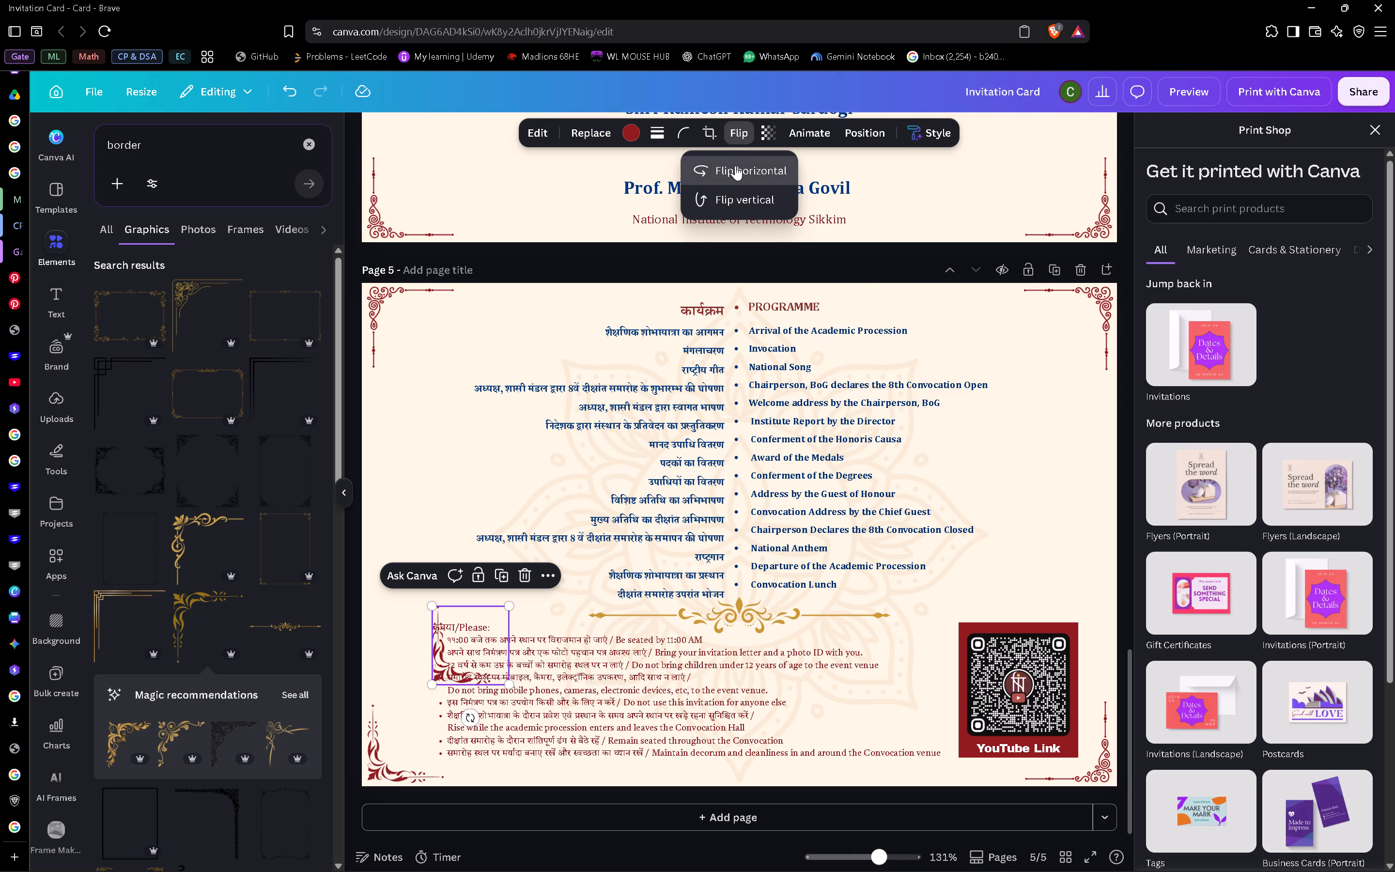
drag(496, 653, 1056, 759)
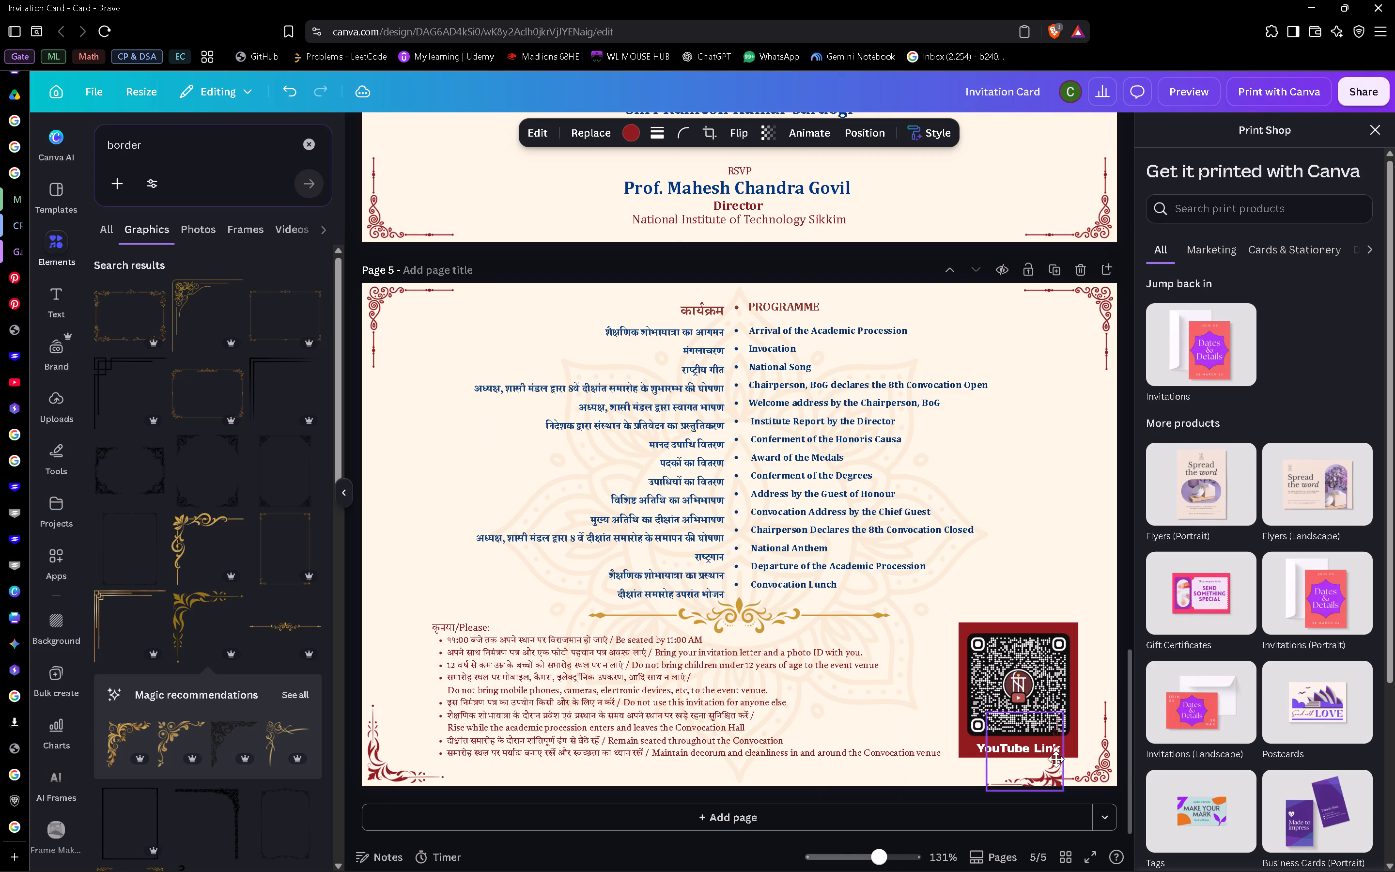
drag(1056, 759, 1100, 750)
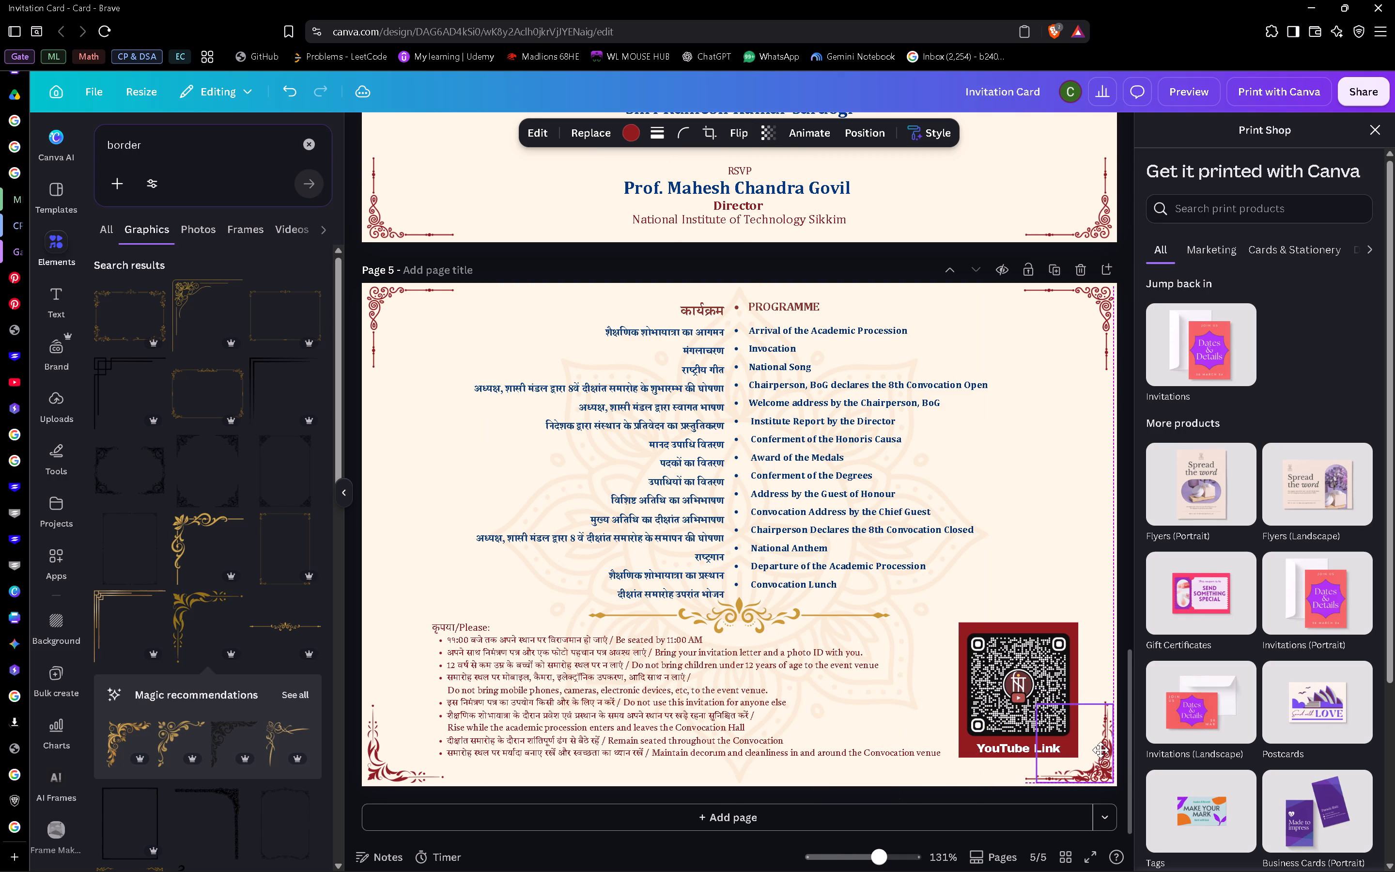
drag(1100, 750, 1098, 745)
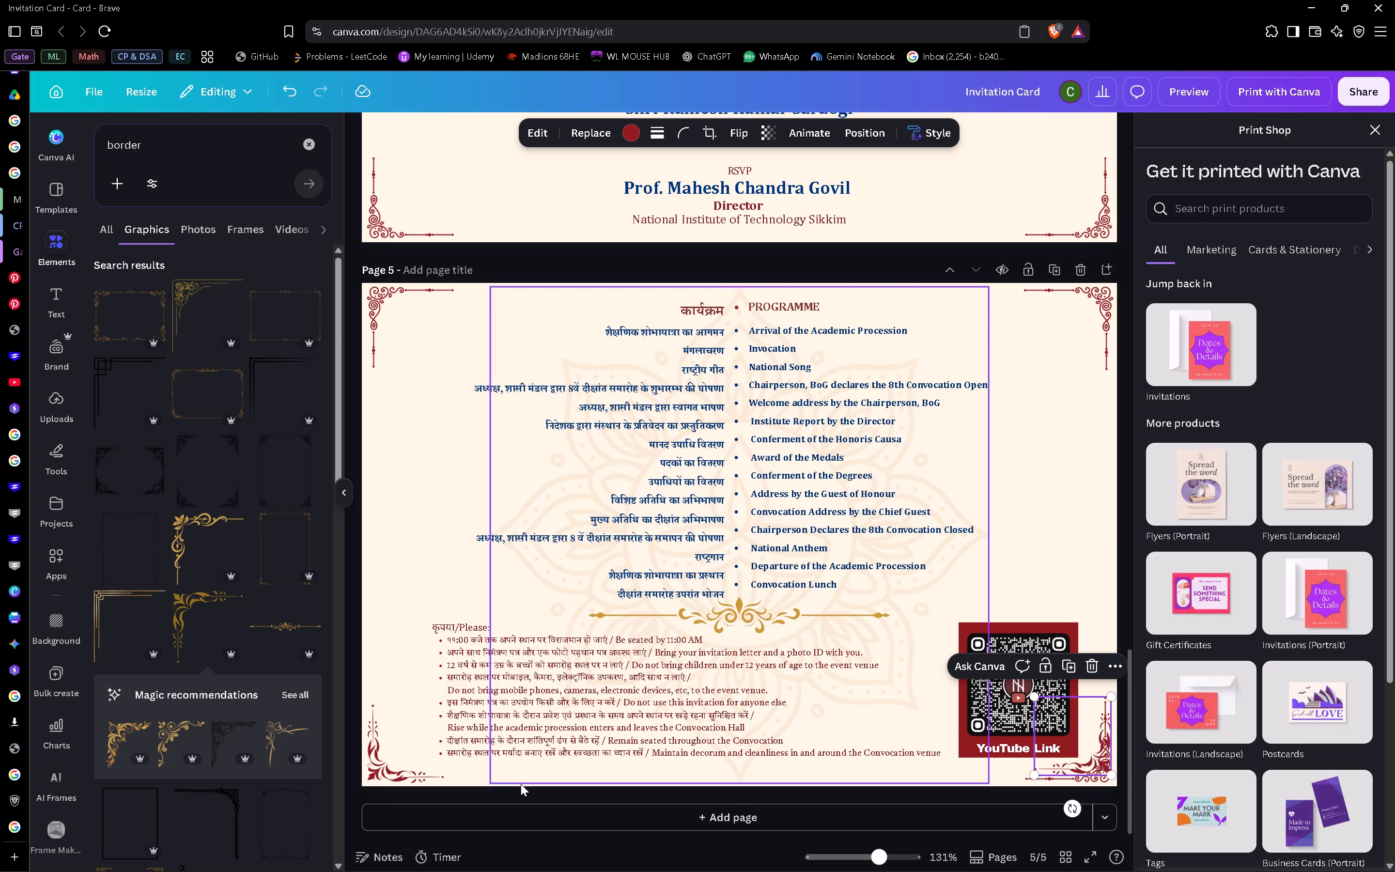
Enlarge the leafy graphic in page 5's lower-left corner slightly, keeping it anchored in that corner.
click(406, 745)
drag(447, 703, 453, 700)
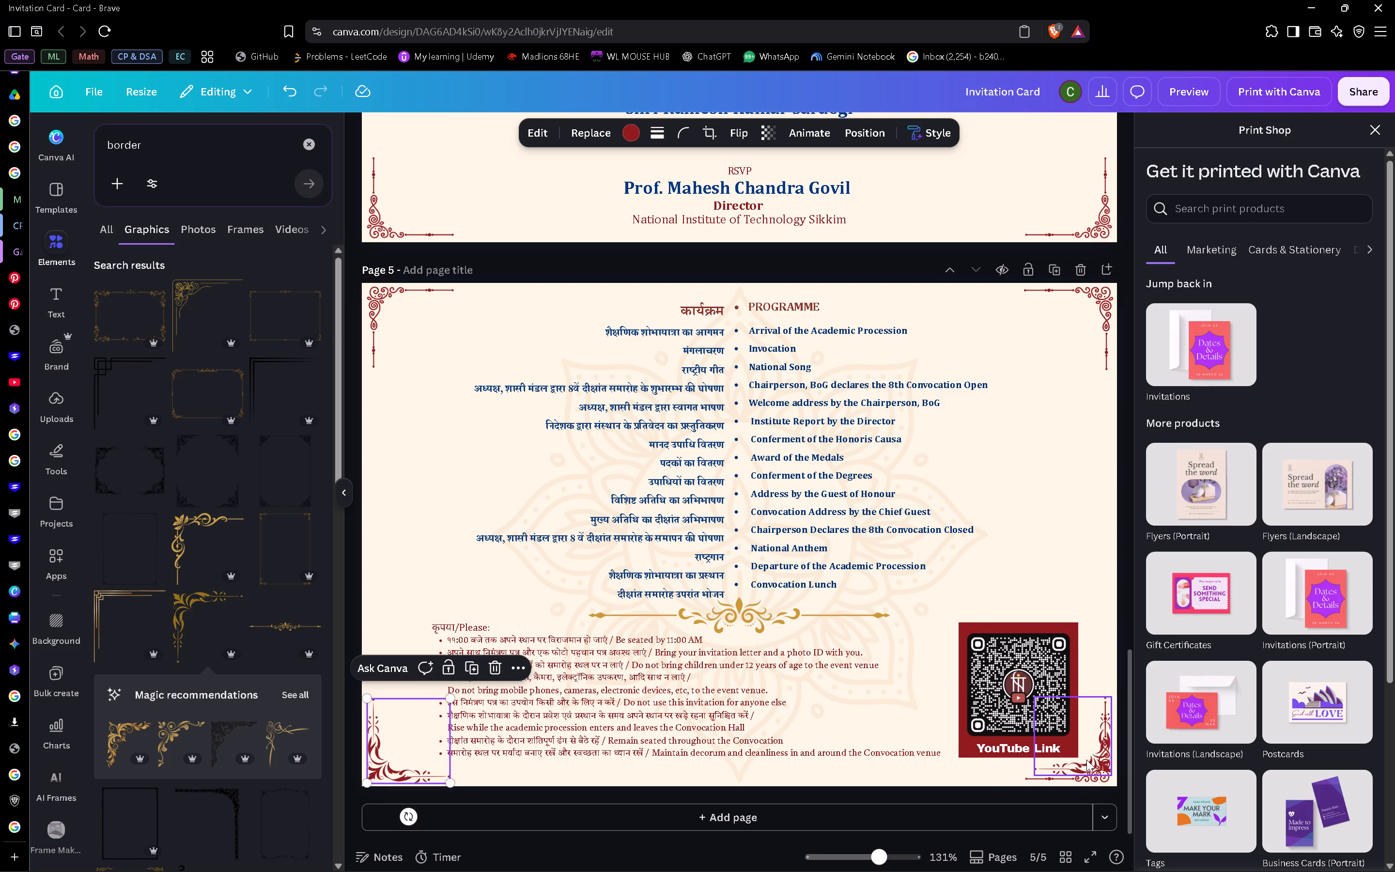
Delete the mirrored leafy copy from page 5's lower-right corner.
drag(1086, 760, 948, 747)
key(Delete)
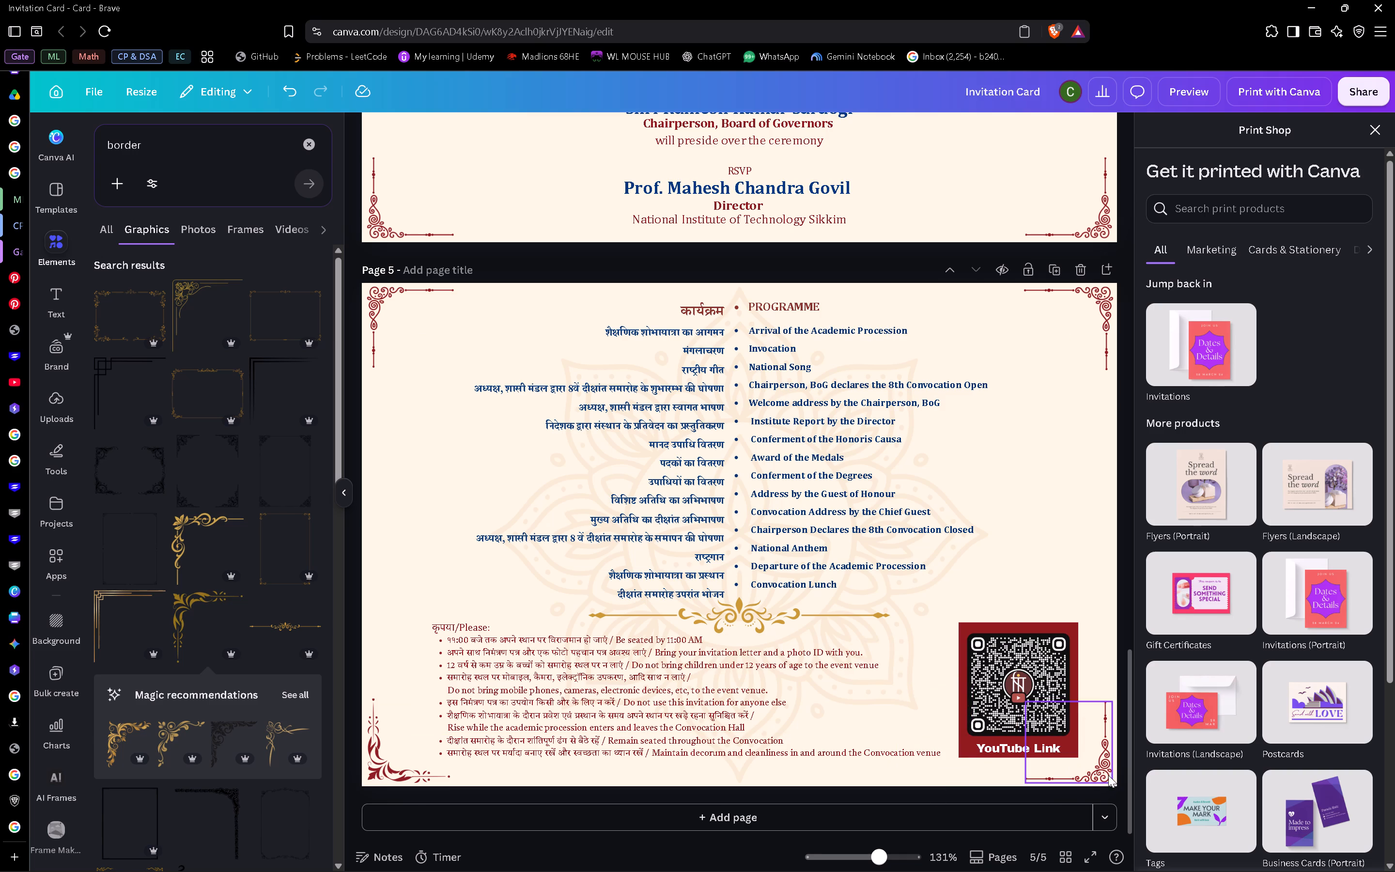
Delete the old thin scroll ornament from page 5's lower-right corner.
click(1101, 773)
key(Delete)
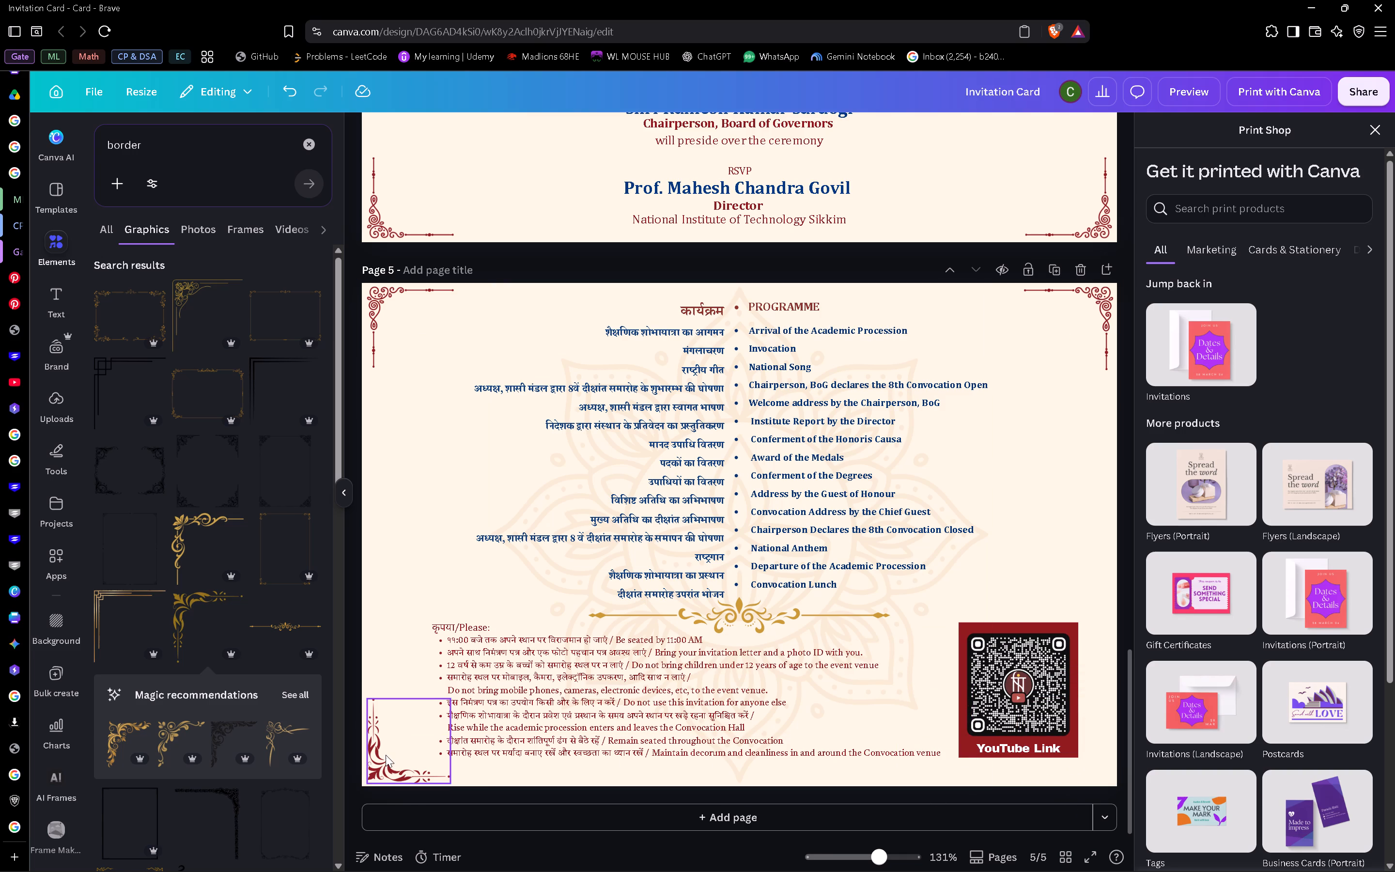
Duplicate the enlarged lower-left leafy graphic, flip the duplicate horizontally, and place it in page 5's lower-right corner.
click(386, 755)
key(ctrl+s)
key(ctrl+d)
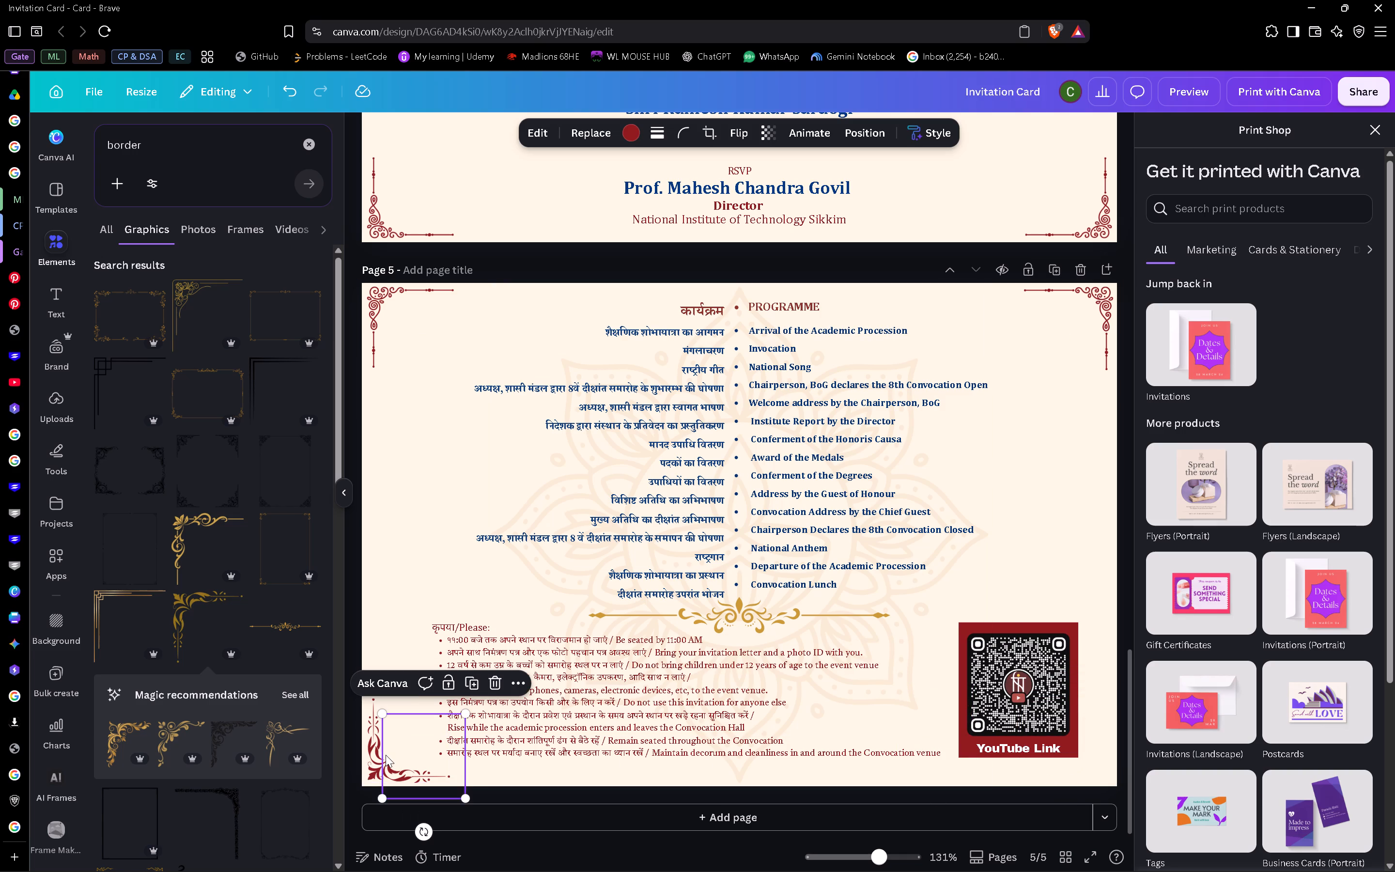
click(732, 130)
click(759, 169)
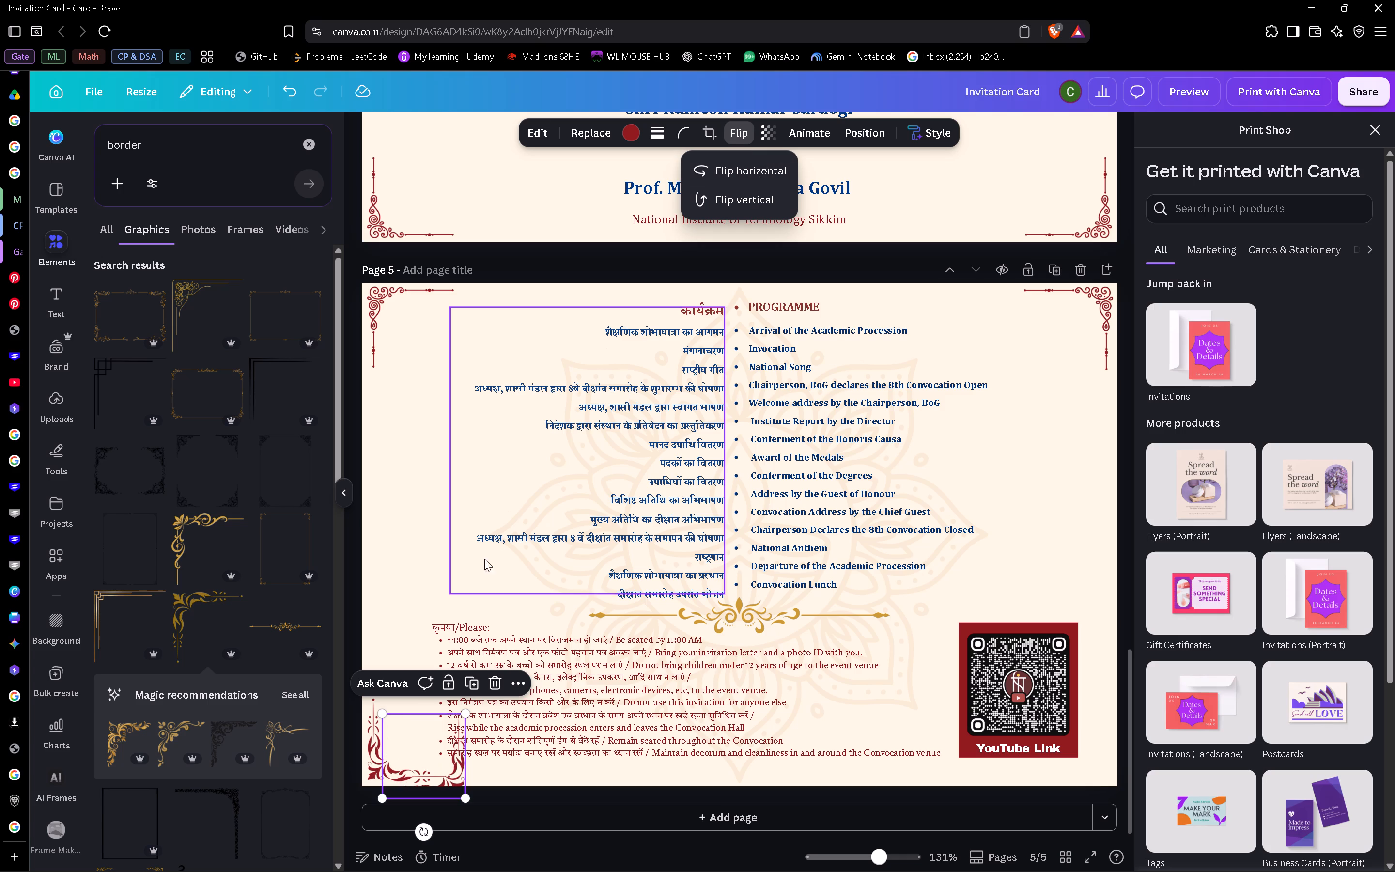
drag(416, 767, 1061, 747)
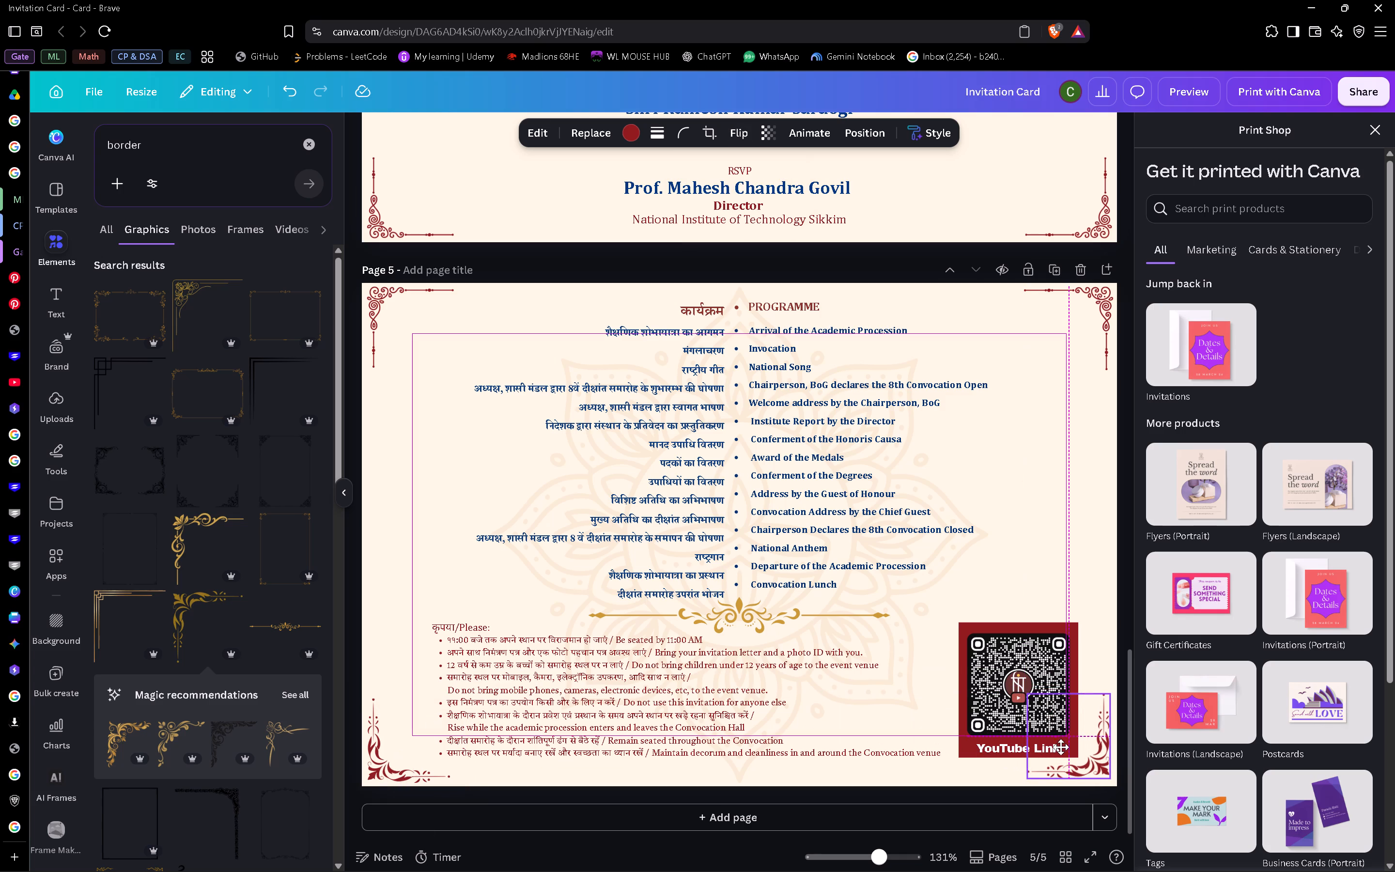
drag(1061, 747, 1065, 750)
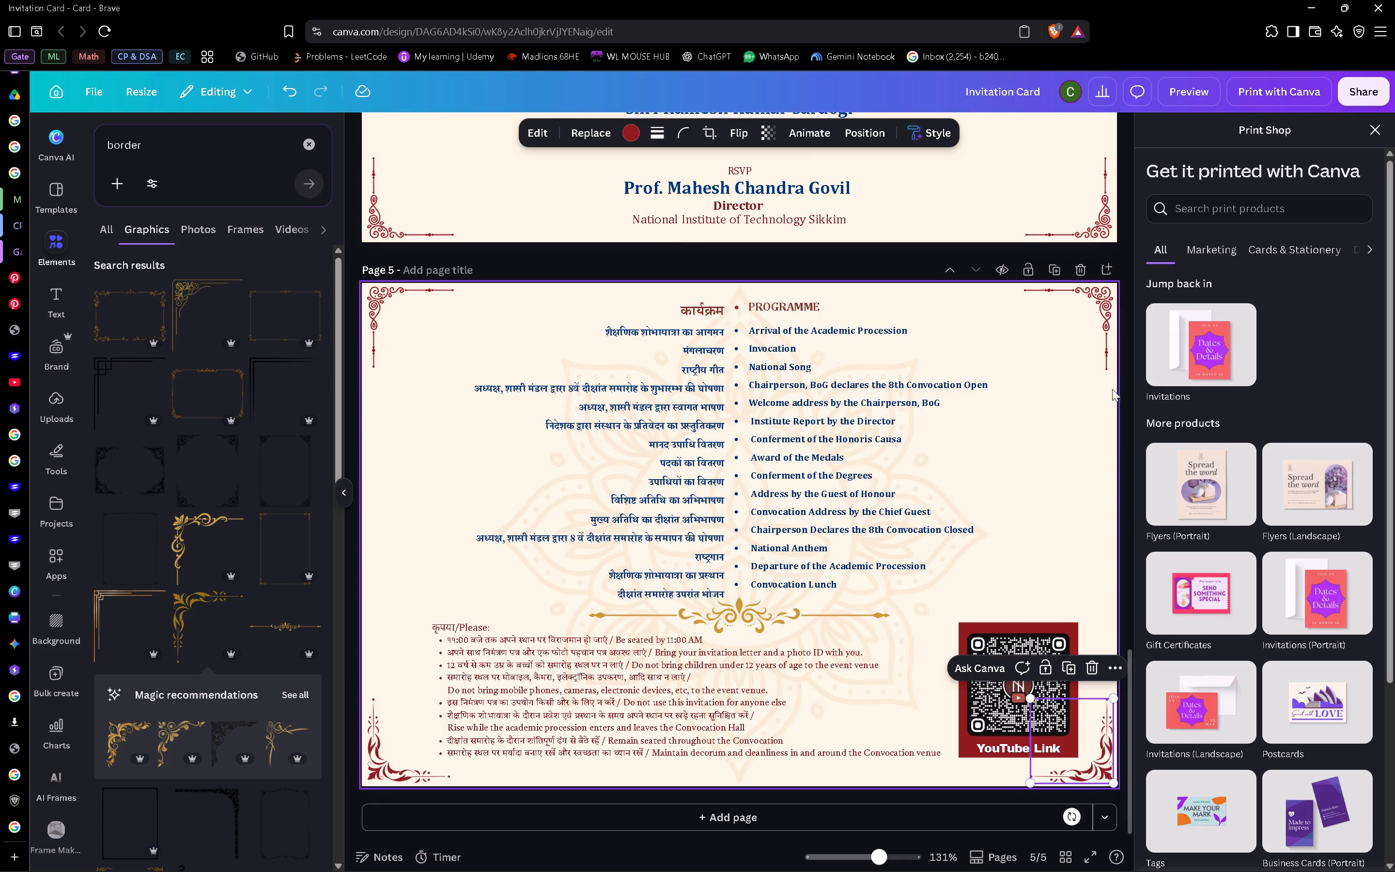
Delete the old thin scroll ornament from page 5's upper-right corner.
click(1093, 342)
key(Delete)
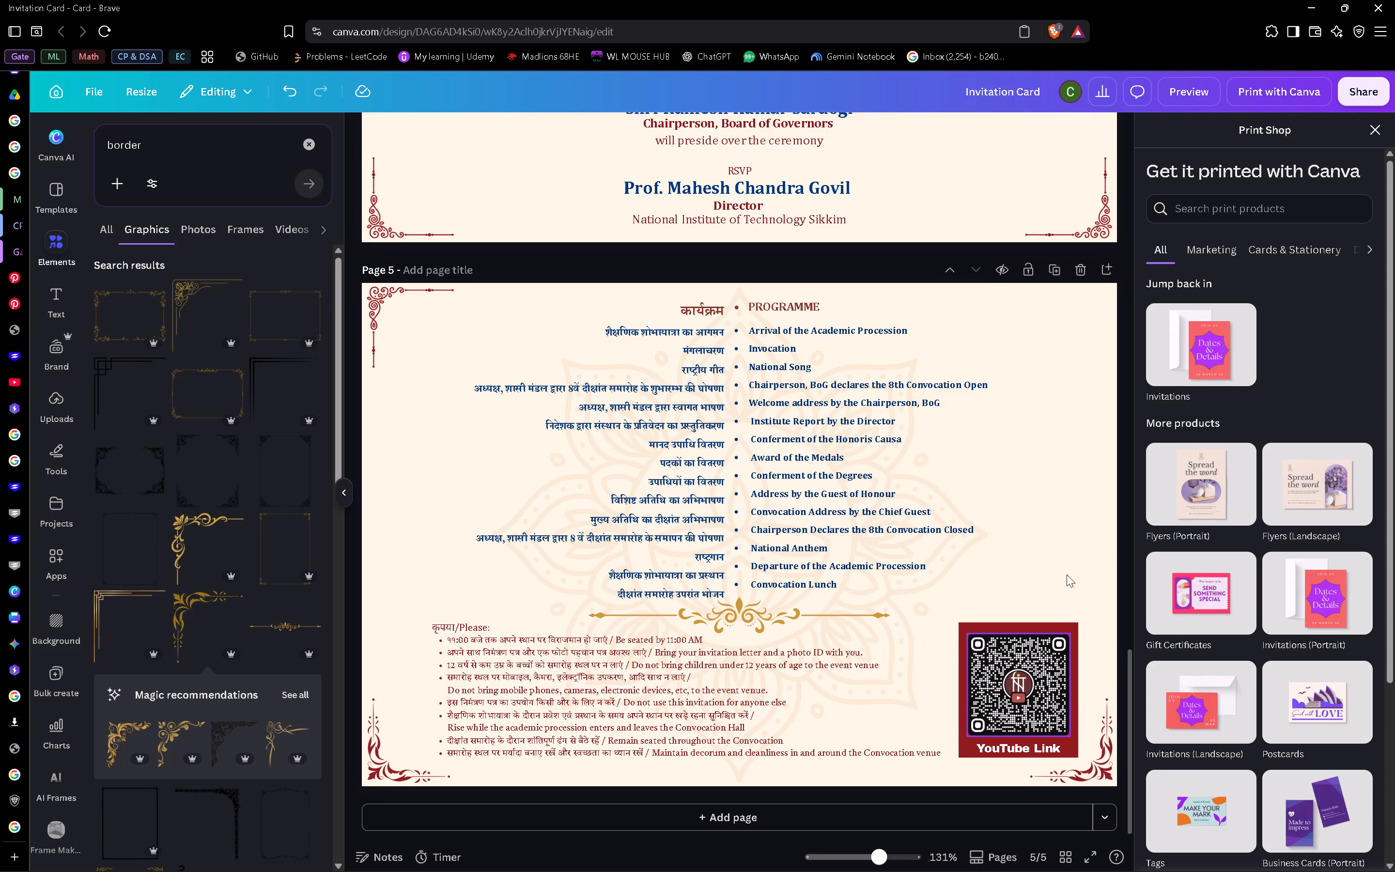
Duplicate page 5's lower-right leafy corner graphic, flip the duplicate vertically, and place it in the page's upper-right corner.
click(1080, 750)
key(ctrl+d)
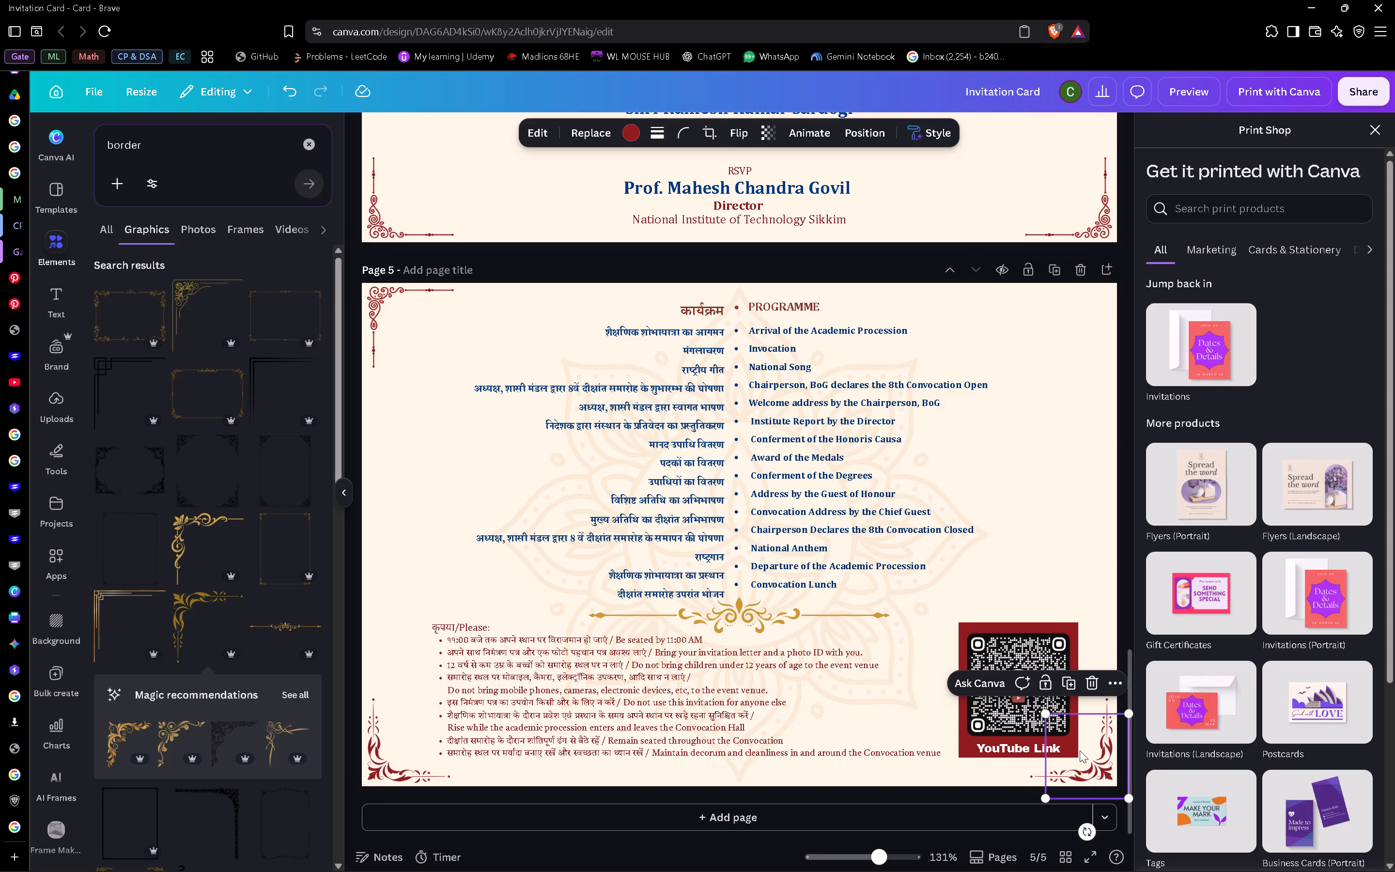
drag(1096, 770, 1044, 467)
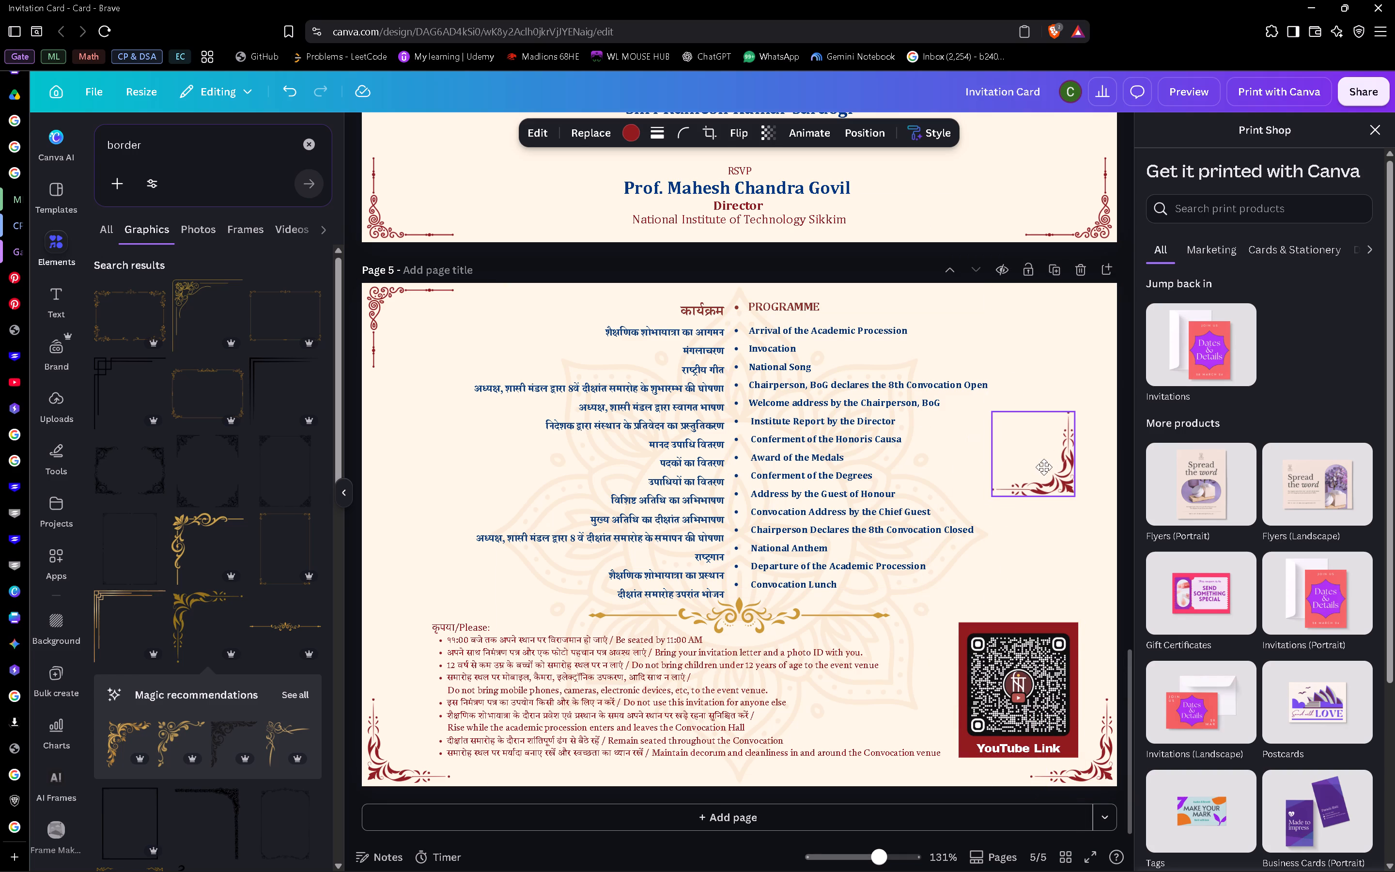
drag(1044, 467, 1052, 456)
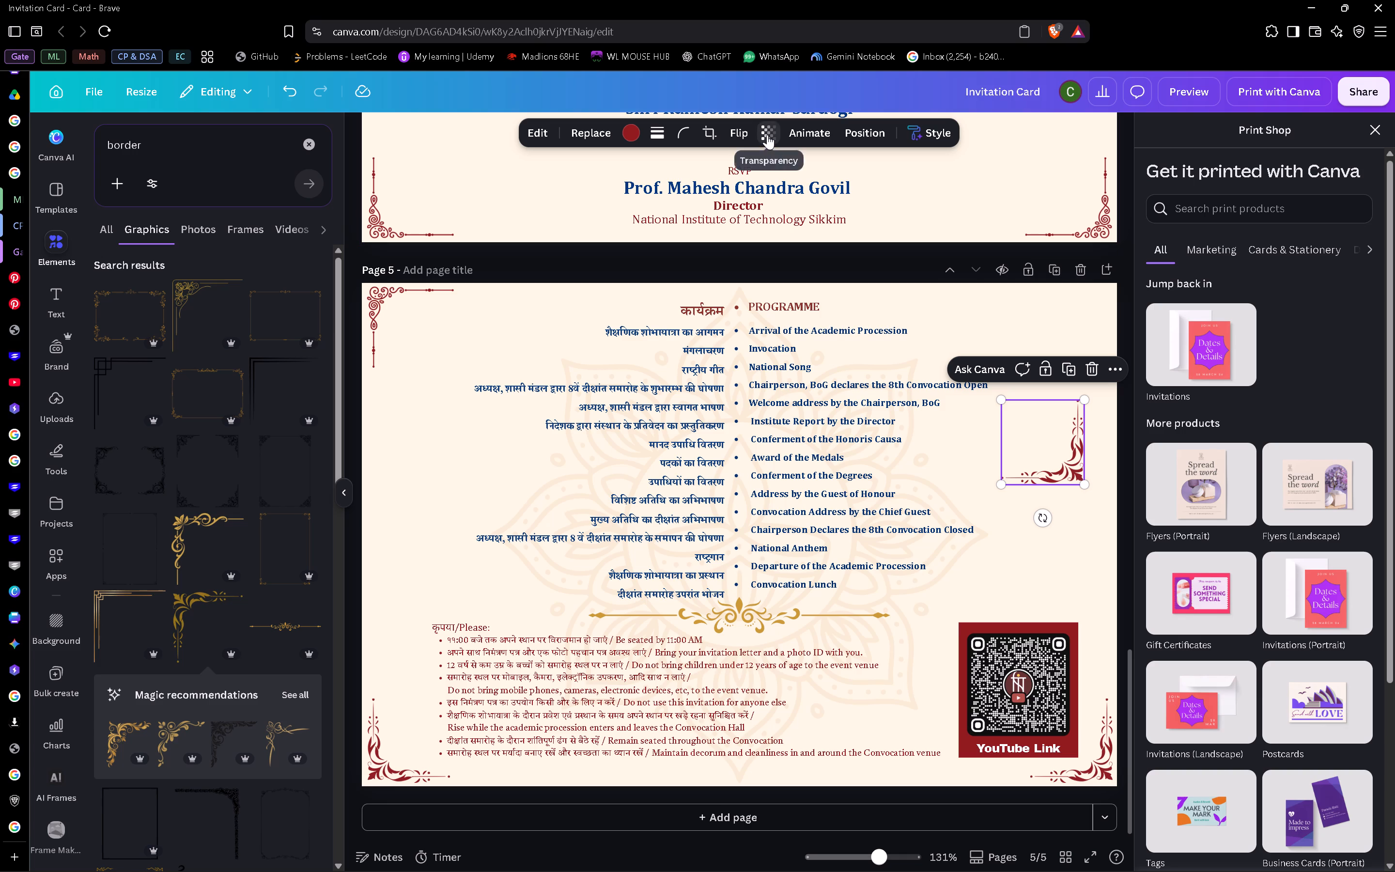
click(767, 135)
click(740, 125)
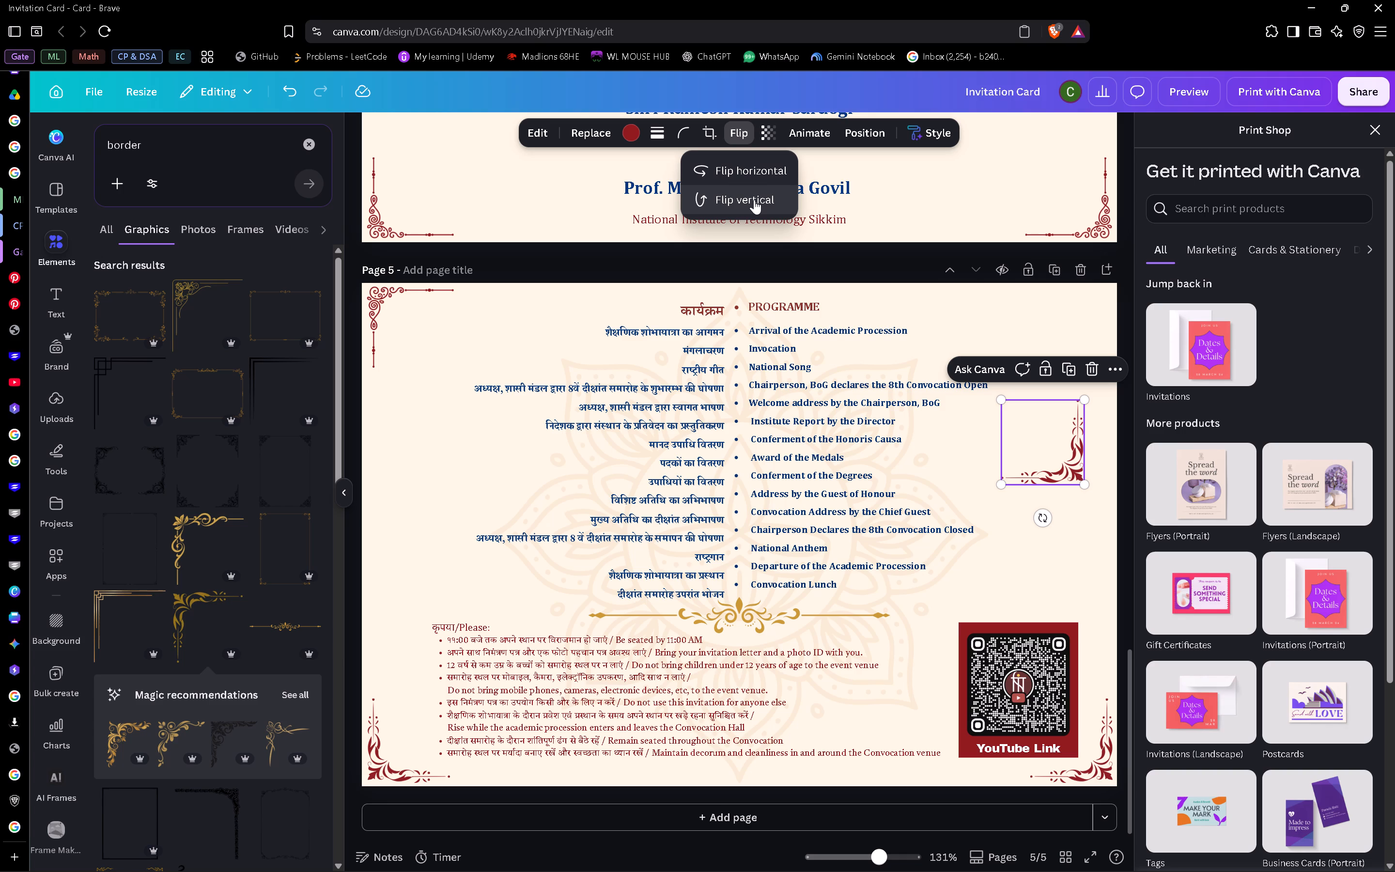
click(754, 200)
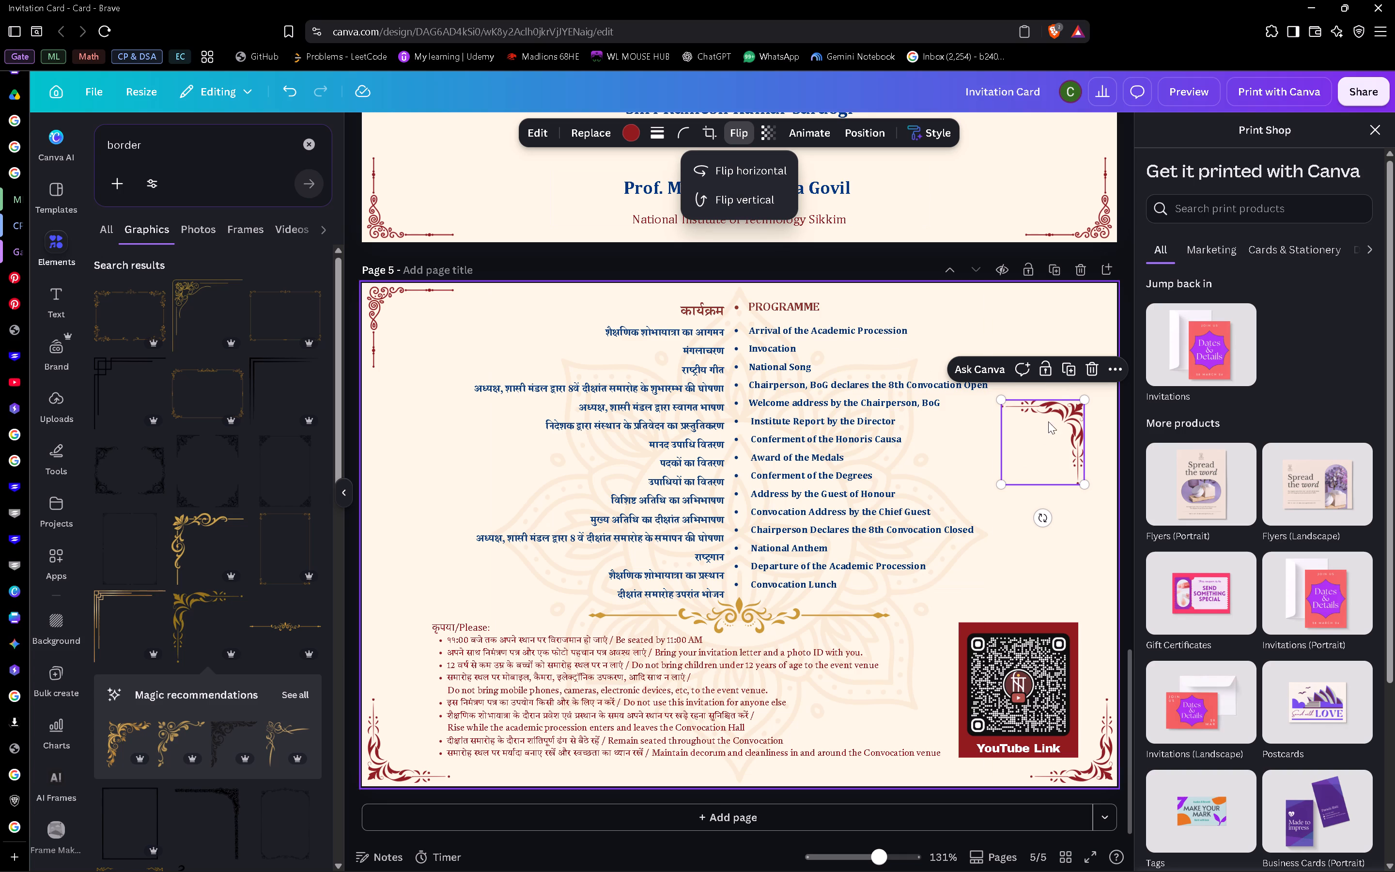
drag(1058, 433, 1089, 325)
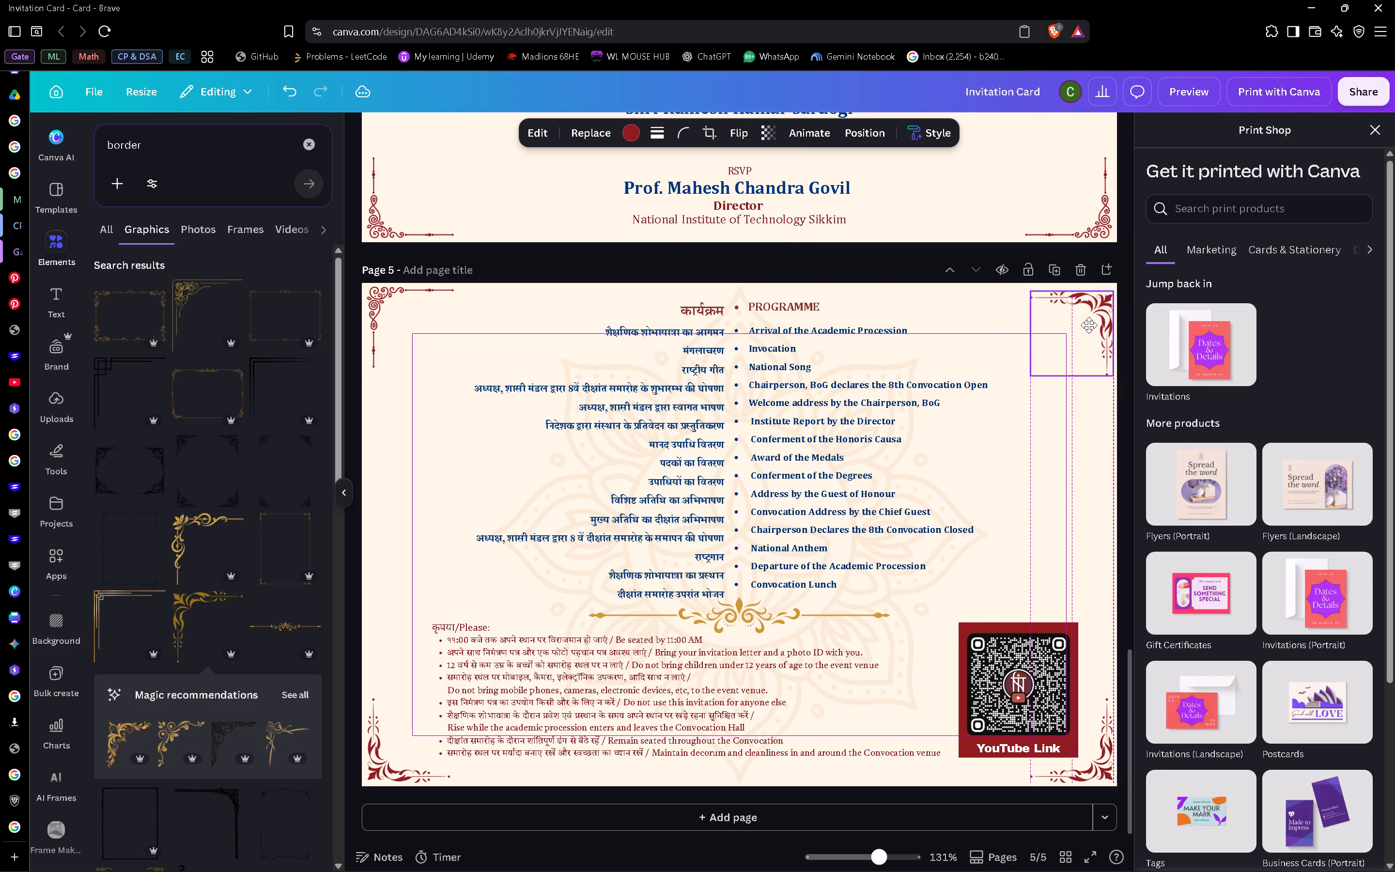
drag(1089, 325, 1083, 327)
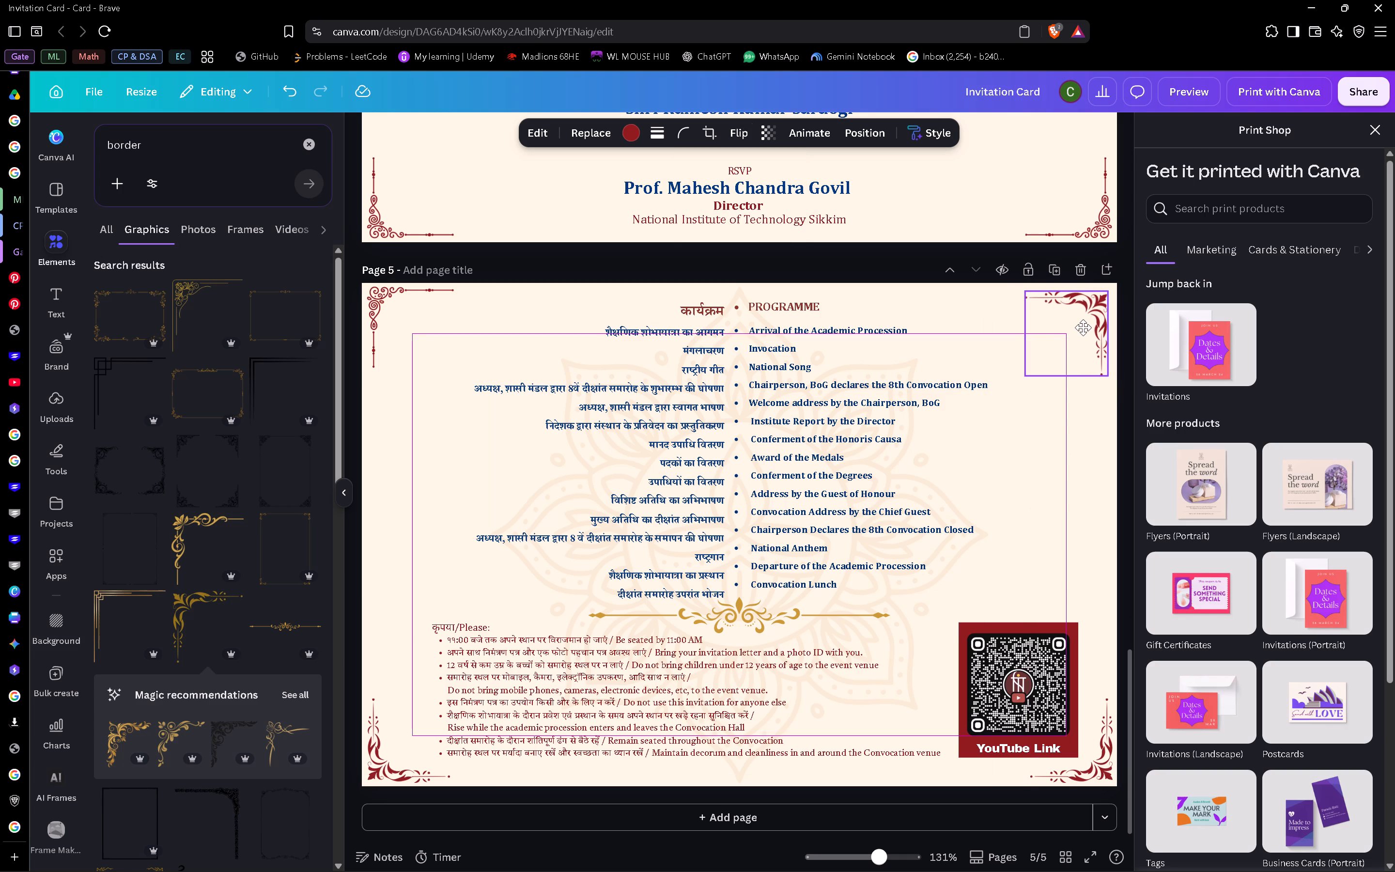
drag(1083, 327, 1086, 328)
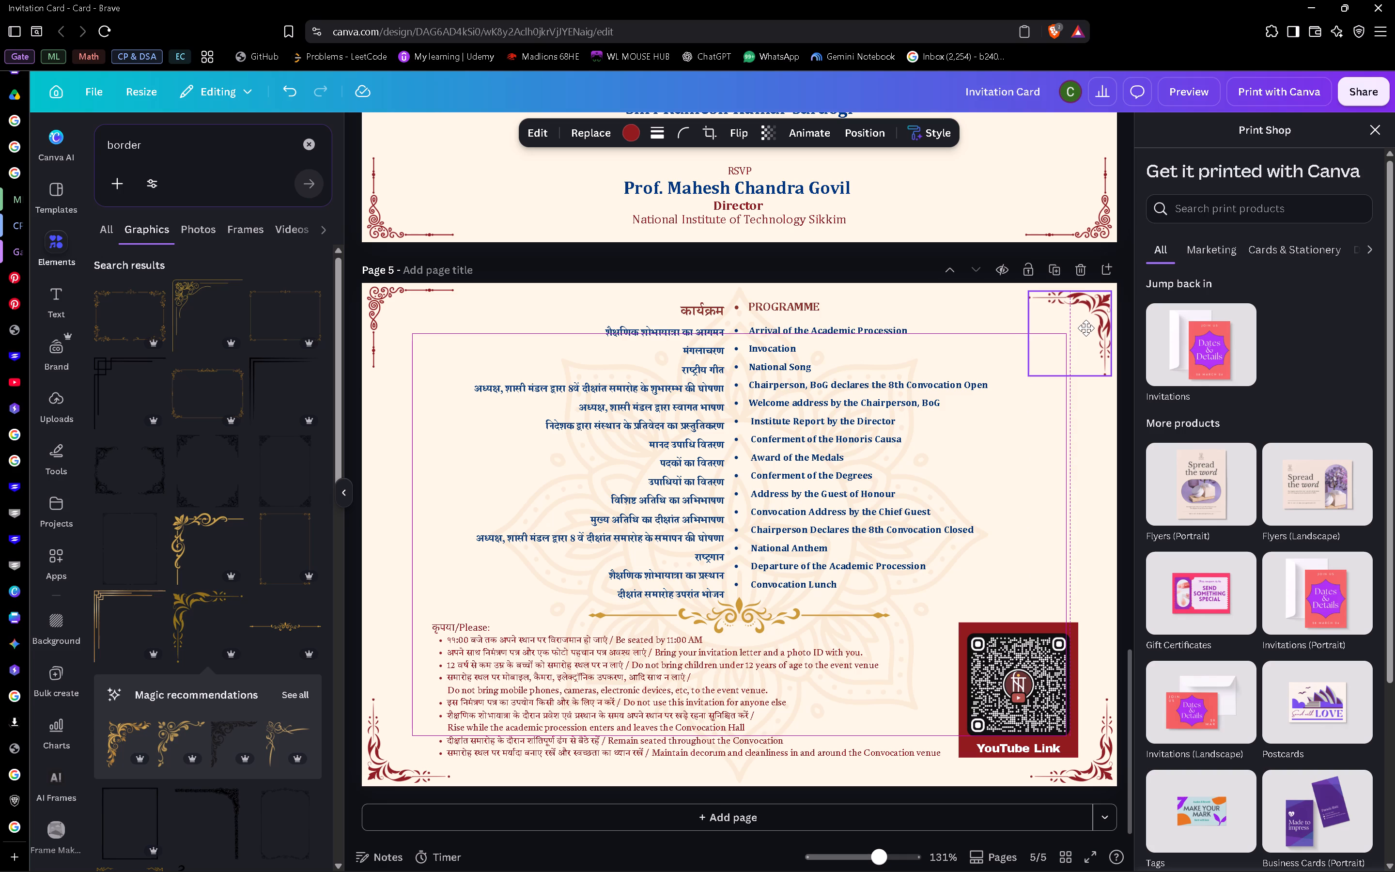
drag(1086, 328, 1085, 320)
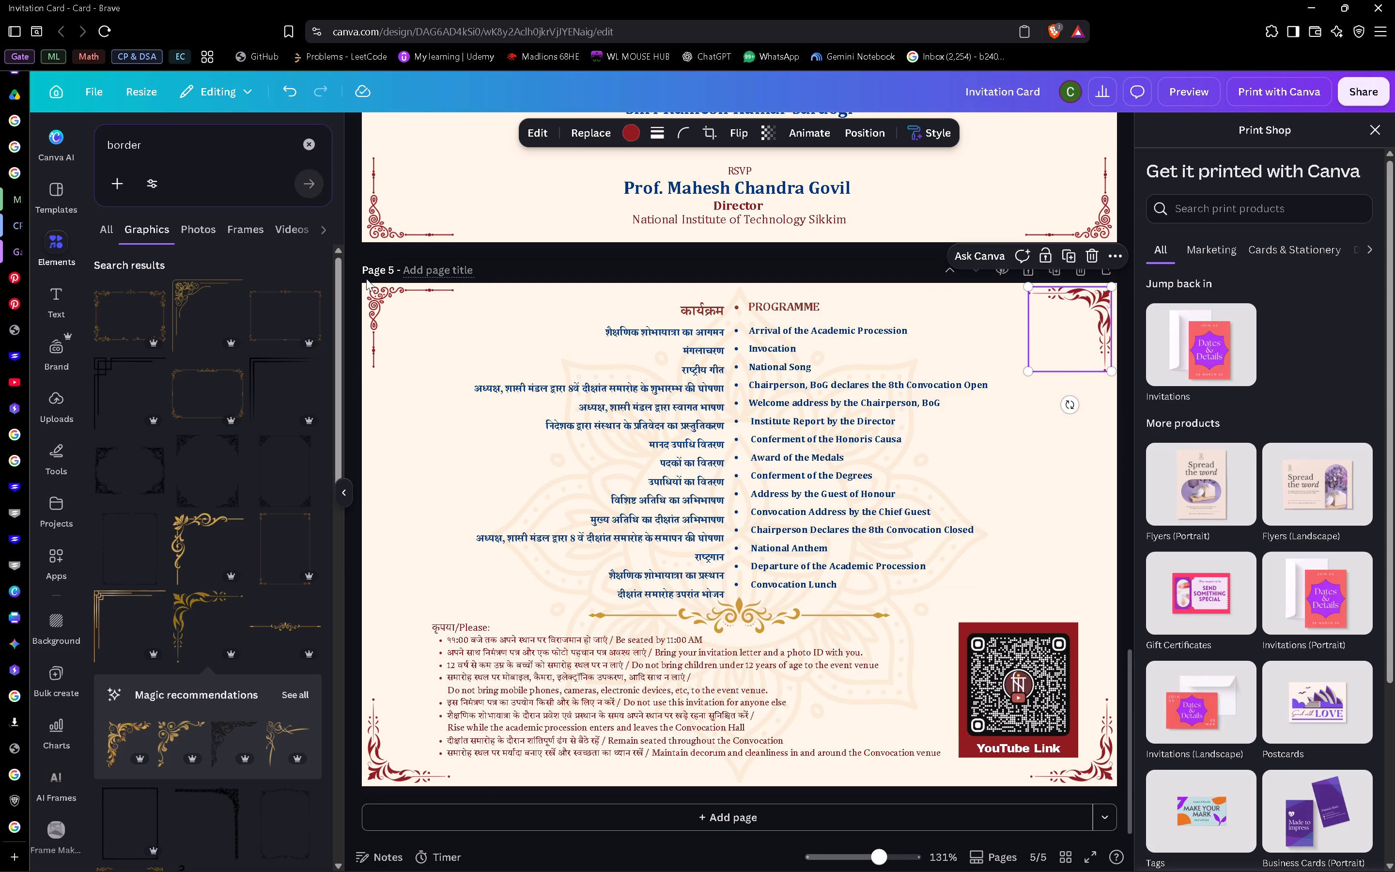
Delete the old thin scroll ornament from page 5's upper-left corner.
click(390, 312)
key(Delete)
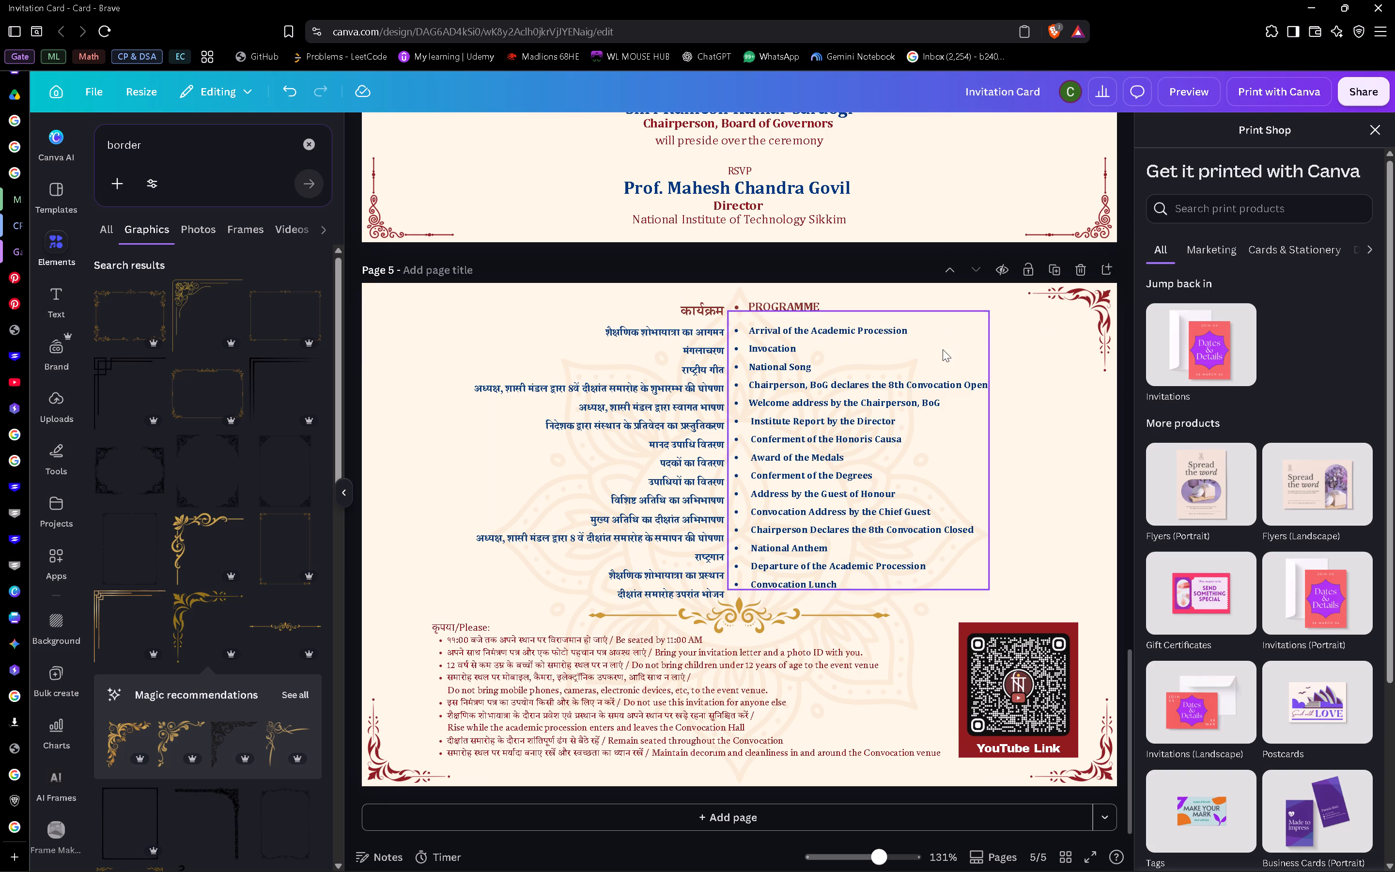
Duplicate page 5's upper-right leafy corner graphic, flip the duplicate horizontally, and place it in the page's upper-left corner.
click(1079, 319)
key(ctrl+d)
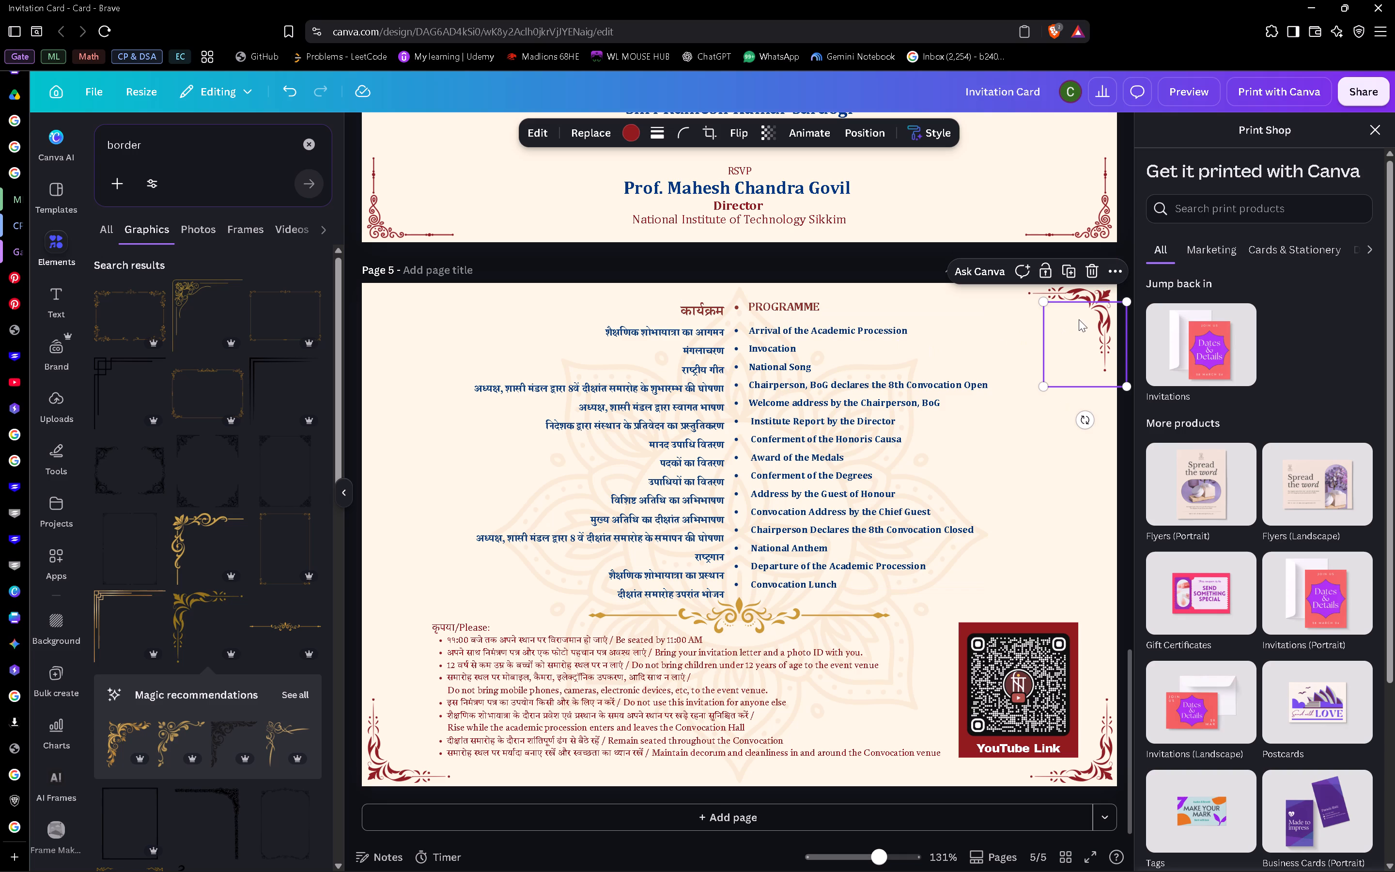
click(742, 127)
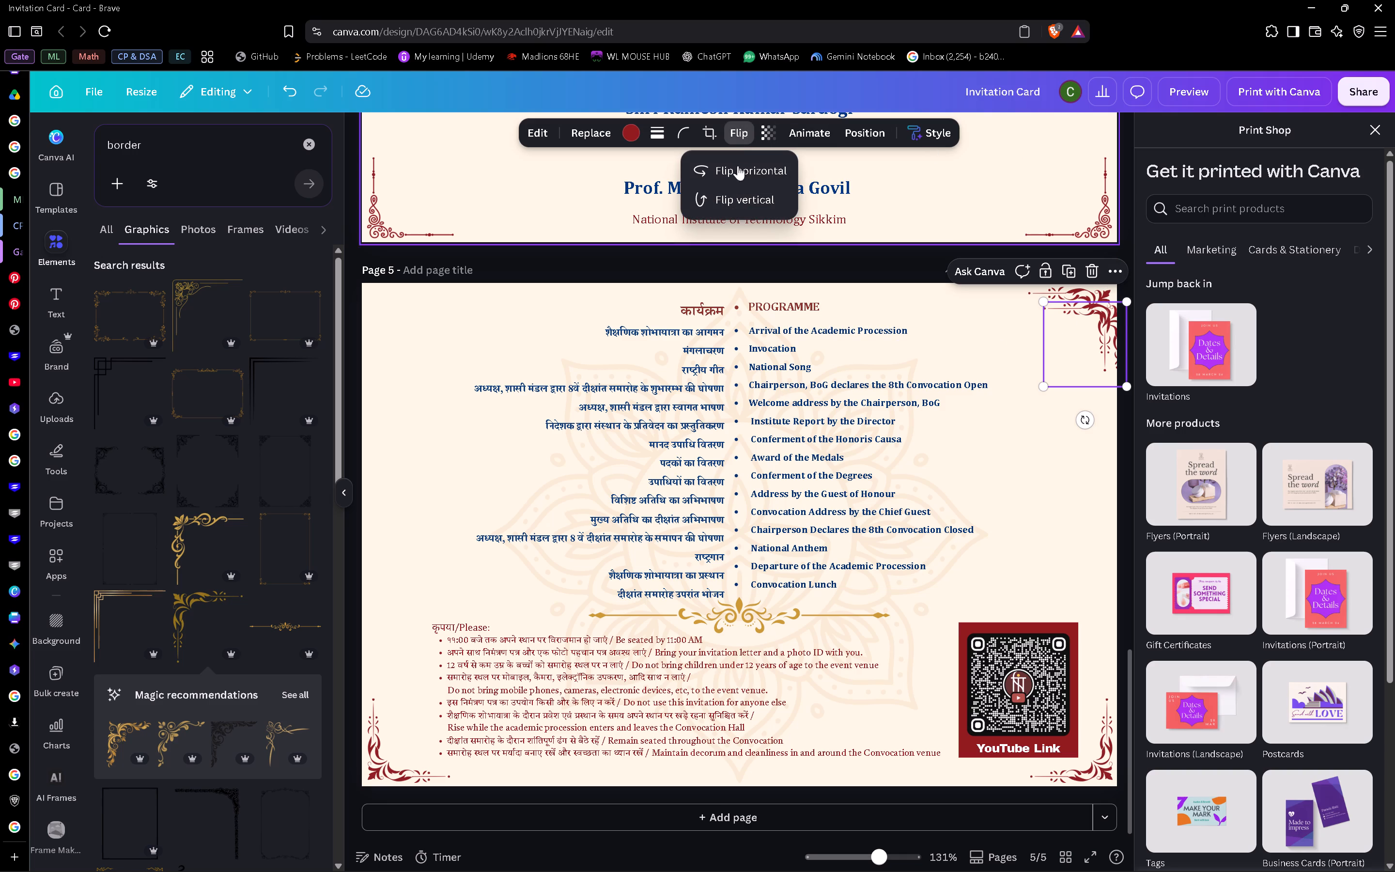
click(747, 171)
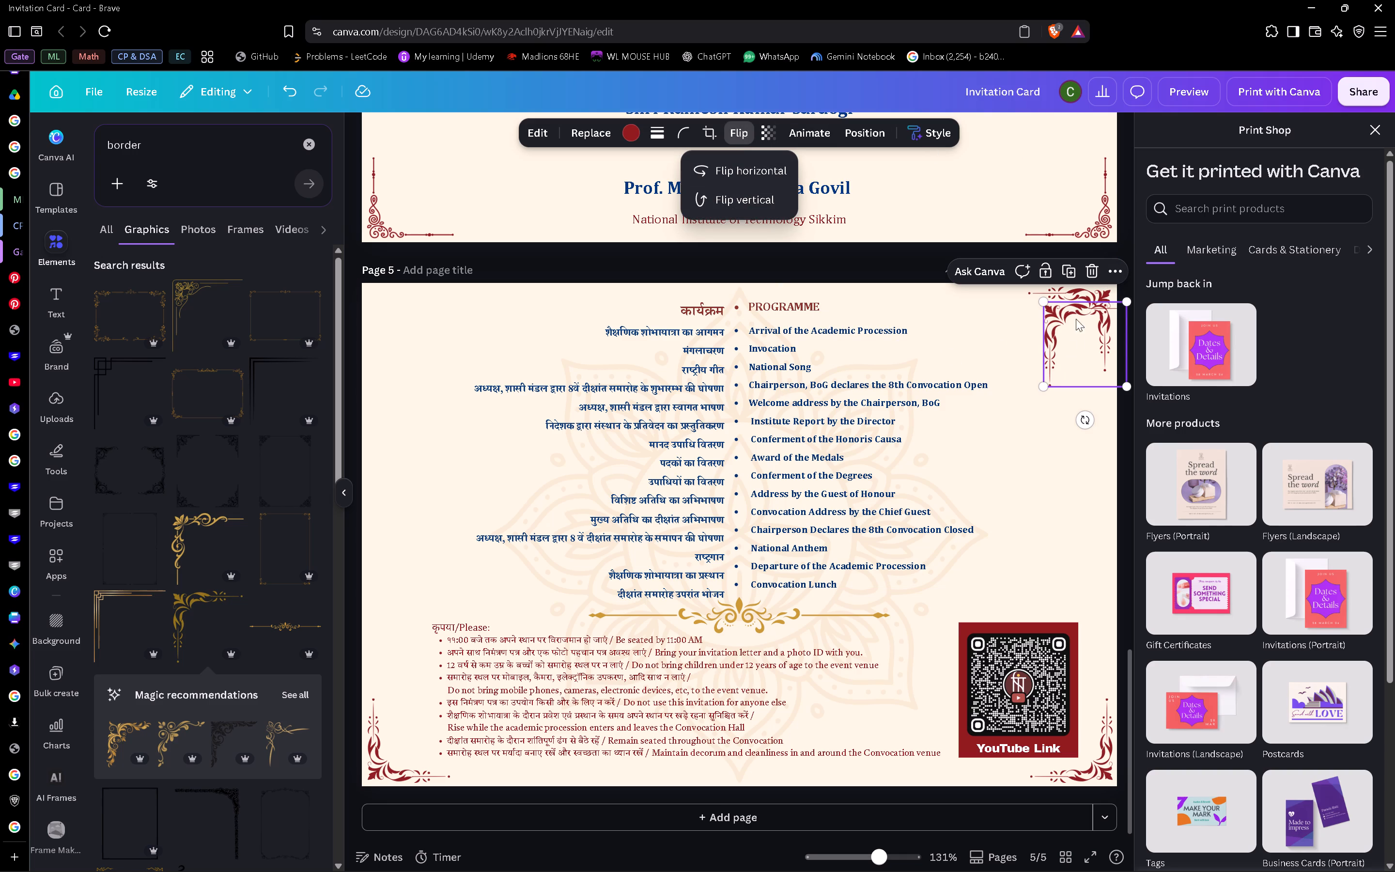
drag(1069, 326, 444, 350)
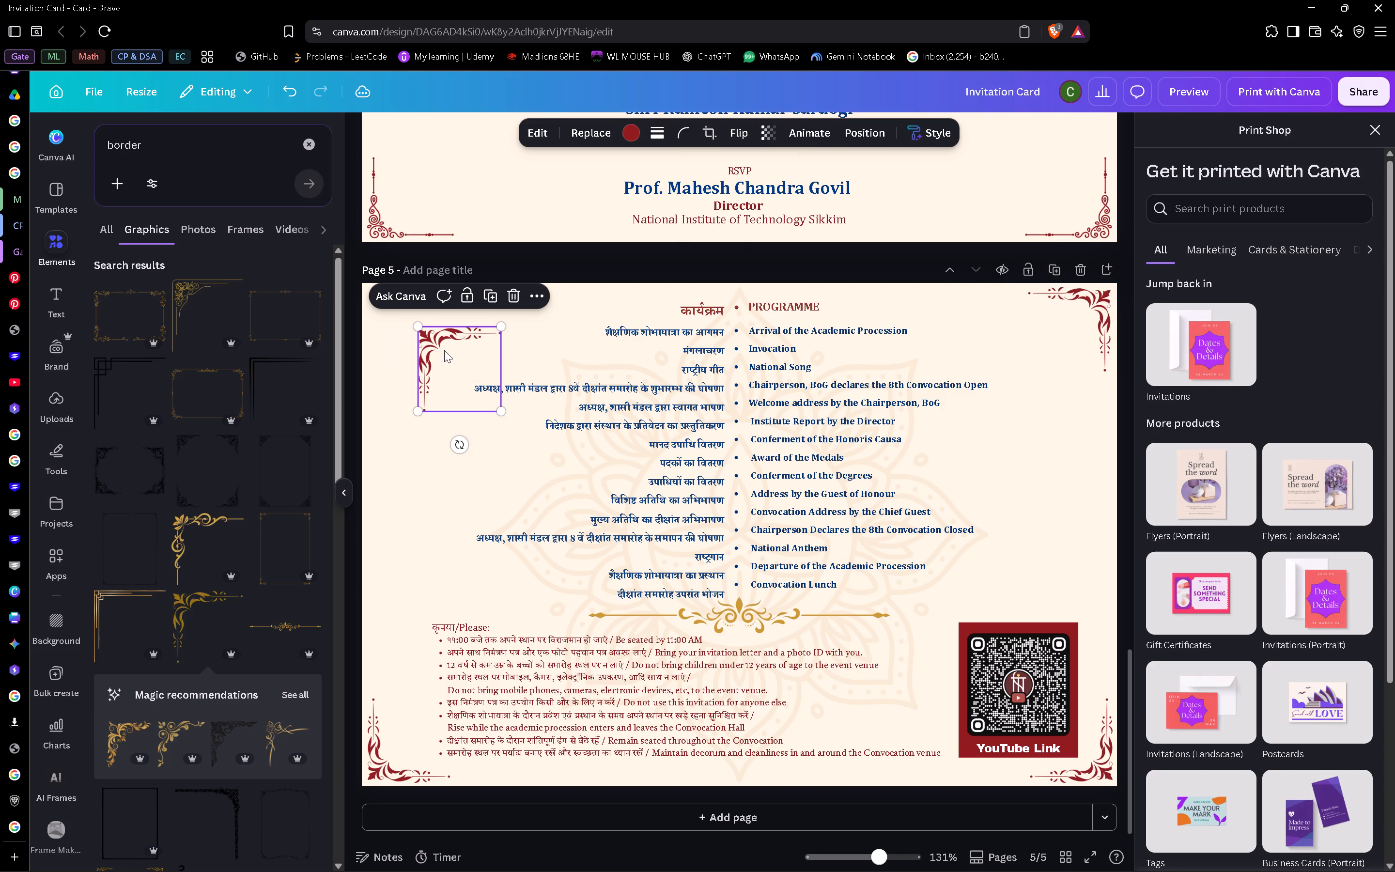
drag(459, 345, 412, 307)
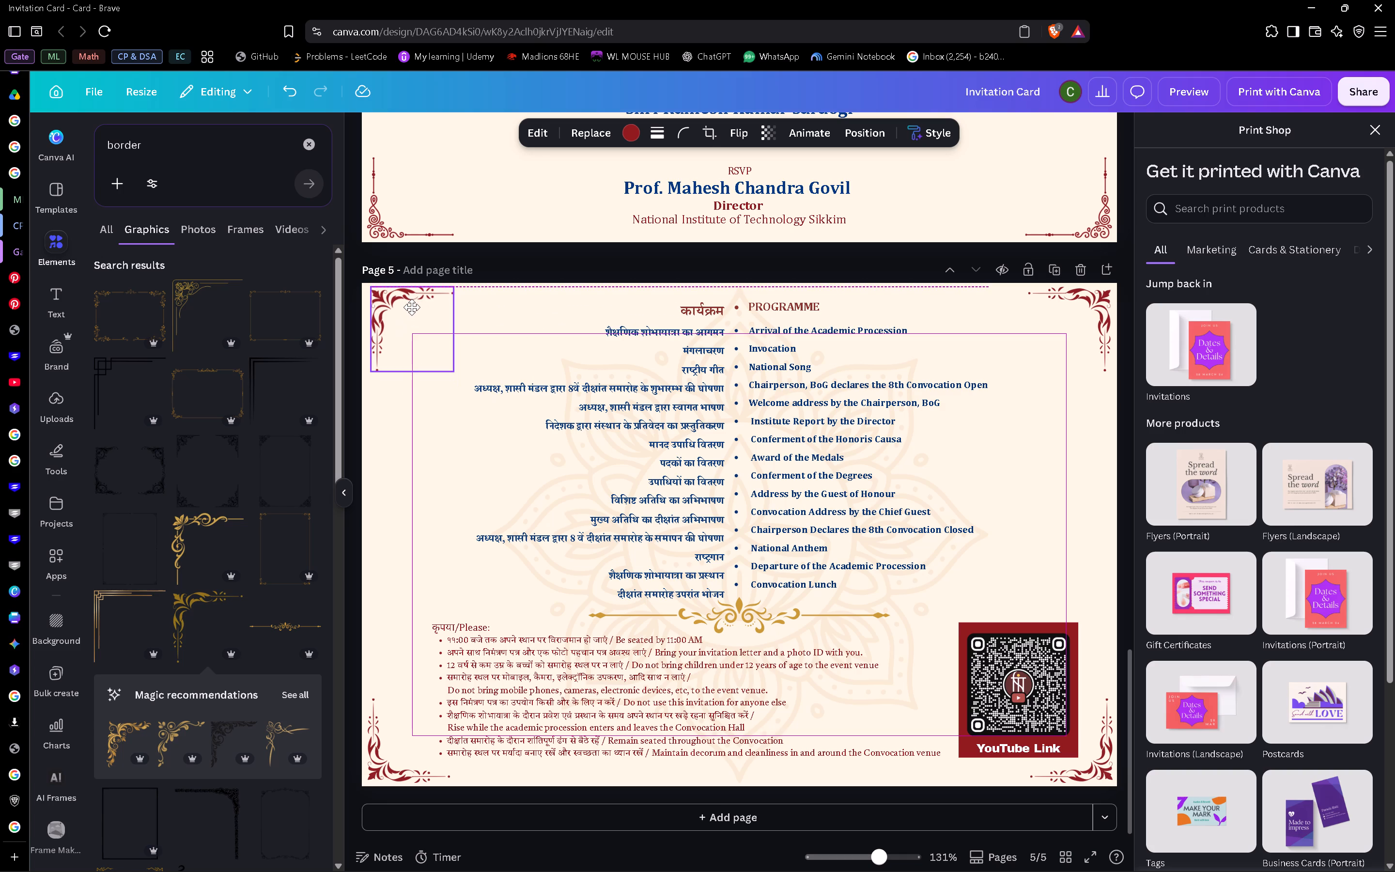
drag(412, 307, 411, 308)
drag(411, 308, 409, 308)
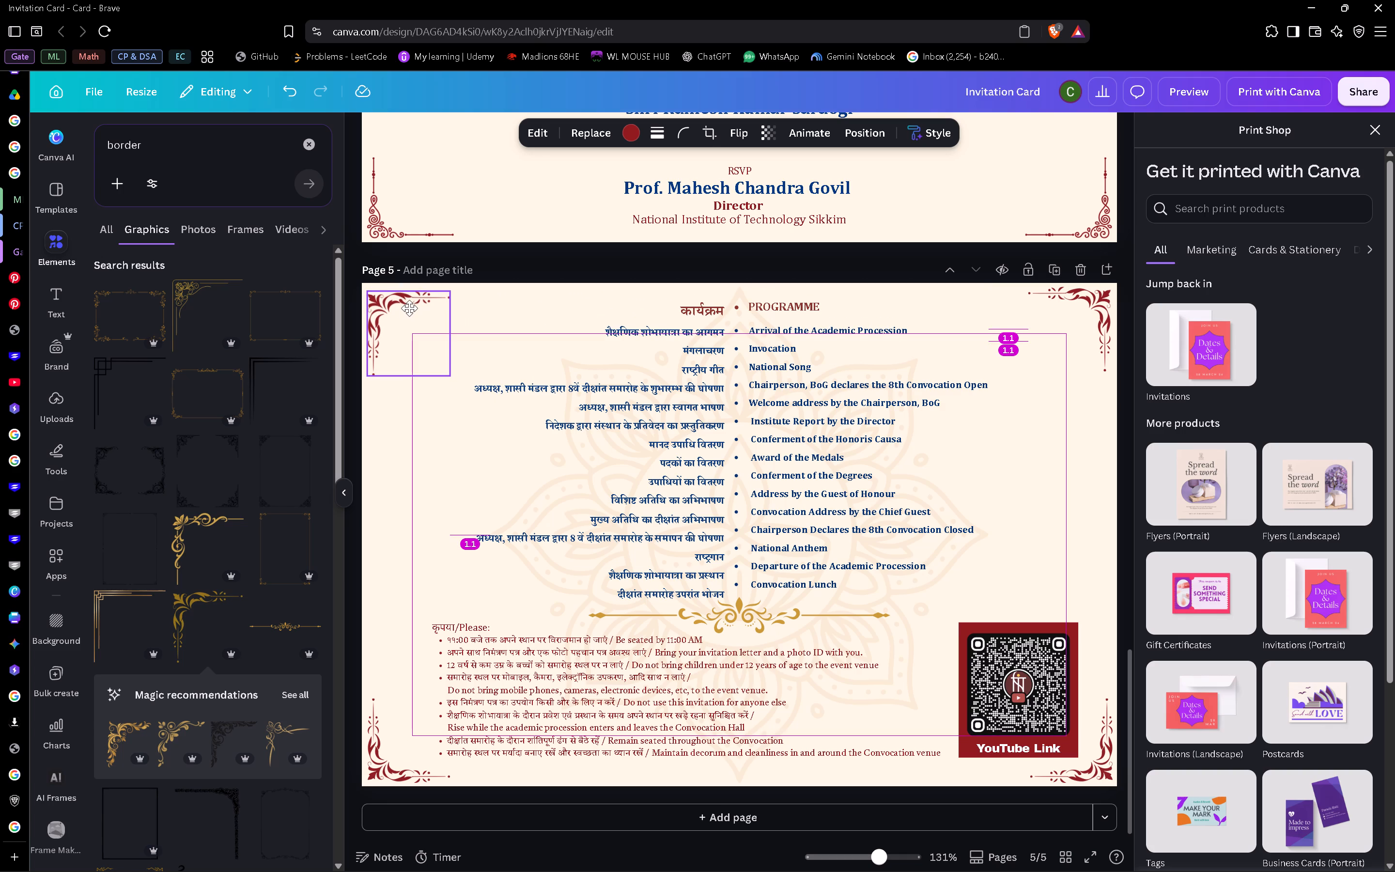
drag(409, 308, 409, 306)
click(392, 487)
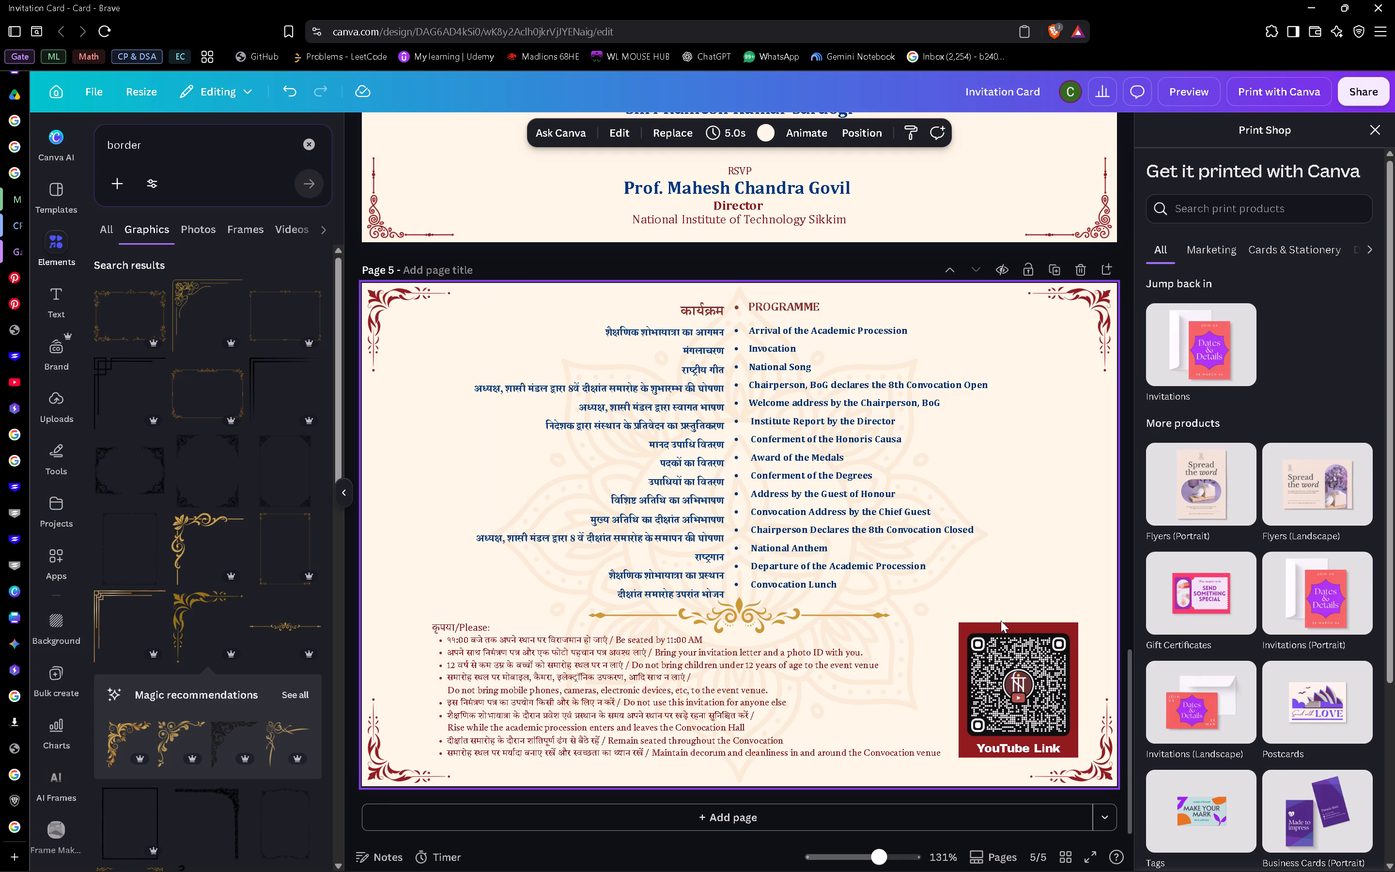
Group the four leafy corner graphics on page 5.
click(401, 328)
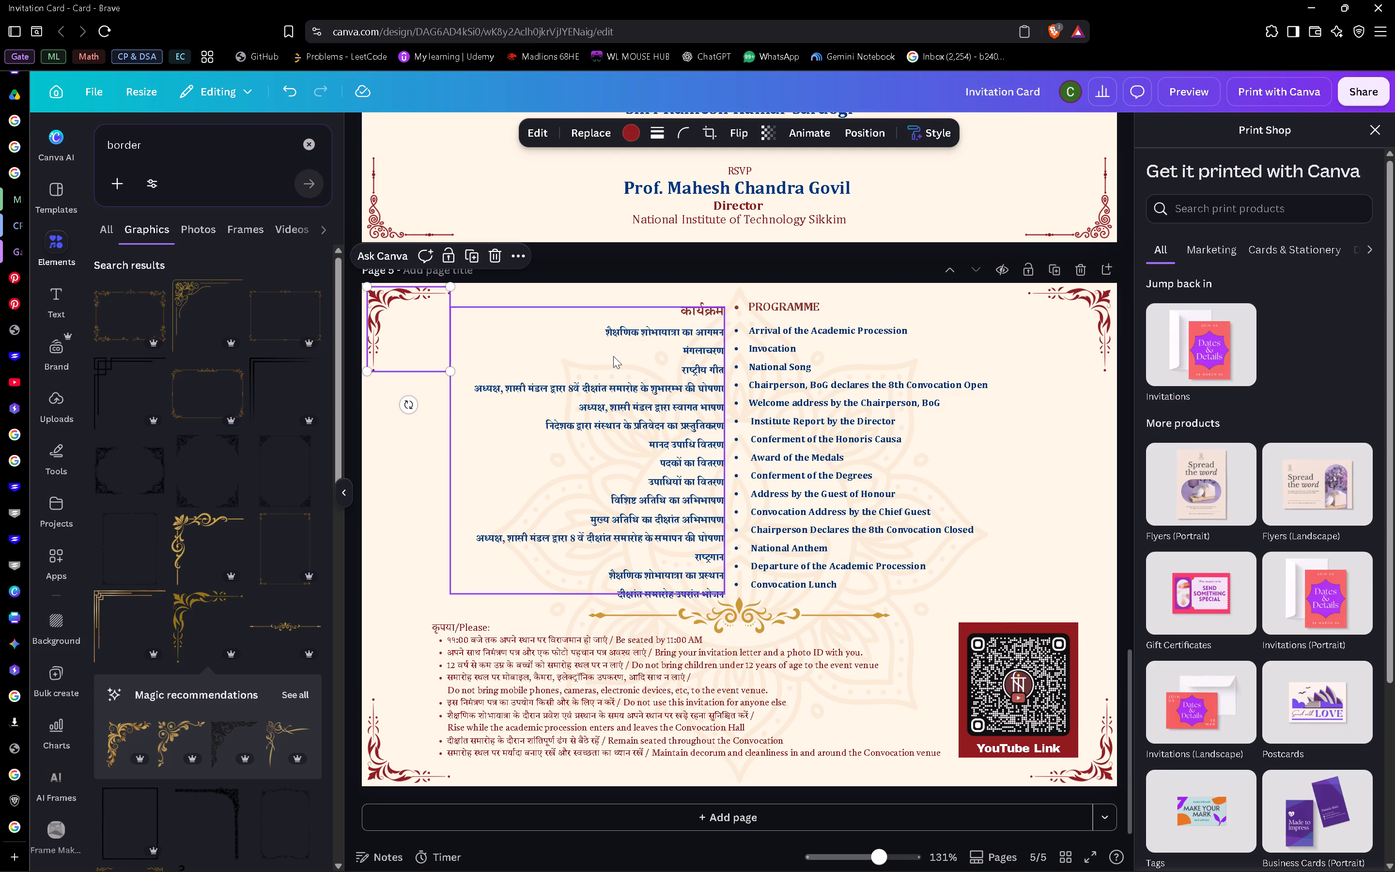
shift+click(1088, 320)
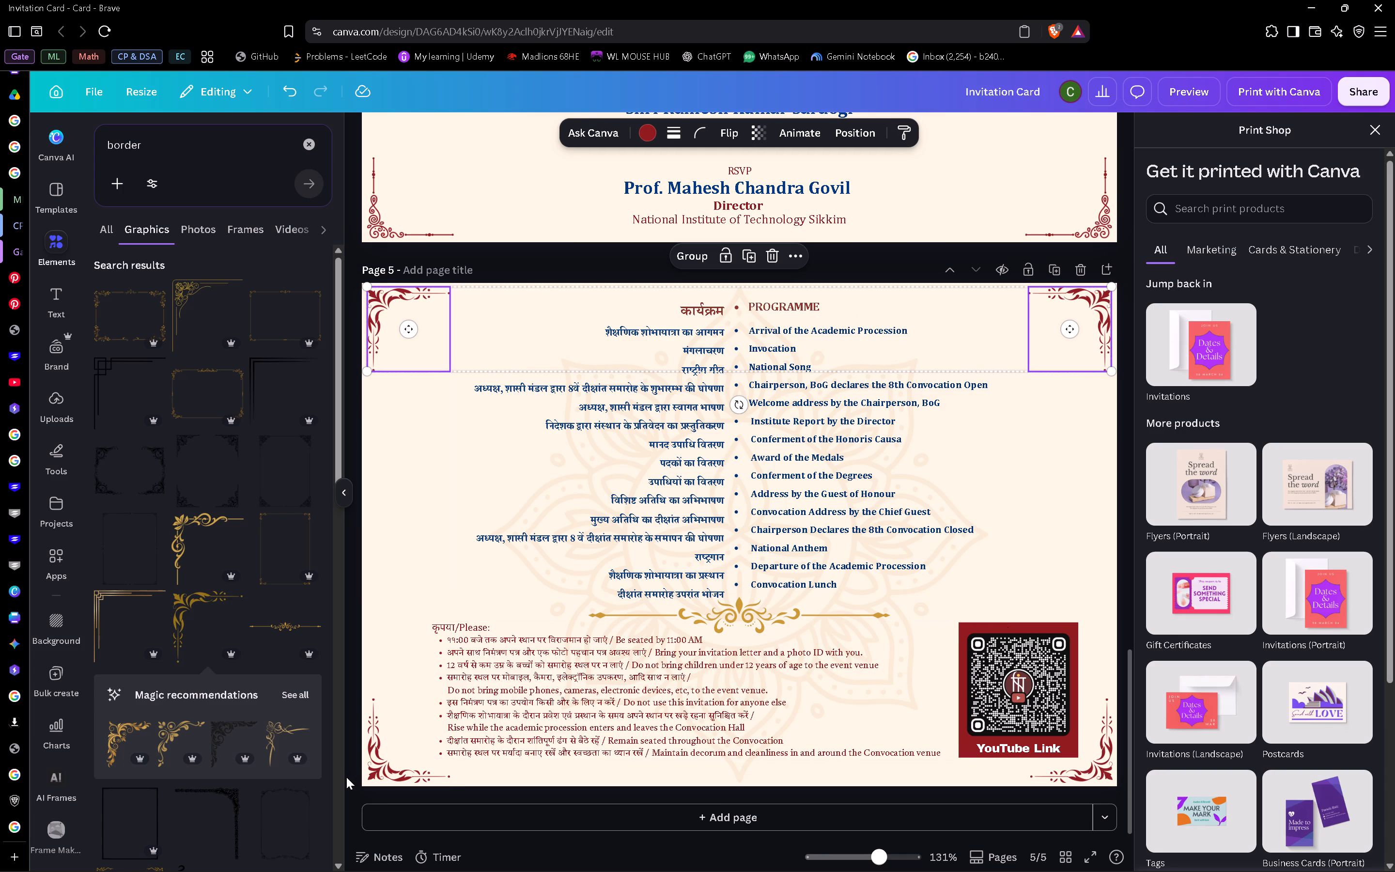
shift+click(385, 764)
shift+click(1083, 767)
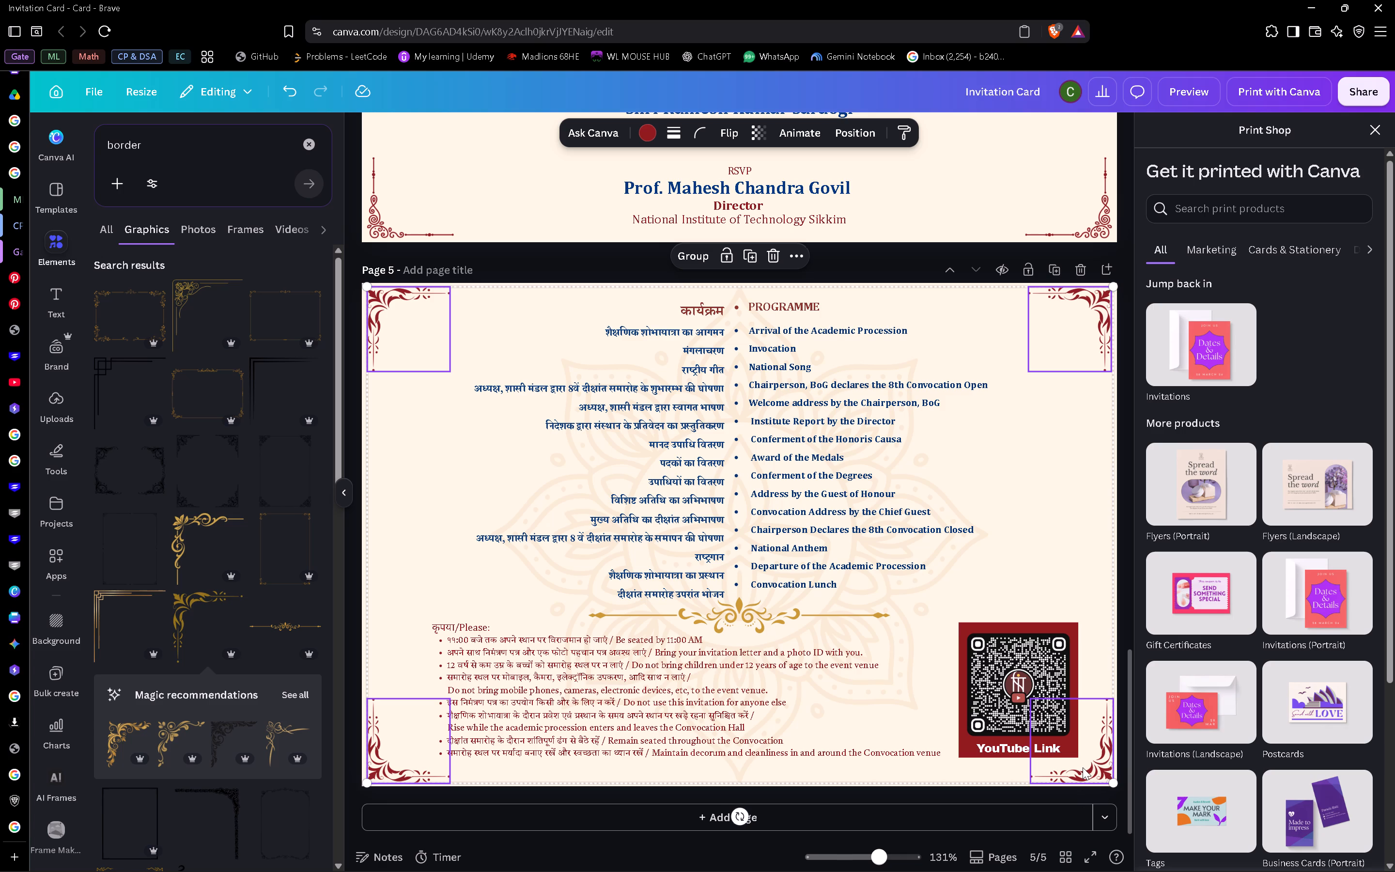
key(ctrl+g)
Delete the old thin scroll ornaments from all four corners of page 4.
scroll(955, 490, up, 2)
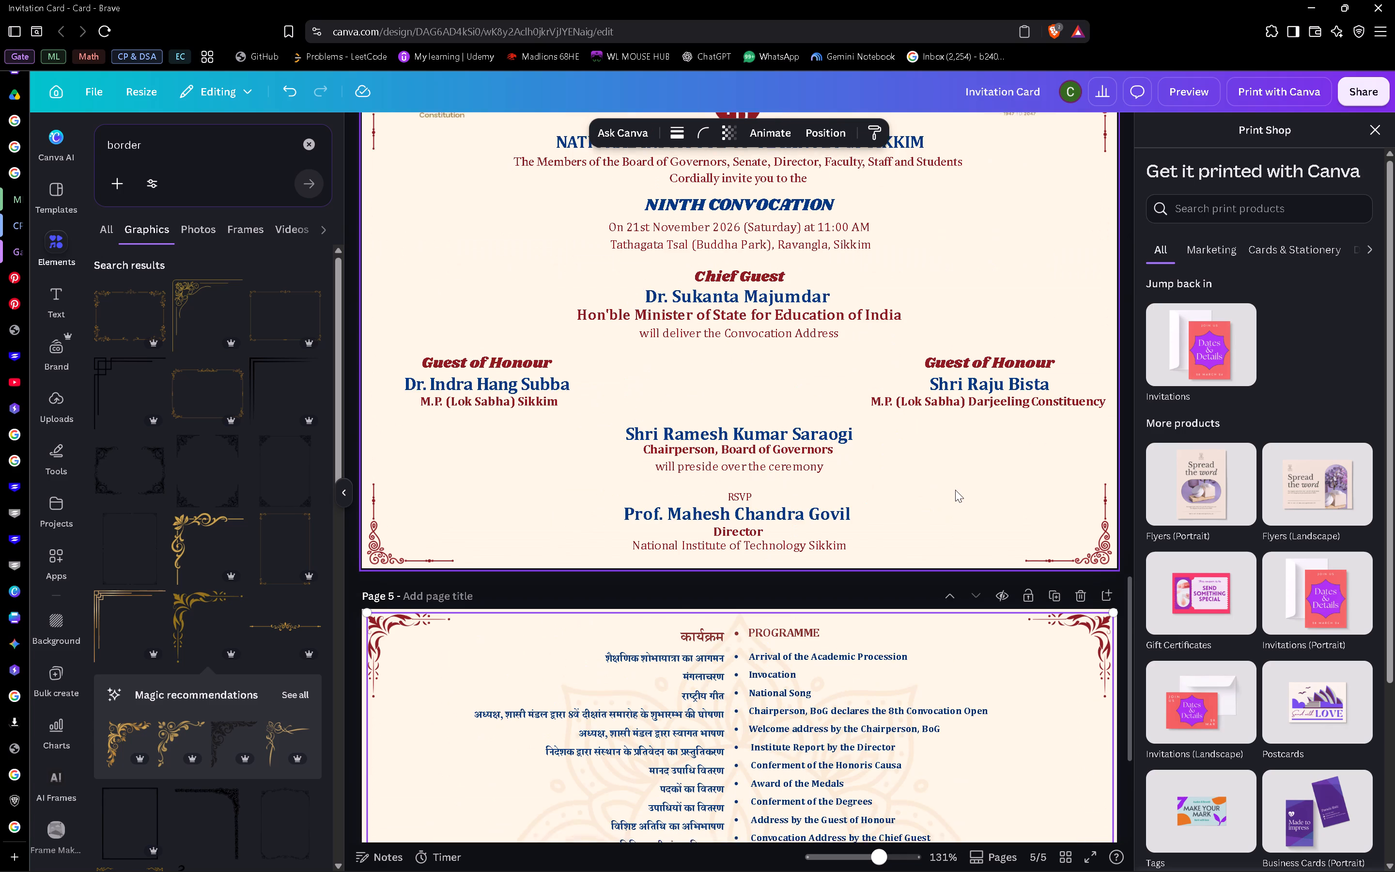
scroll(955, 490, up, 1)
click(1094, 526)
key(Delete)
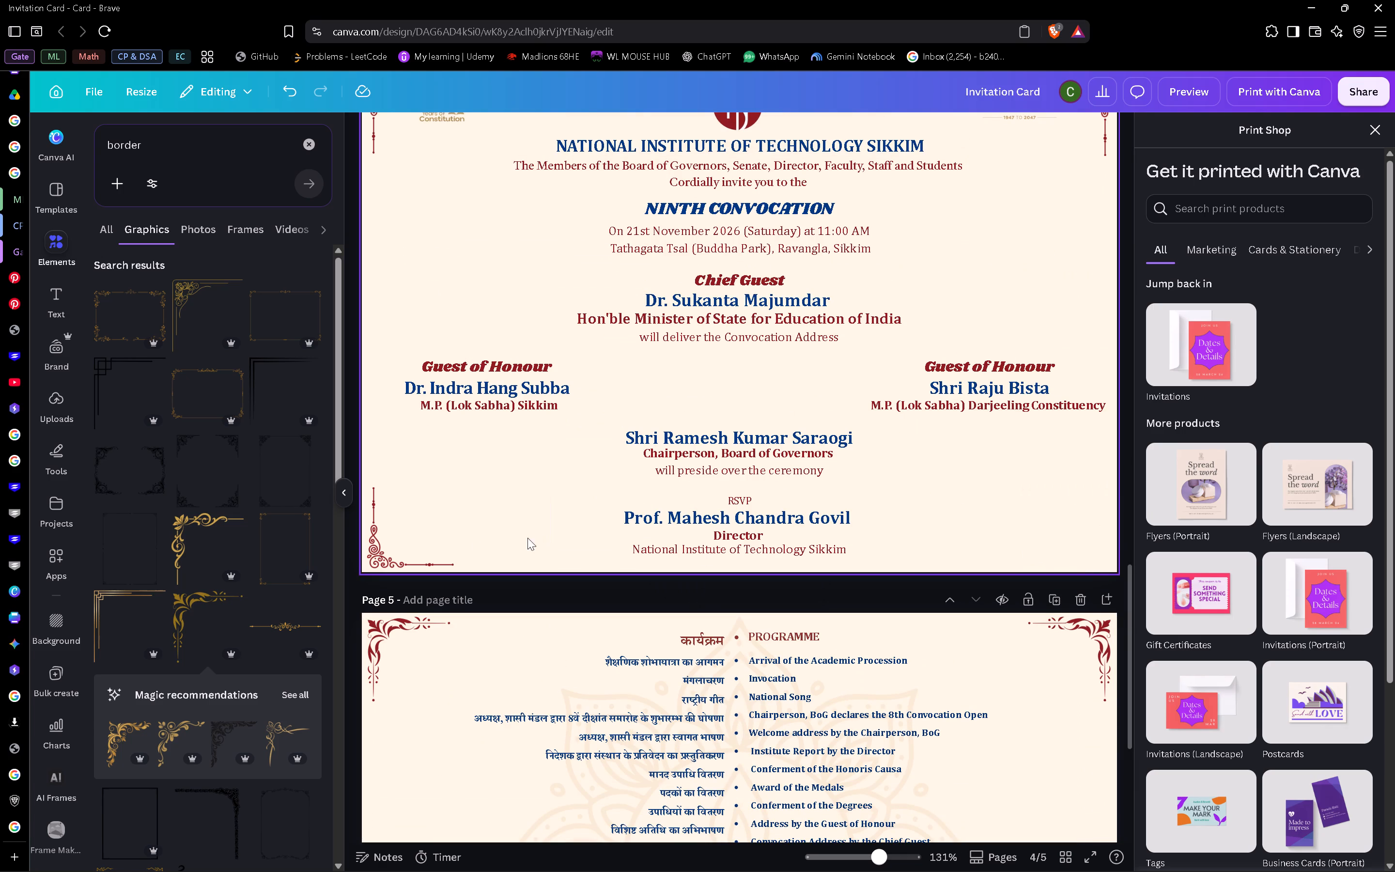
click(410, 545)
key(Delete)
scroll(410, 545, up, 3)
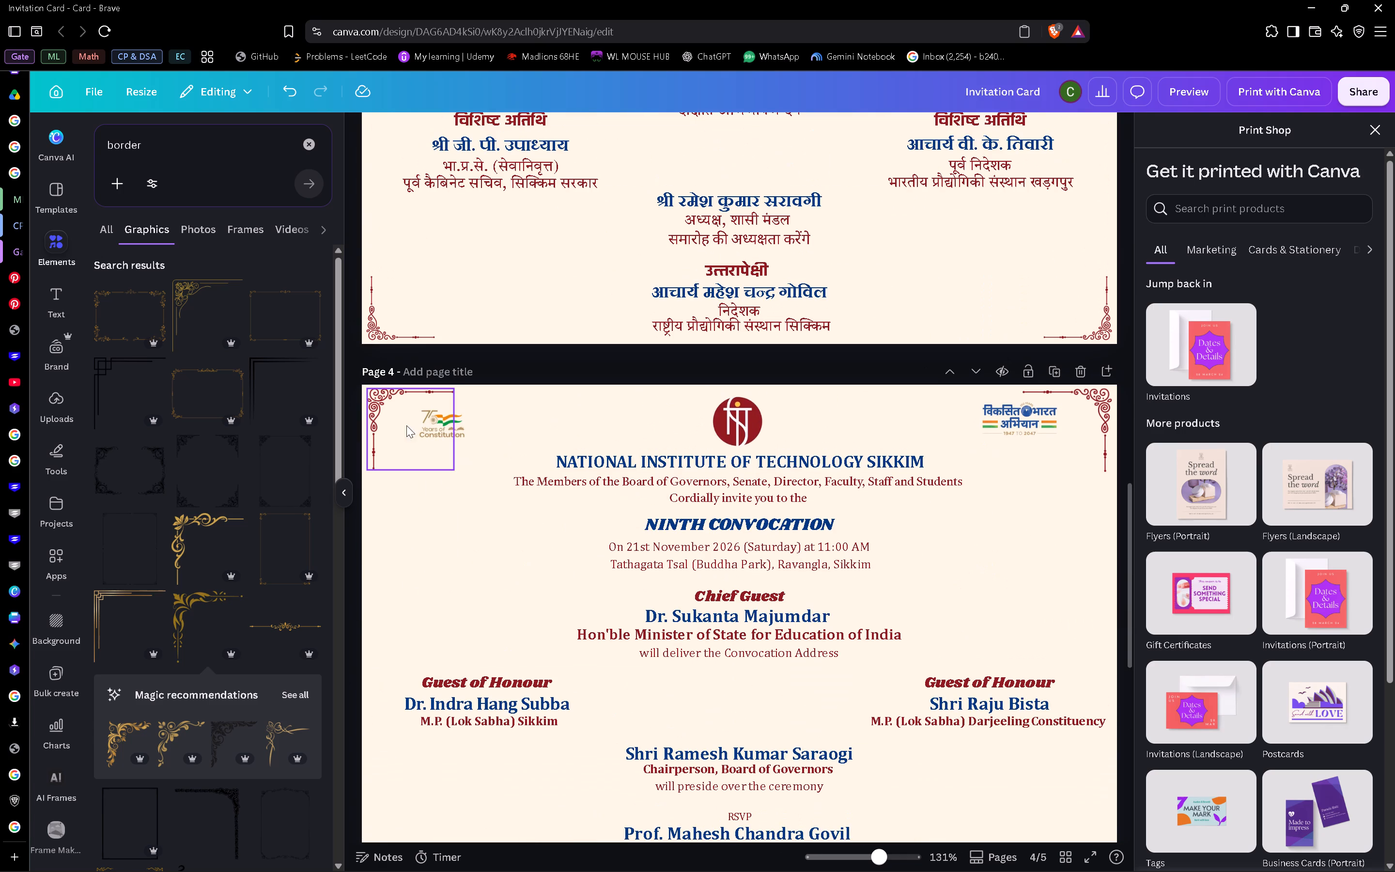
click(390, 417)
key(Delete)
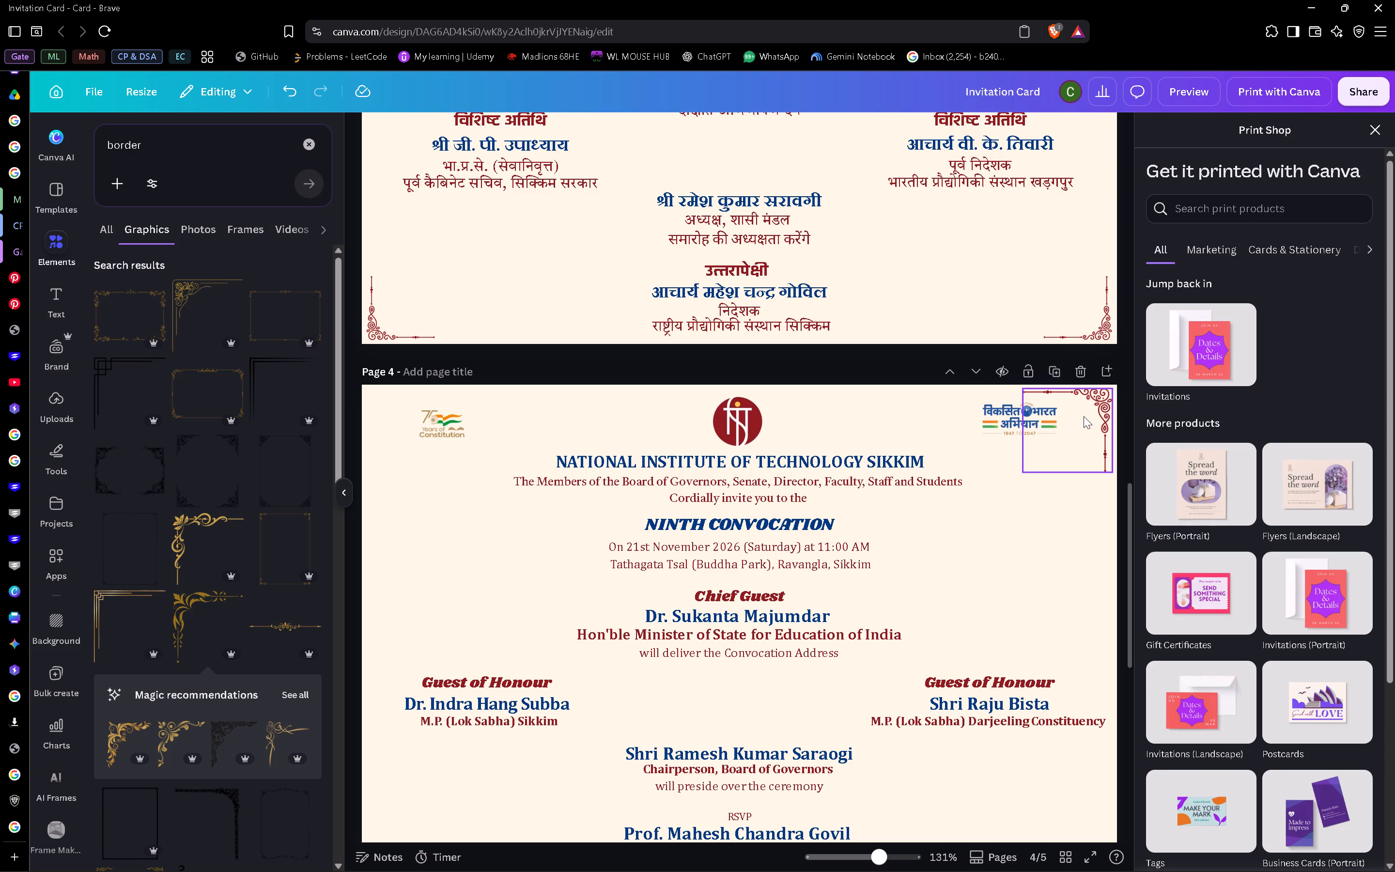
click(1084, 416)
key(Delete)
Copy the grouped leafy corner graphics from page 5 and paste them onto page 4.
scroll(1084, 416, down, 4)
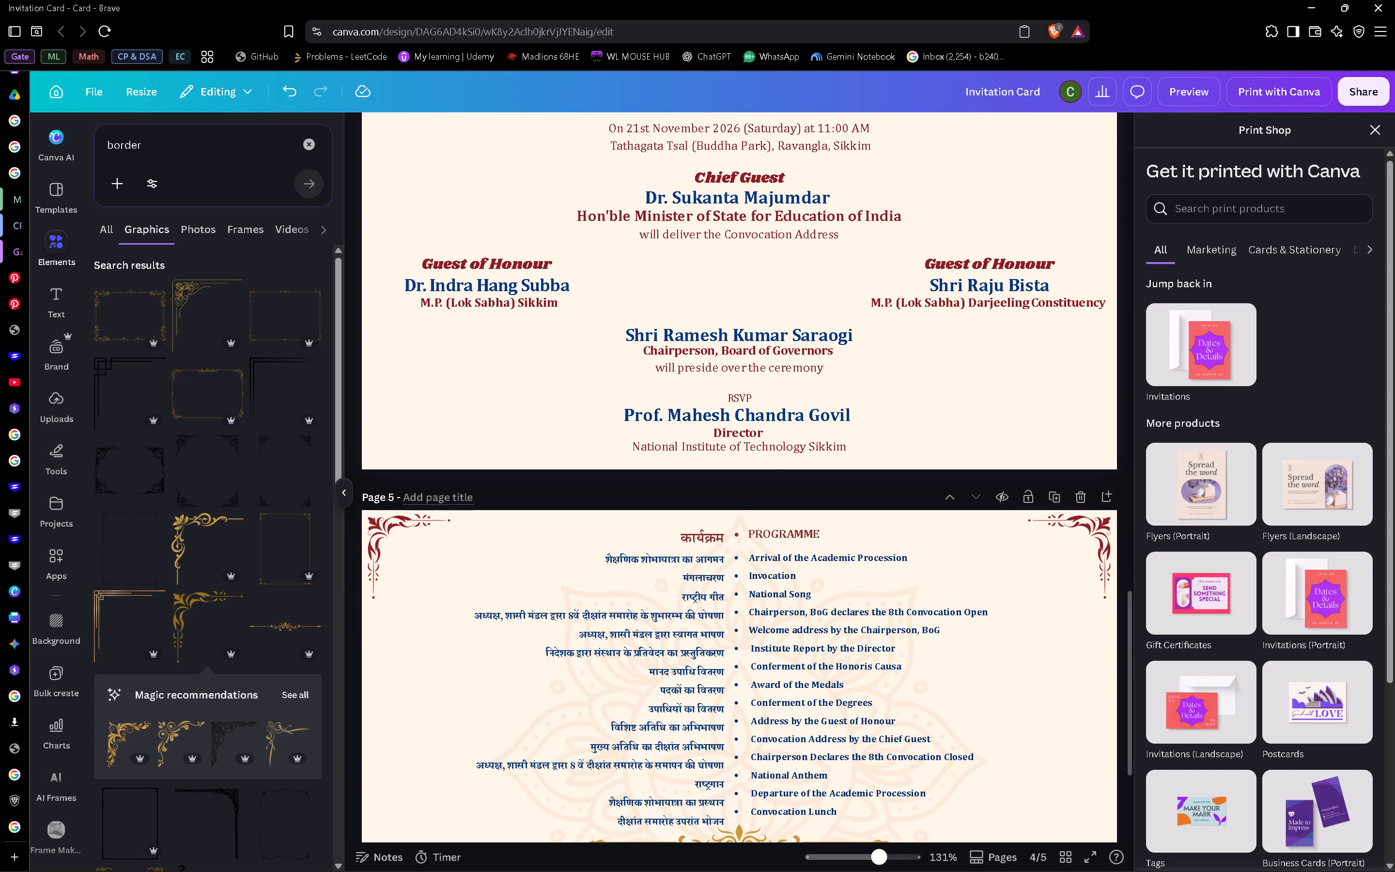
click(393, 532)
key(ctrl+c)
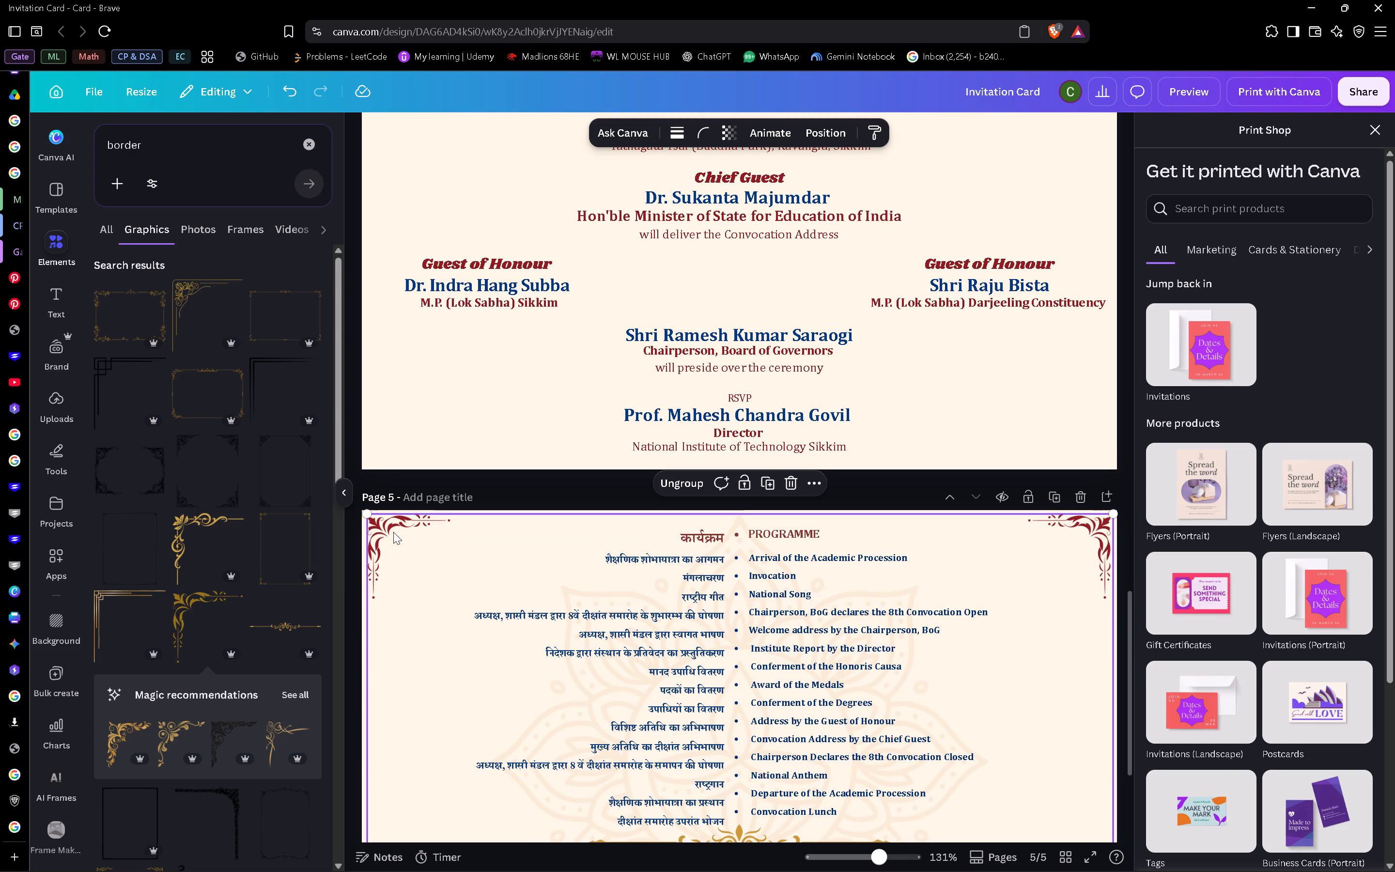
scroll(773, 470, up, 2)
click(466, 391)
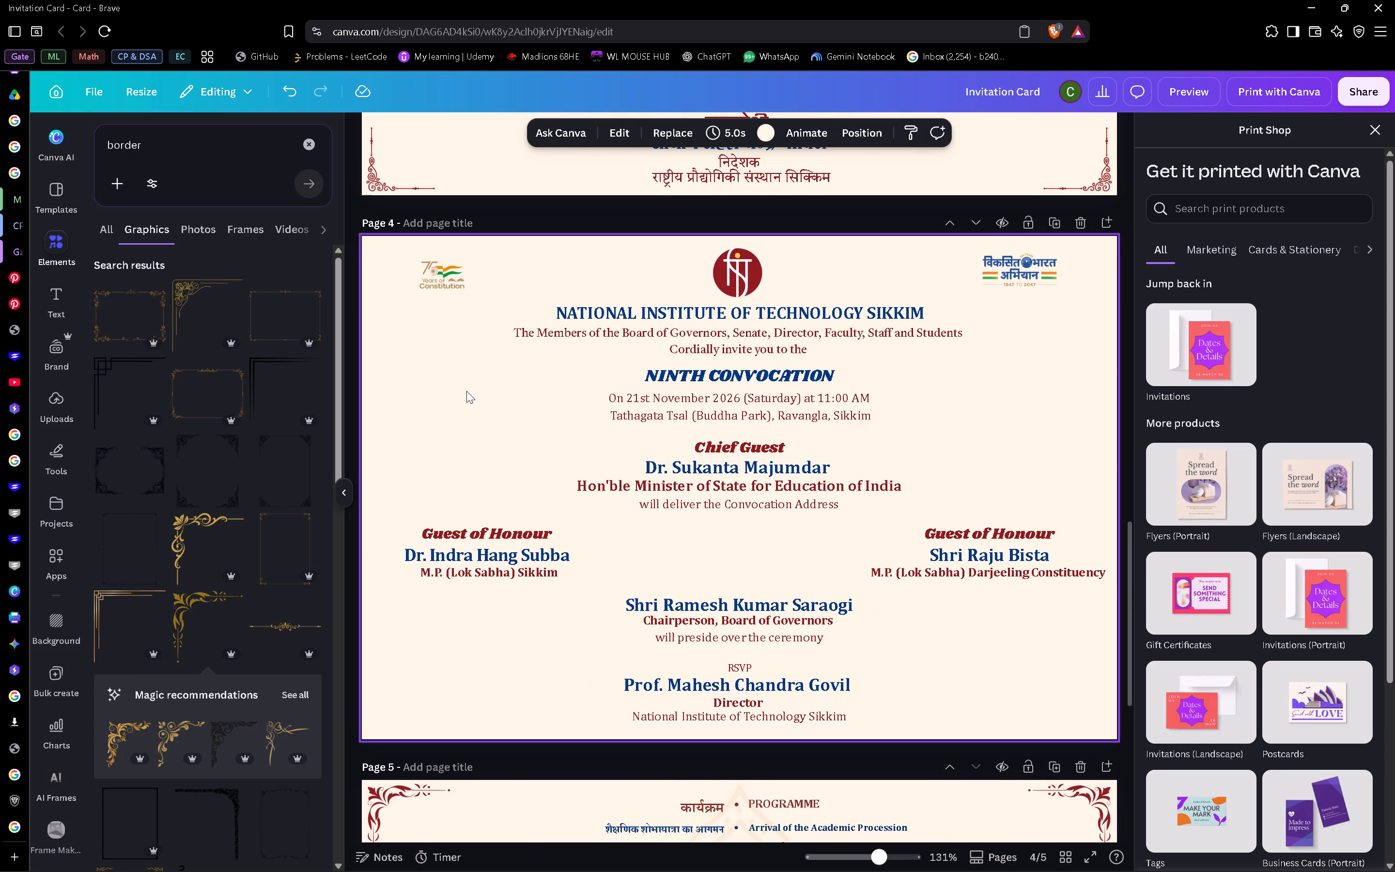
key(ctrl+v)
Delete the old thin scroll ornaments from all four corners of page 3, the Hindi invitation page.
scroll(466, 391, up, 4)
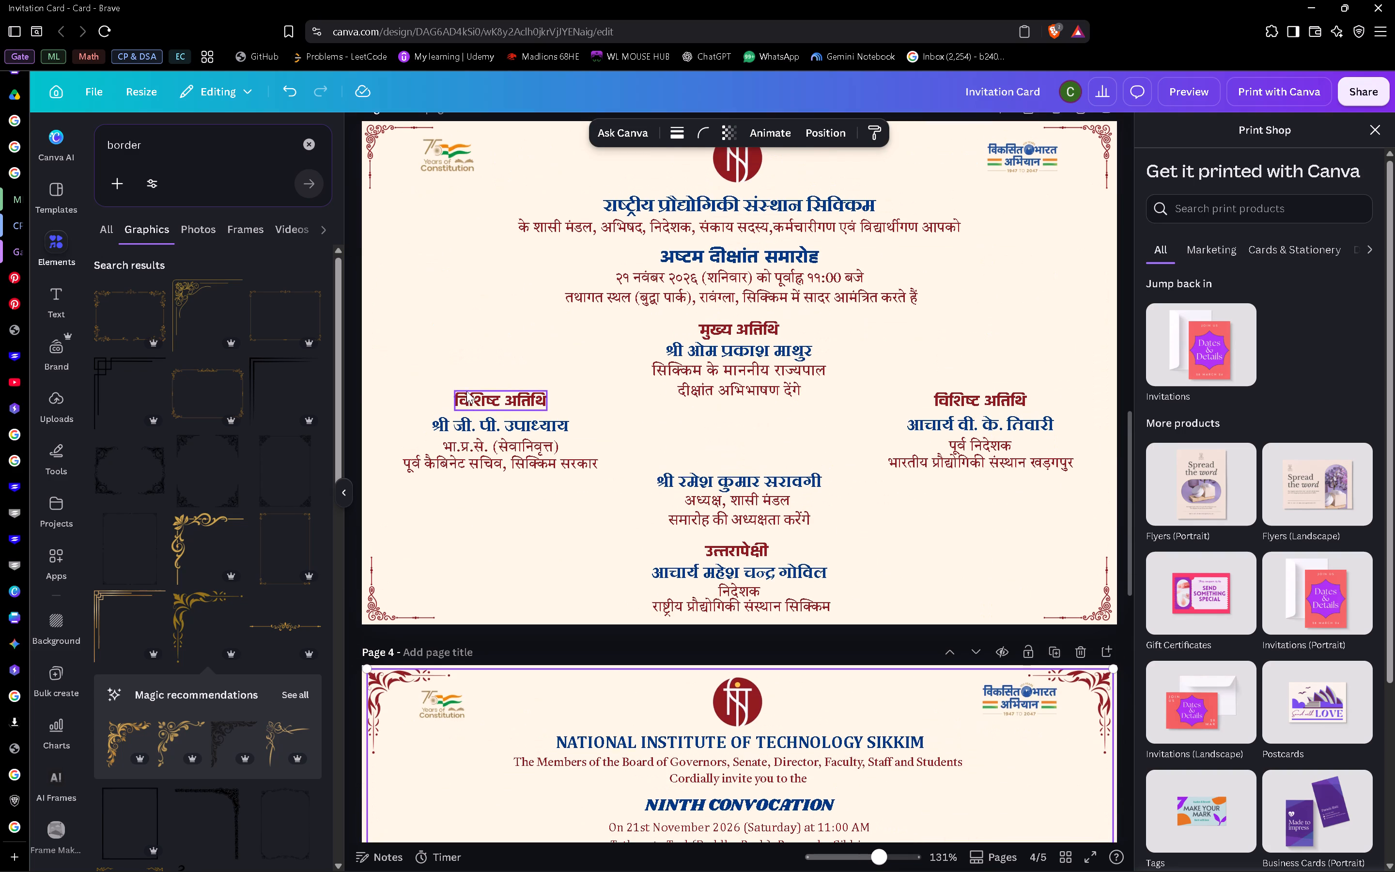
click(1106, 599)
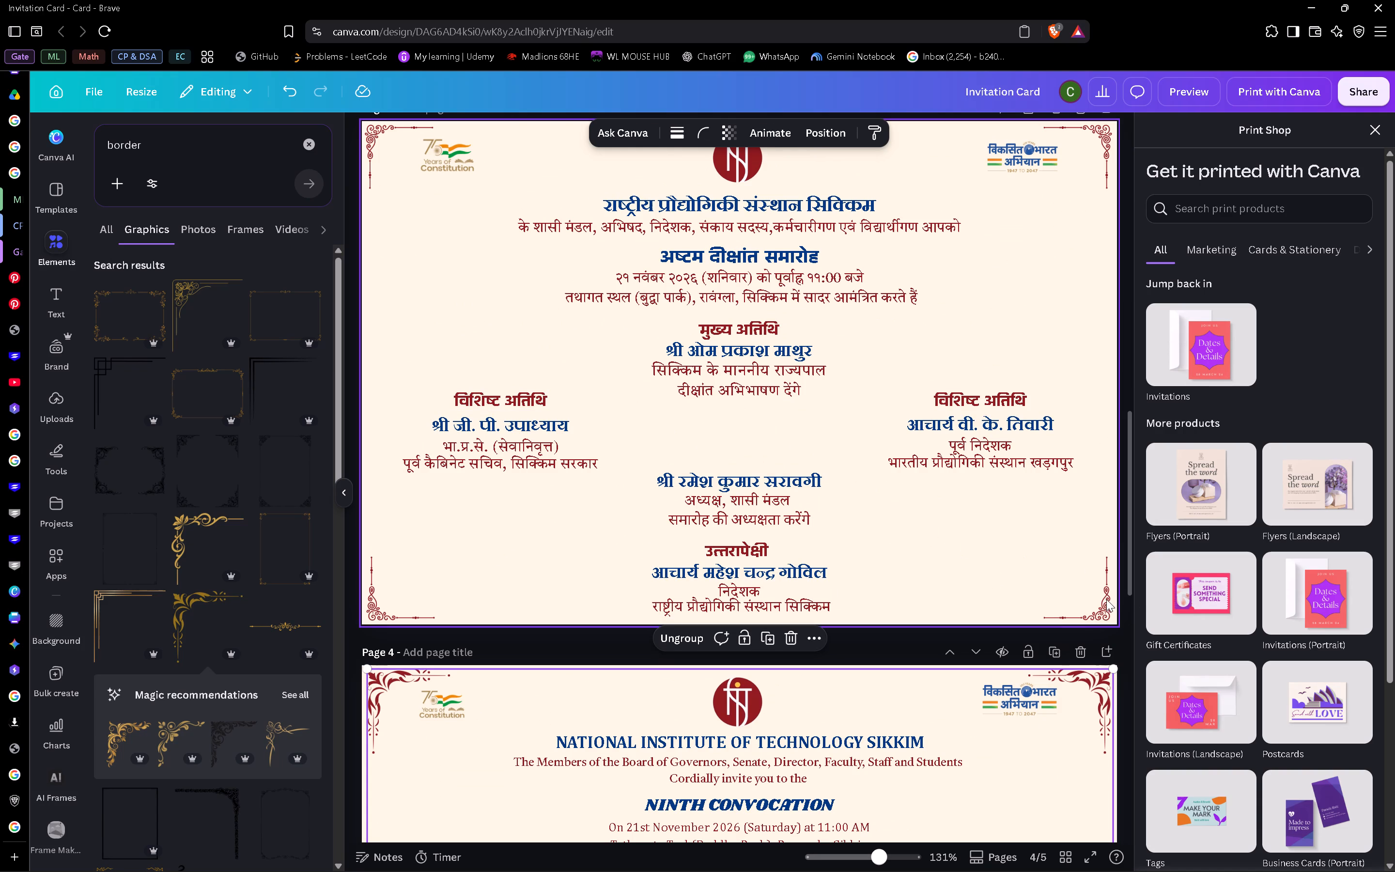
key(Delete)
click(418, 586)
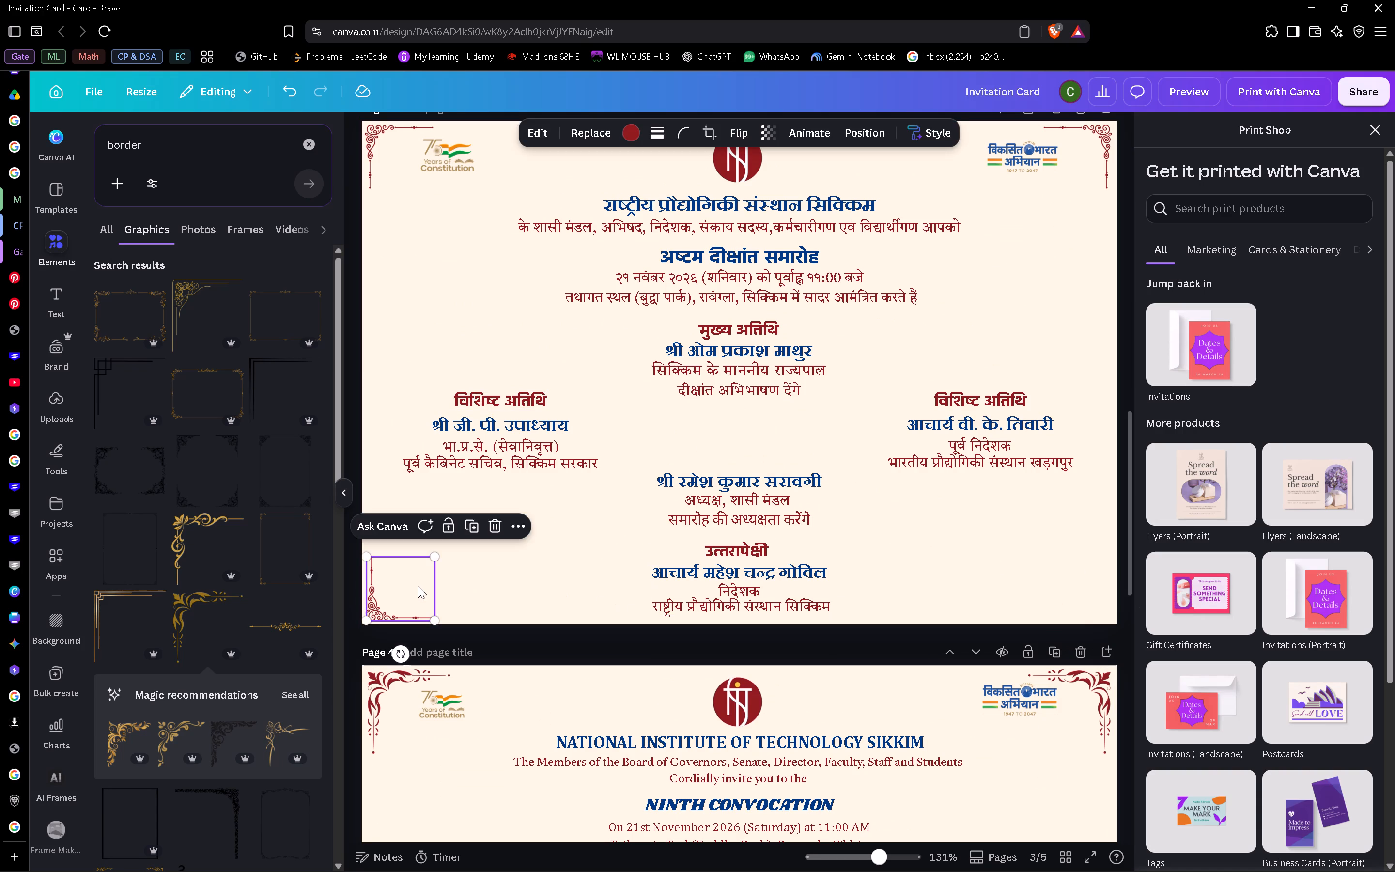
key(Delete)
scroll(418, 586, up, 4)
click(378, 474)
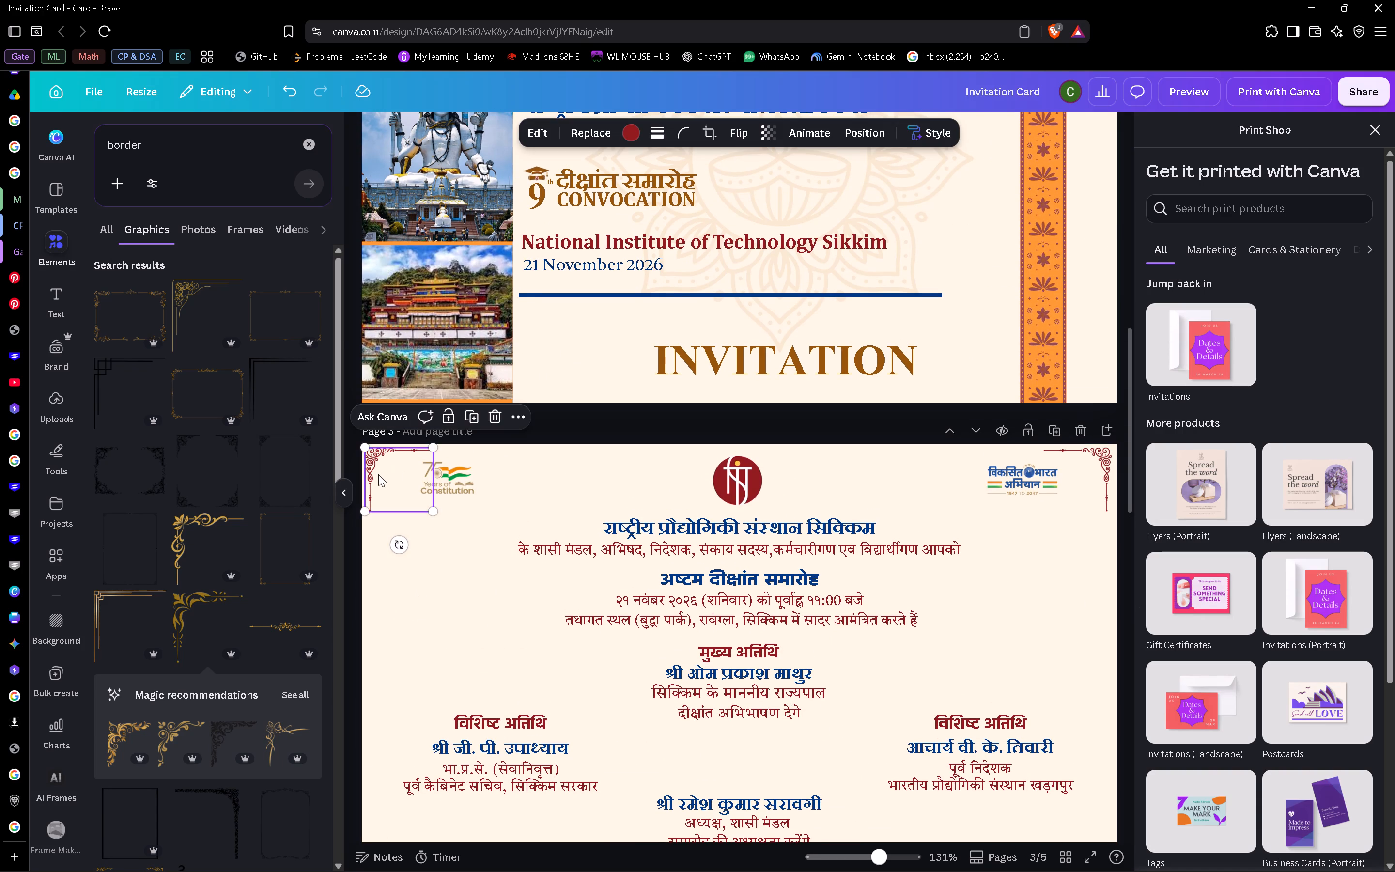
key(Delete)
click(1092, 463)
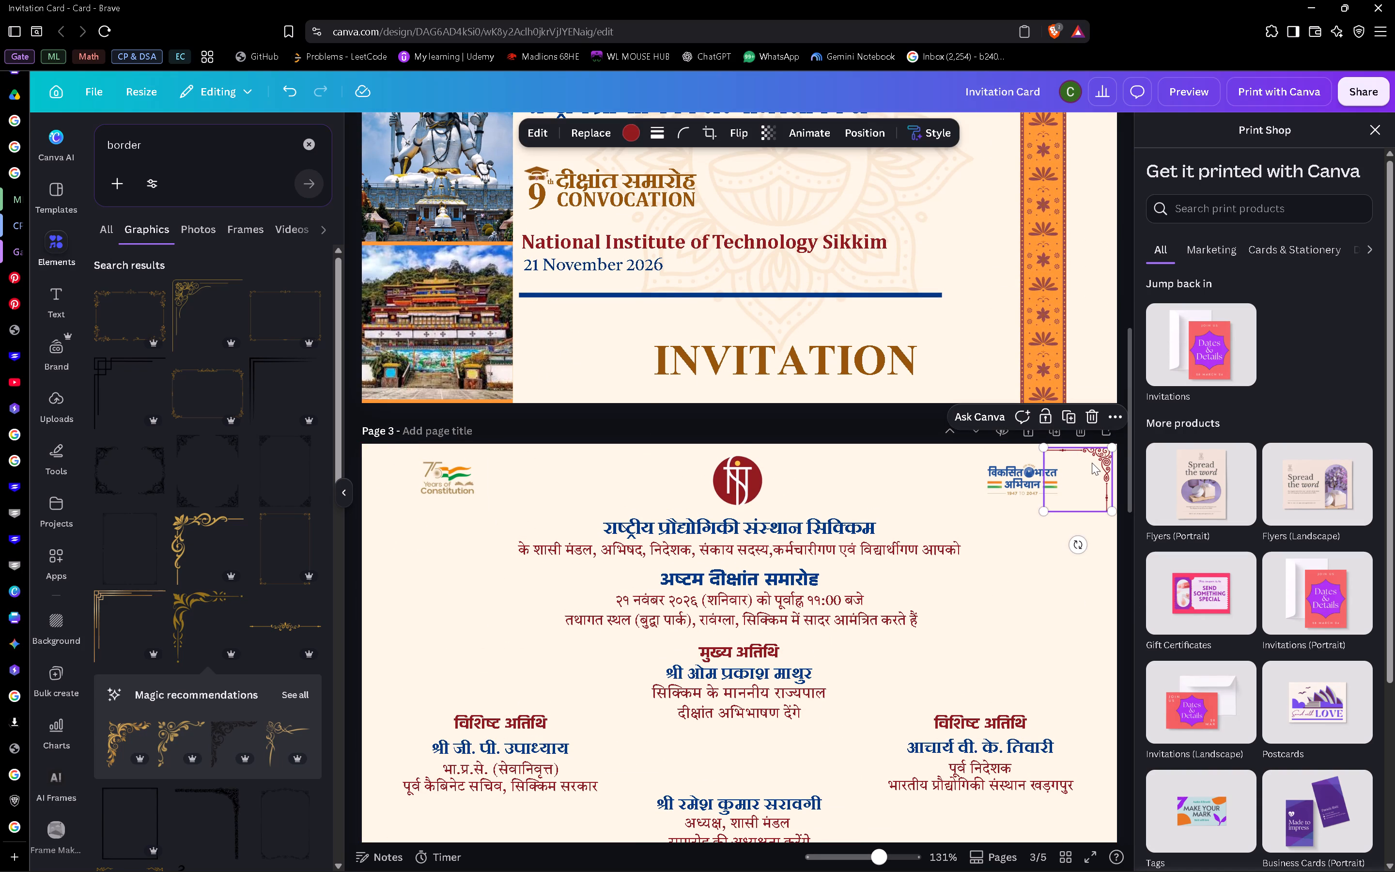
key(Delete)
Paste the copied group of leafy corner graphics onto page 3.
scroll(1092, 463, down, 2)
click(1029, 394)
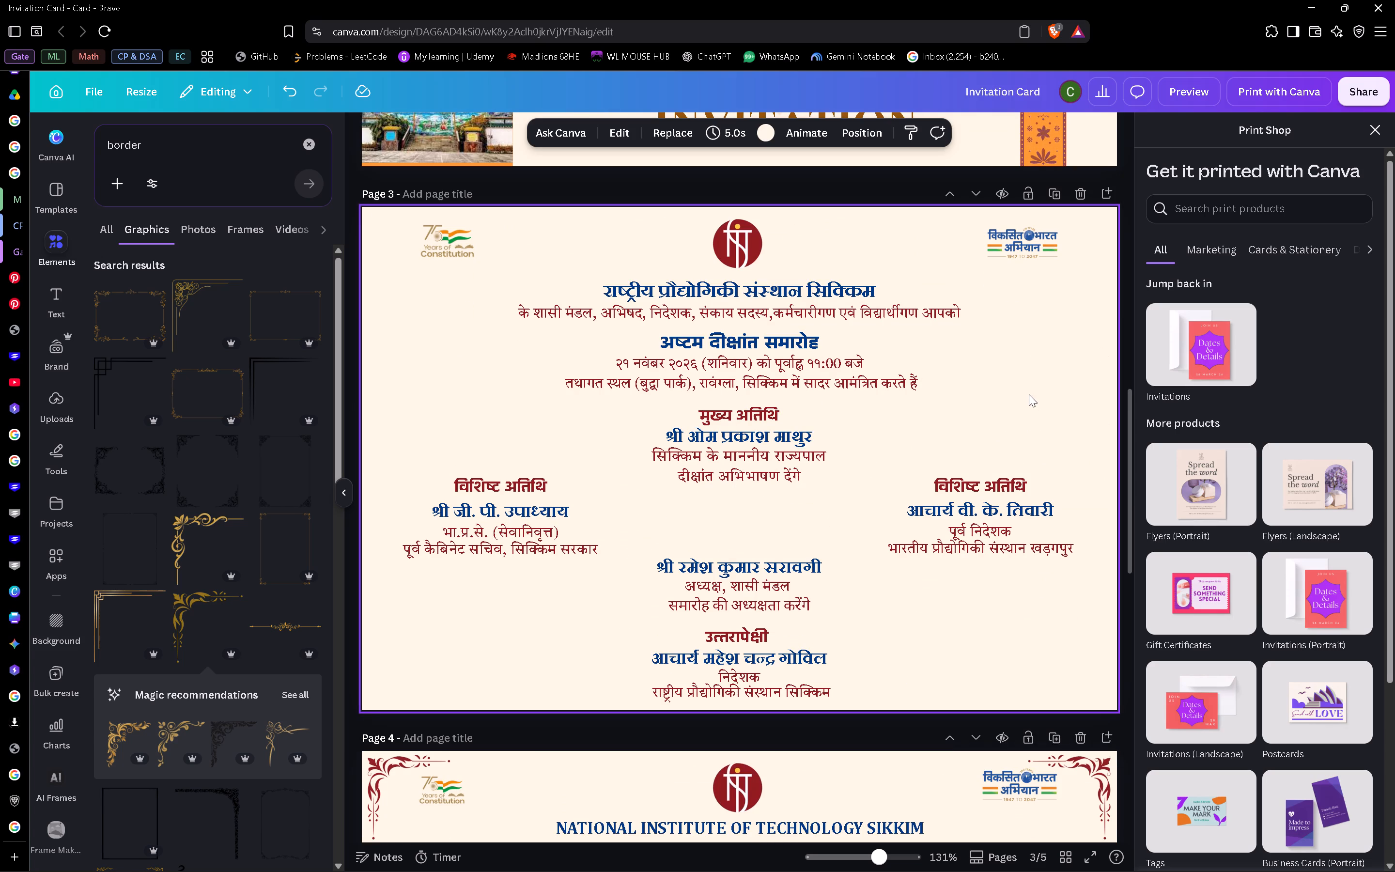
key(ctrl+v)
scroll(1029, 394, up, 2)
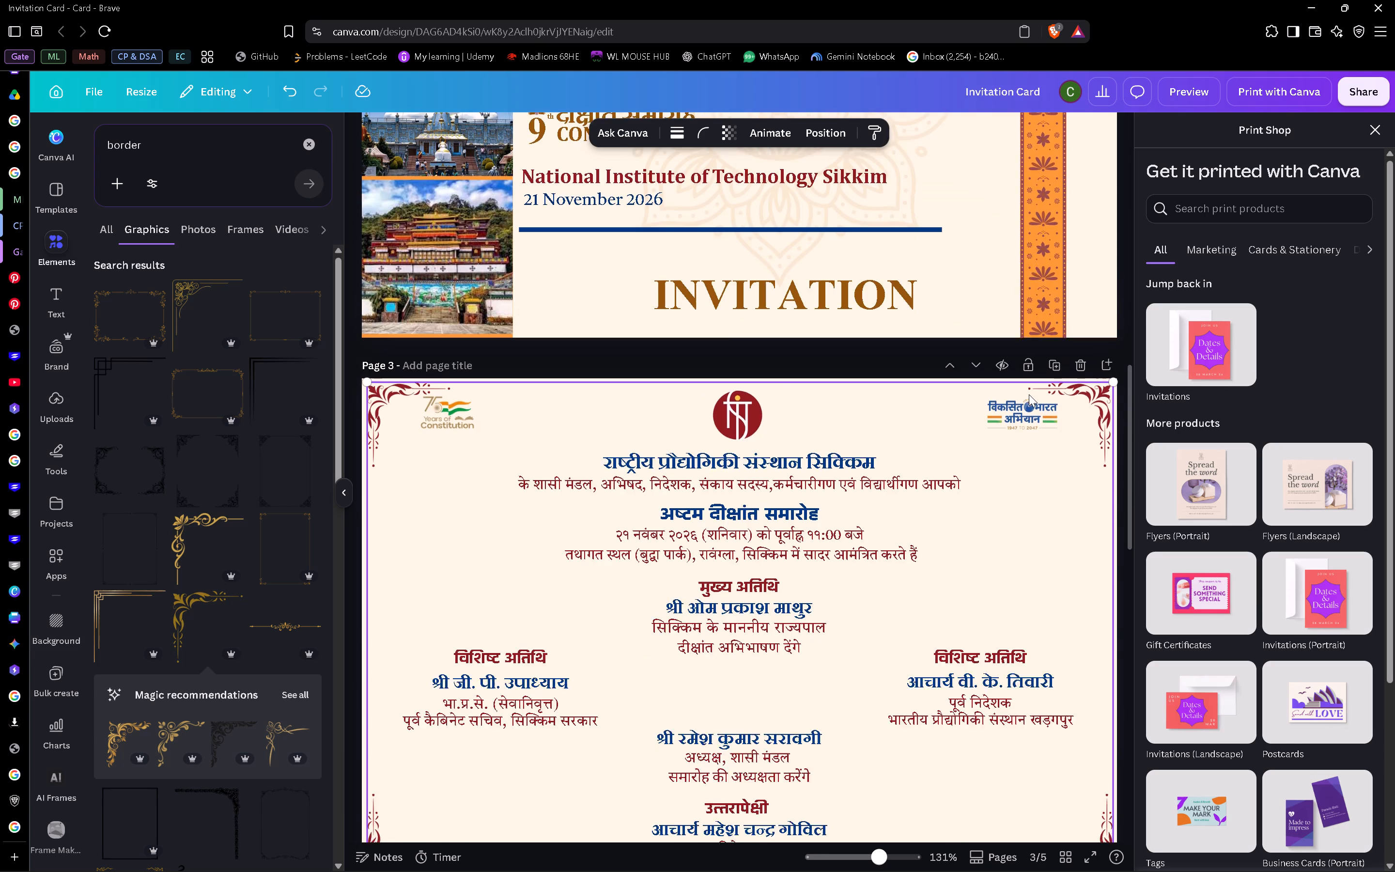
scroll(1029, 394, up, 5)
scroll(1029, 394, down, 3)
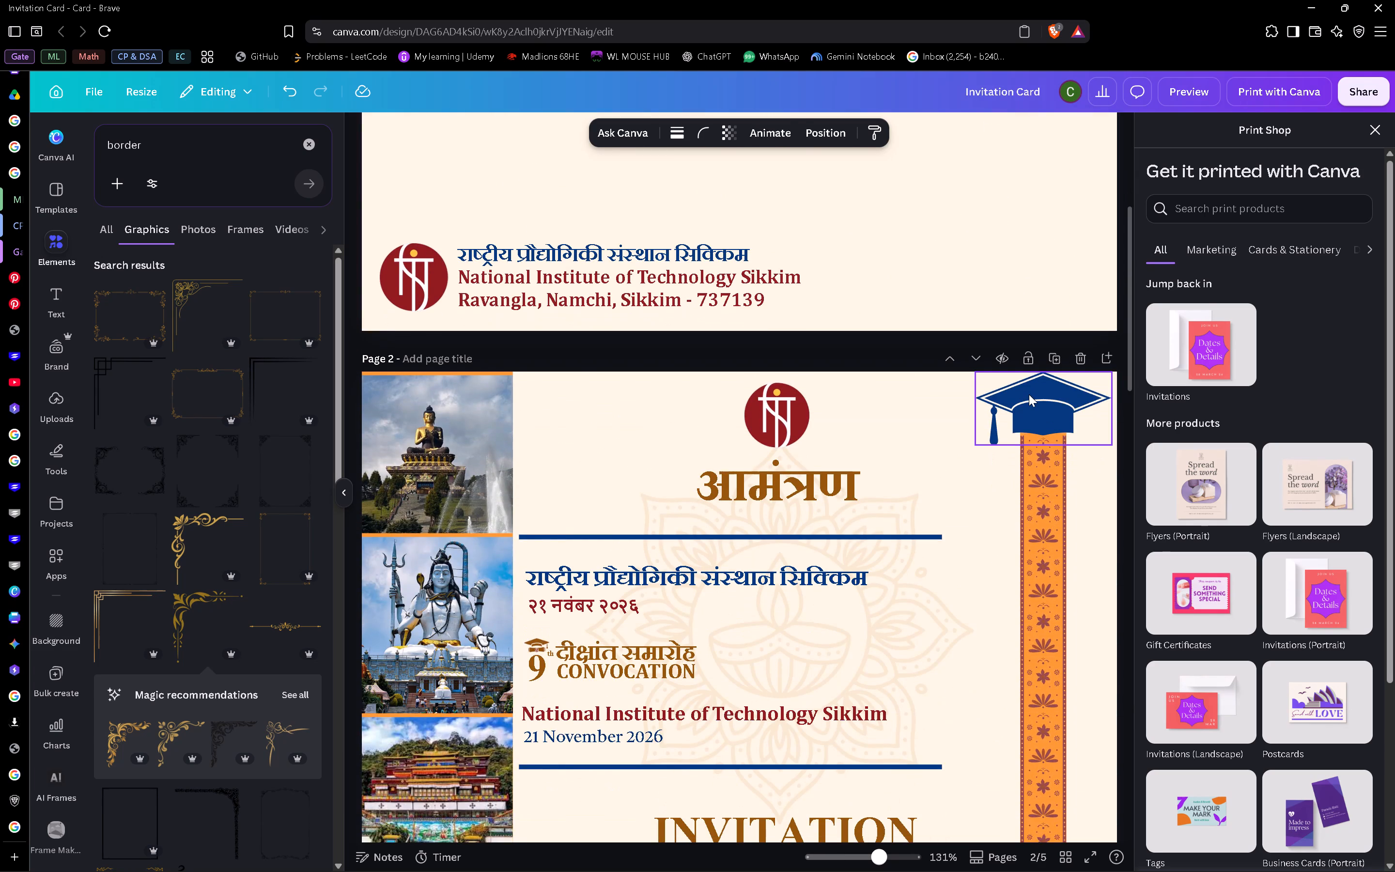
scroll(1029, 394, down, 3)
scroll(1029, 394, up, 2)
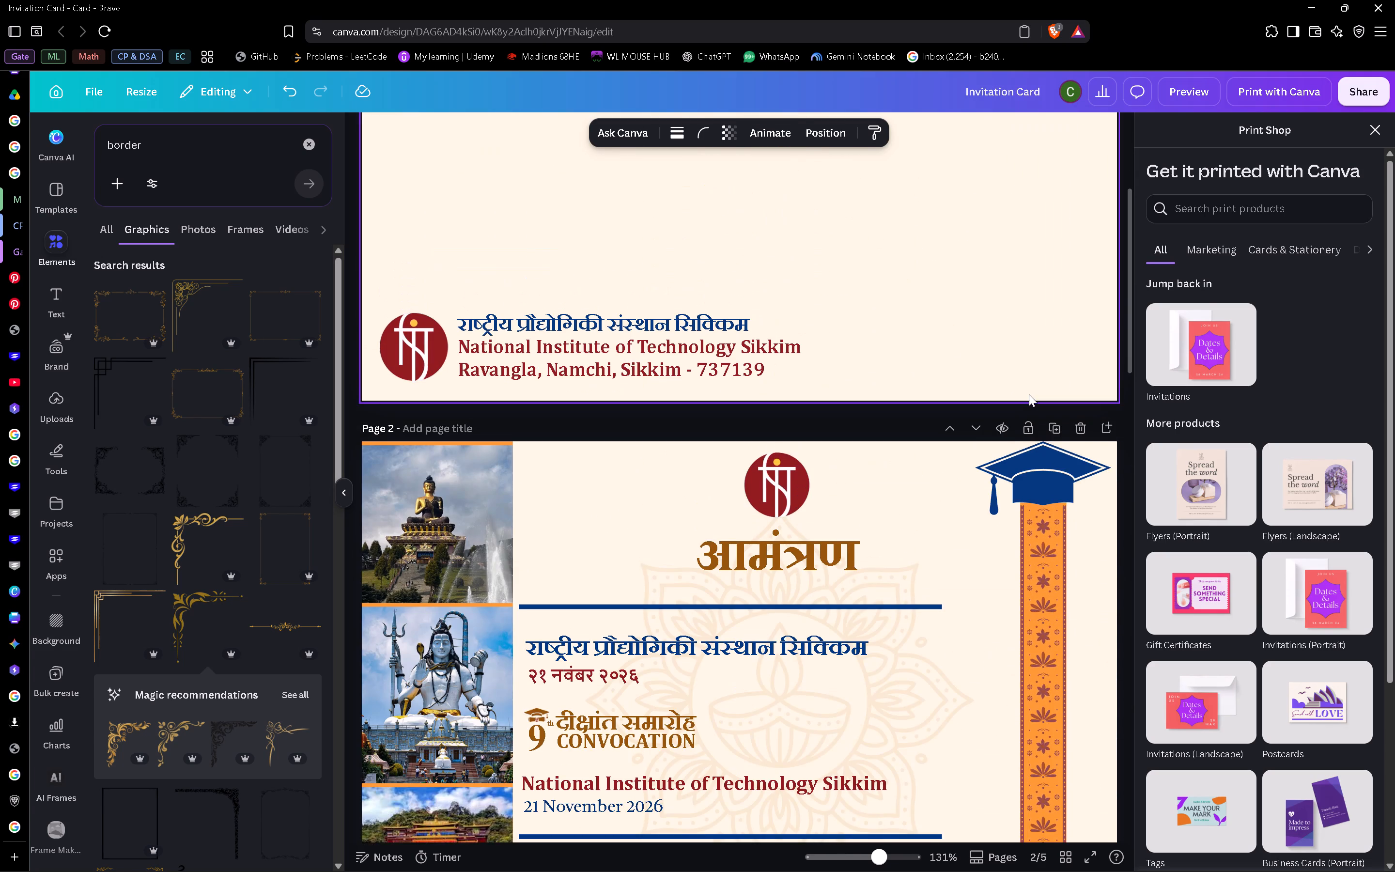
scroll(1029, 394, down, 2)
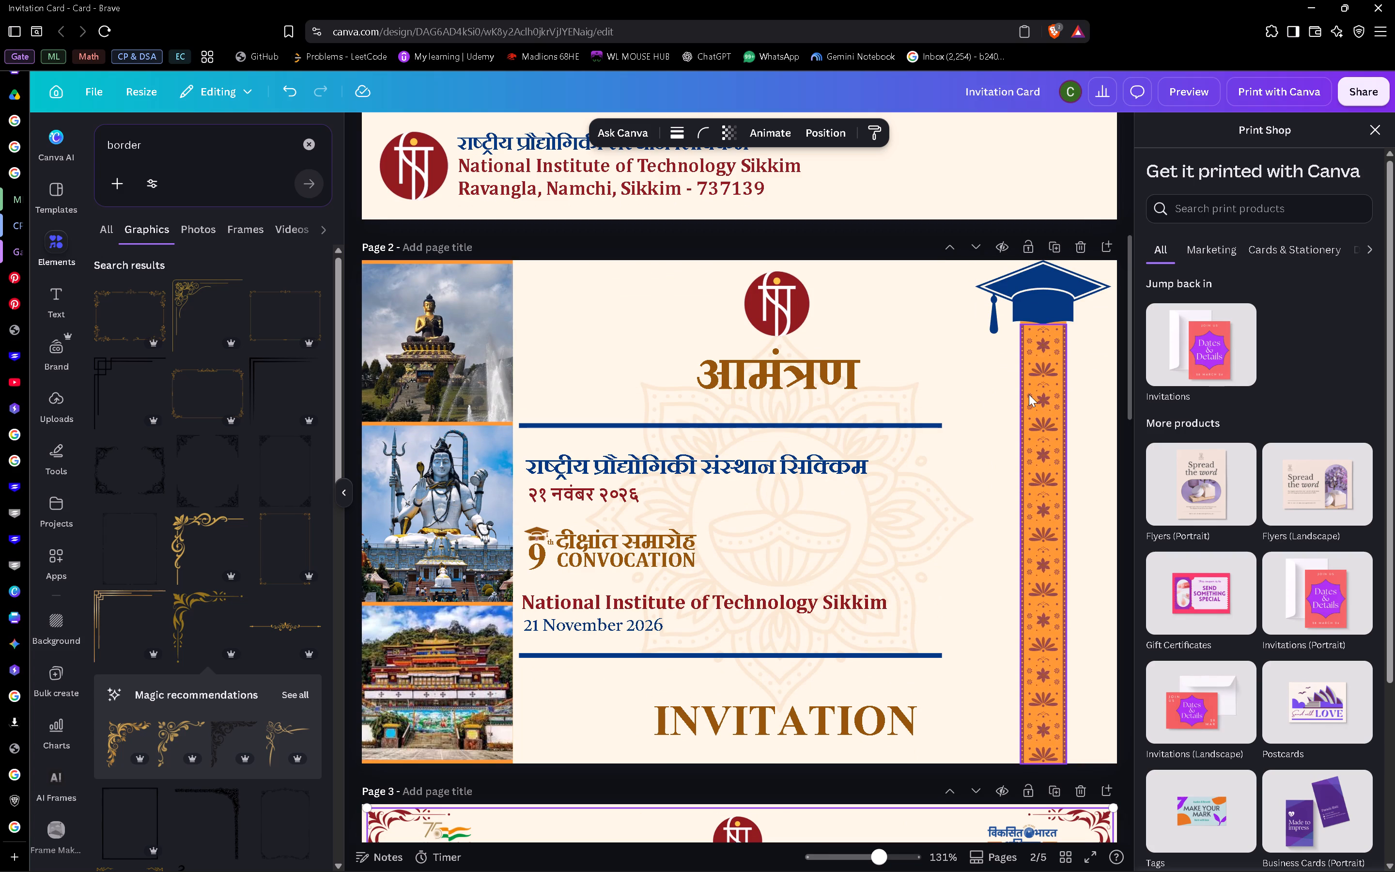
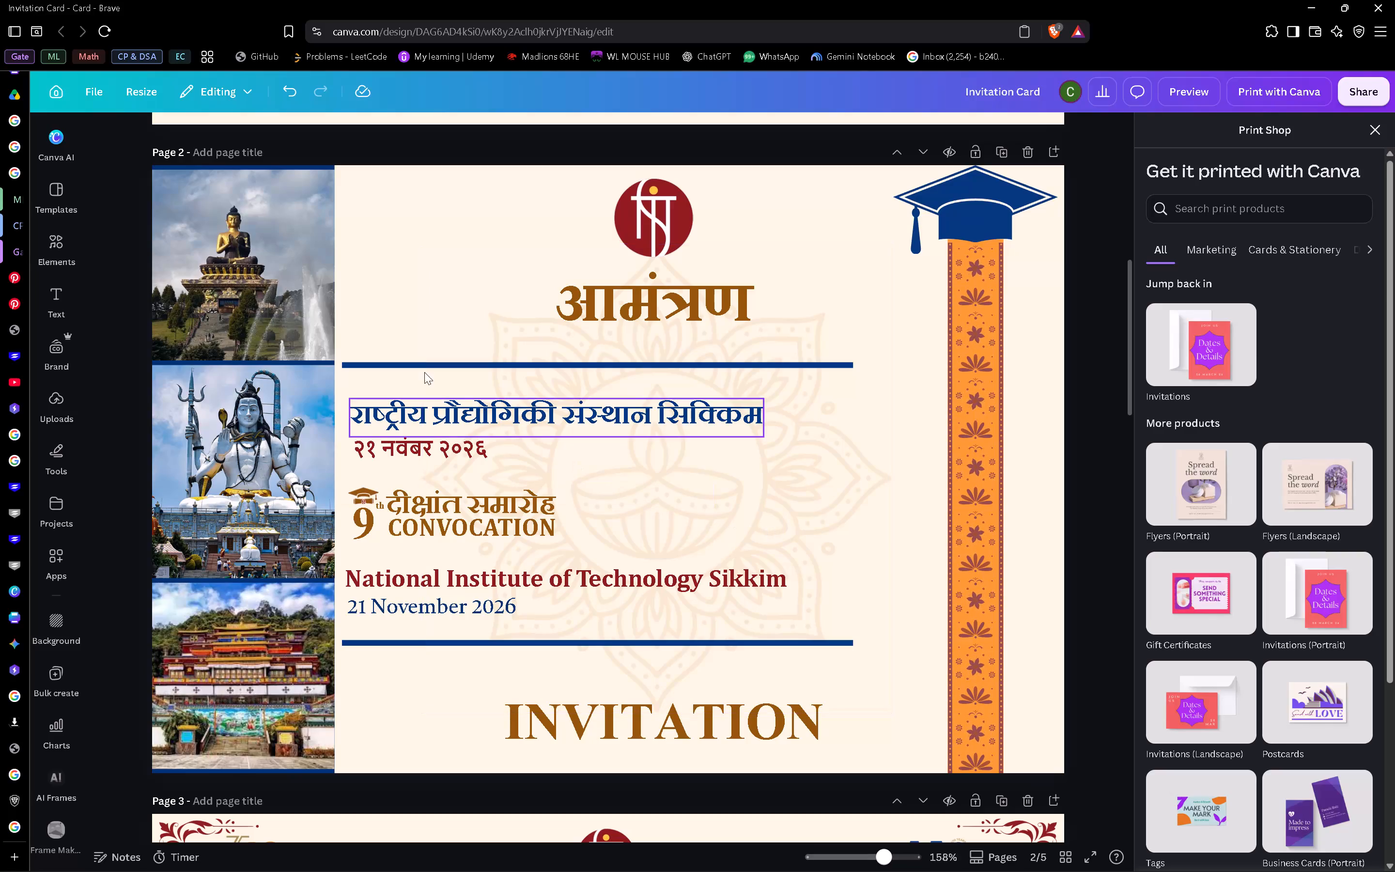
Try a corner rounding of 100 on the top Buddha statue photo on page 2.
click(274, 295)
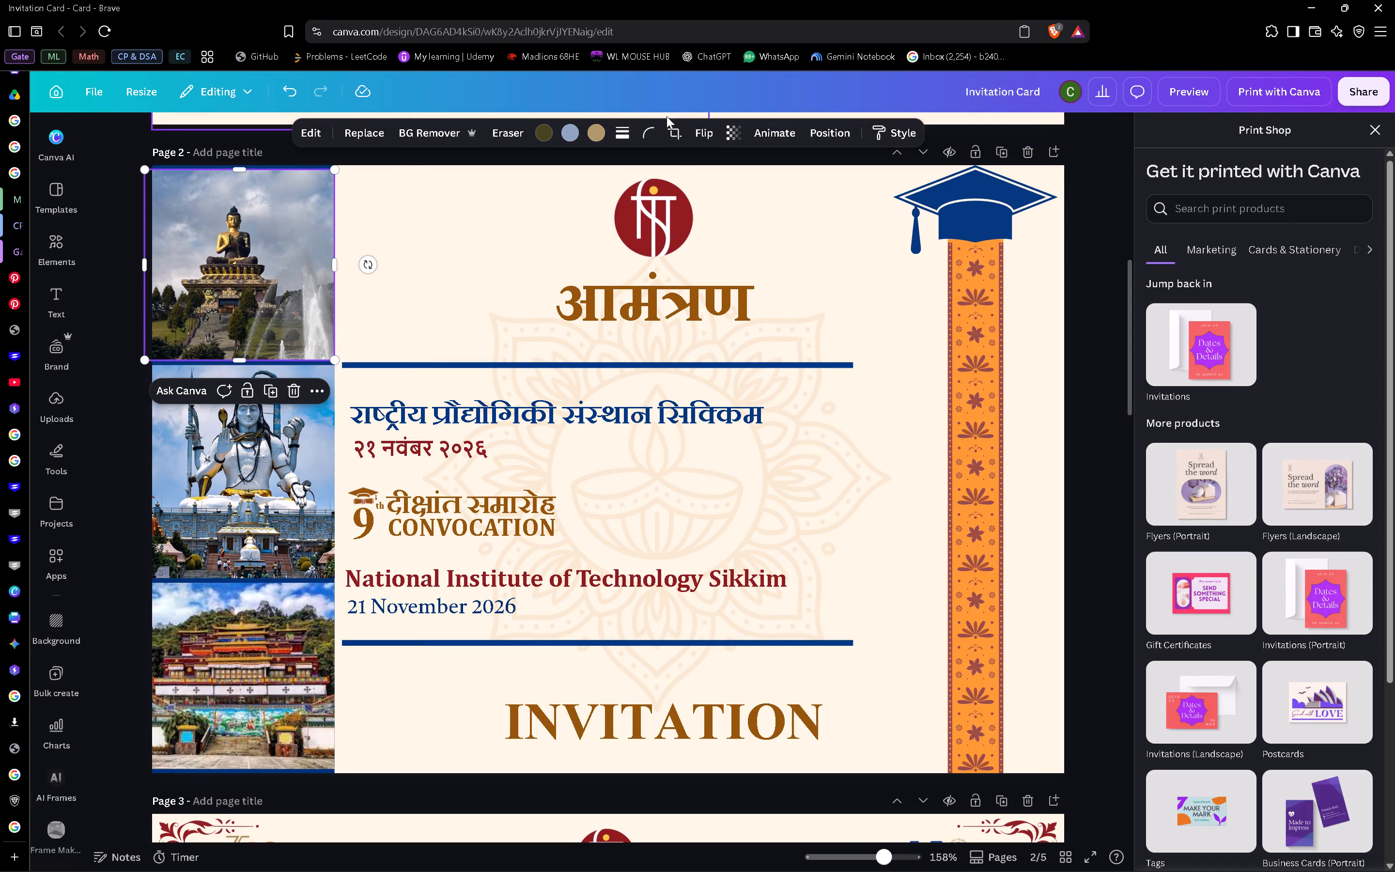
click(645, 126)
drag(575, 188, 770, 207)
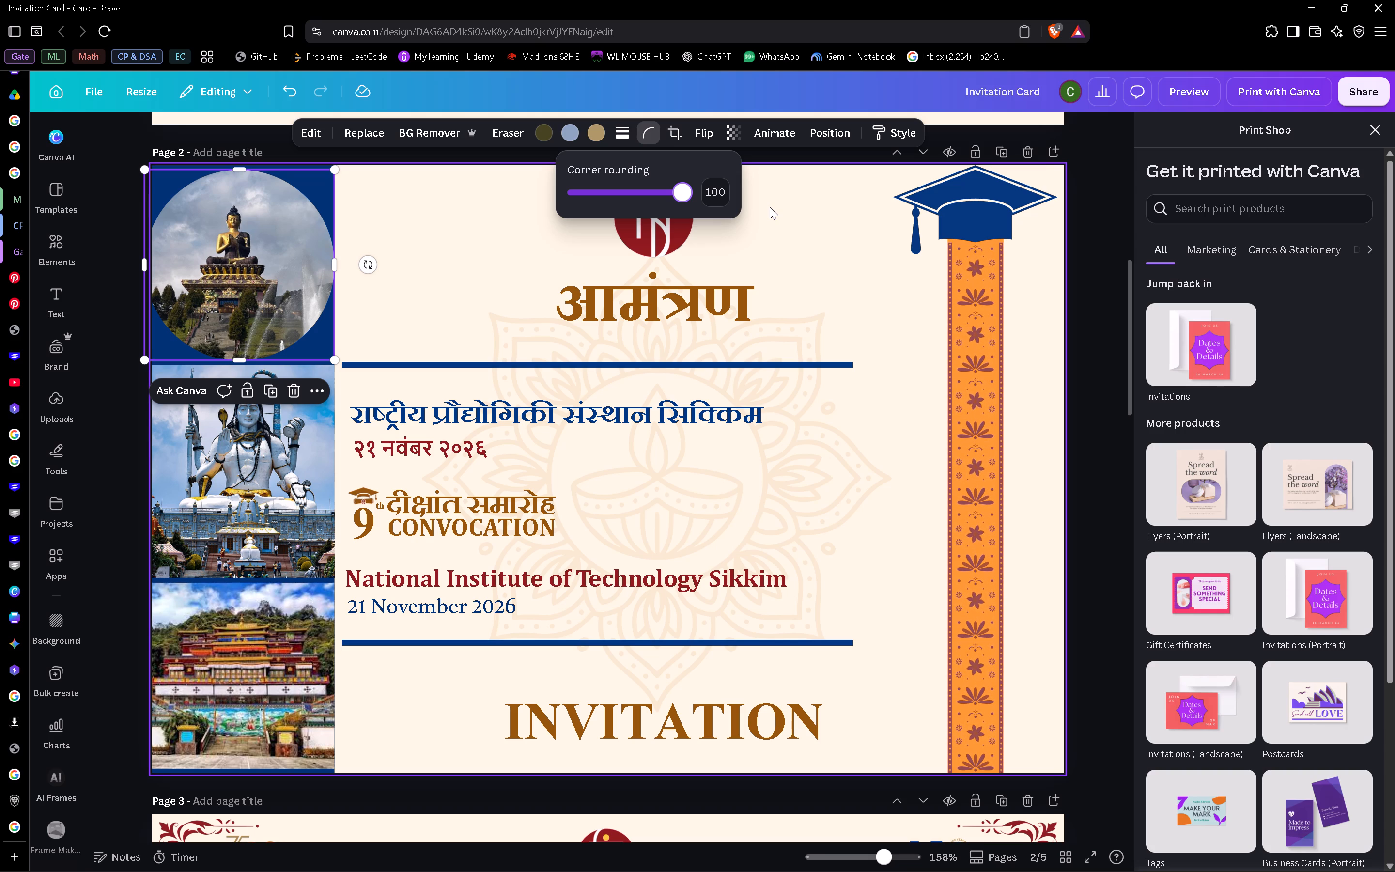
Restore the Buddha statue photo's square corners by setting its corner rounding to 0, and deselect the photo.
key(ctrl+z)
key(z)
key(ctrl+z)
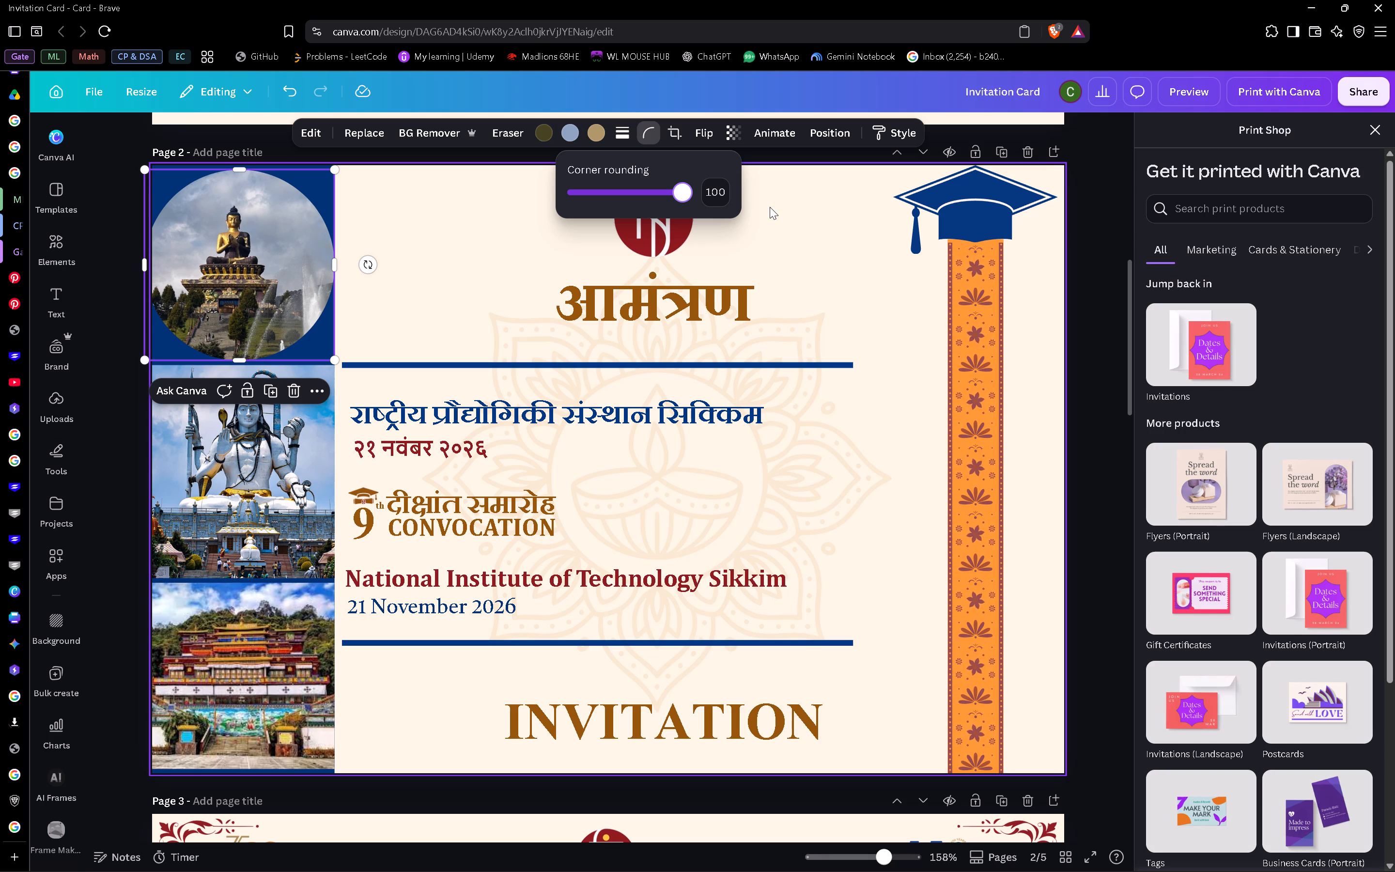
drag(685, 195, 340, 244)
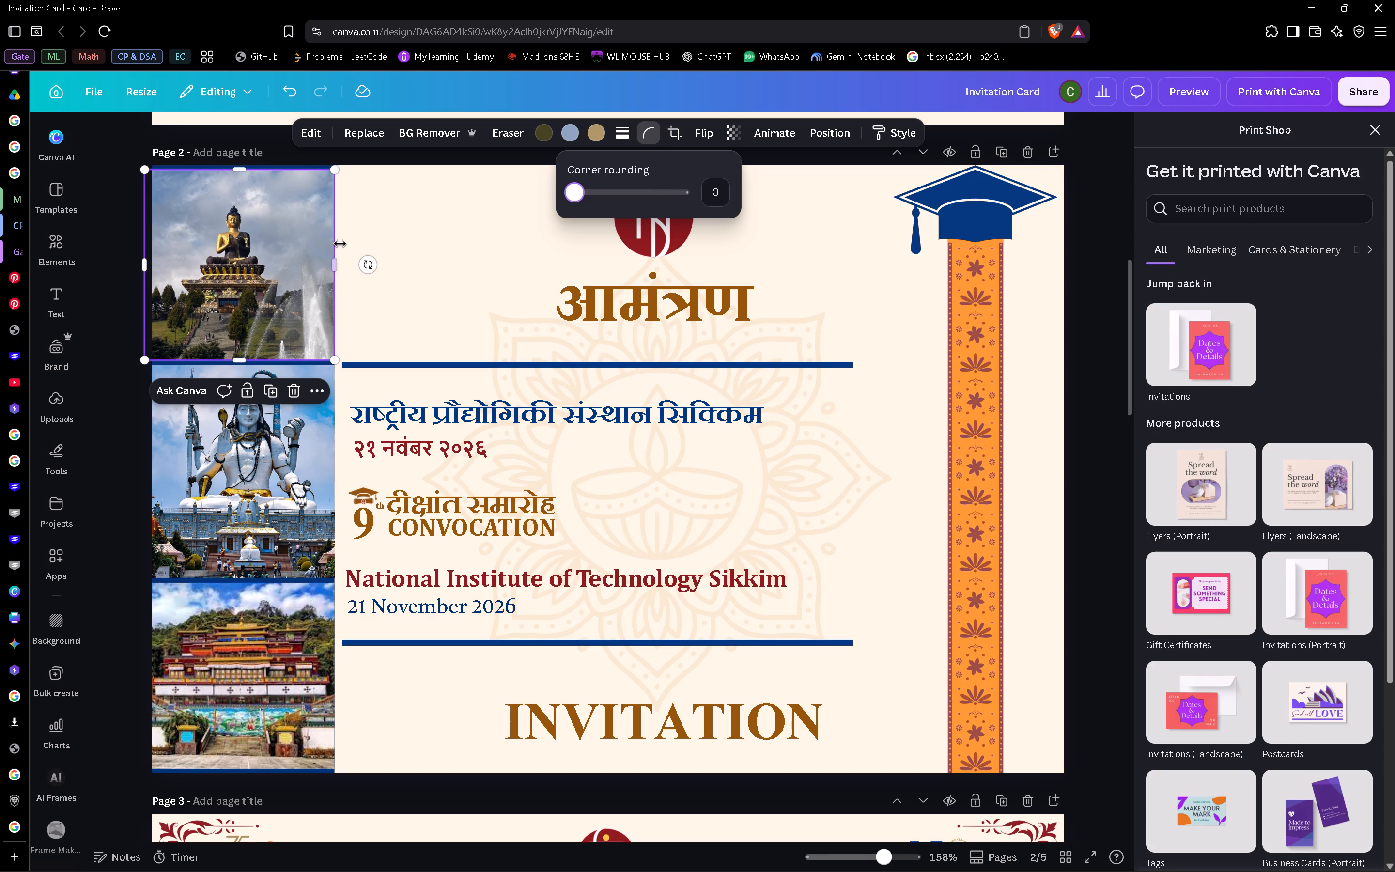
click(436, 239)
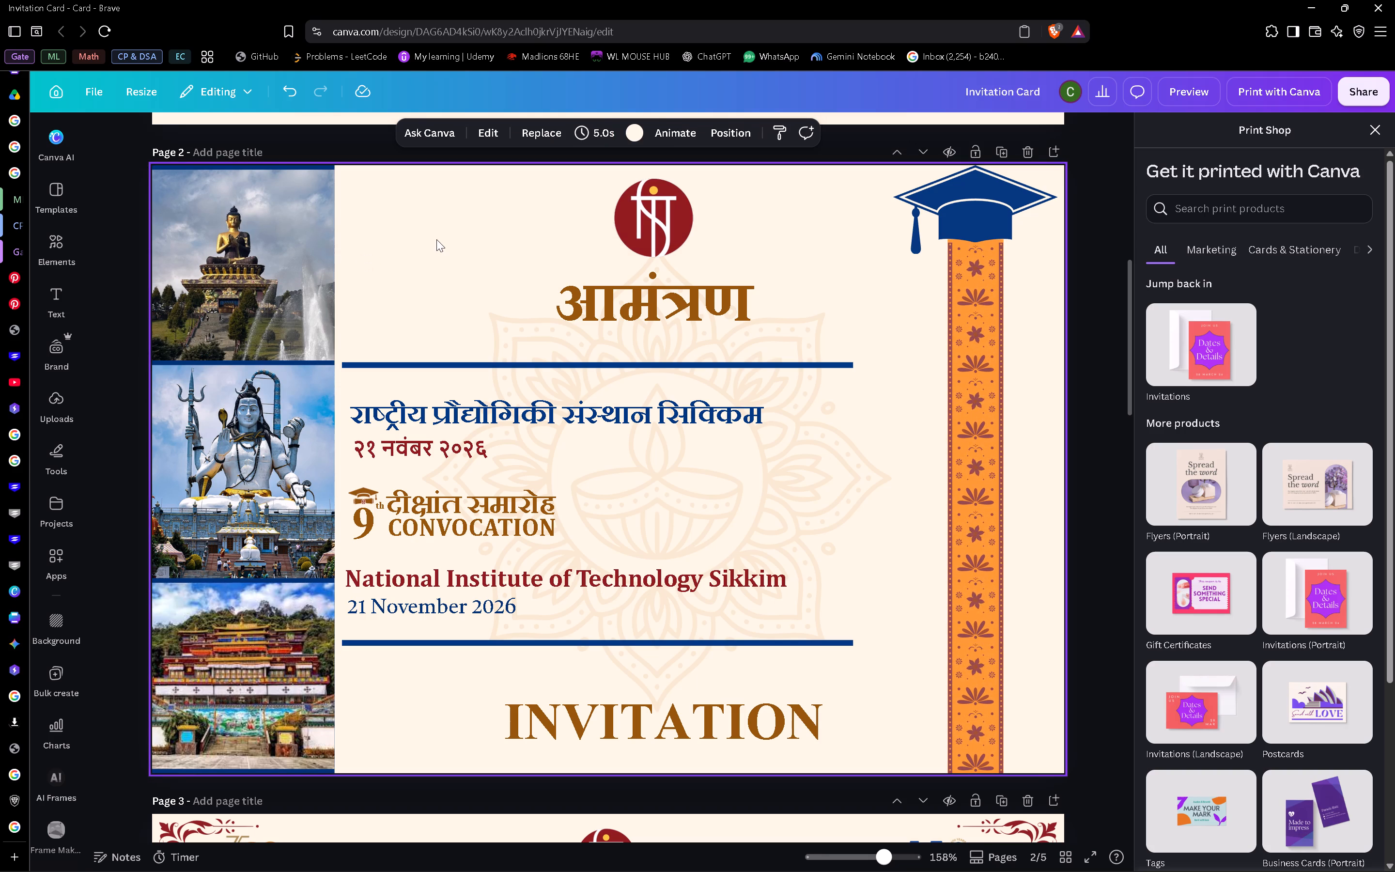
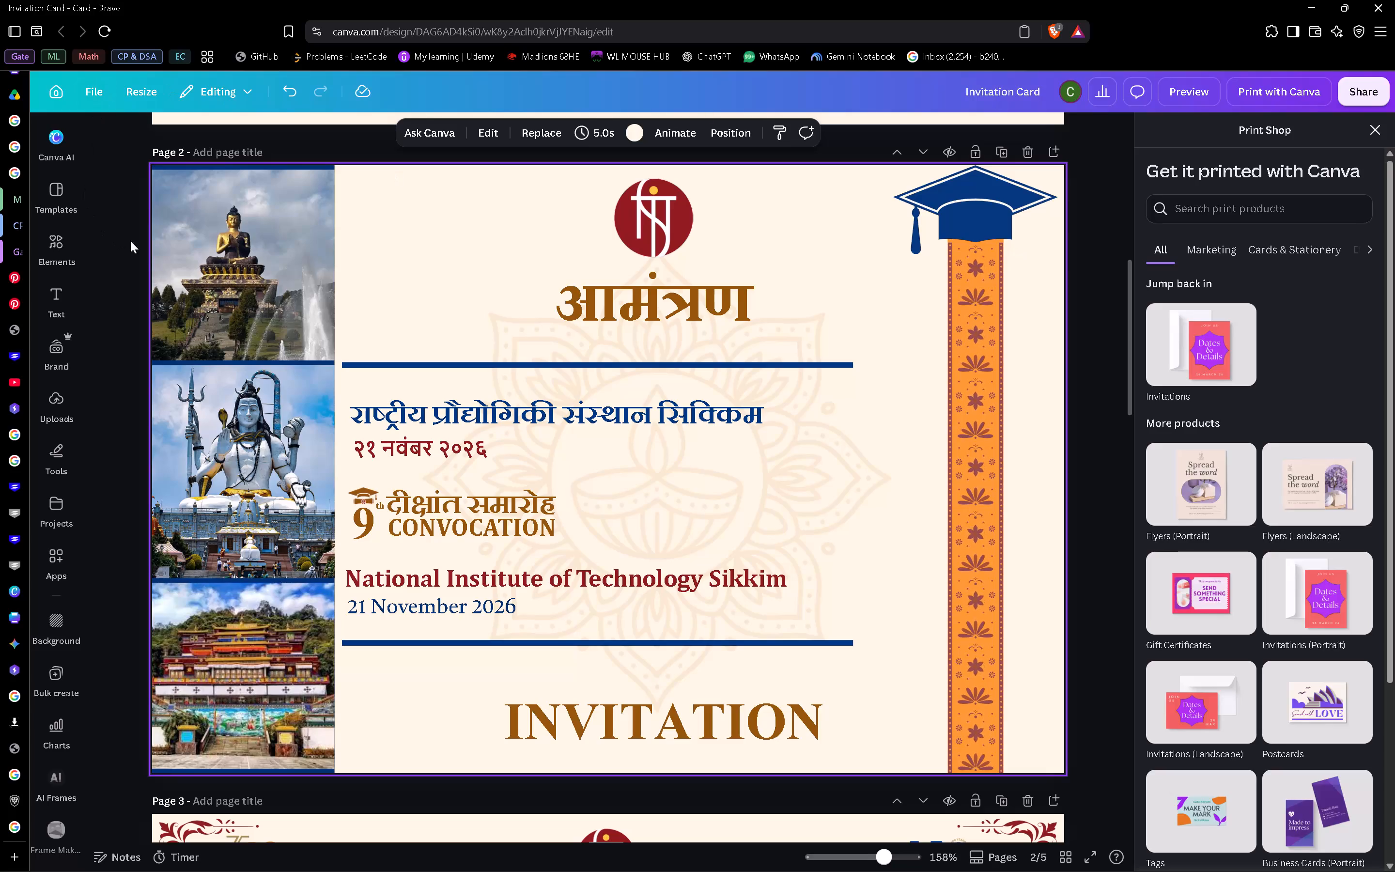
Delete the three stacked photos of the Buddha statue, Shiva statue and monastery from page 2's left side.
click(235, 278)
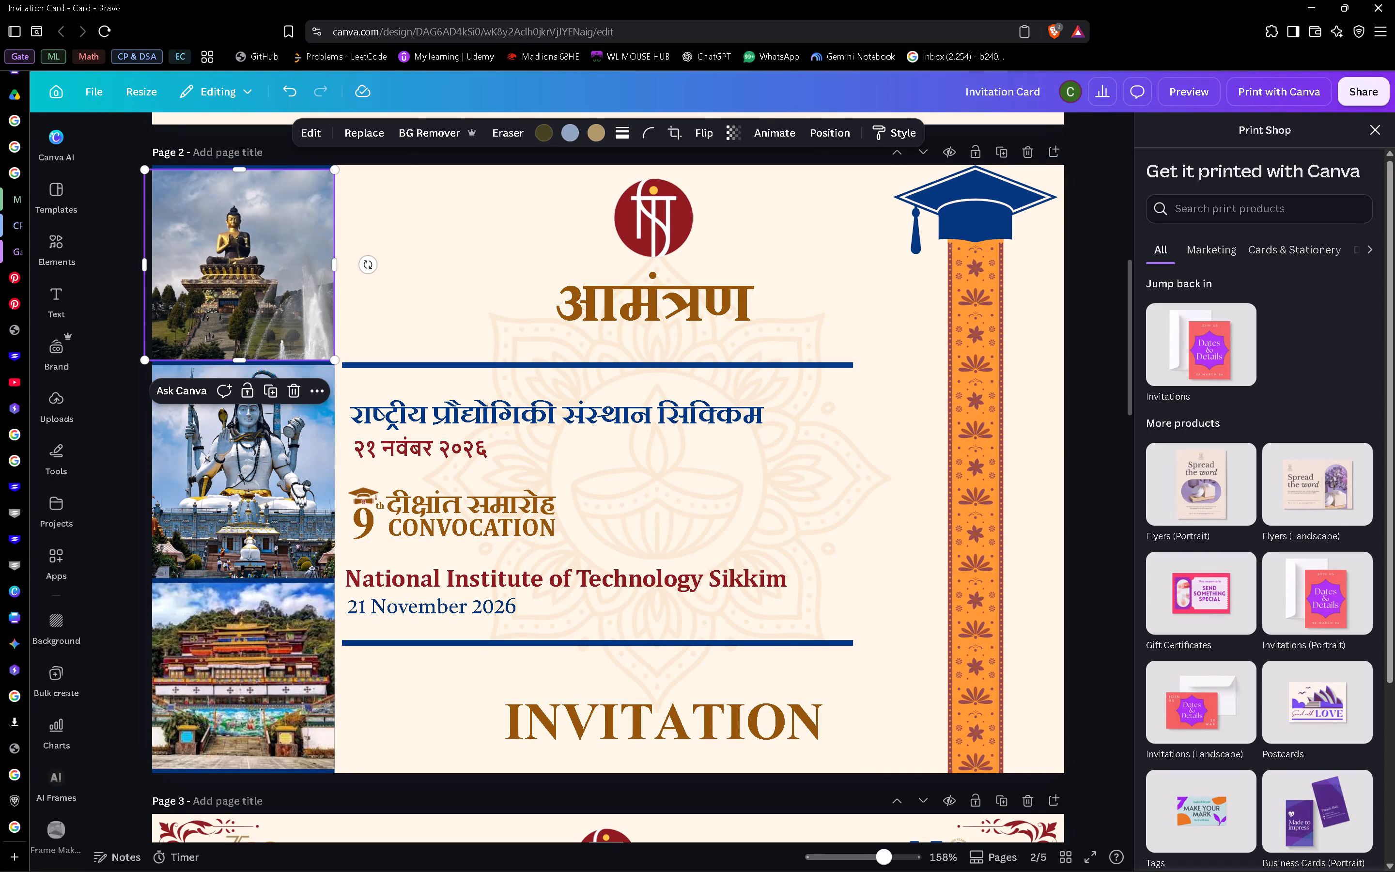
key(Delete)
click(246, 430)
key(BackSpace)
key(Delete)
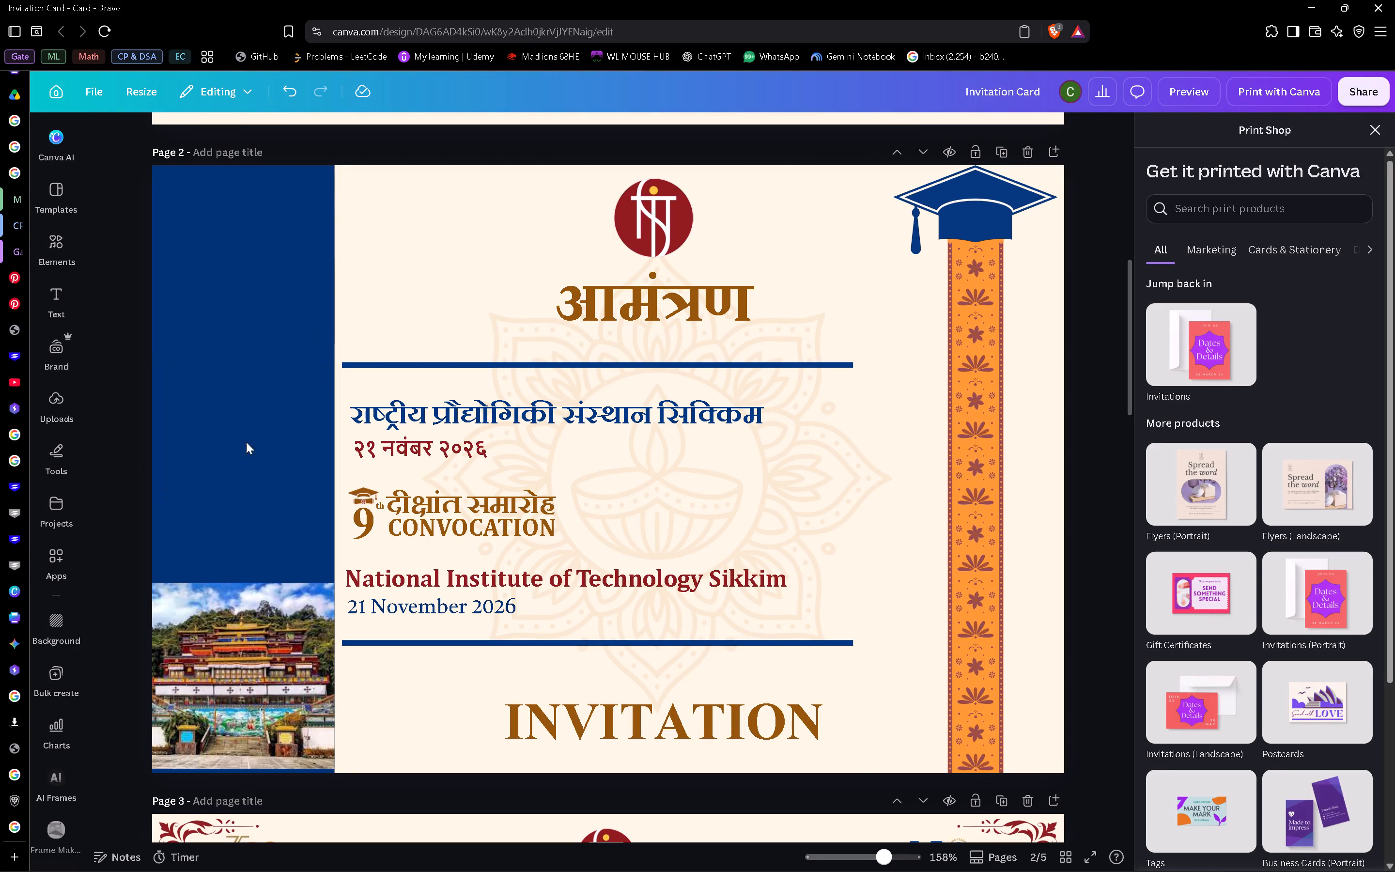
click(250, 644)
key(Delete)
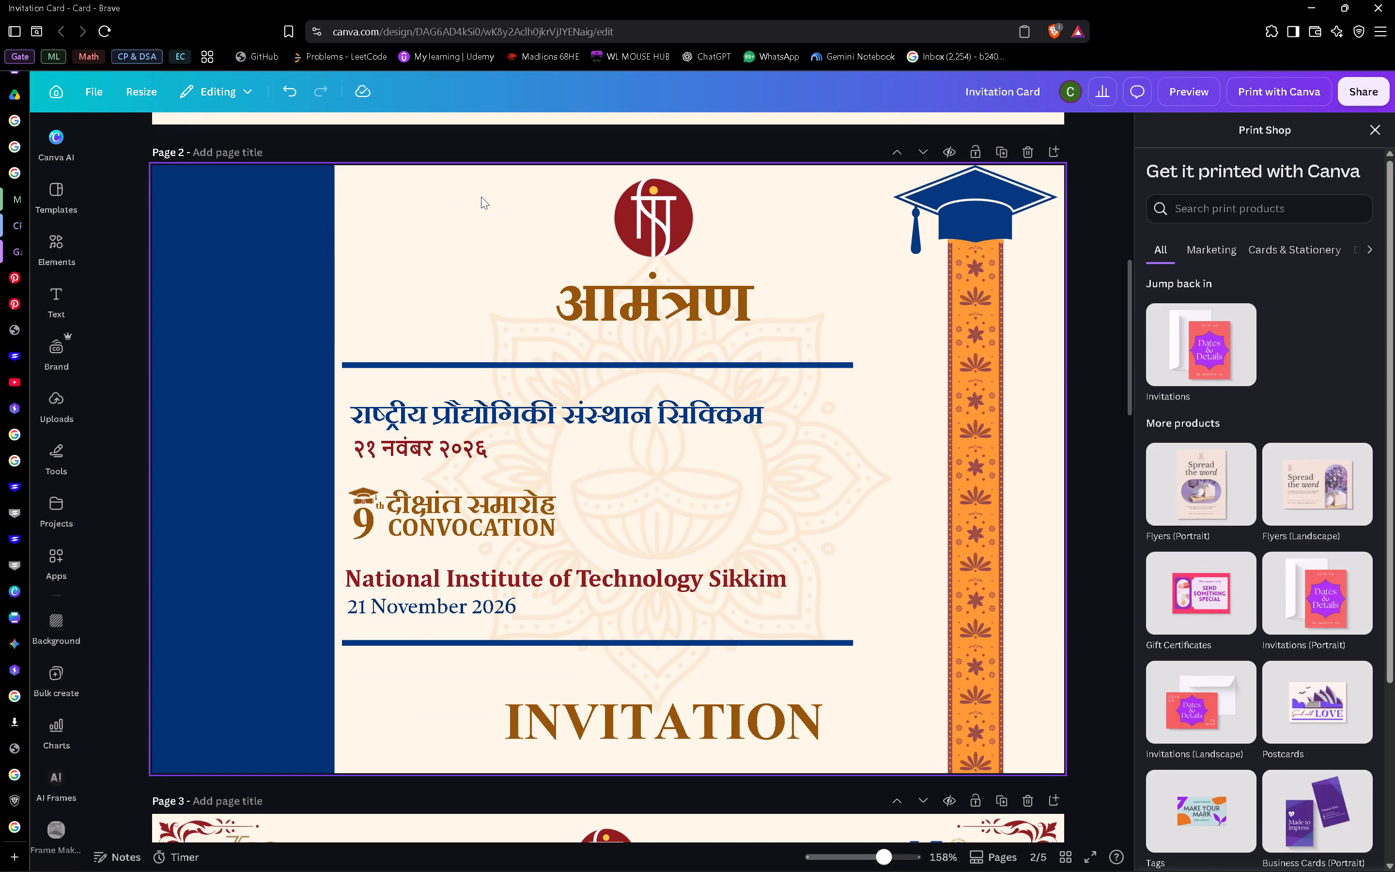
Delete the blue vertical panel on page 2 and the Buddha photo hidden behind it.
click(448, 206)
click(226, 263)
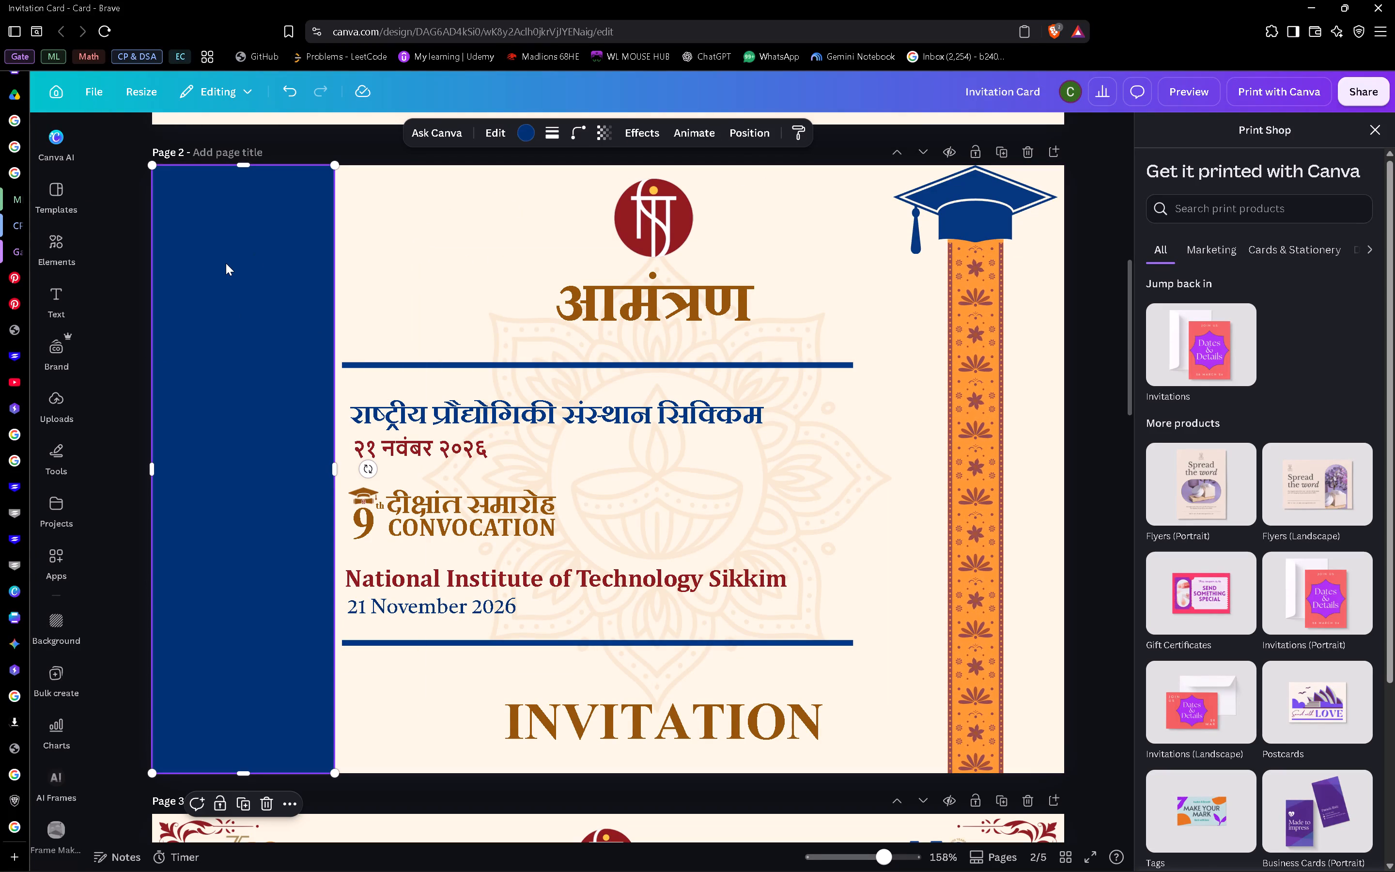
key(Delete)
click(266, 258)
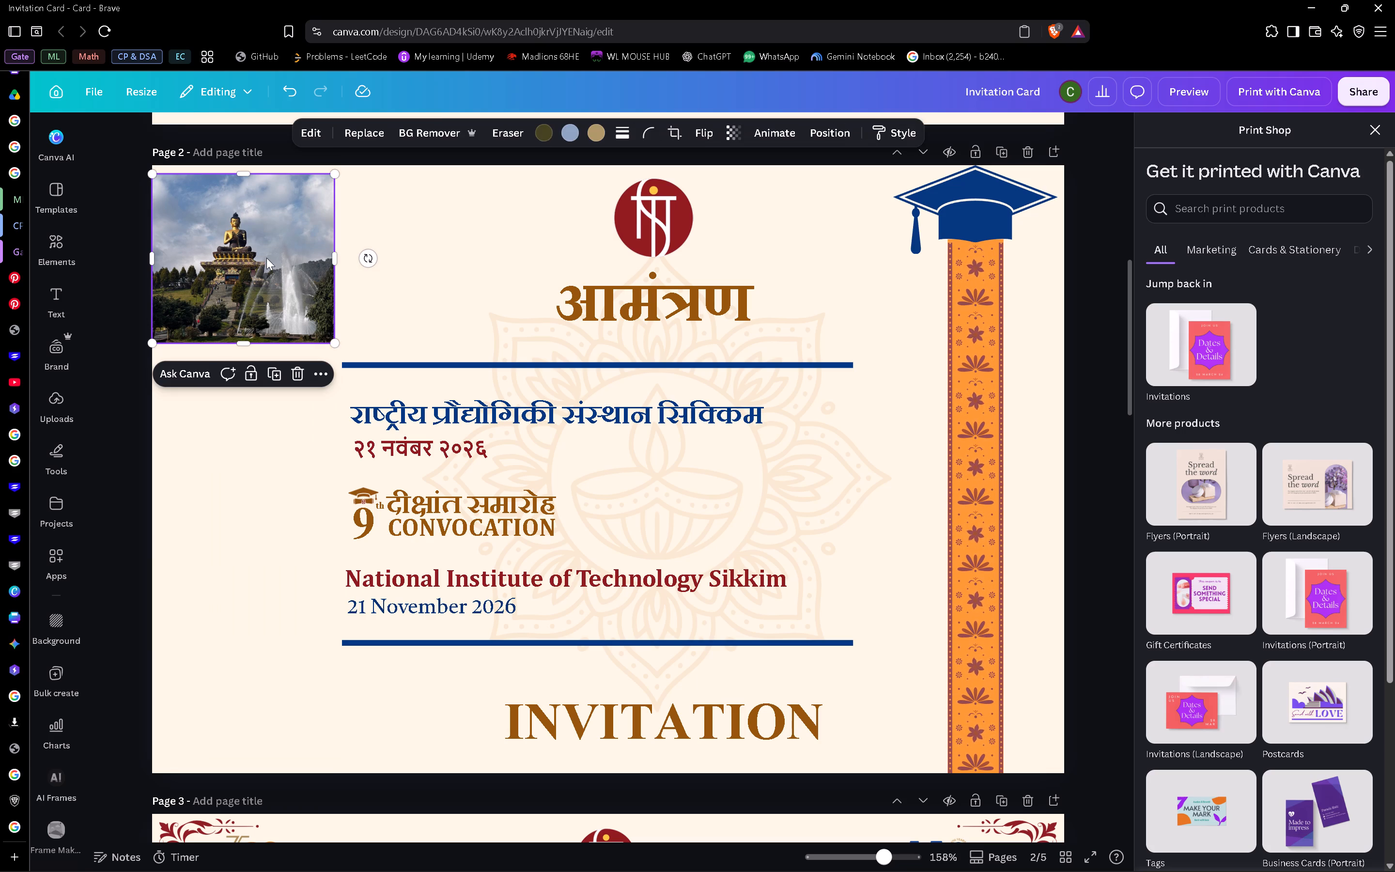
key(Delete)
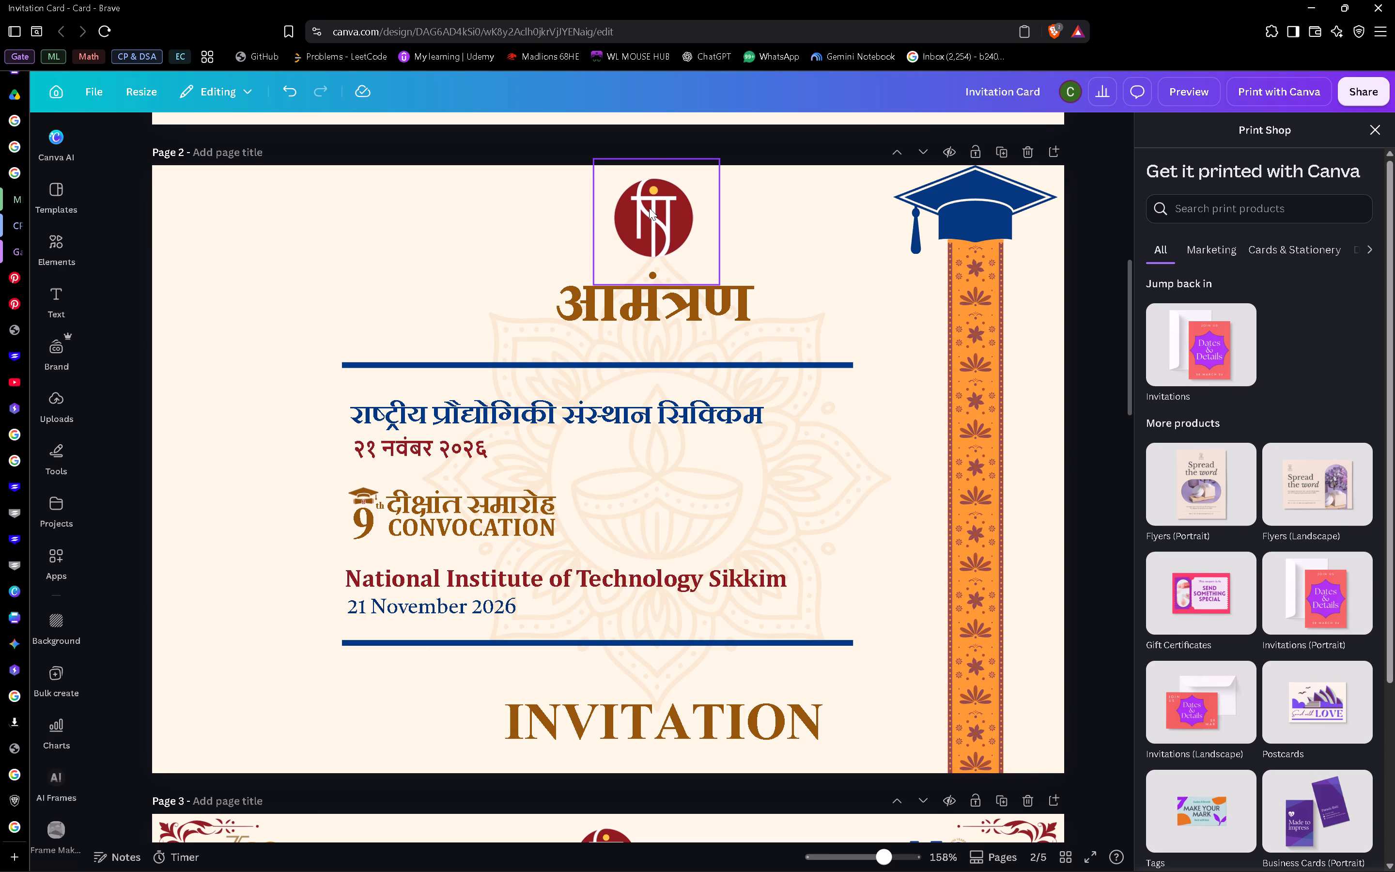
Group page 2's logo, आमंत्रण heading, both blue lines, institute names, dates, convocation title and INVITATION text.
click(647, 212)
shift+click(745, 294)
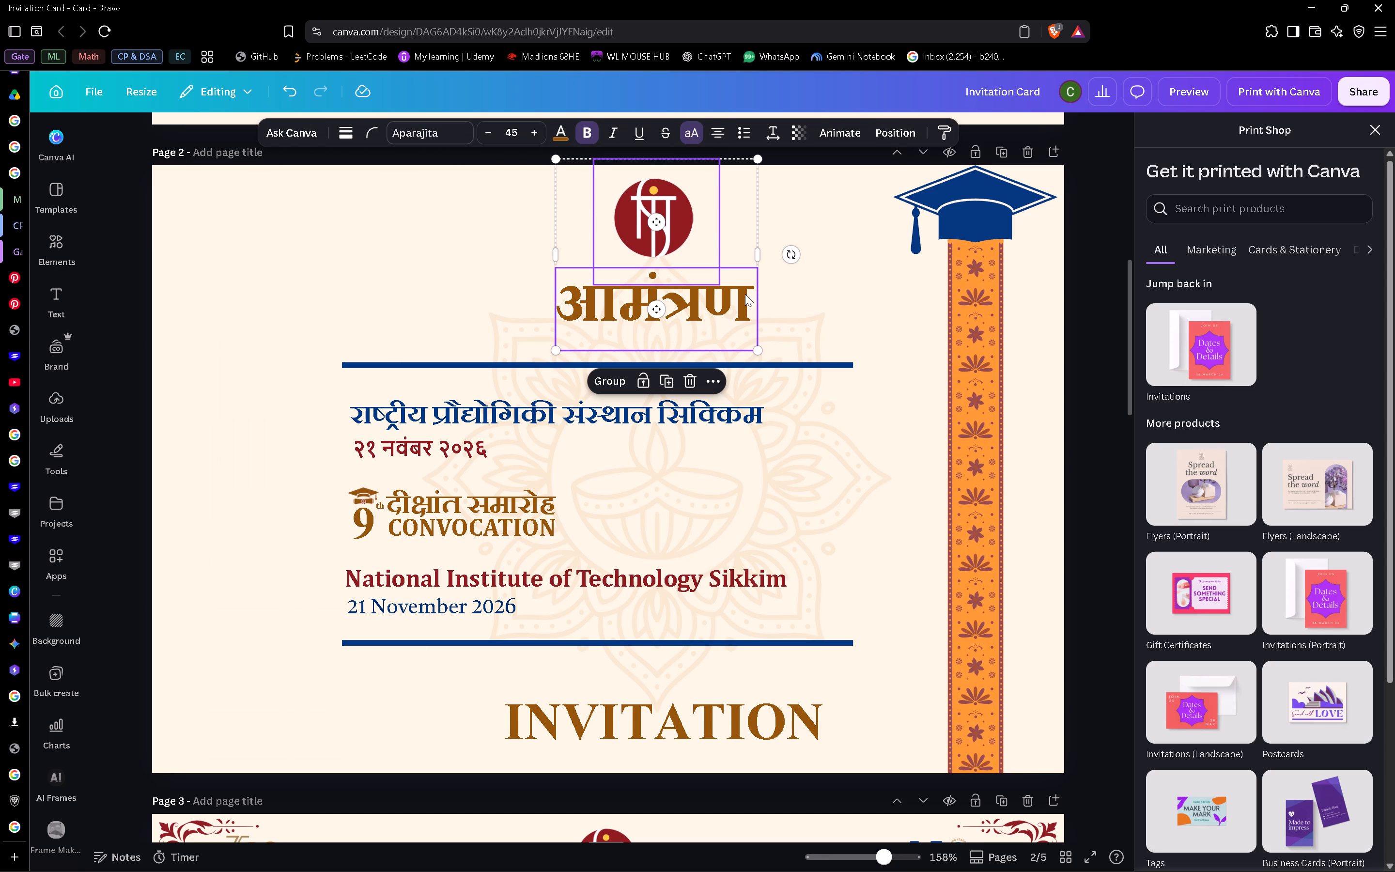
shift+click(468, 365)
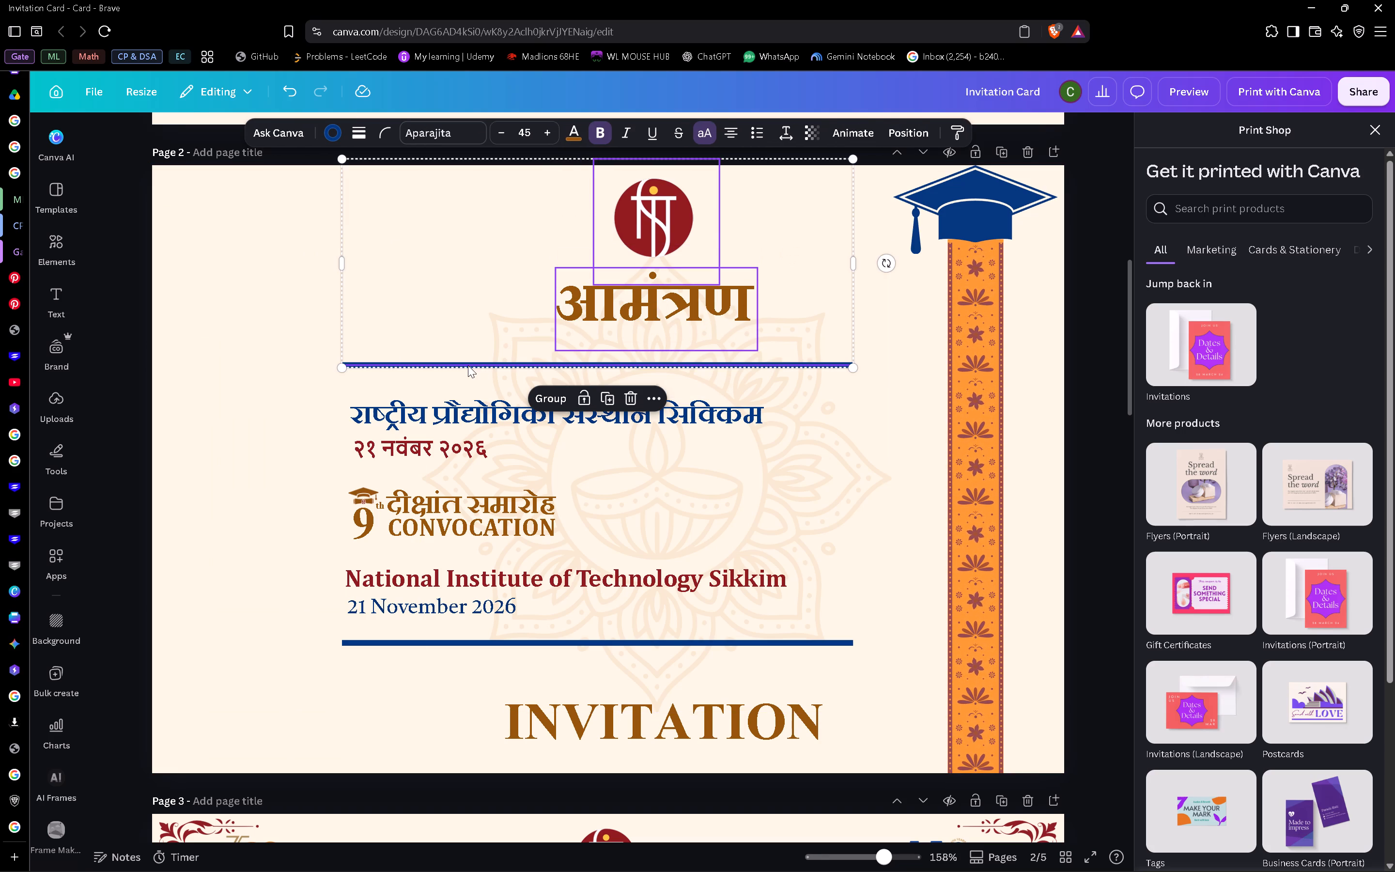
shift+click(442, 412)
shift+click(416, 446)
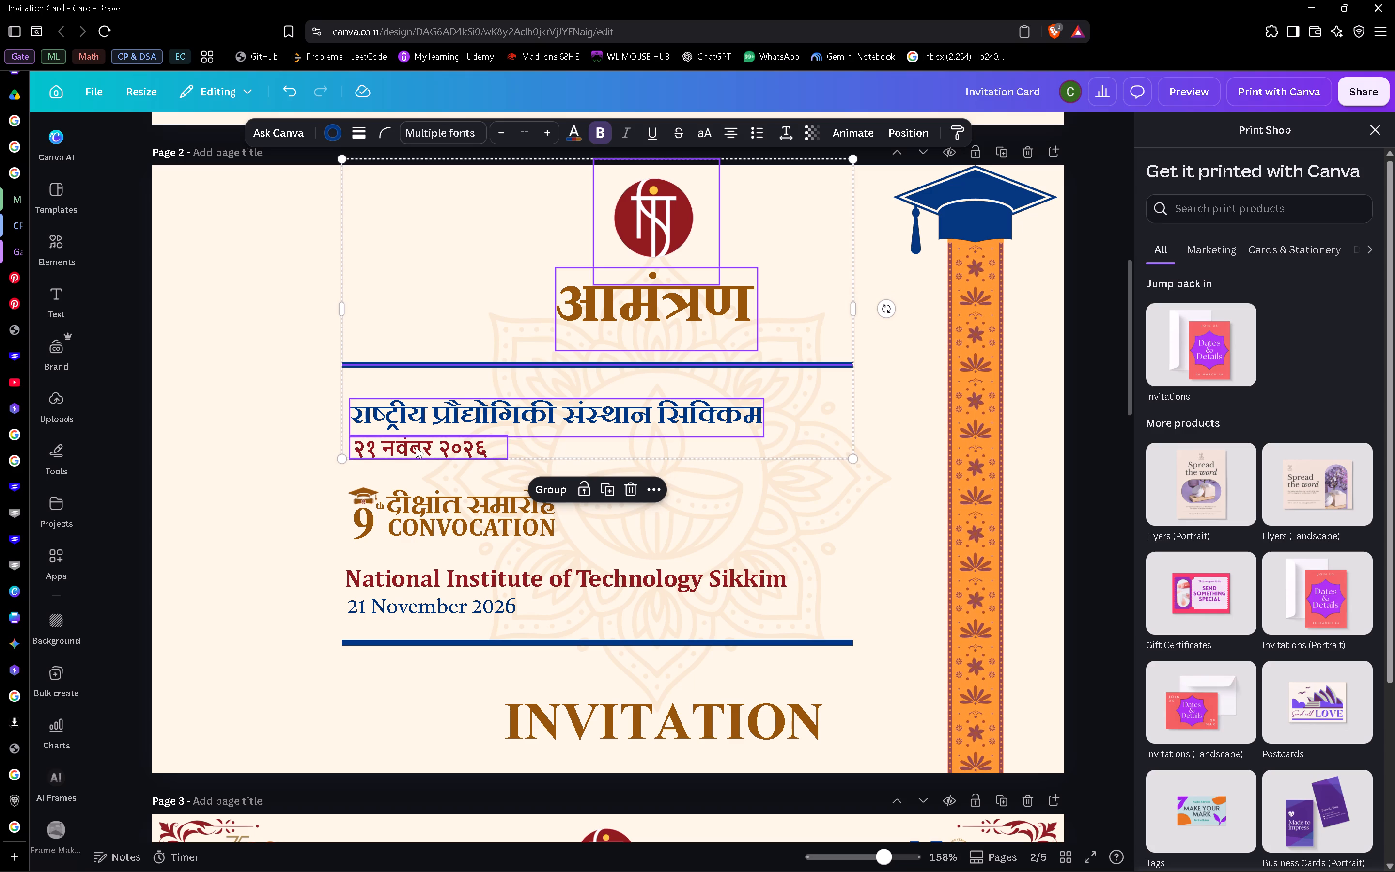
shift+click(424, 520)
shift+click(429, 588)
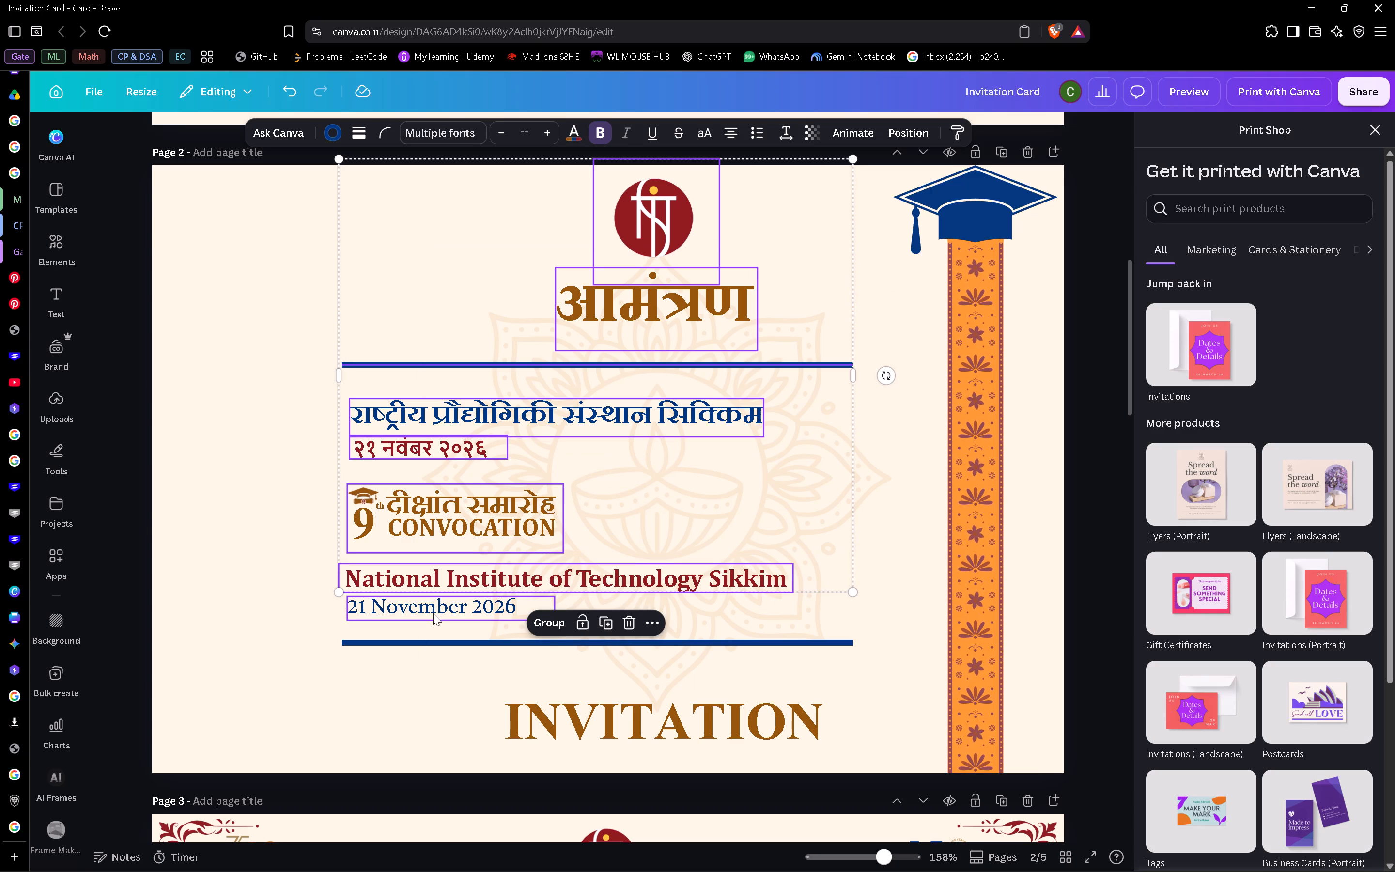
shift+click(433, 613)
shift+click(451, 641)
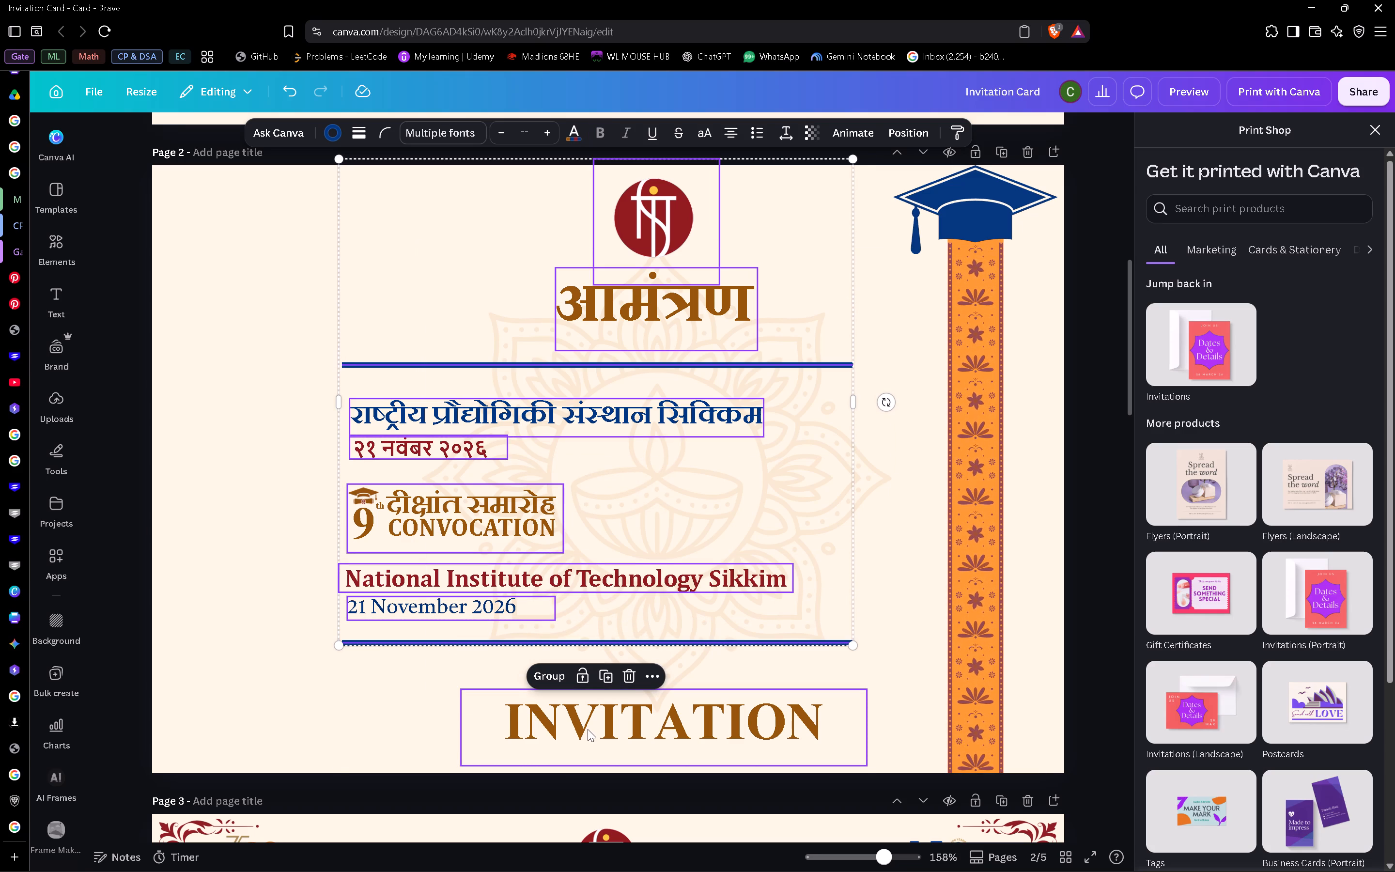
shift+click(588, 729)
key(ctrl+g)
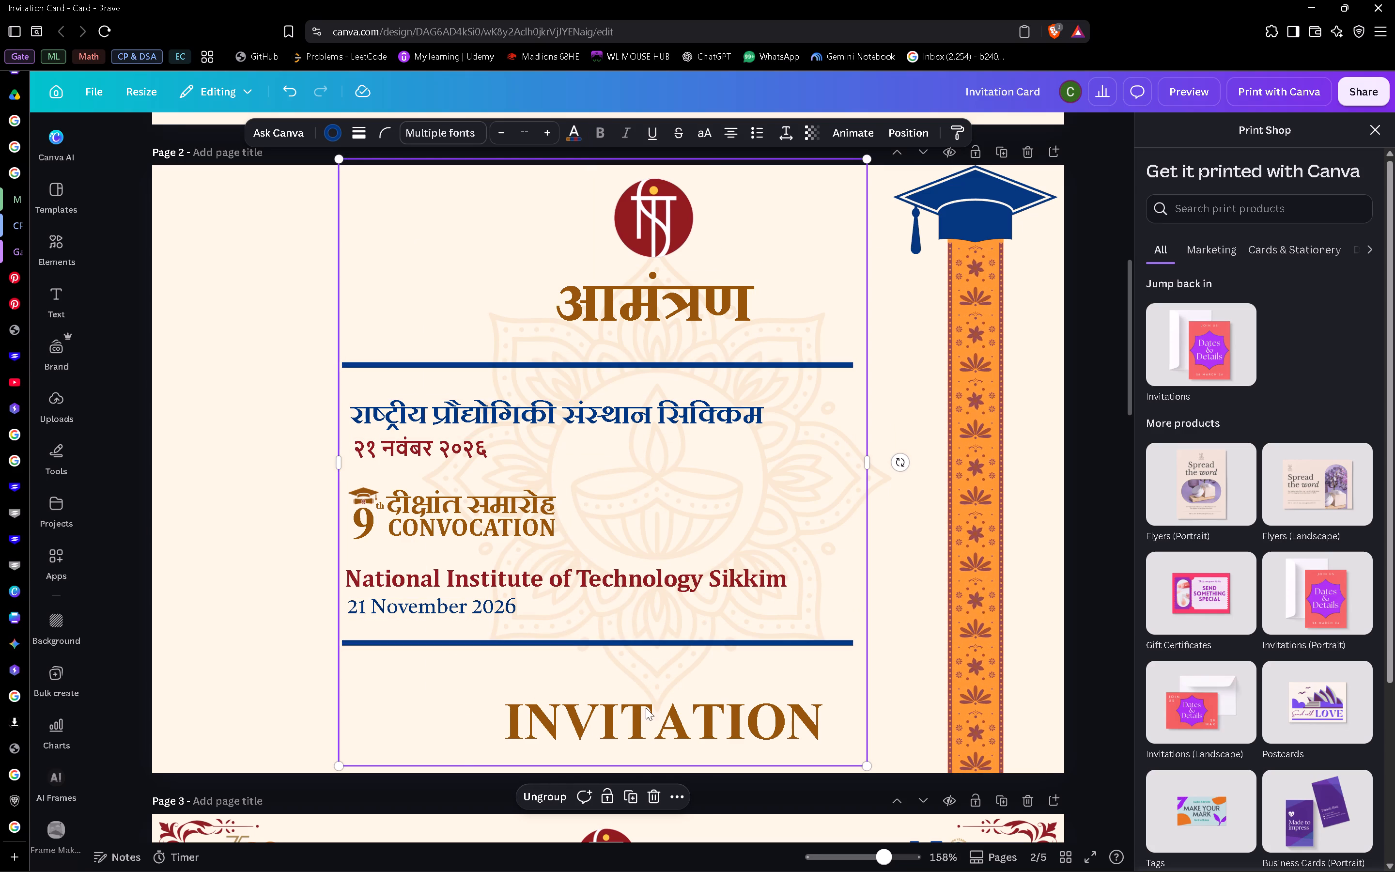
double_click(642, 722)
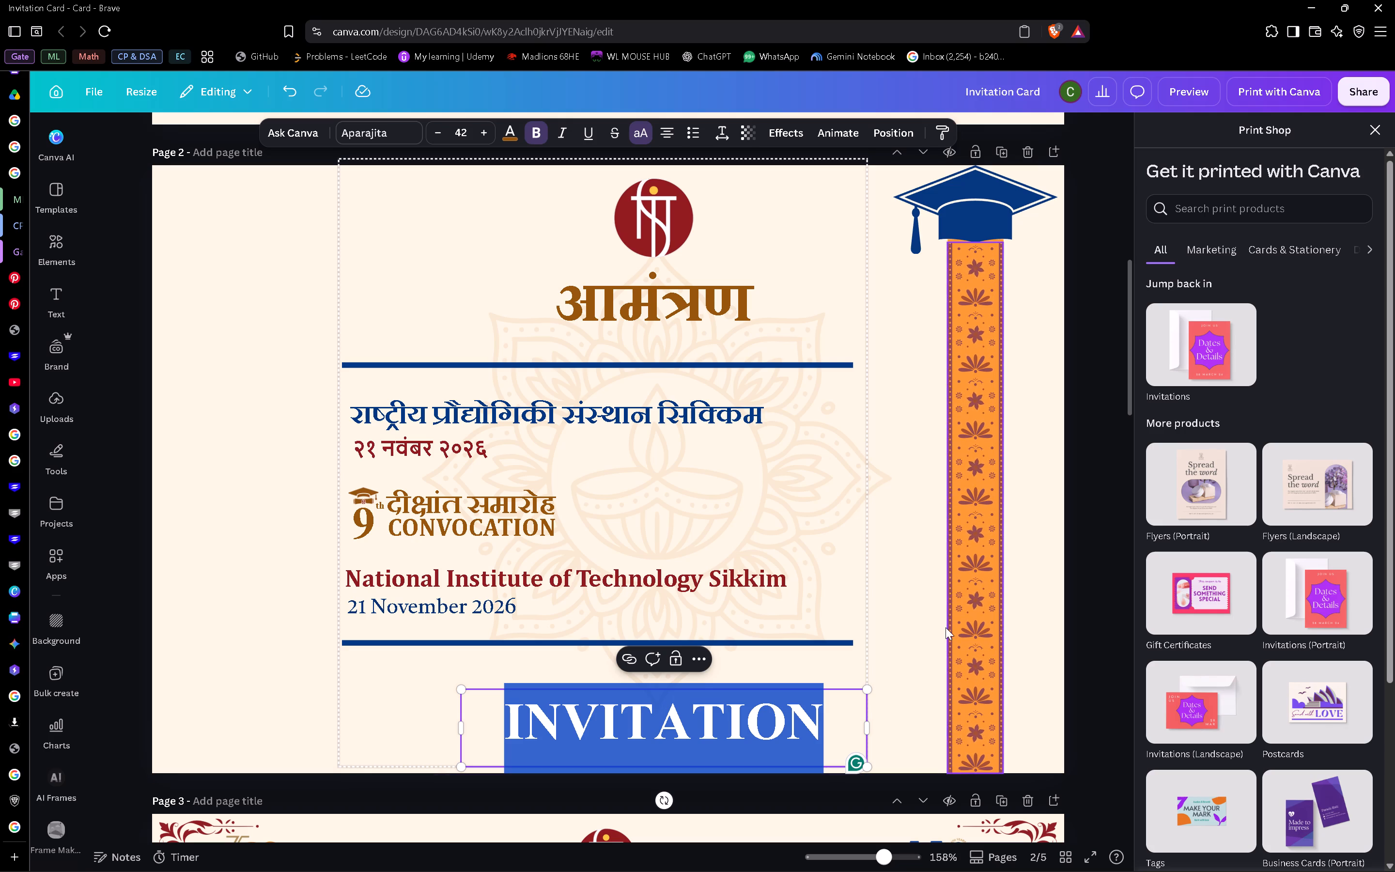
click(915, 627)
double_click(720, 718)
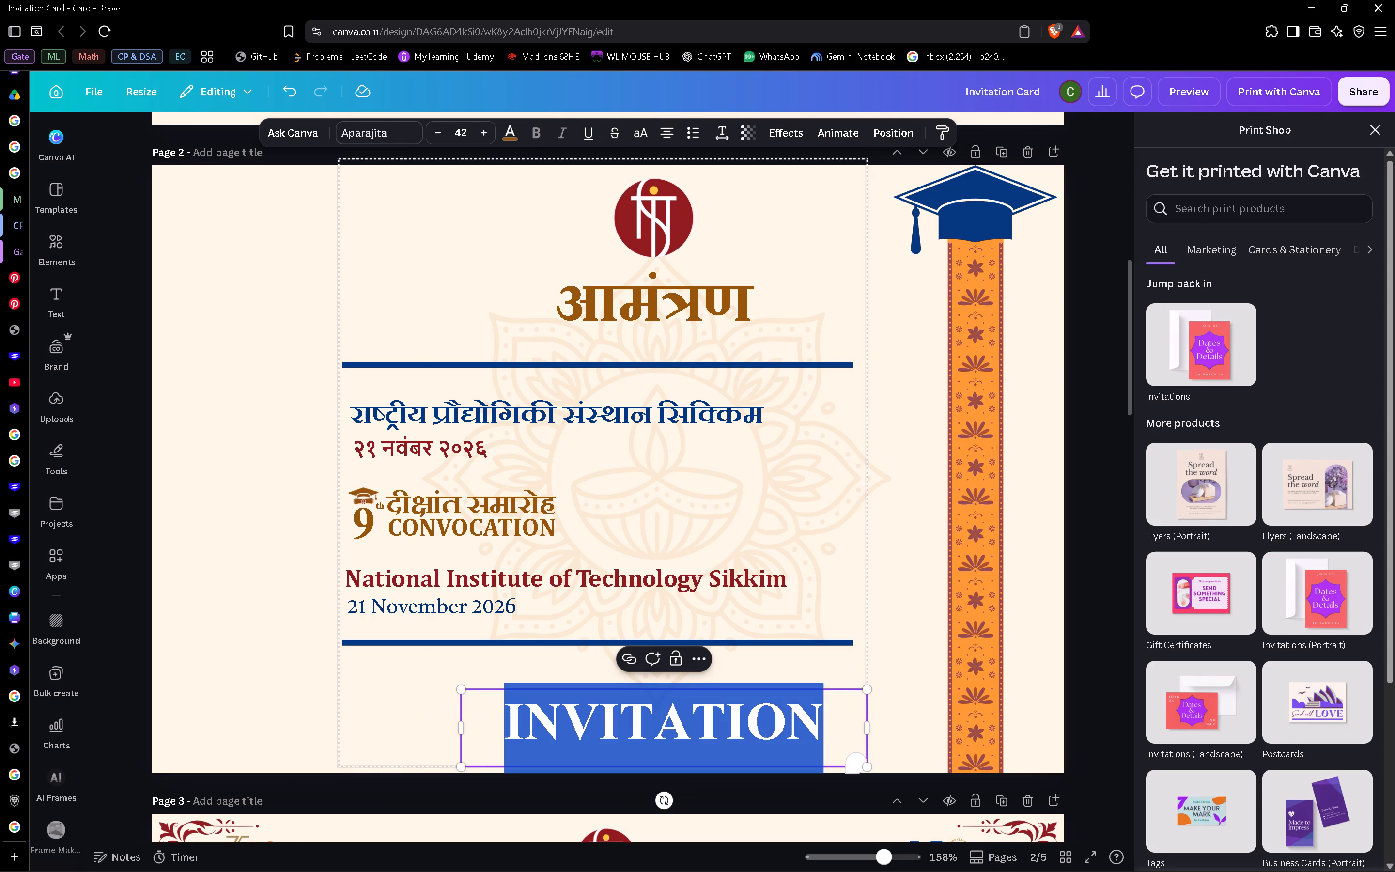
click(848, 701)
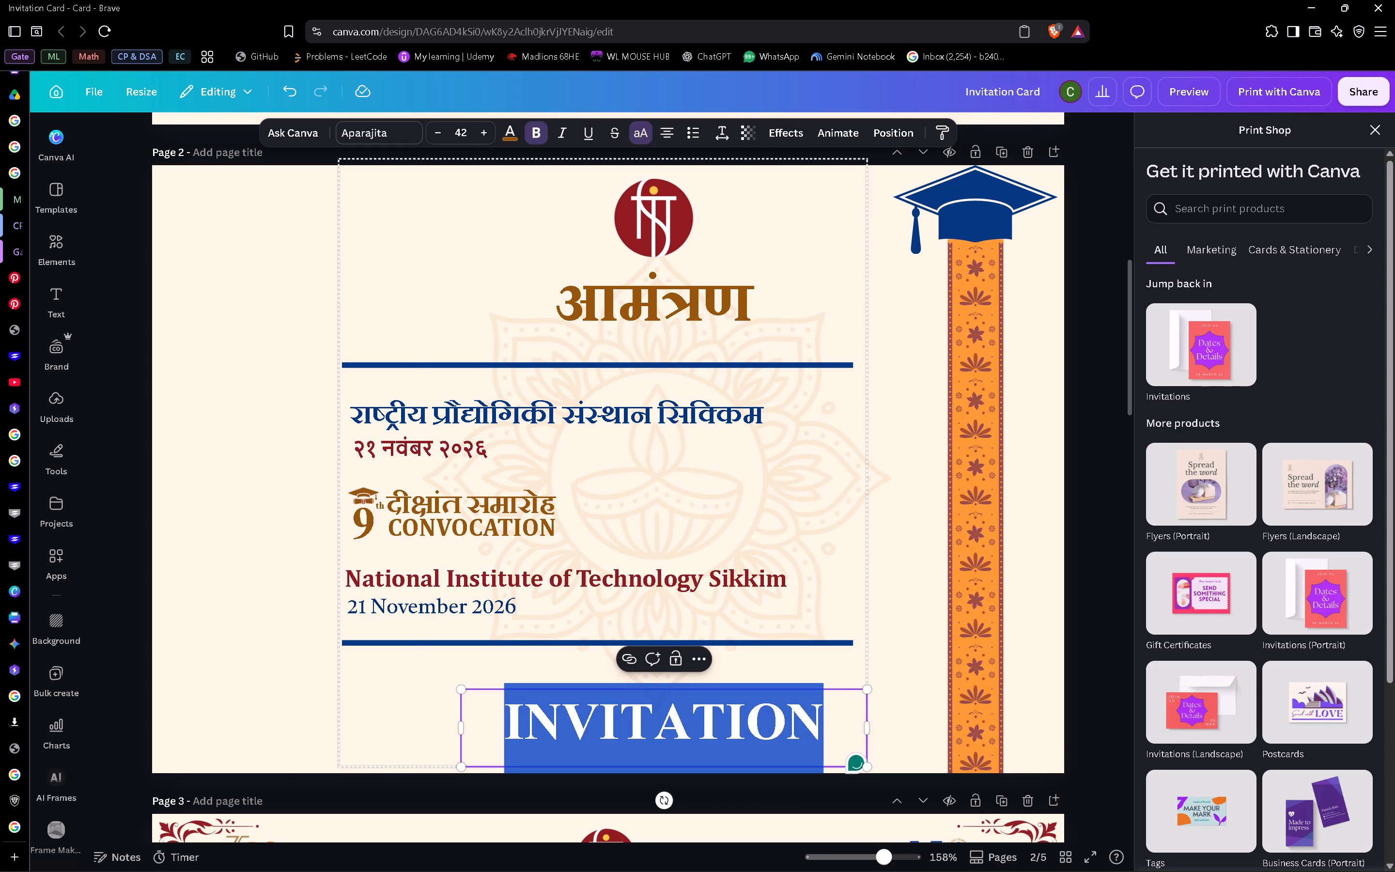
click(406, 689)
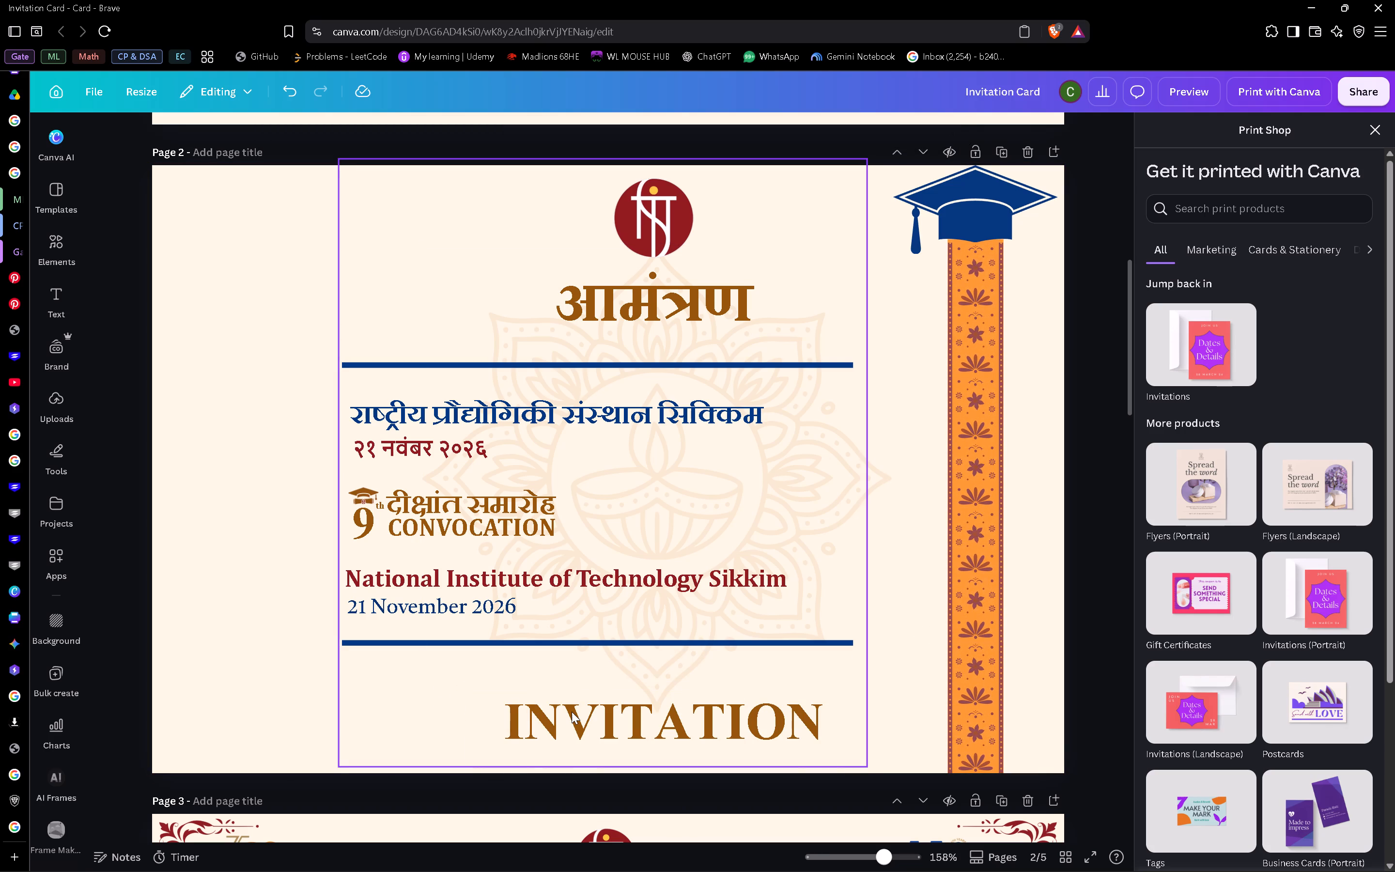
Move the grouped content left into the space freed on page 2, level with the page's top edge, and ungroup it.
click(572, 712)
drag(572, 712, 486, 712)
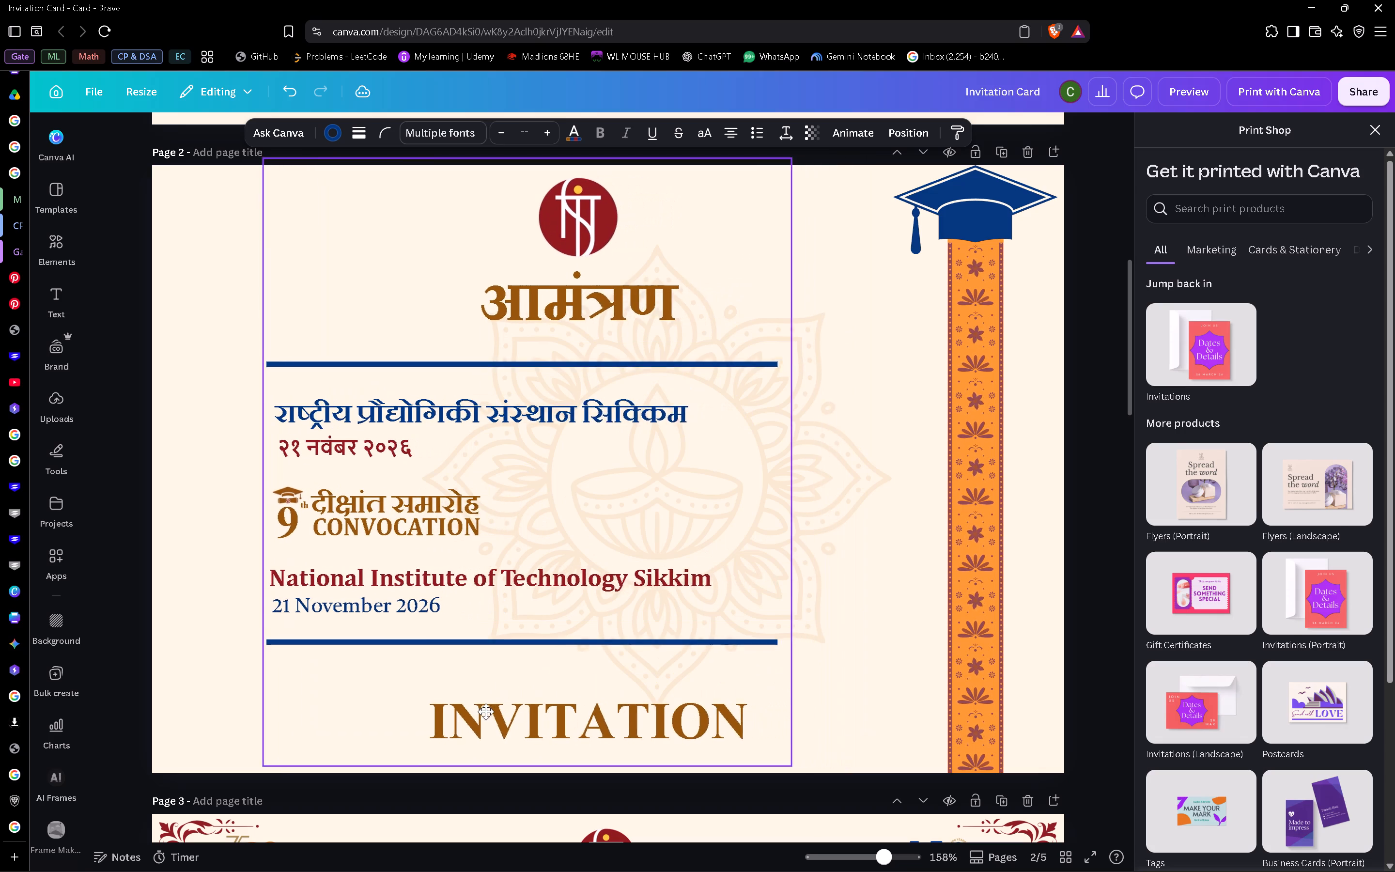
drag(486, 712, 414, 711)
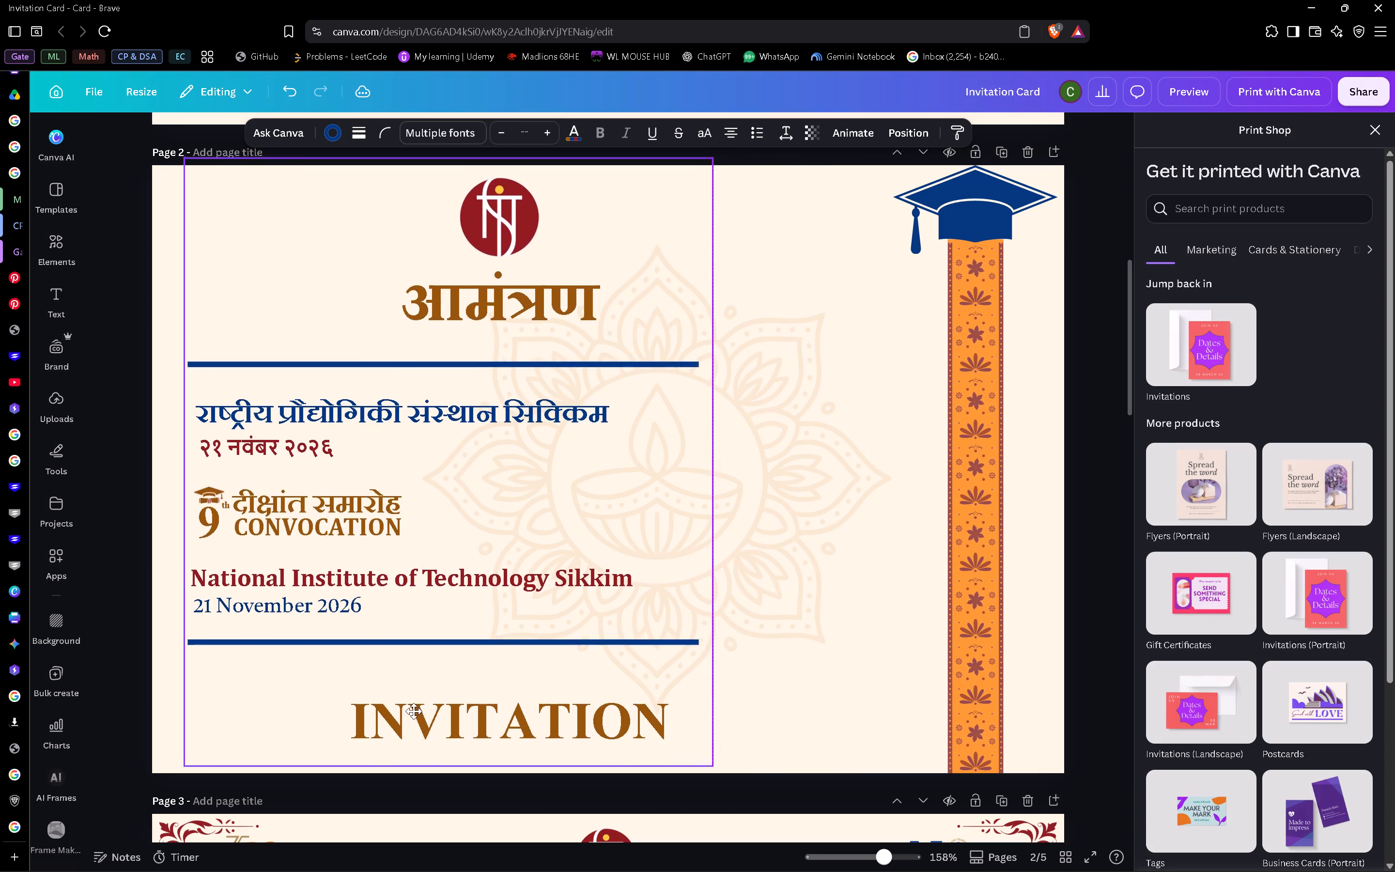
drag(414, 711, 414, 718)
key(ctrl+shift+g)
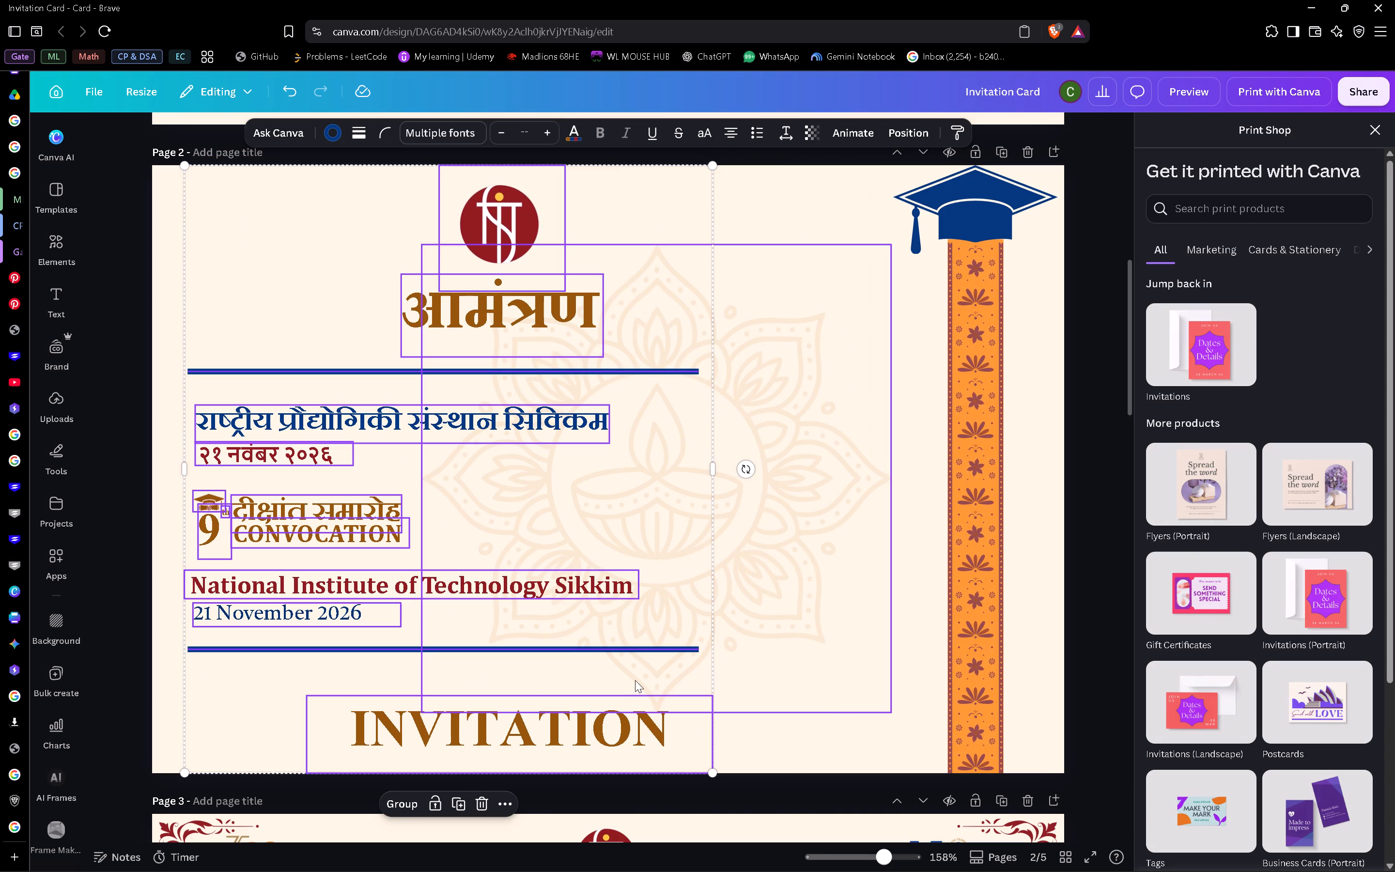
click(861, 749)
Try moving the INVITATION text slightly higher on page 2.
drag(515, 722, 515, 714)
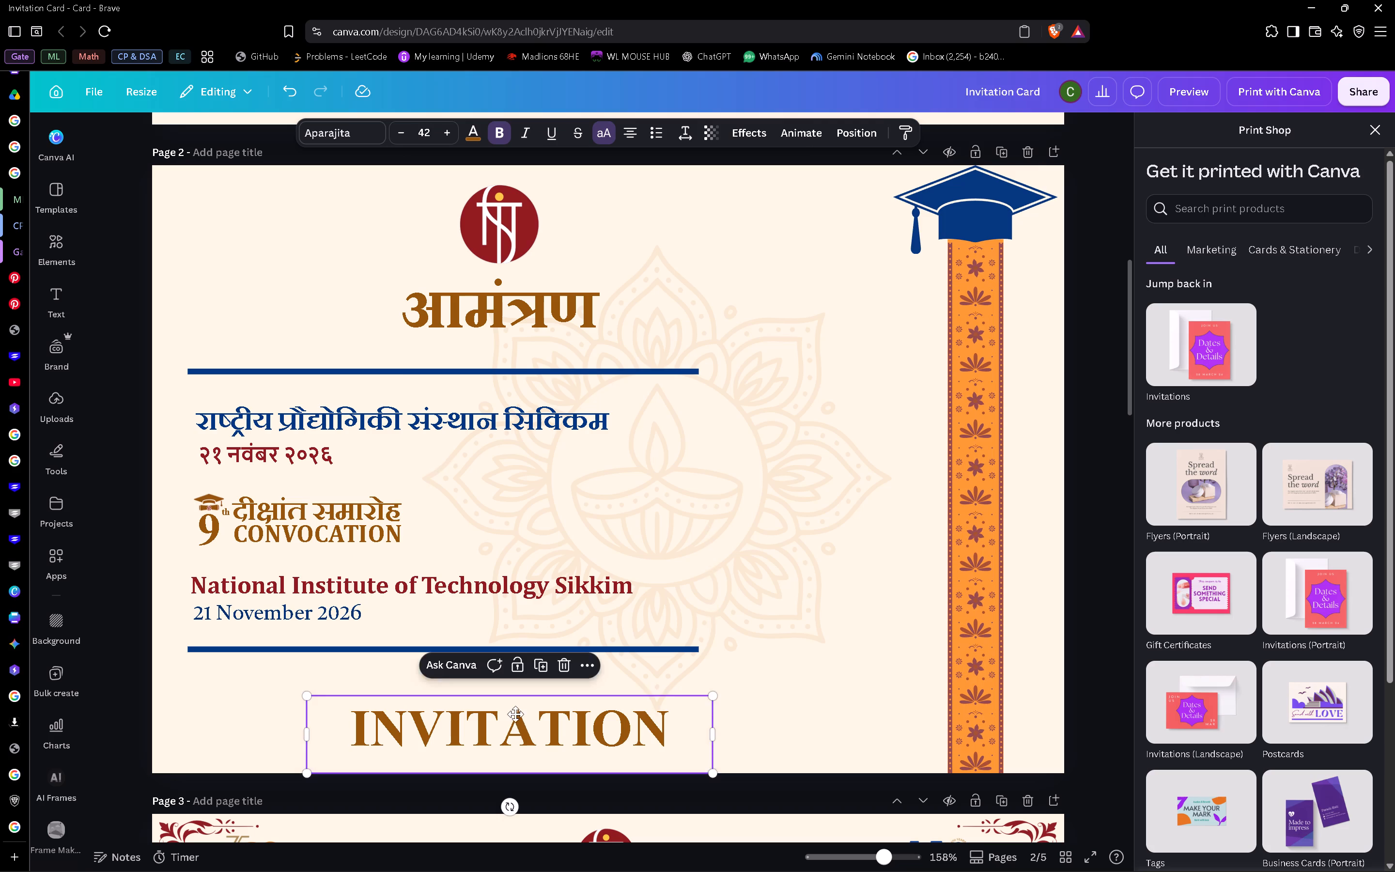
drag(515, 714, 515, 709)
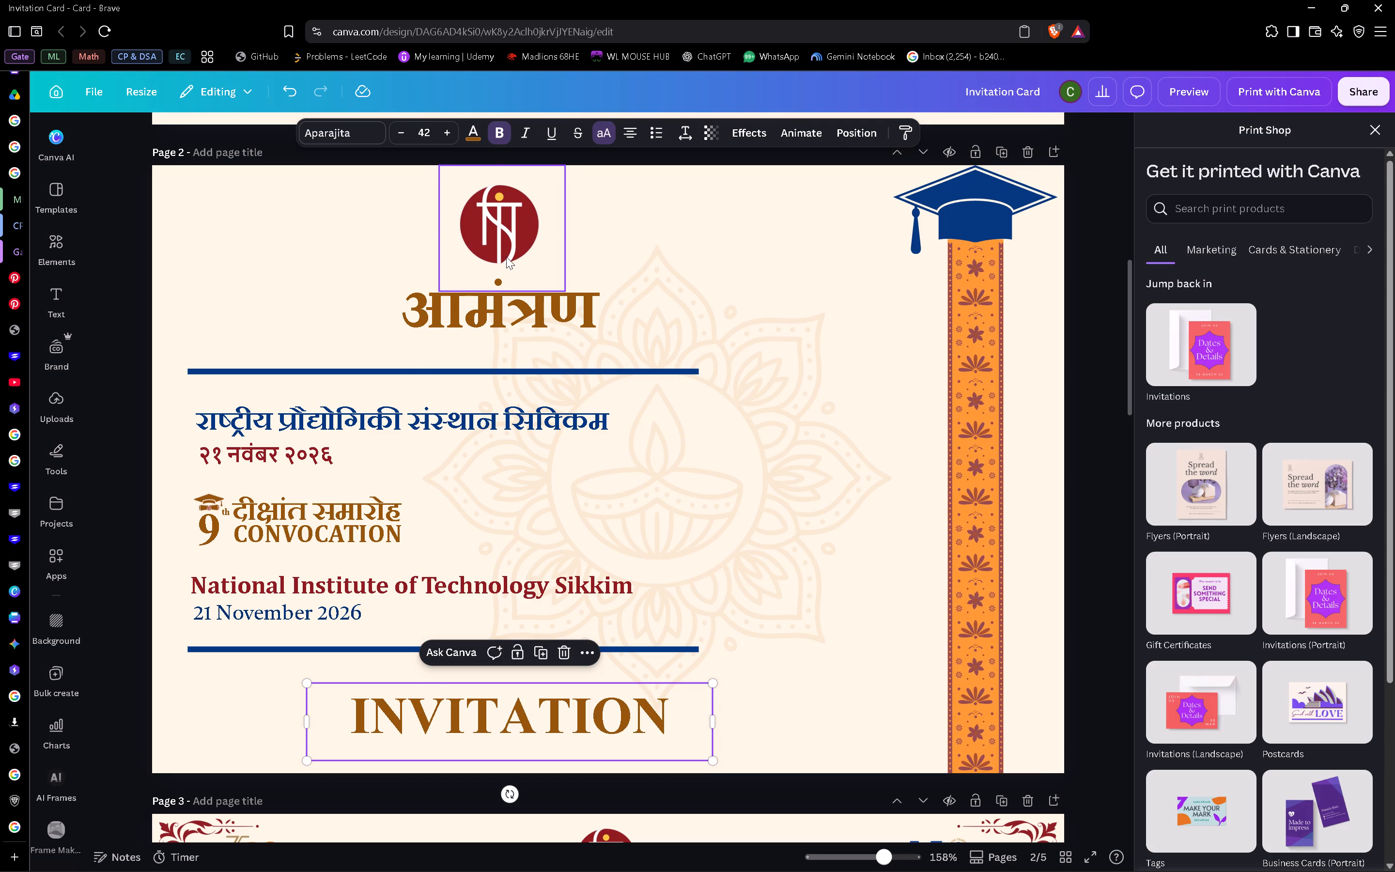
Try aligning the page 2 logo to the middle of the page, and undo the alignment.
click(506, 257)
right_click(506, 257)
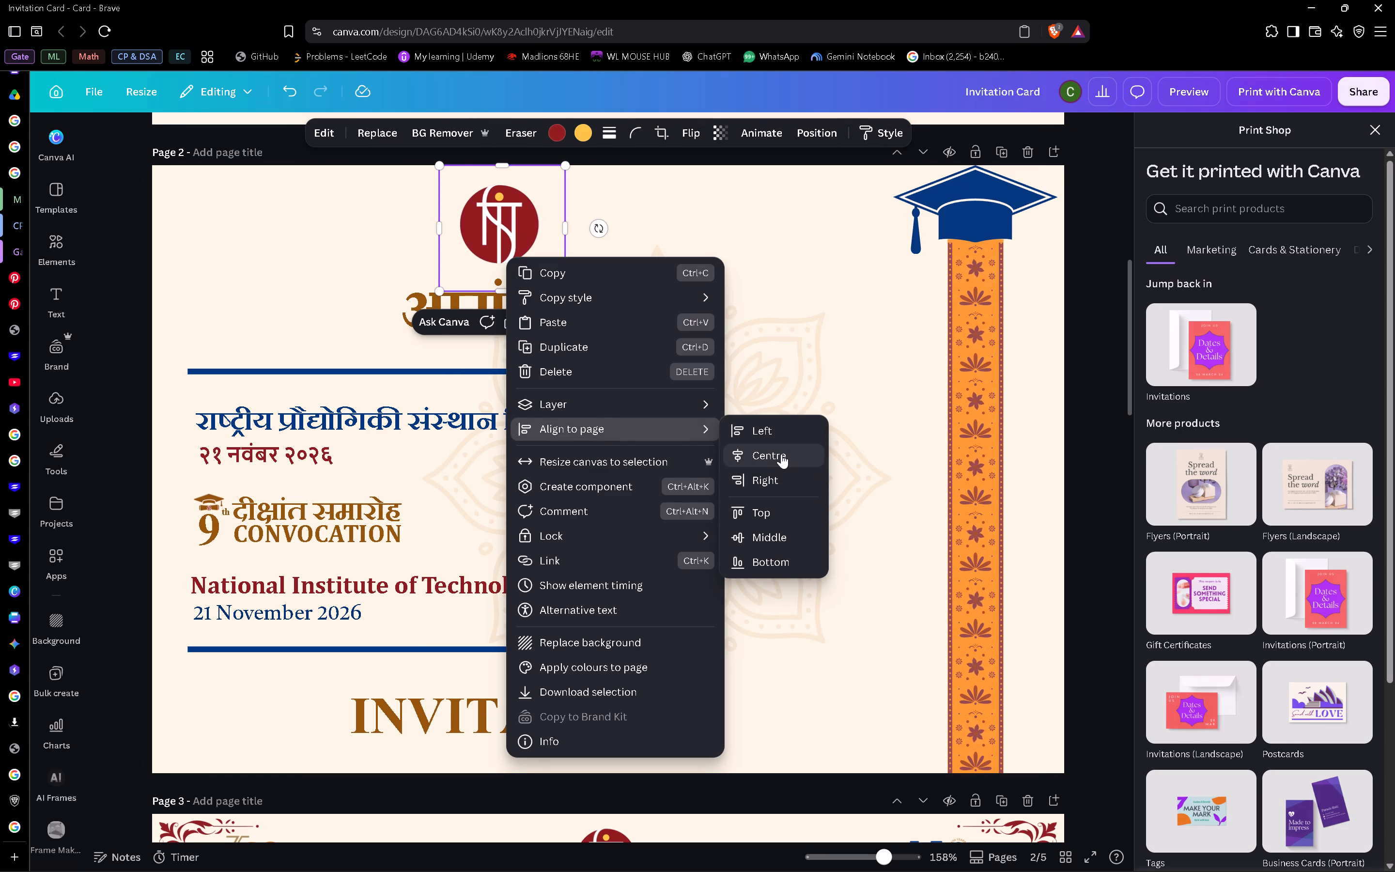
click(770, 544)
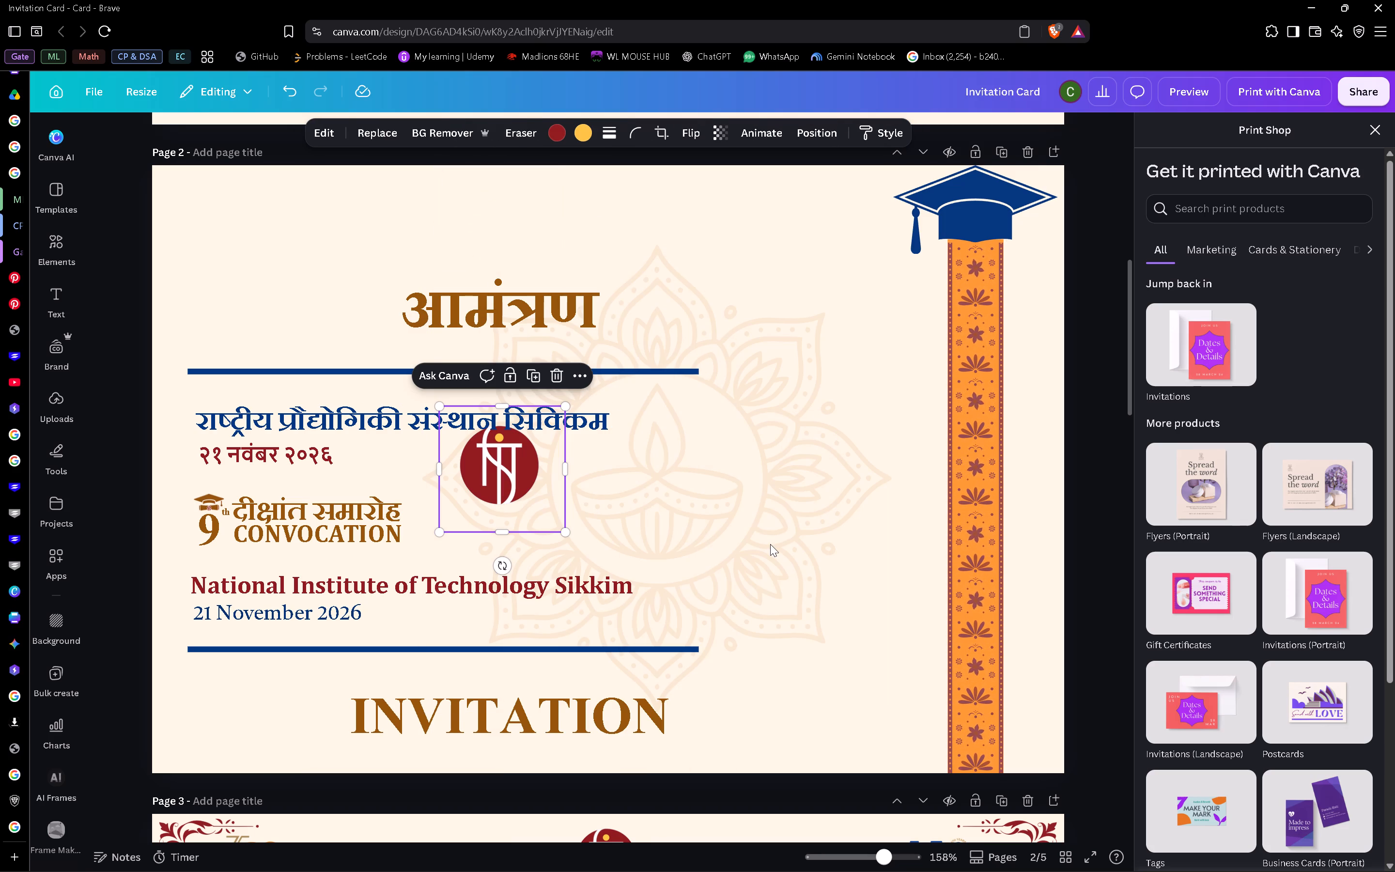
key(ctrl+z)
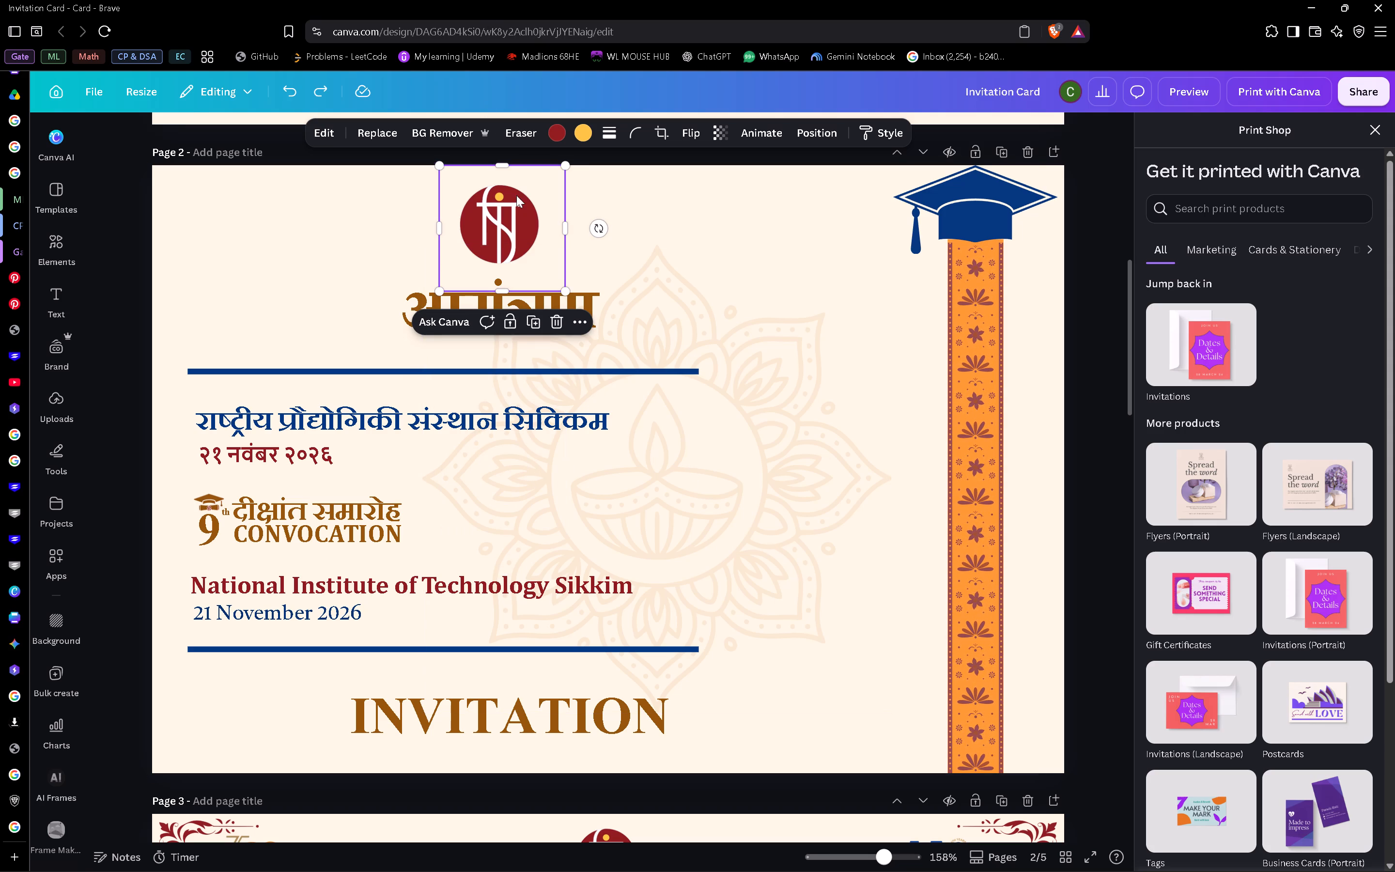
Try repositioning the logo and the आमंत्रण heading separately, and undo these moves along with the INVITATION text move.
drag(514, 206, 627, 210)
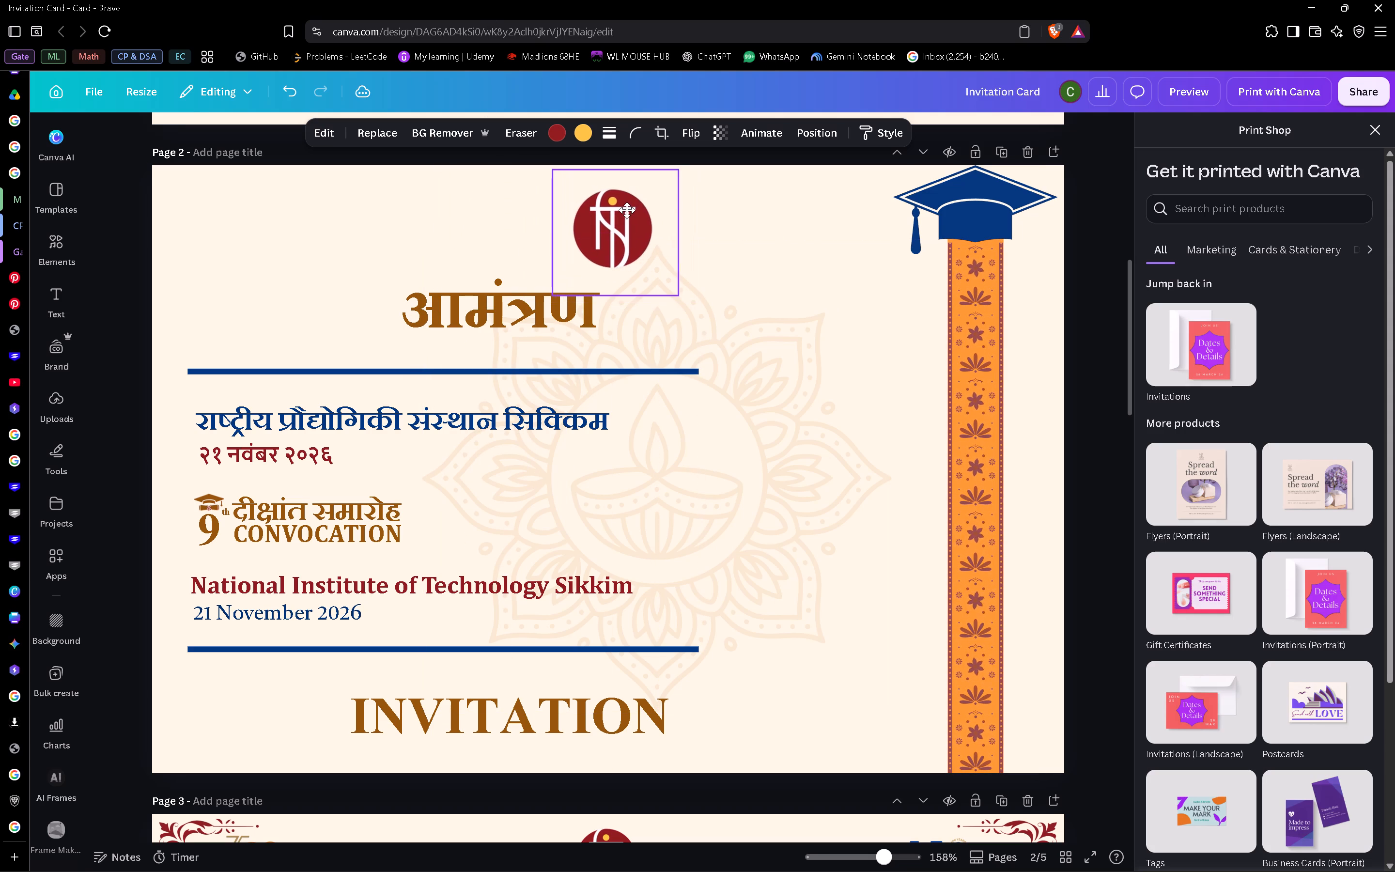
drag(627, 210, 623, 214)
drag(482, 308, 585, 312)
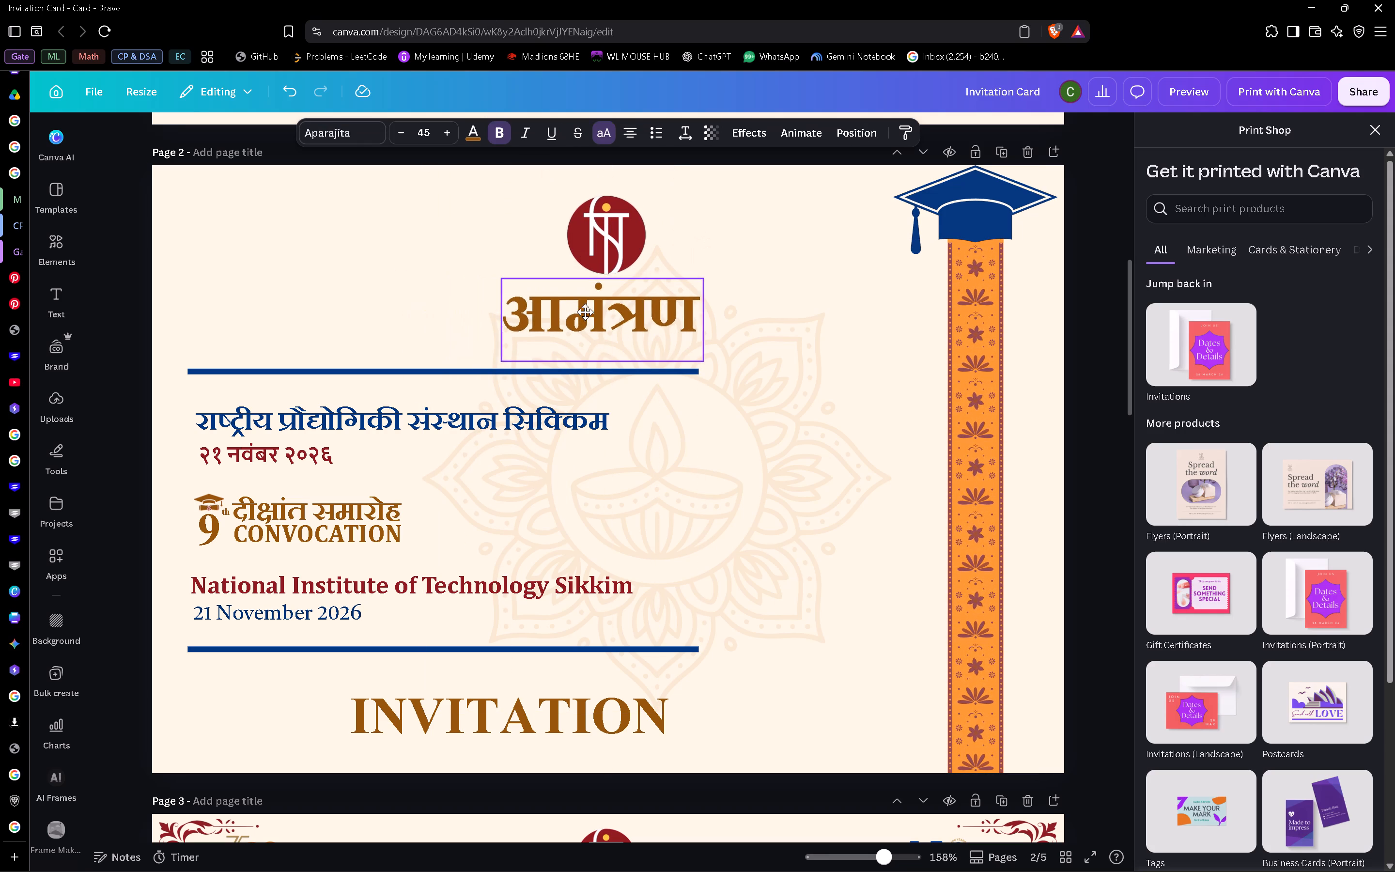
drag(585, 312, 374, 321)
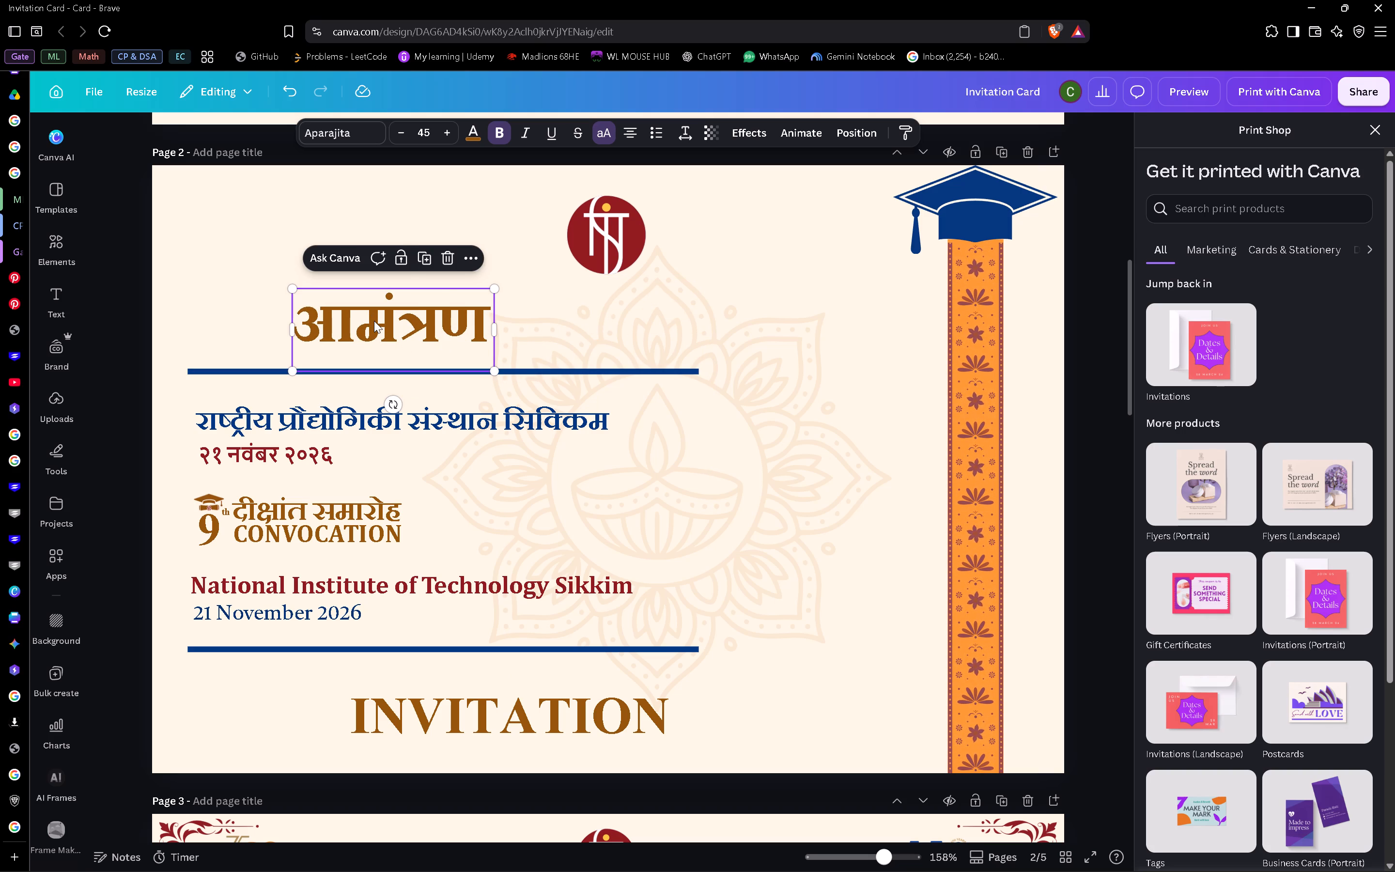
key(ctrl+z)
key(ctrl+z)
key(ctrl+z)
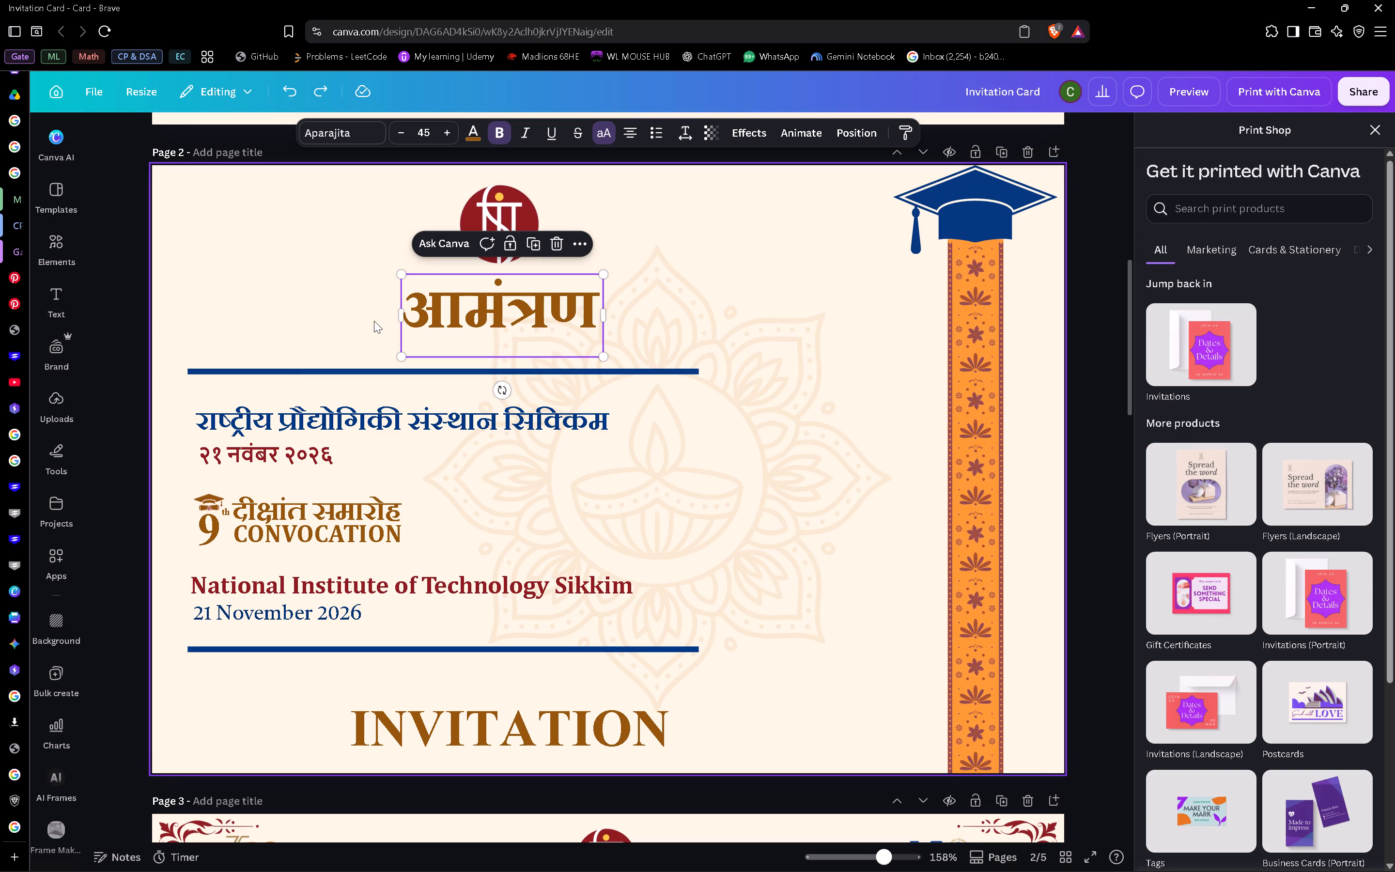
Move the INVITATION text slightly up, closer to the lower blue line on page 2, and deselect everything.
click(834, 763)
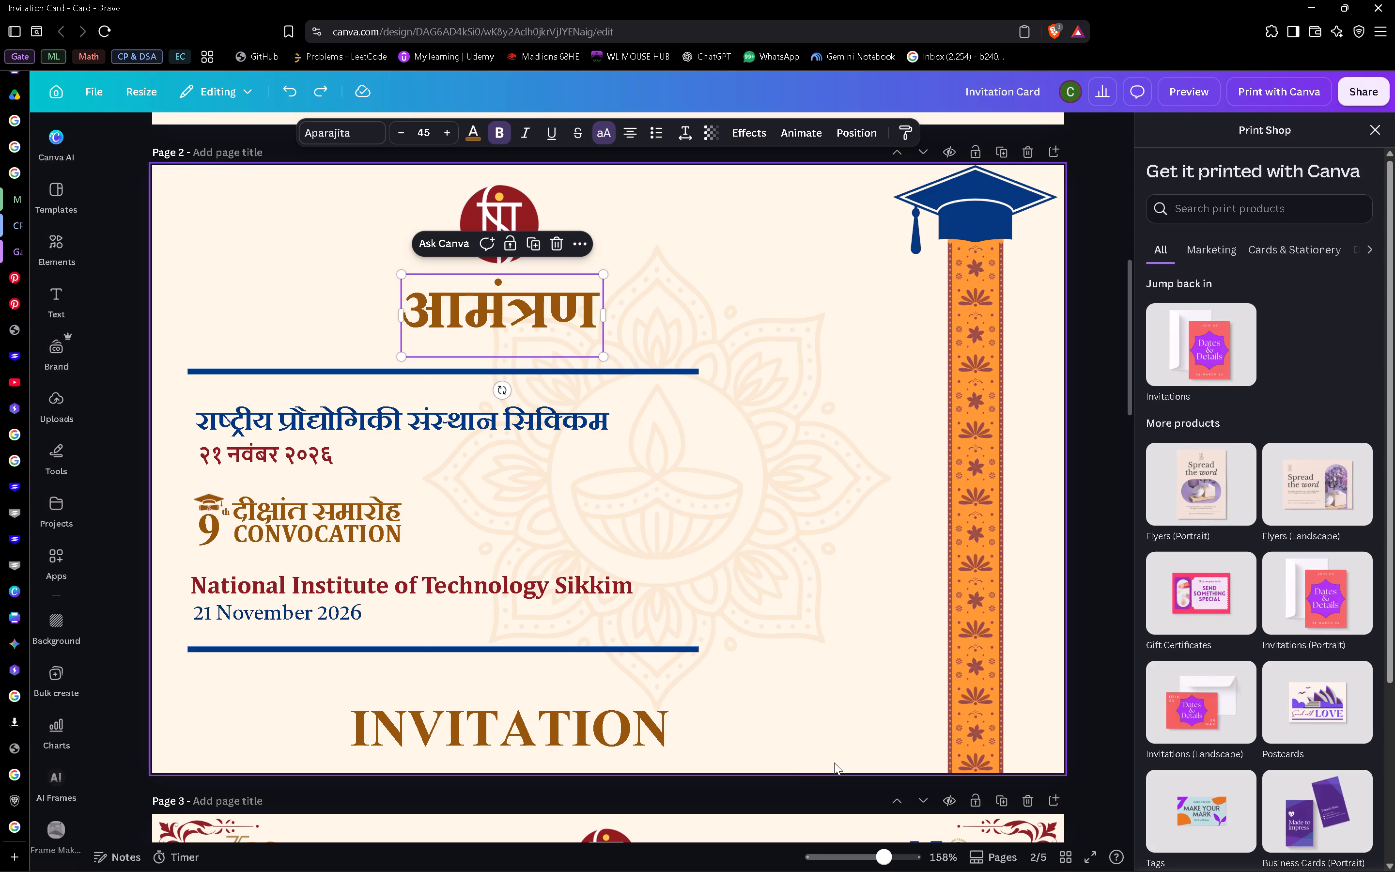
drag(574, 718, 574, 703)
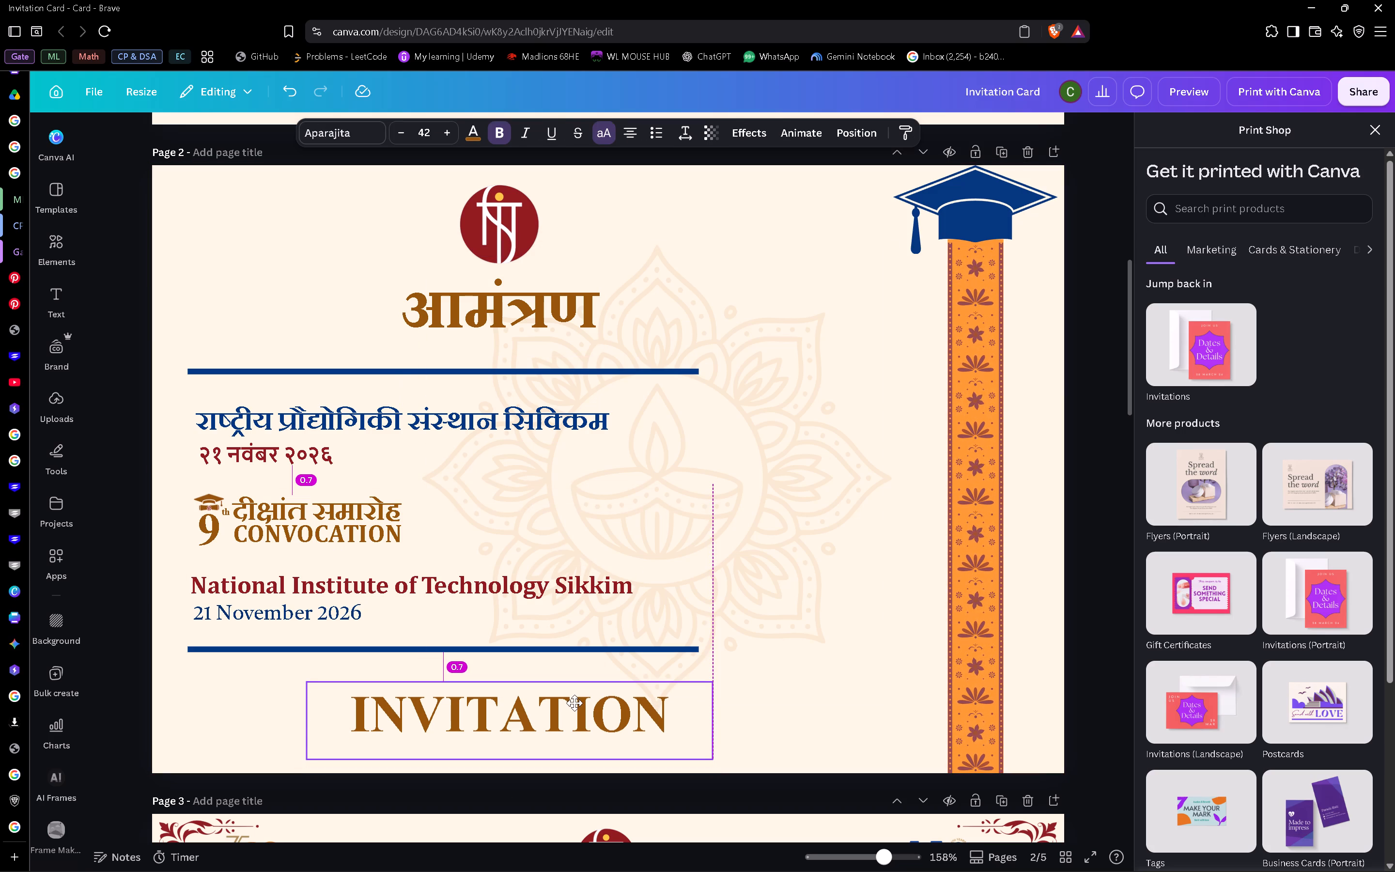
drag(574, 703, 575, 702)
click(817, 710)
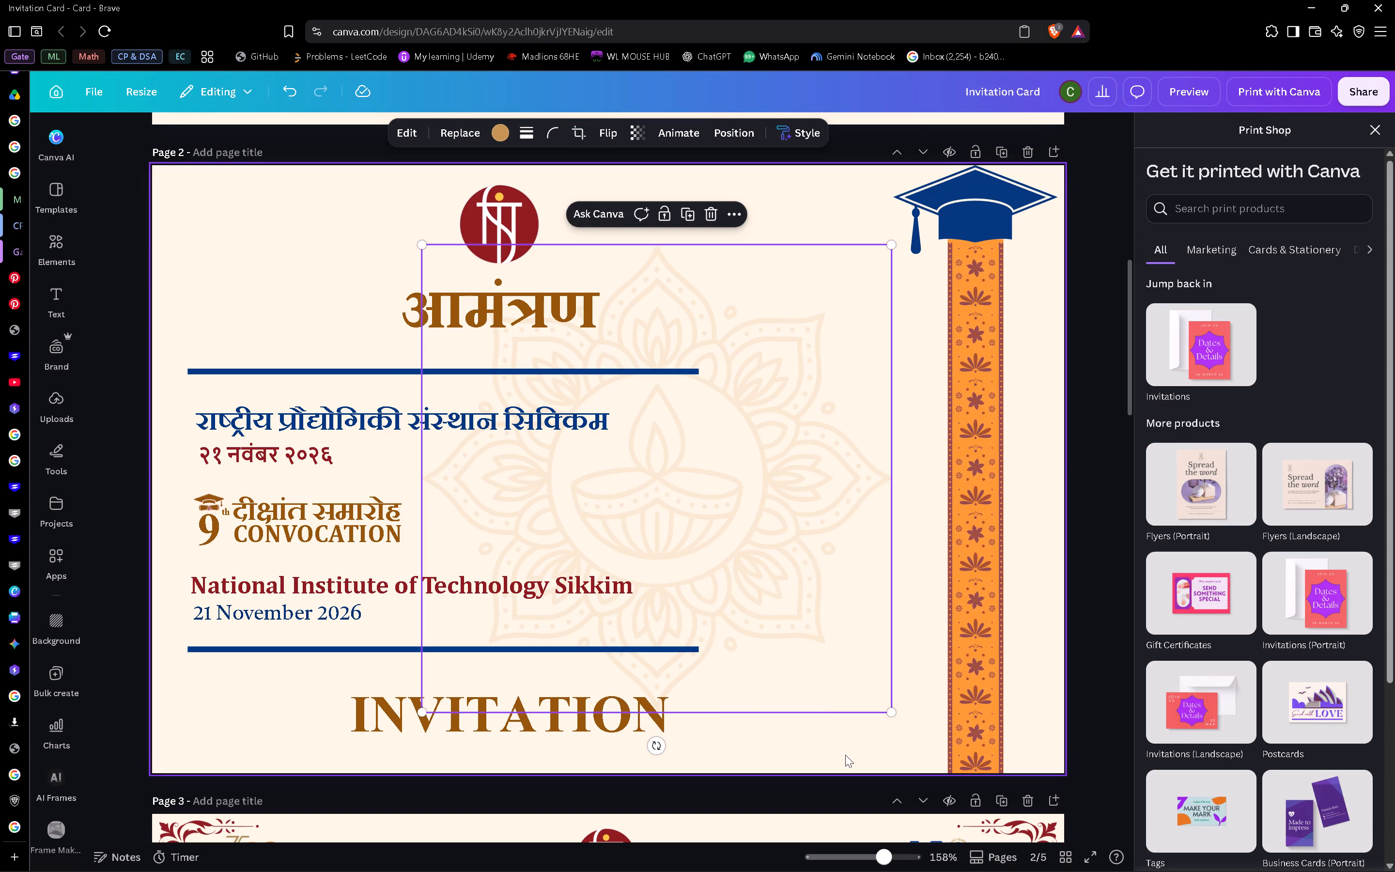
click(848, 749)
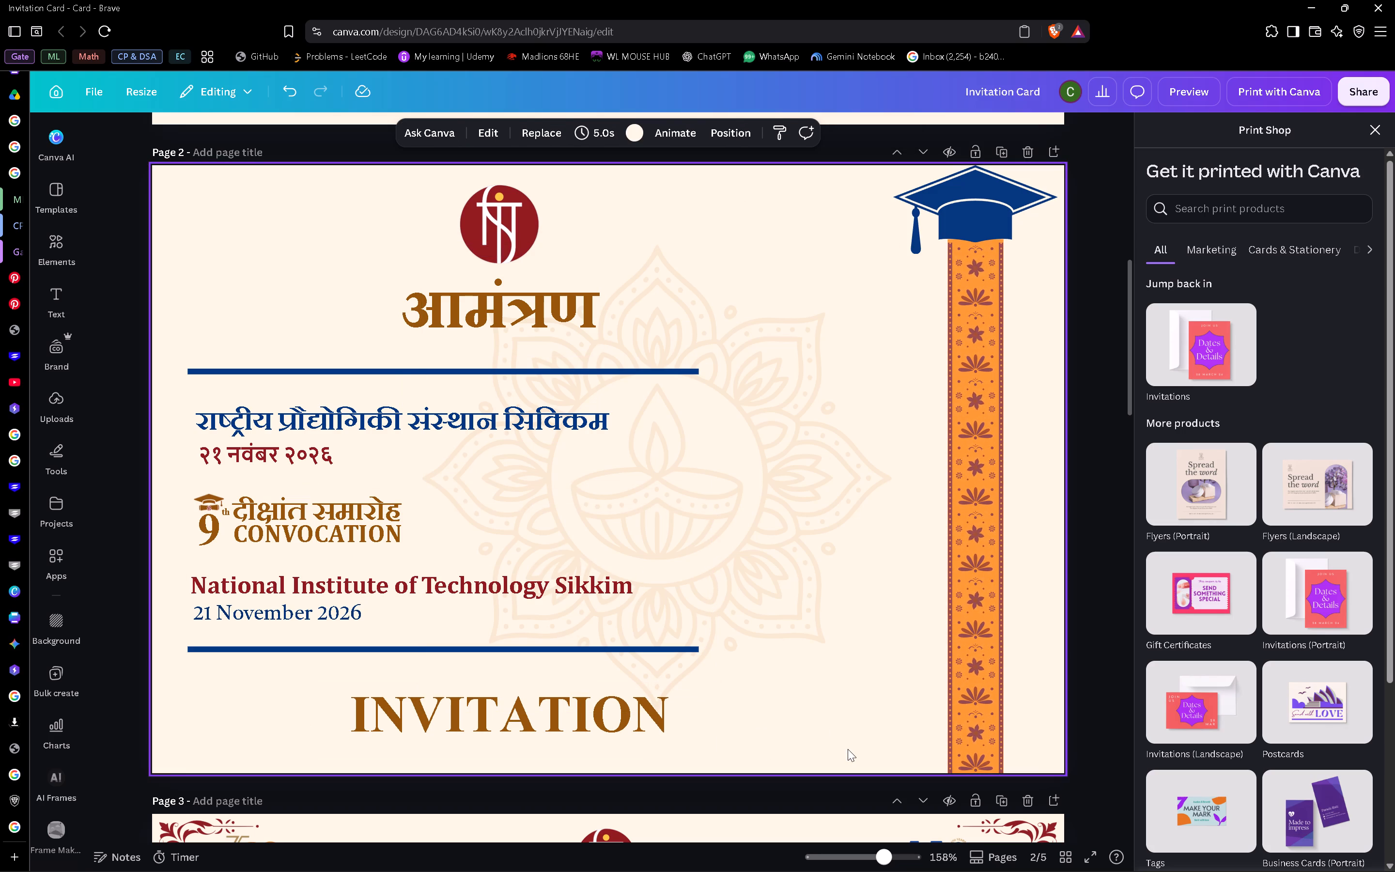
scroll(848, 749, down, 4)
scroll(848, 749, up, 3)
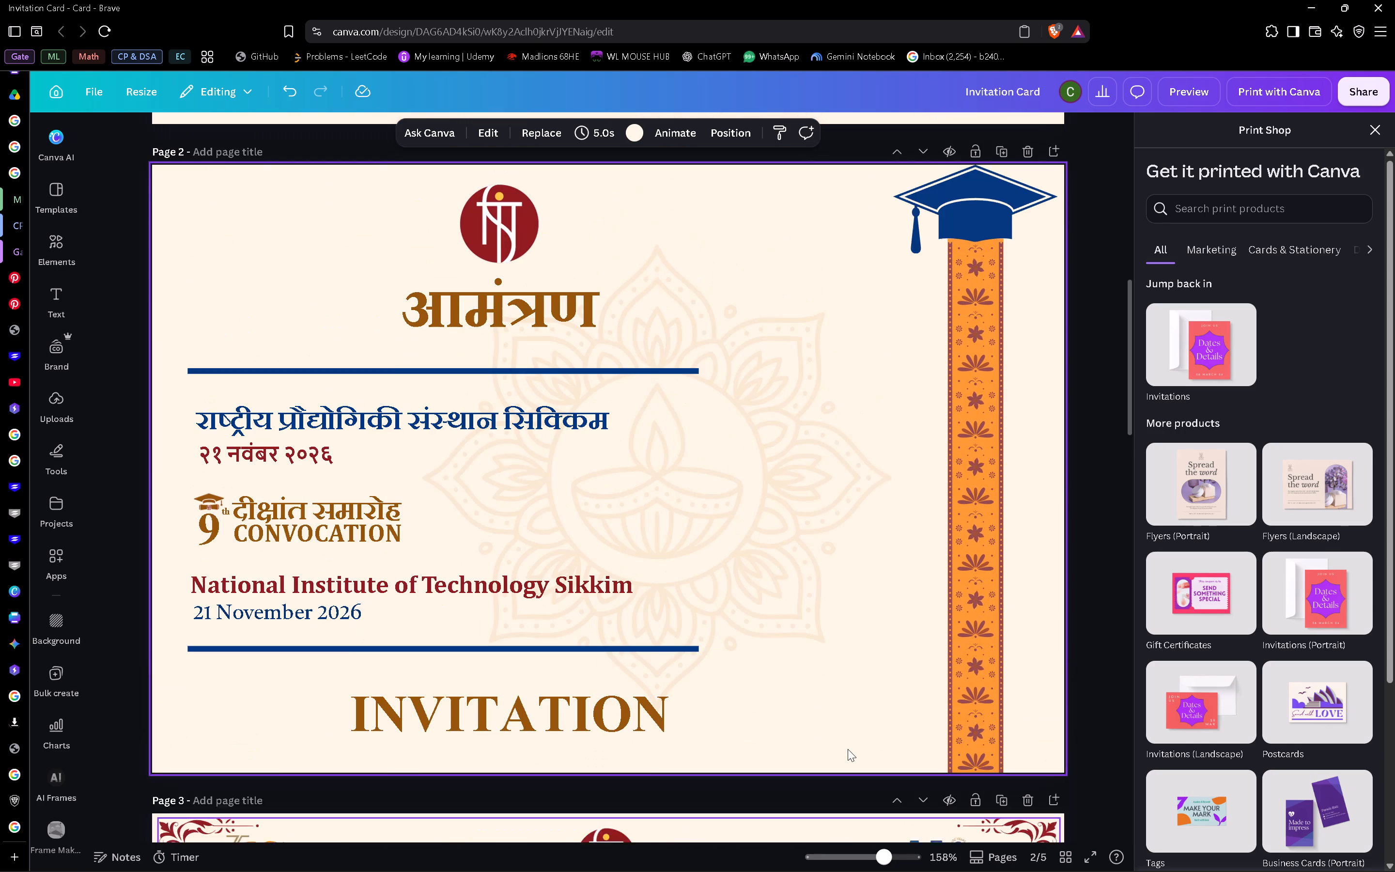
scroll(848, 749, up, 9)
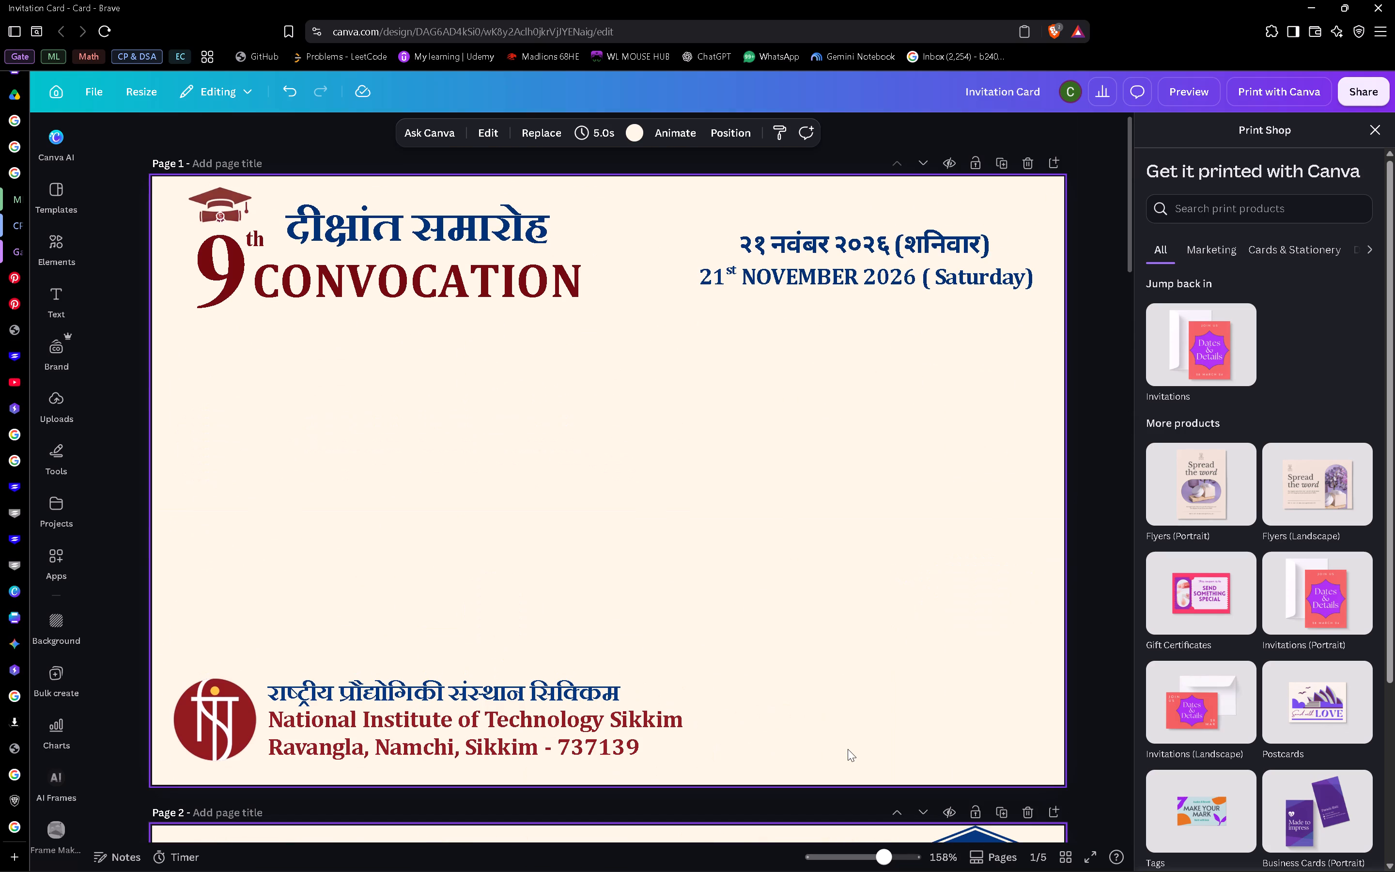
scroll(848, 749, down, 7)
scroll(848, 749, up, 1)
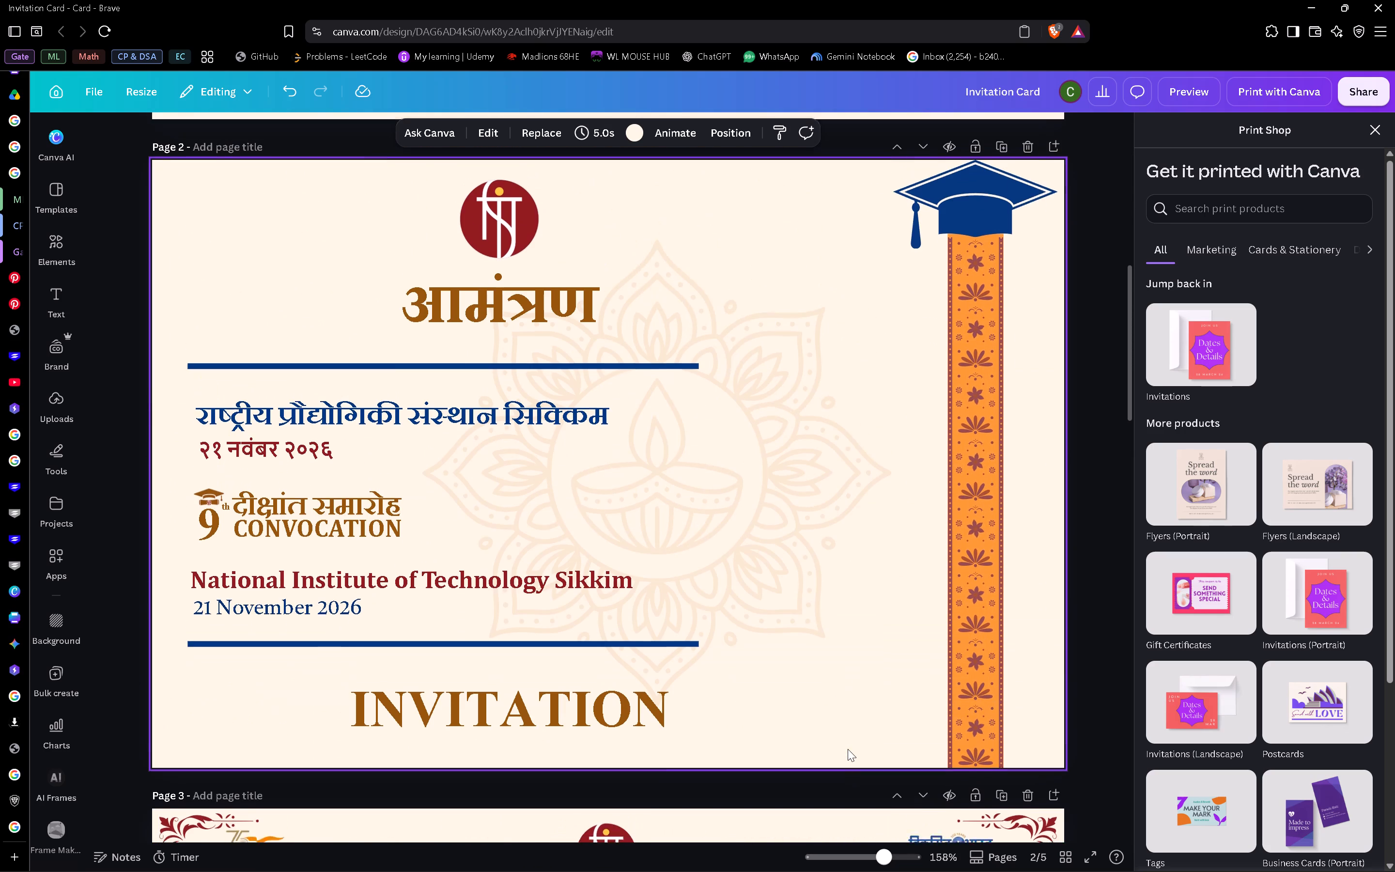
Move the mandala and diya watermark on page 2 slightly left and slightly down, and deselect it.
scroll(848, 749, up, 1)
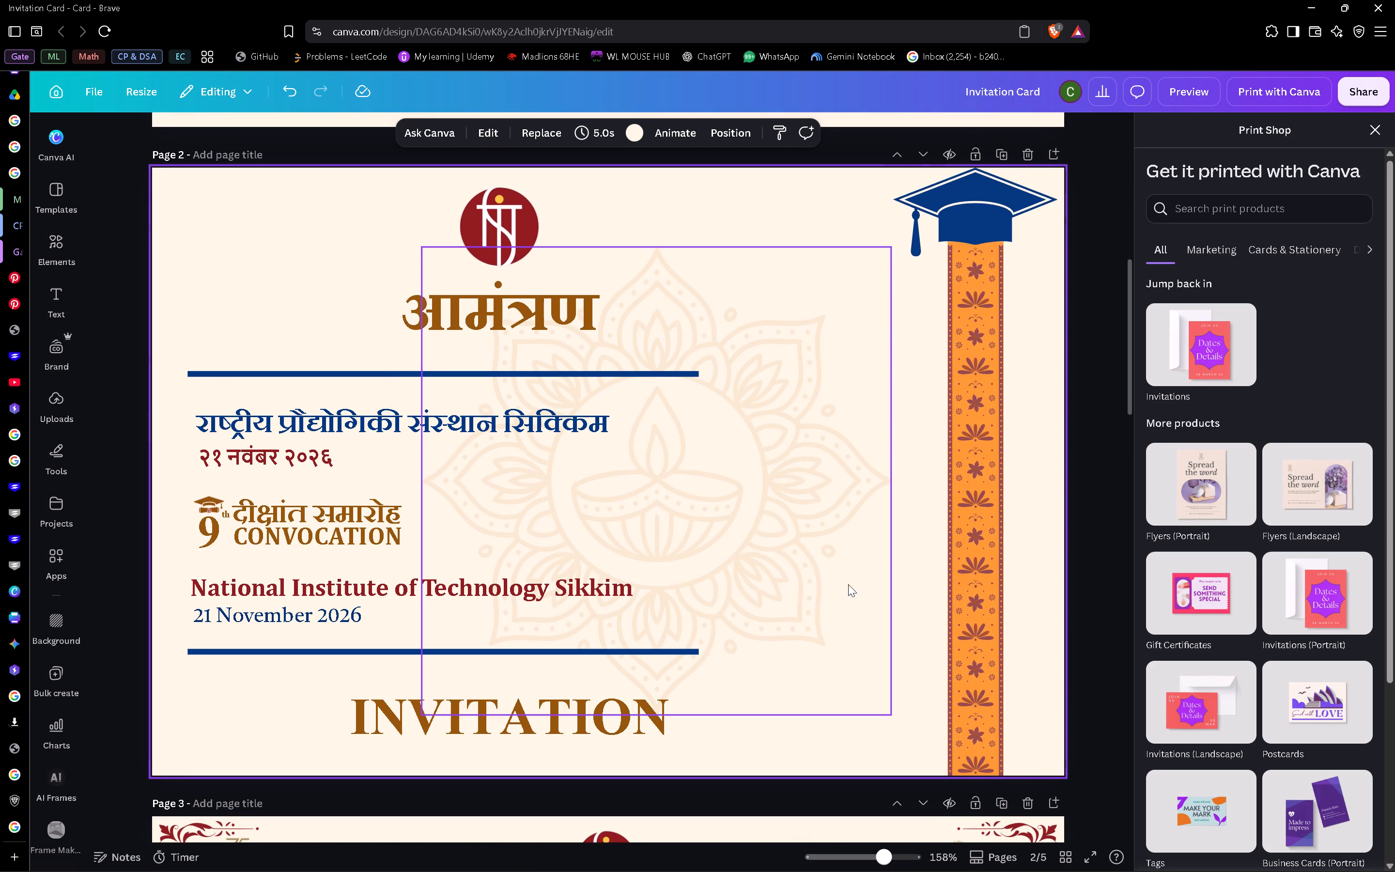
click(790, 535)
drag(790, 535, 755, 535)
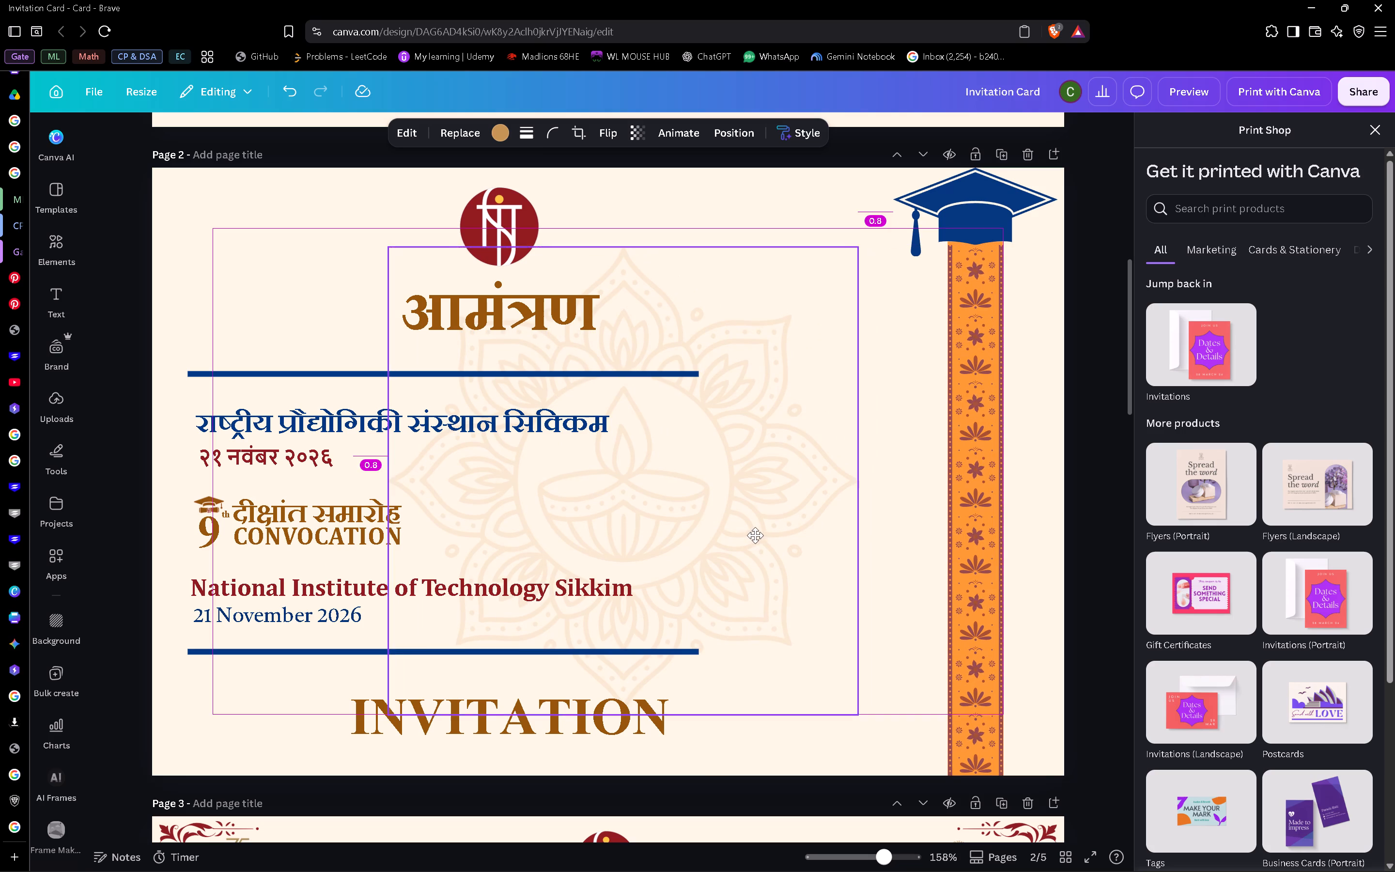
drag(755, 535, 781, 536)
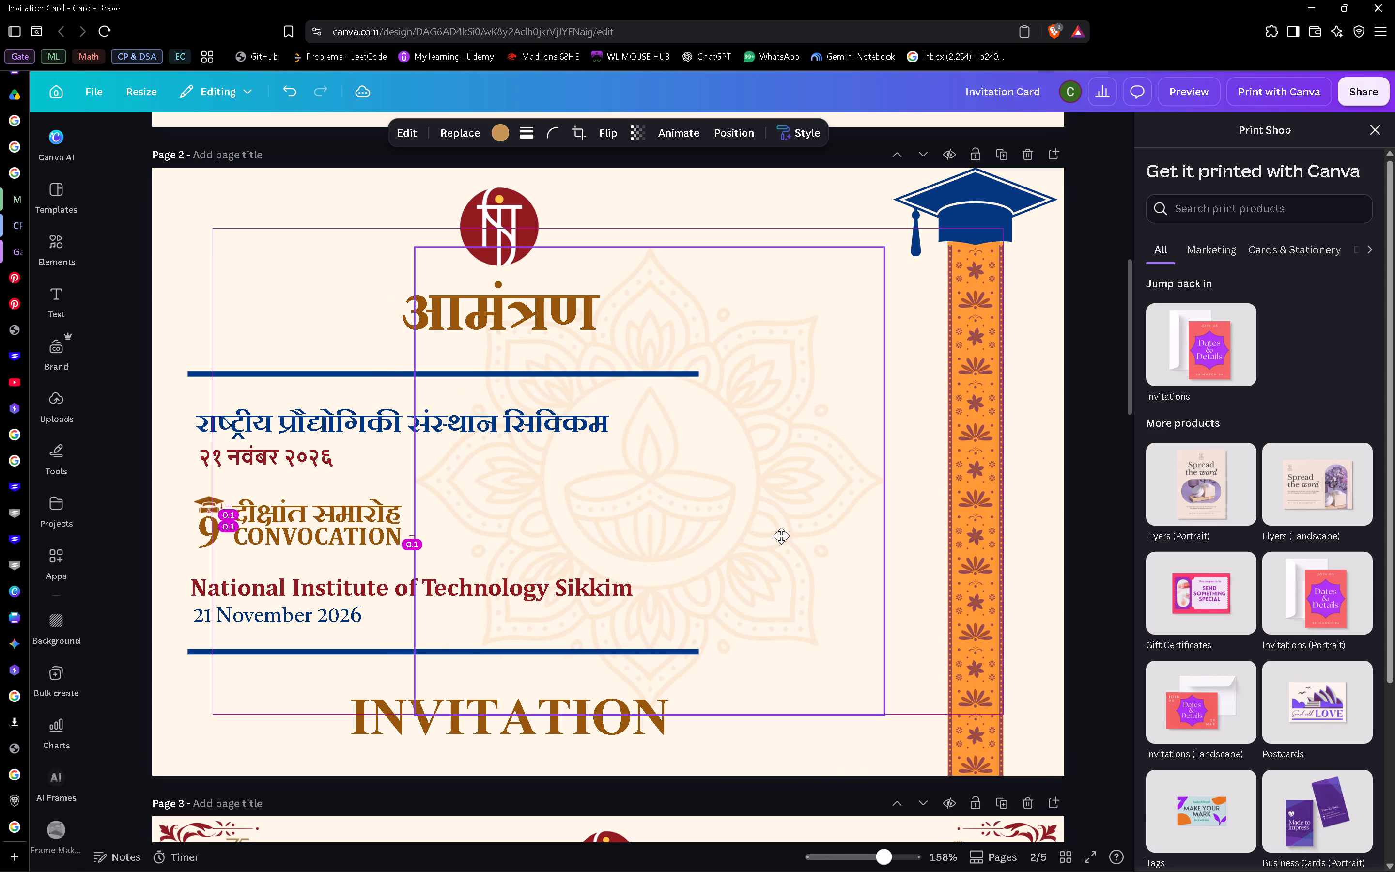
drag(781, 536, 773, 543)
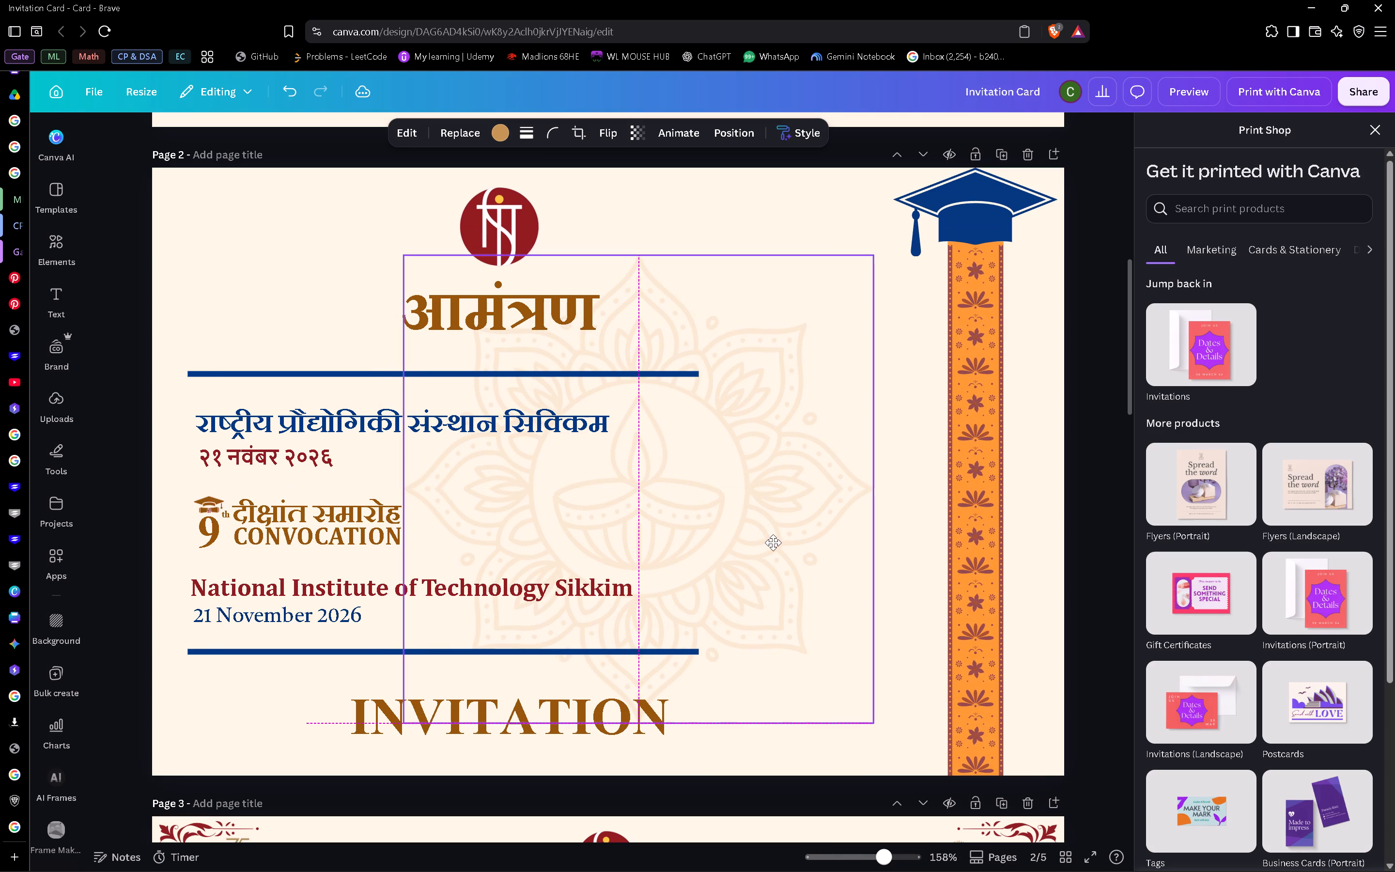
drag(773, 543, 773, 540)
click(924, 636)
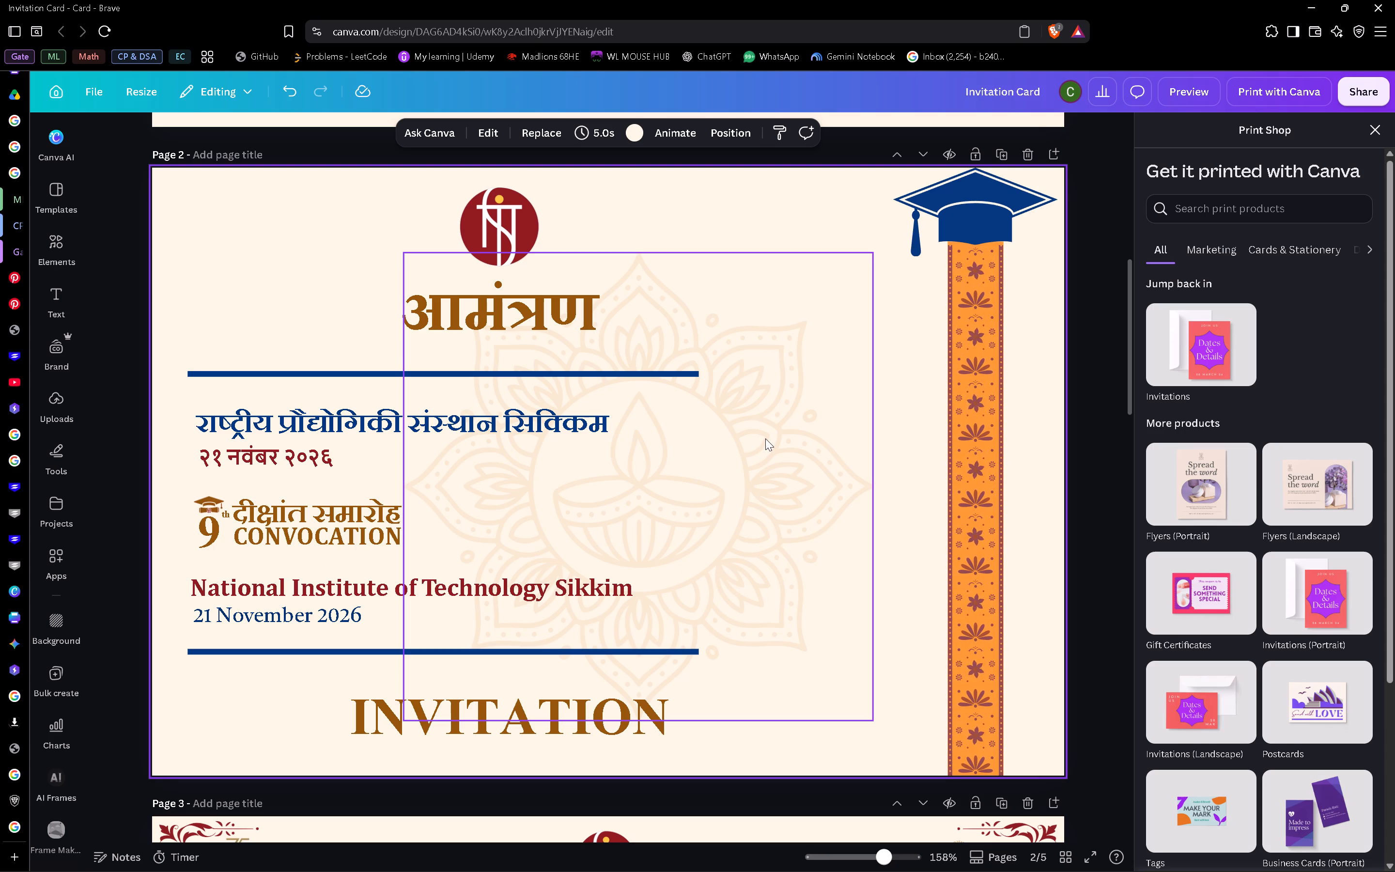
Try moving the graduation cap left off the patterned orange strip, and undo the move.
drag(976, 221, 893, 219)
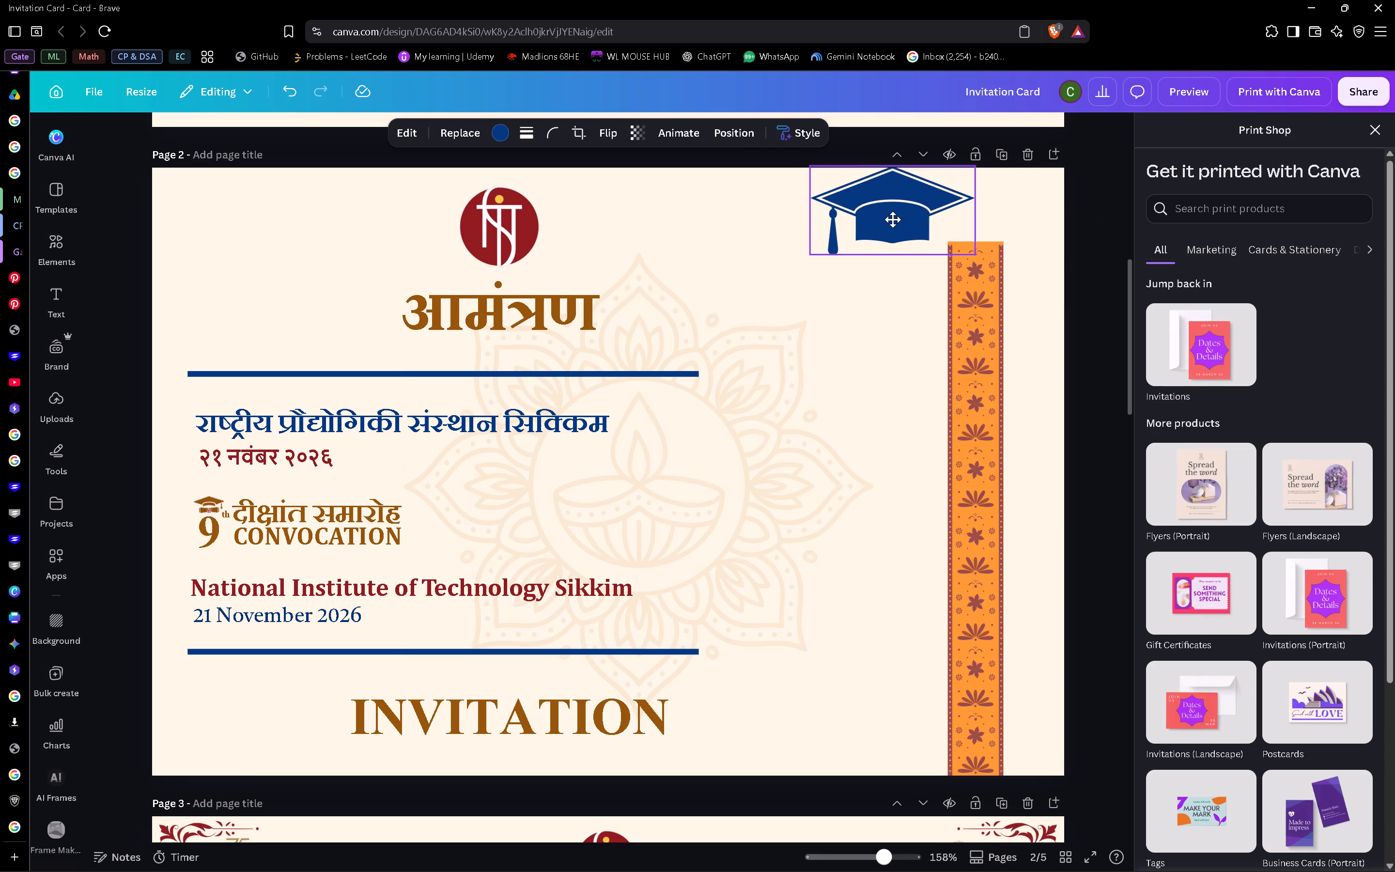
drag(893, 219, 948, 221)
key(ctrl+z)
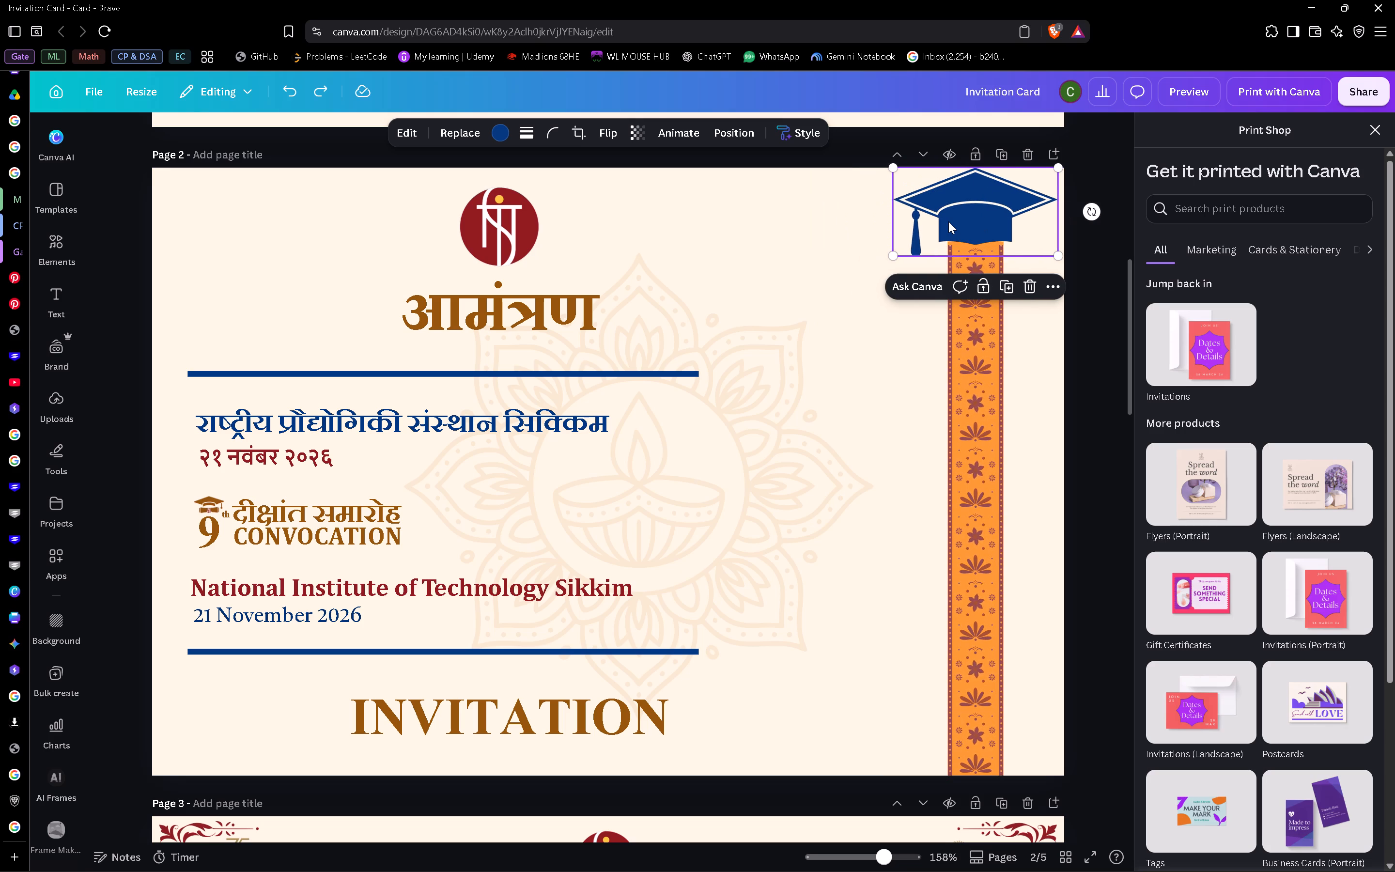
Group the graduation cap with the patterned orange strip and move the group to the top-left corner of page 2.
shift+click(958, 406)
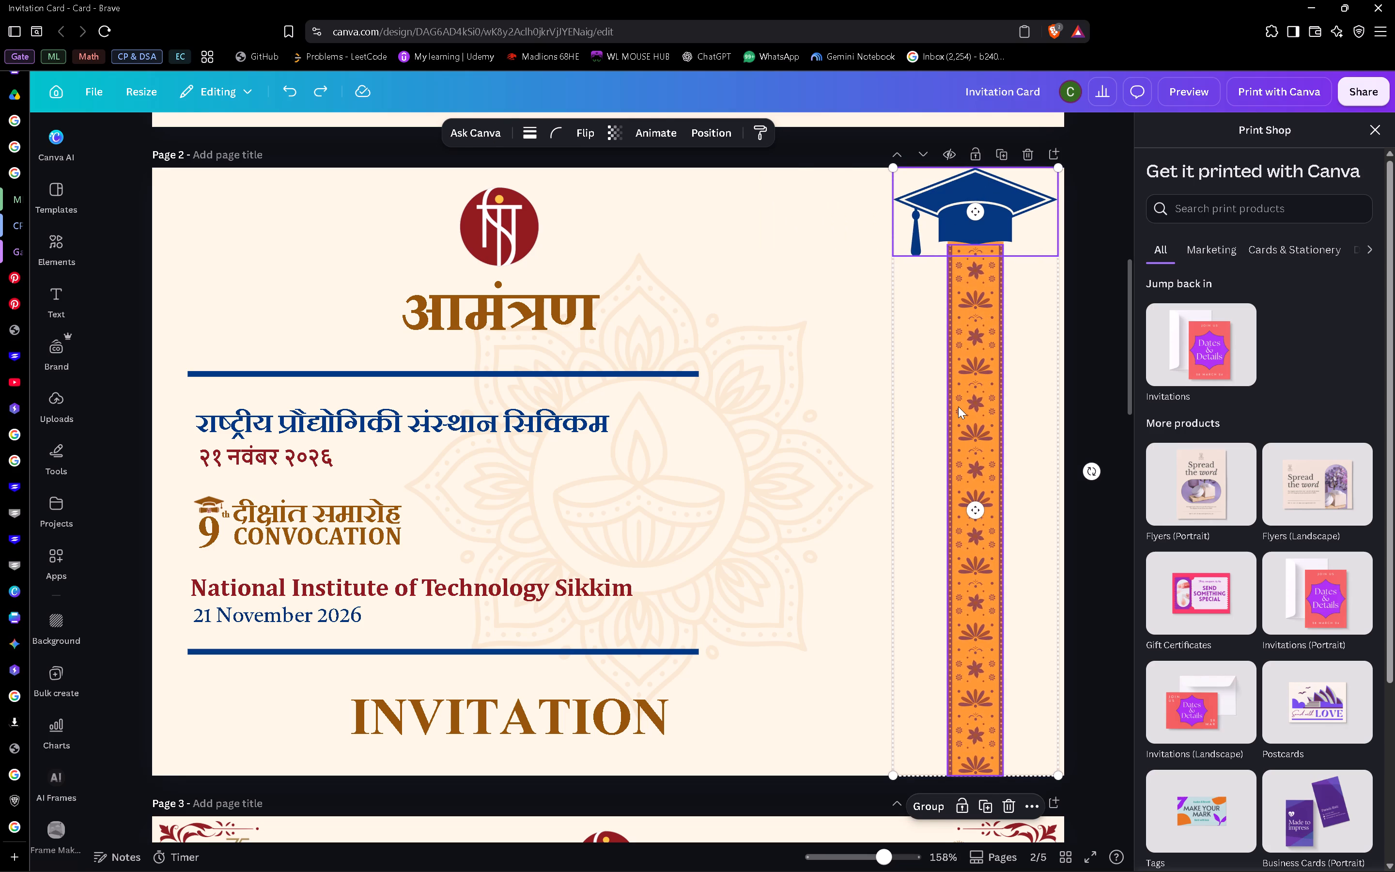
key(ctrl+g)
click(812, 200)
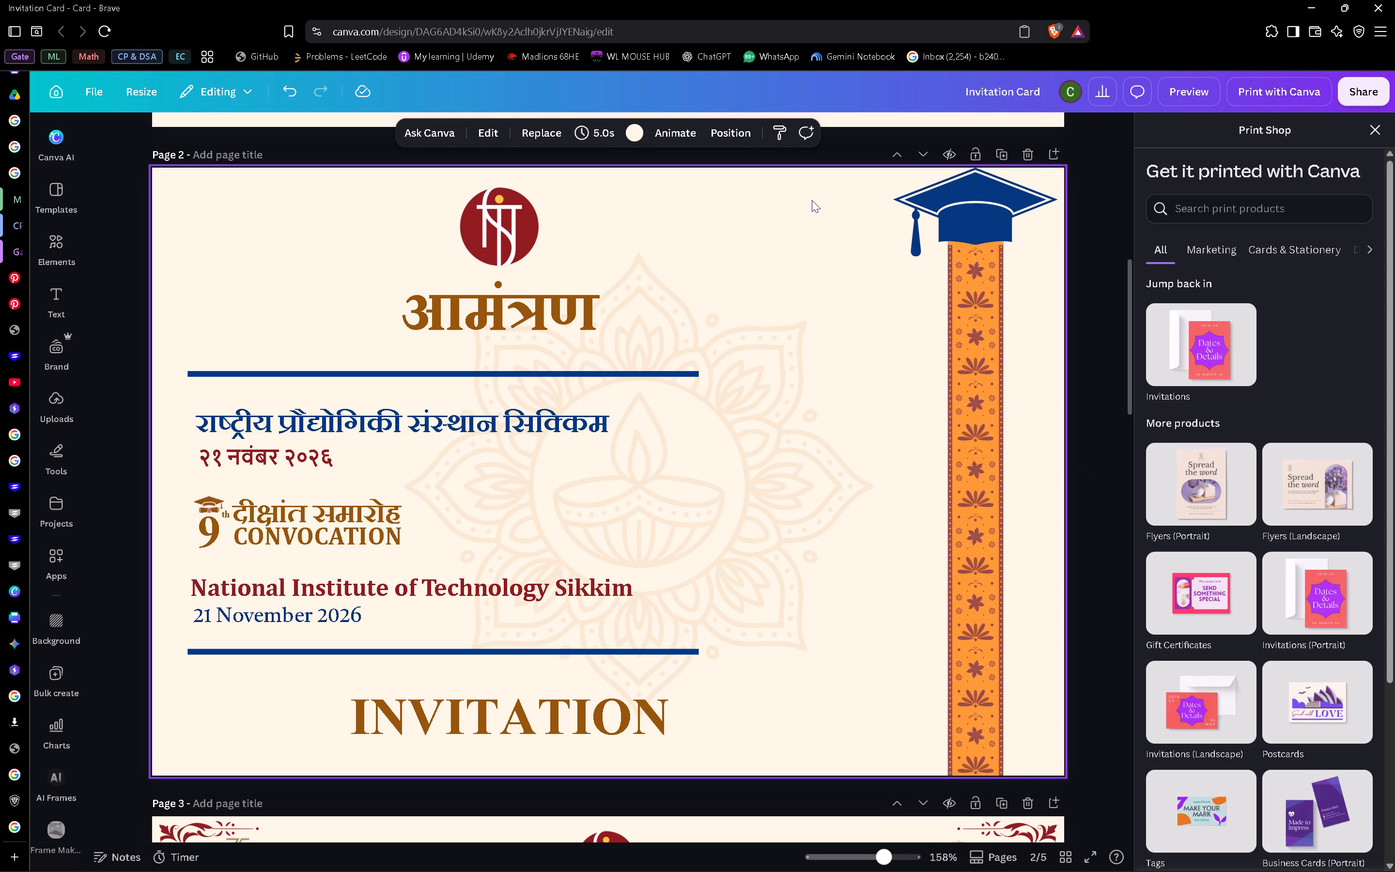
click(960, 208)
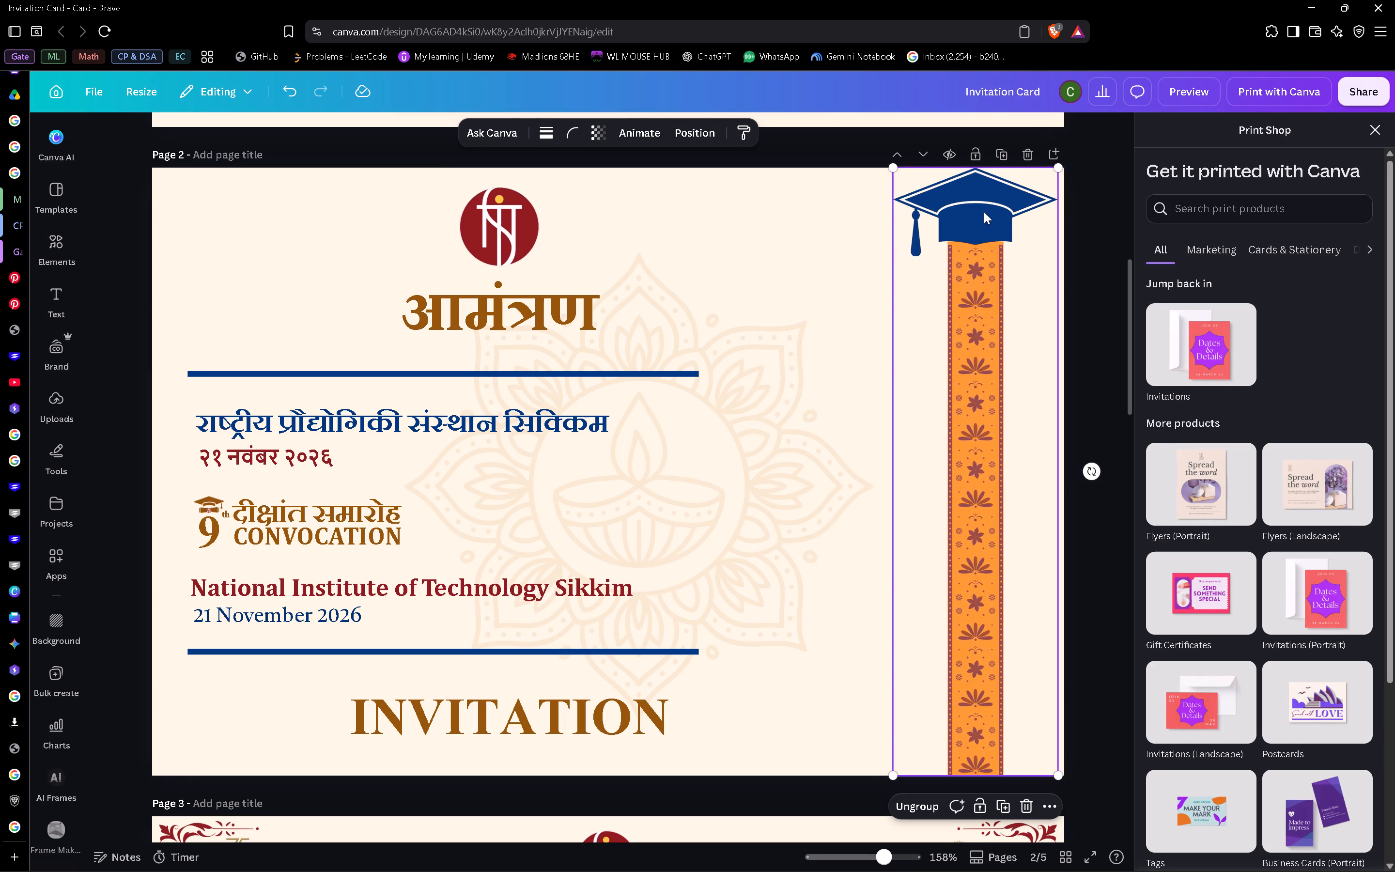
drag(984, 212, 263, 204)
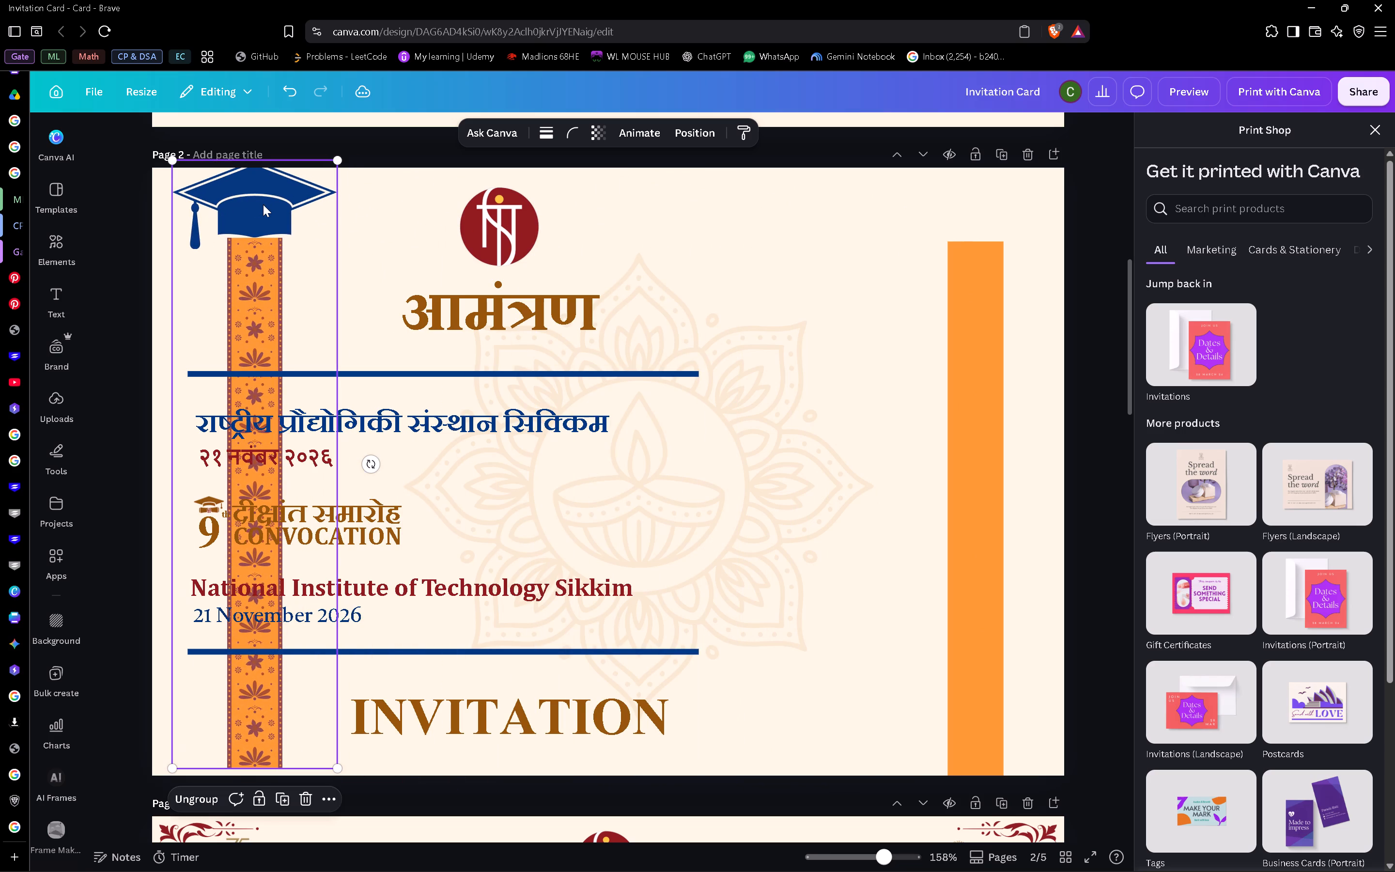
drag(263, 204, 243, 212)
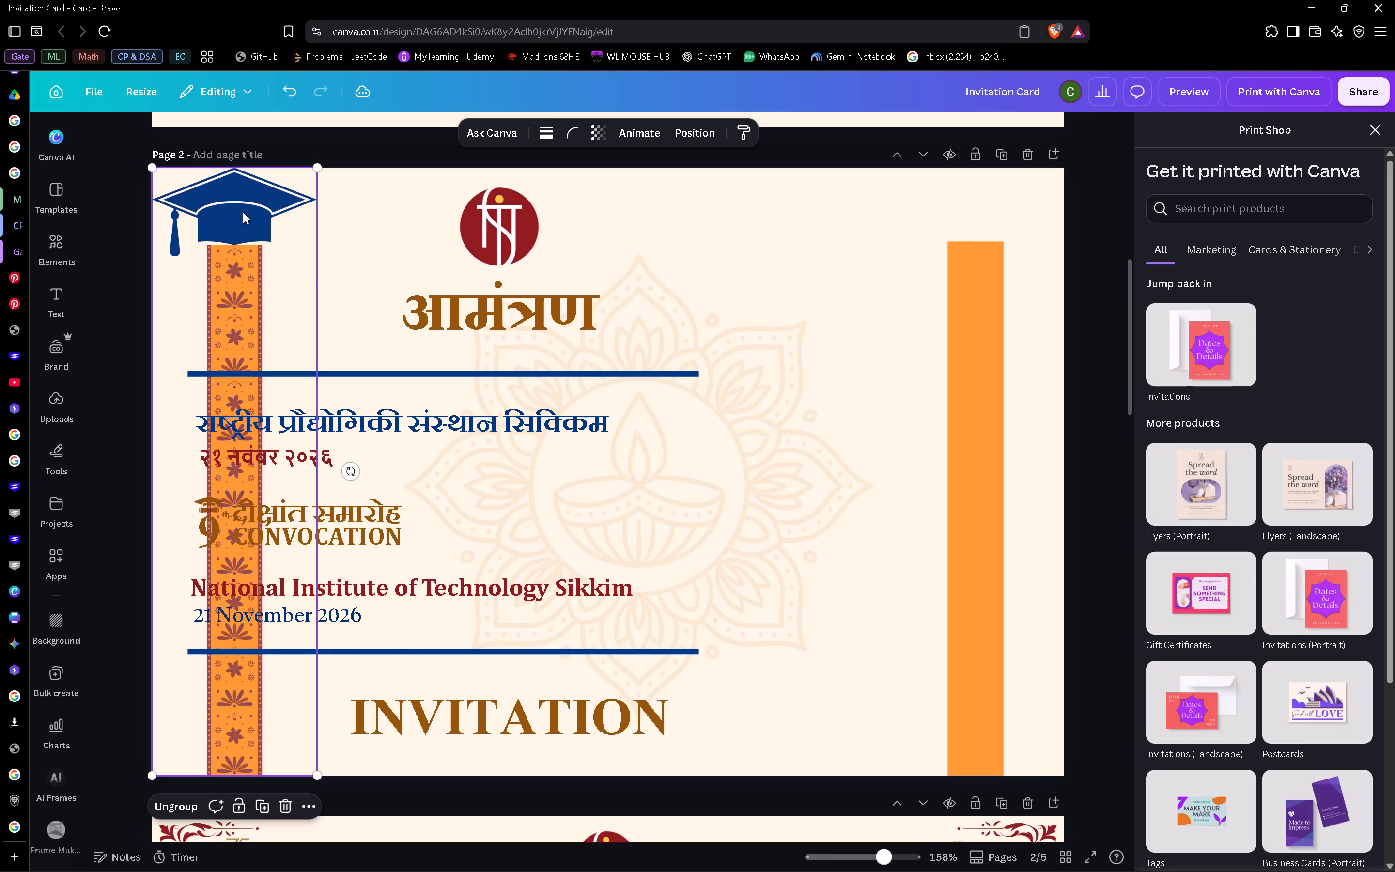
Delete the plain orange strip left behind on the right side of page 2.
click(986, 366)
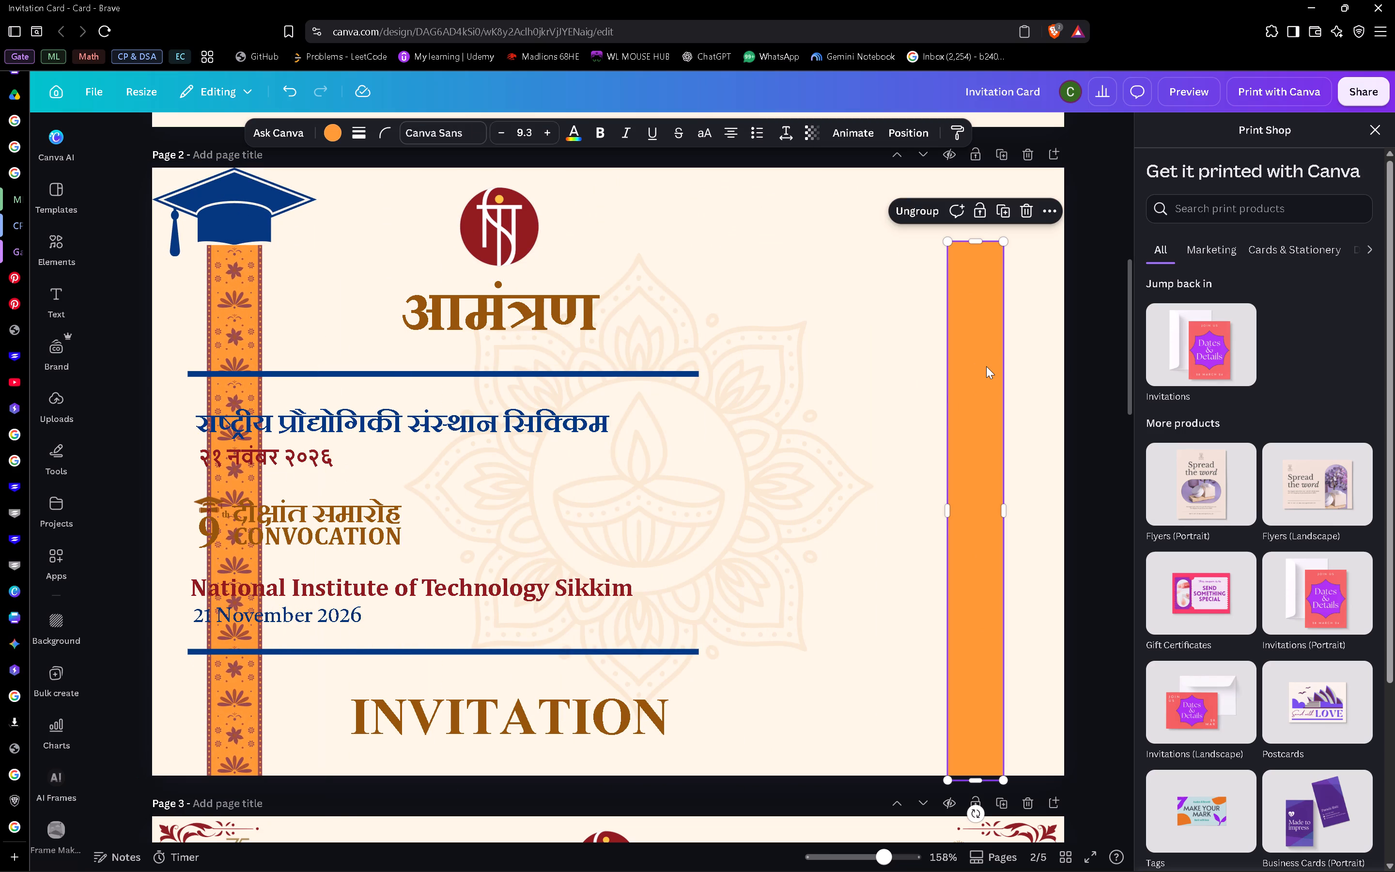
key(Delete)
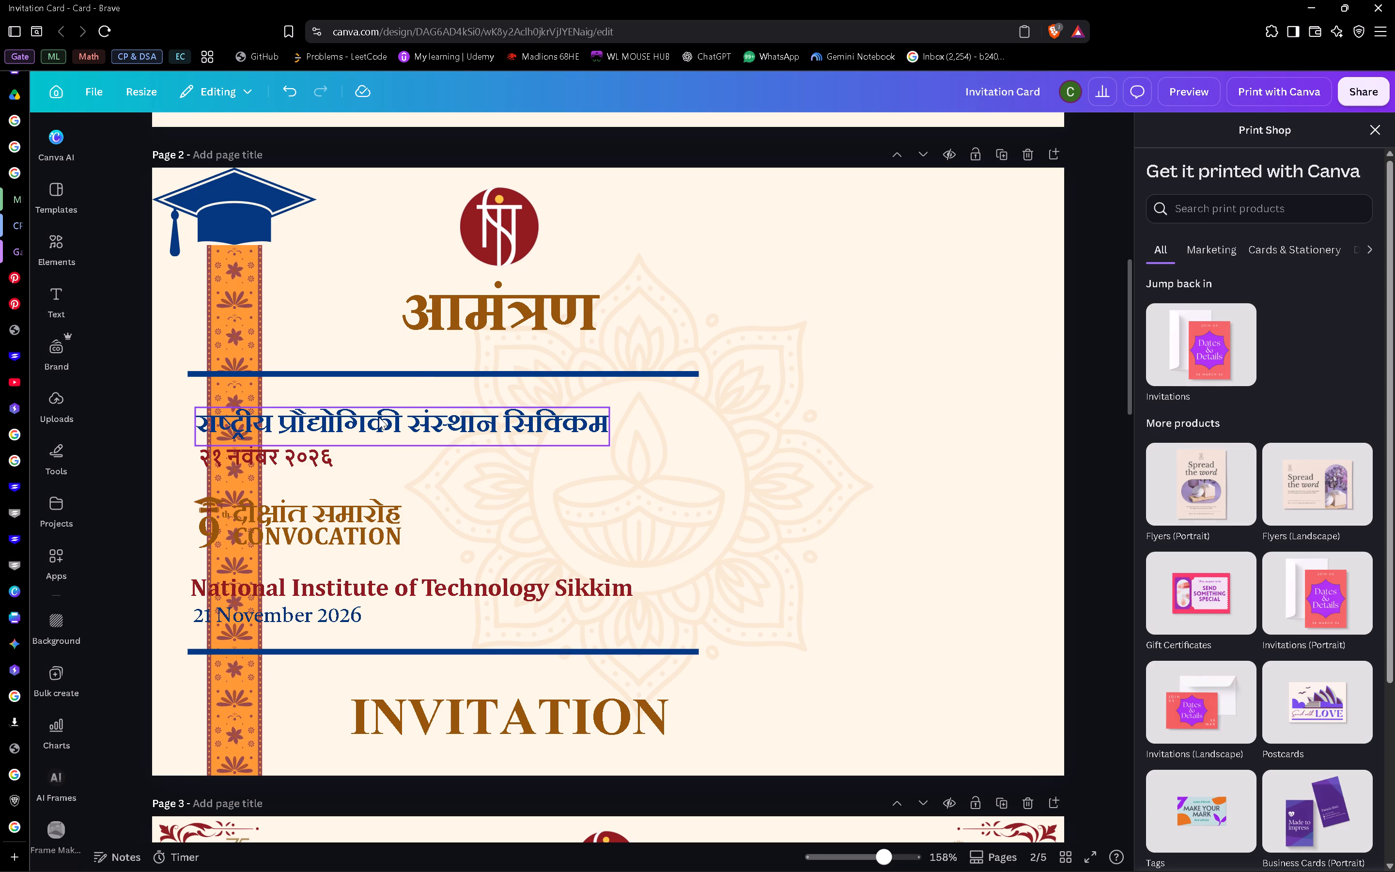
Select the logo, both headings, both blue lines and the Hindi and English text on page 2, and shift them right, clear of the strip.
ctrl+drag(796, 217, 631, 228)
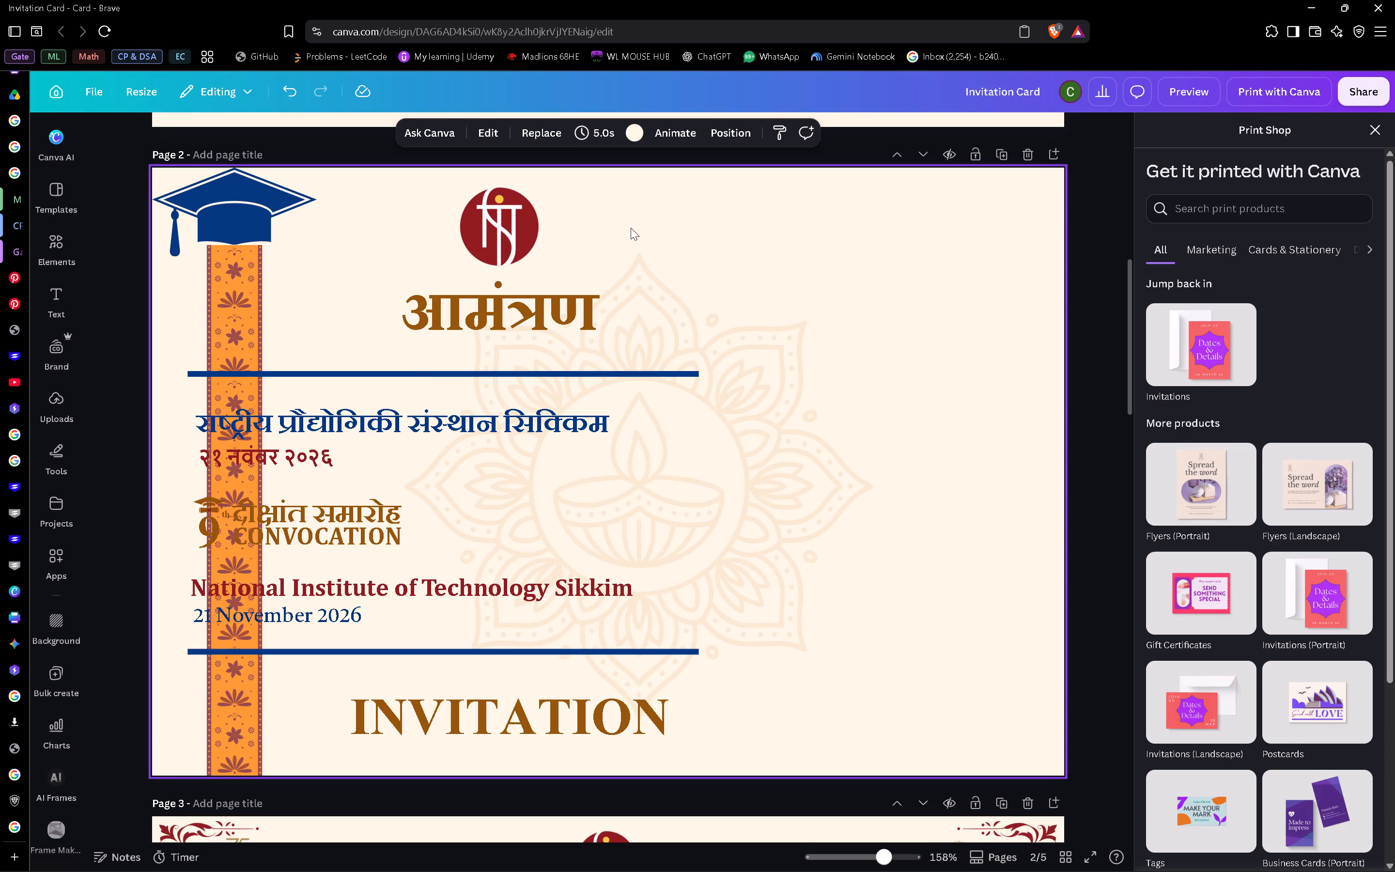
ctrl+drag(631, 228, 499, 219)
click(499, 219)
shift+click(582, 303)
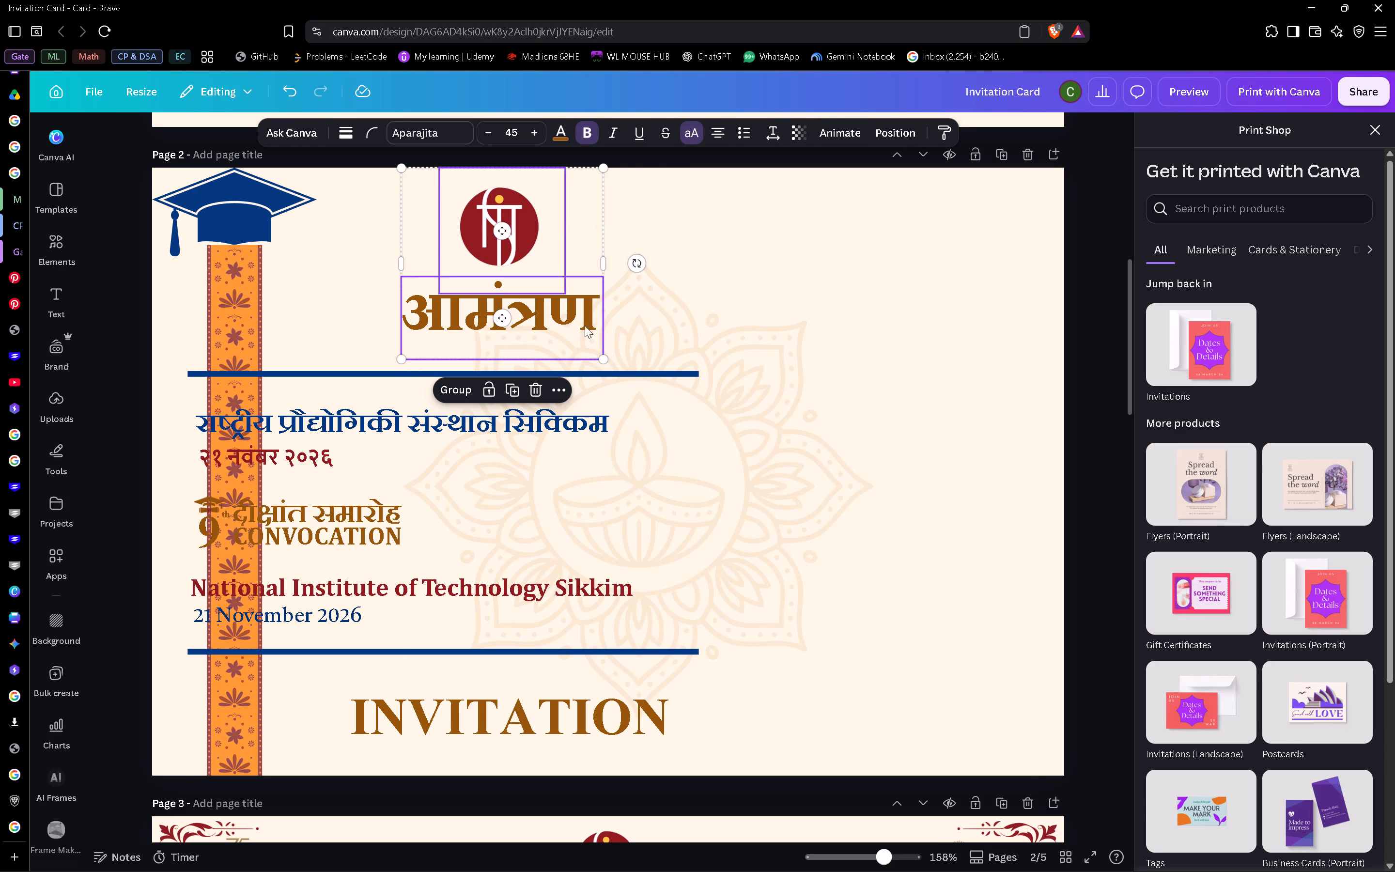
shift+click(621, 367)
shift+click(391, 427)
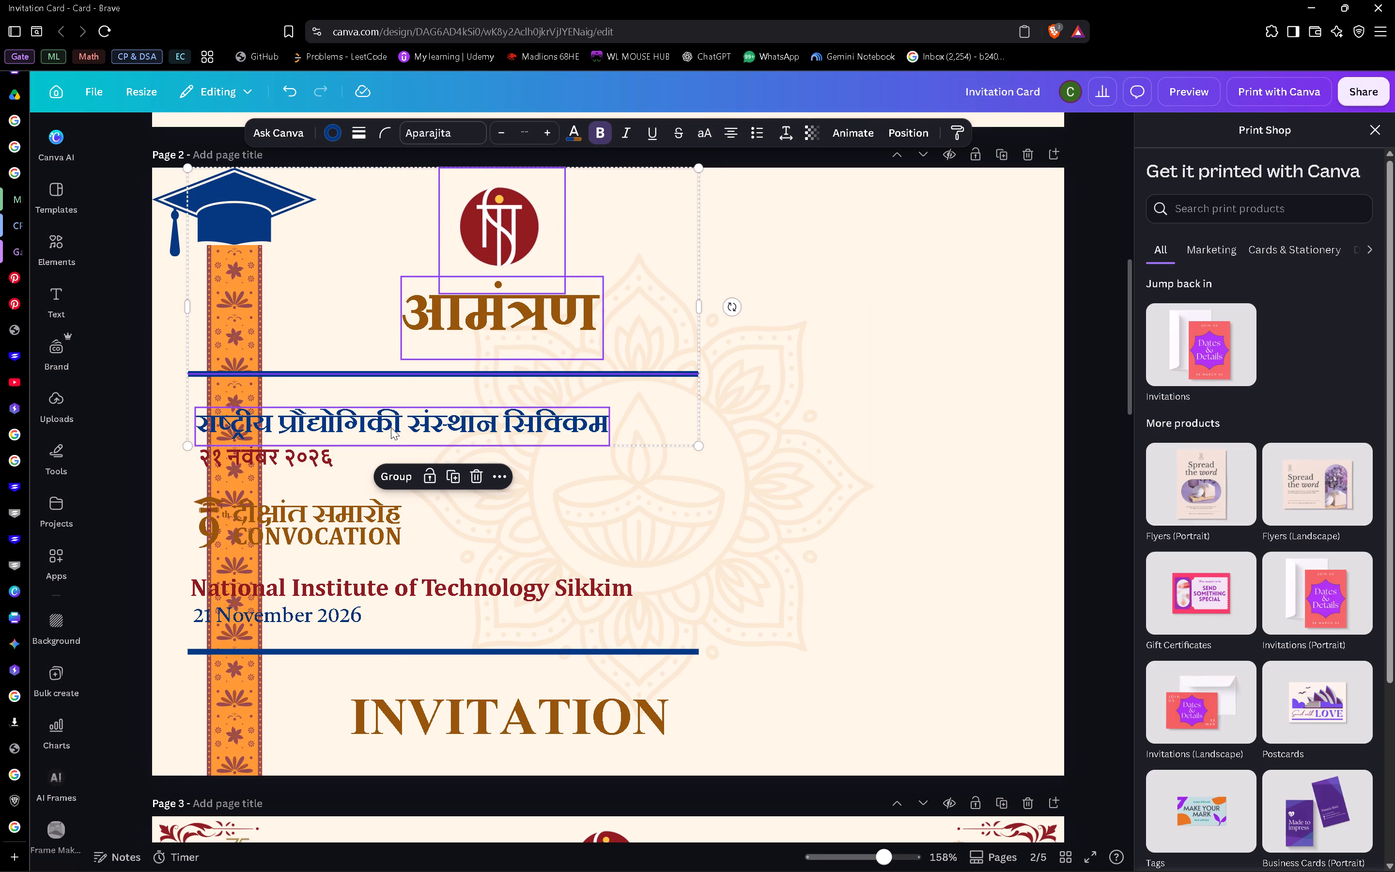
shift+click(304, 454)
shift+click(362, 531)
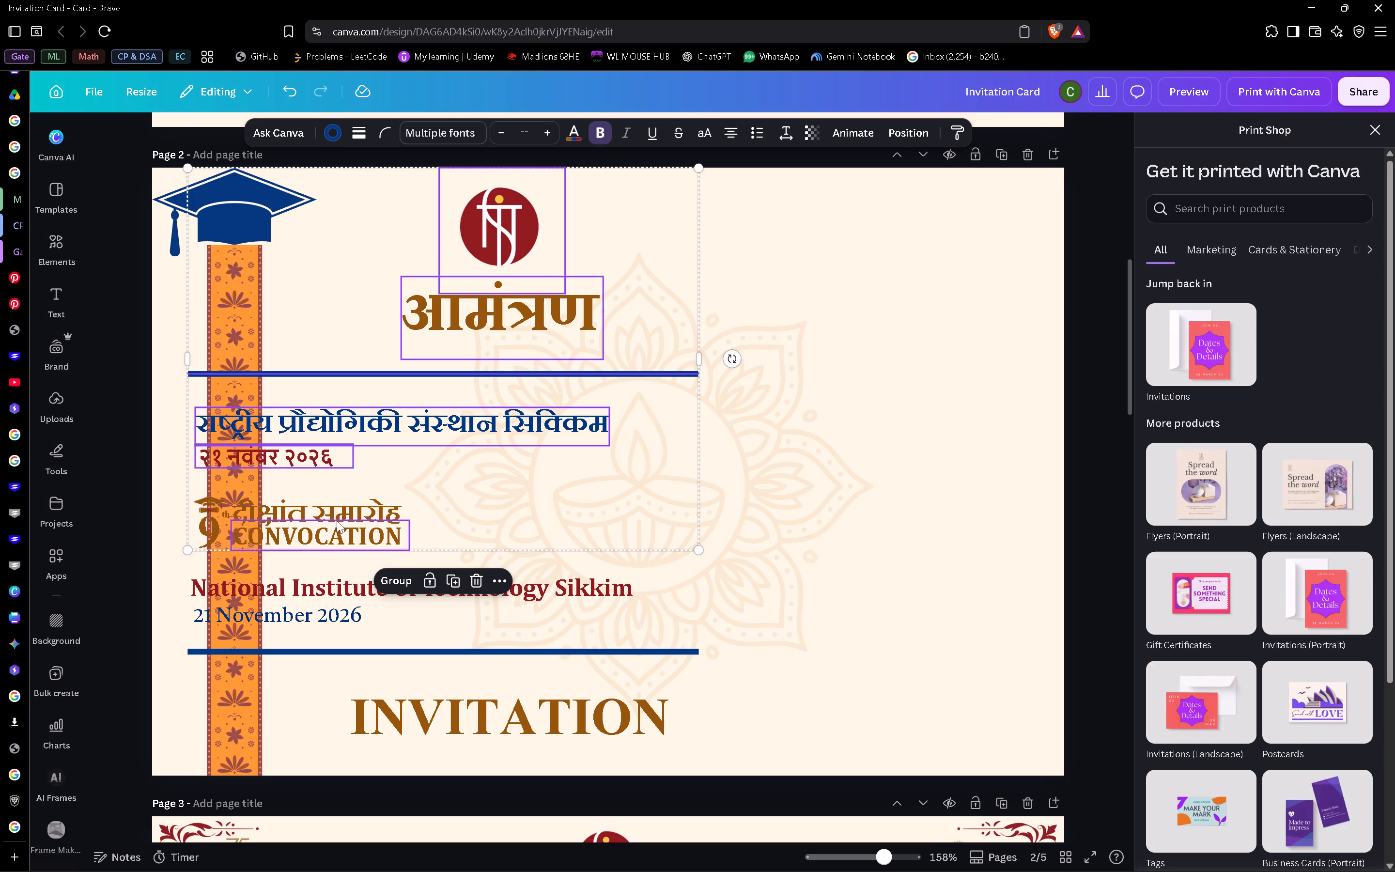
shift+click(327, 509)
shift+click(209, 526)
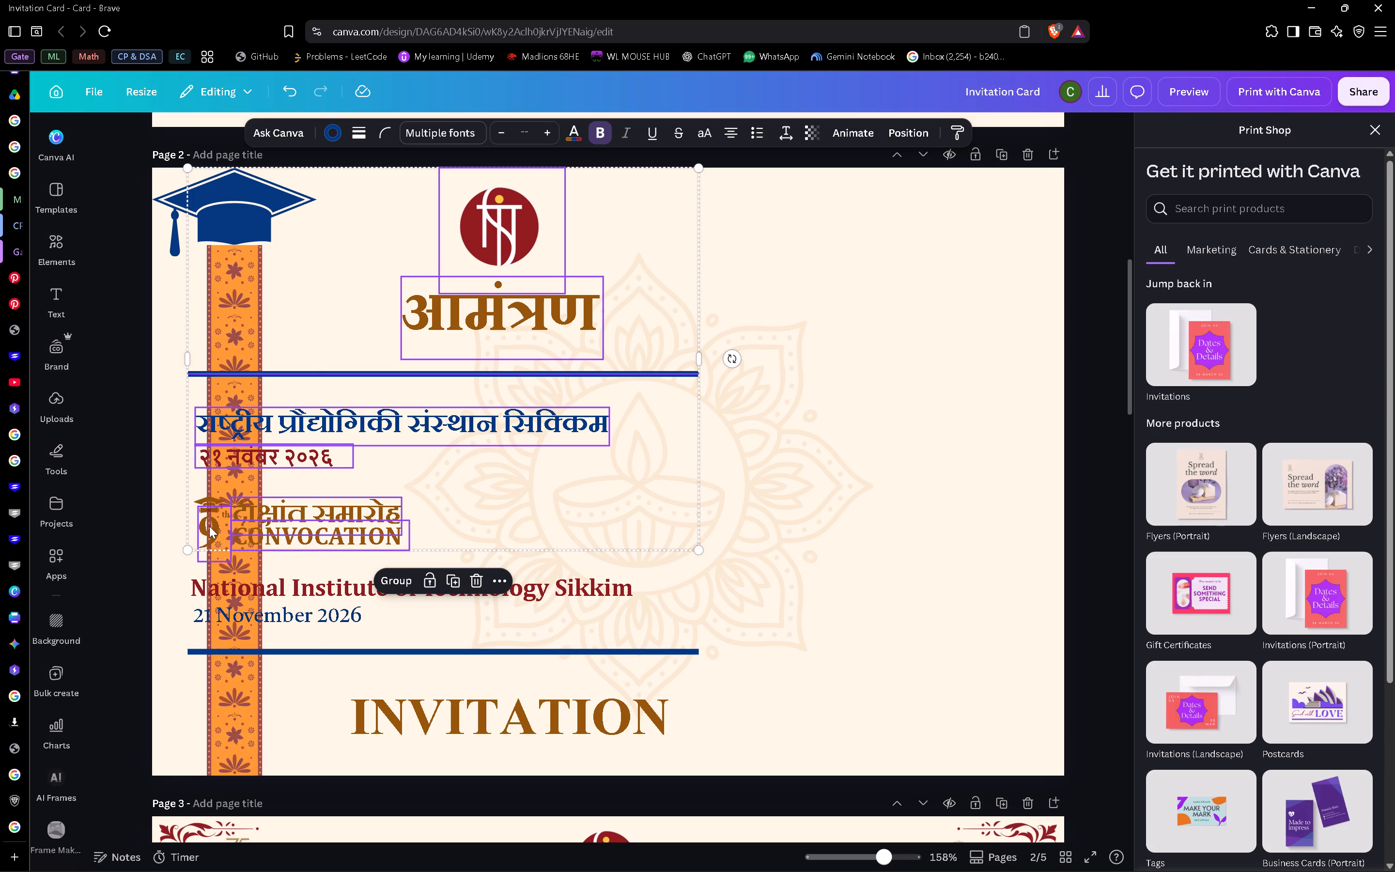
shift+click(207, 502)
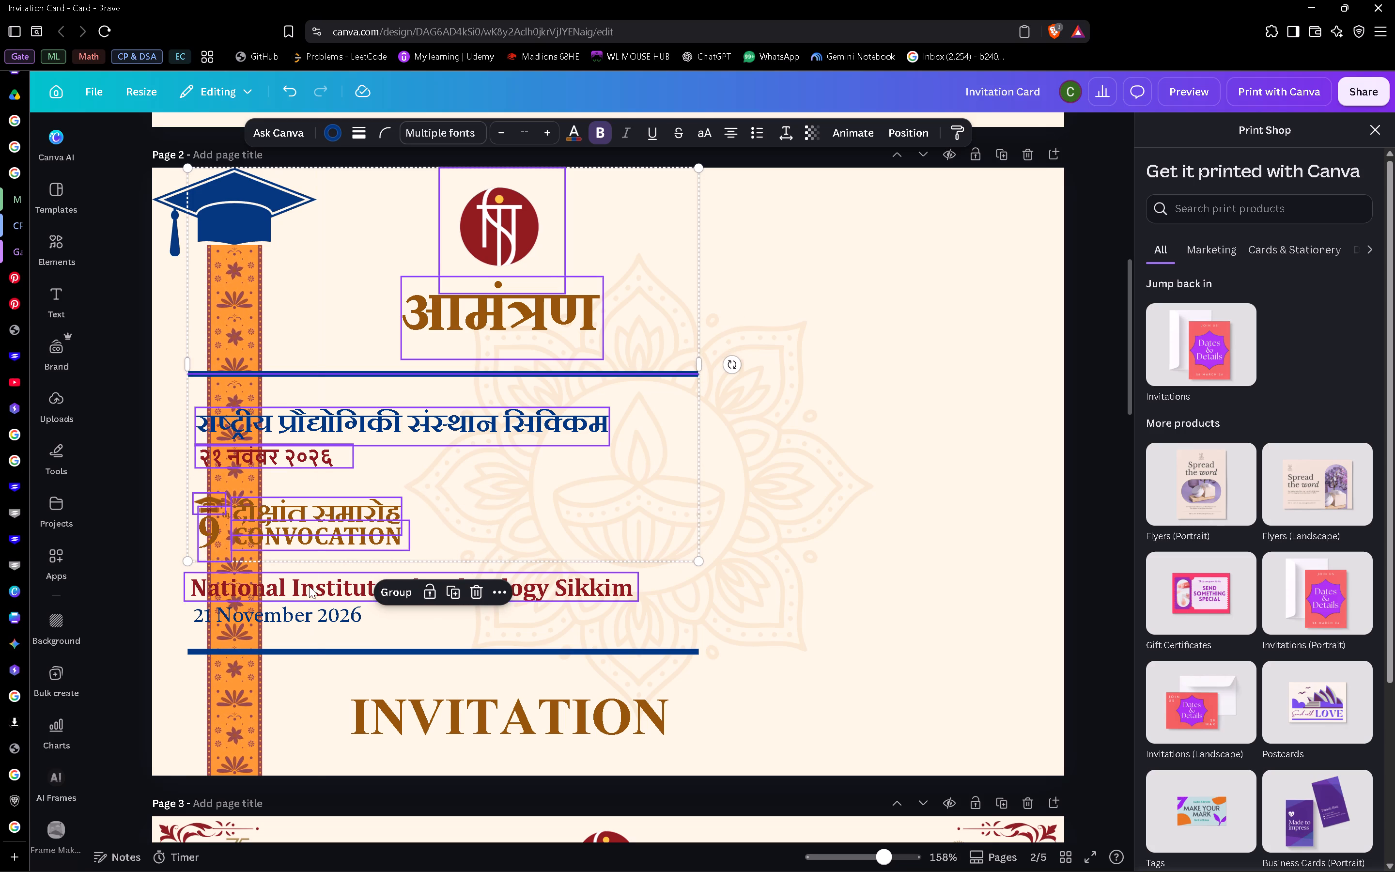
shift+click(311, 584)
shift+click(299, 616)
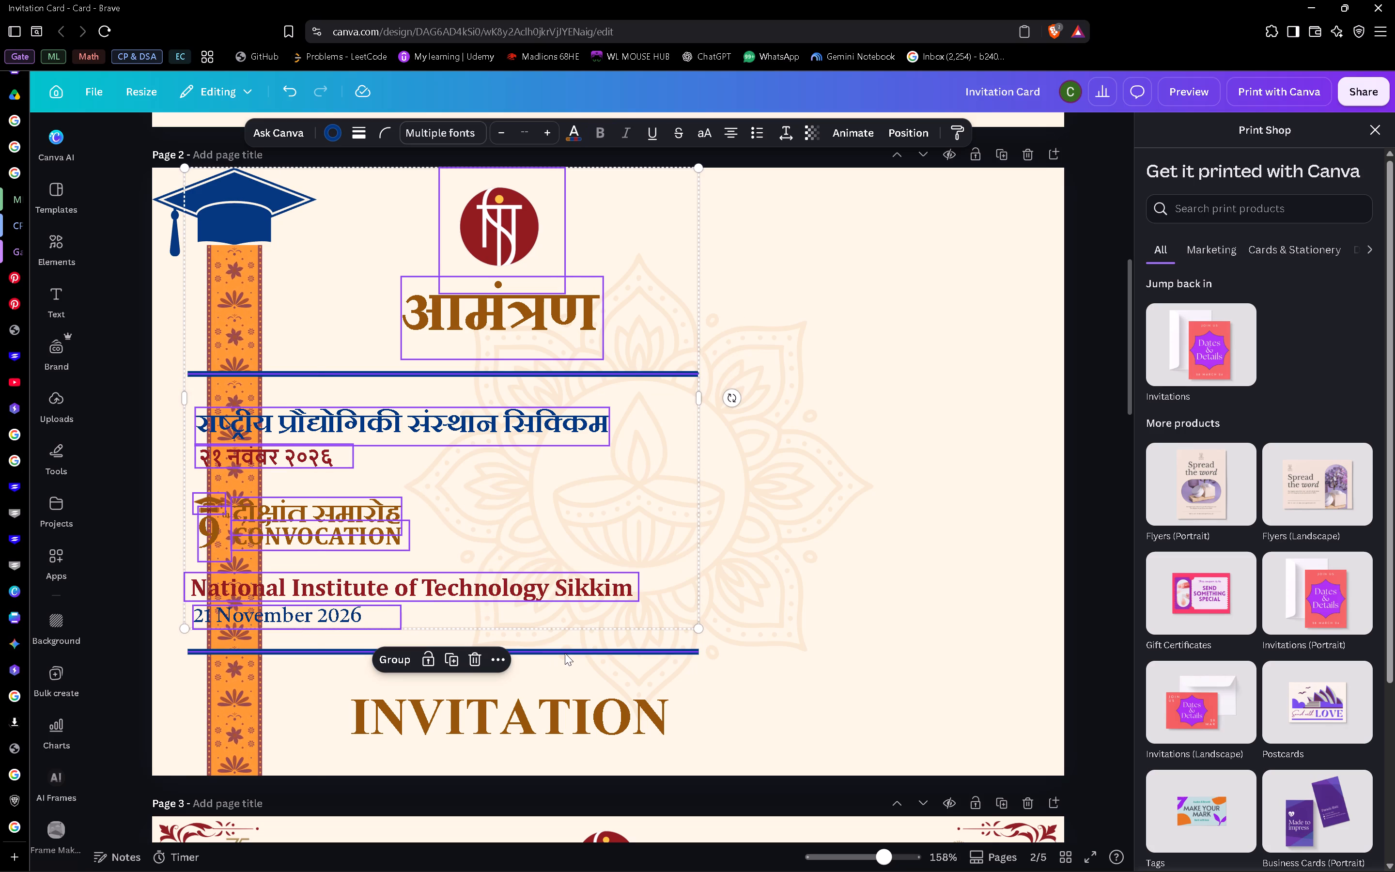
shift+click(566, 653)
shift+click(553, 709)
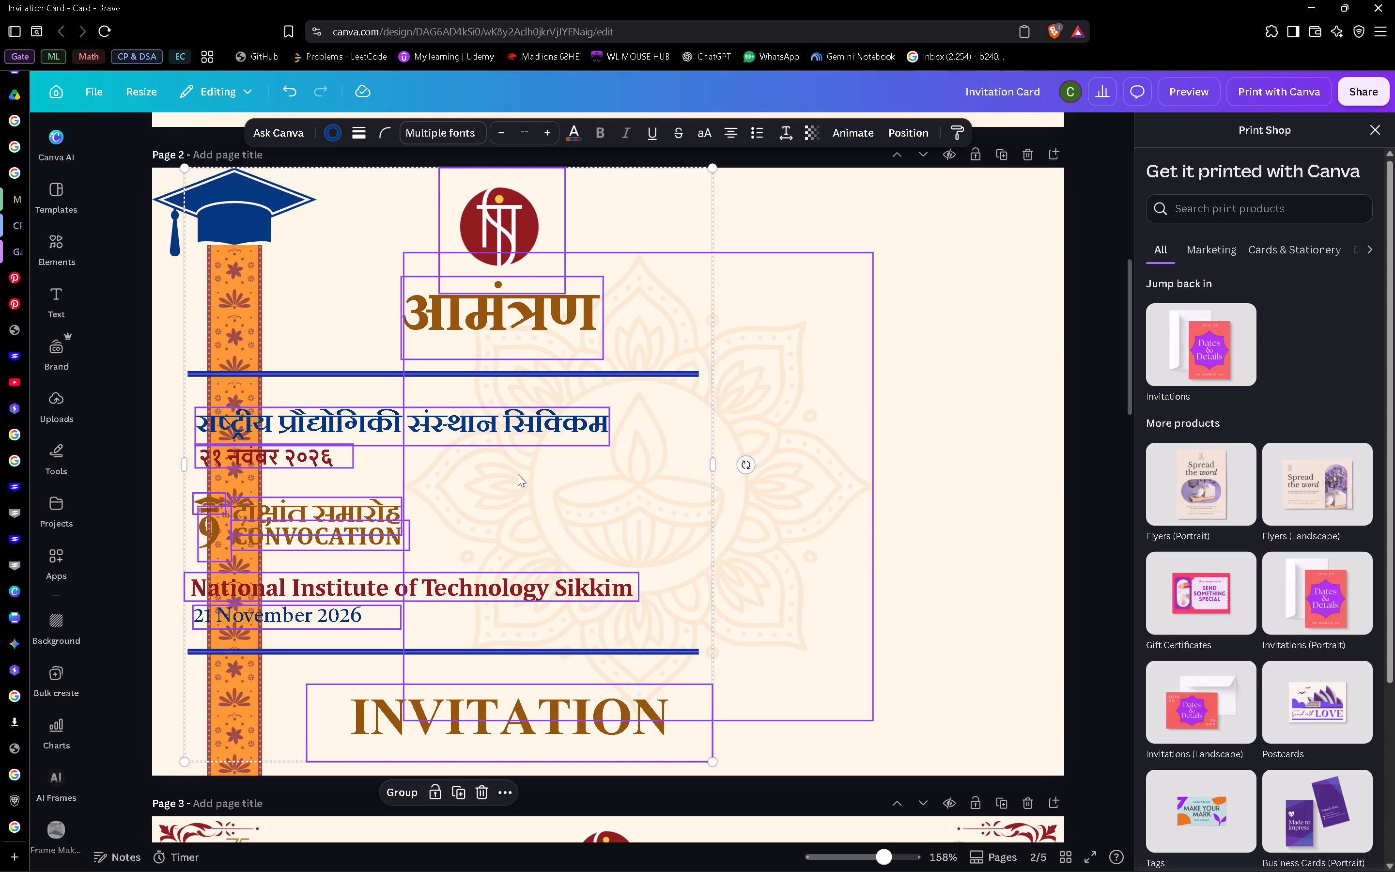
drag(518, 474, 703, 474)
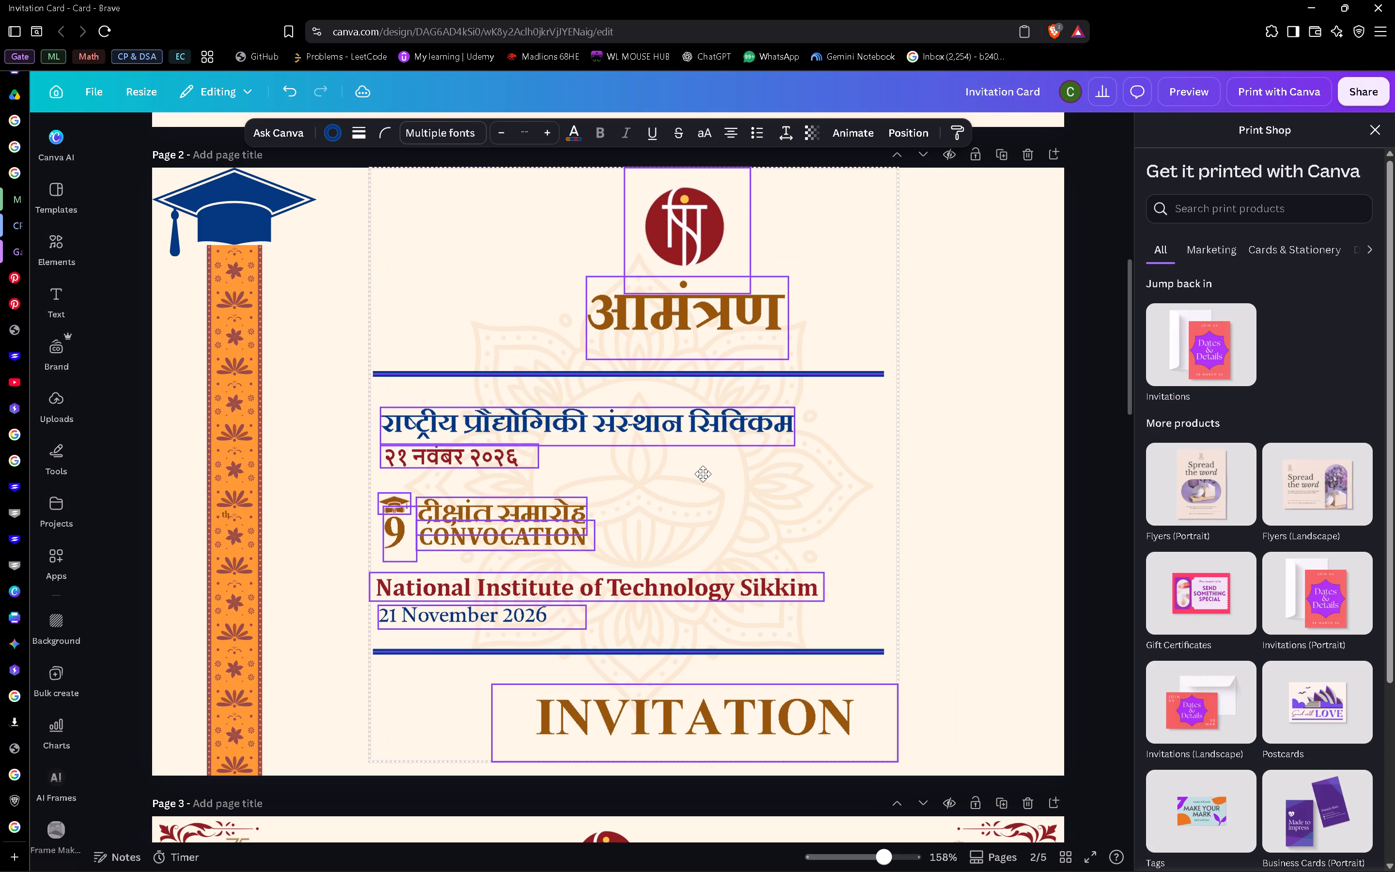
drag(703, 474, 701, 475)
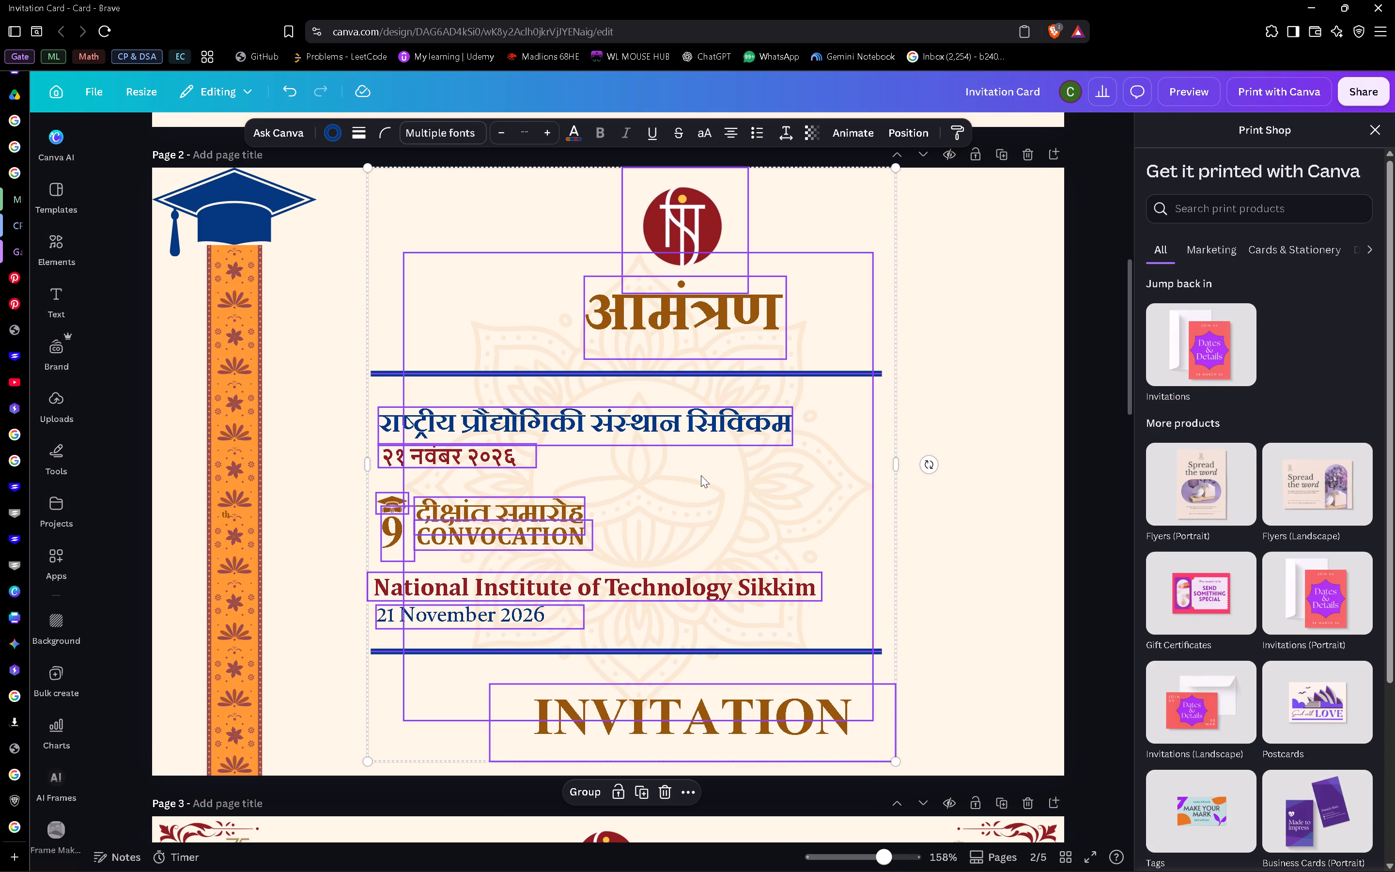
click(975, 406)
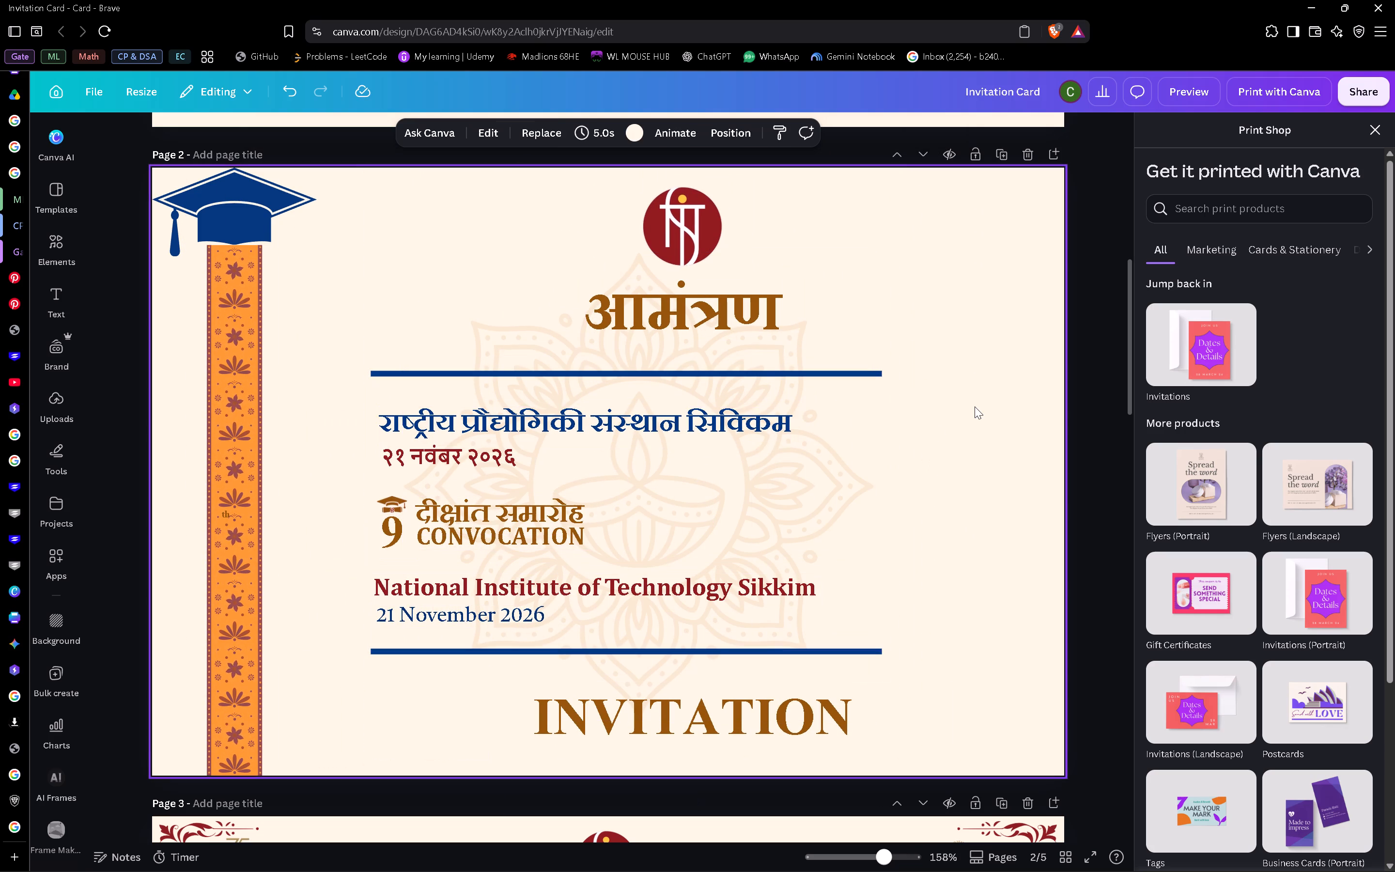
Ungroup the graduation cap and the patterned strip on page 2.
click(230, 189)
key(ctrl+shift+g)
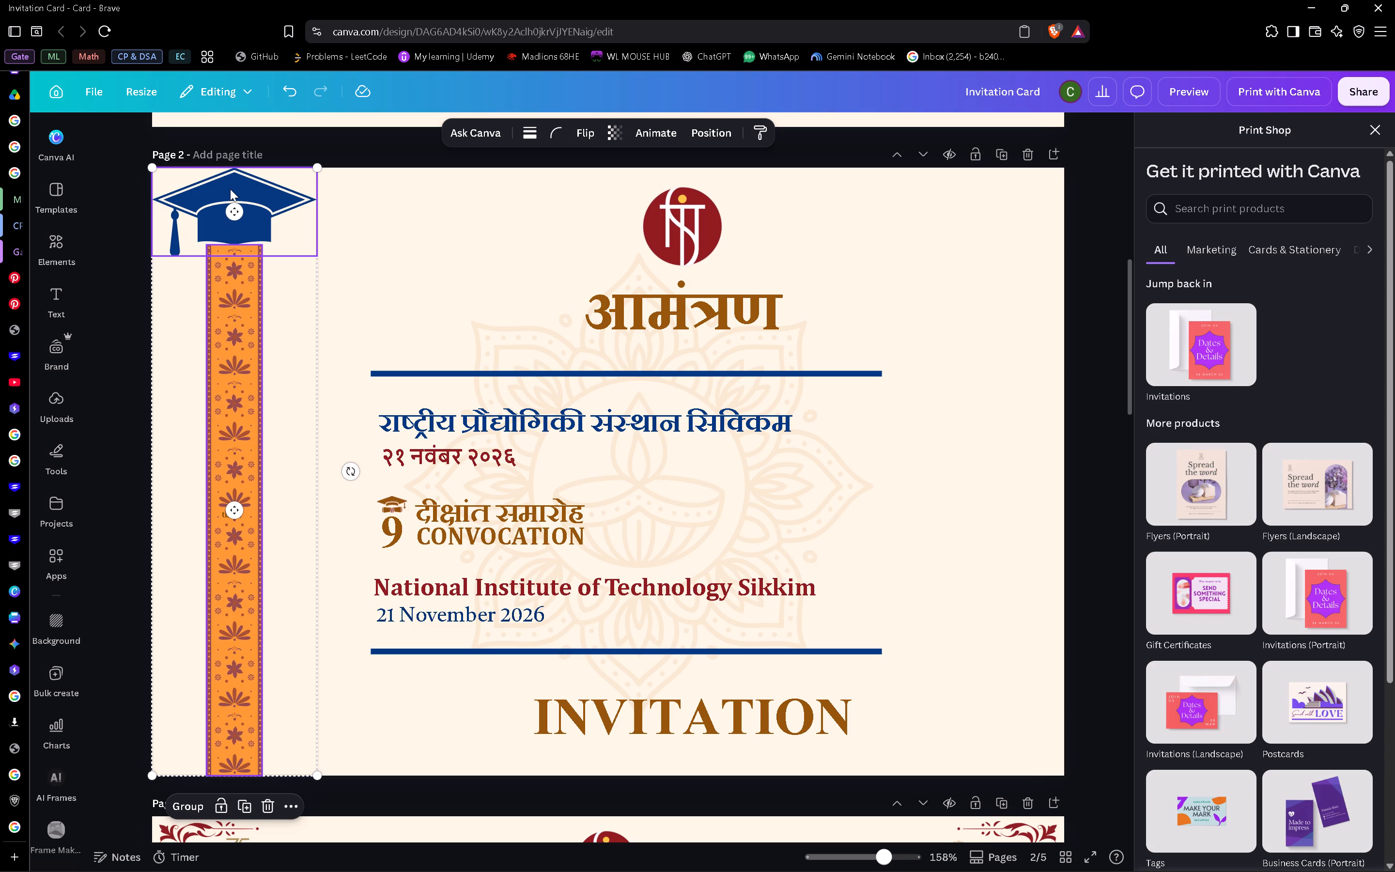
click(960, 323)
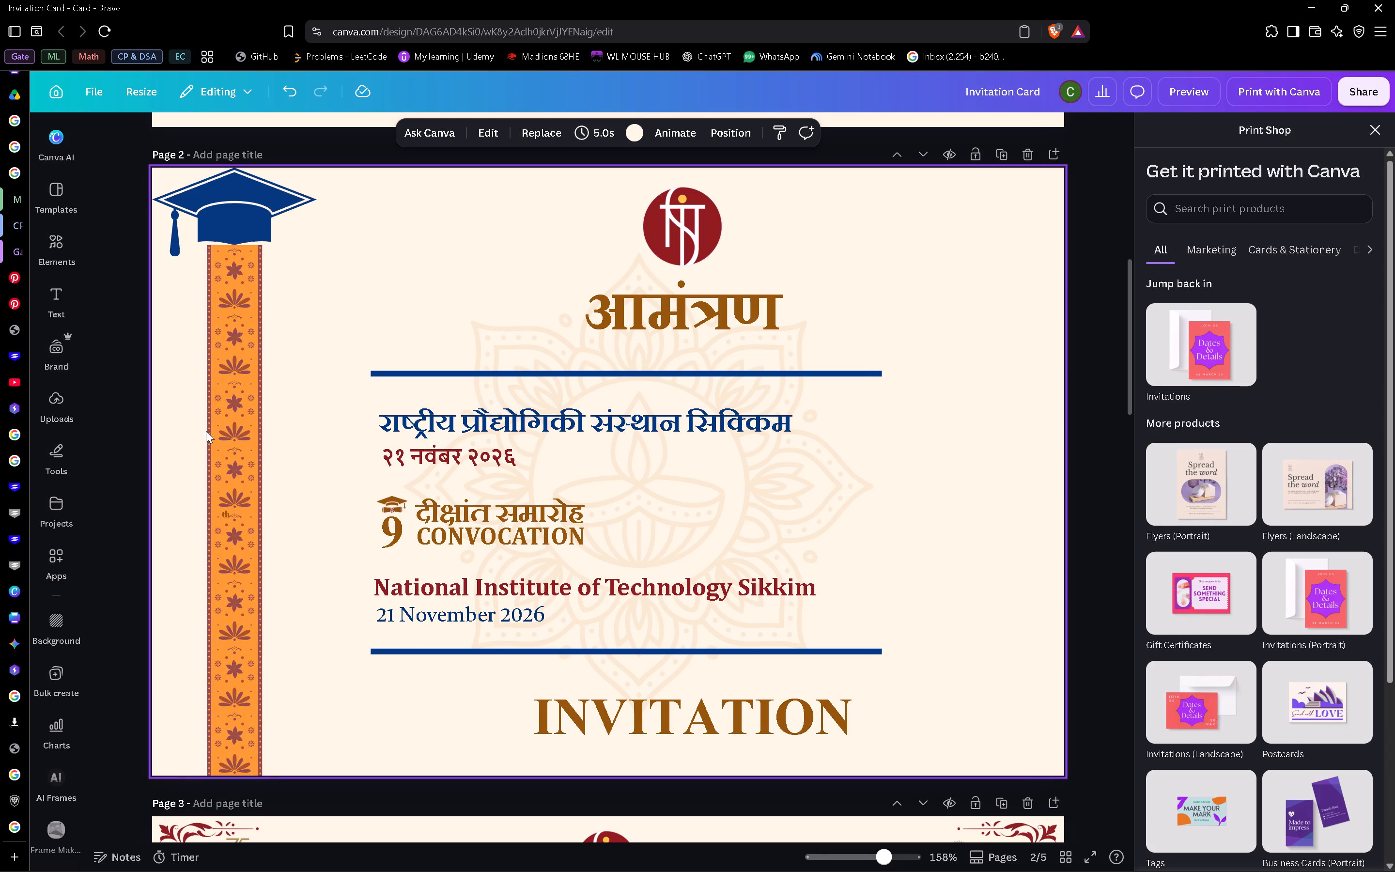
Lower the patterned strip to about half the page height, and duplicate it, hanging the copy from the page's top edge to its right.
drag(221, 431, 211, 654)
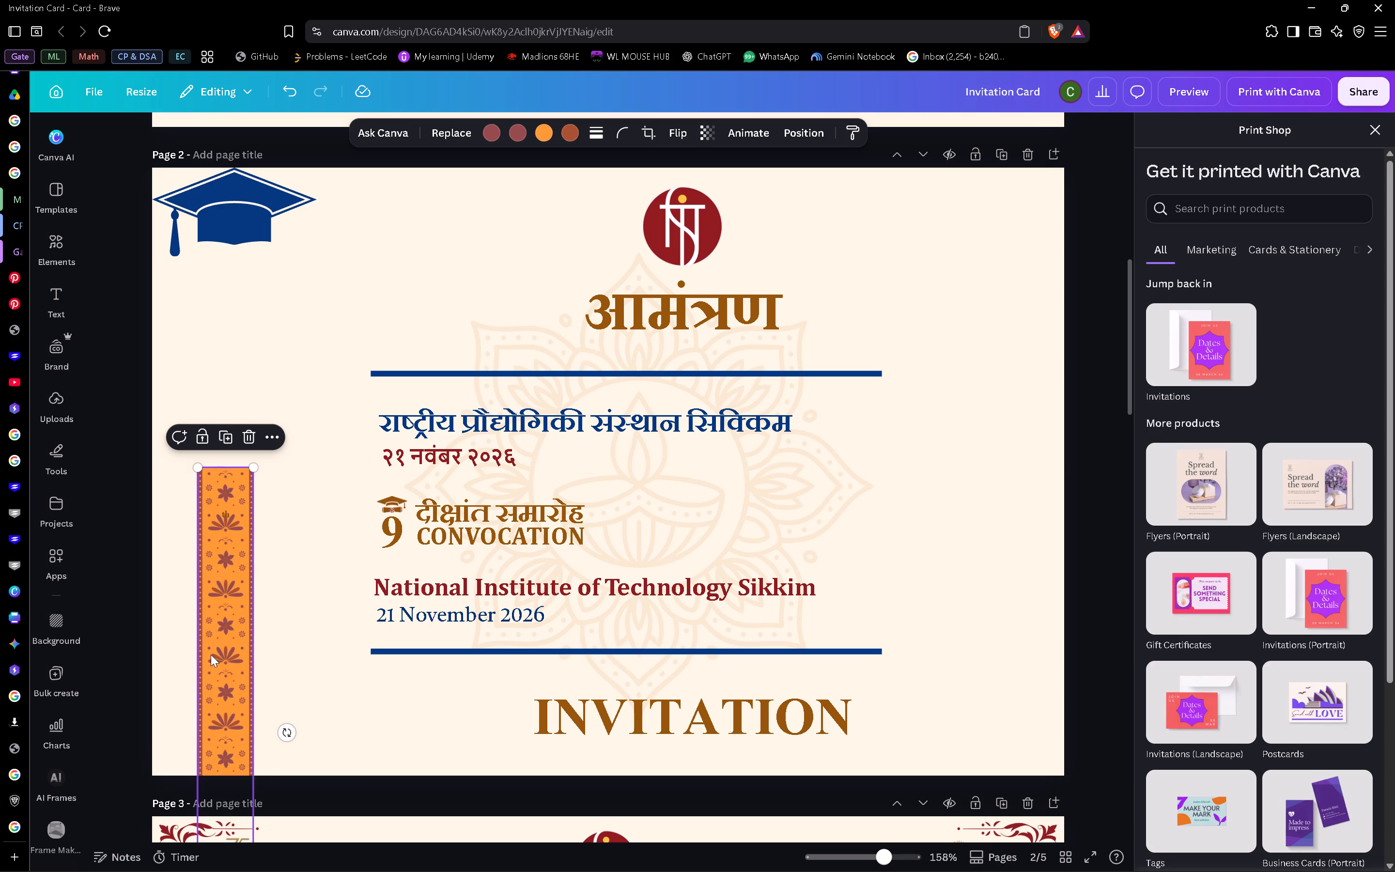
key(ctrl+d)
click(260, 629)
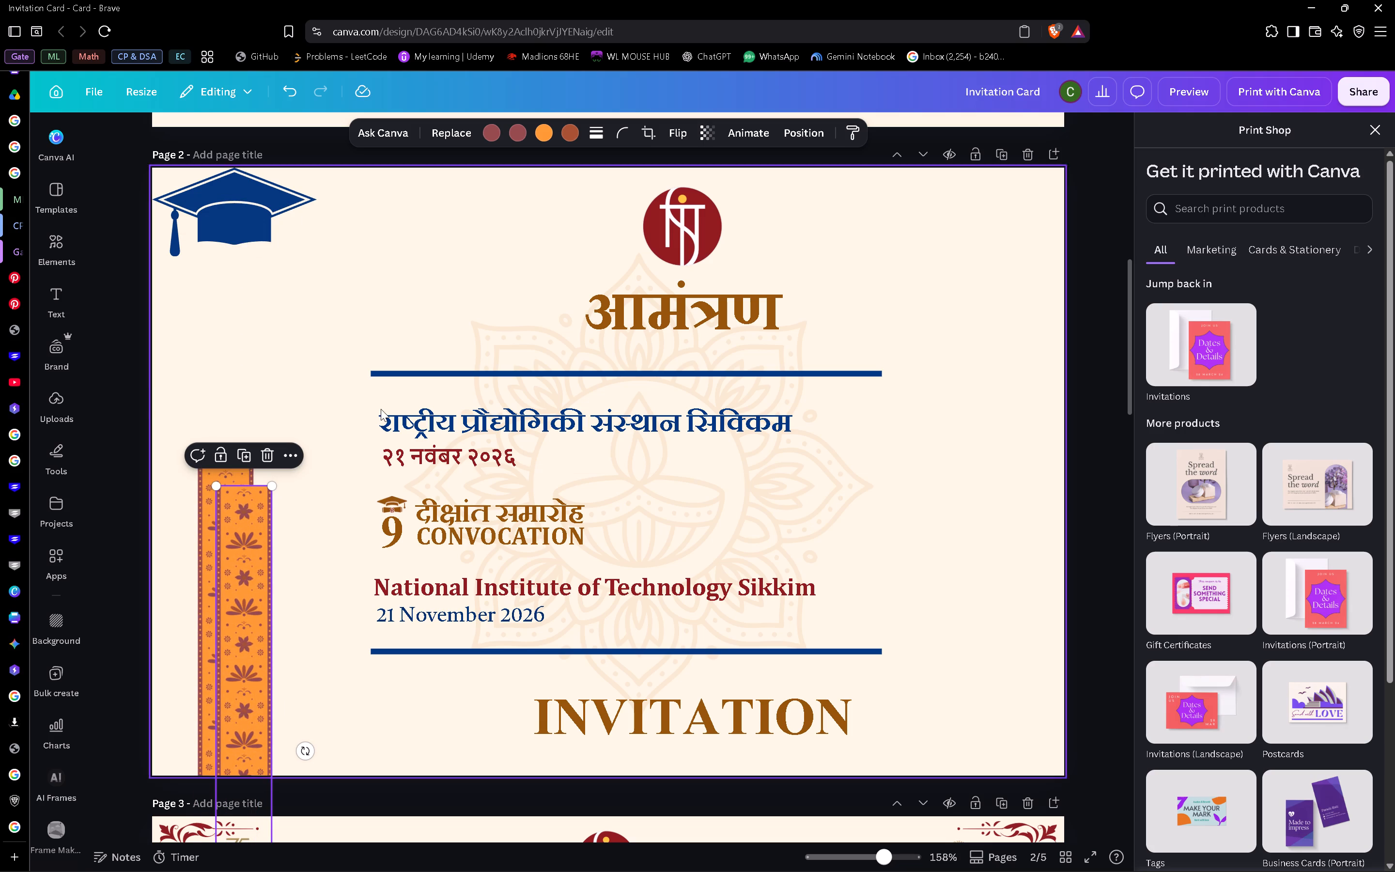
drag(246, 578, 356, 147)
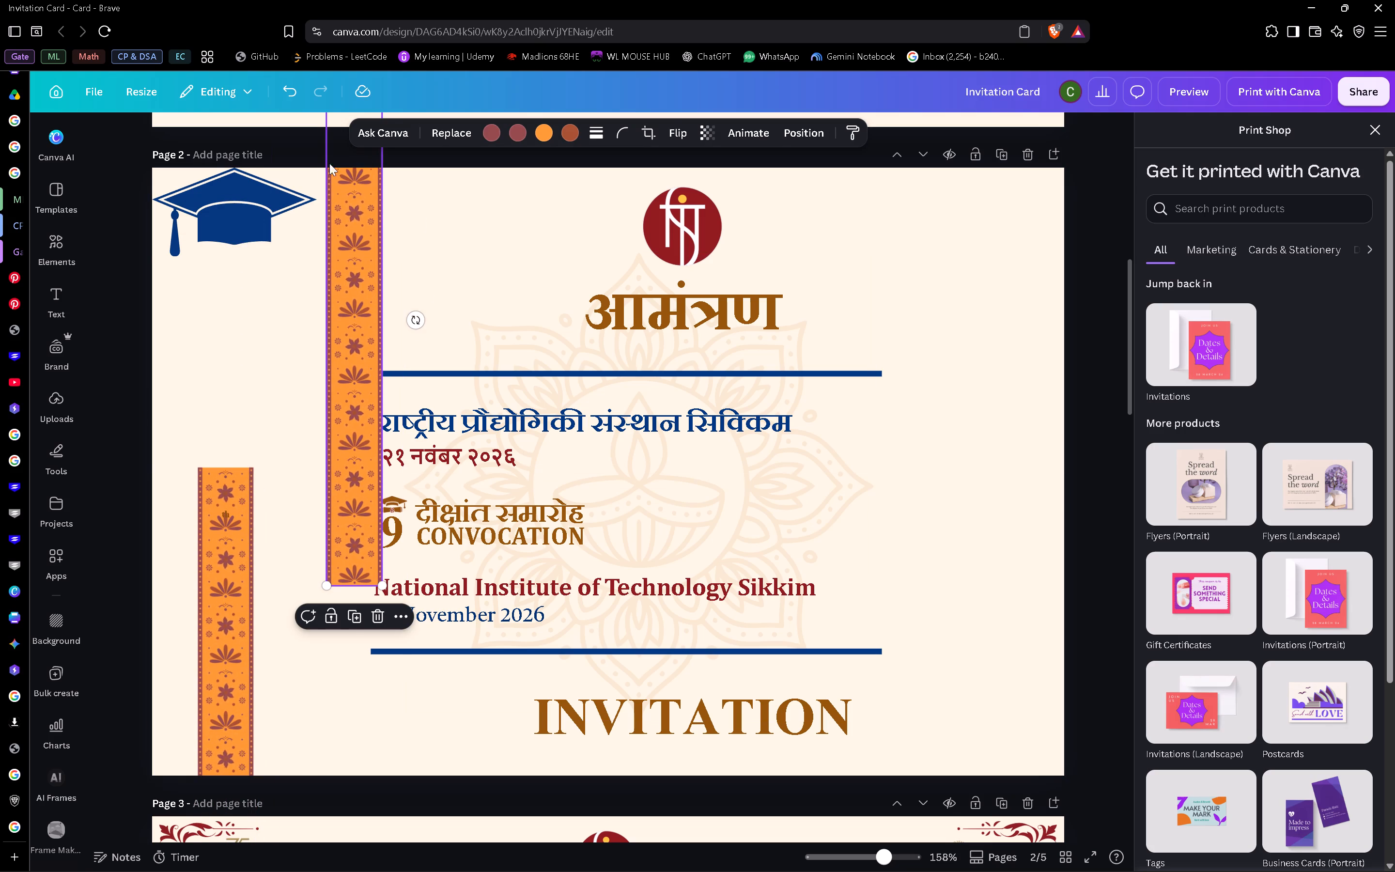
Place the graduation cap centred on top of the lowered patterned strip and bring it to the front.
drag(239, 209, 227, 434)
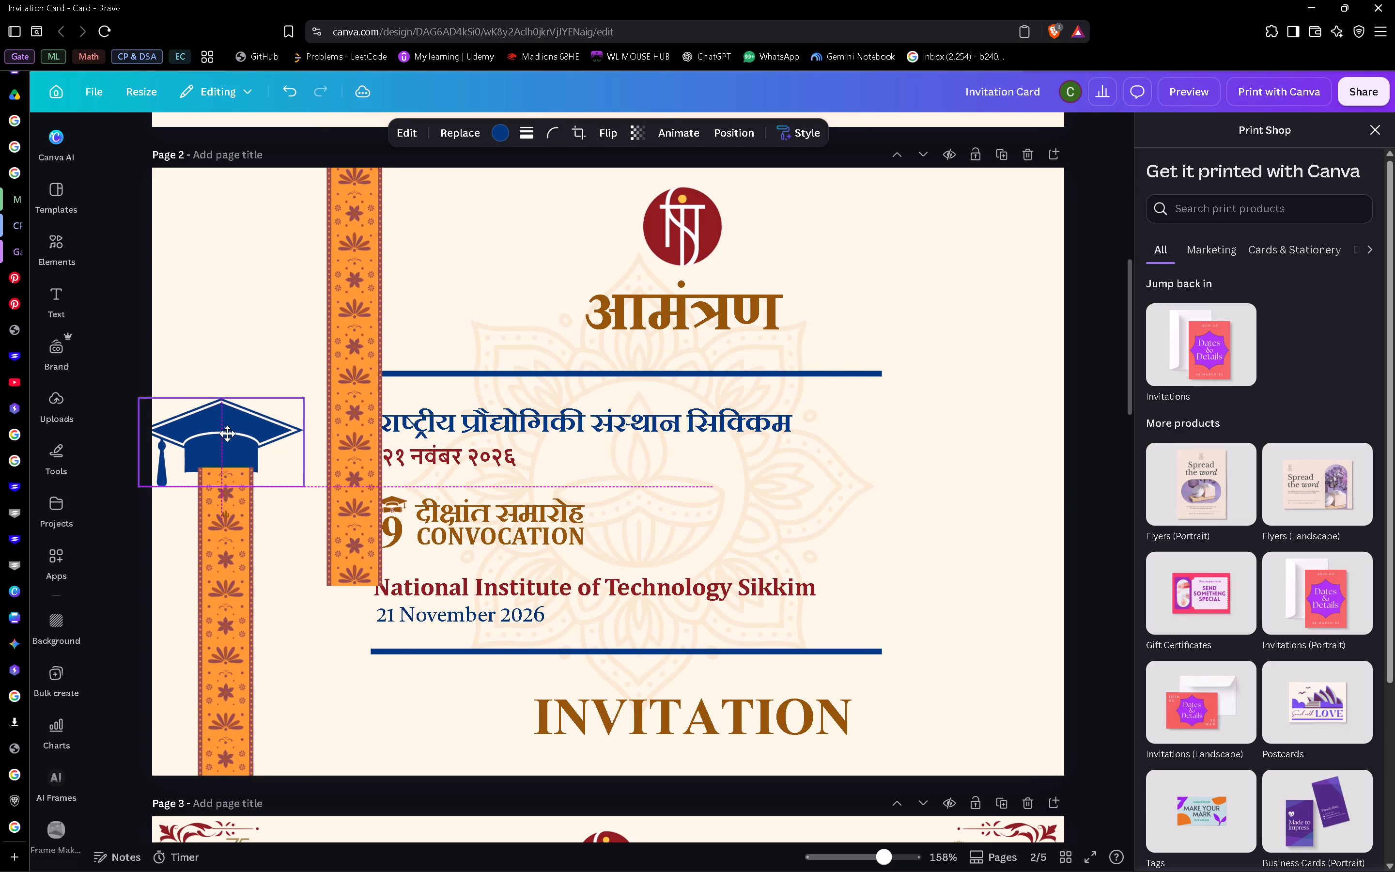
drag(227, 434, 232, 434)
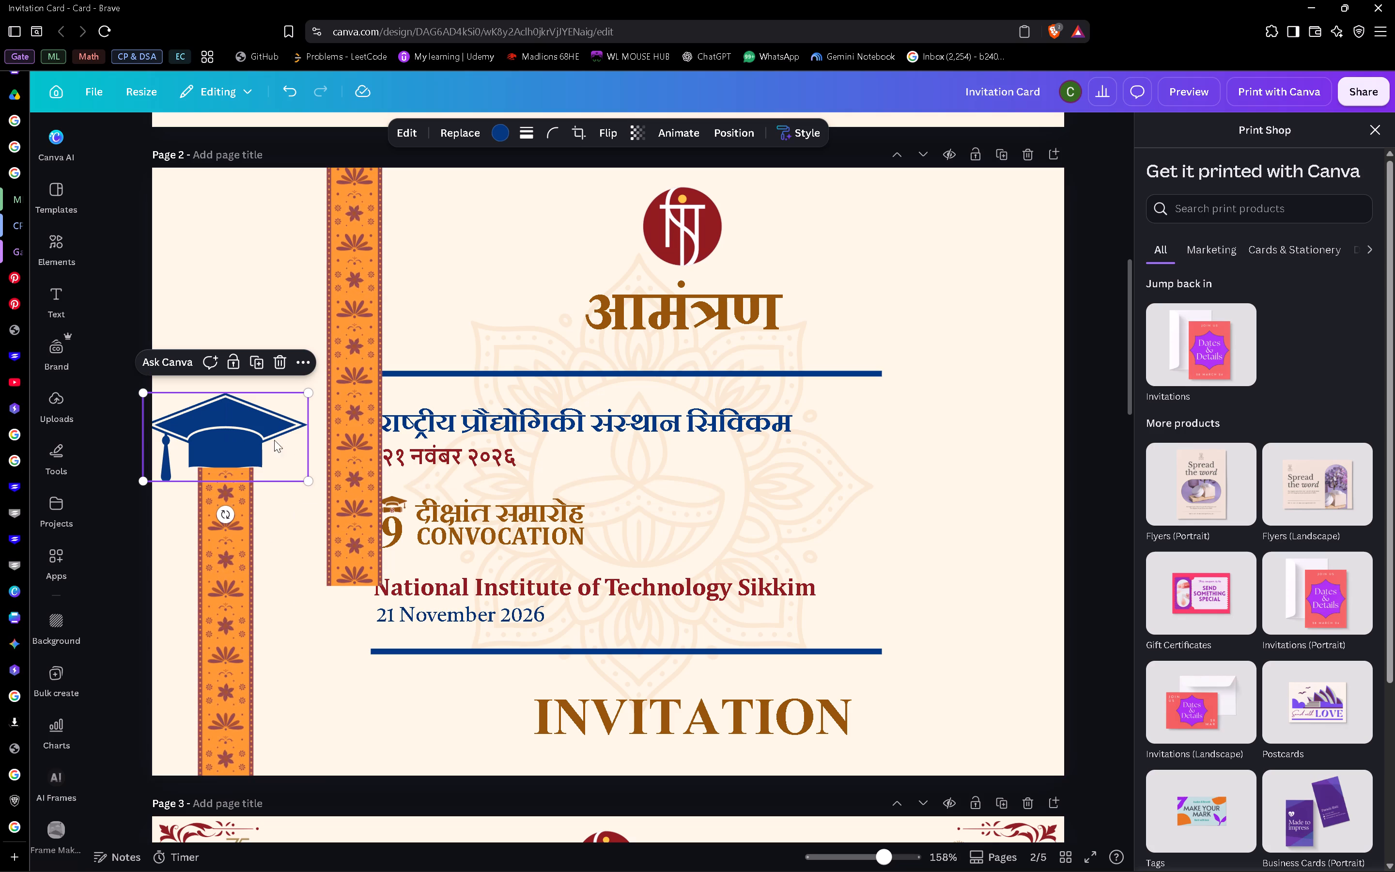
right_click(266, 430)
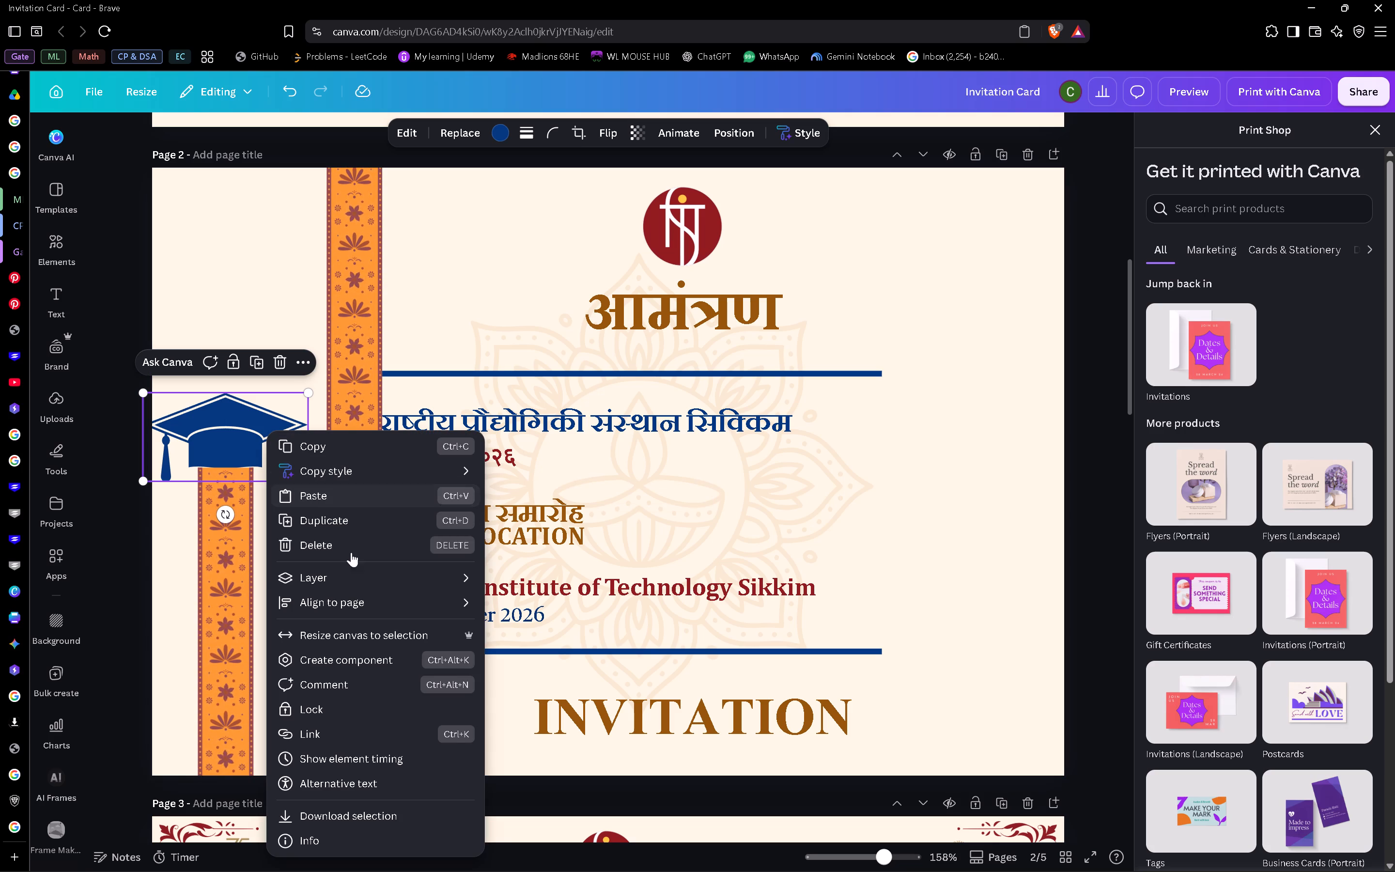
click(564, 579)
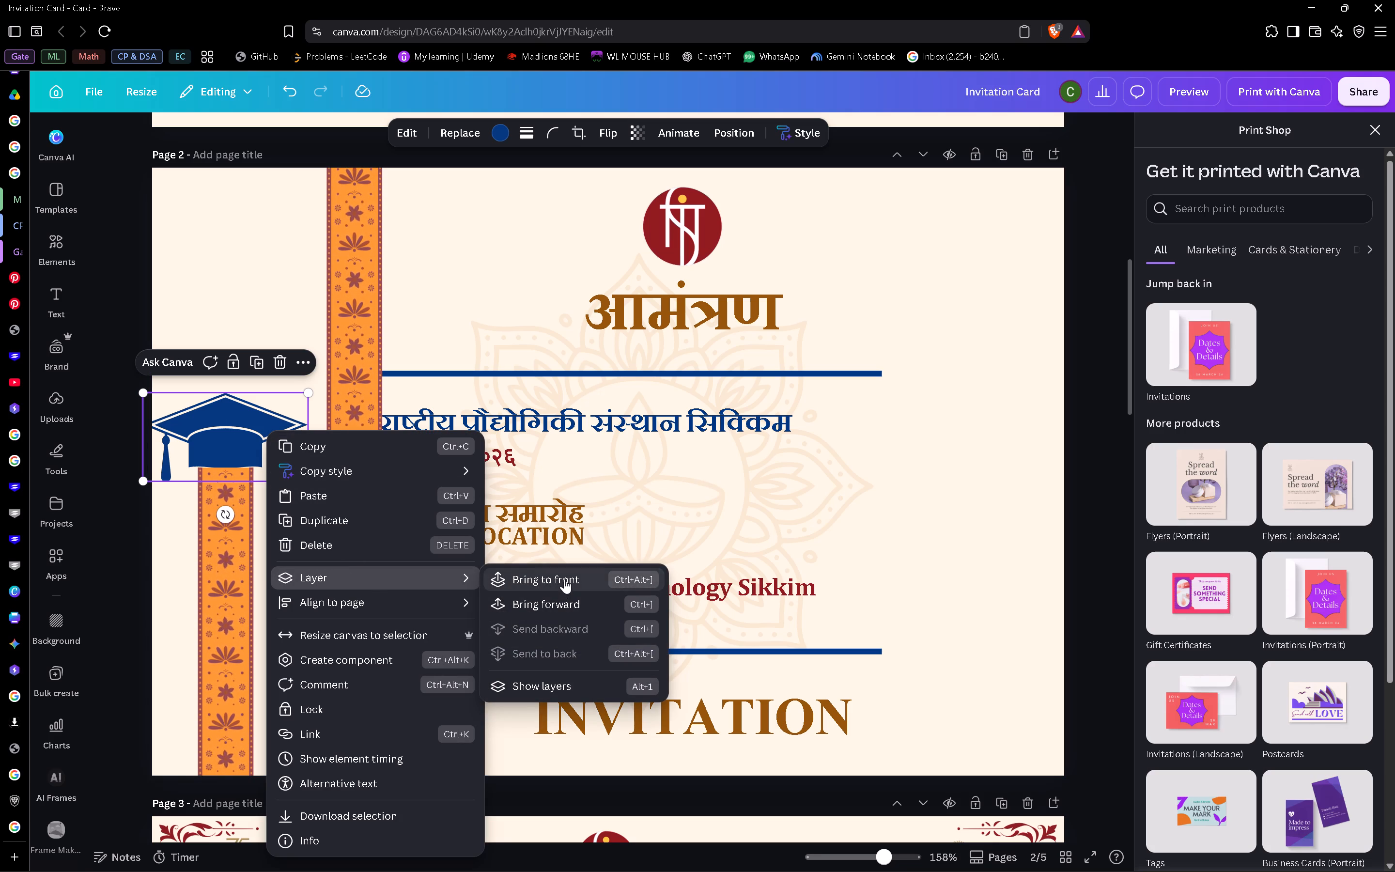
click(292, 285)
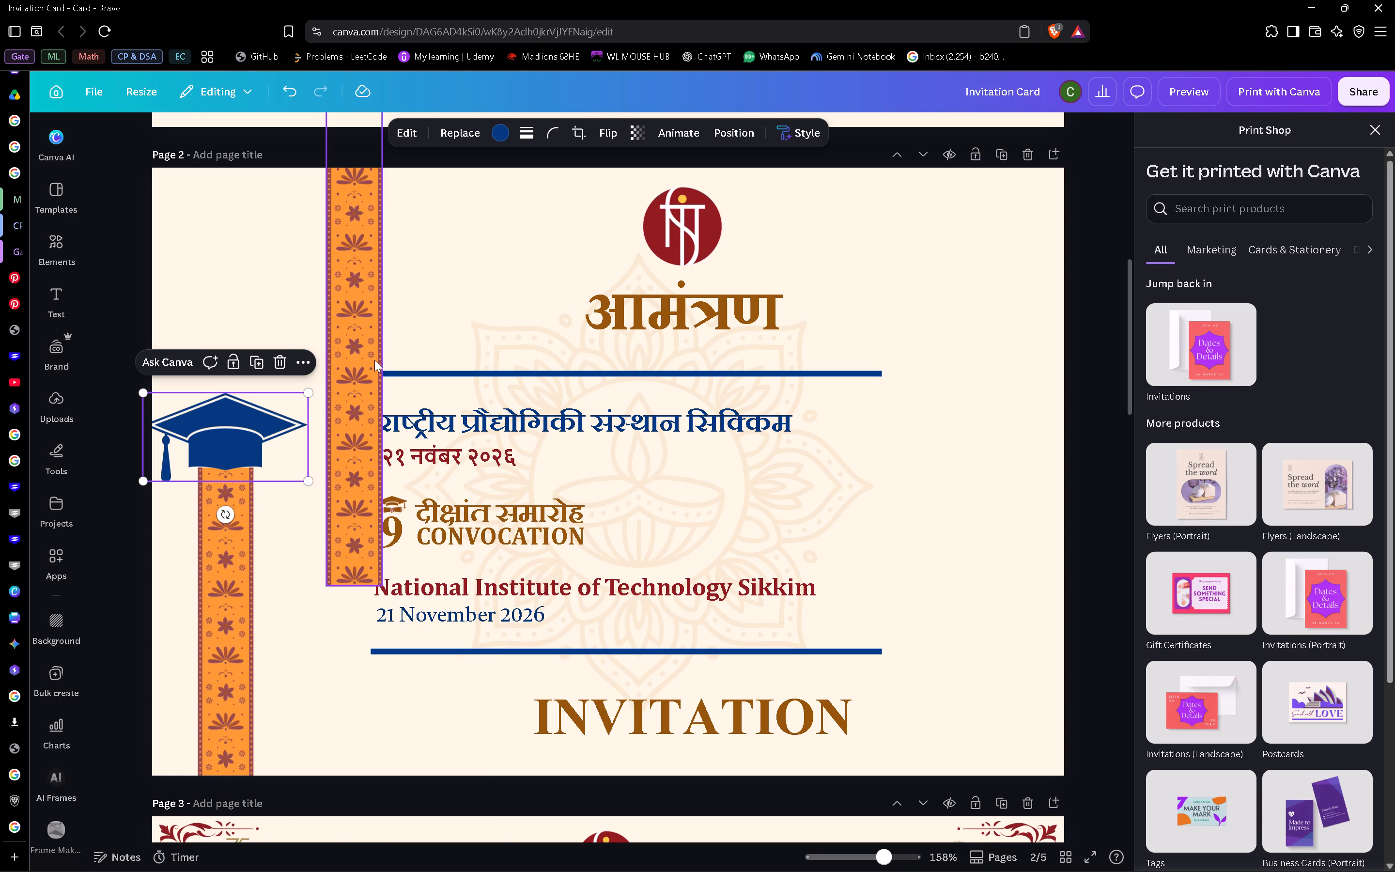
Move the hanging patterned strip on page 2 directly in line with the lower strip and send it three layers back, behind the graduation cap.
drag(348, 311, 289, 304)
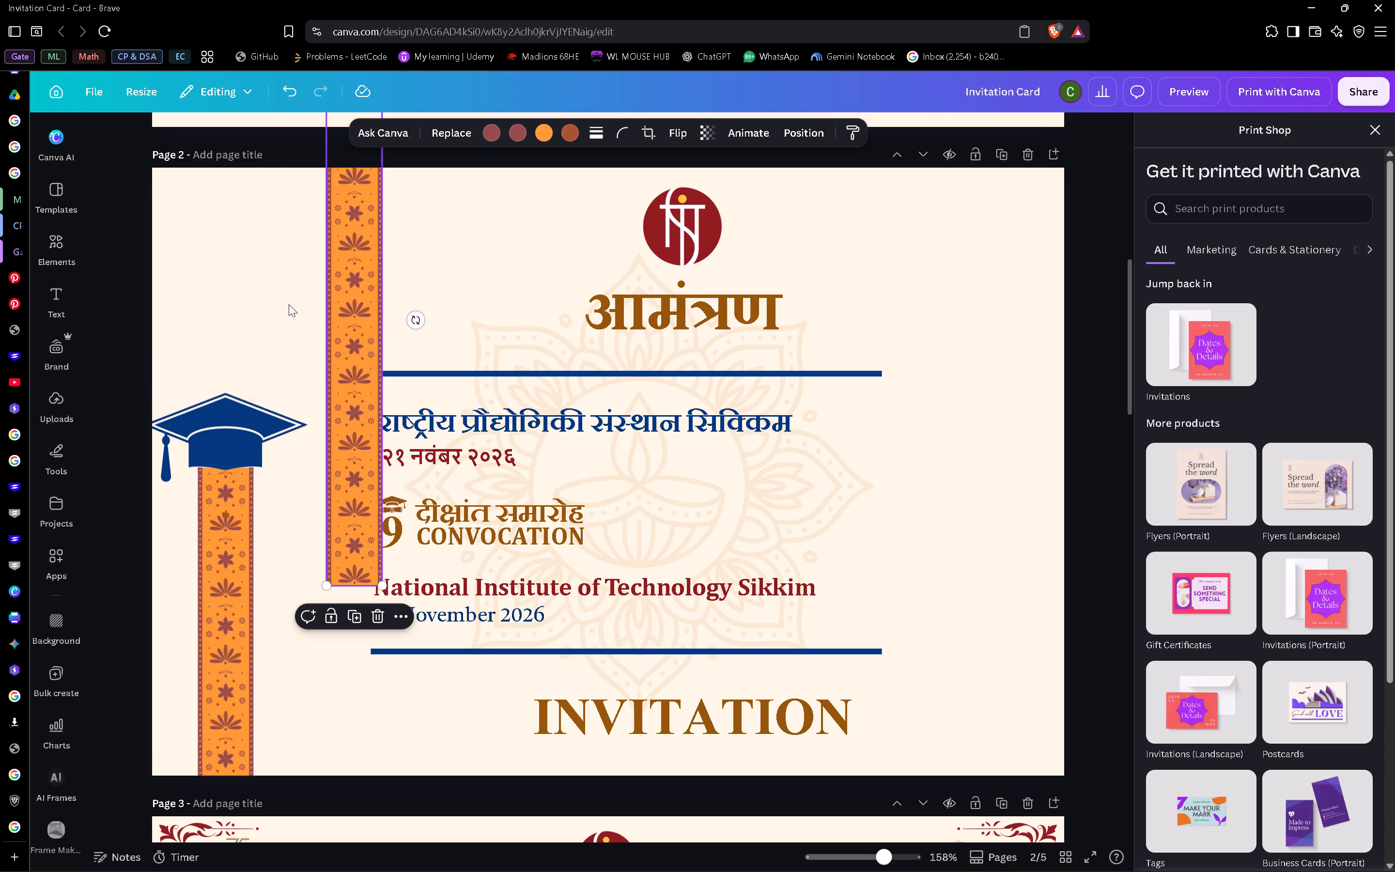
drag(289, 304, 218, 294)
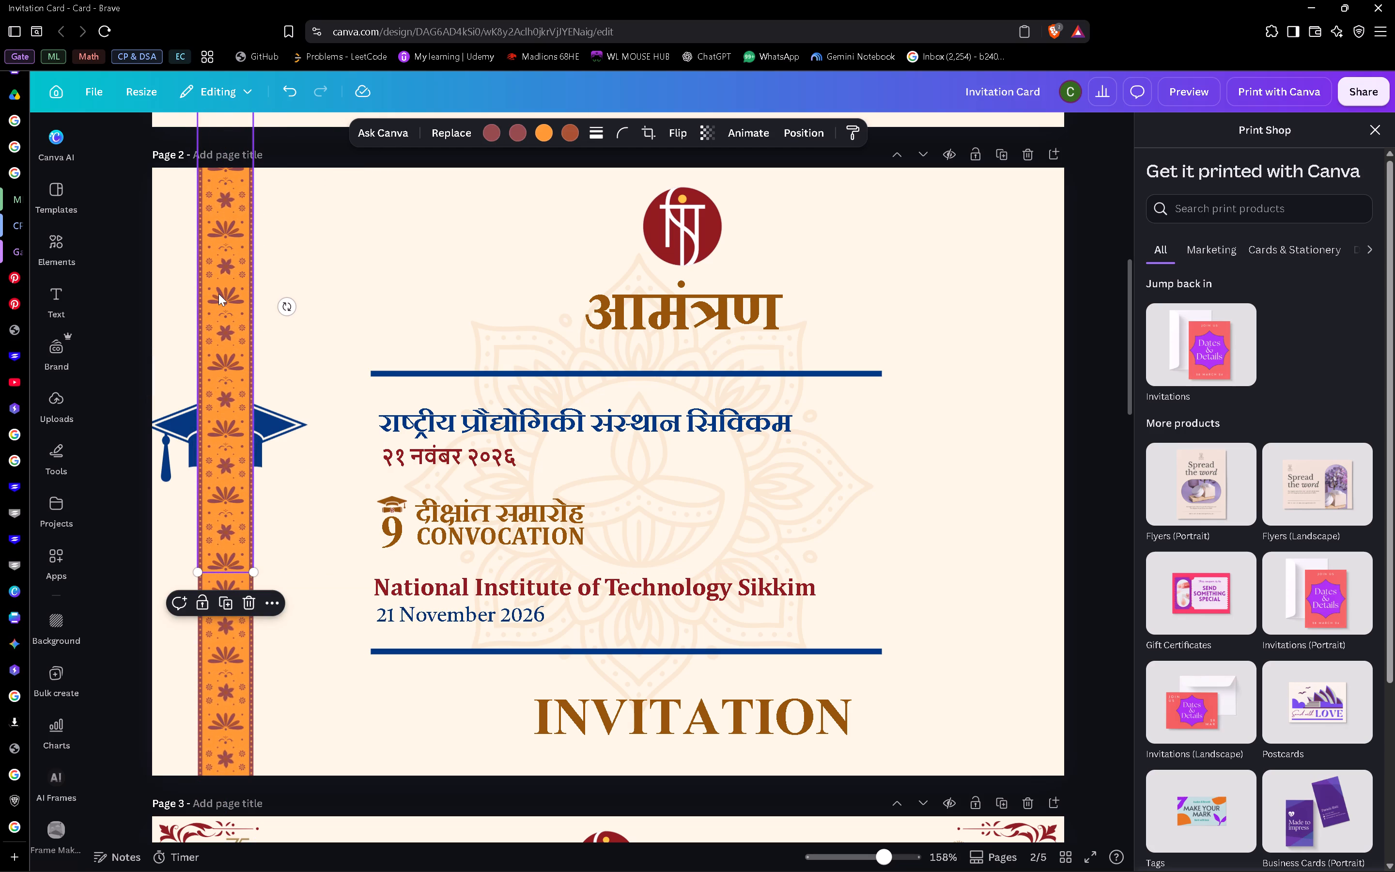
key(ctrl+bracketleft)
key(ctrl+bracketleft)
key(ctrl+bracketleft)
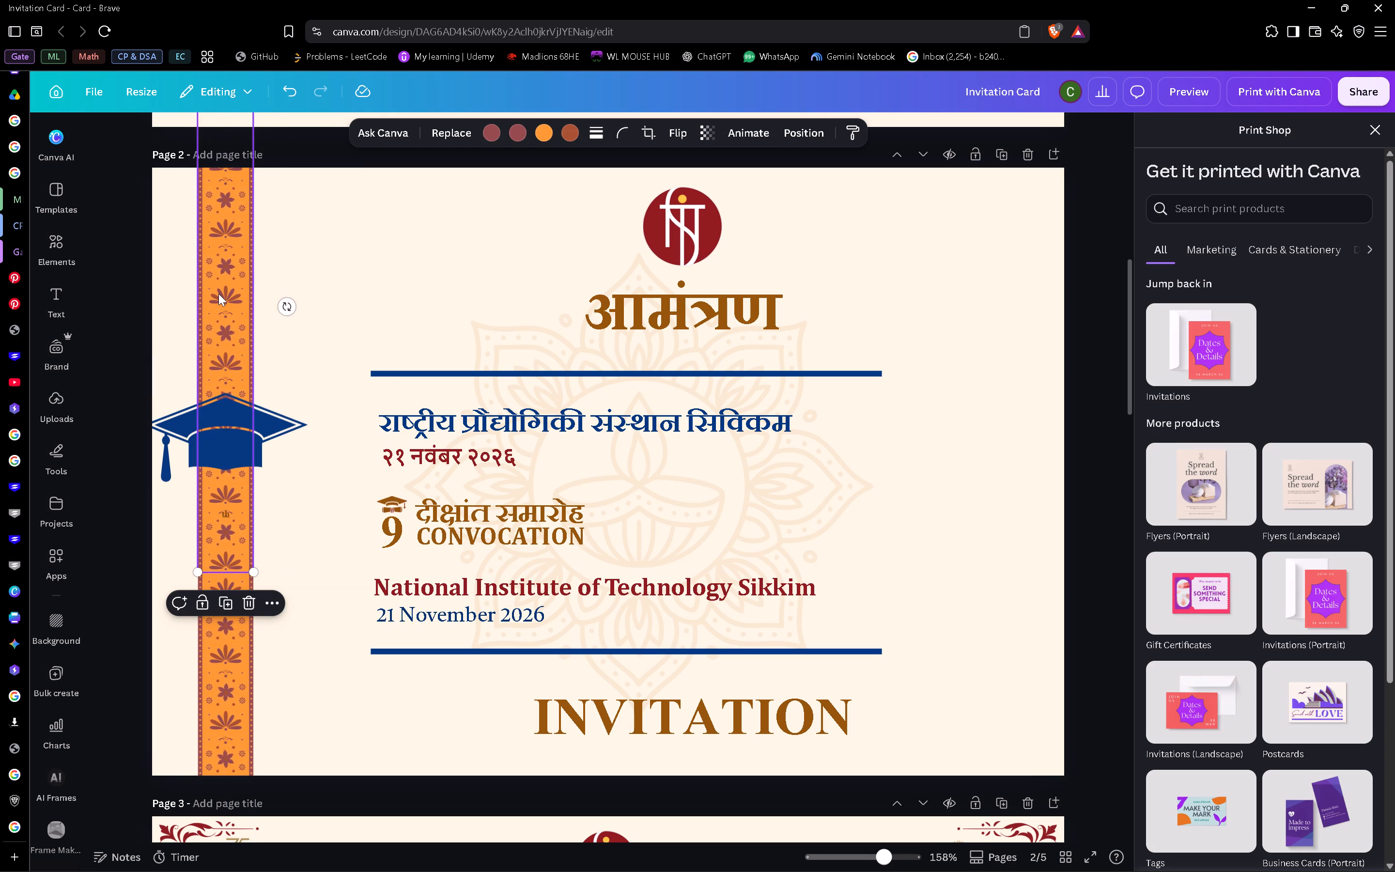
click(348, 300)
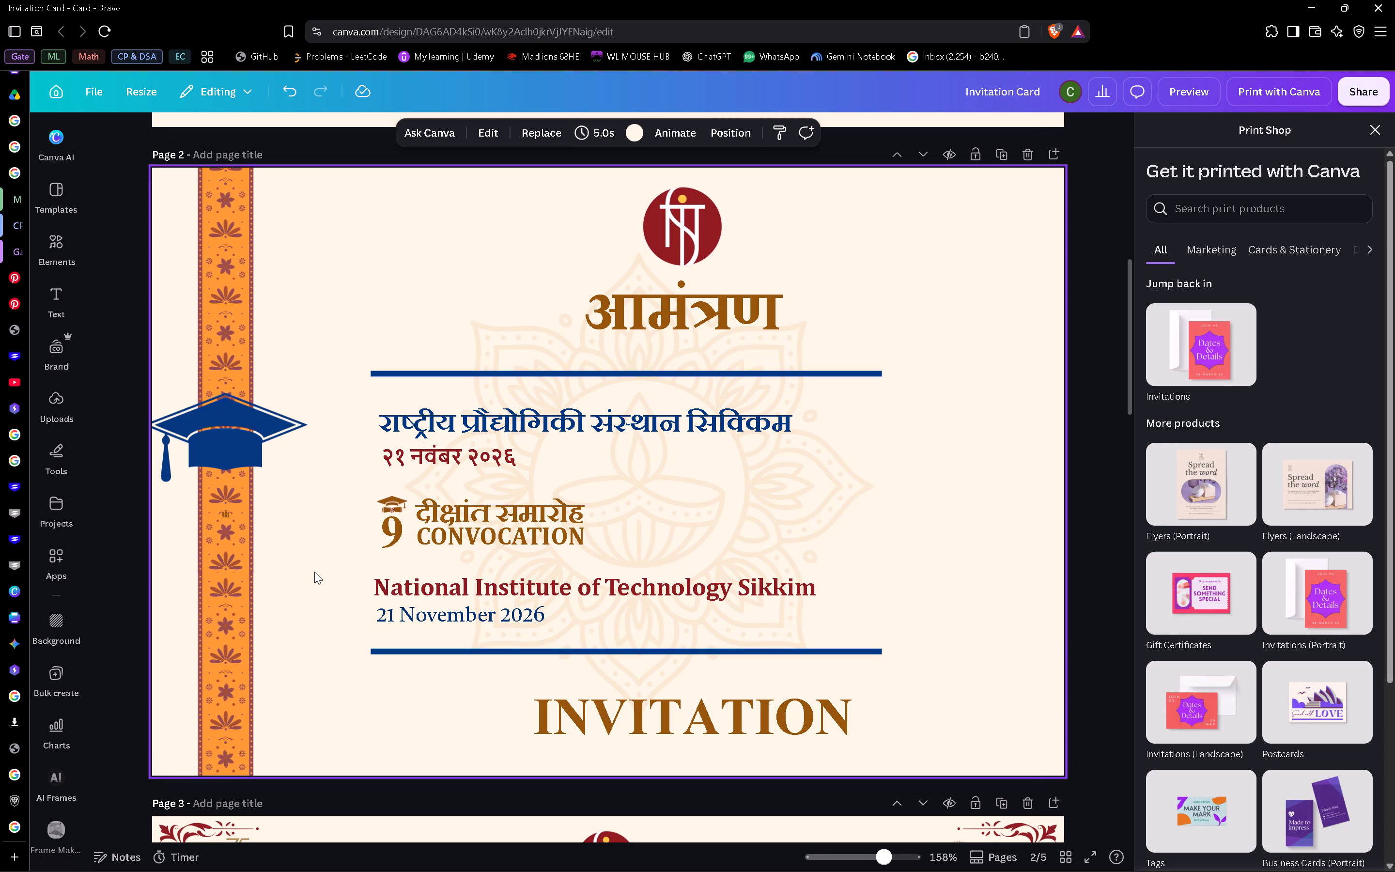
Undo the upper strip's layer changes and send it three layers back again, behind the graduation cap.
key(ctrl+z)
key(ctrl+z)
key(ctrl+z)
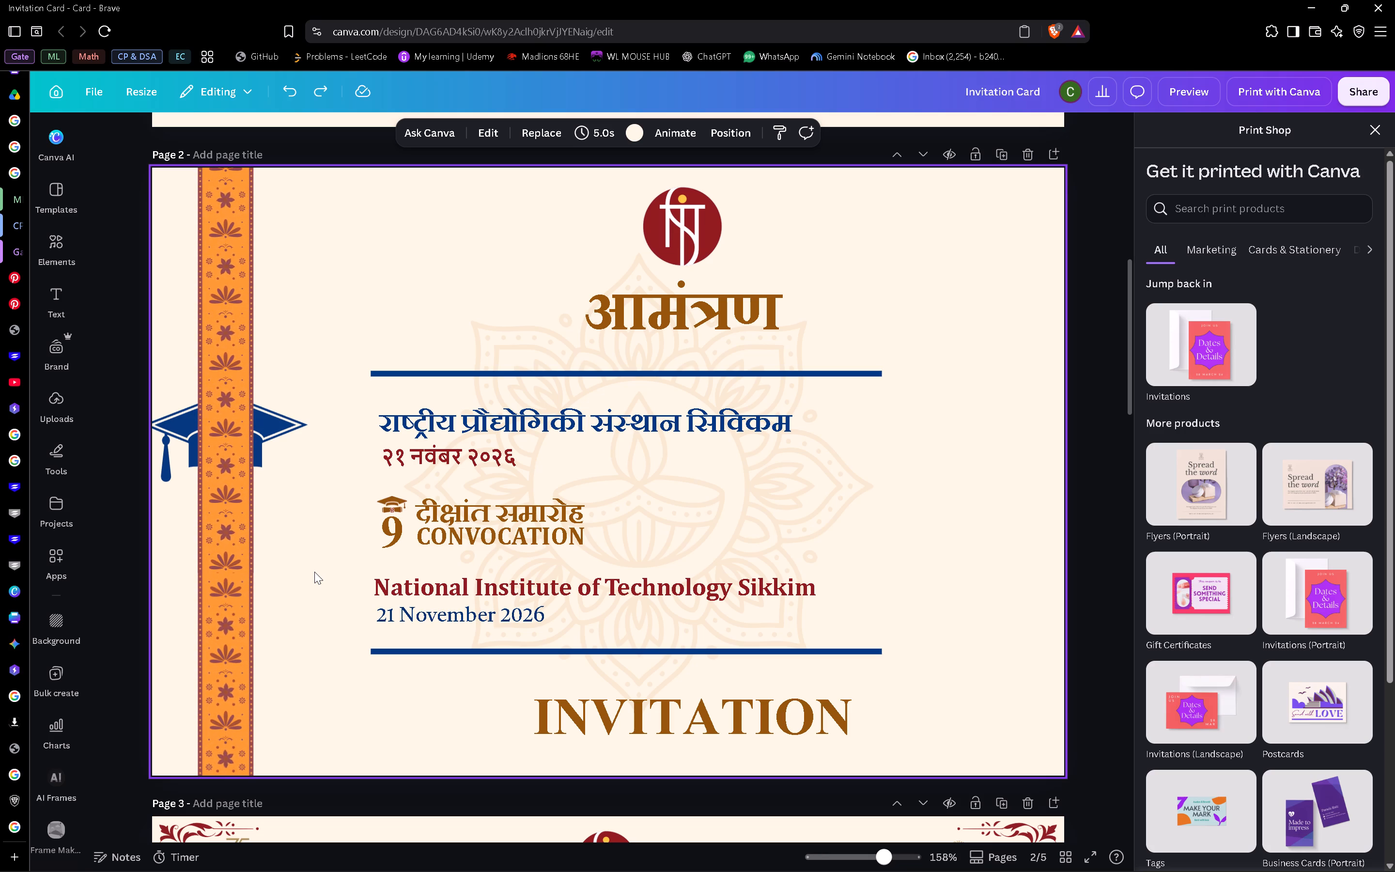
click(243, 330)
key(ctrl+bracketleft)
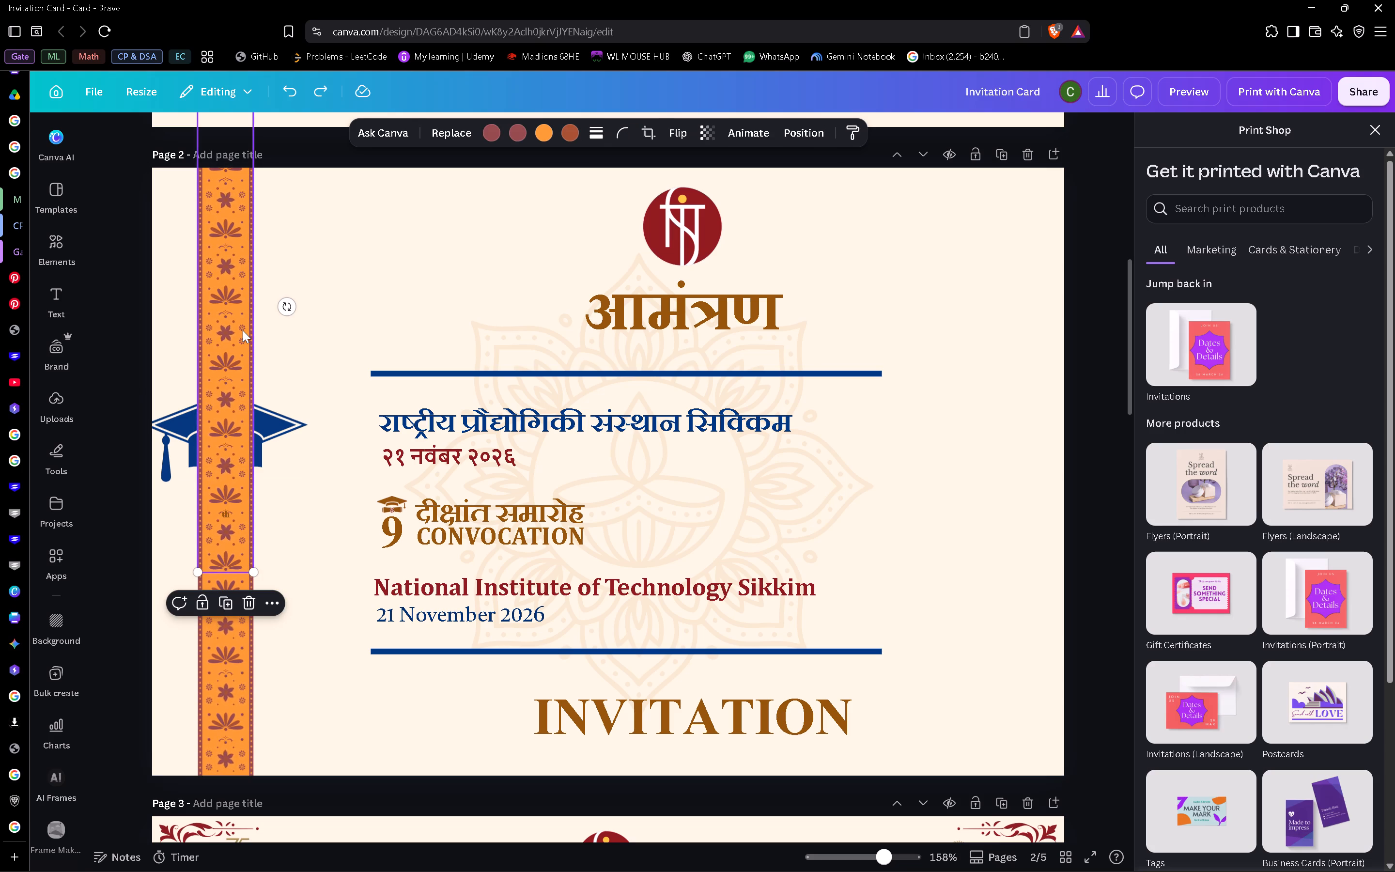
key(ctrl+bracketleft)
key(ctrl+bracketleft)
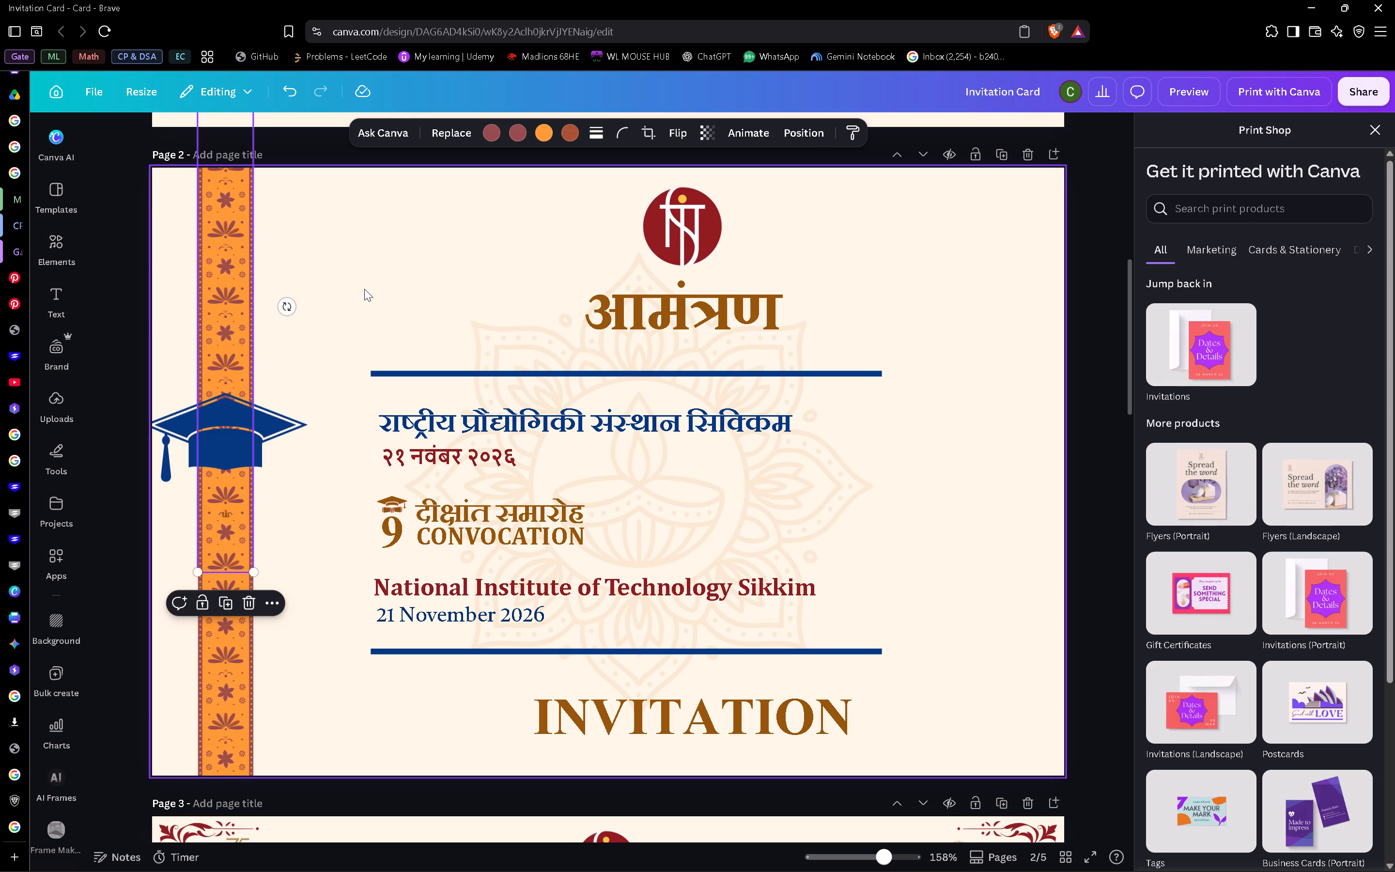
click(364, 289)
Raise the upper strip until its lower end meets the top of the graduation cap, centred on the cap and in line with the lower strip.
drag(225, 283, 227, 138)
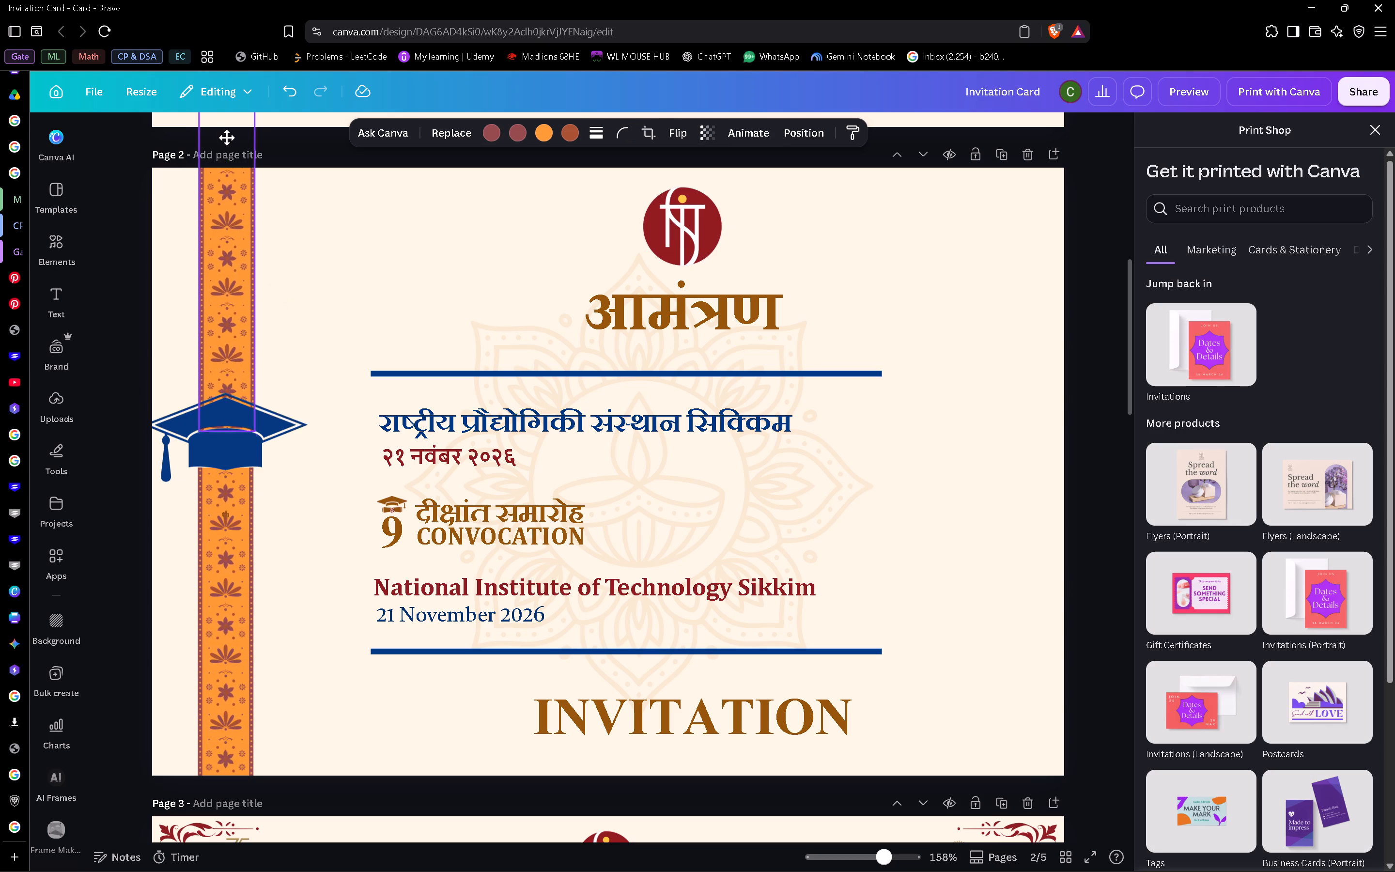
drag(227, 138, 224, 133)
drag(219, 311, 225, 276)
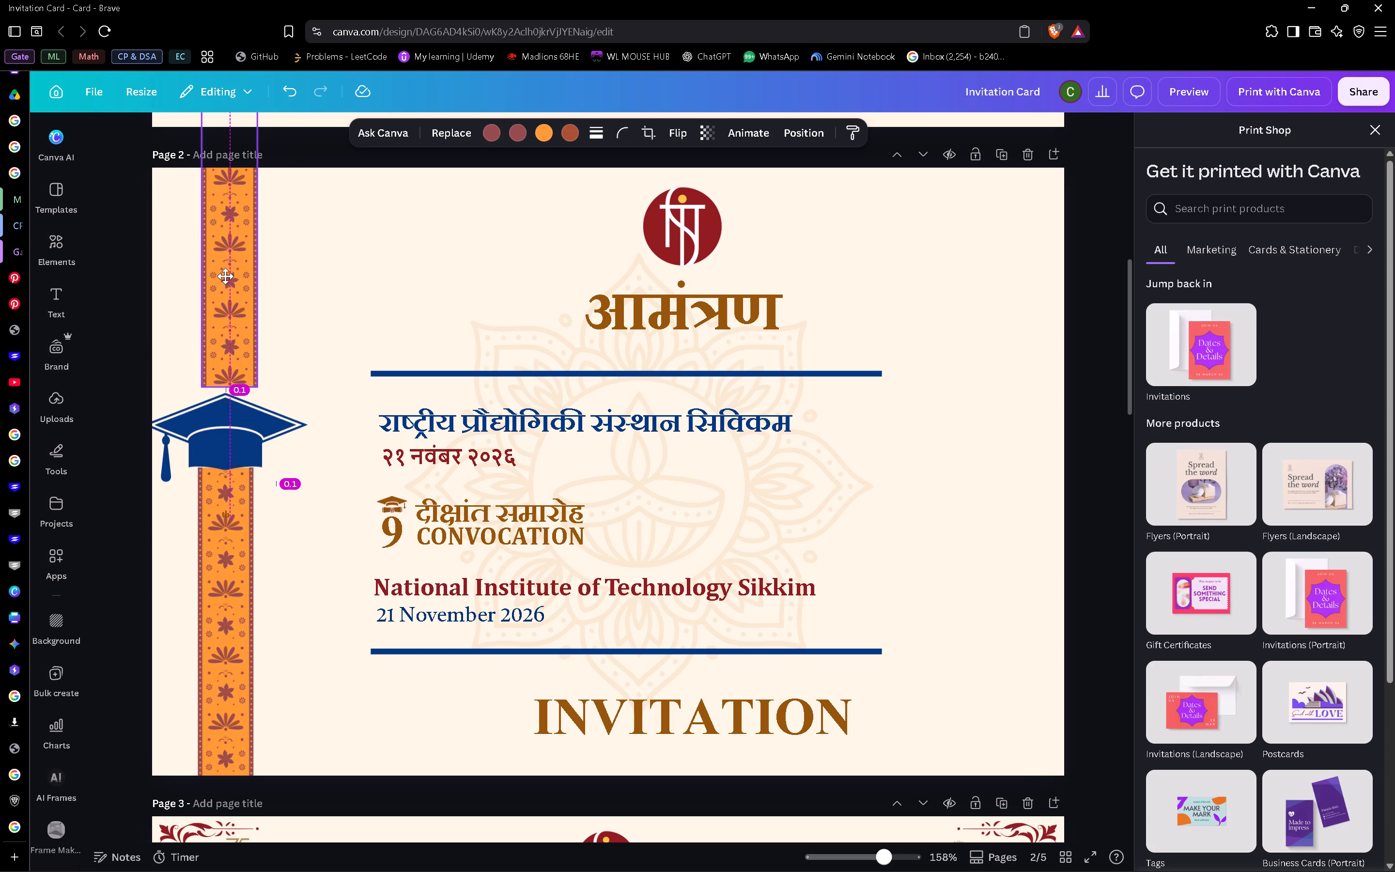
drag(225, 276, 223, 286)
click(342, 289)
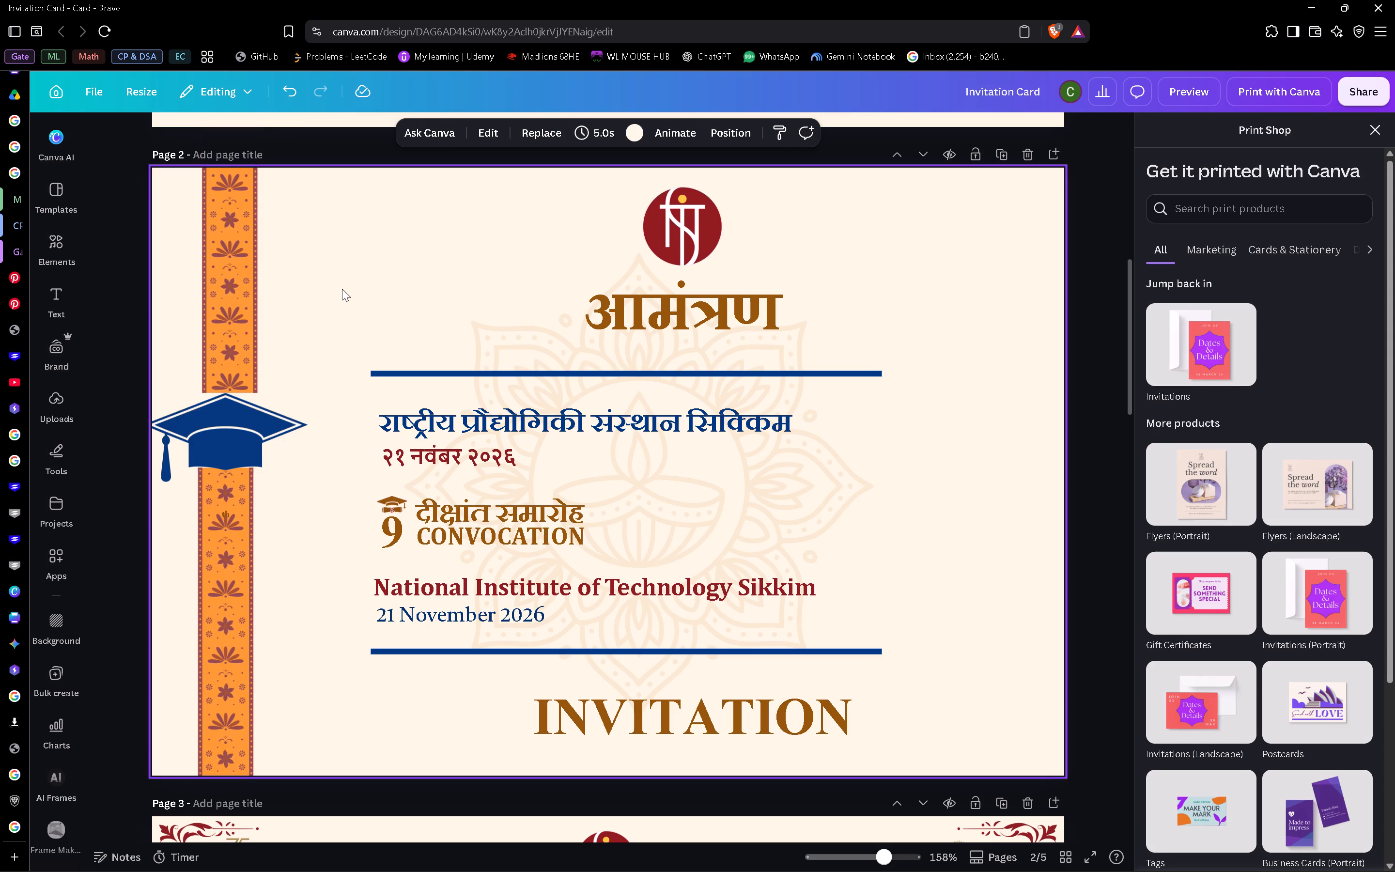
drag(221, 303, 215, 304)
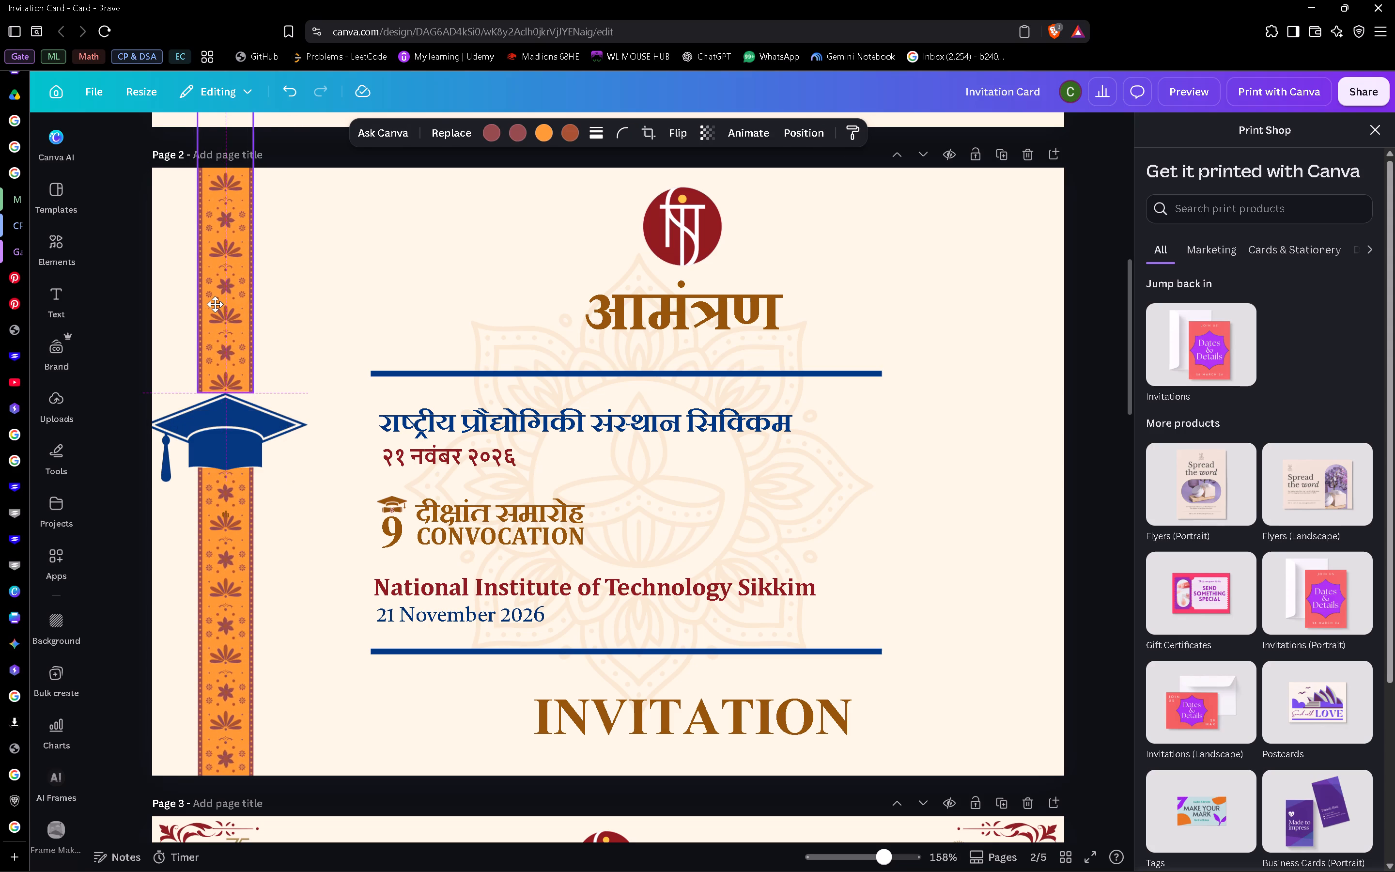
drag(215, 304, 216, 304)
click(330, 288)
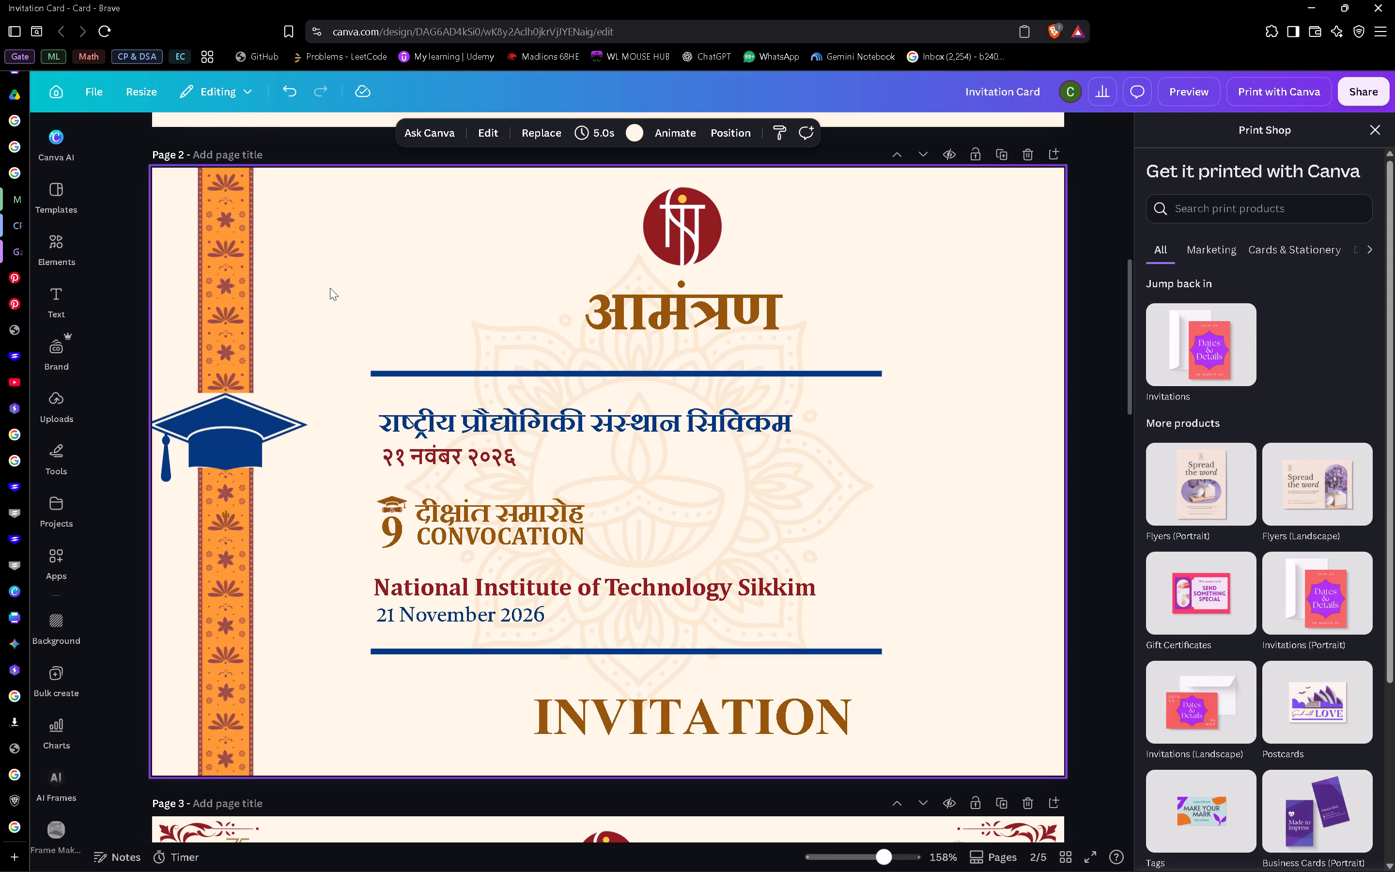
Group the graduation cap with the upper and lower patterned strips on page 2.
click(267, 439)
shift+click(222, 605)
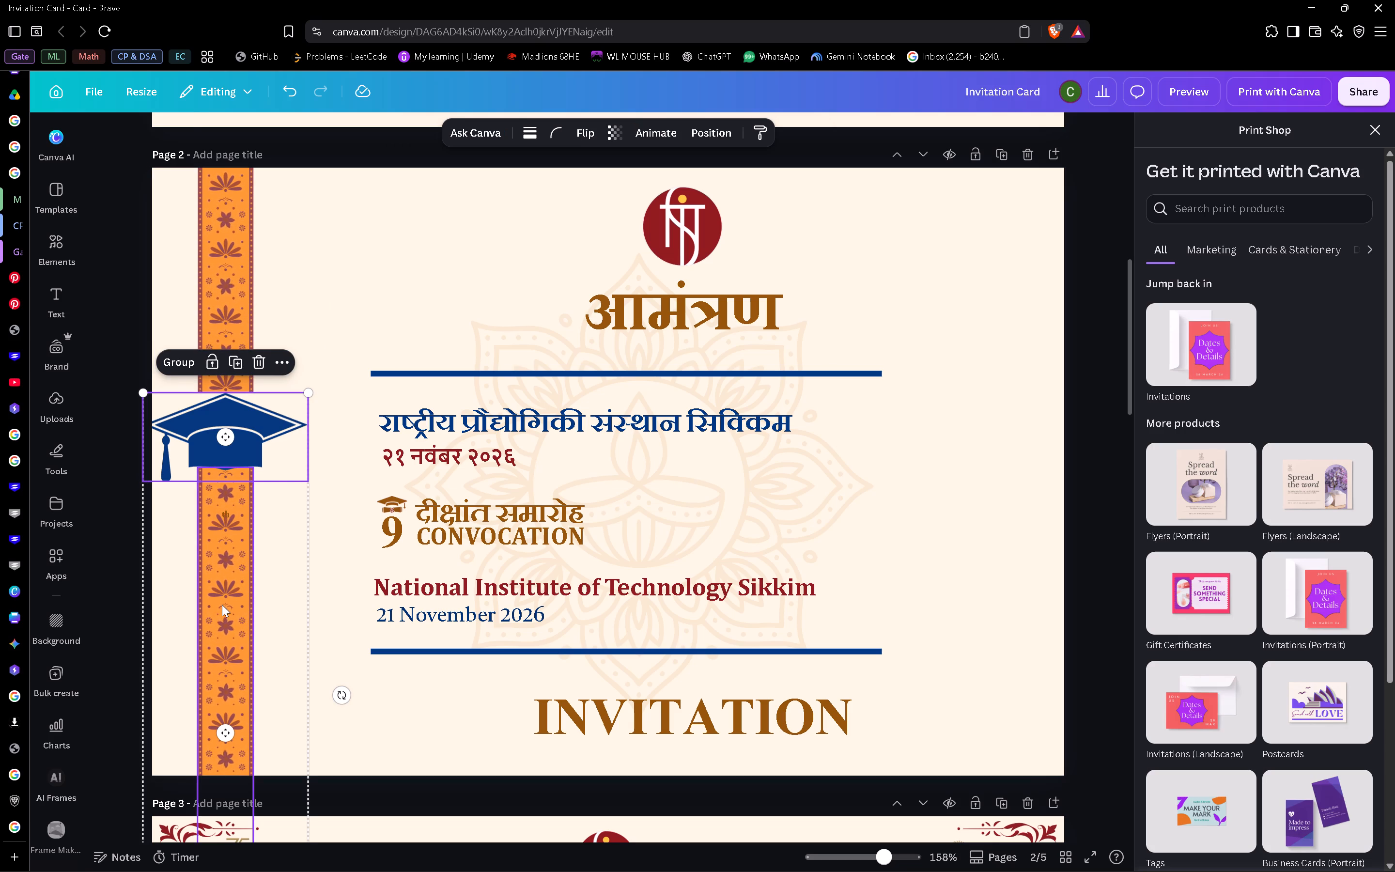
shift+click(231, 288)
key(ctrl+g)
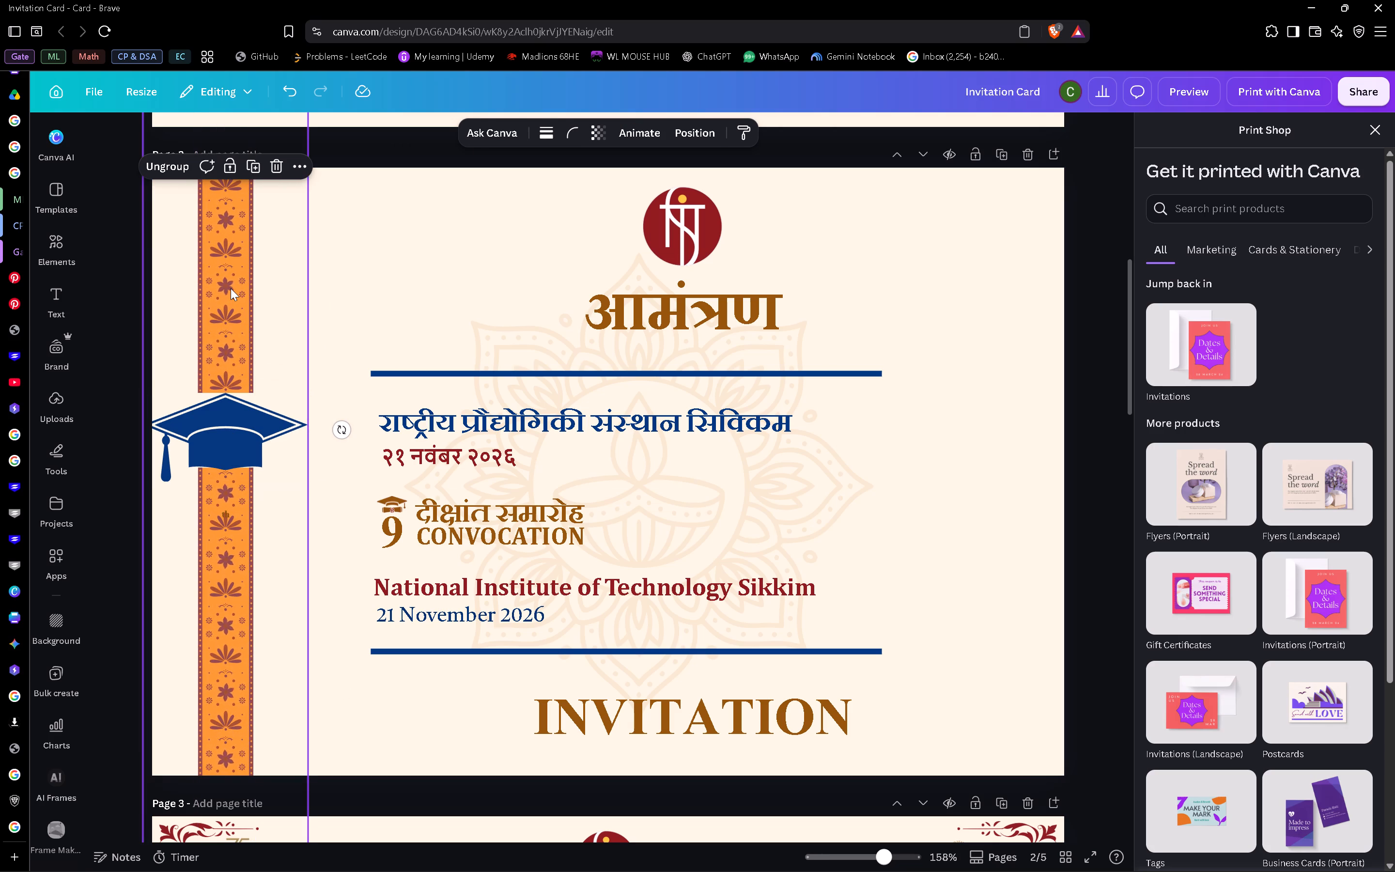
Duplicate the cap-and-strips group and move the copy to the right side of page 2.
key(ctrl+d)
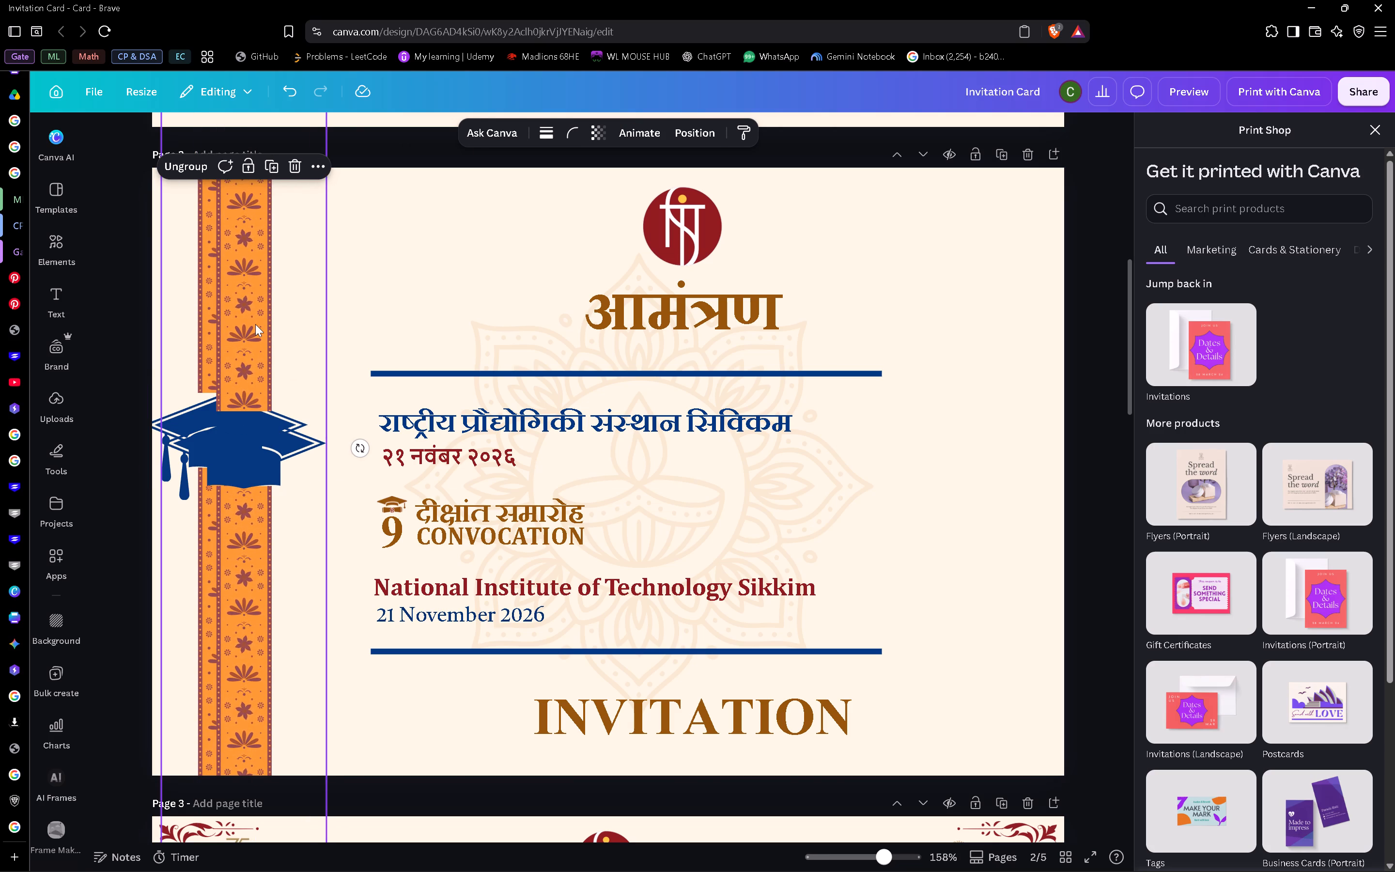
drag(255, 324, 909, 363)
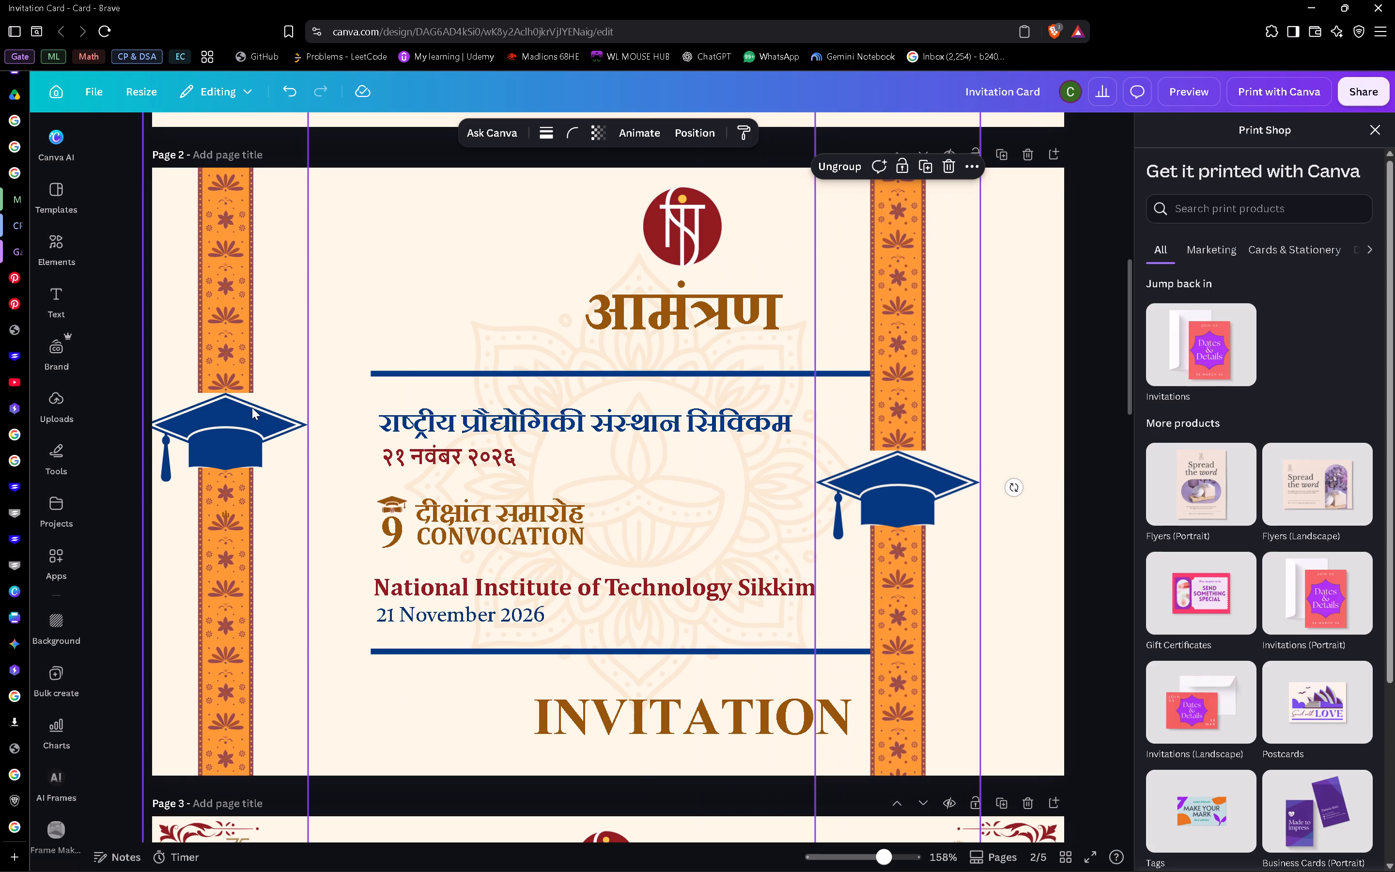
Shift the original cap-and-strips group slightly right so the cap sits just inside the page's left edge.
drag(229, 377, 243, 377)
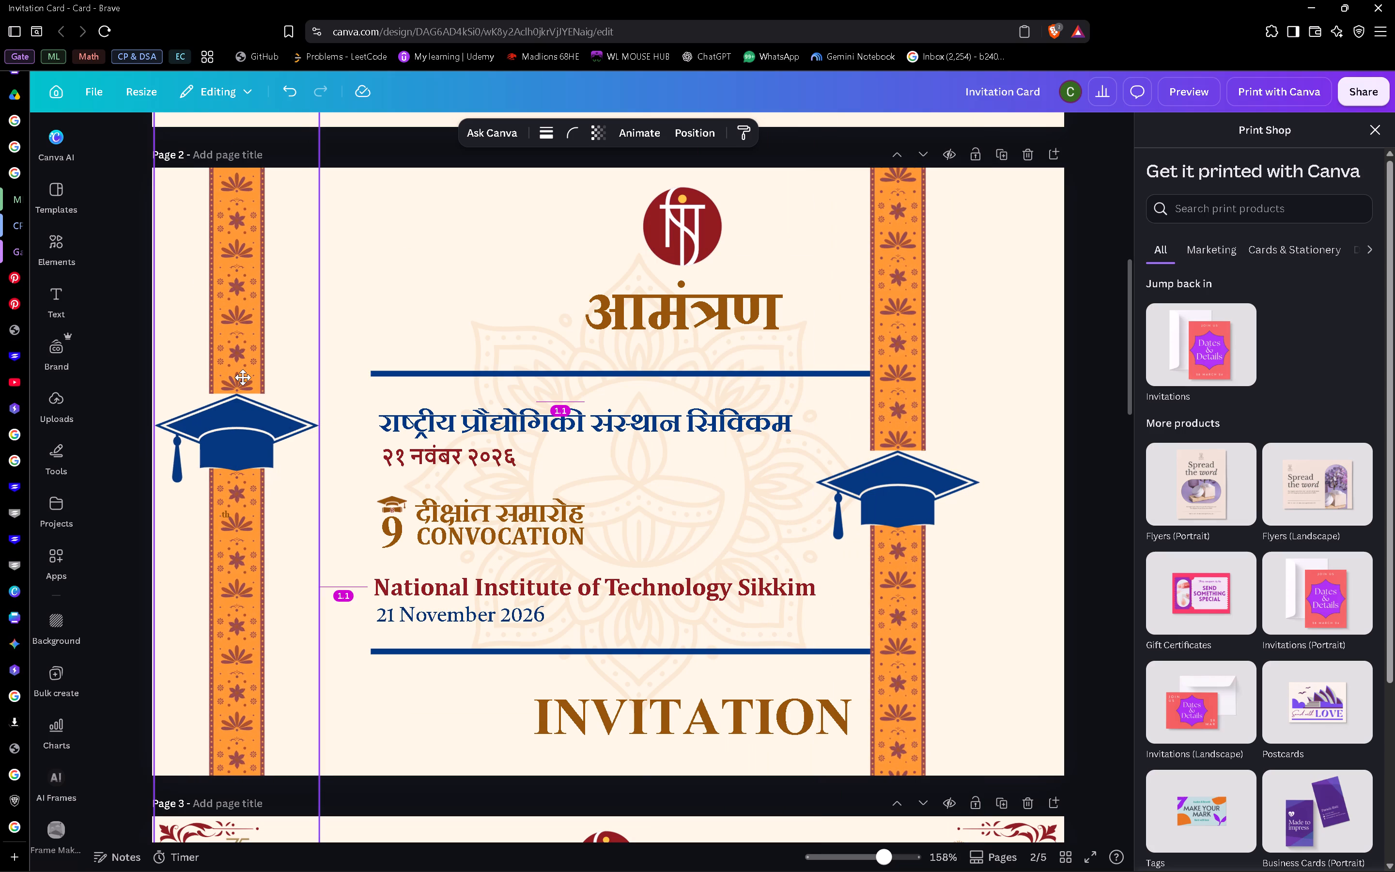
drag(243, 377, 243, 377)
Position the copied cap-and-strips group just inside the page's right edge, level with the original group.
click(898, 337)
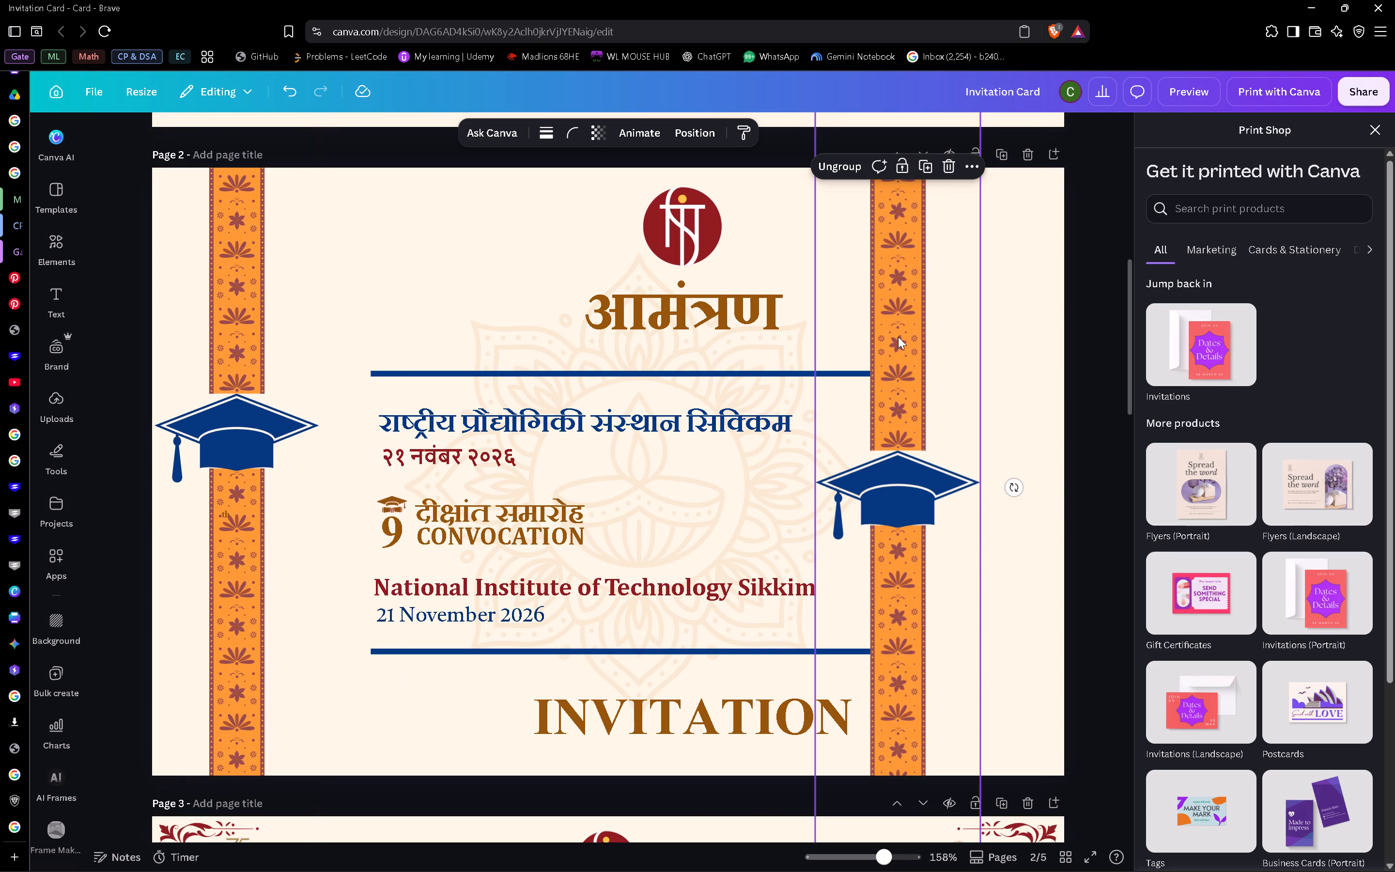
drag(898, 329, 967, 232)
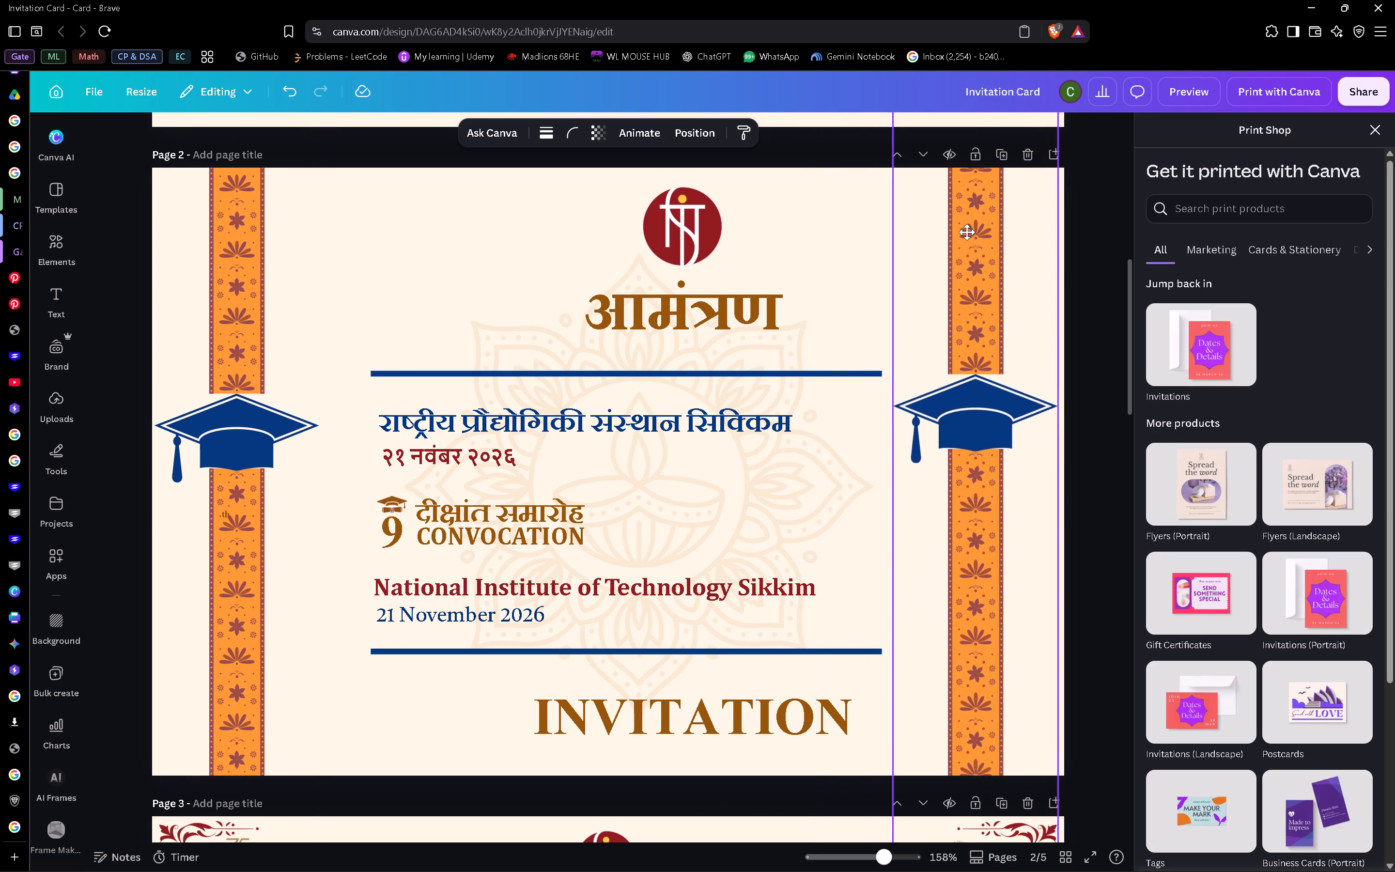
drag(967, 232, 969, 288)
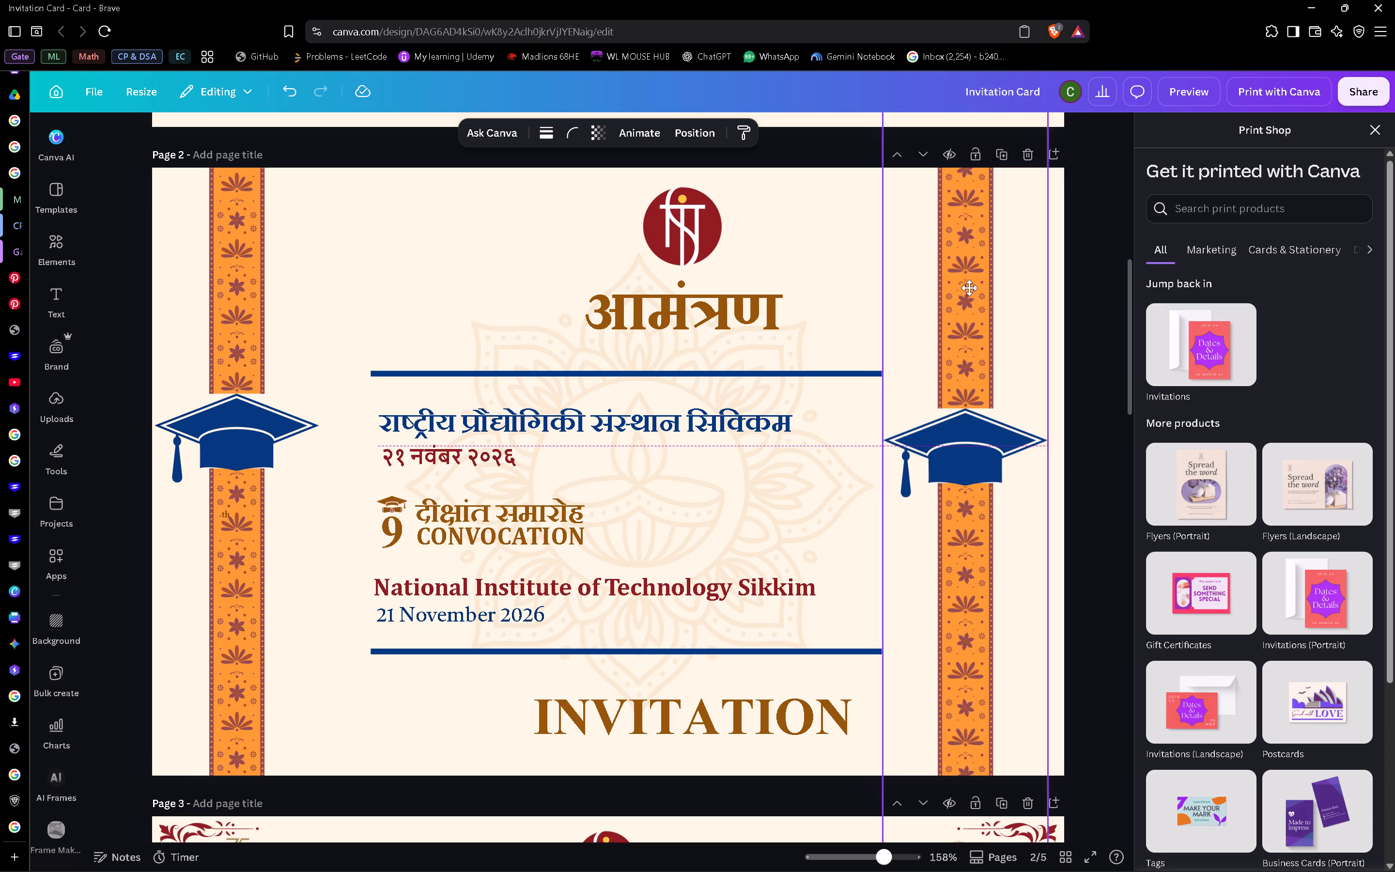
drag(969, 288, 978, 275)
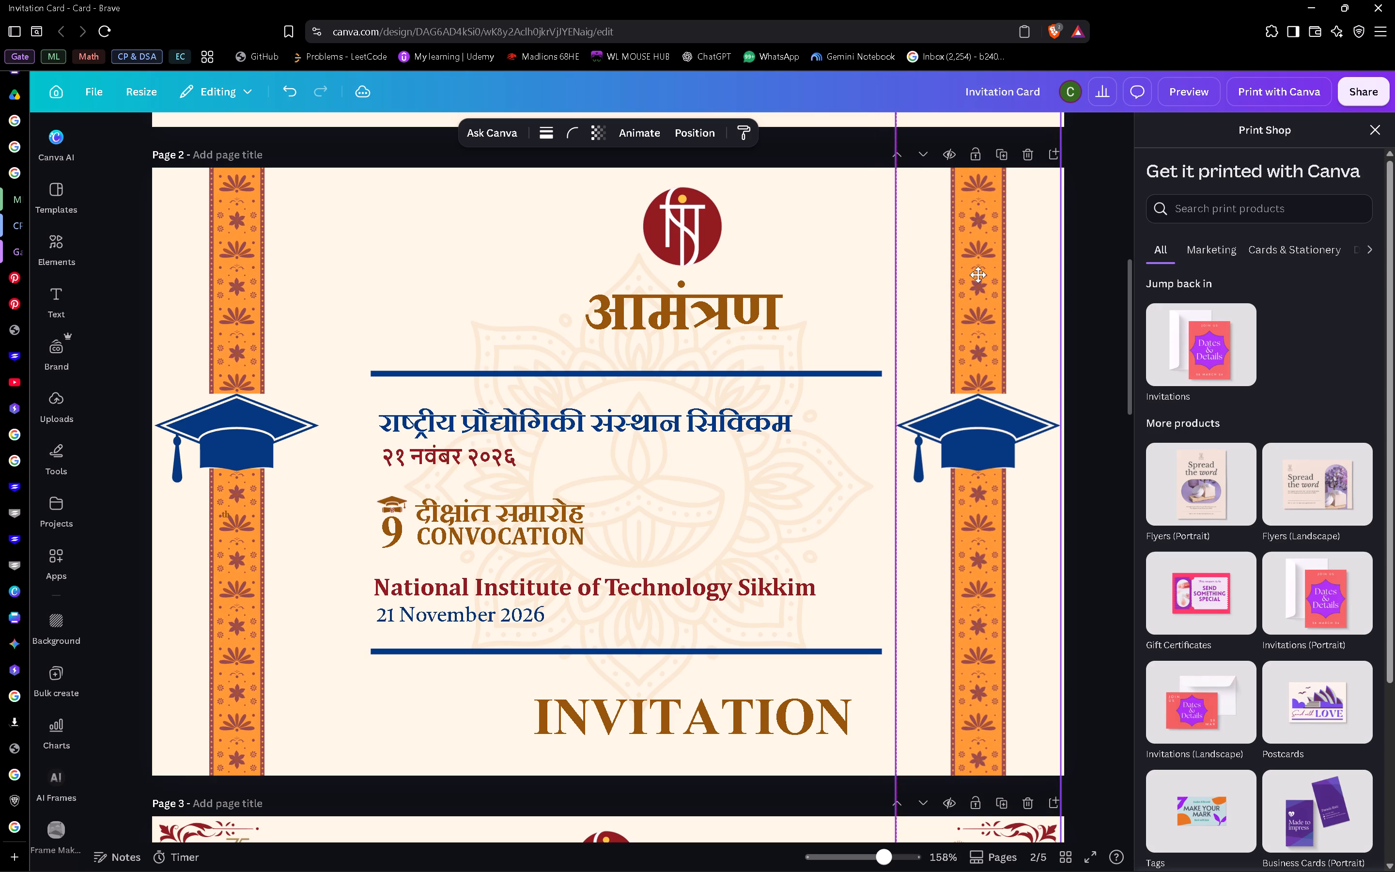
drag(978, 275, 981, 271)
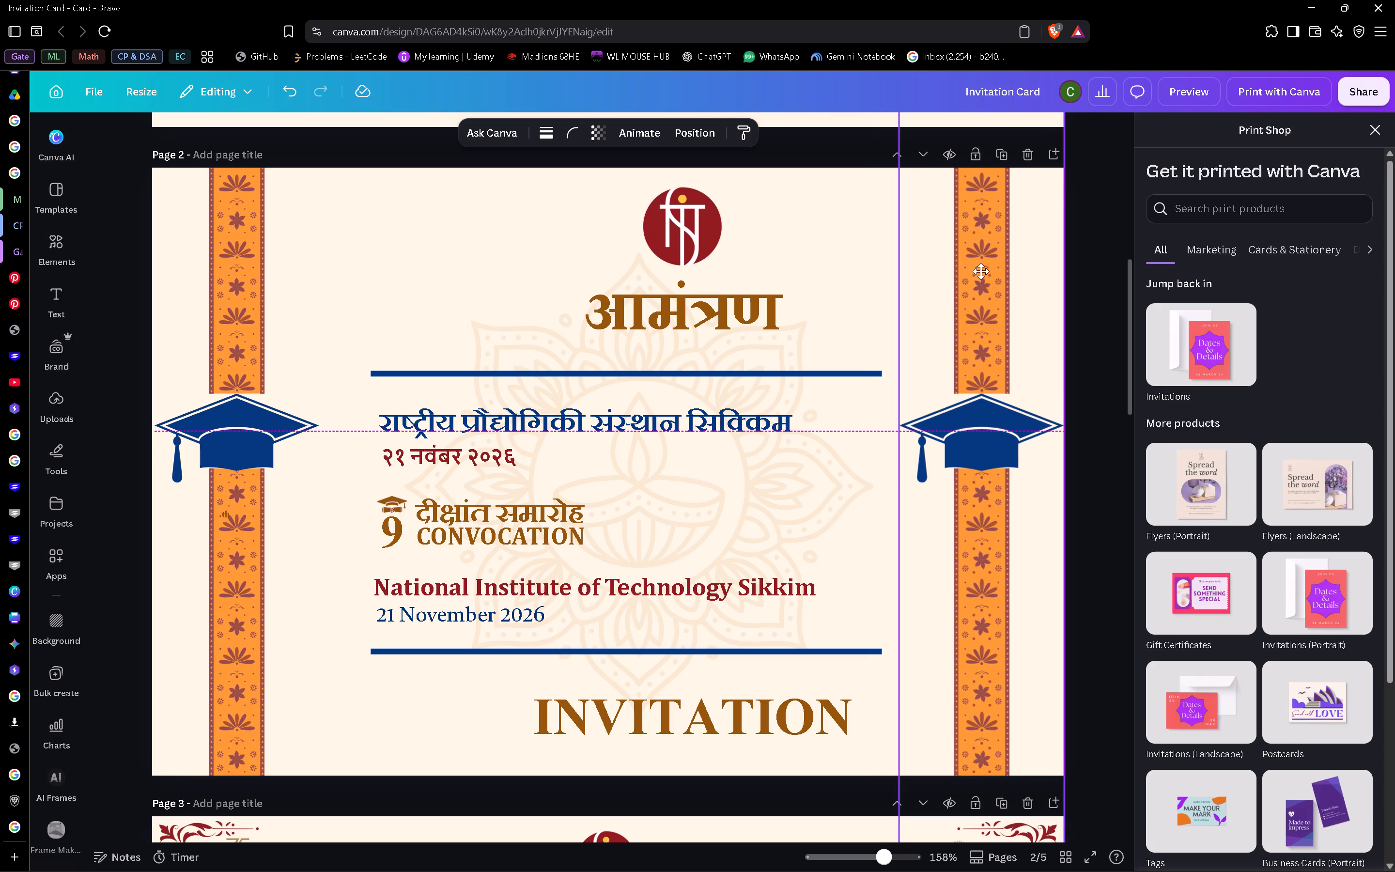
drag(981, 271, 978, 272)
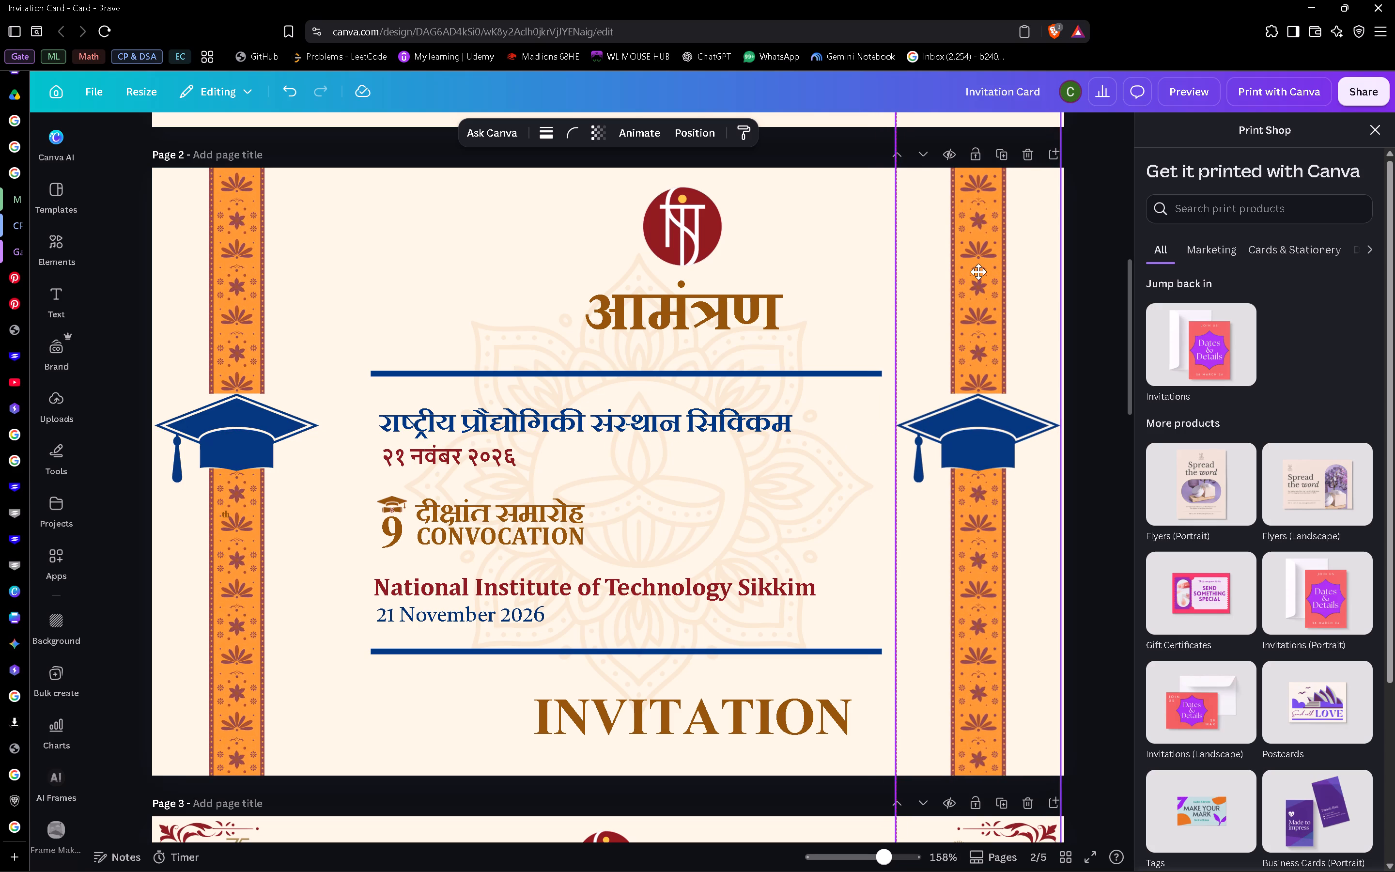
drag(978, 272, 979, 270)
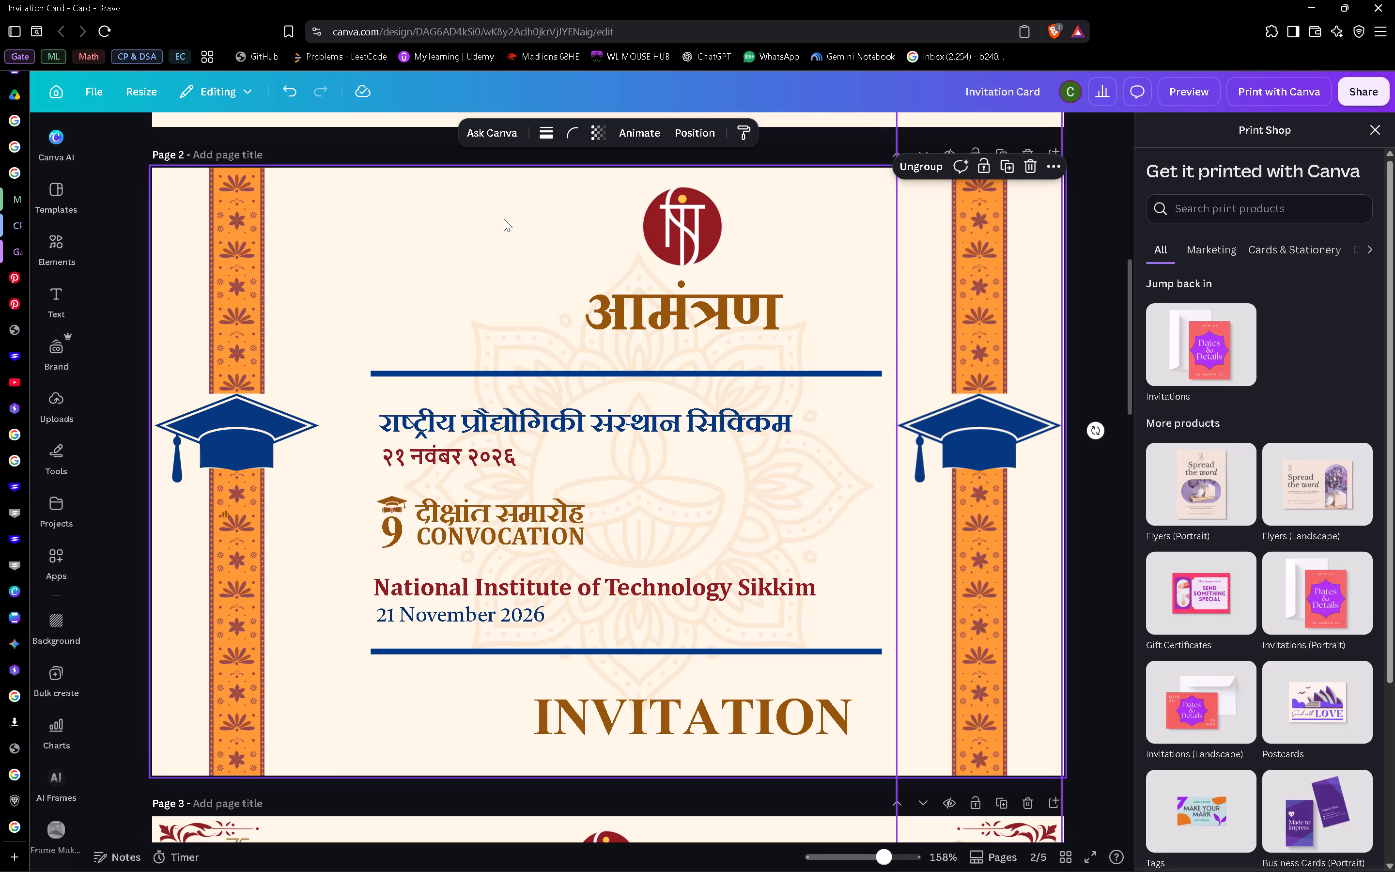
click(504, 219)
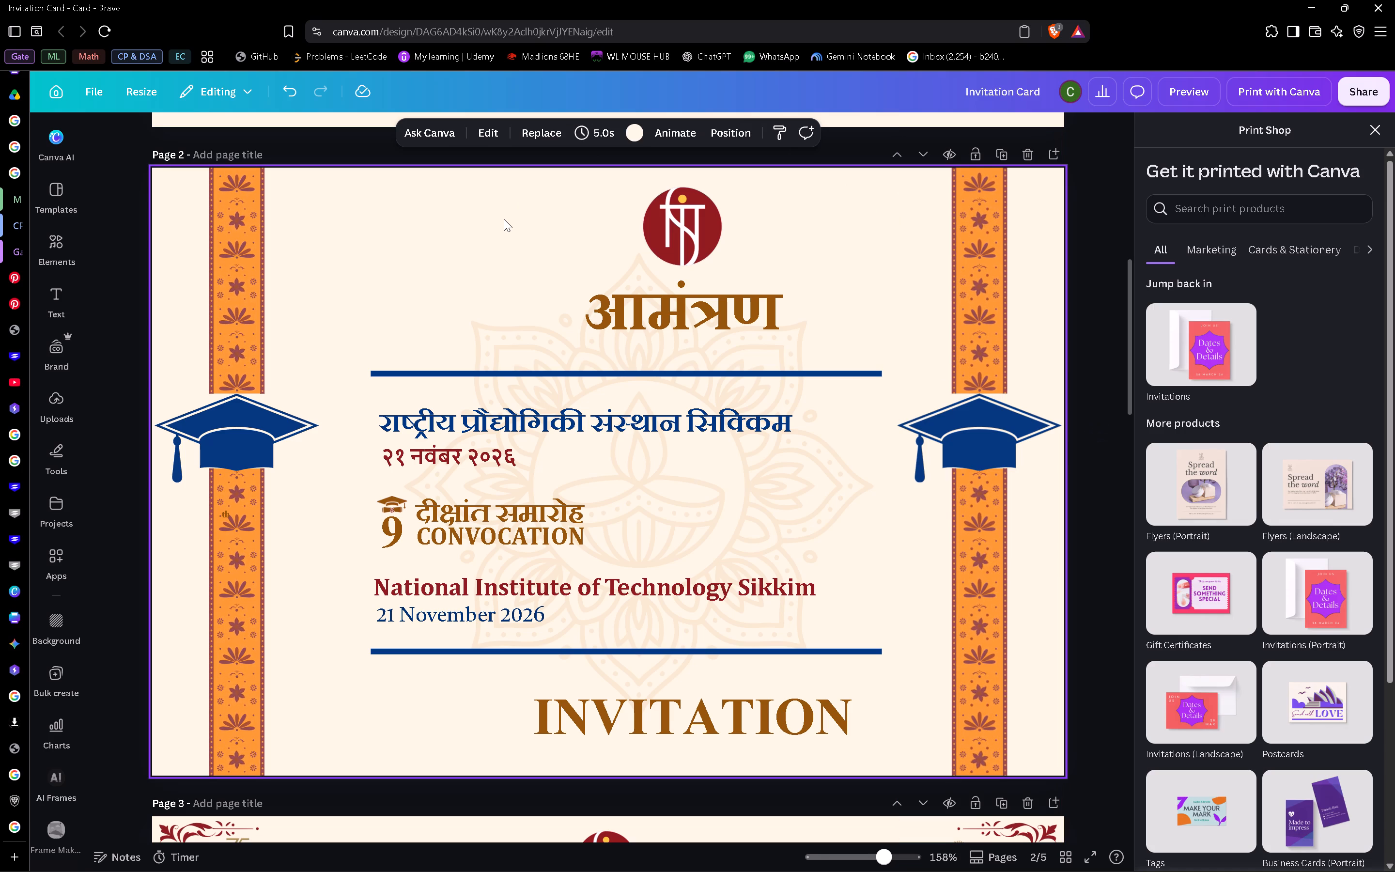
Raise the logo on page 2 slightly and centre it horizontally on the page.
drag(686, 234, 620, 230)
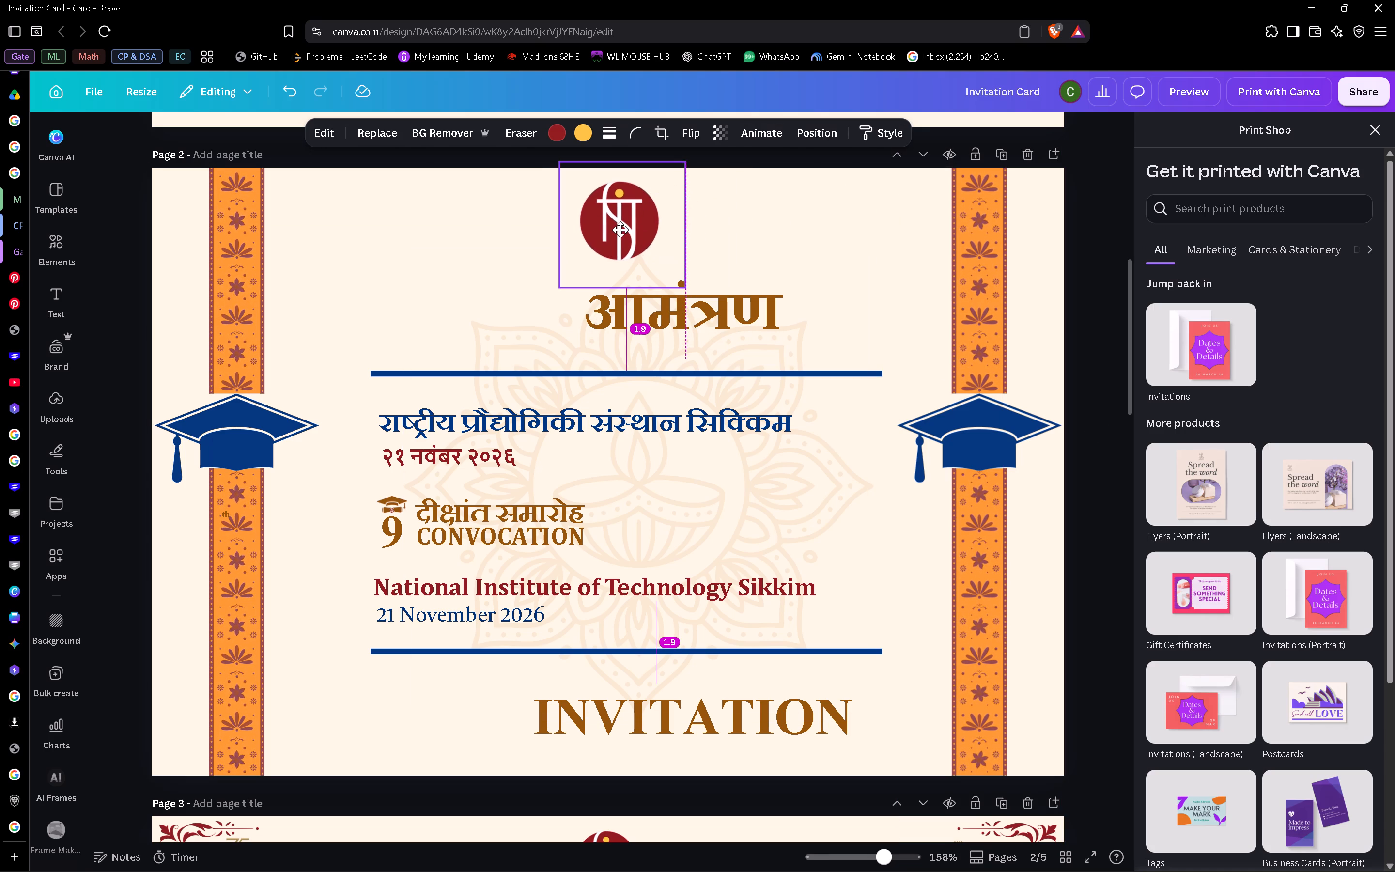
drag(620, 230, 638, 225)
right_click(642, 198)
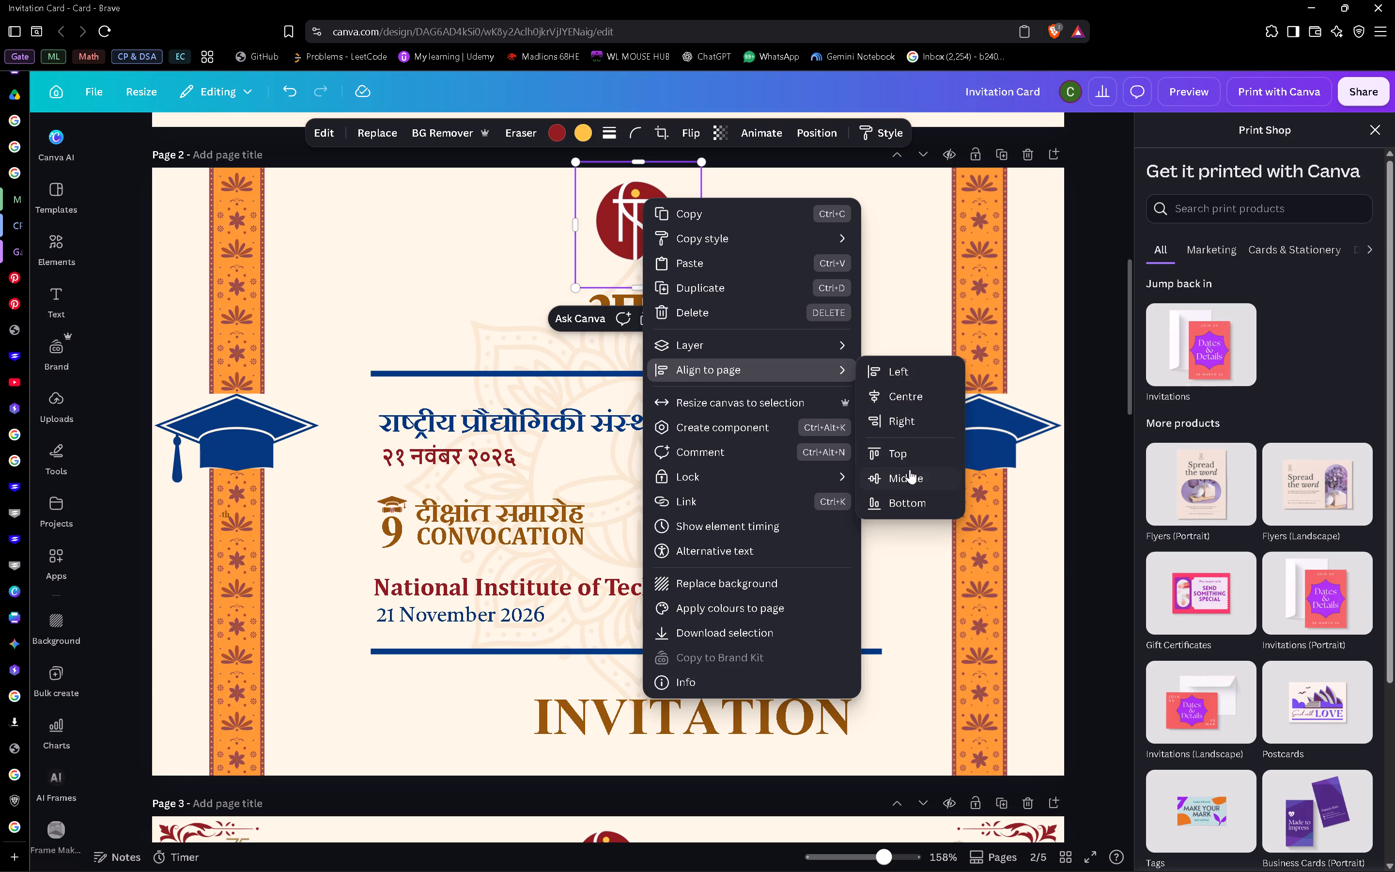
click(907, 399)
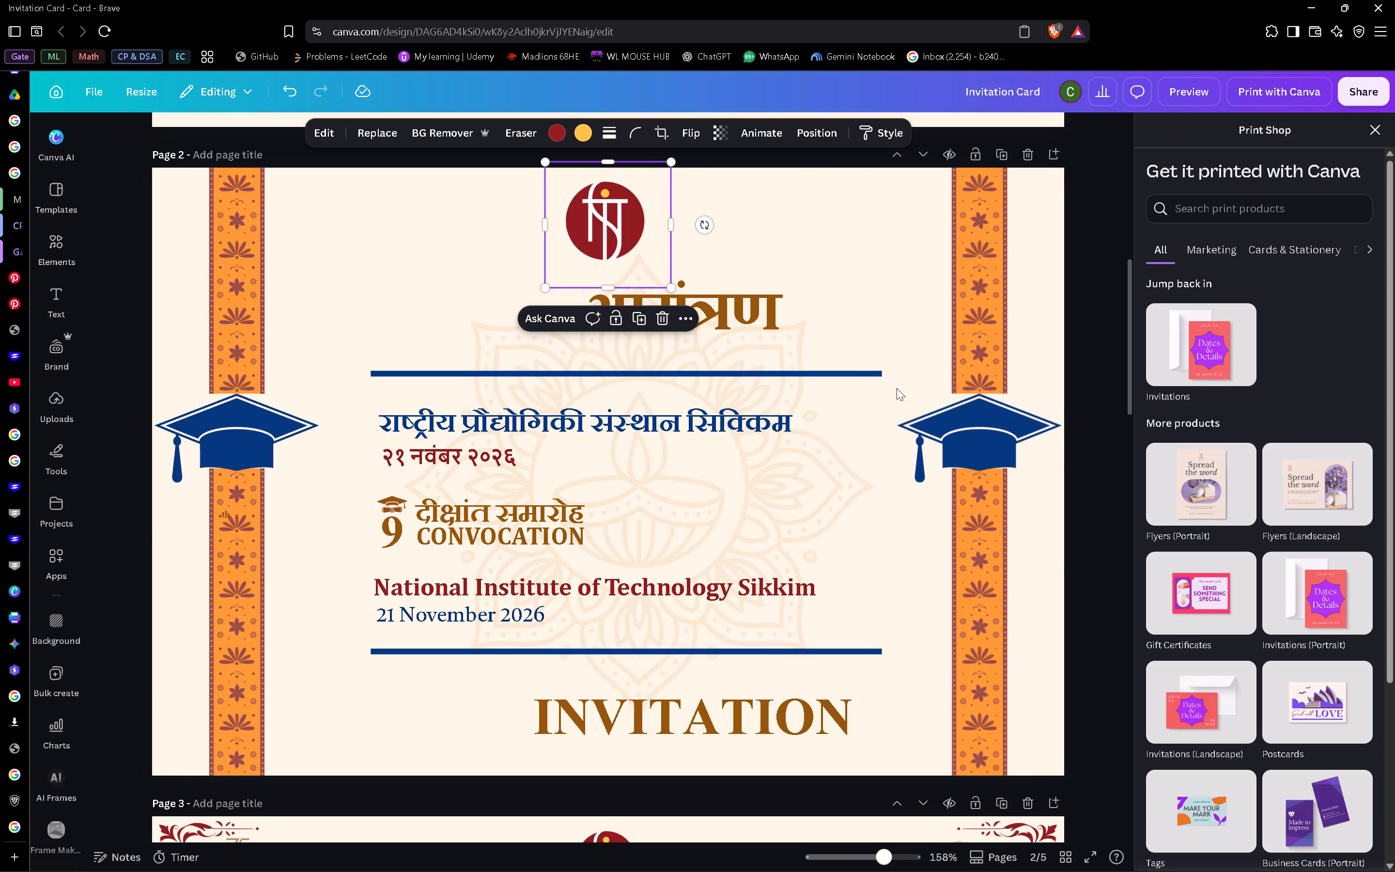
Centre the आमंत्रण heading, the Hindi institute name and the Hindi date horizontally on page 2.
right_click(741, 306)
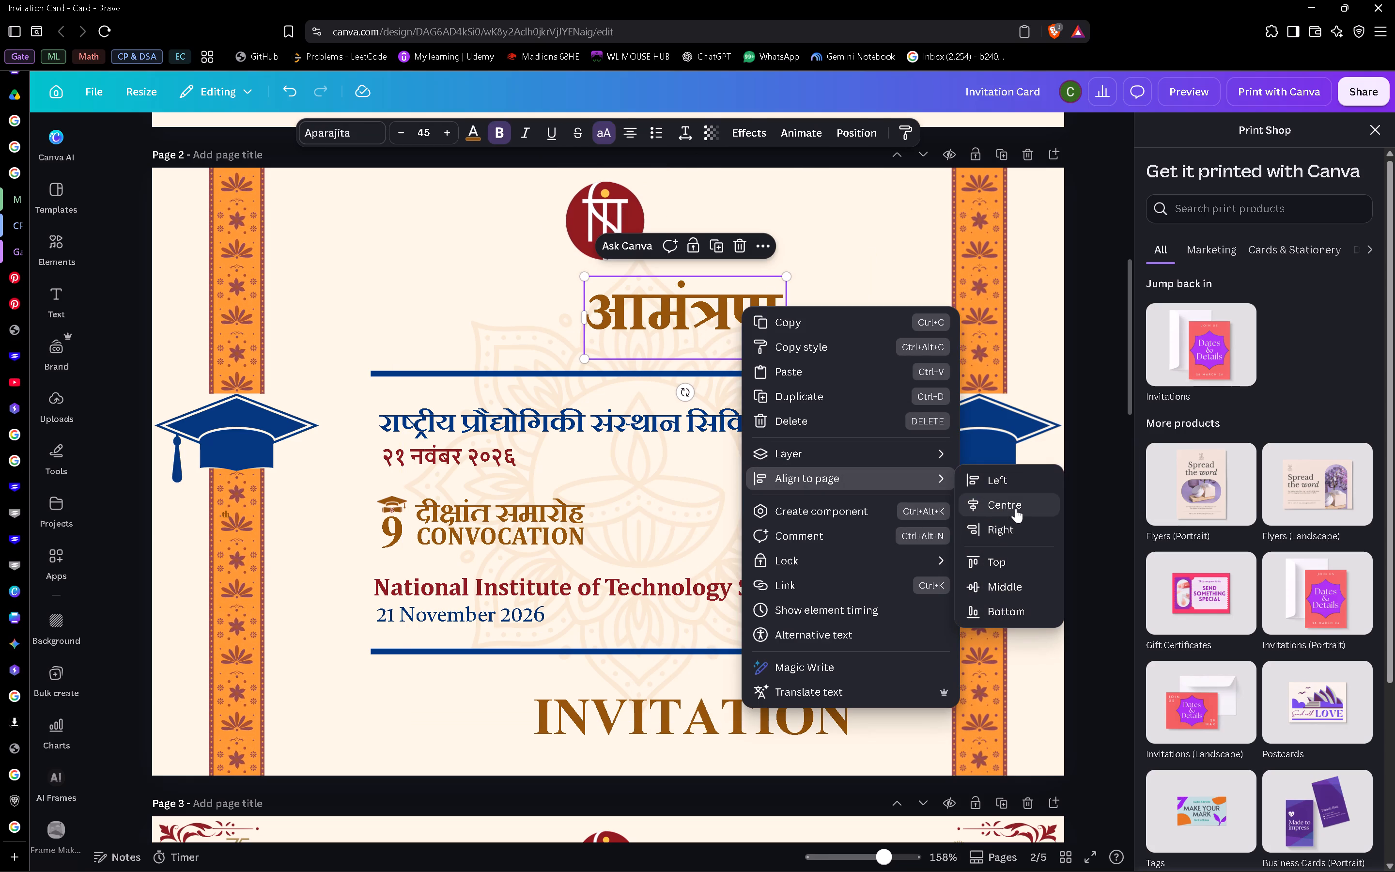
click(1016, 508)
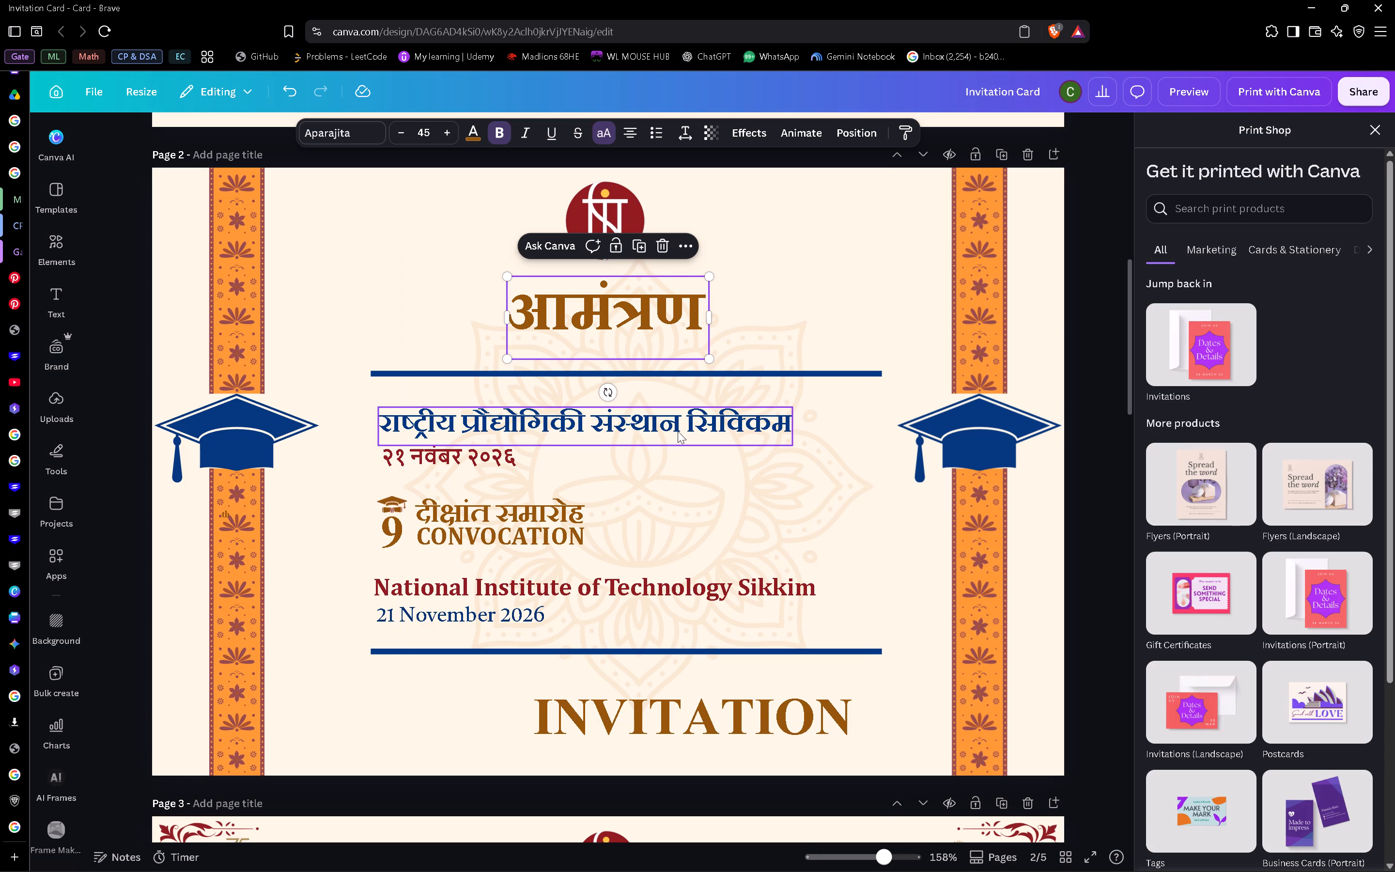
click(678, 431)
right_click(678, 431)
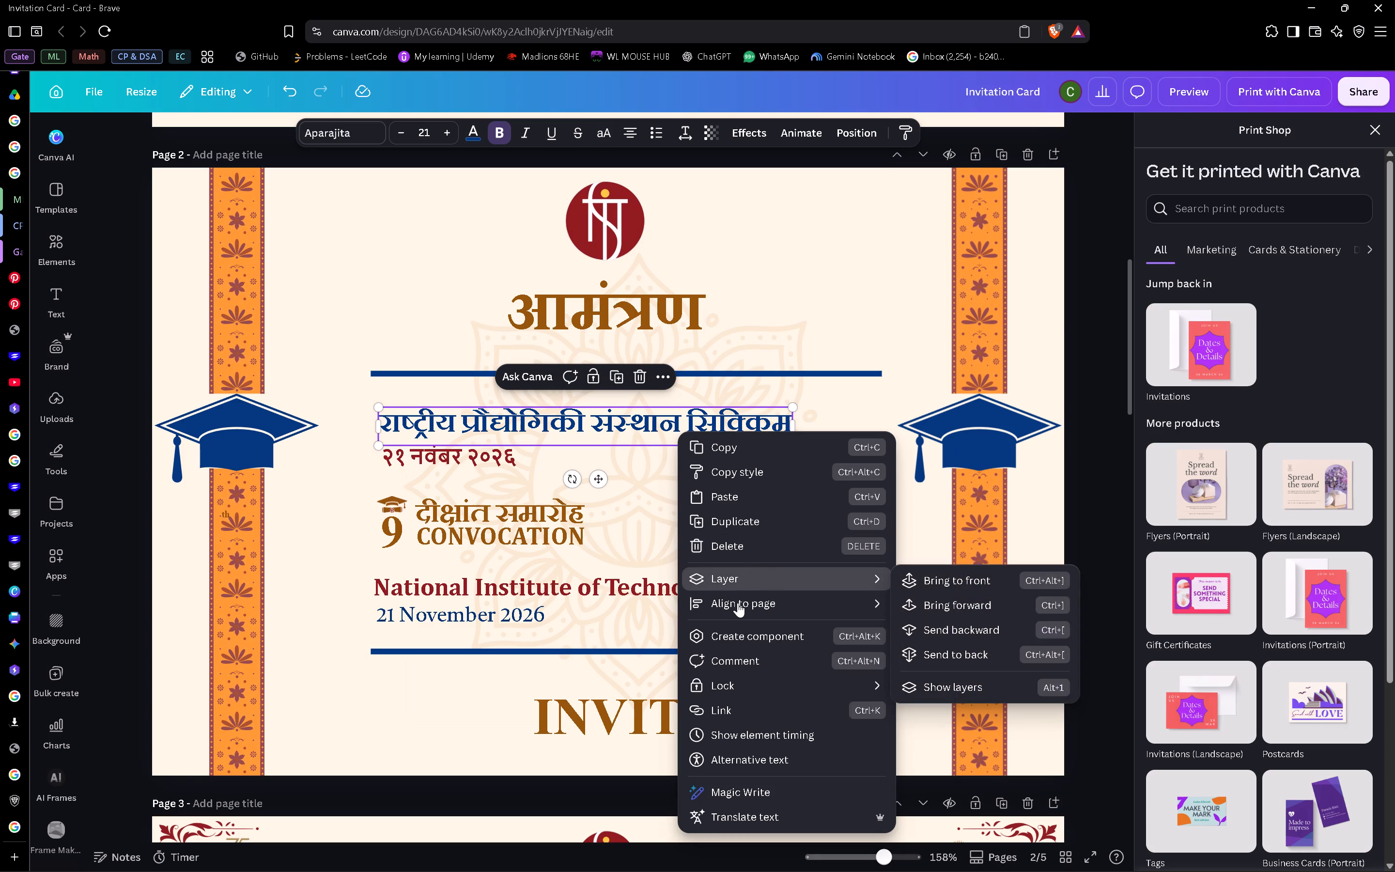
click(930, 627)
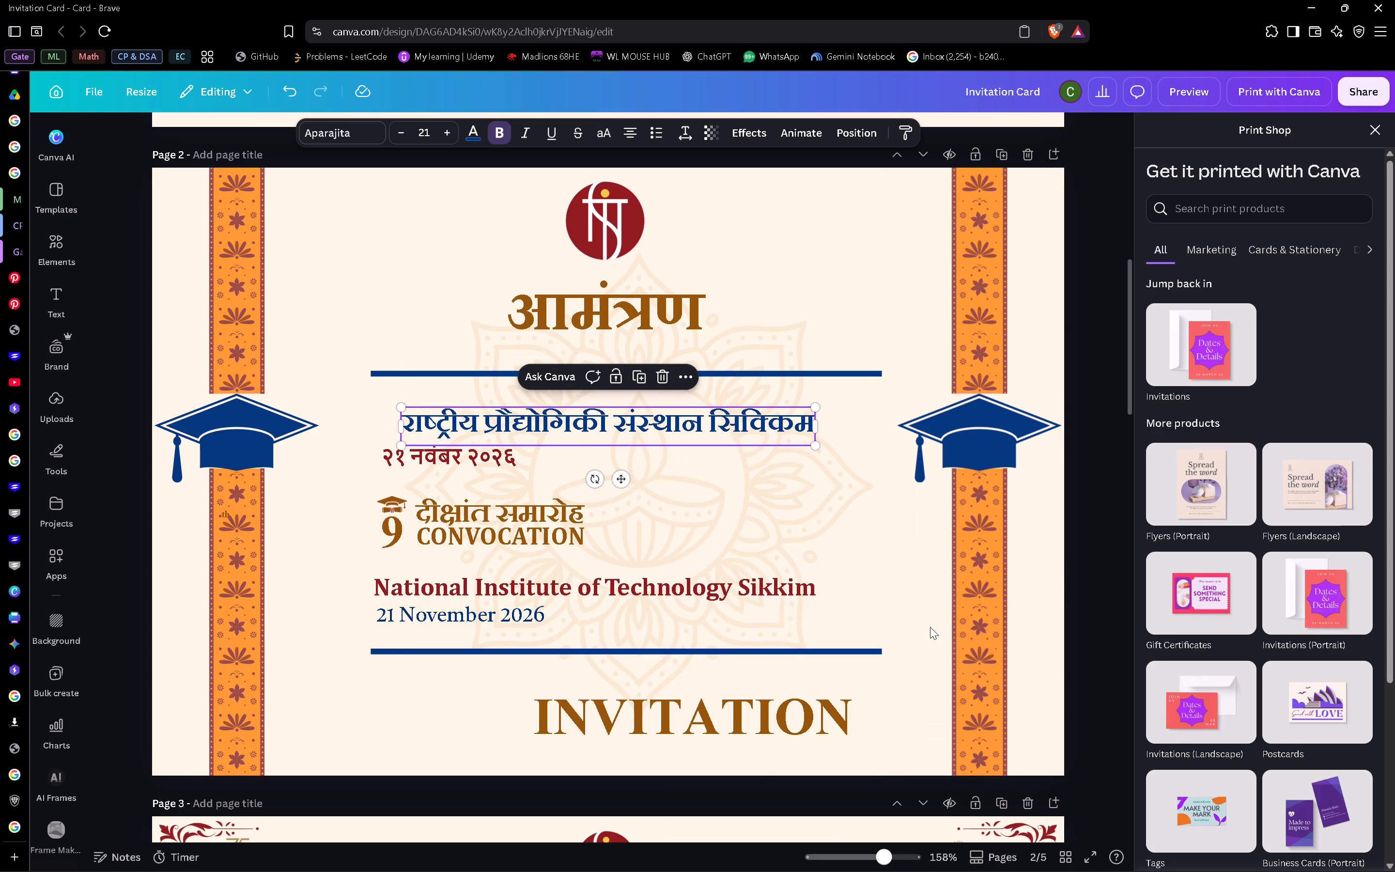
right_click(434, 461)
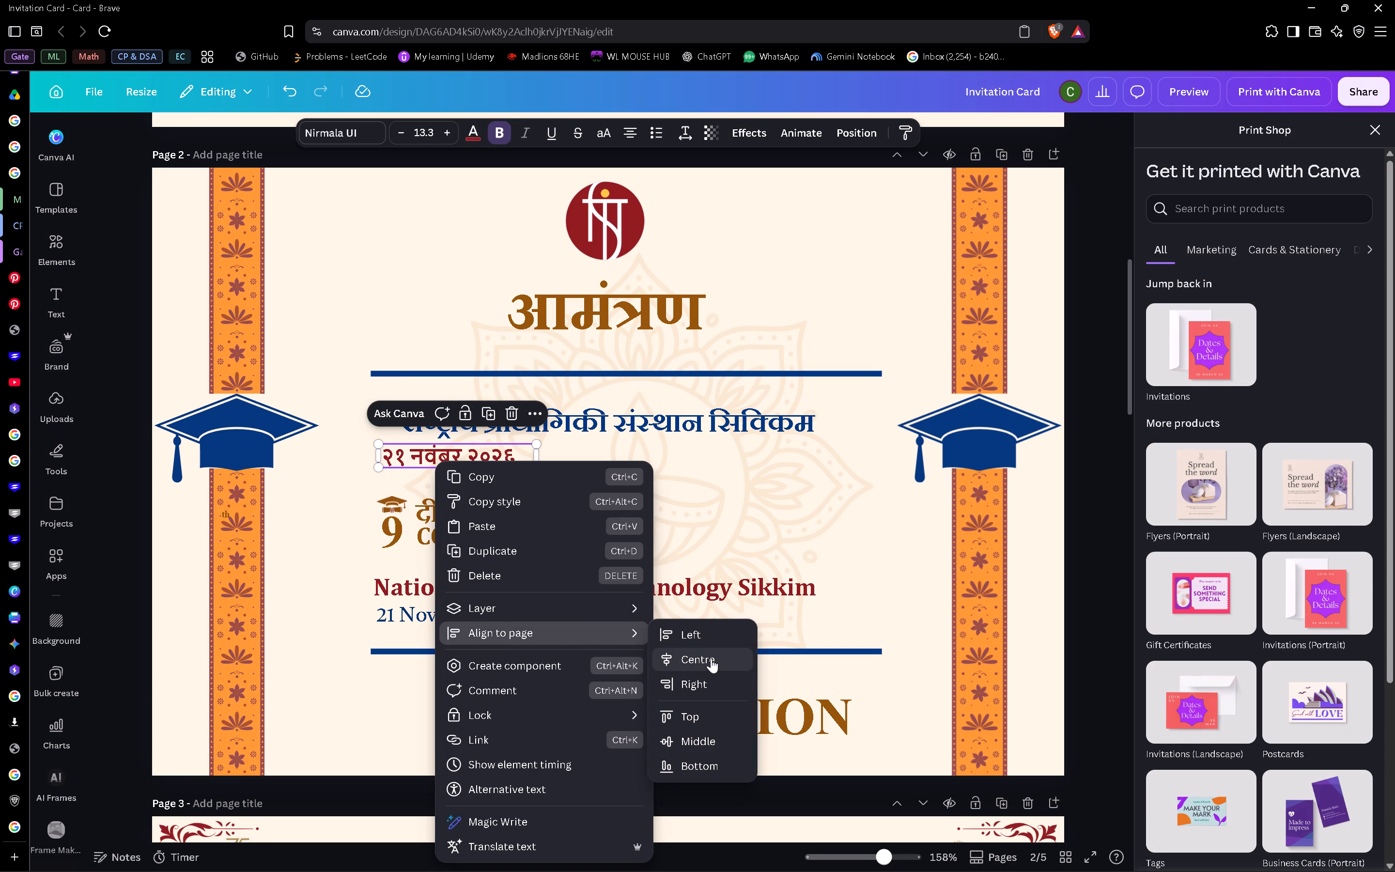
click(711, 658)
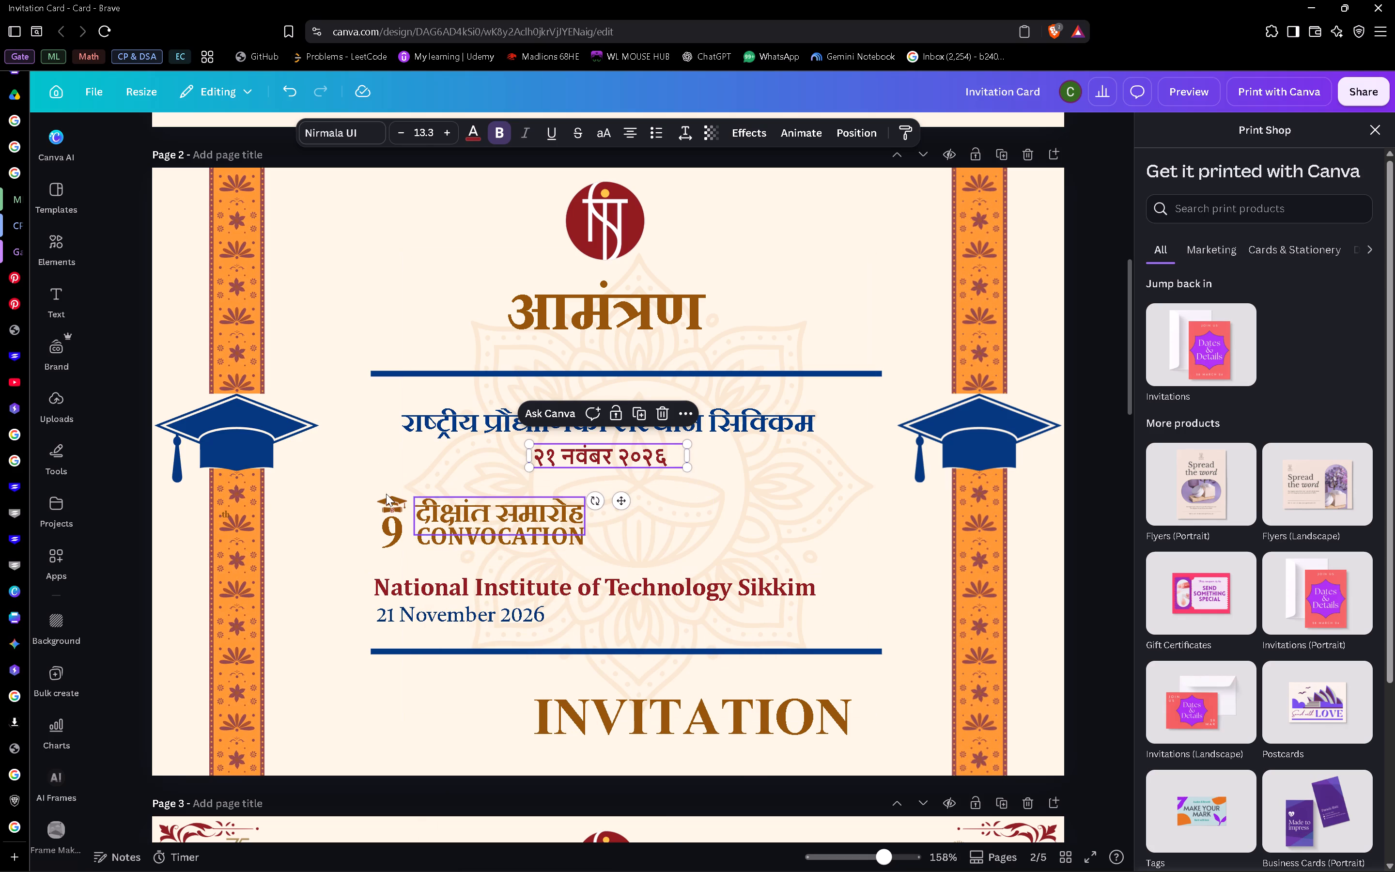
Group the small cap, the 9, दीक्षांत समारोह and CONVOCATION on page 2, and centre the group horizontally on the page.
click(389, 499)
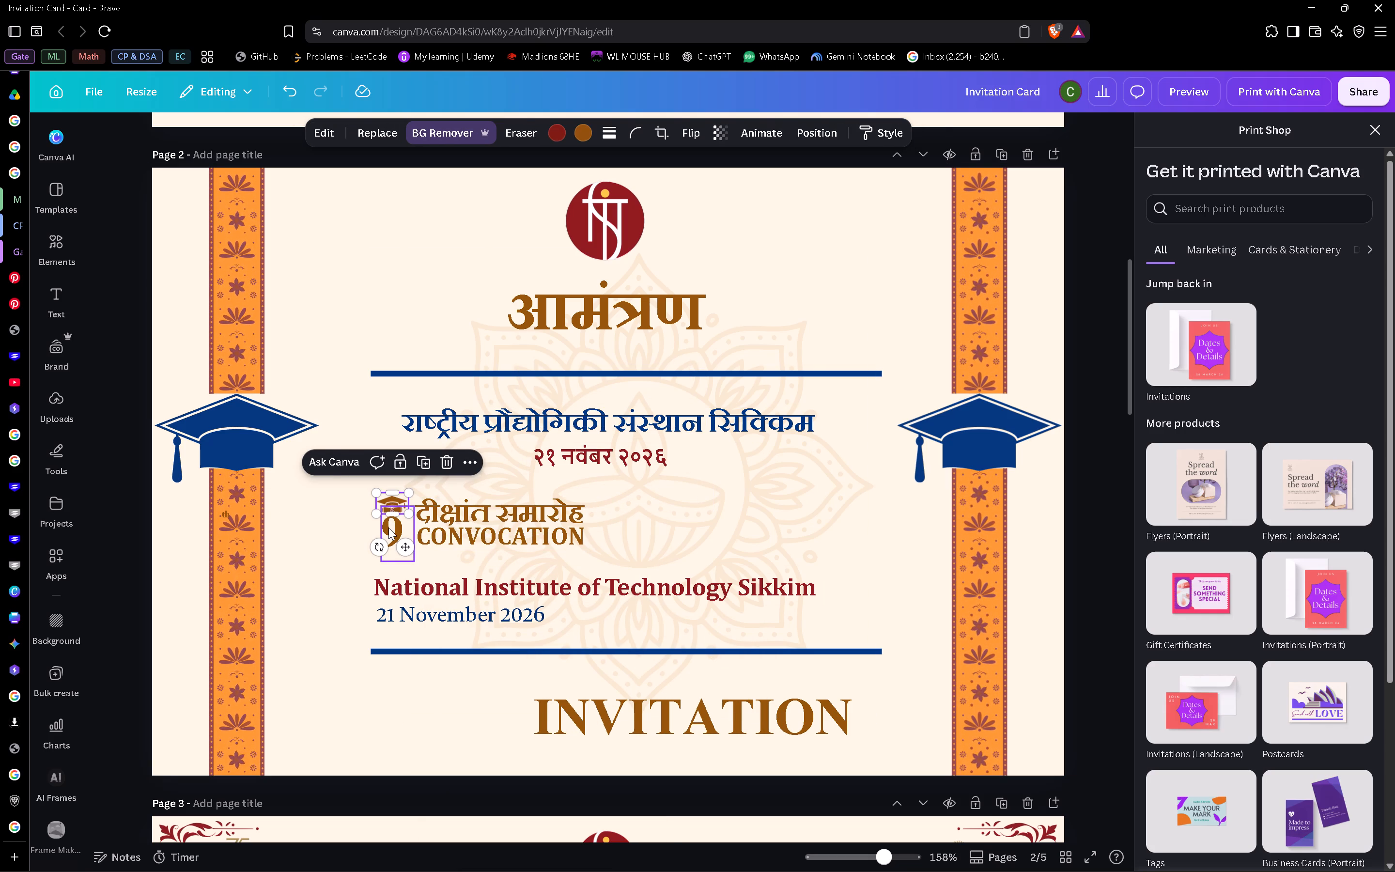
shift+click(388, 528)
shift+click(504, 515)
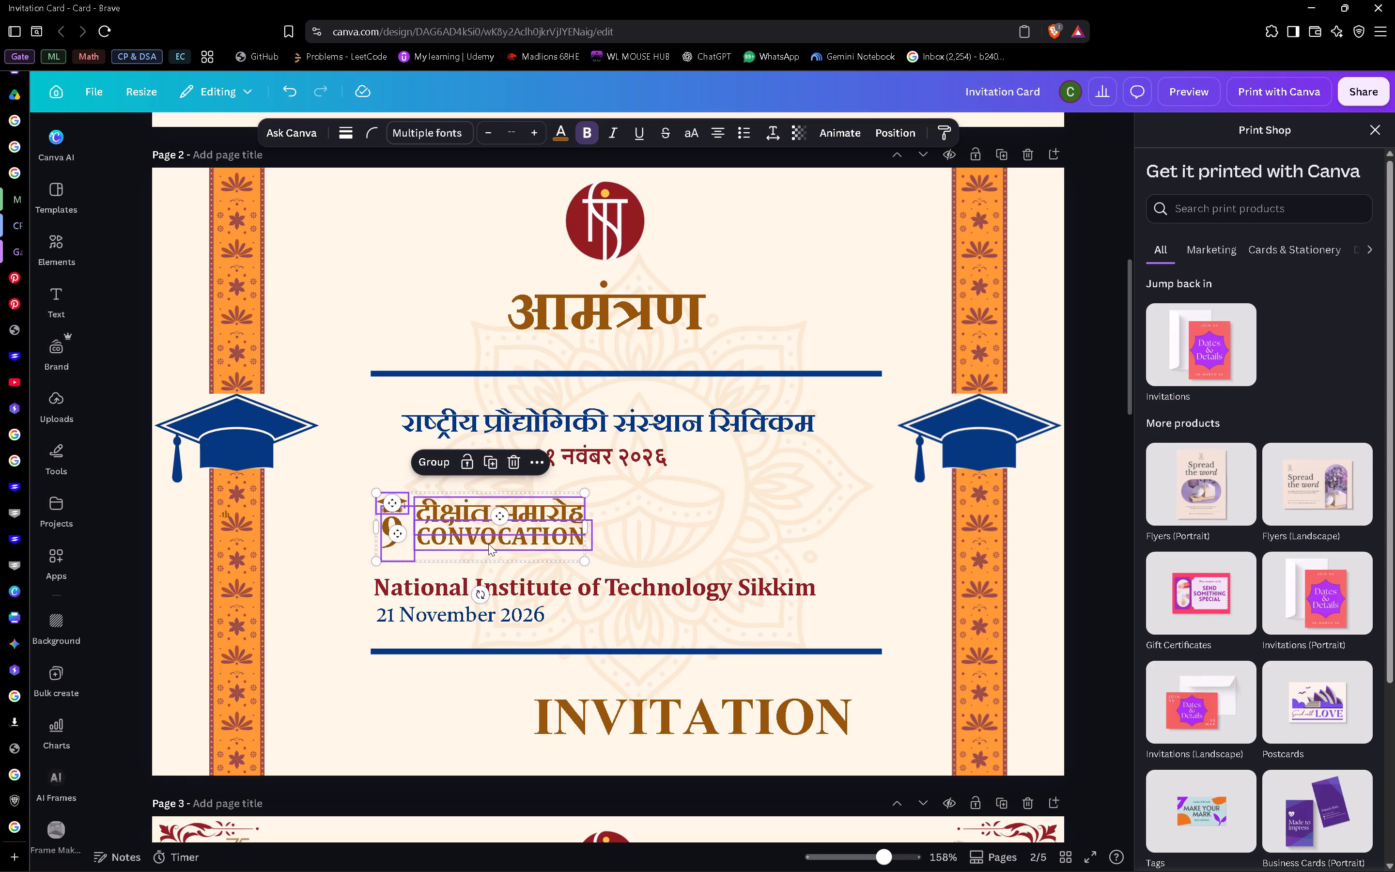
shift+click(488, 544)
right_click(516, 524)
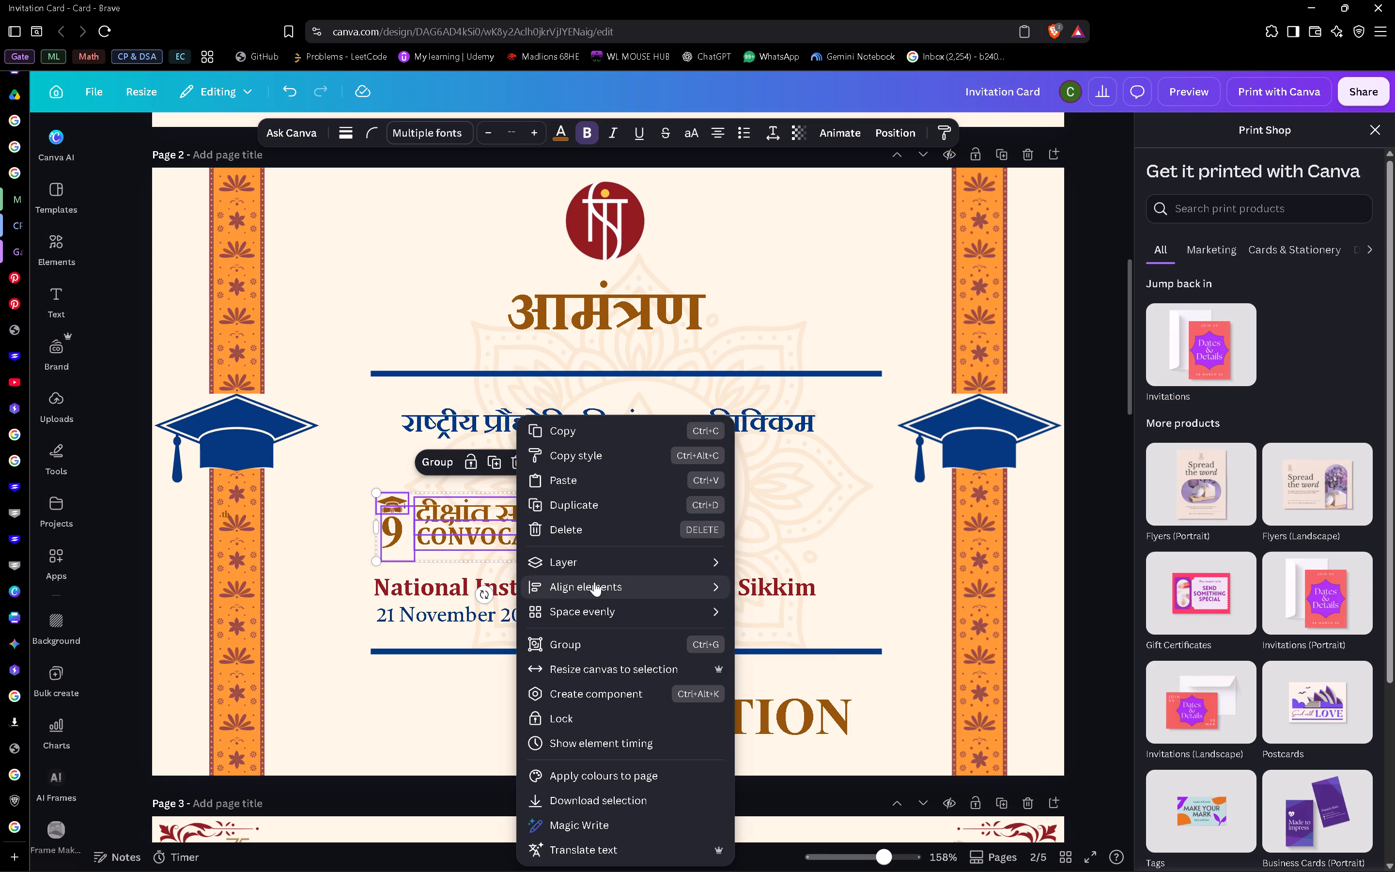
click(793, 613)
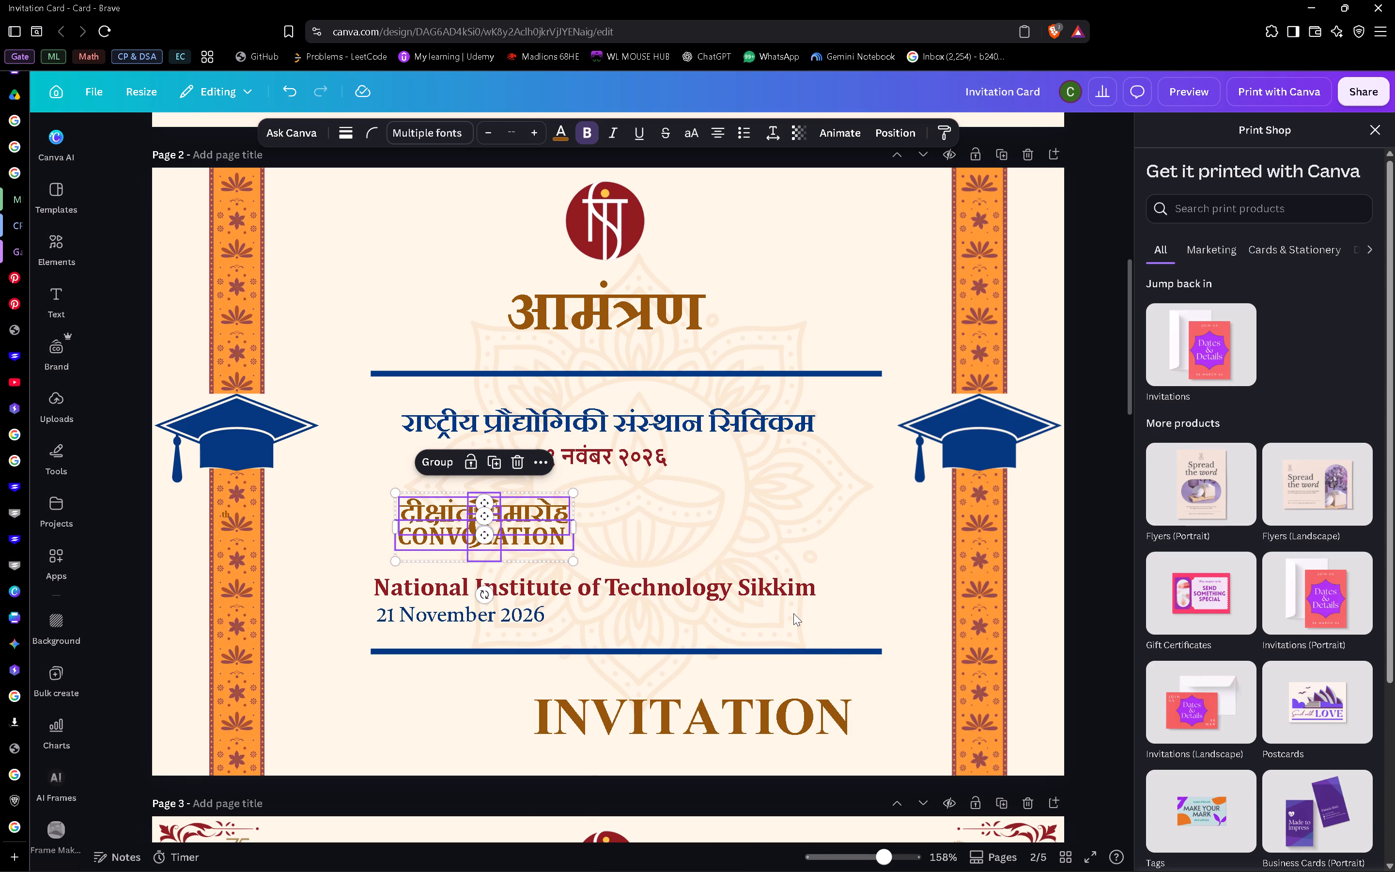
key(ctrl+z)
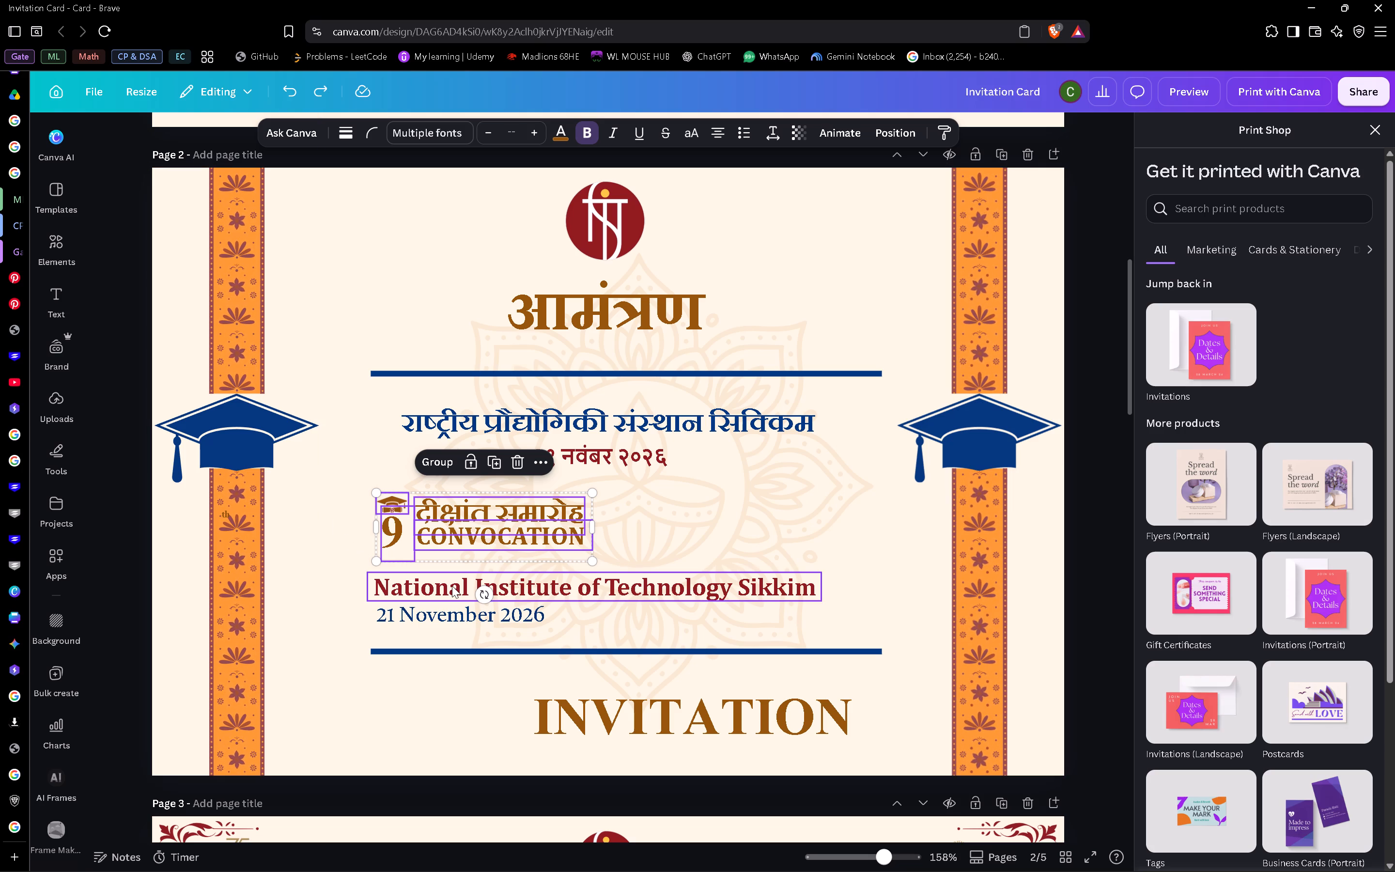
key(ctrl+g)
right_click(478, 520)
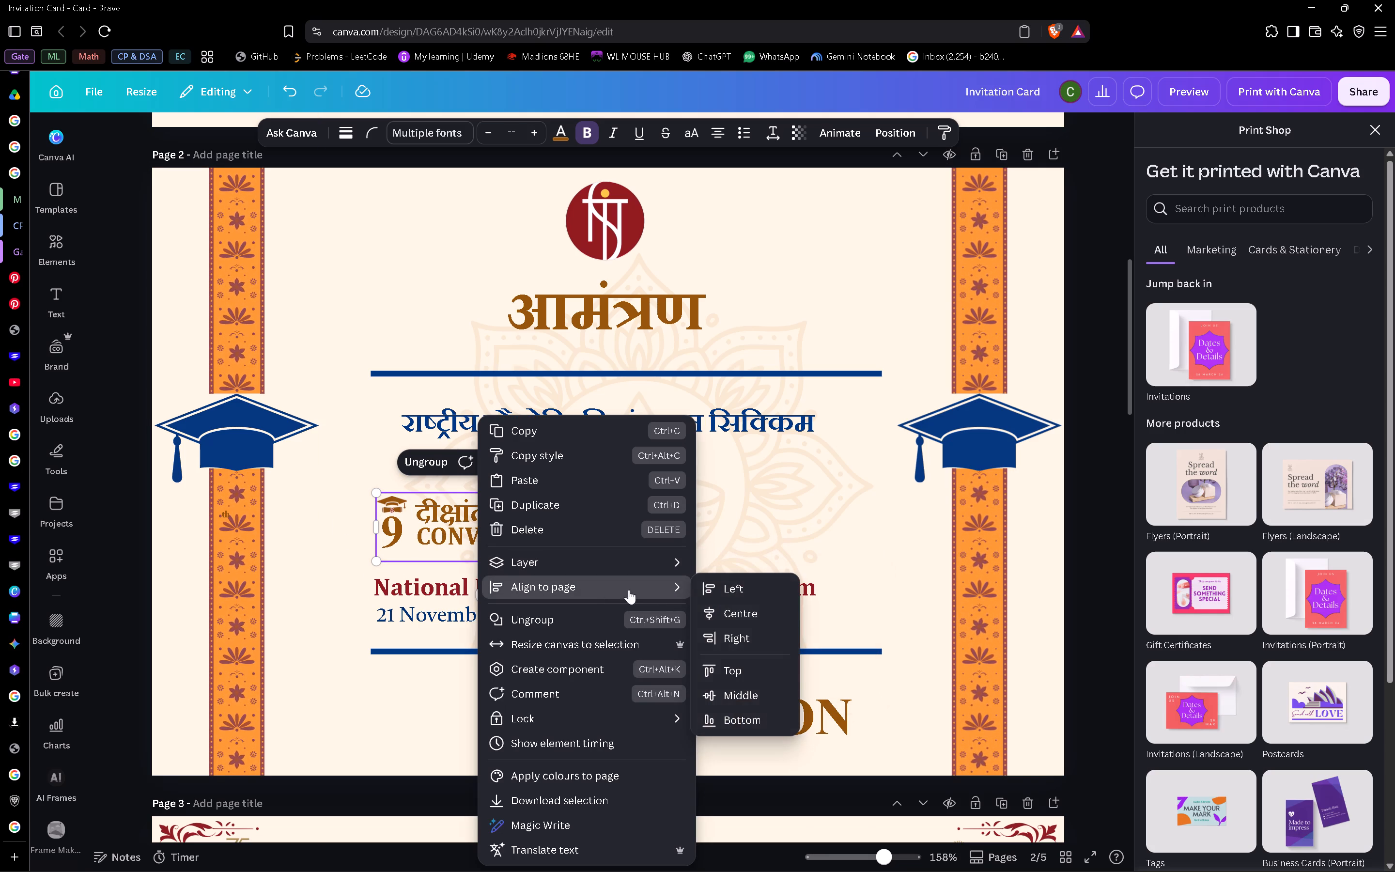
click(754, 612)
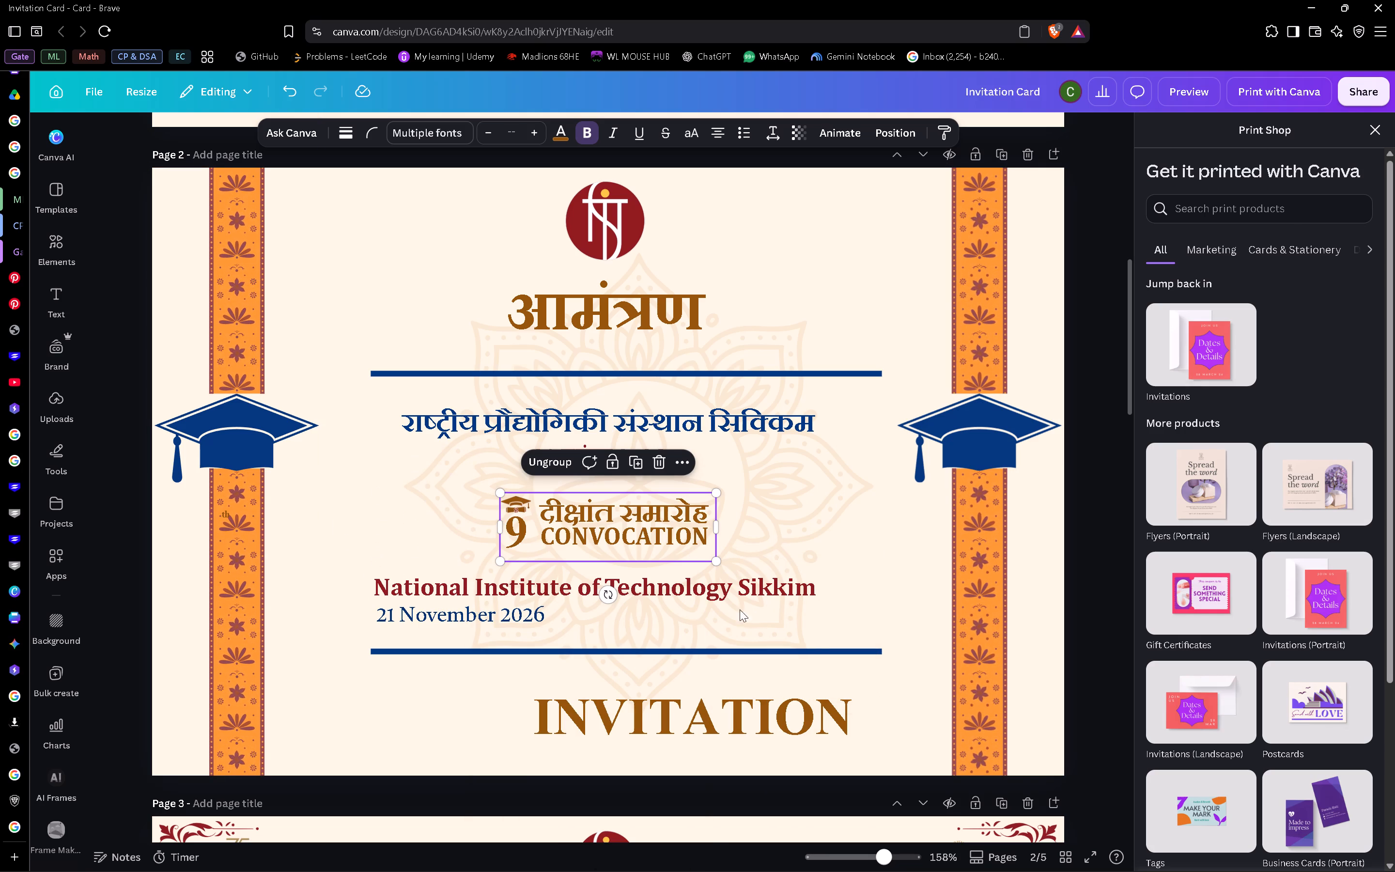
Centre the English institute name, the 21 November 2026 date and the INVITATION heading horizontally on page 2.
right_click(668, 590)
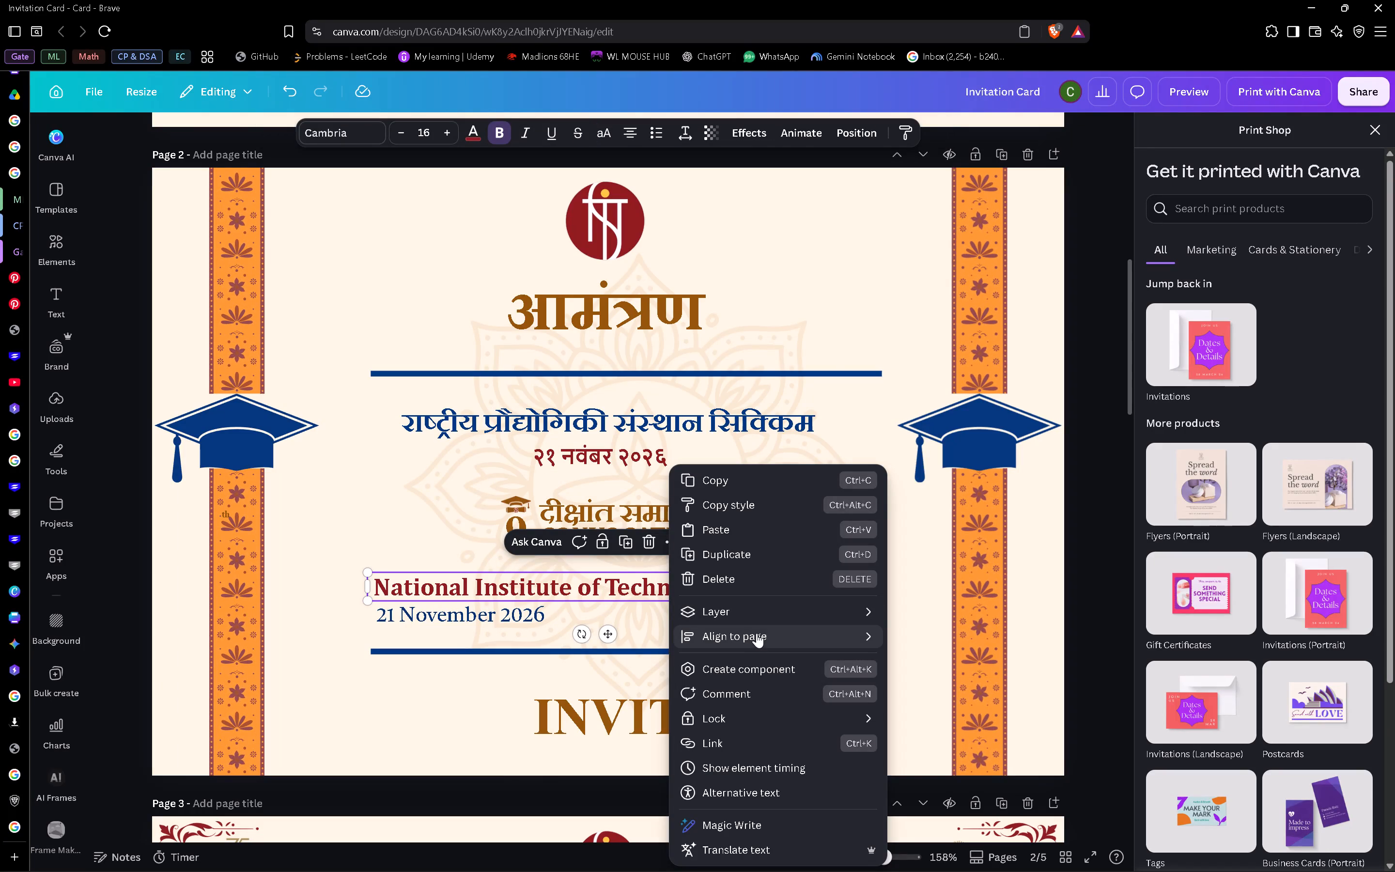
click(915, 656)
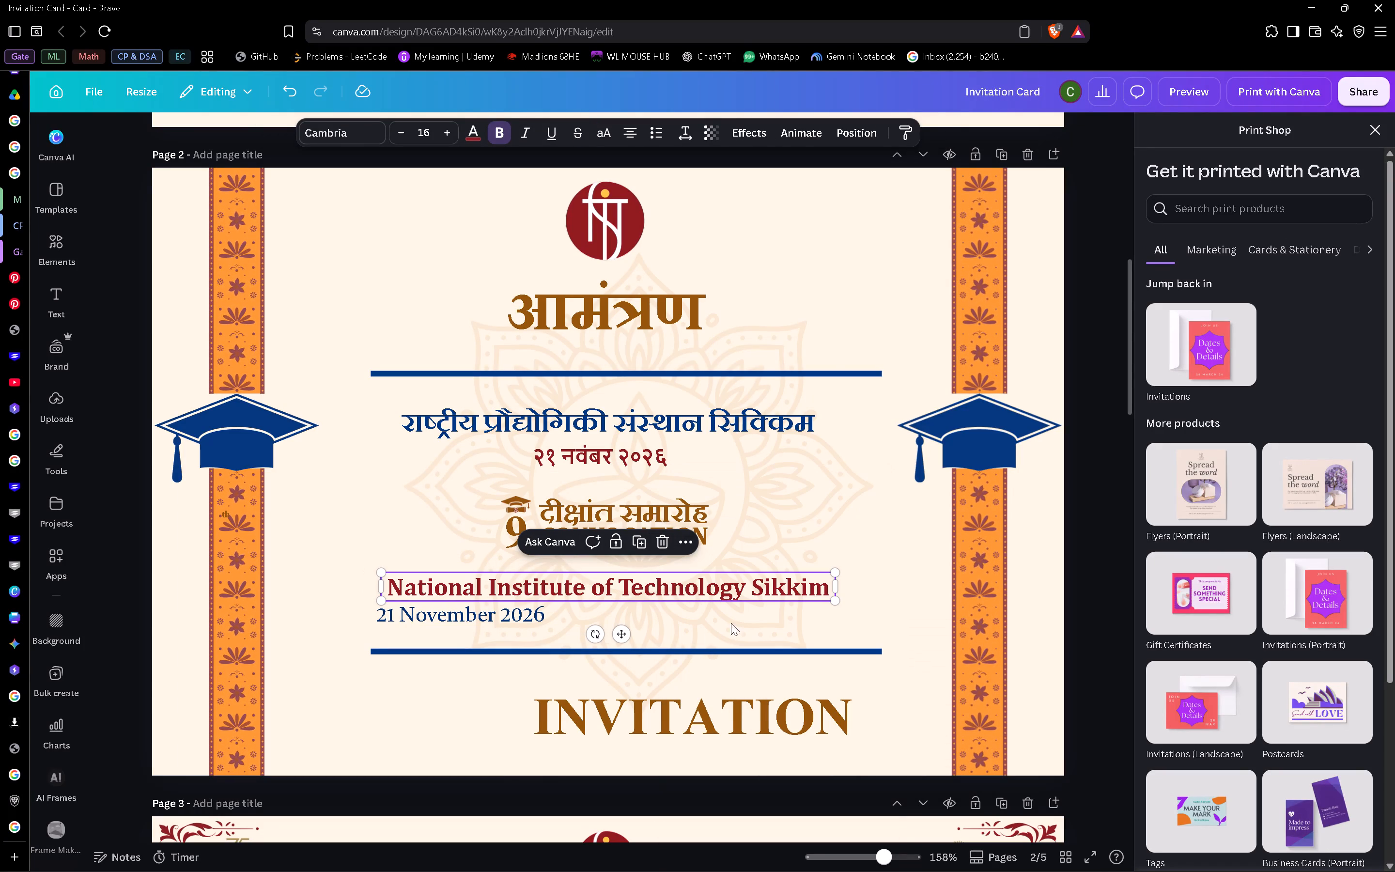
right_click(512, 620)
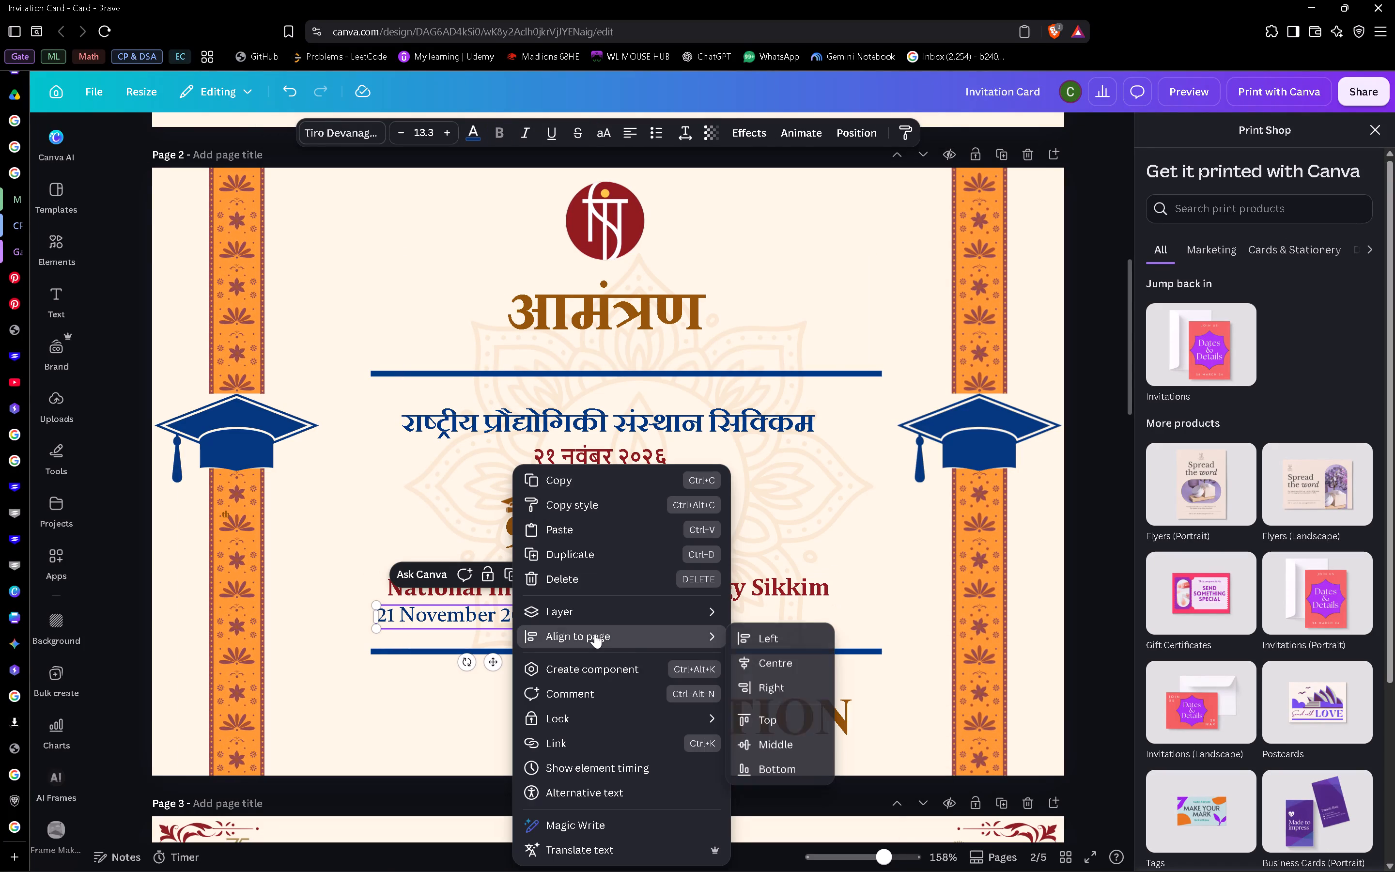
click(780, 659)
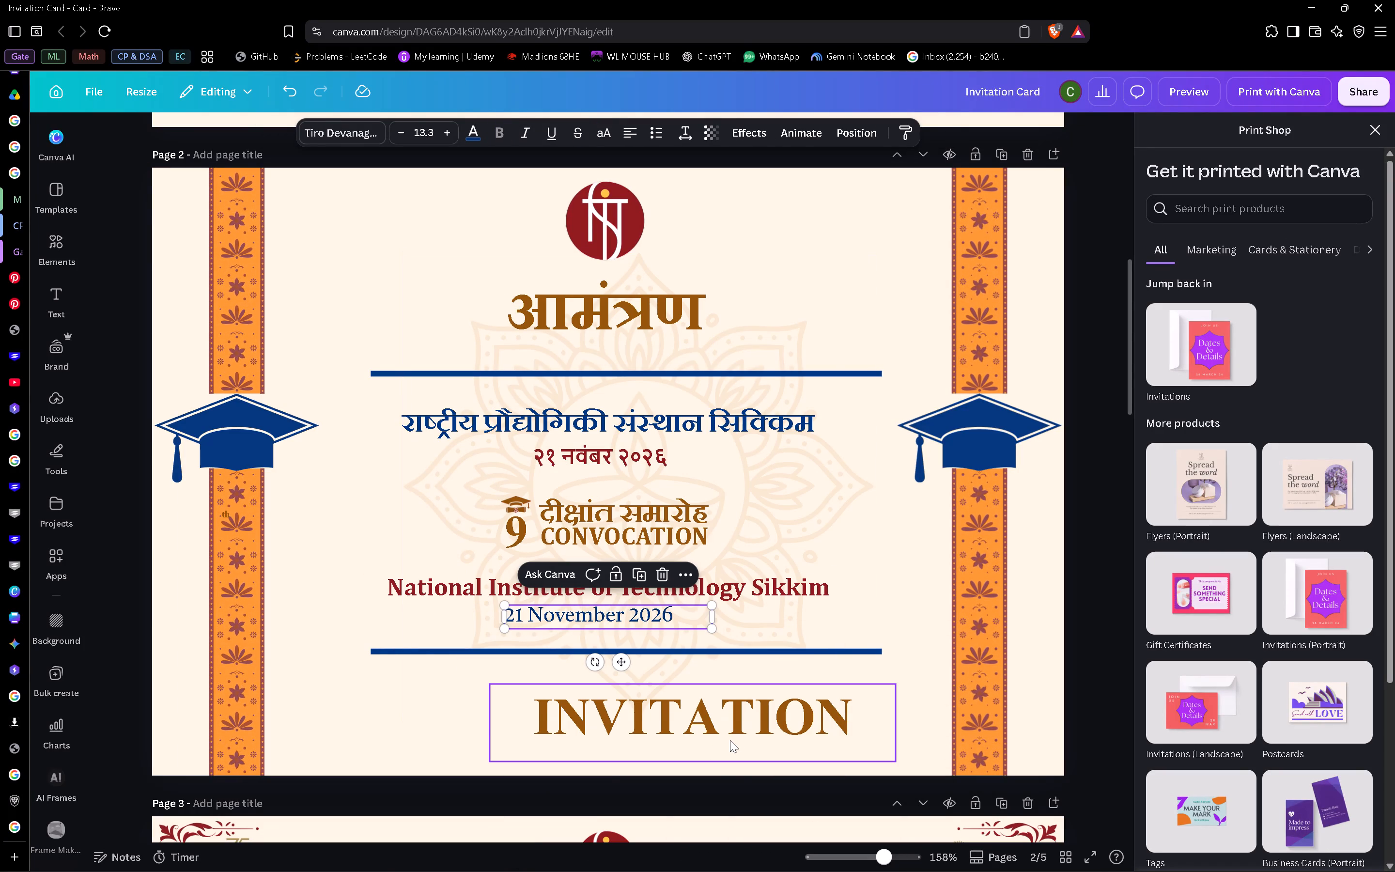
right_click(730, 740)
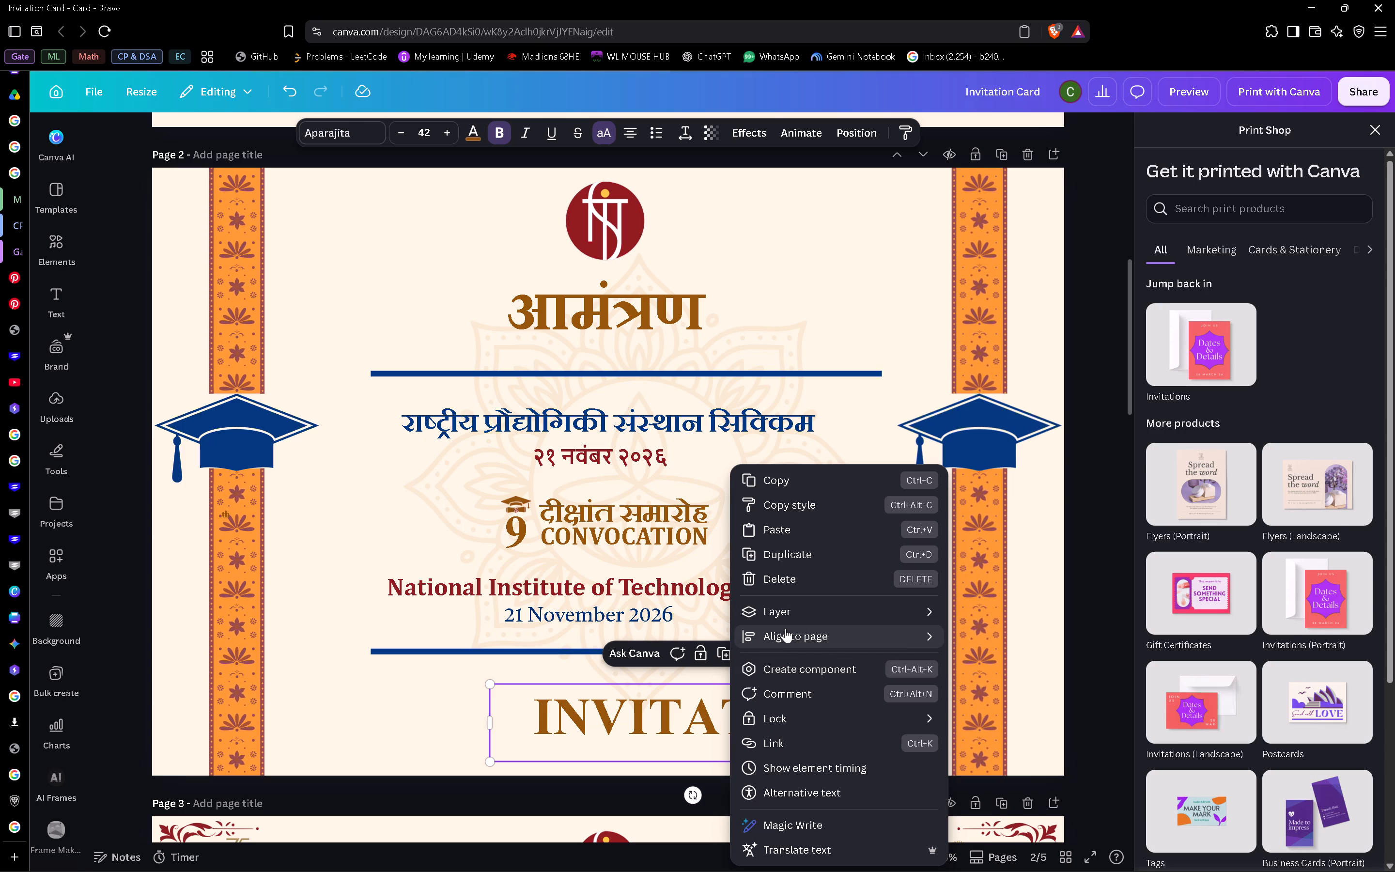
click(1009, 654)
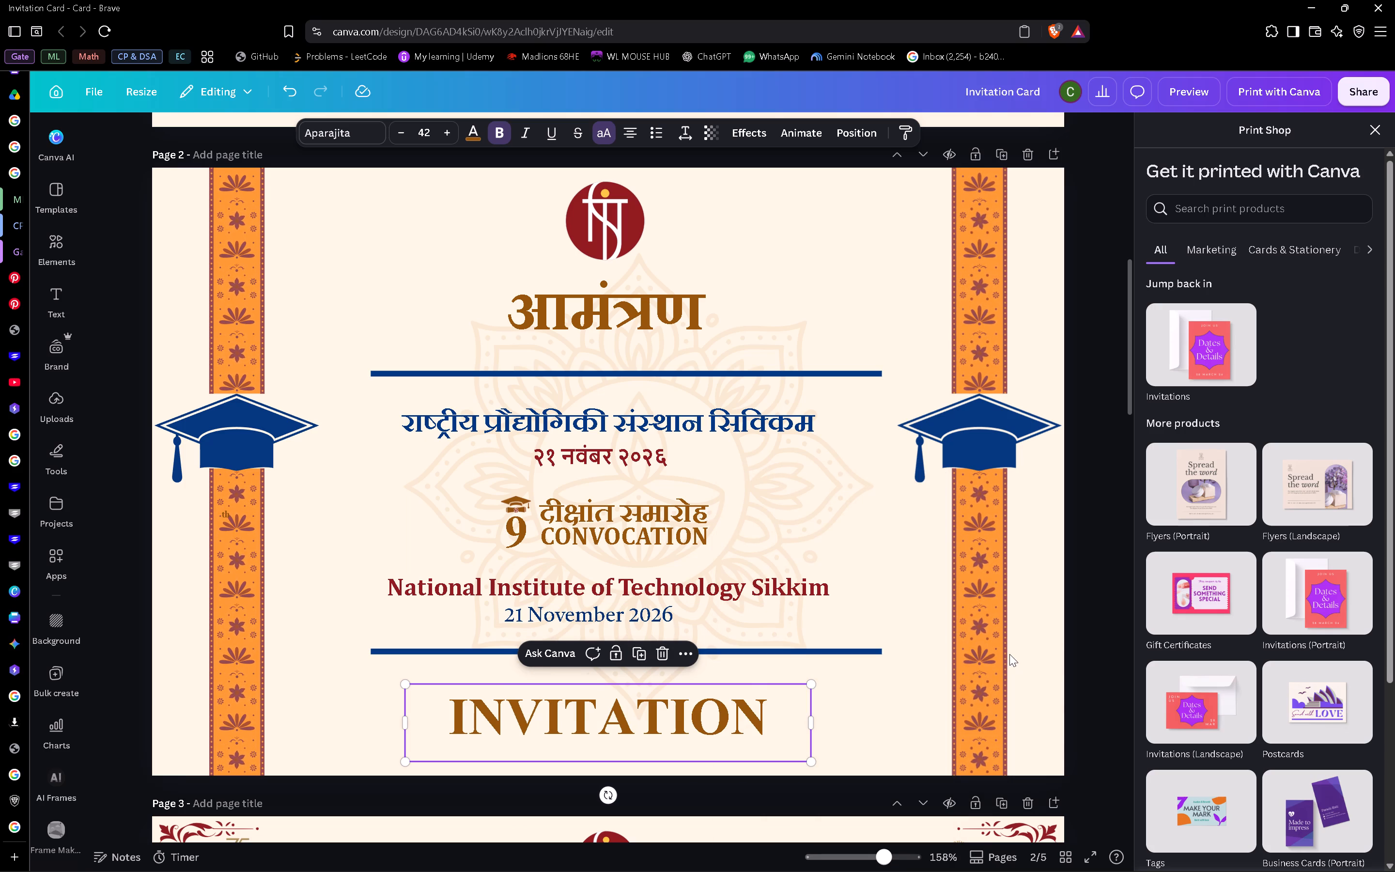
Centre both blue divider lines horizontally on page 2.
right_click(793, 648)
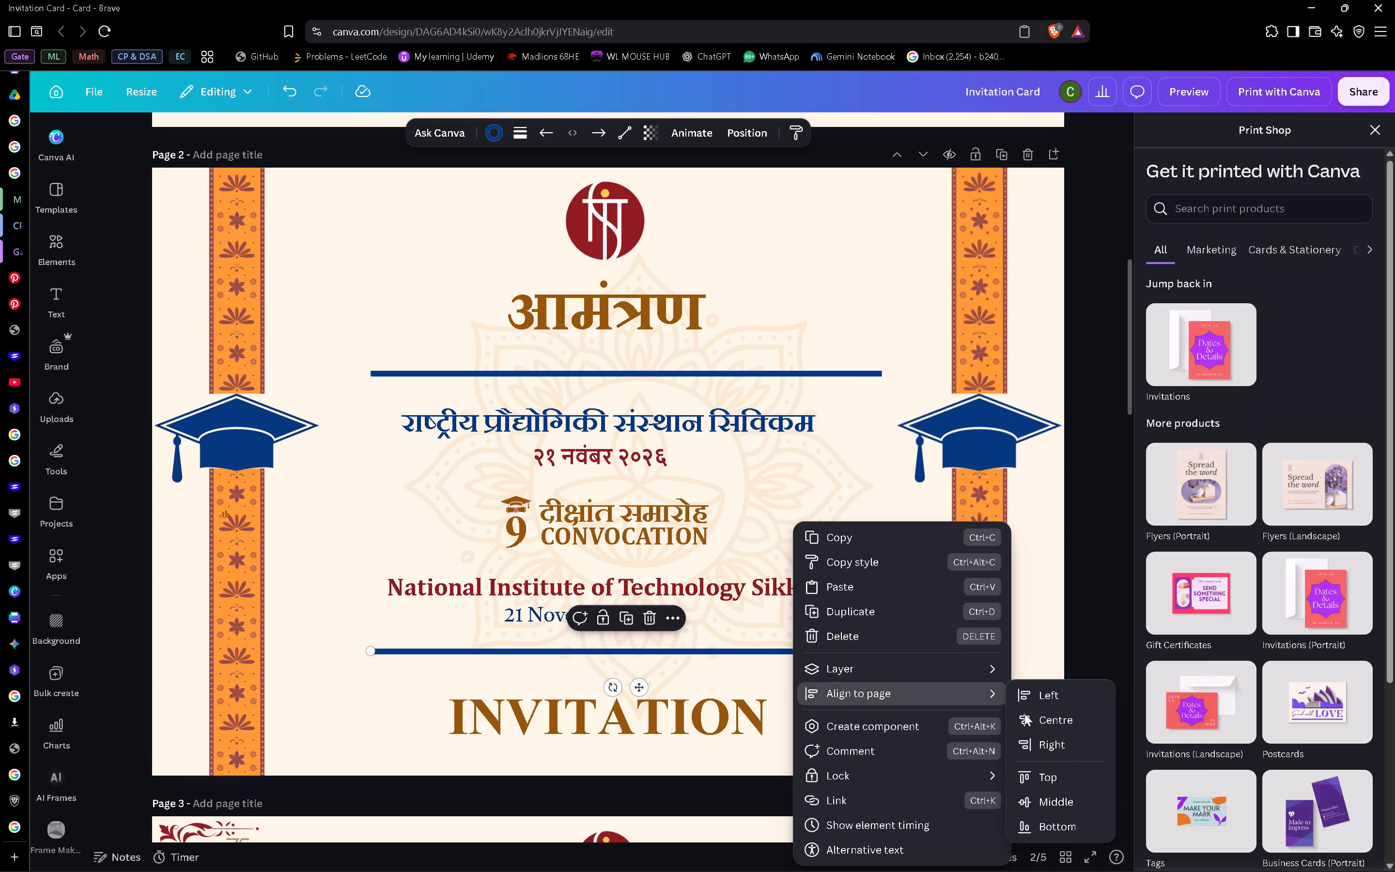
click(1048, 722)
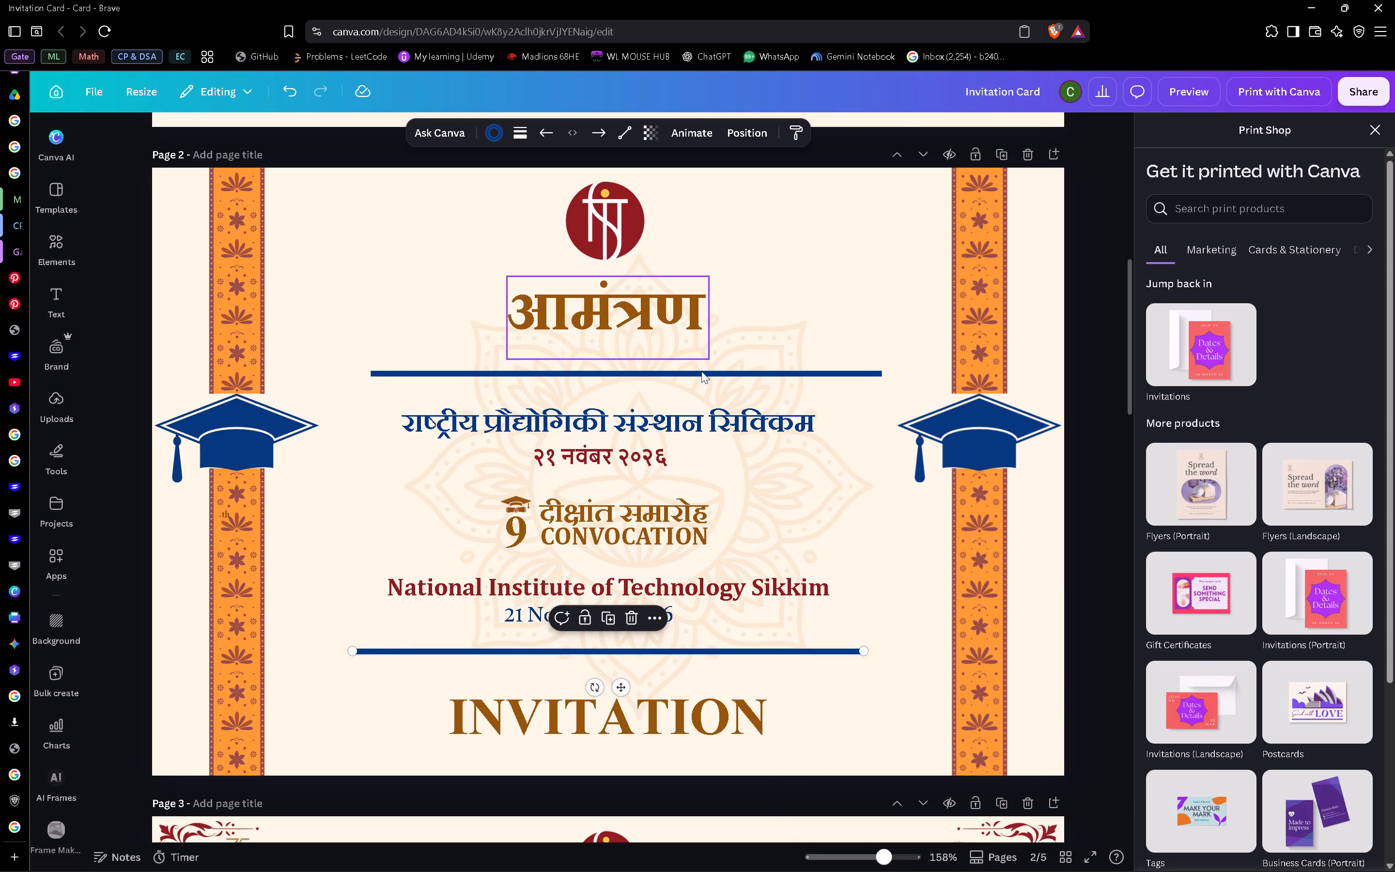
right_click(701, 371)
click(626, 374)
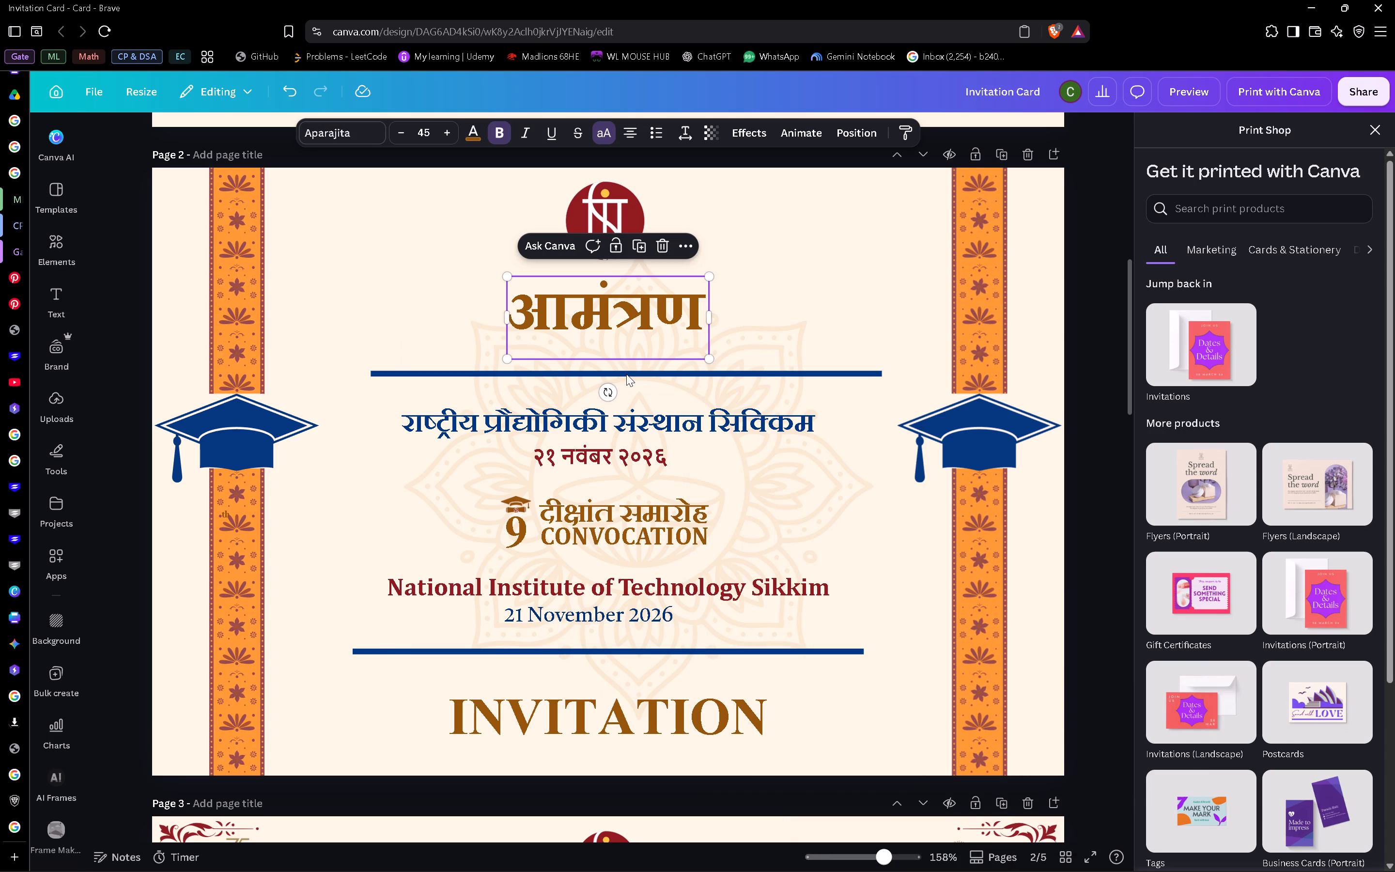
click(341, 384)
click(444, 375)
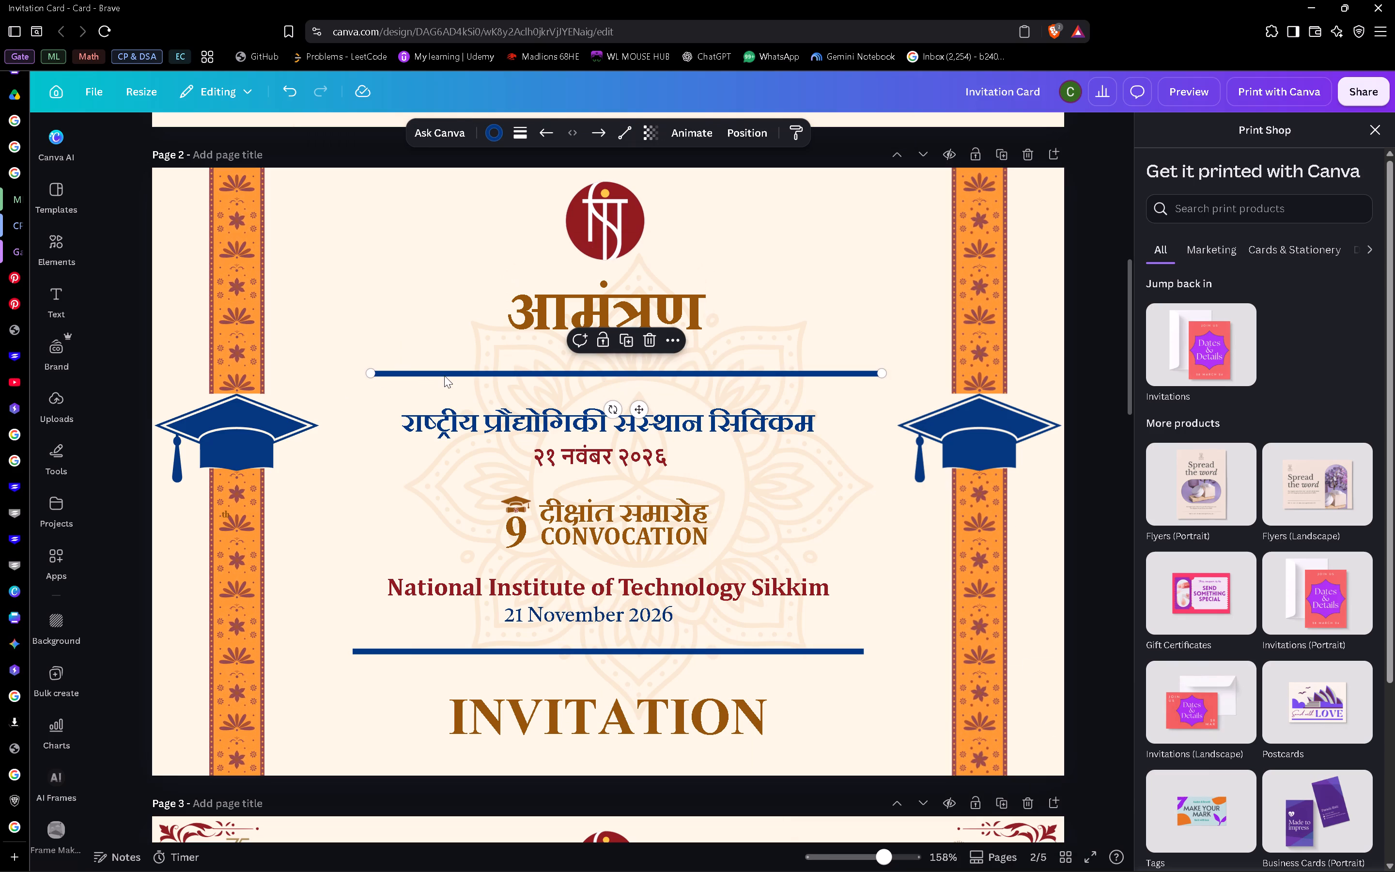
right_click(444, 375)
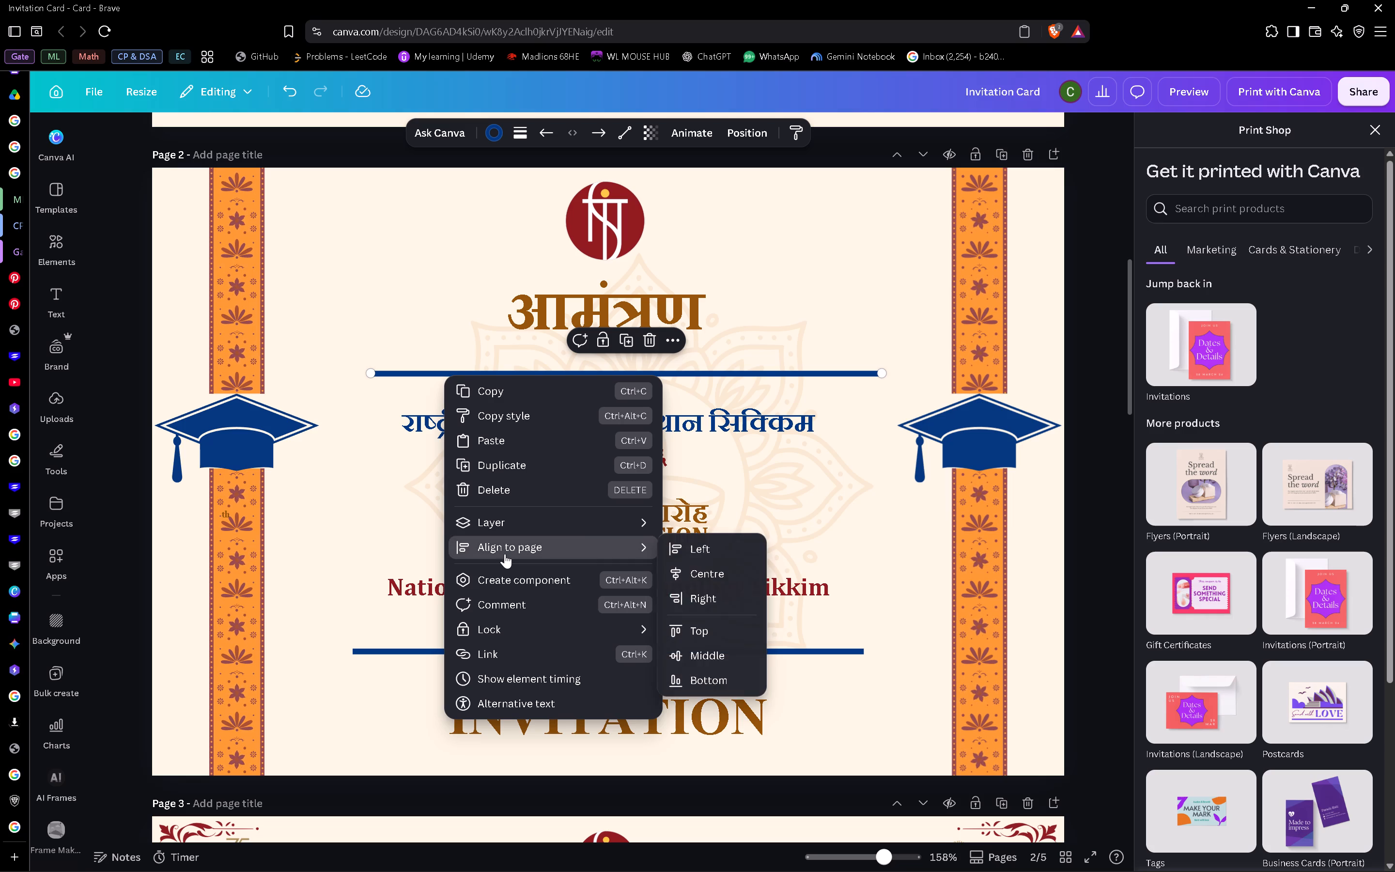
click(716, 577)
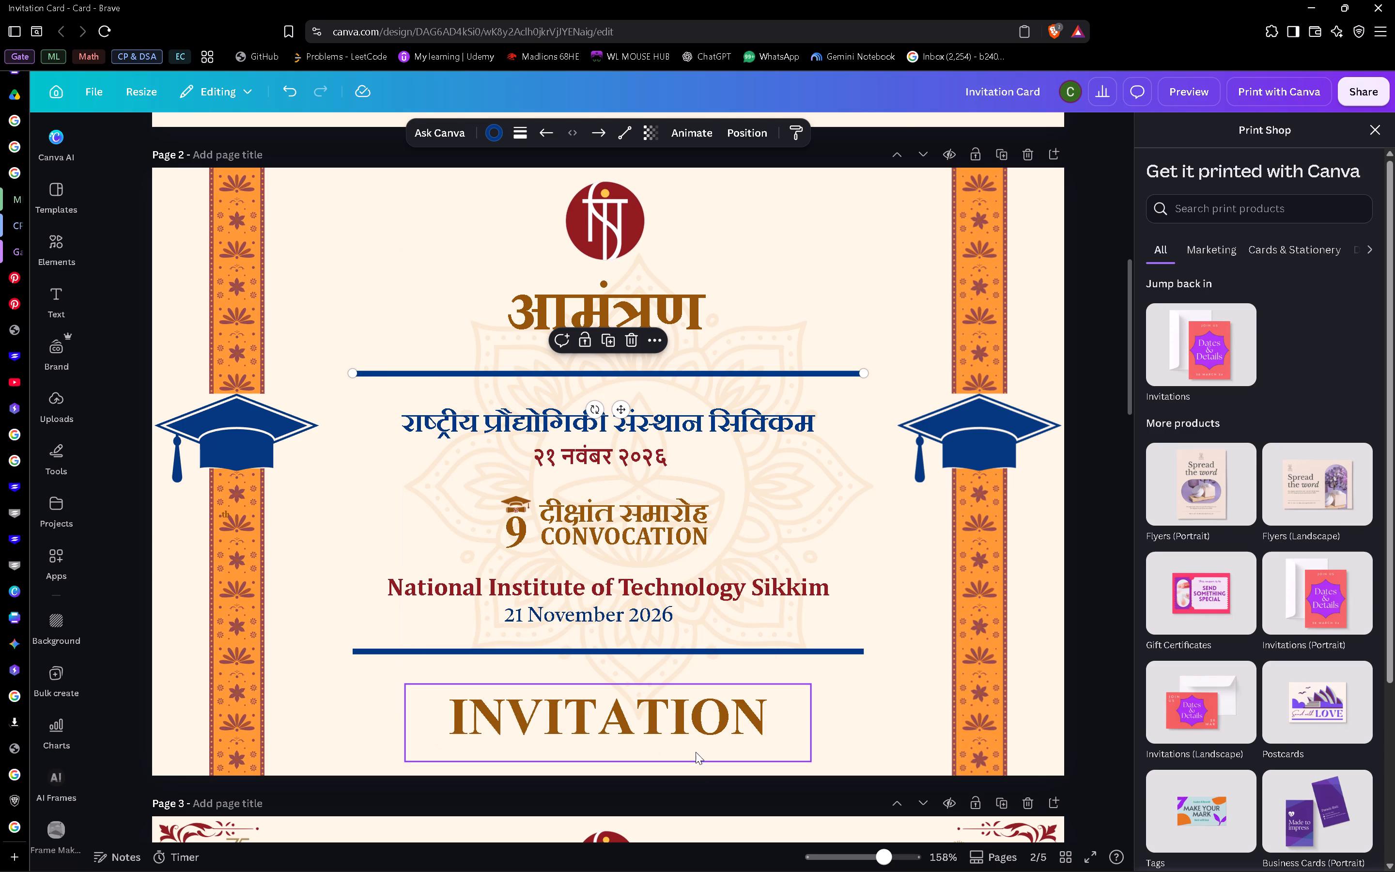
Raise the INVITATION heading slightly towards the lower blue line, keeping it horizontally centred.
drag(698, 737, 697, 728)
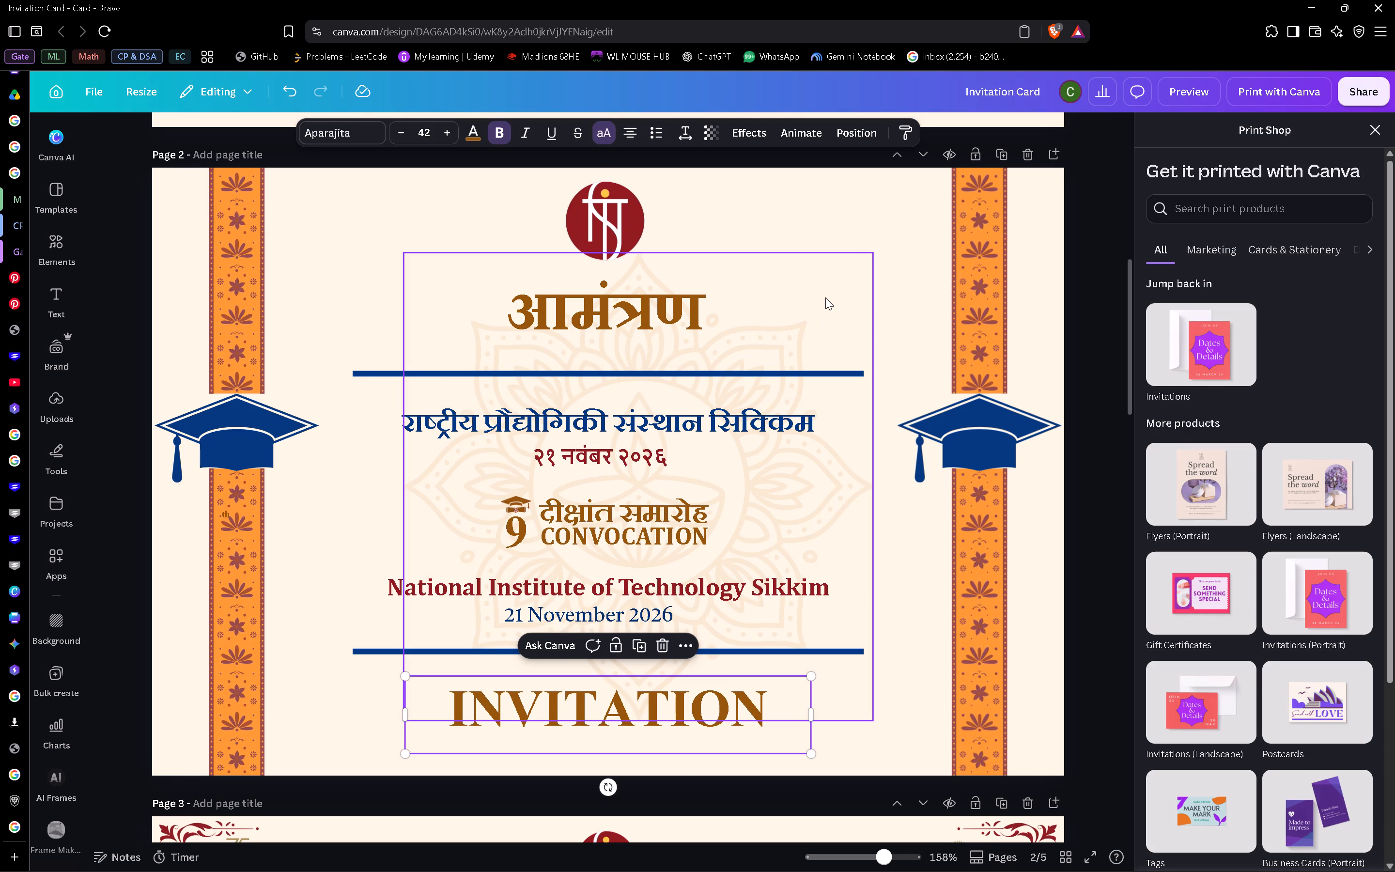
Centre the faint mandala watermark horizontally on page 2, selecting it from the page's layer list.
key(alt+1)
scroll(202, 495, down, 8)
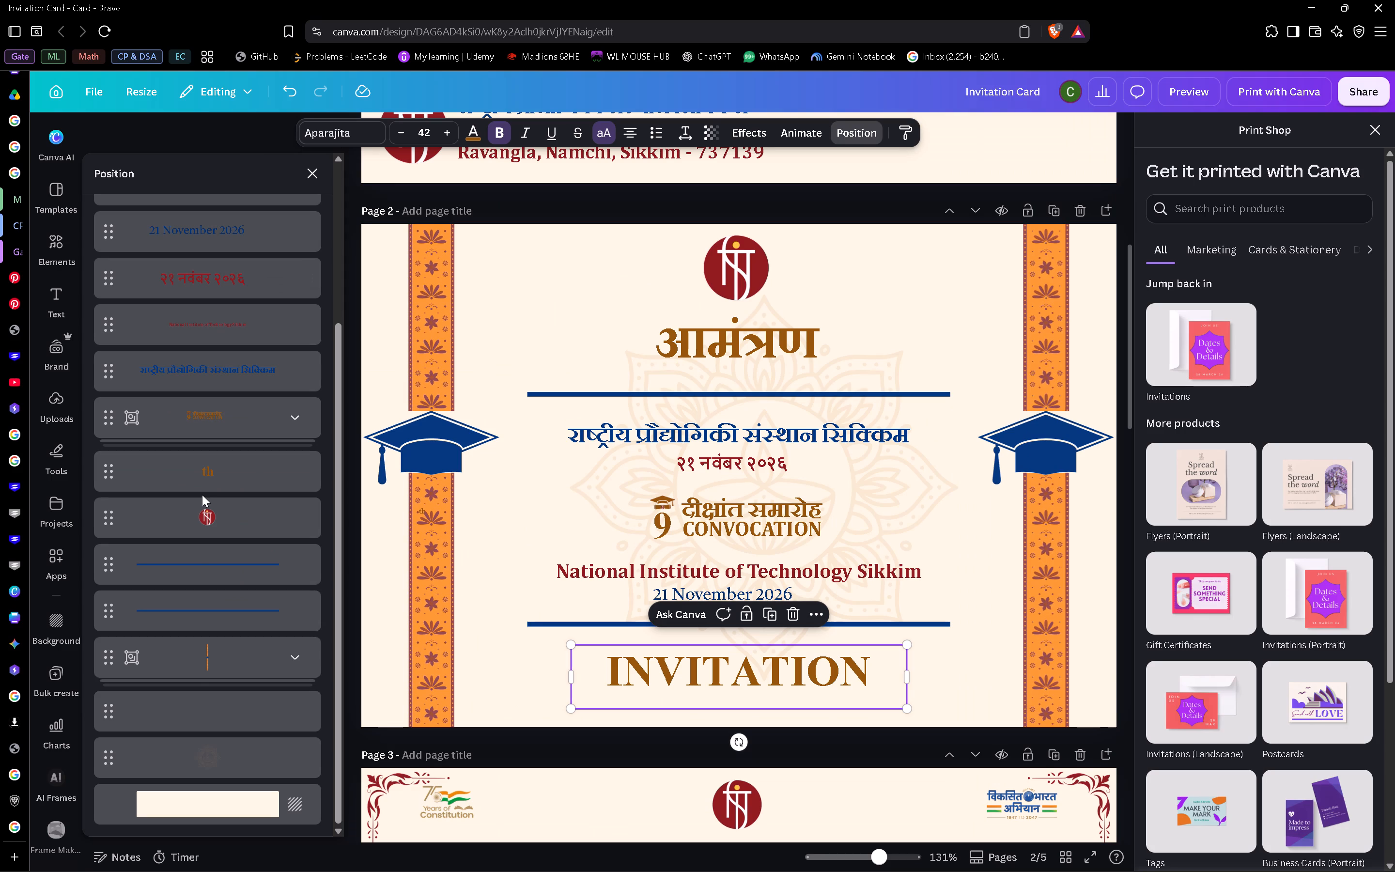
scroll(202, 495, down, 4)
click(213, 741)
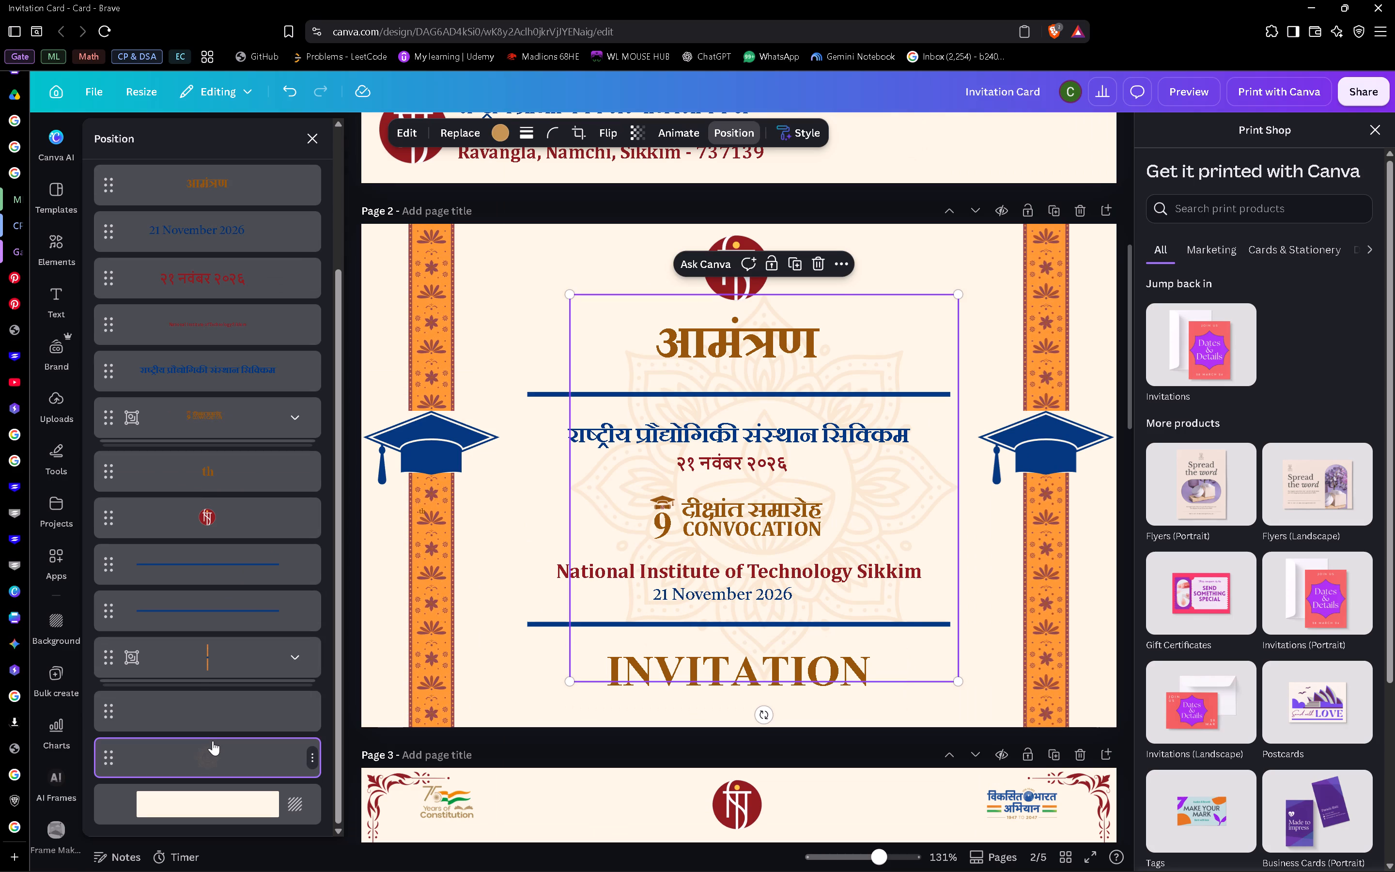
right_click(242, 754)
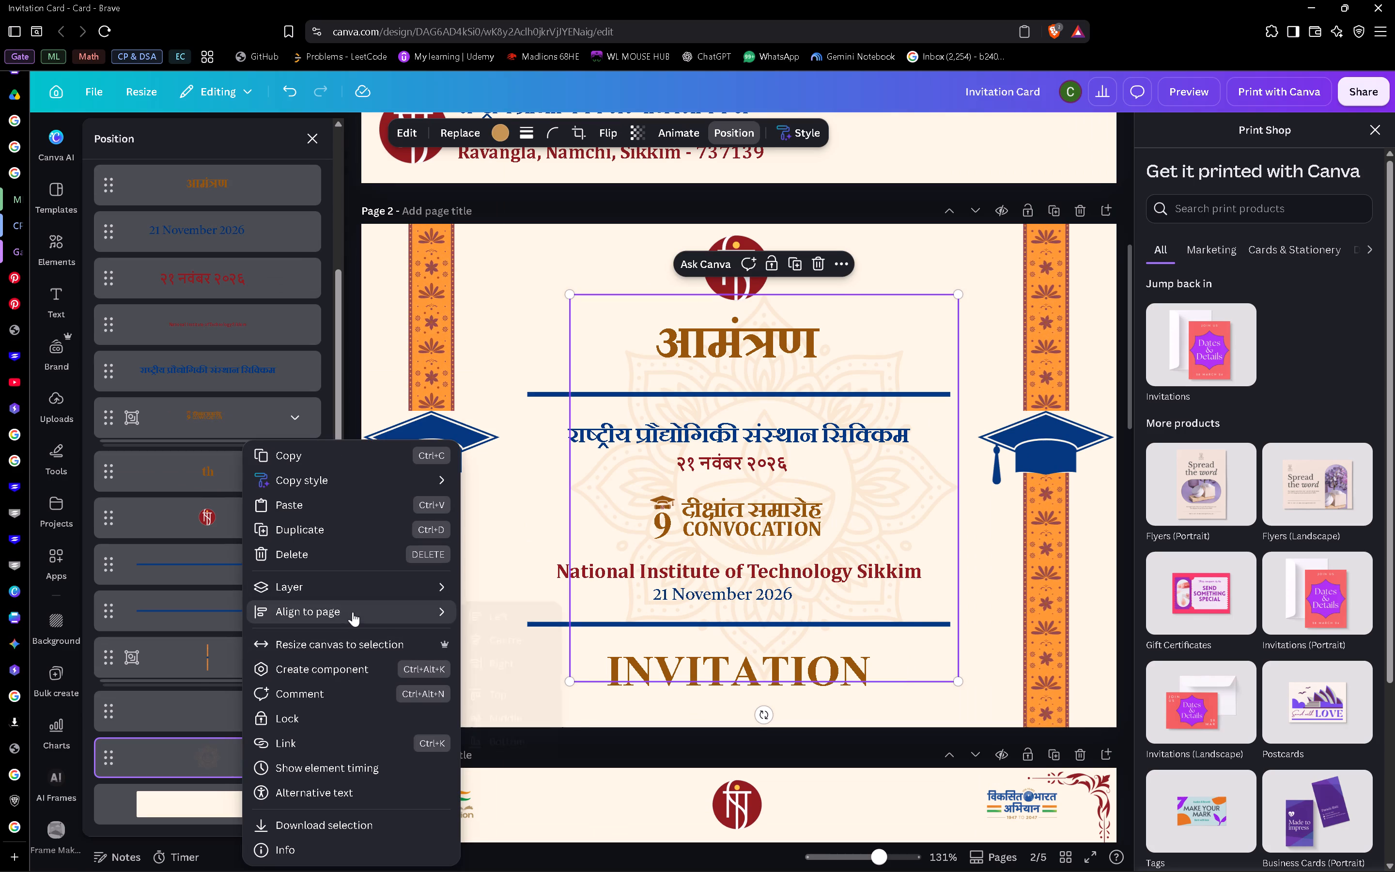
click(515, 639)
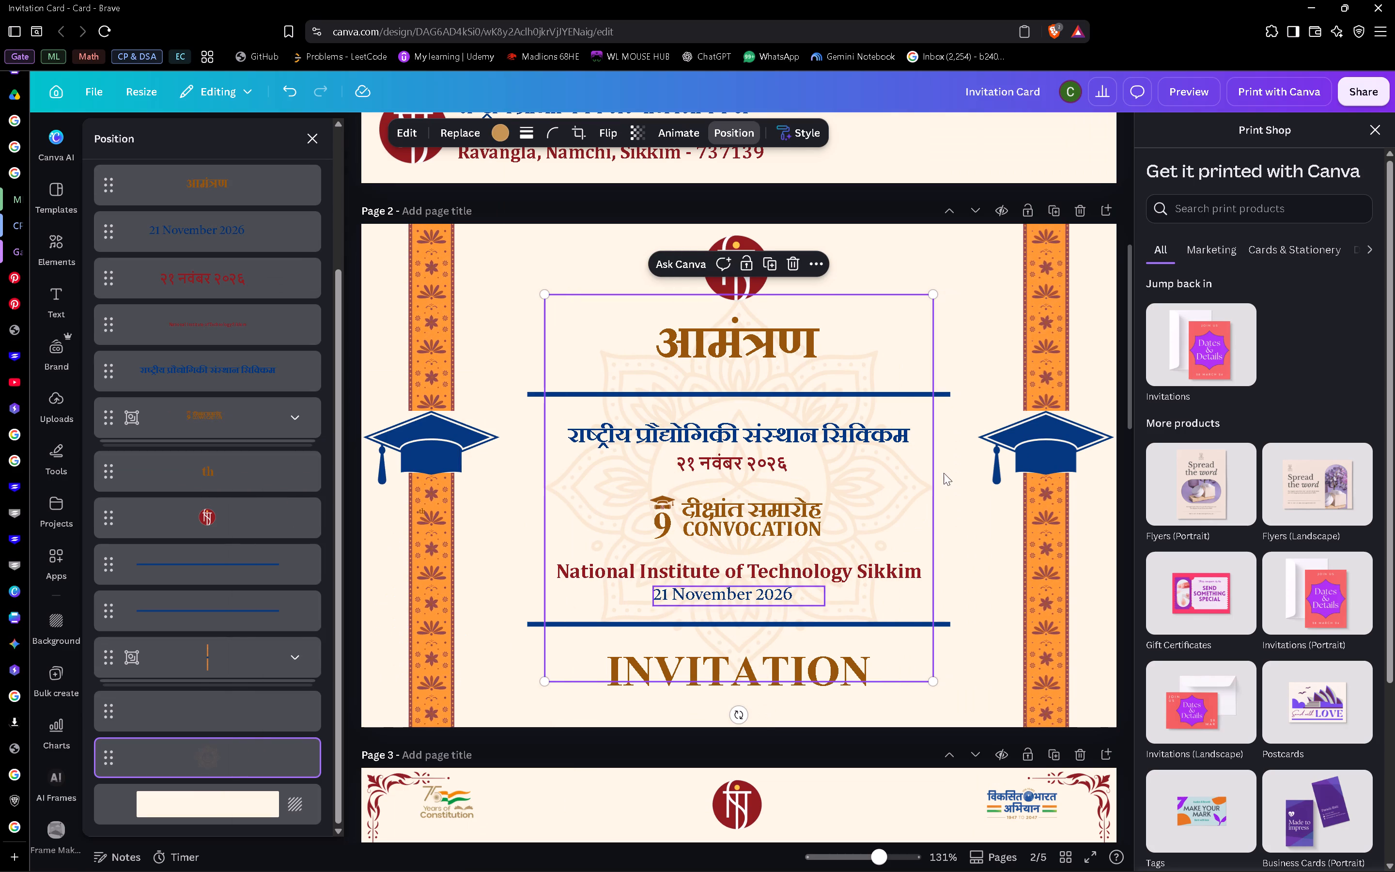
click(956, 259)
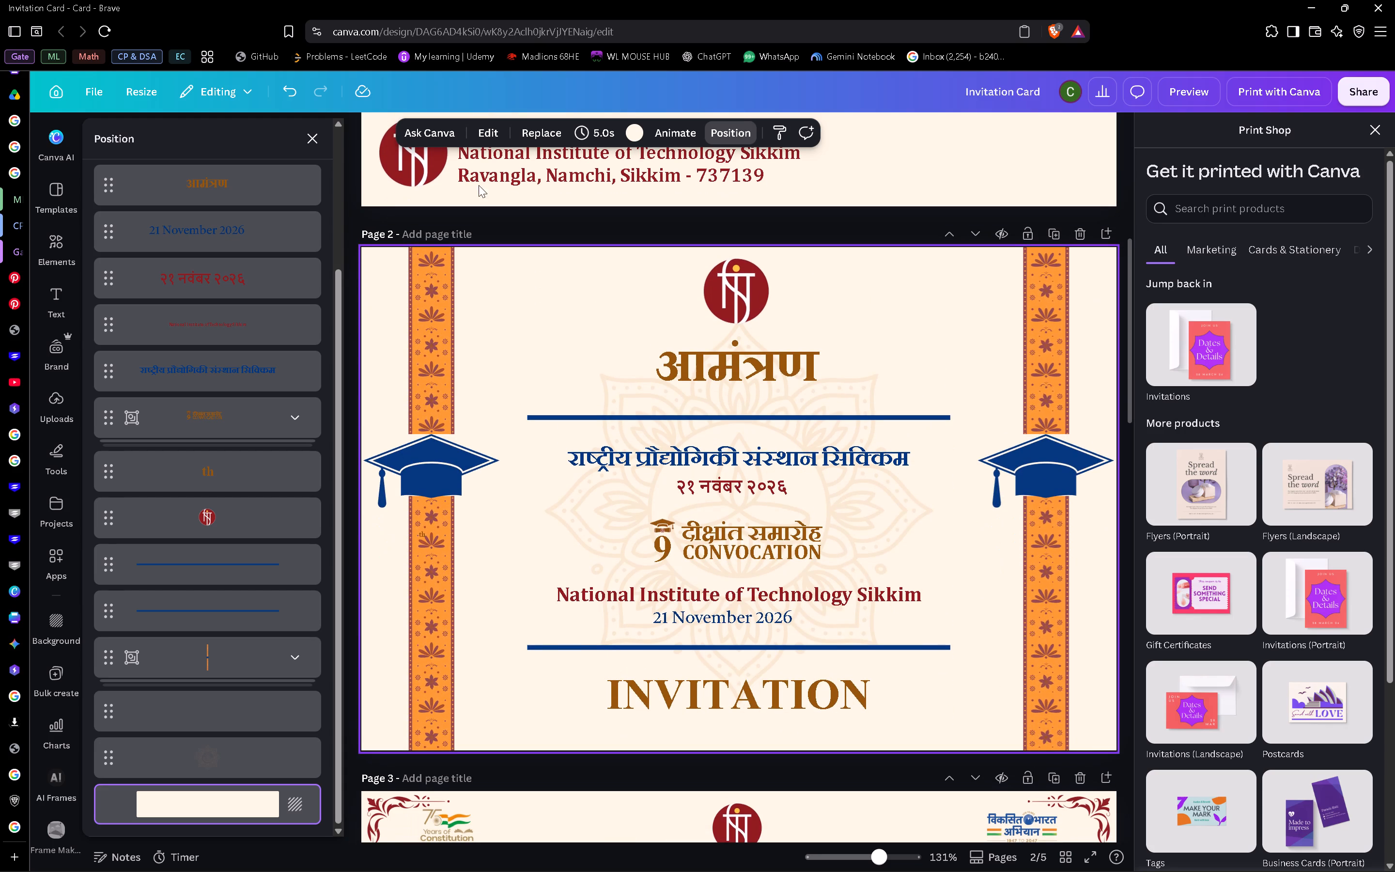
click(310, 139)
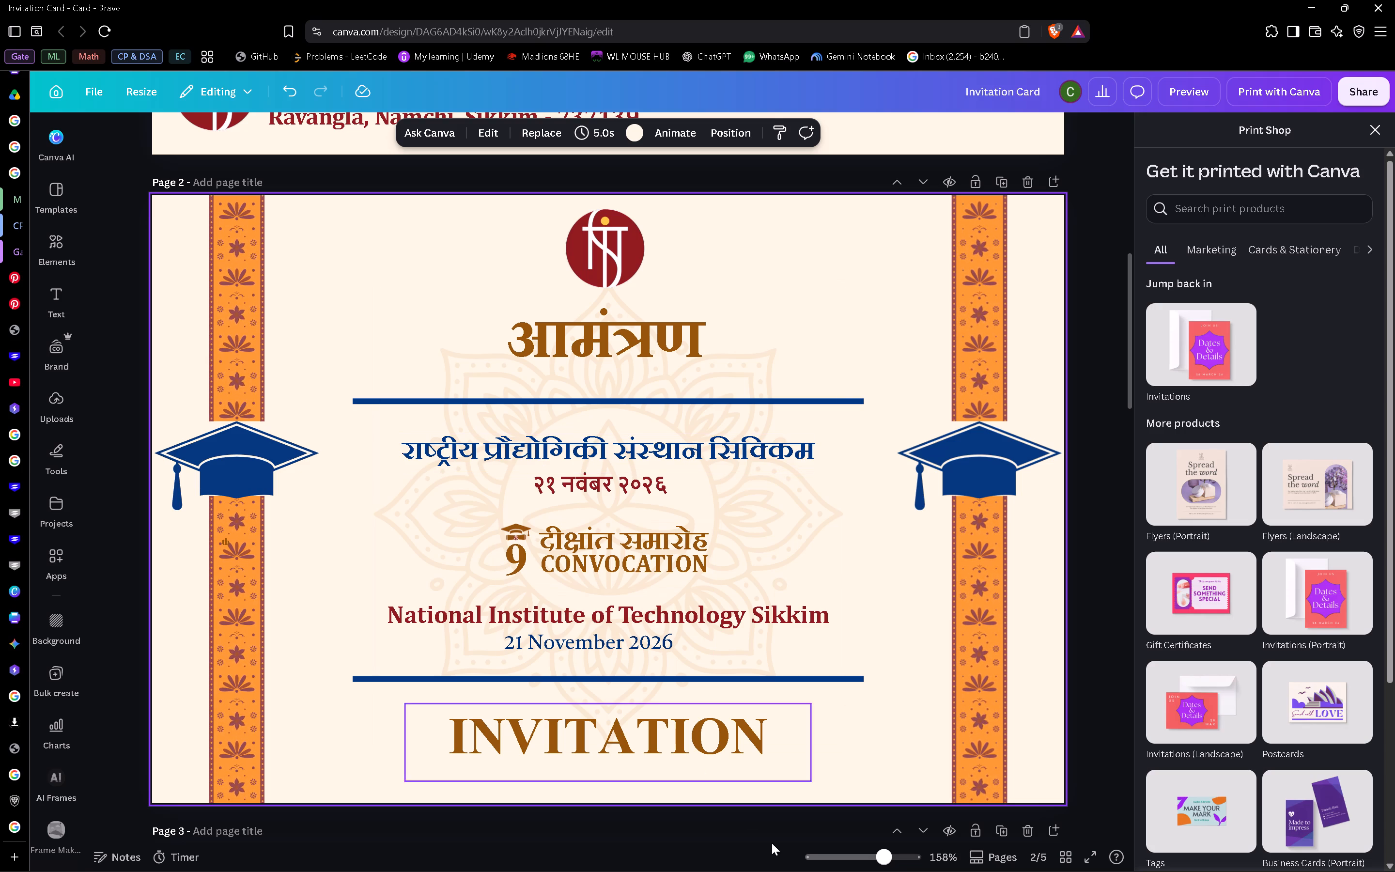
Review the card's pages, checking the layout, the programme and the Hindi invitation text on page 3.
scroll(900, 336, up, 7)
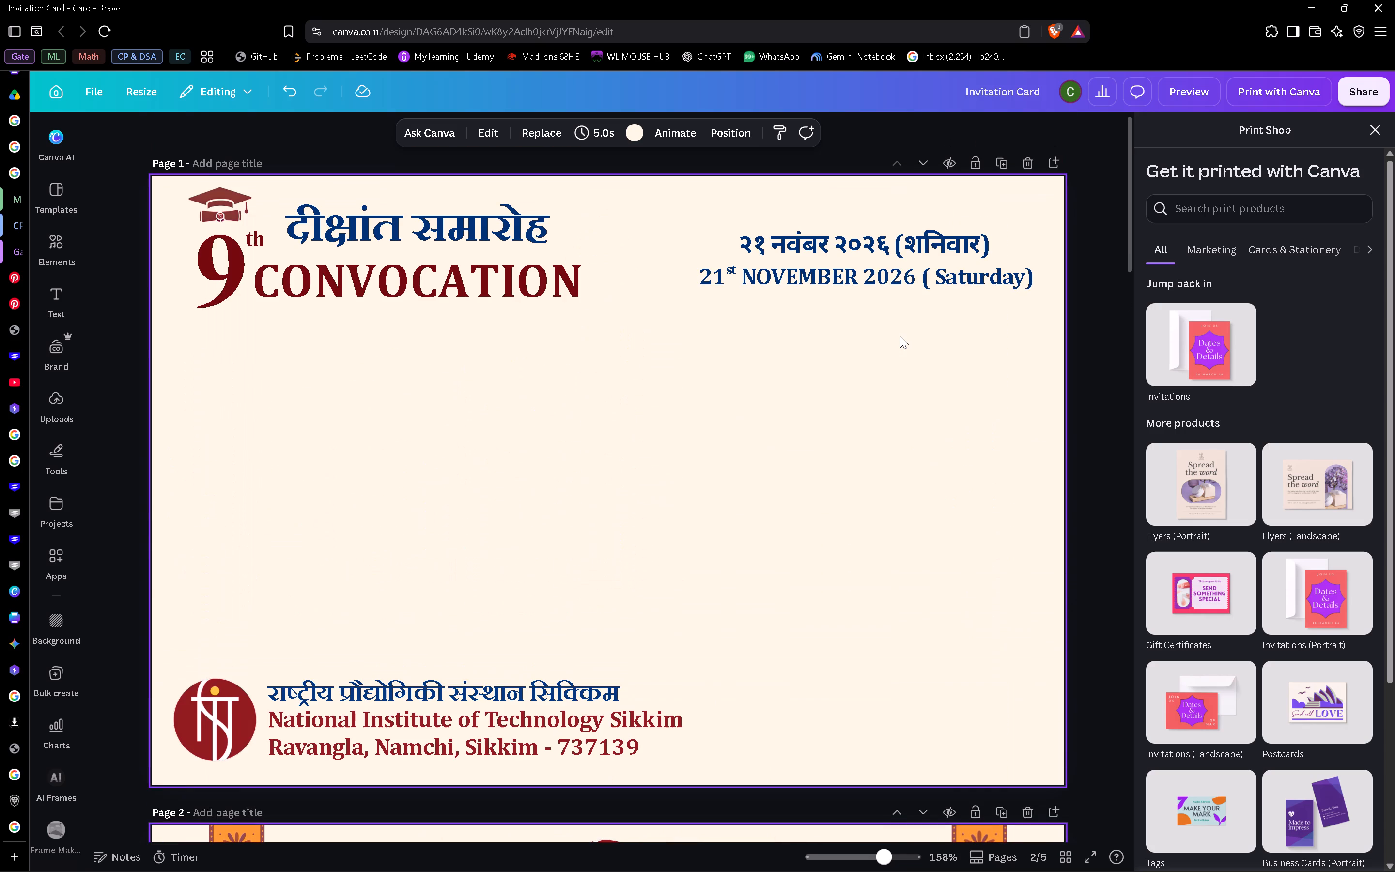
scroll(900, 336, up, 1)
scroll(900, 336, down, 7)
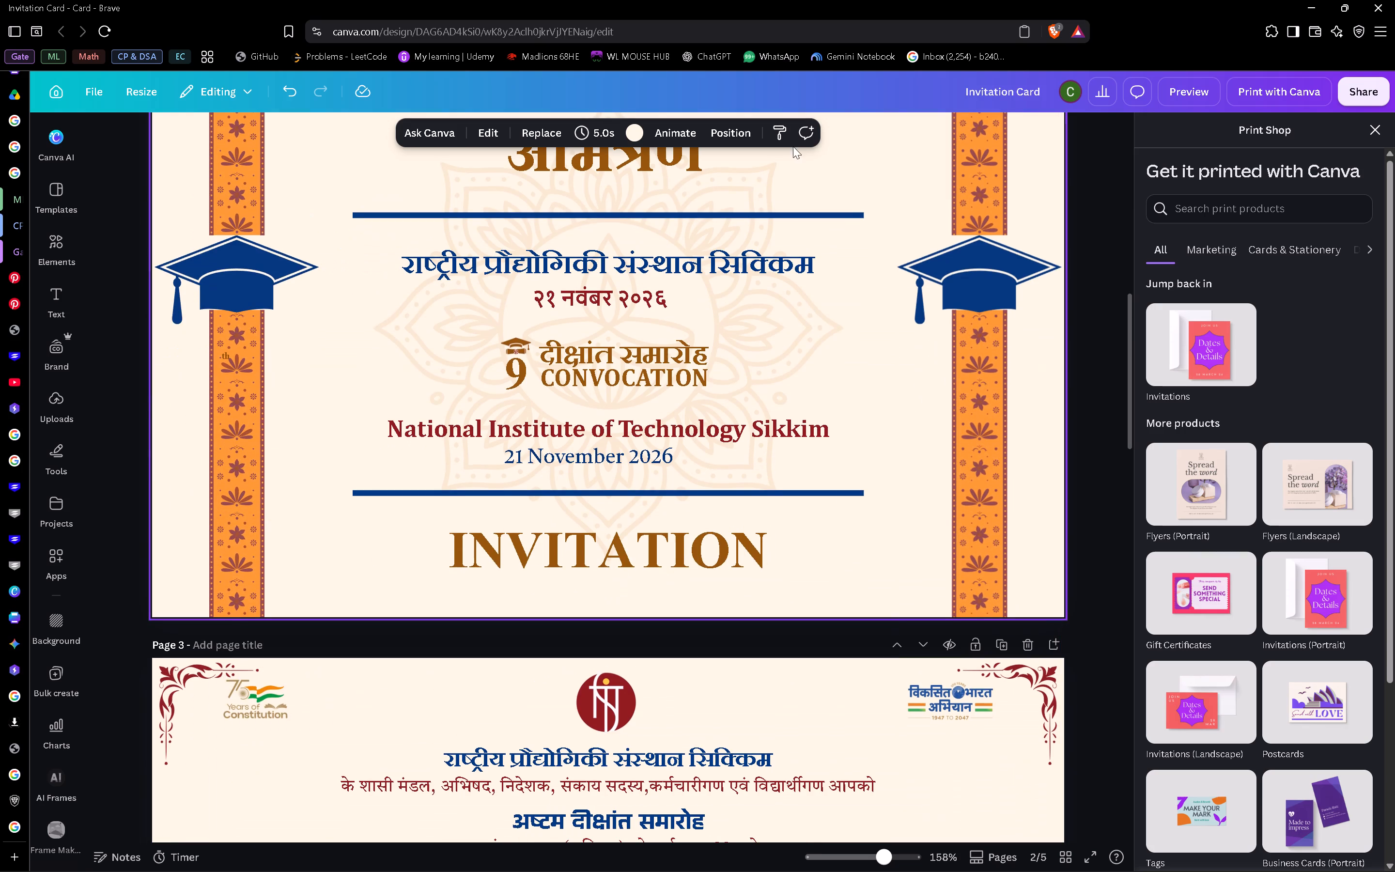
scroll(829, 571, down, 10)
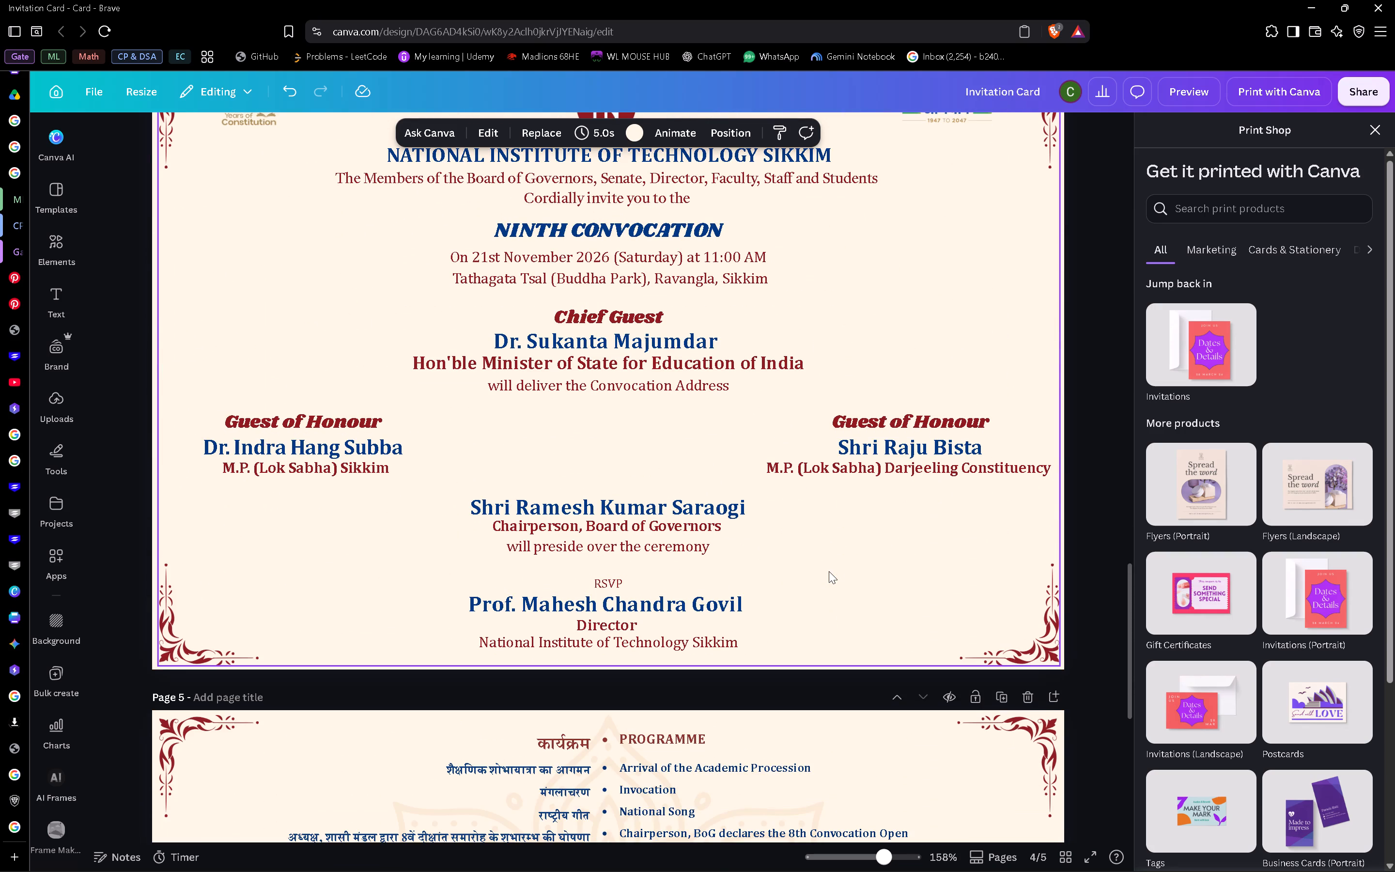
scroll(829, 571, down, 4)
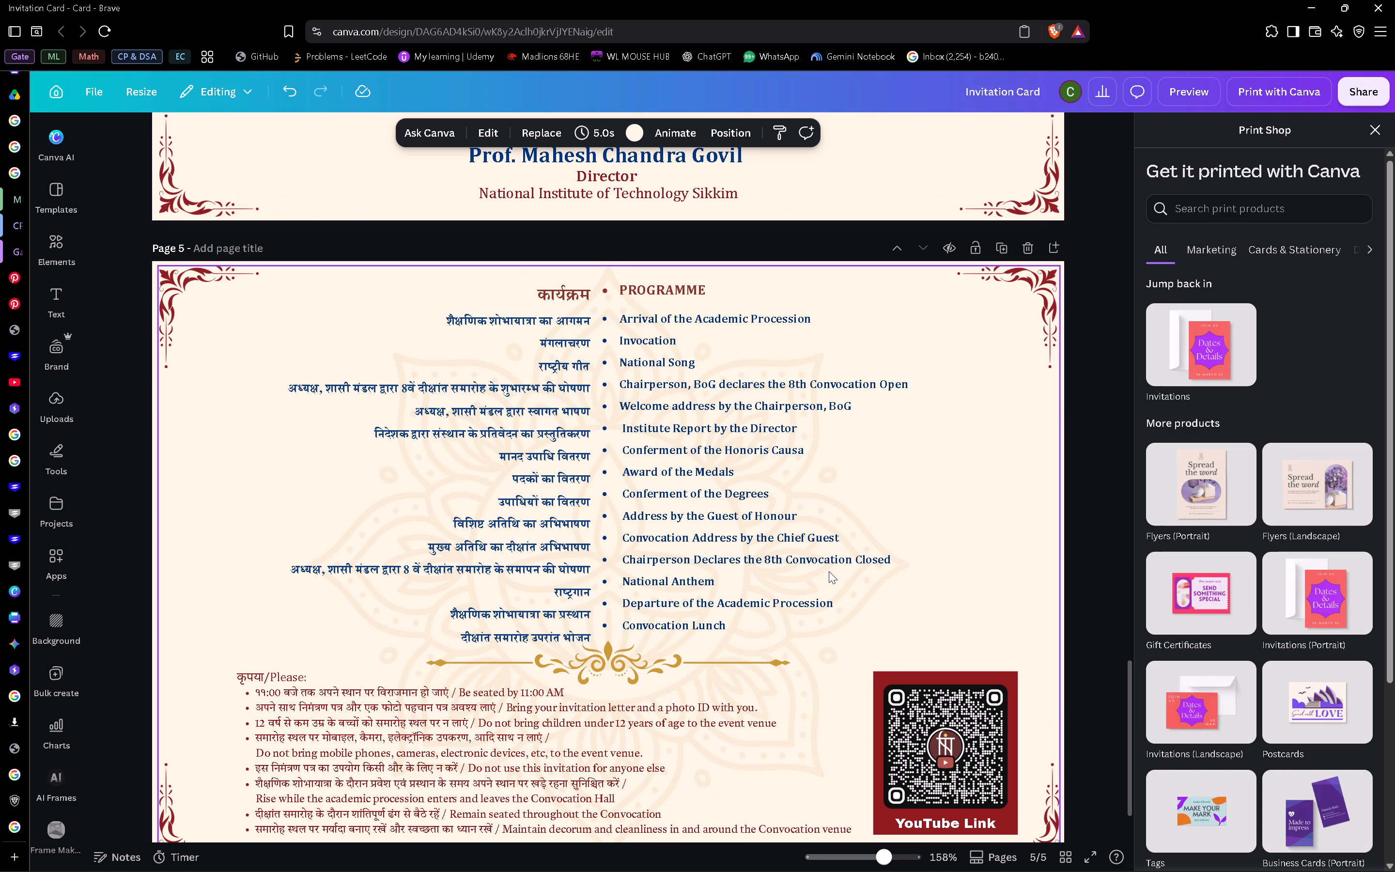
scroll(829, 571, up, 2)
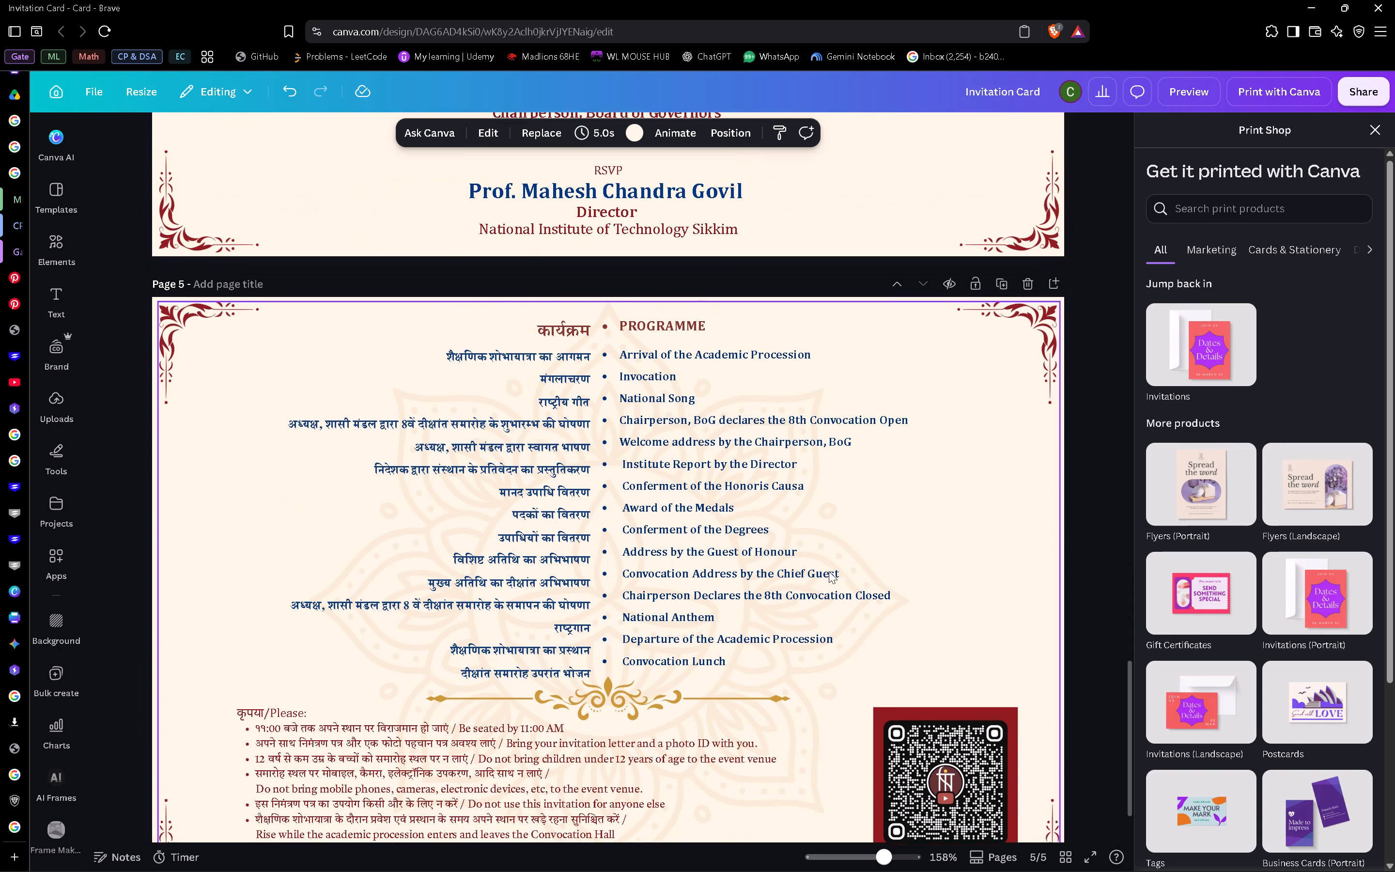
scroll(829, 571, up, 7)
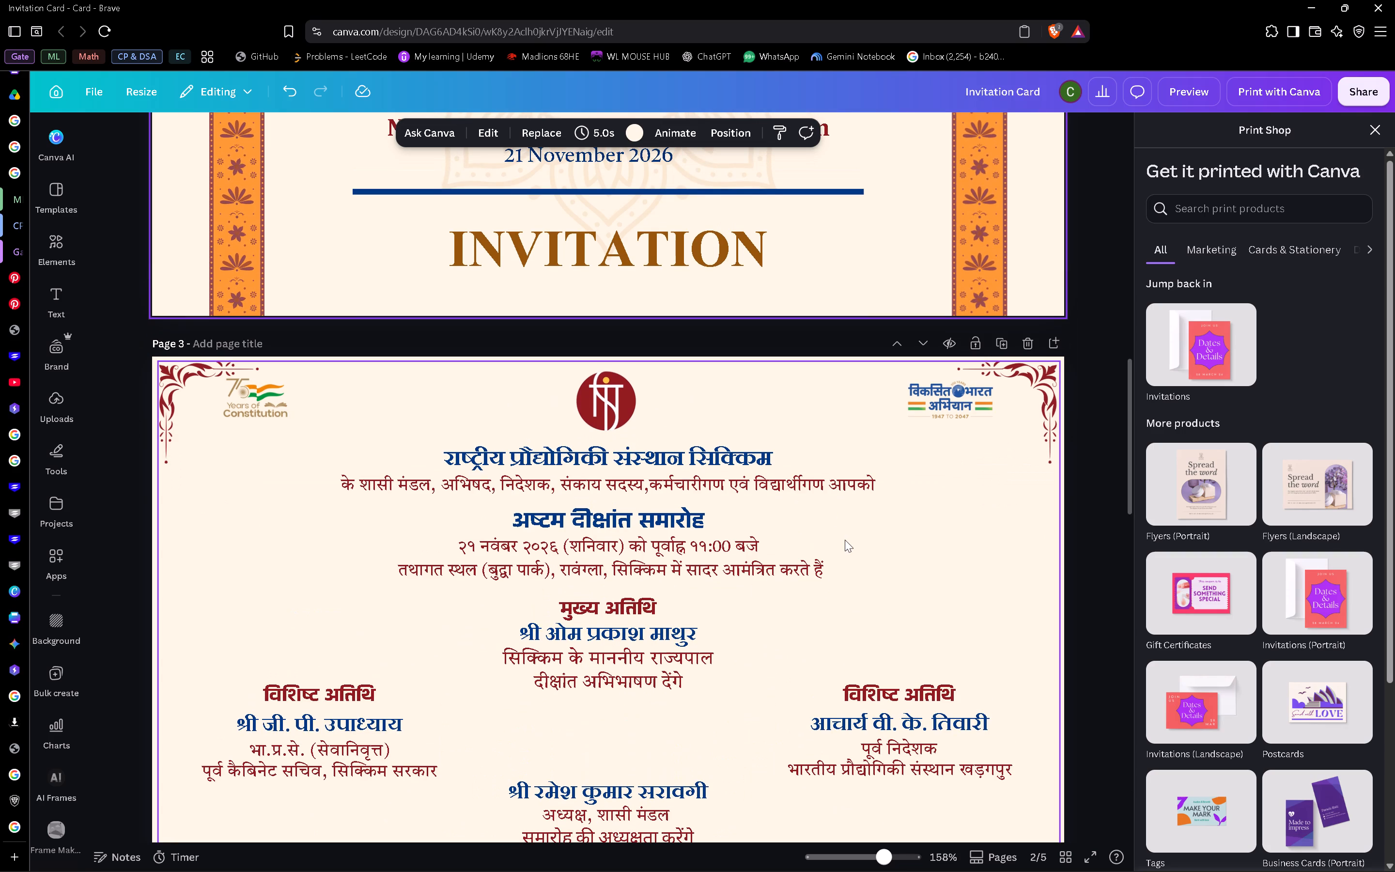
scroll(845, 540, down, 4)
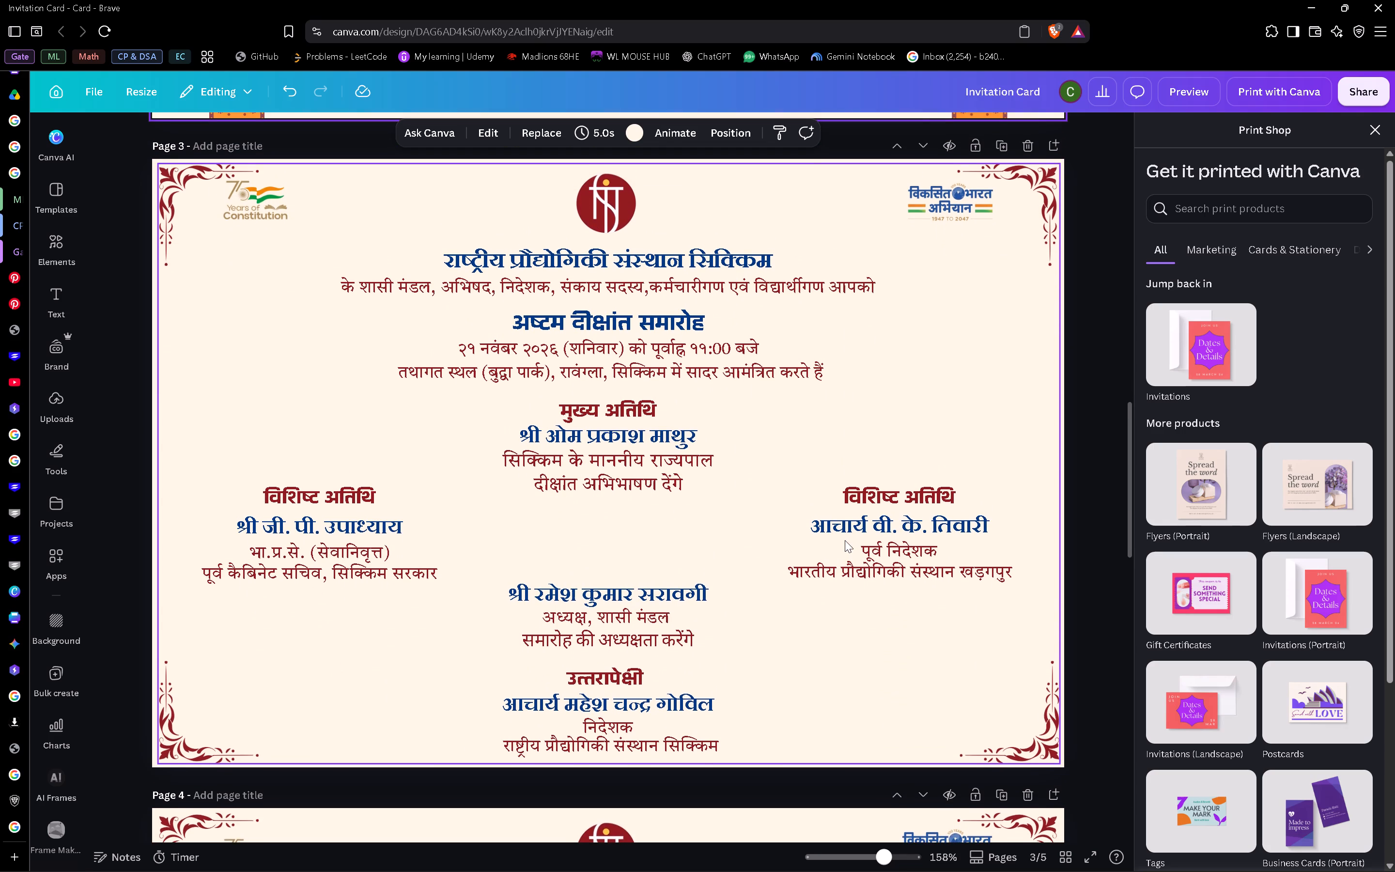
scroll(845, 540, down, 1)
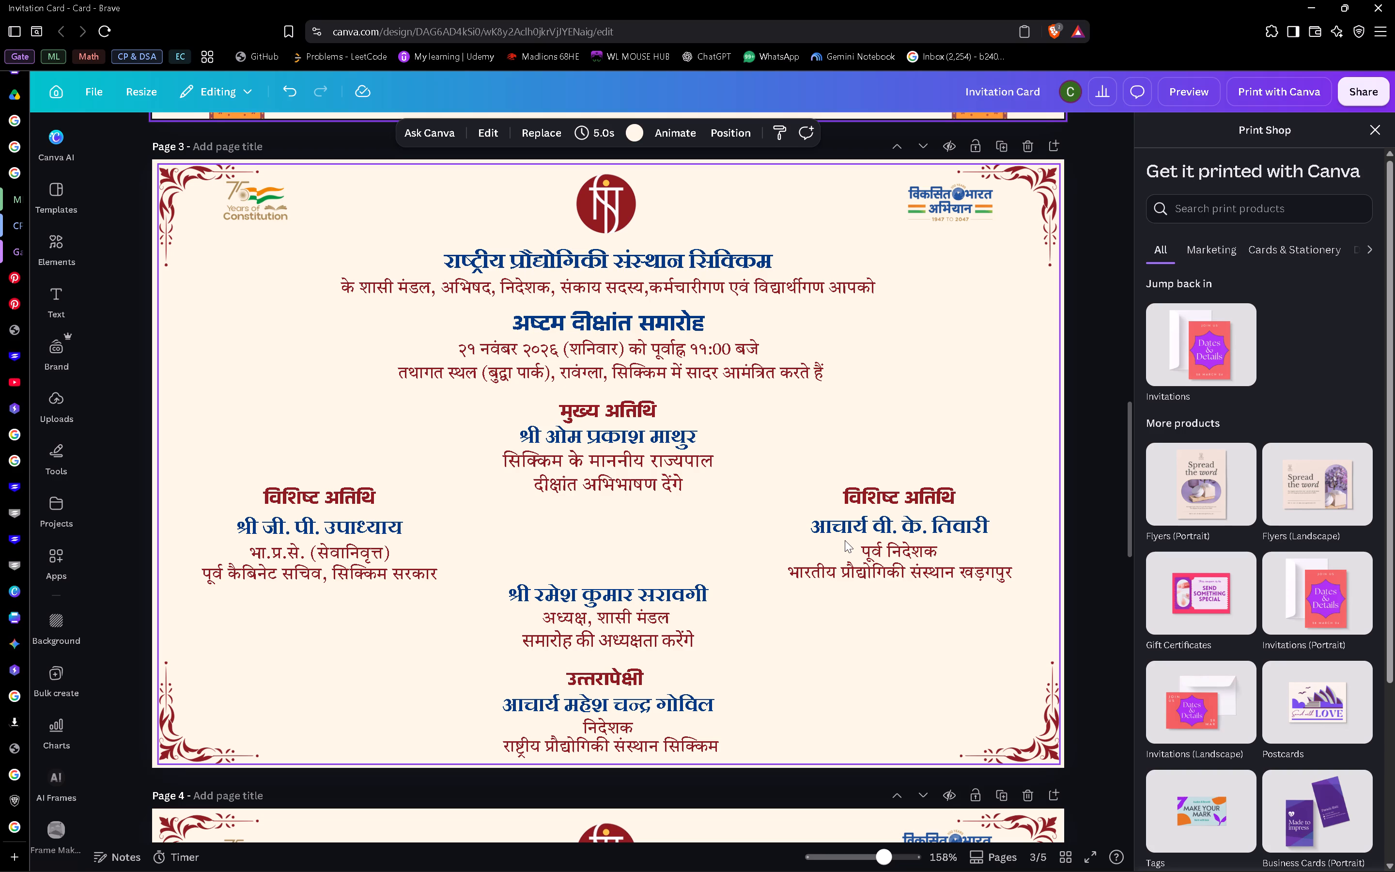
scroll(74, 814, down, 6)
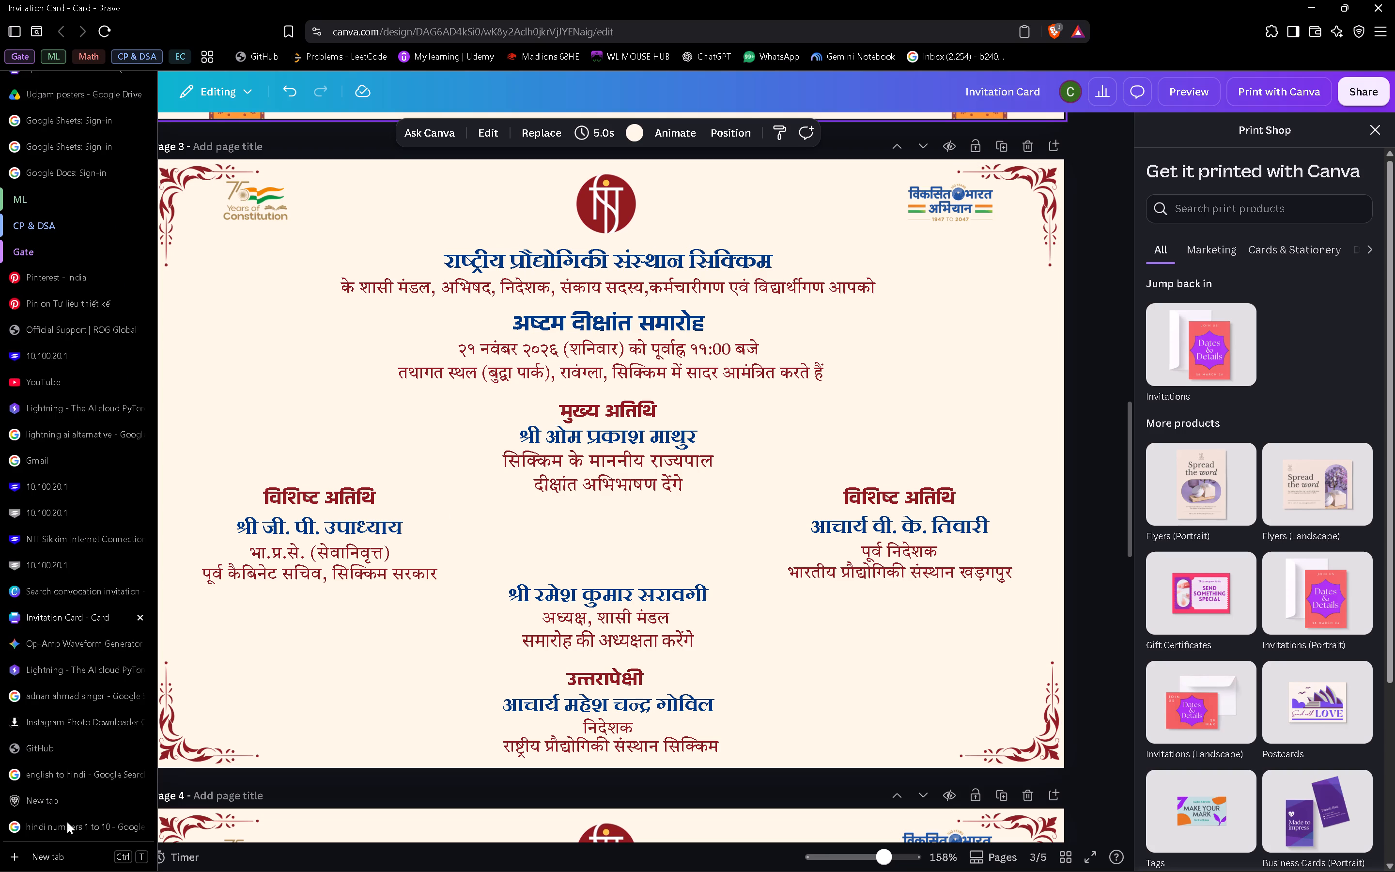
Switch to the Hindi numbers search page and search Google for Raju Bista.
click(54, 831)
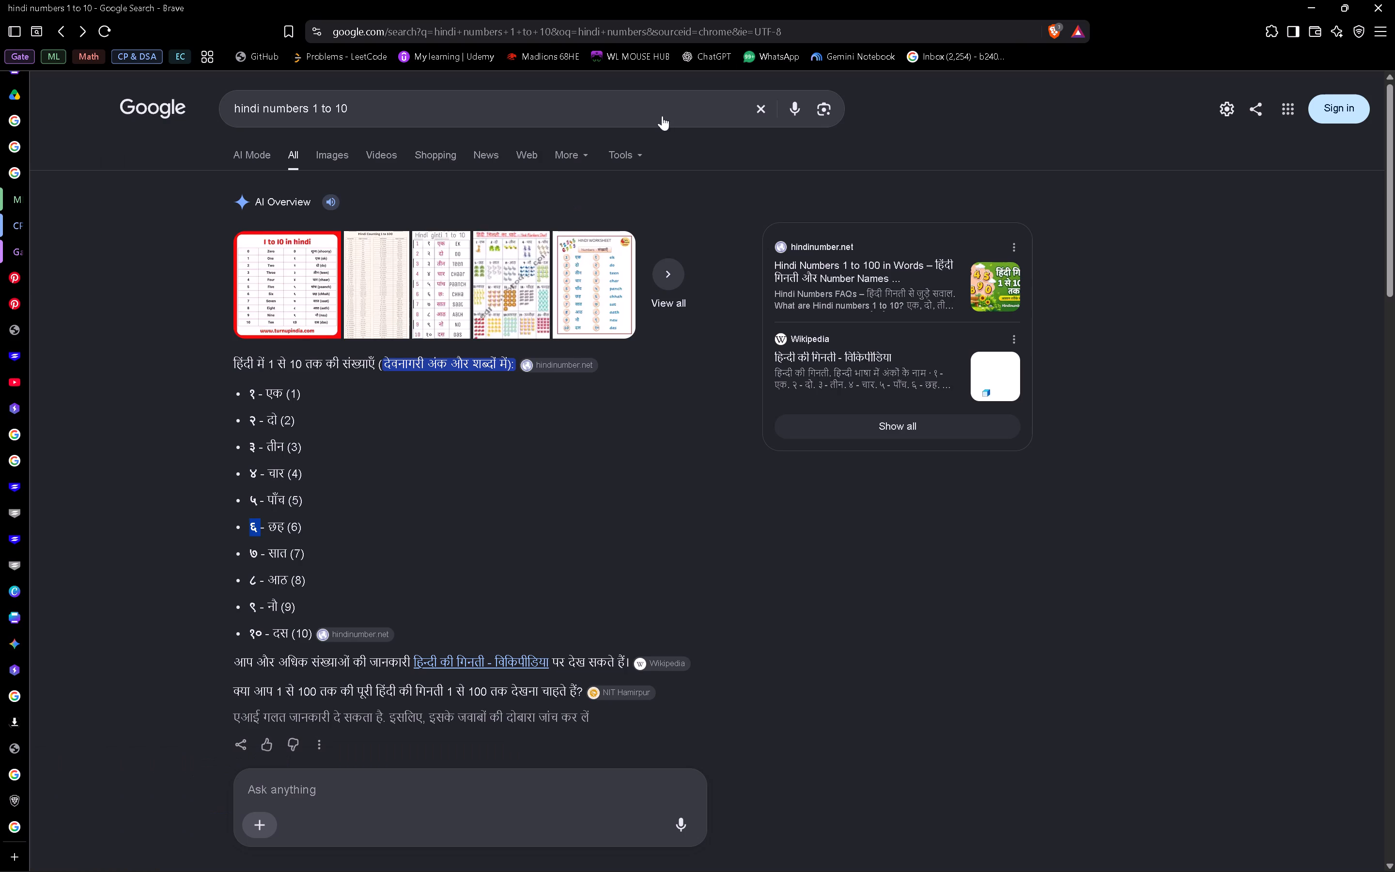
click(763, 100)
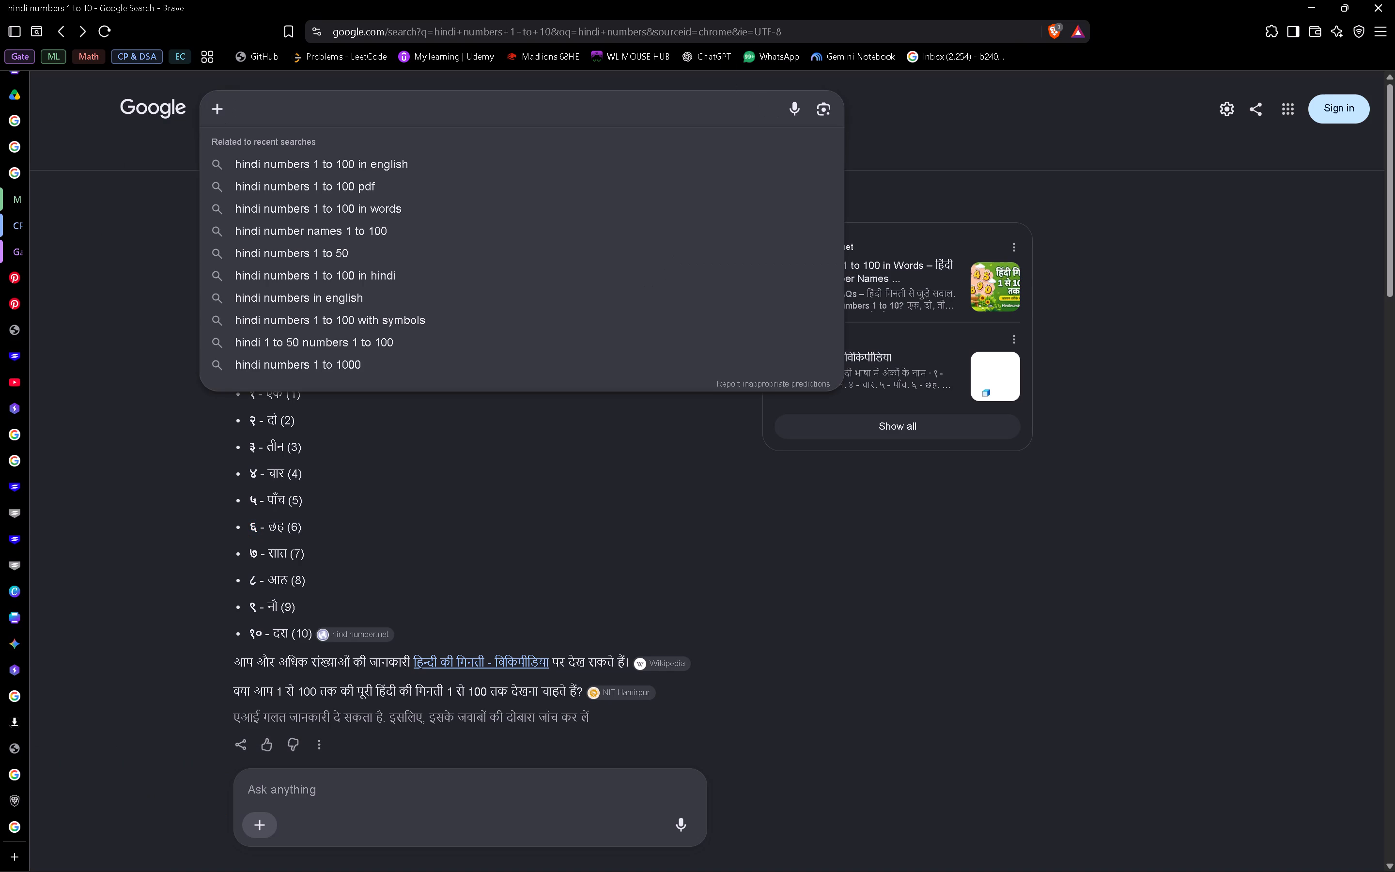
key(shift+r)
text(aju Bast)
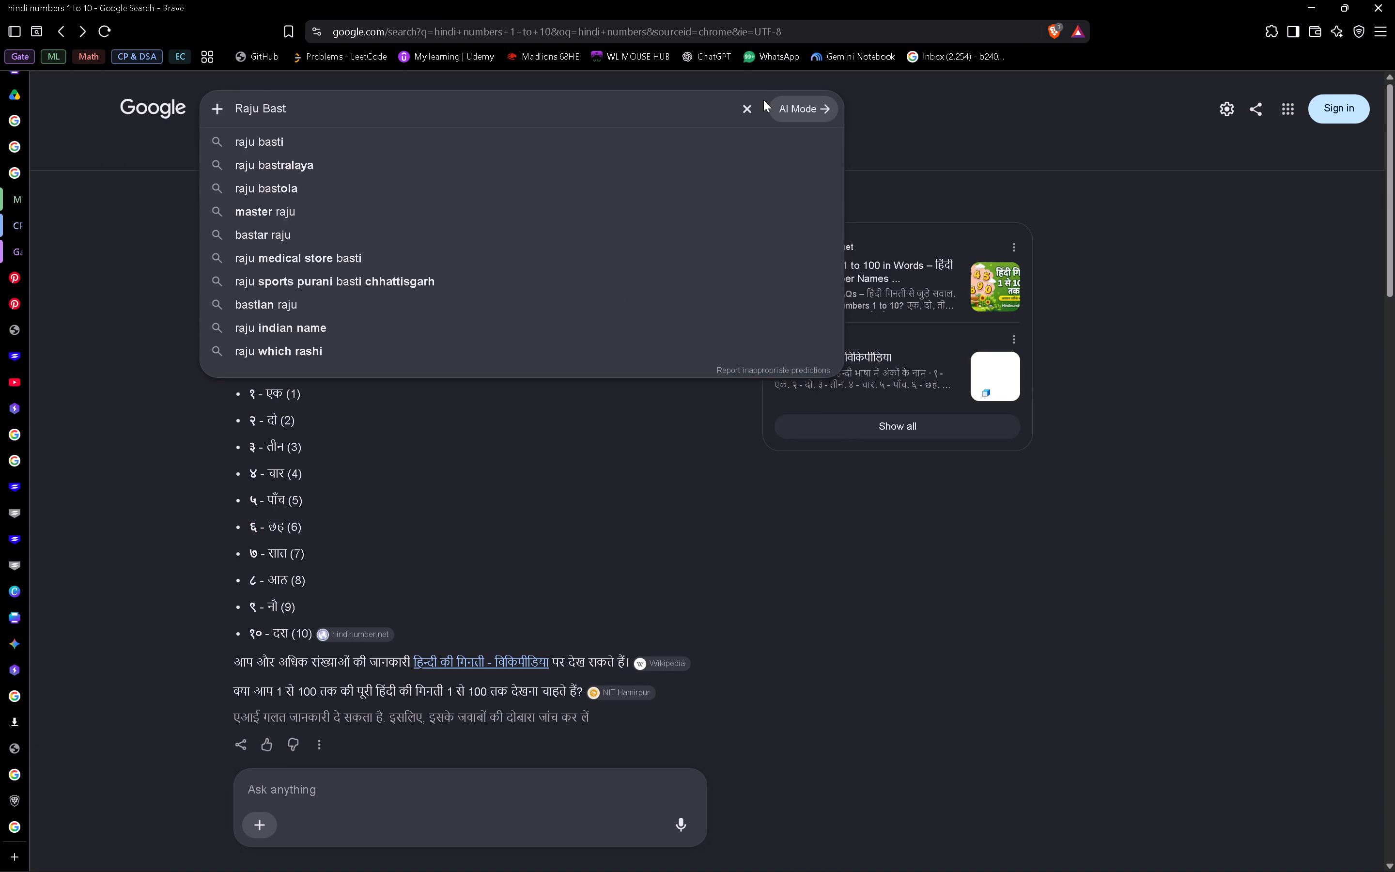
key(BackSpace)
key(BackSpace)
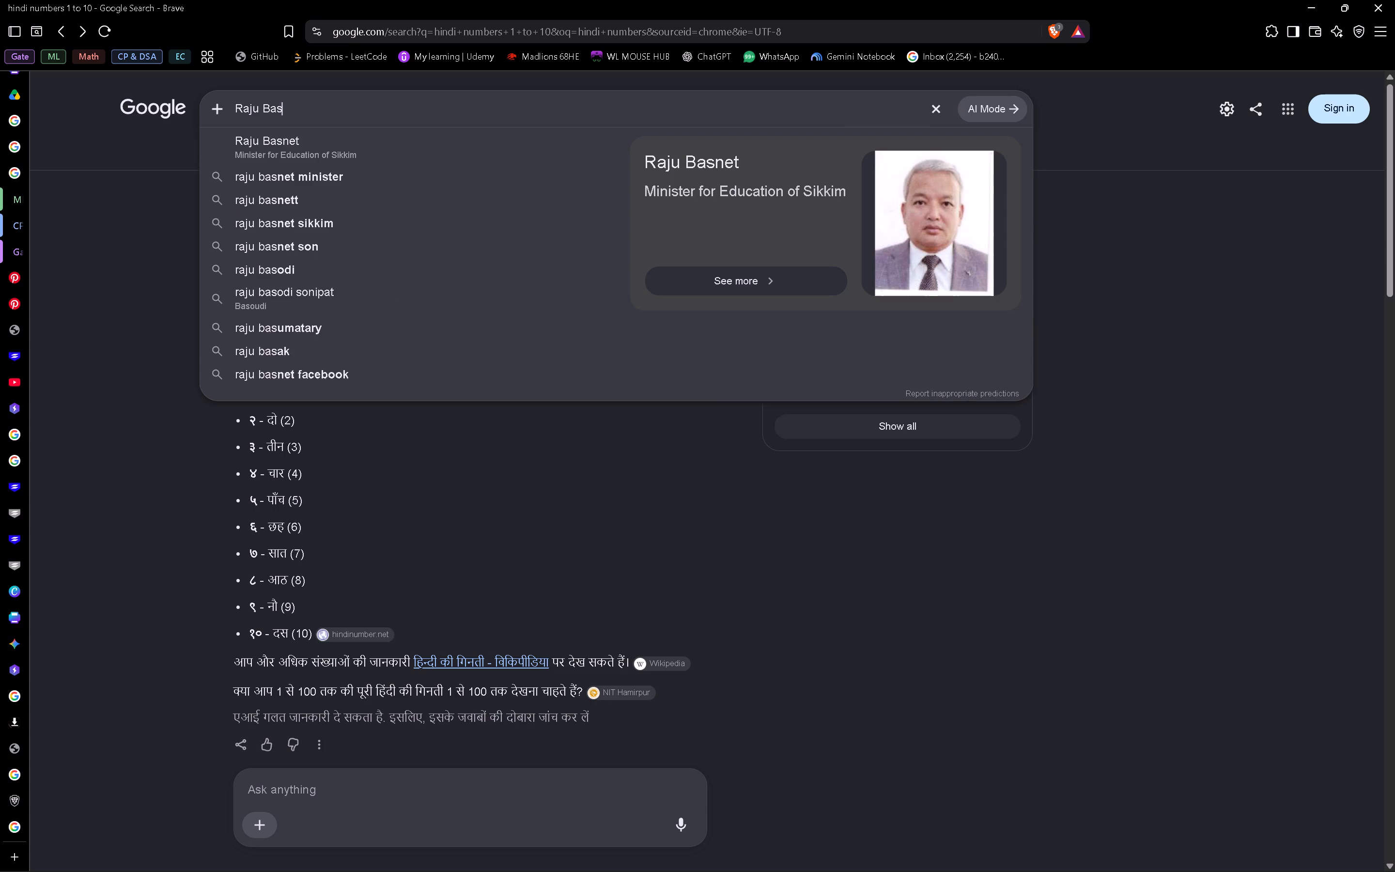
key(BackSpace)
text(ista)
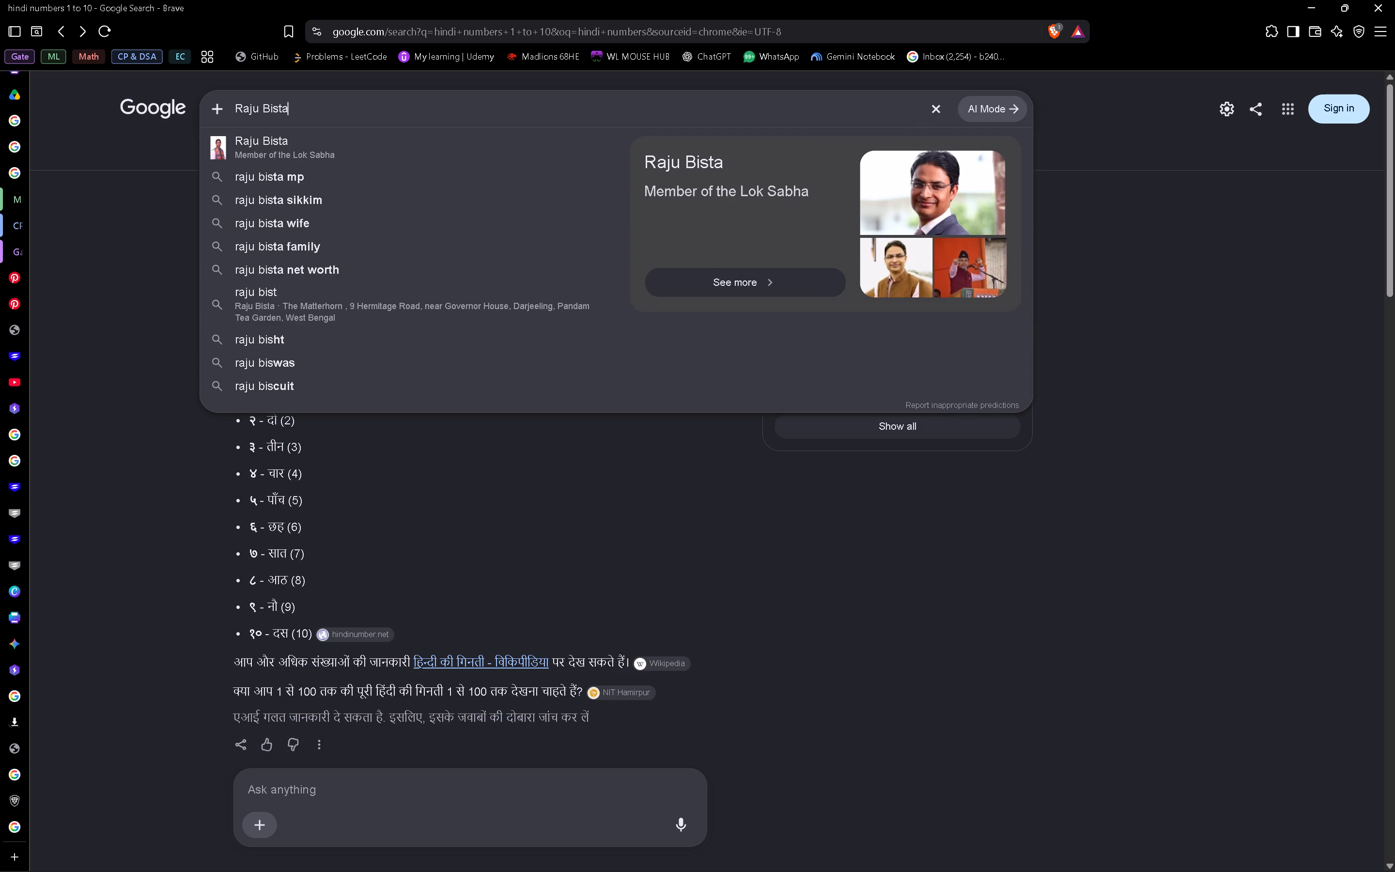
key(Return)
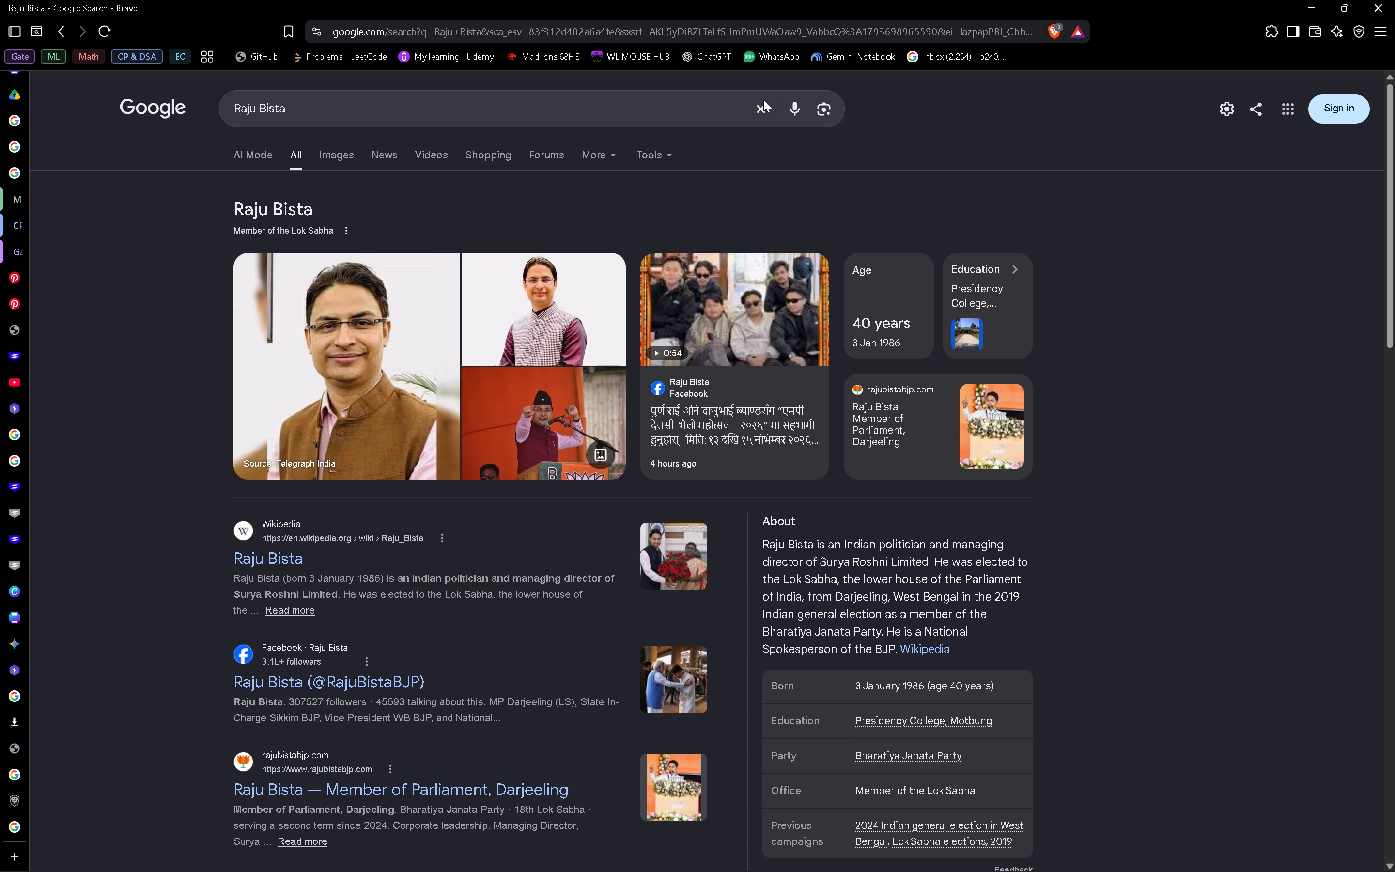
Refine the search to "raju bista name in hindi" to find the Hindi spelling of the name.
click(352, 103)
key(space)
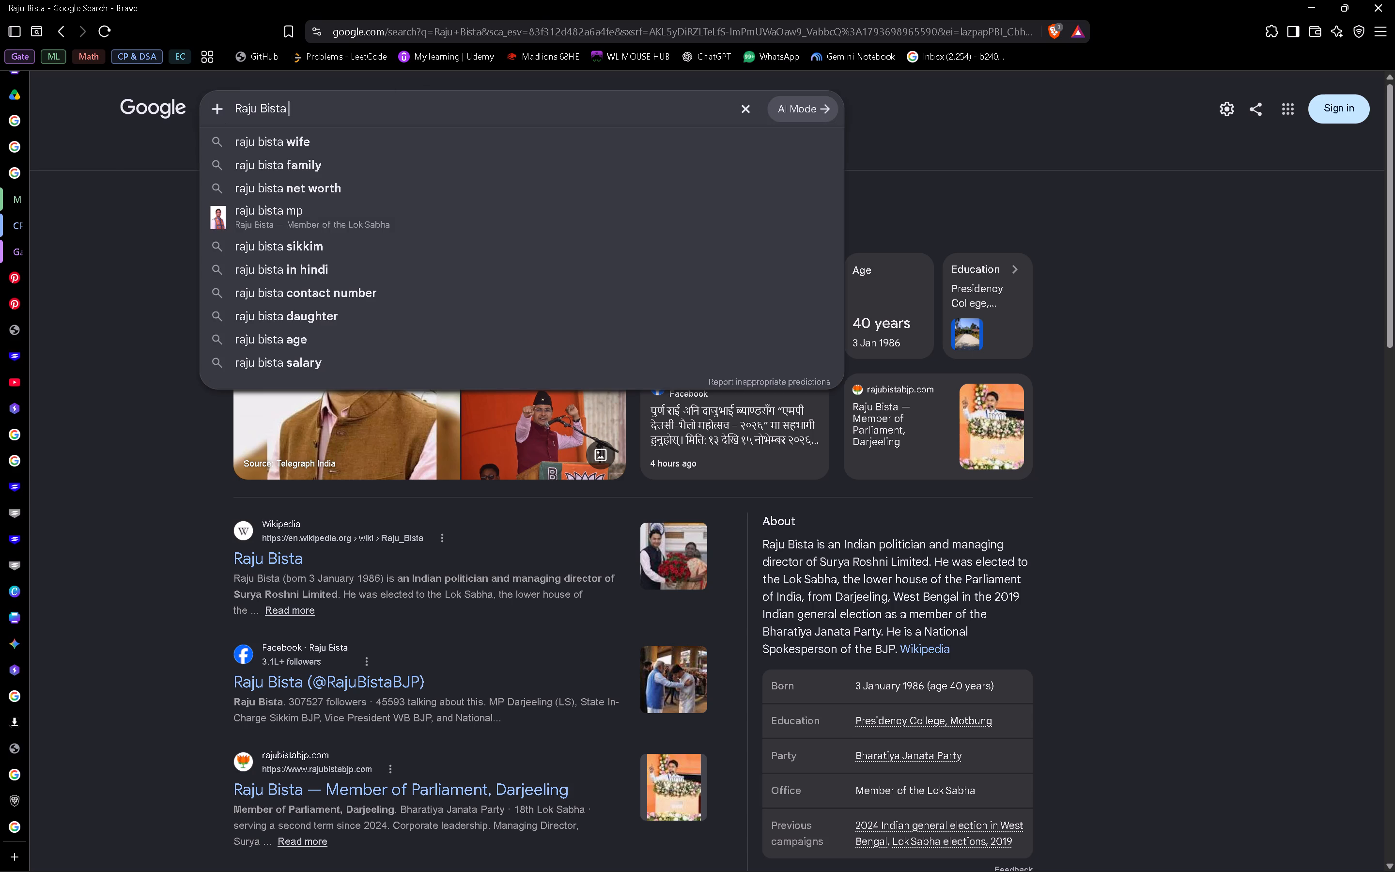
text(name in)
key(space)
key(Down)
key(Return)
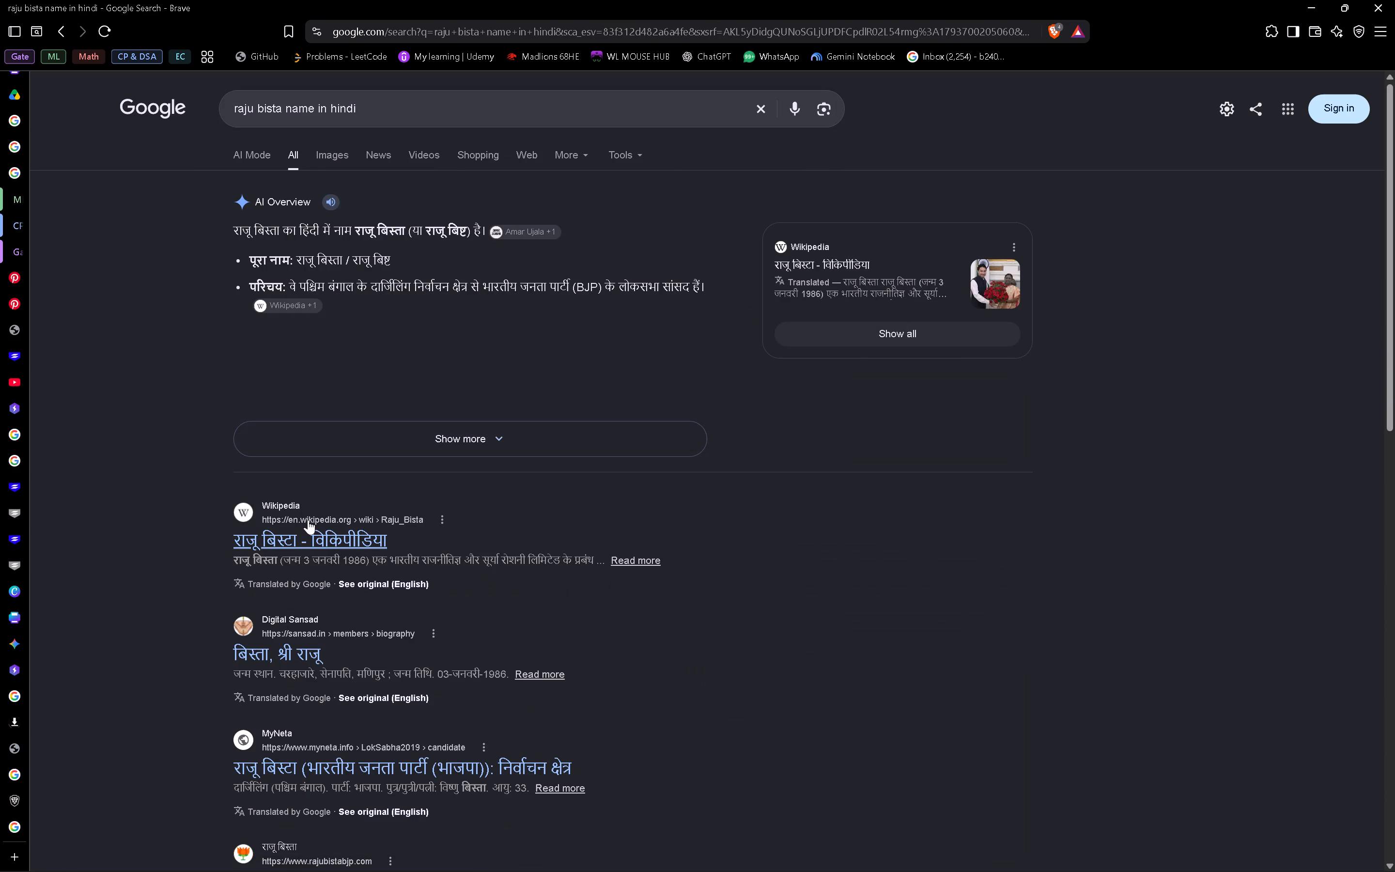
Open the Wikipedia article on Raju Bista from the results and look for a Hindi version among its languages.
click(300, 539)
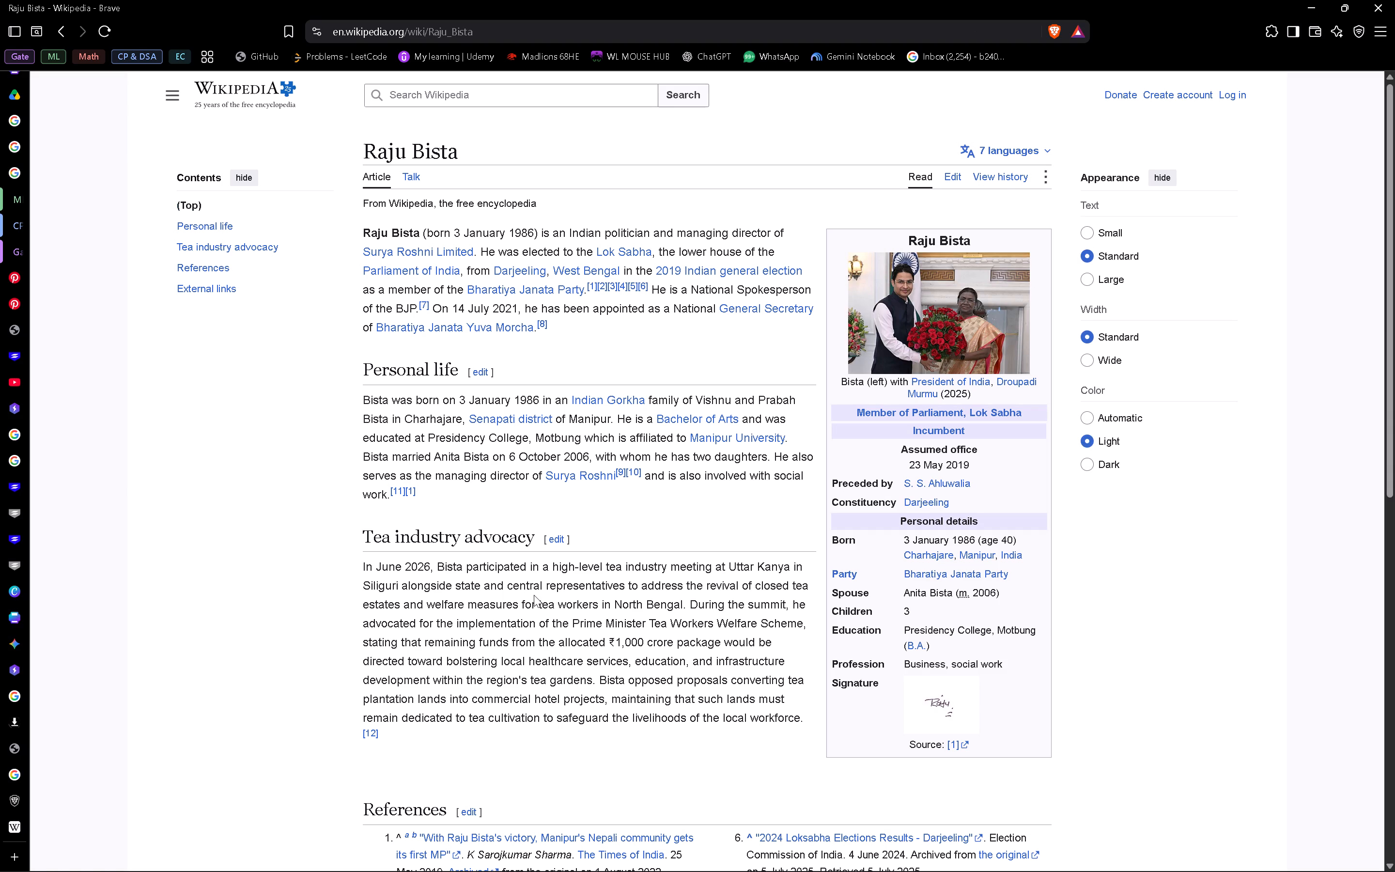
scroll(689, 468, down, 6)
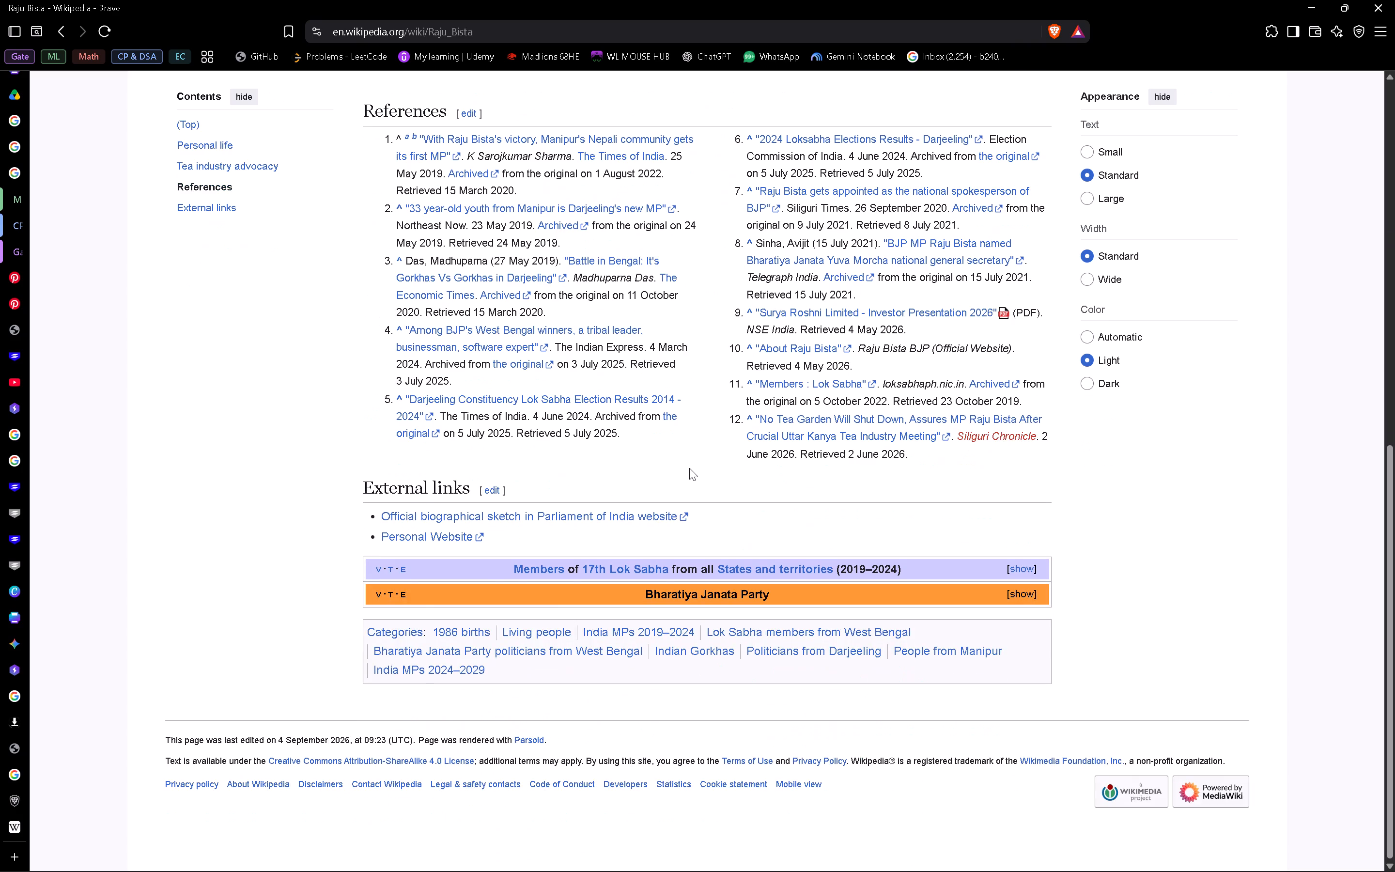
scroll(689, 468, down, 5)
scroll(689, 468, up, 17)
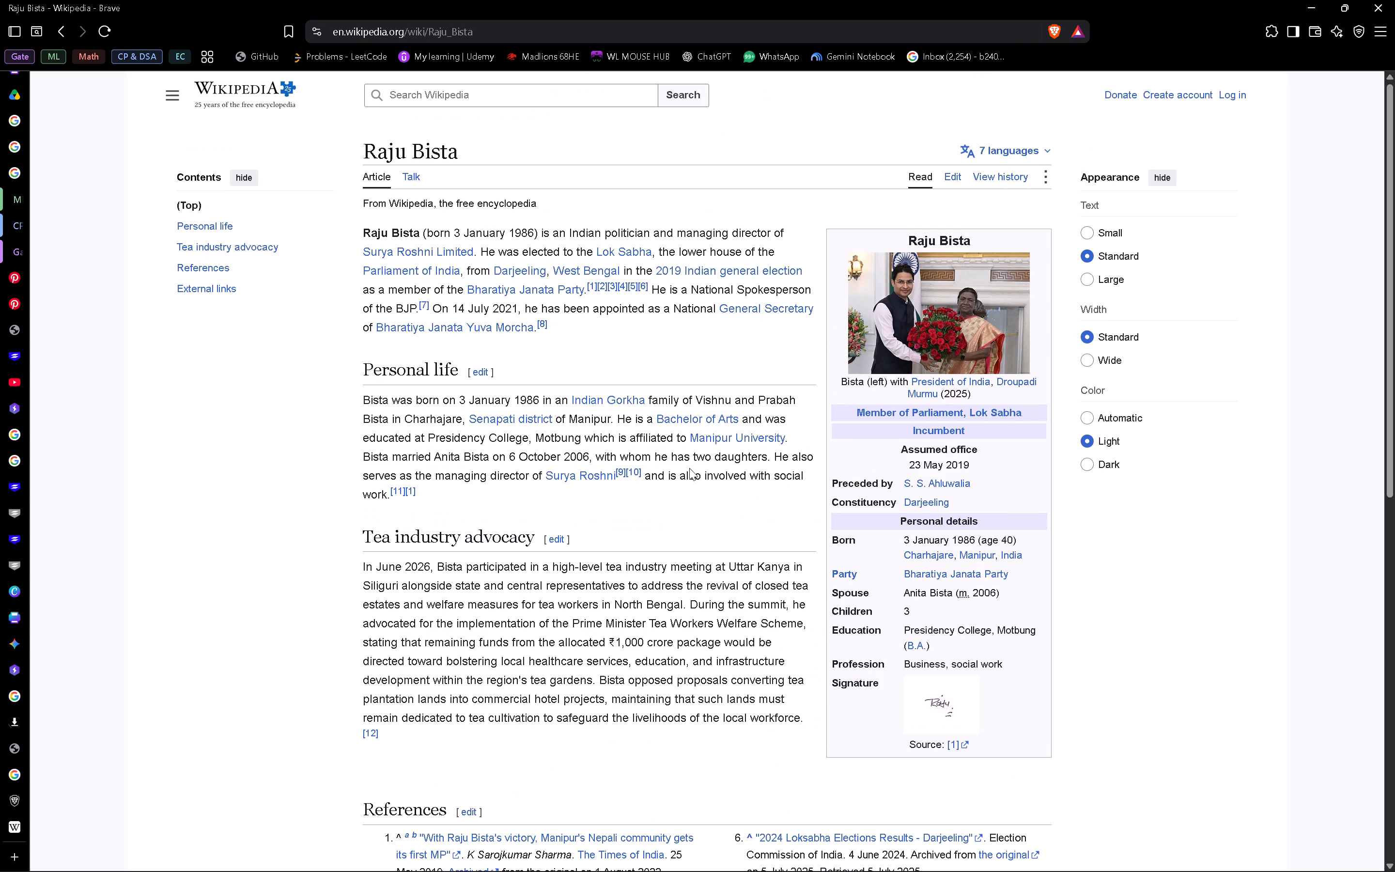
click(1028, 144)
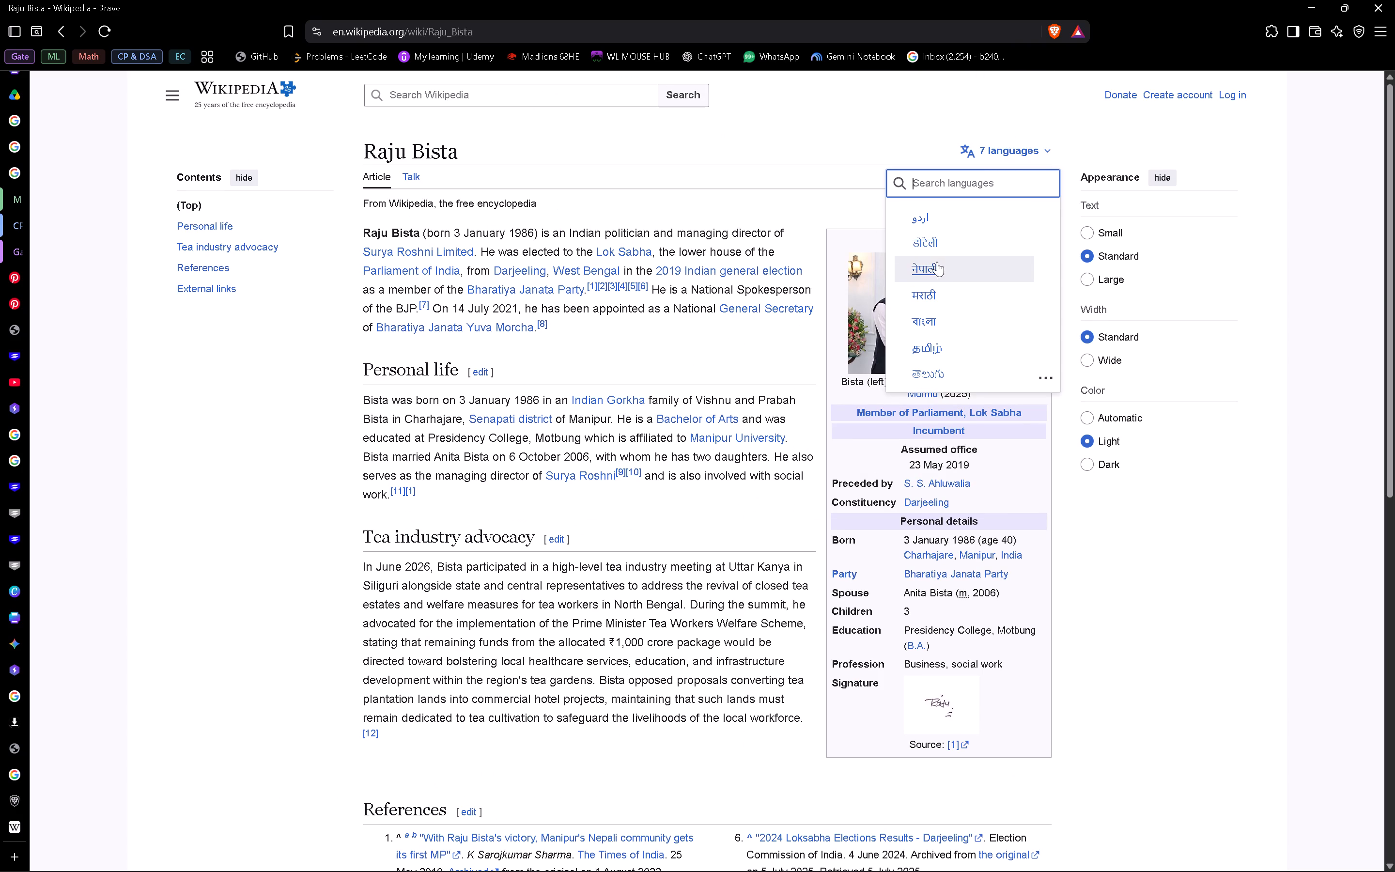
scroll(952, 341, up, 1)
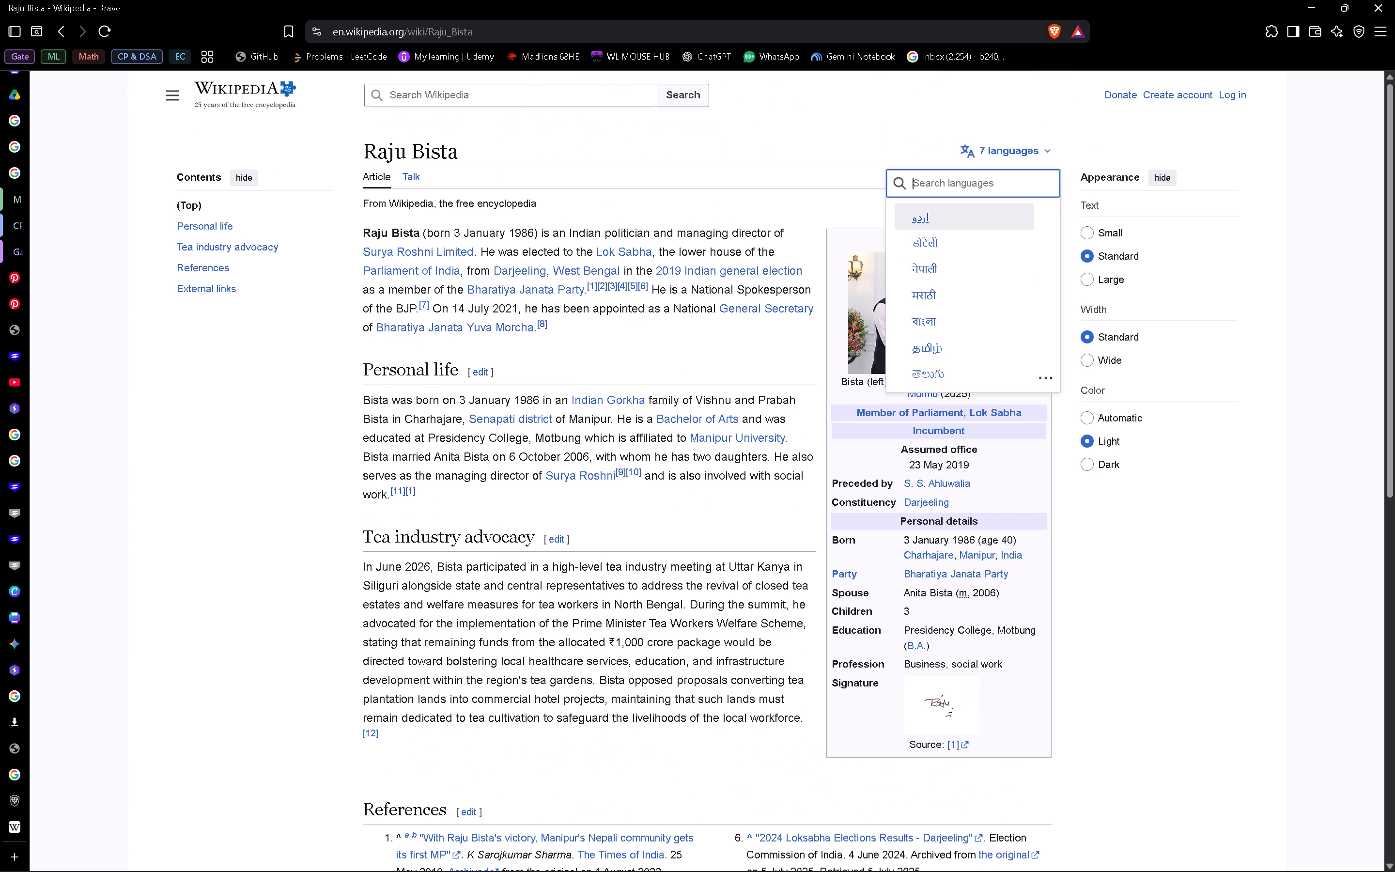
click(981, 180)
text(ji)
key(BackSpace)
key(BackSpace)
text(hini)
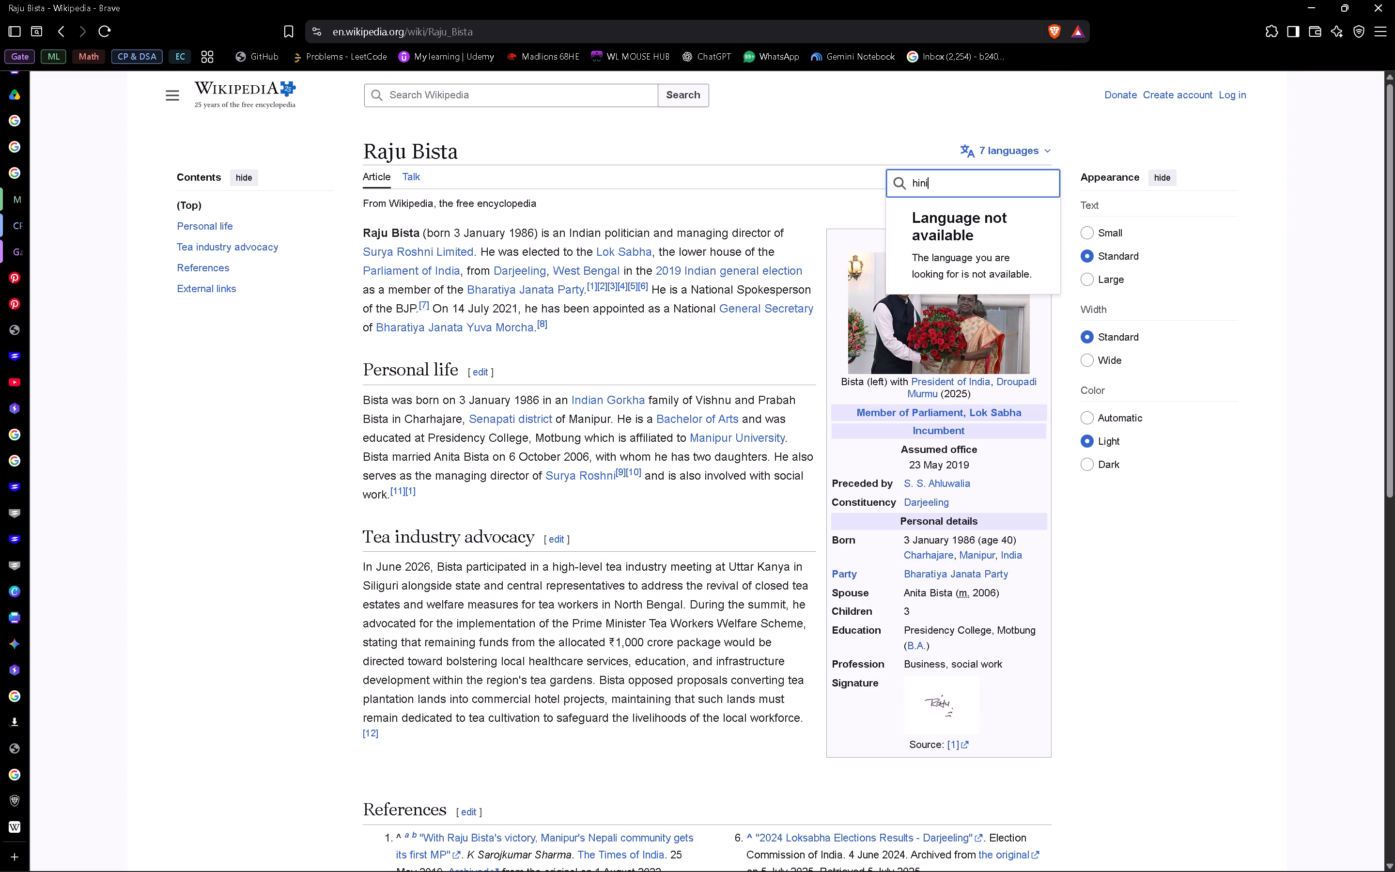
click(708, 132)
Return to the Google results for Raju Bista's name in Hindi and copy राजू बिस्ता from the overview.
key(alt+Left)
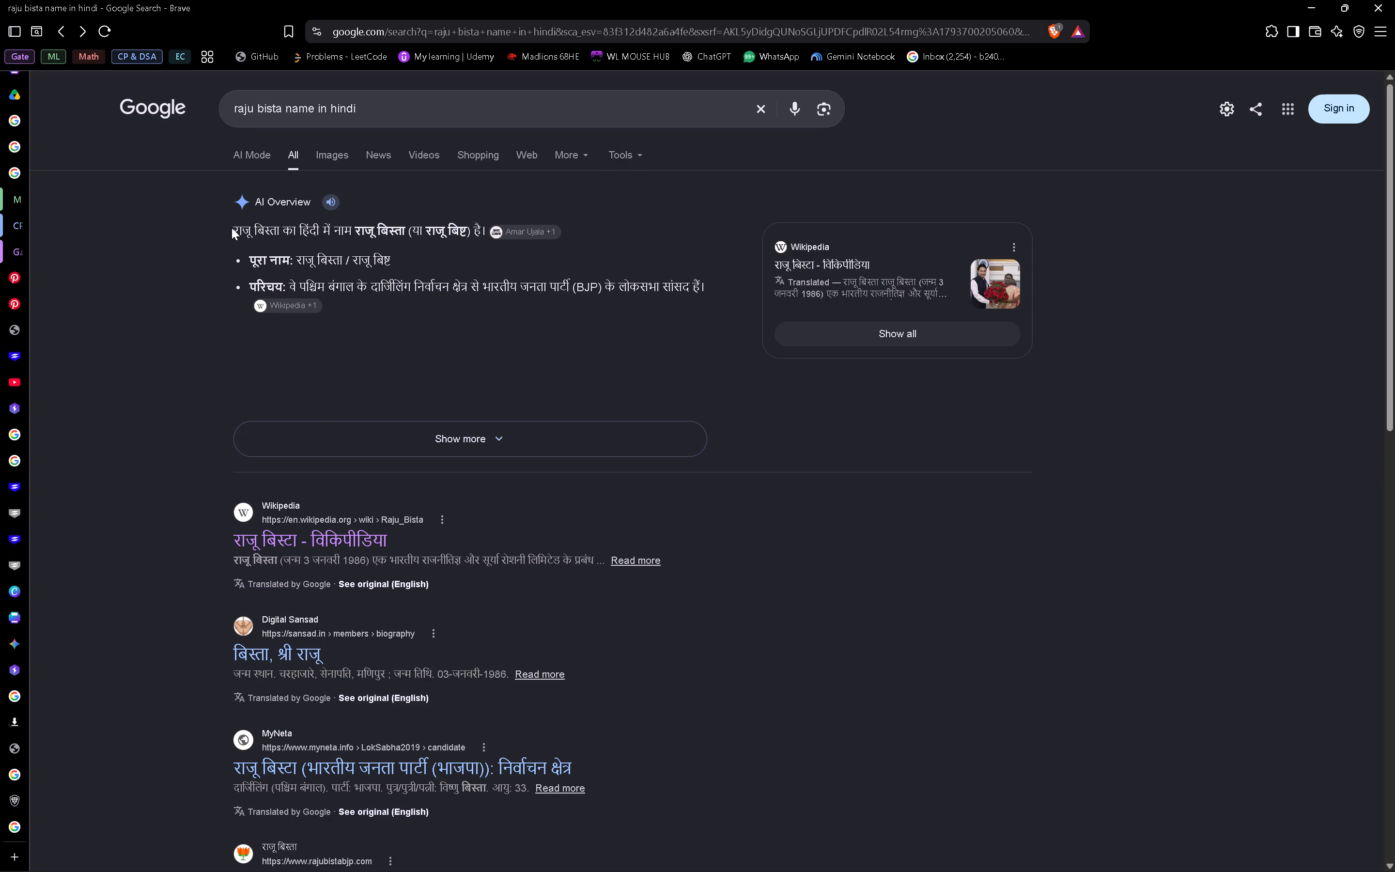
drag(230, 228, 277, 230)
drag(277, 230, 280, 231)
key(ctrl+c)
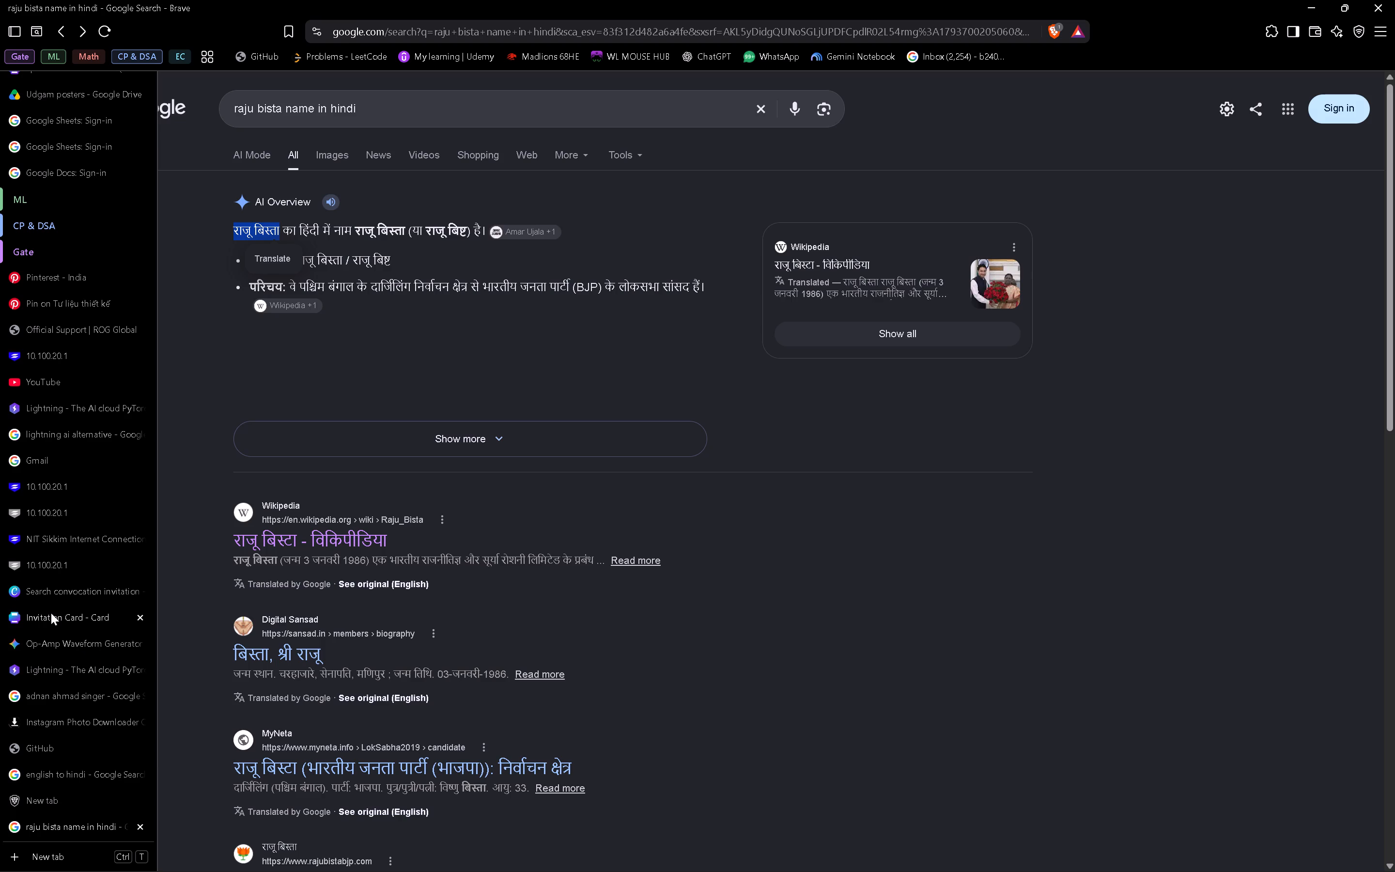
Back in the Canva card, move page 3's full-page border group down the layer order, beneath the text and just above the central emblem.
click(50, 613)
scroll(472, 571, up, 6)
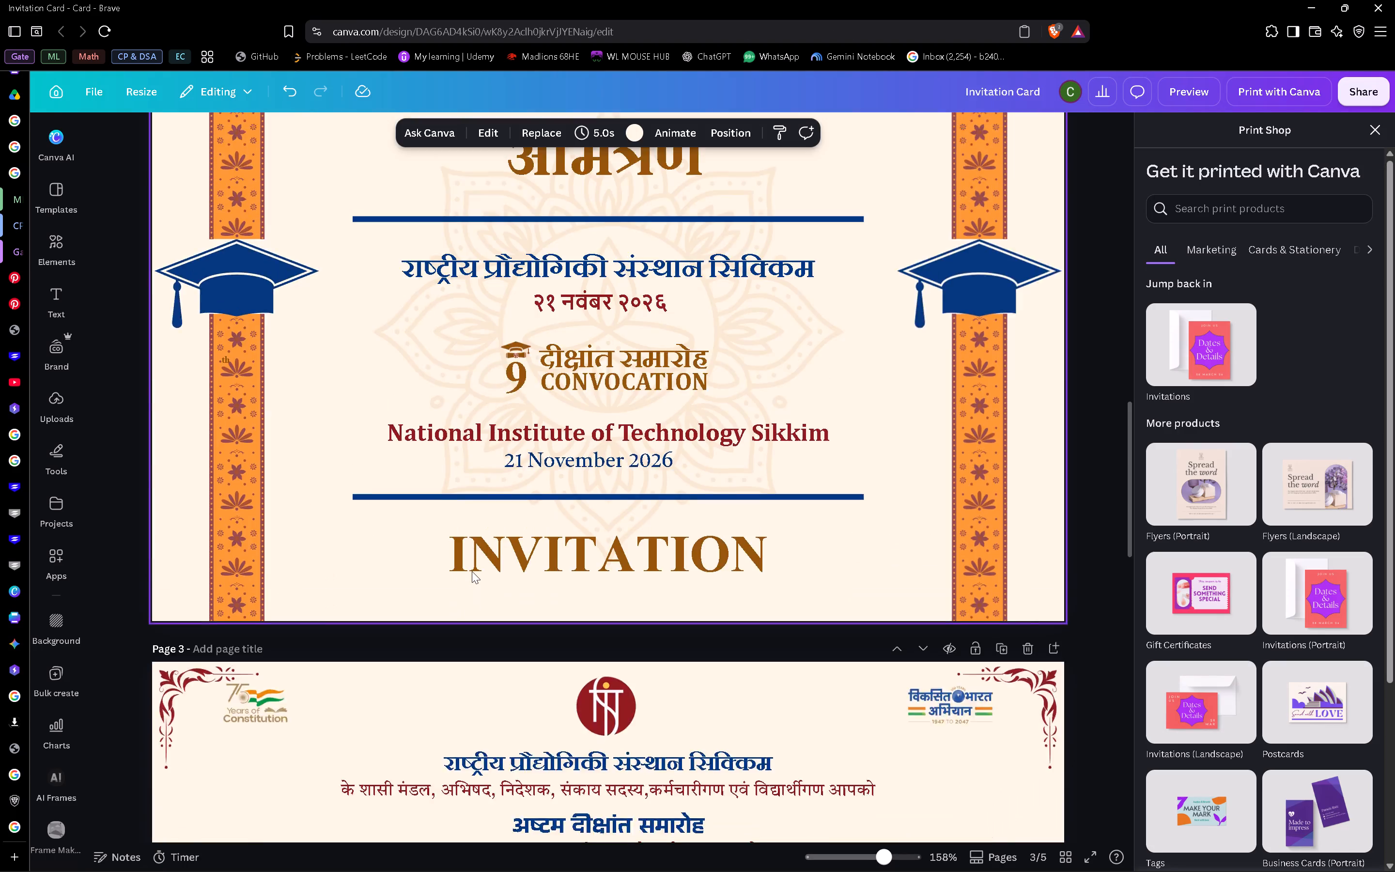
scroll(472, 571, down, 4)
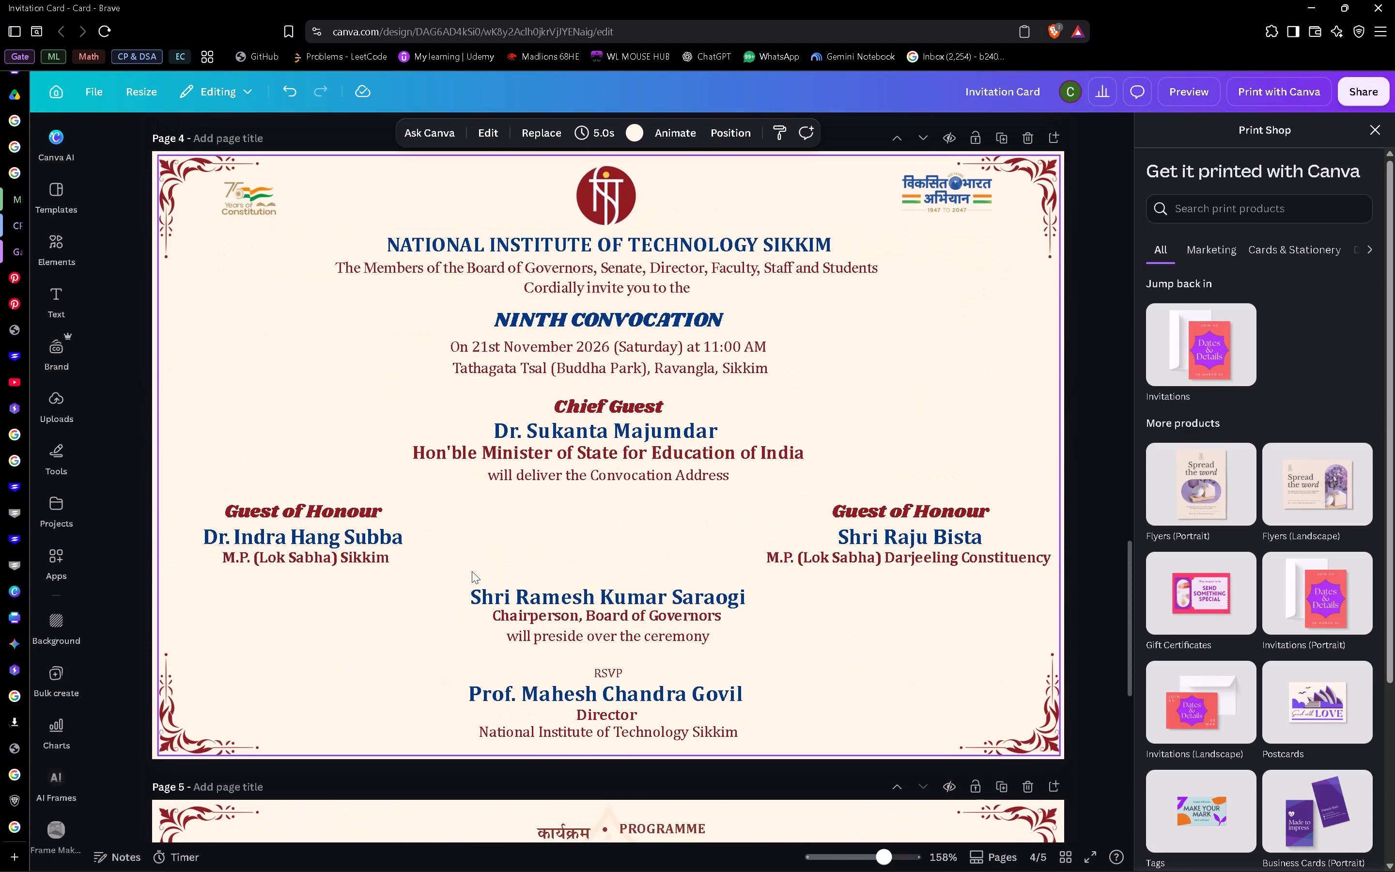
scroll(472, 571, down, 3)
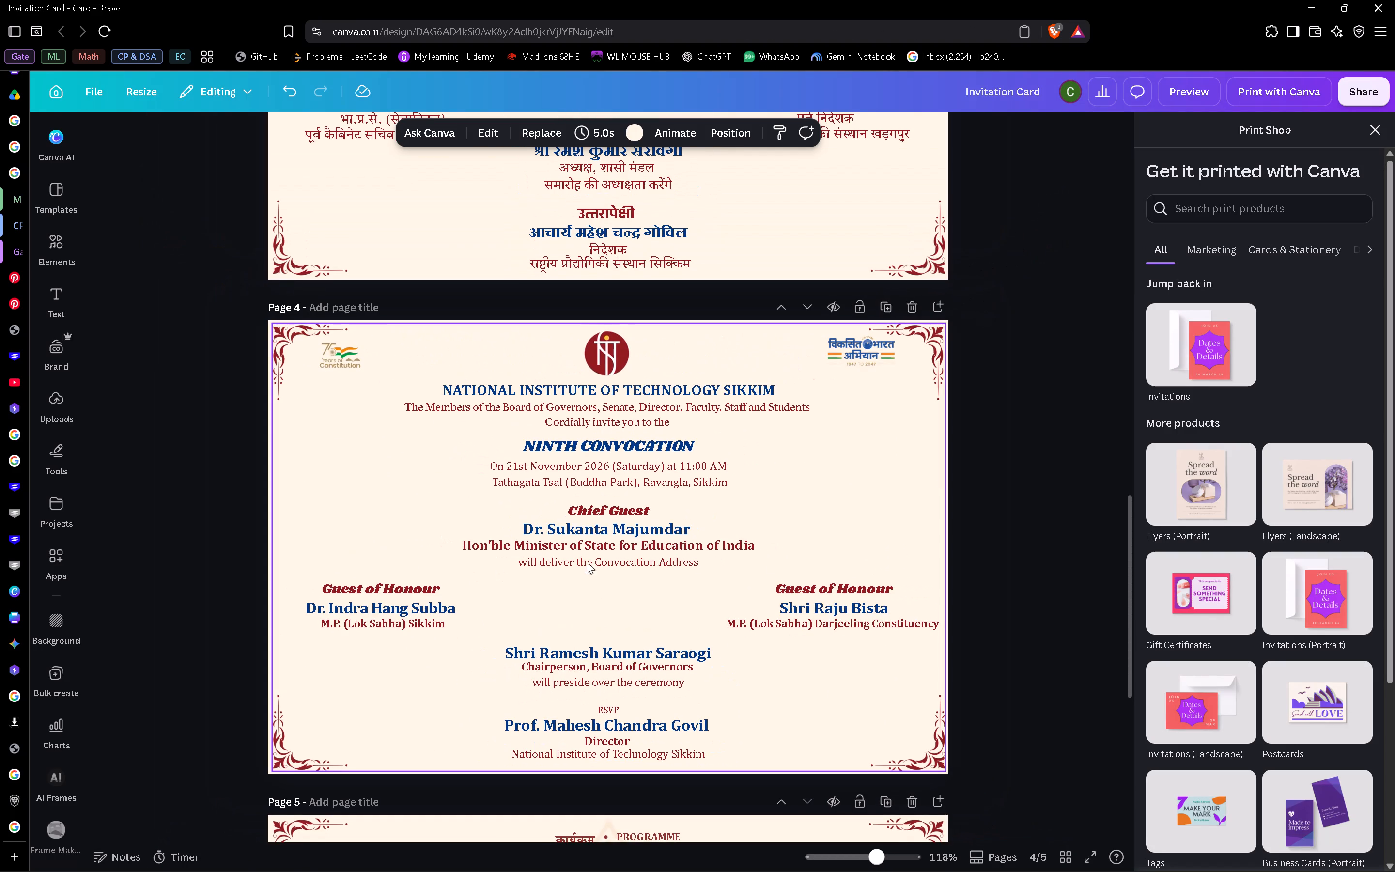
scroll(852, 562, up, 3)
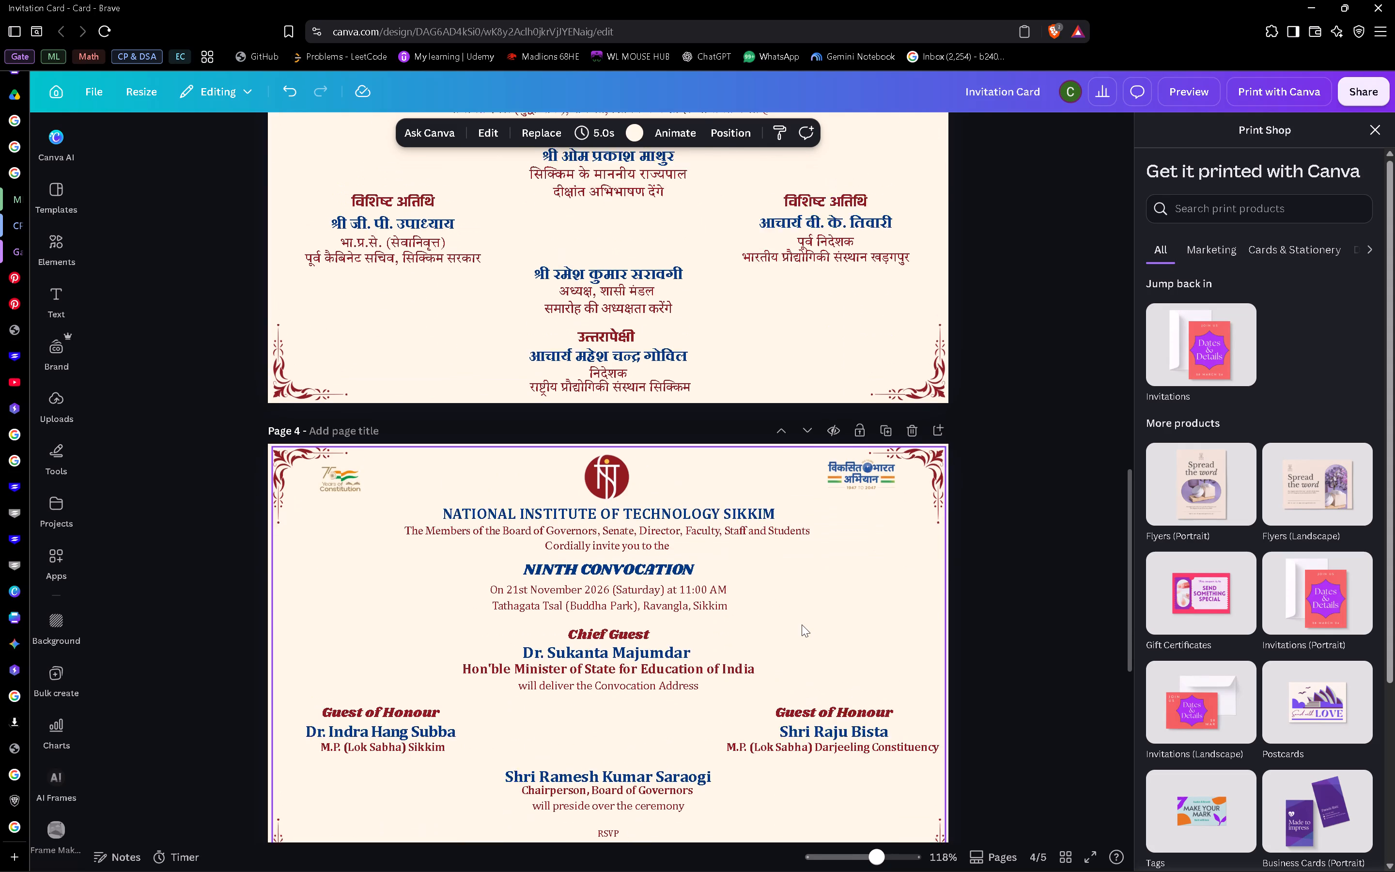
double_click(841, 353)
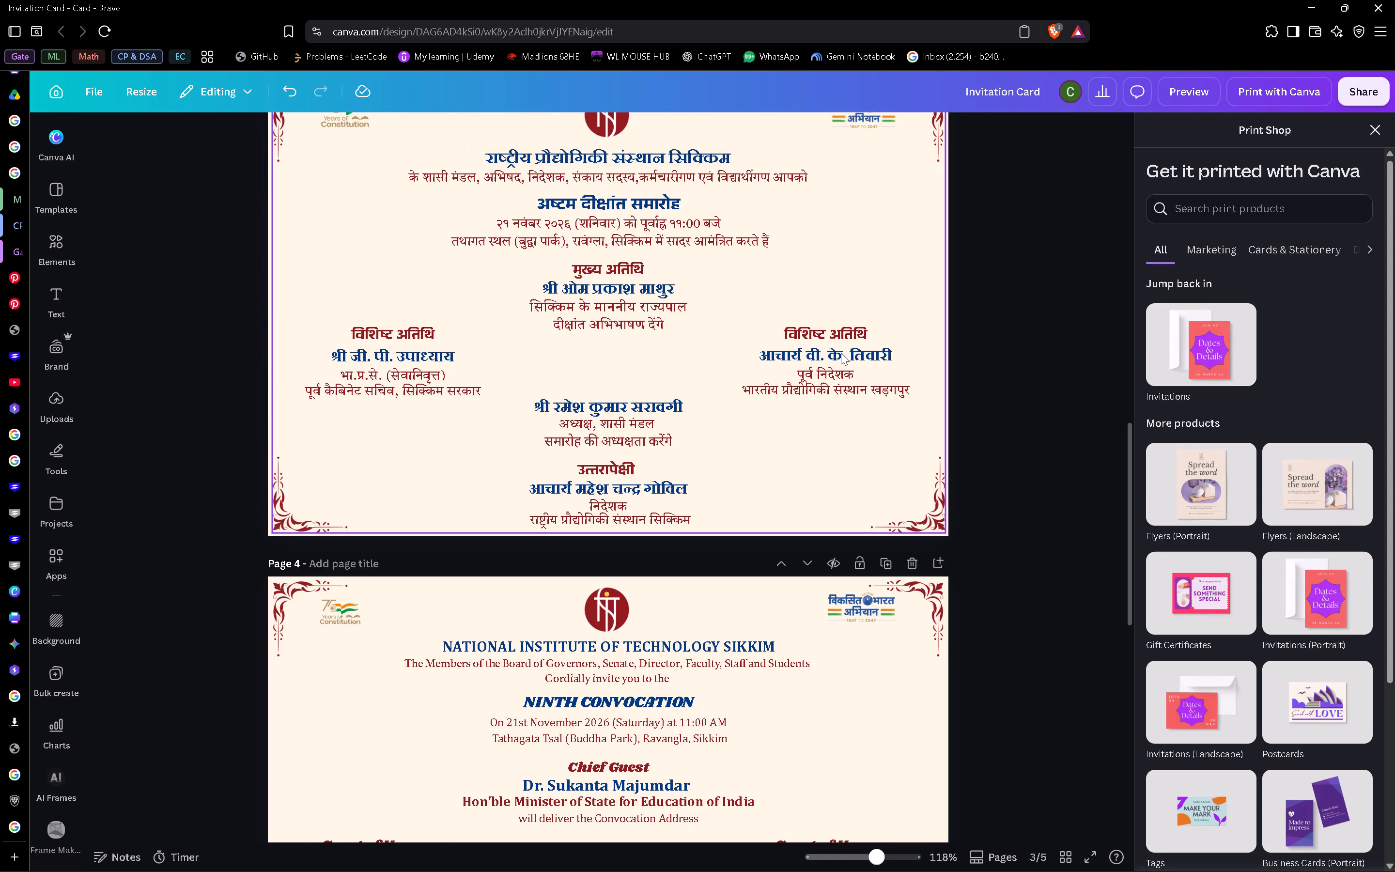
double_click(876, 354)
click(876, 354)
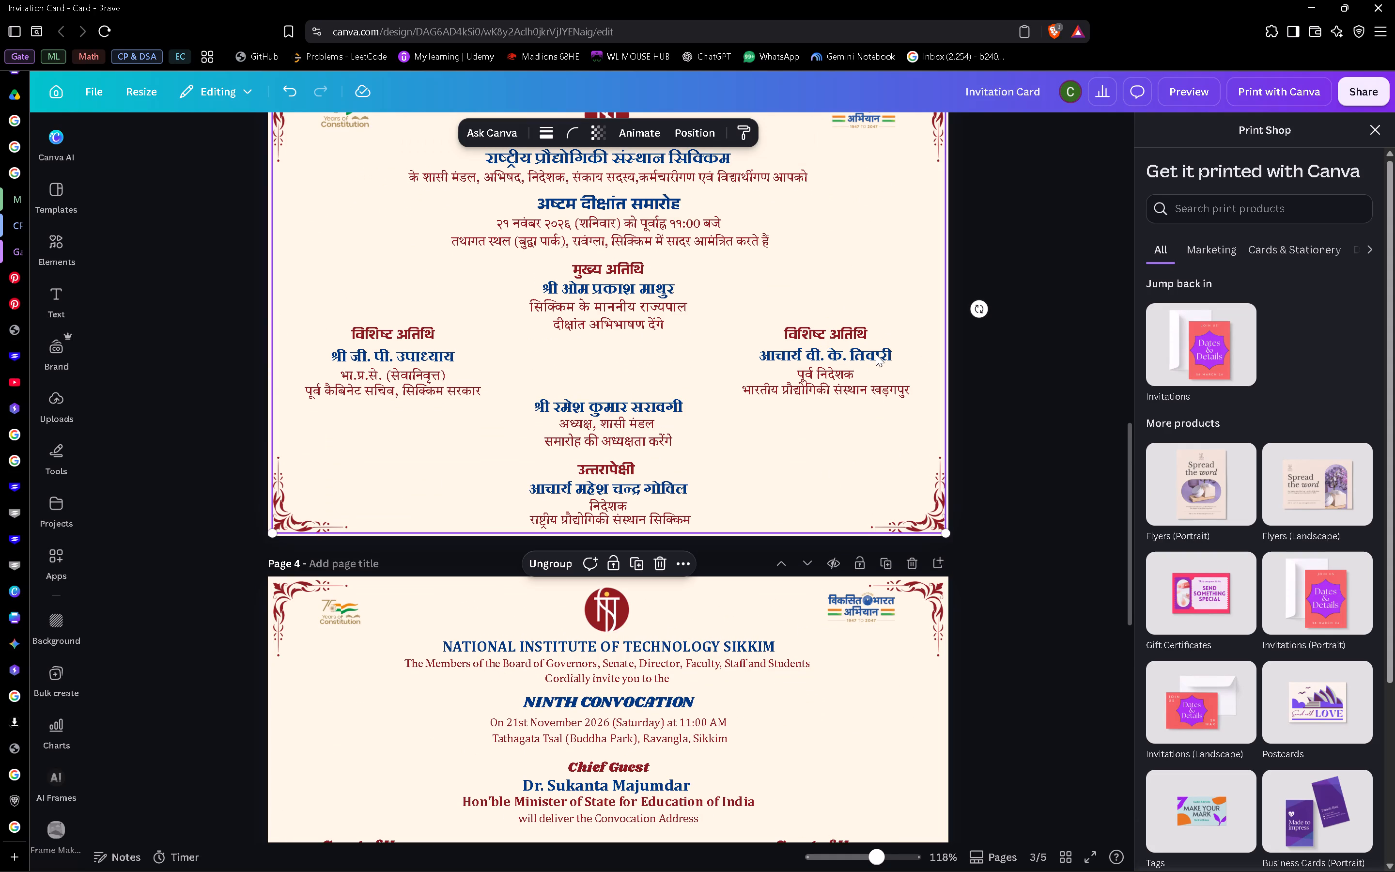
click(1068, 392)
click(828, 347)
scroll(977, 421, up, 1)
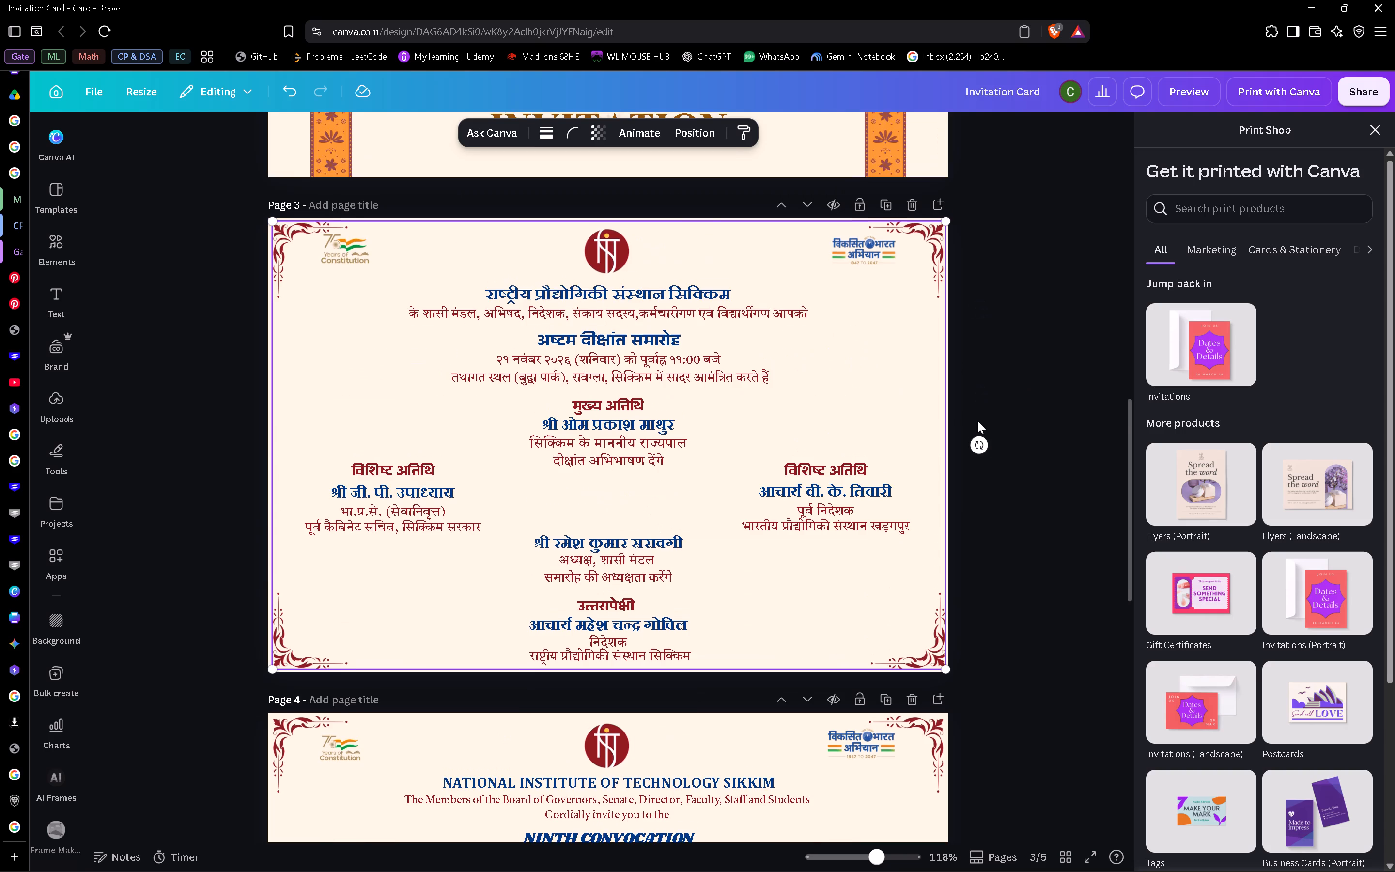
scroll(977, 421, up, 1)
key(alt+1)
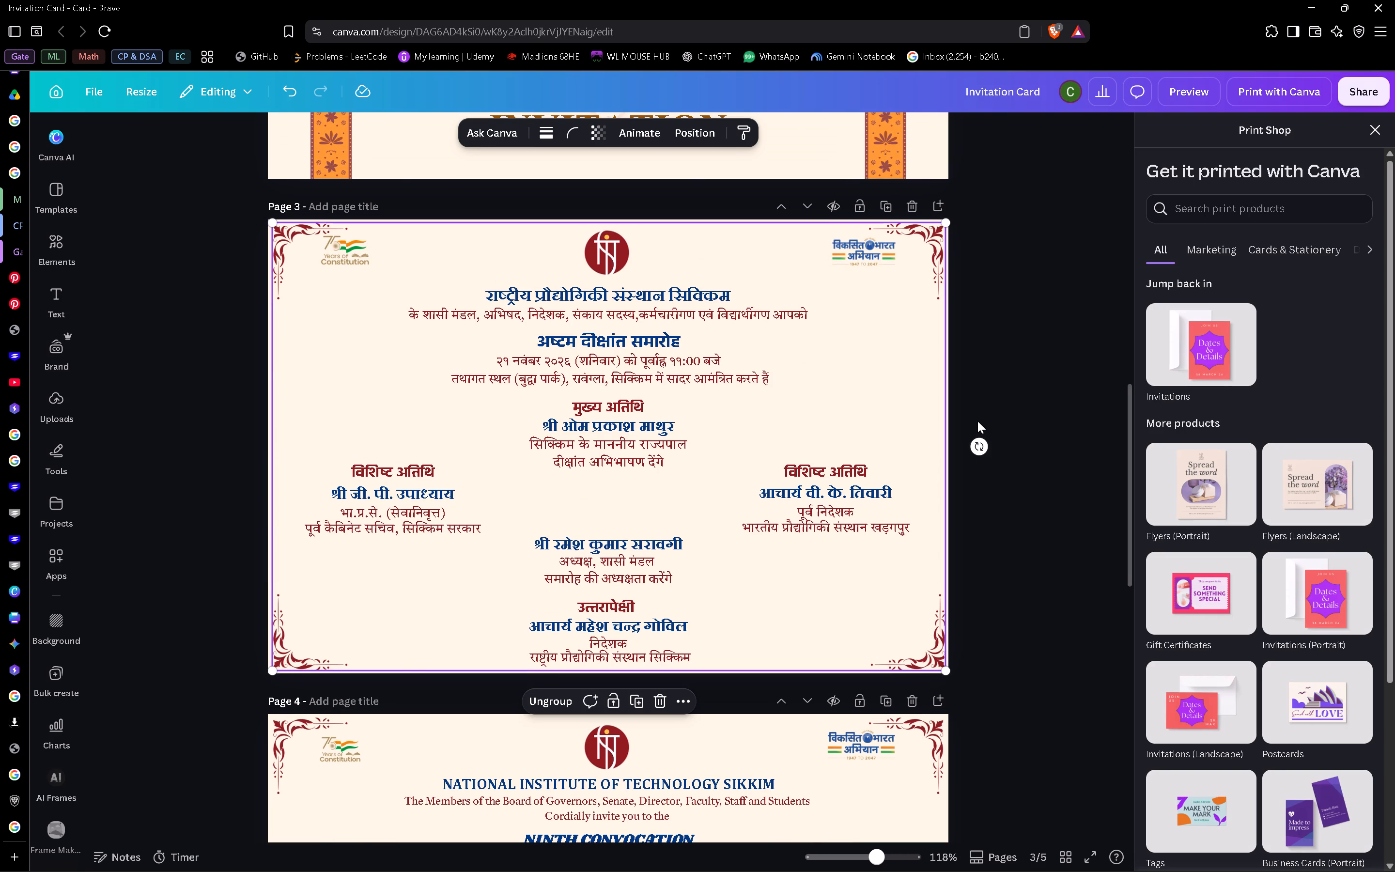
drag(225, 255, 230, 540)
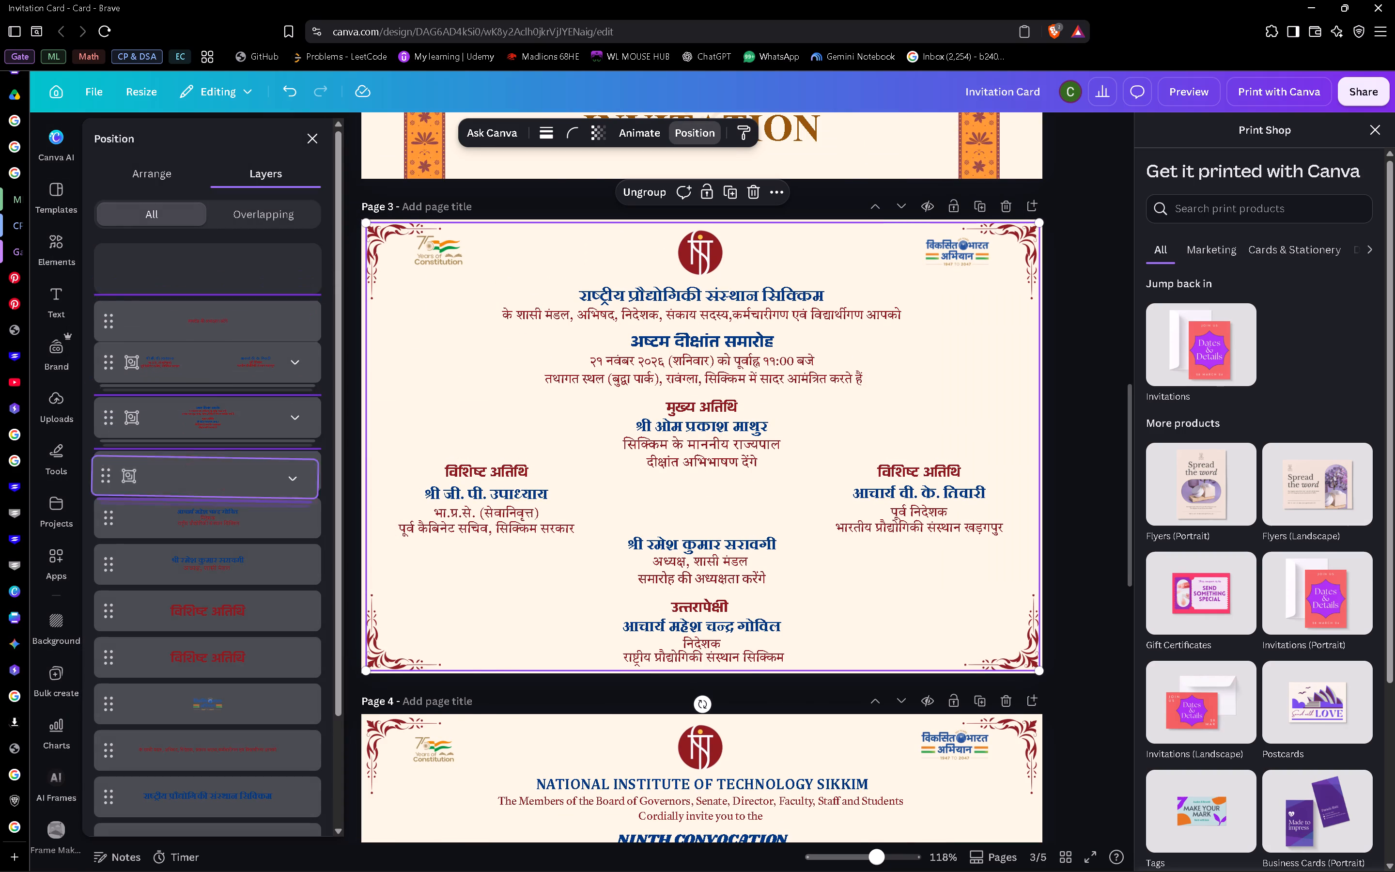
drag(230, 540, 226, 749)
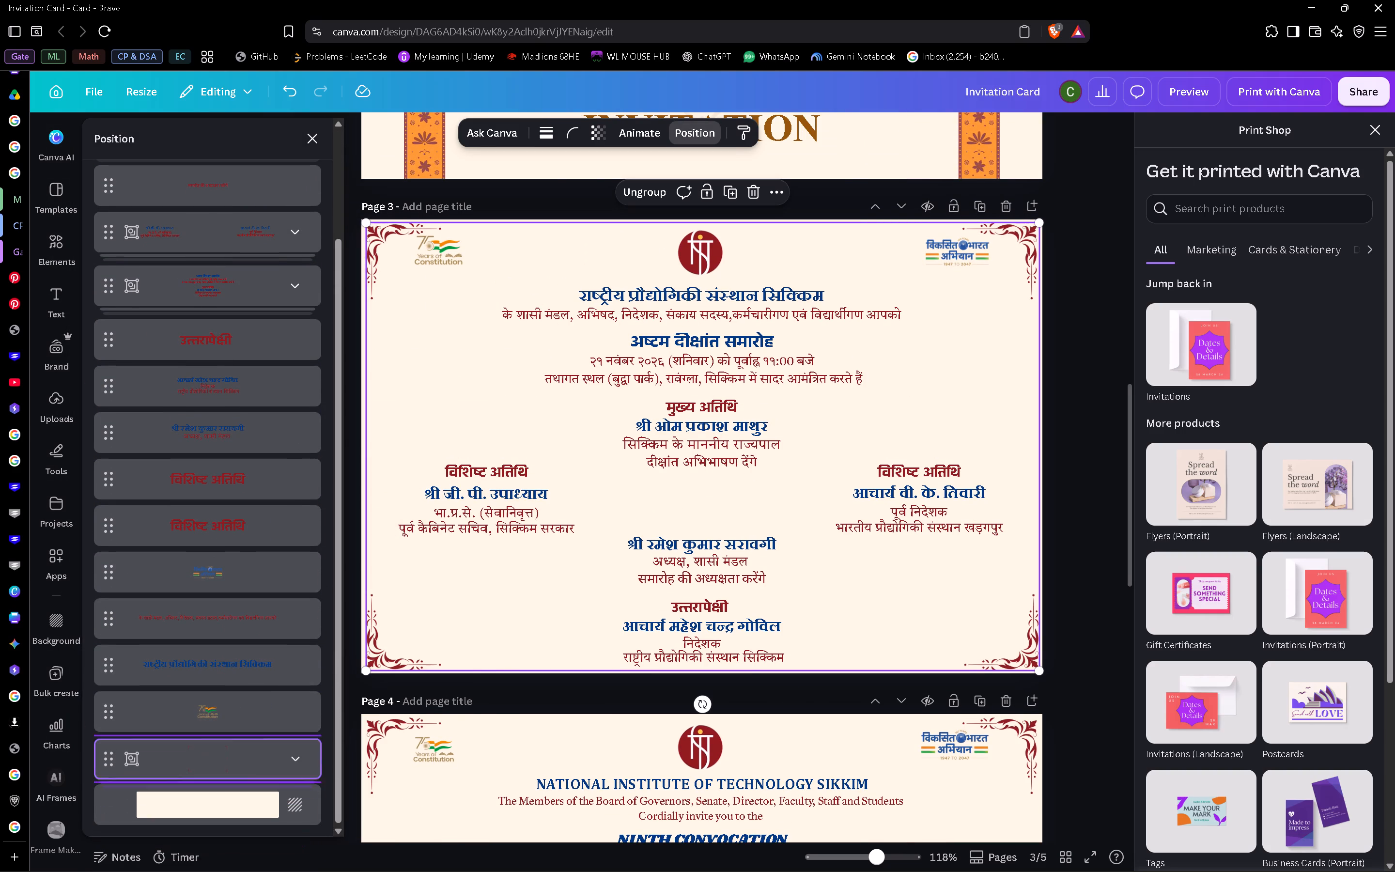
drag(226, 749, 229, 736)
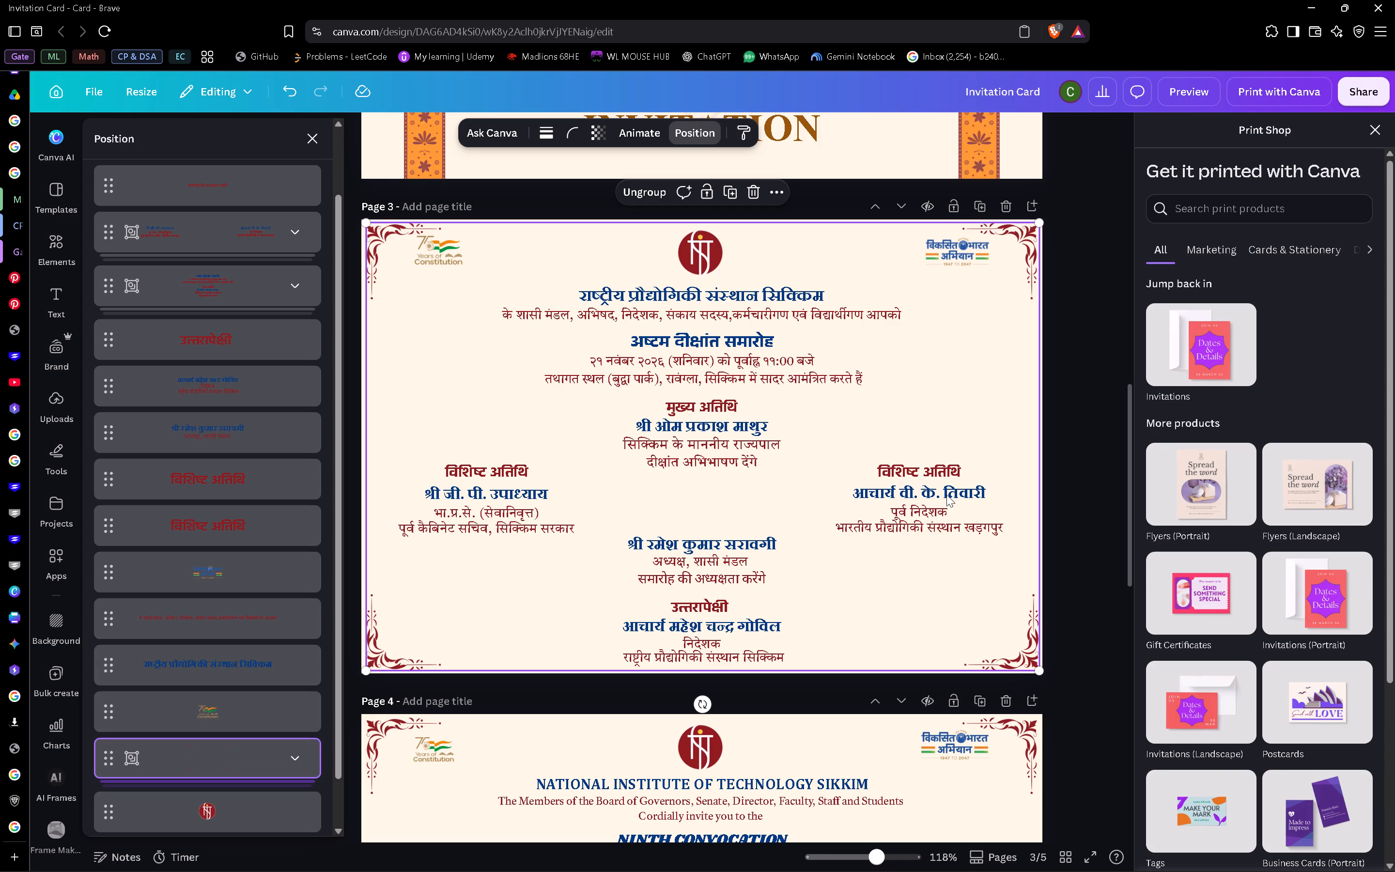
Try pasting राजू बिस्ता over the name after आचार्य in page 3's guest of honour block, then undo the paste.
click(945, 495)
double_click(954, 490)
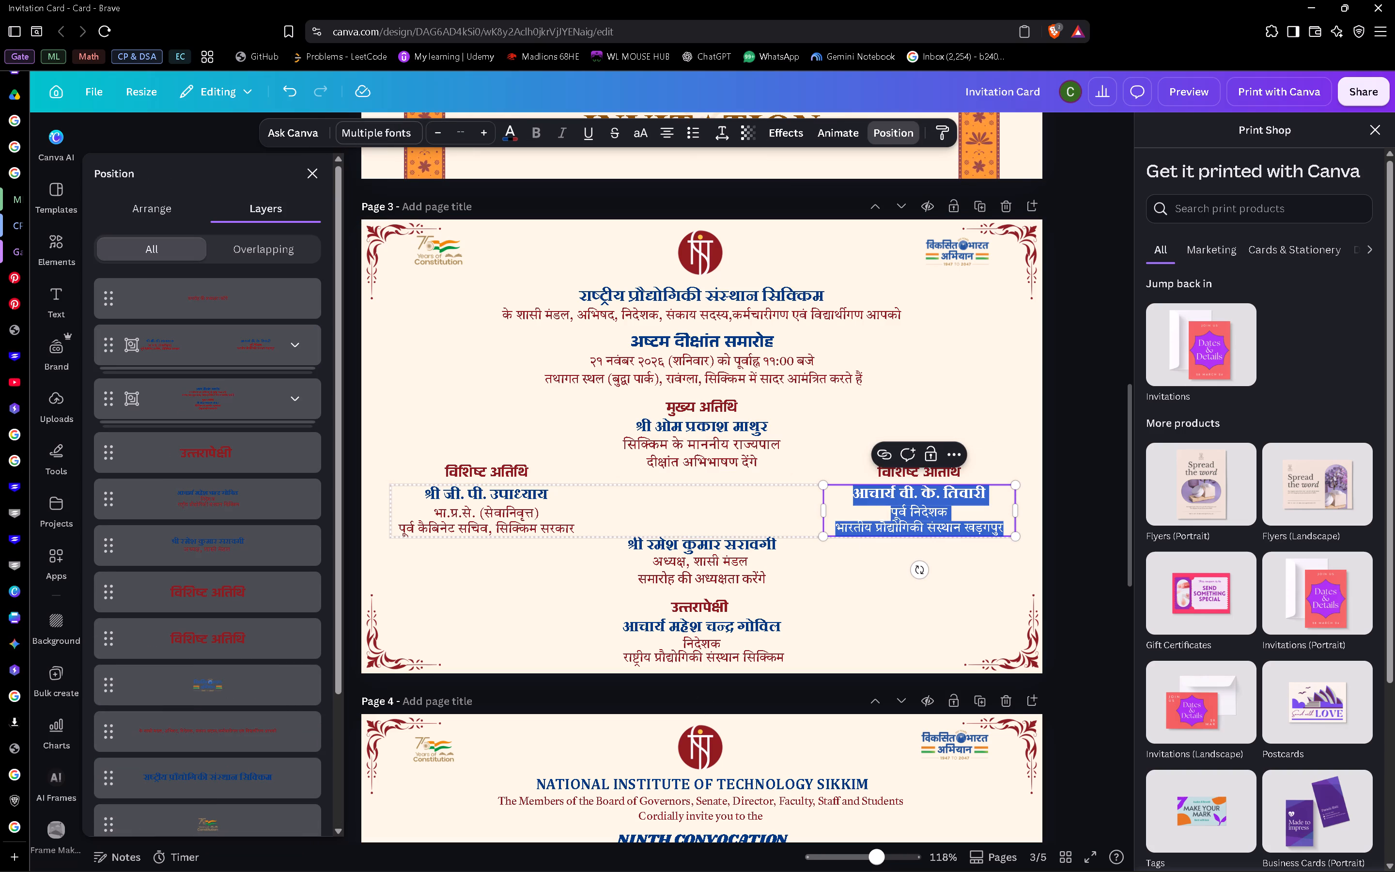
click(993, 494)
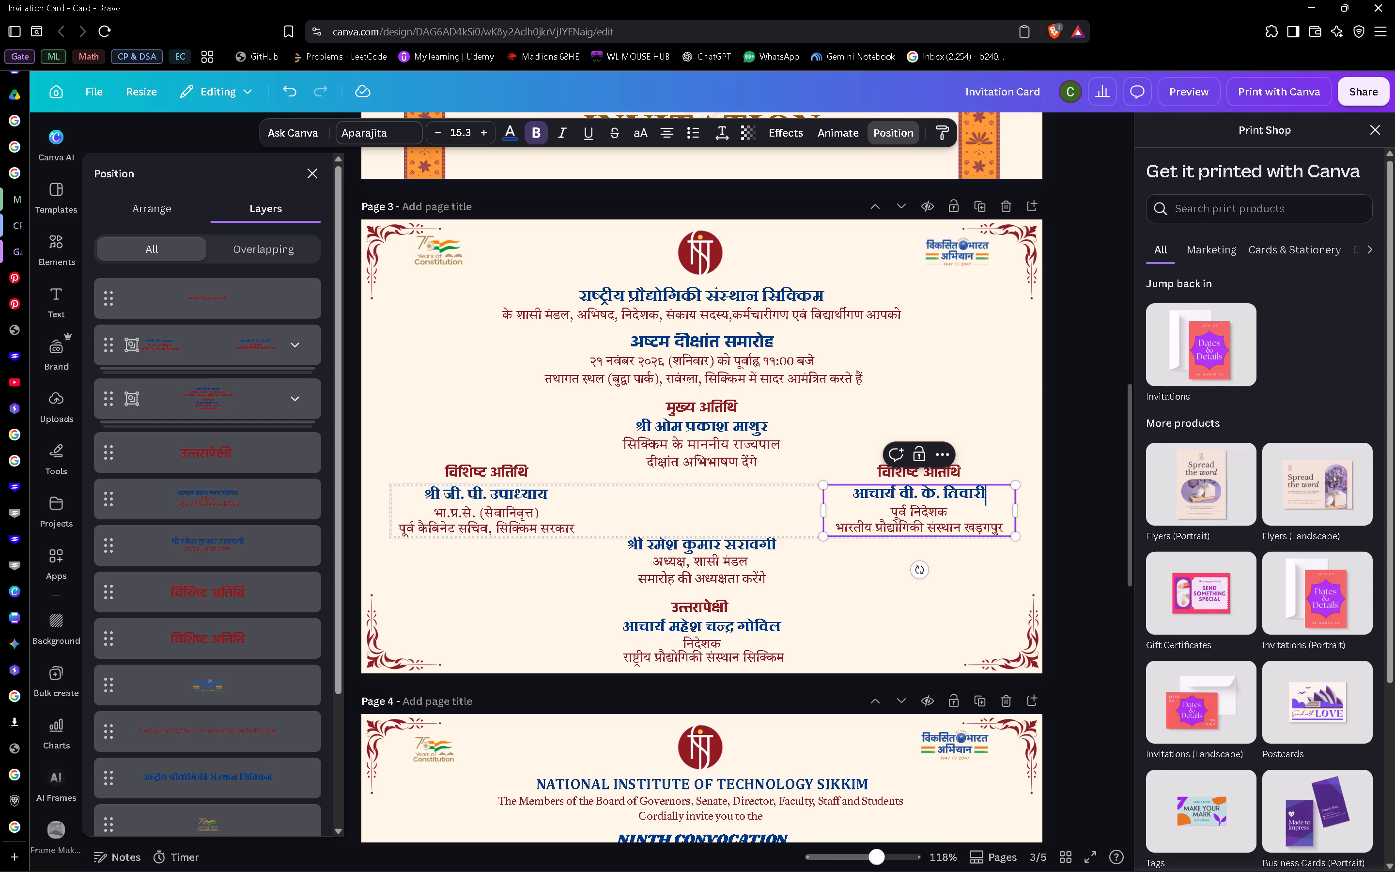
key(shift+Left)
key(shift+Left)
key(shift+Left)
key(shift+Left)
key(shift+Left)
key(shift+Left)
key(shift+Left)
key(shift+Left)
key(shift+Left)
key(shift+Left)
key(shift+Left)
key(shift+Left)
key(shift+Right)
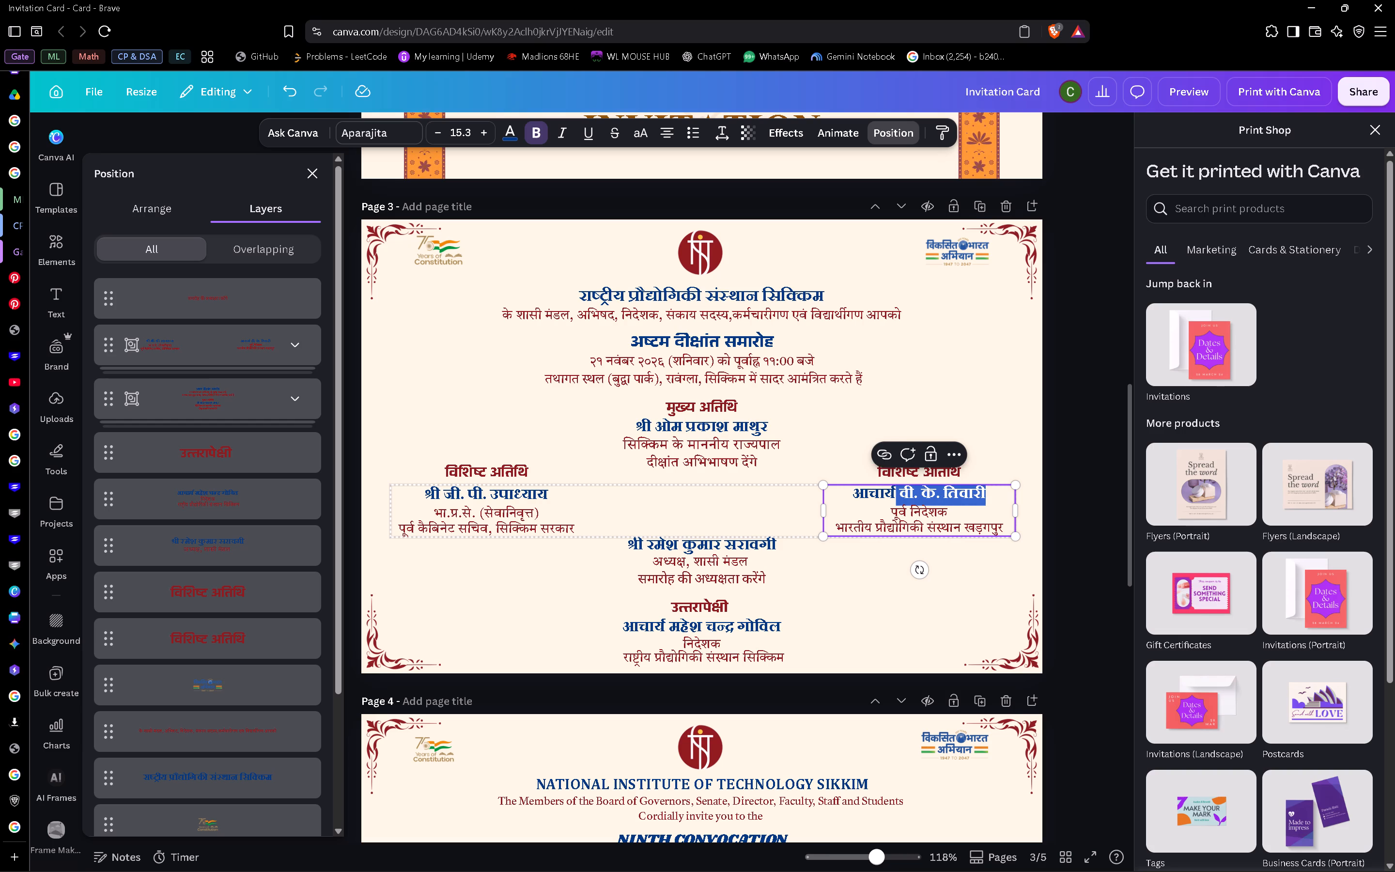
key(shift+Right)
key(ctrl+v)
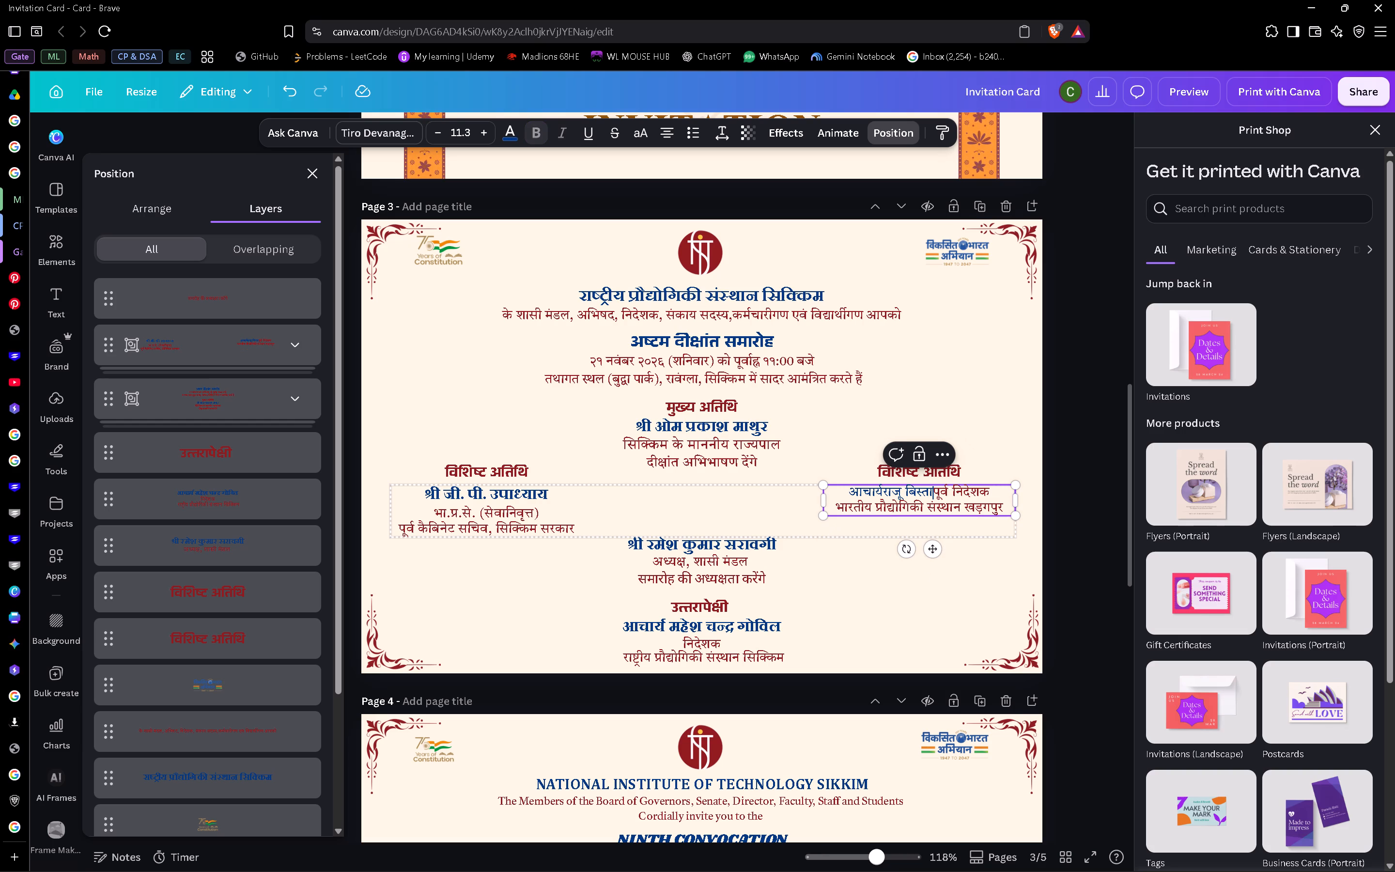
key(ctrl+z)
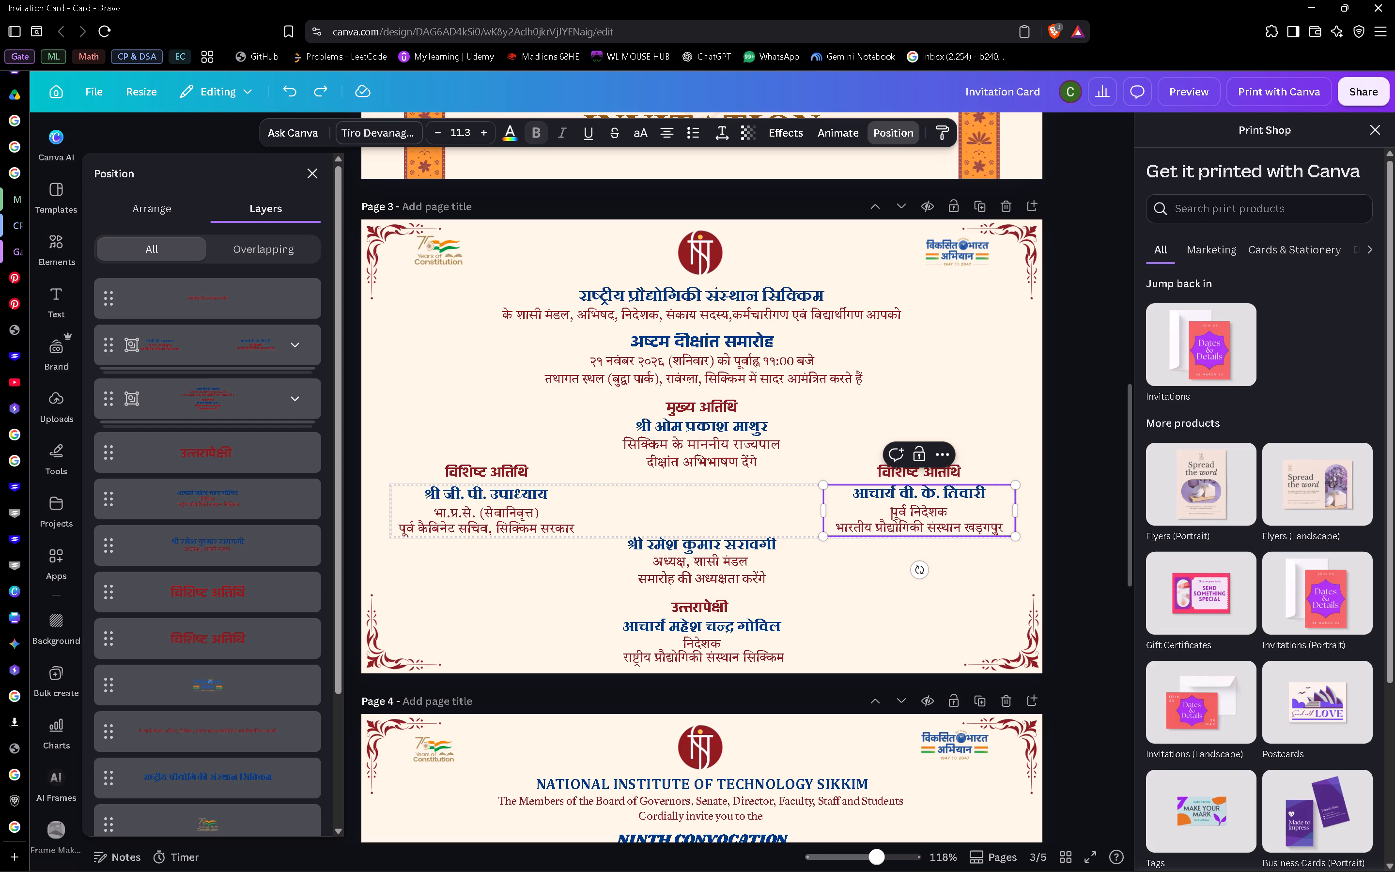
Copy the honorific श्री from the name line of the other guest of honour on page 3.
click(551, 489)
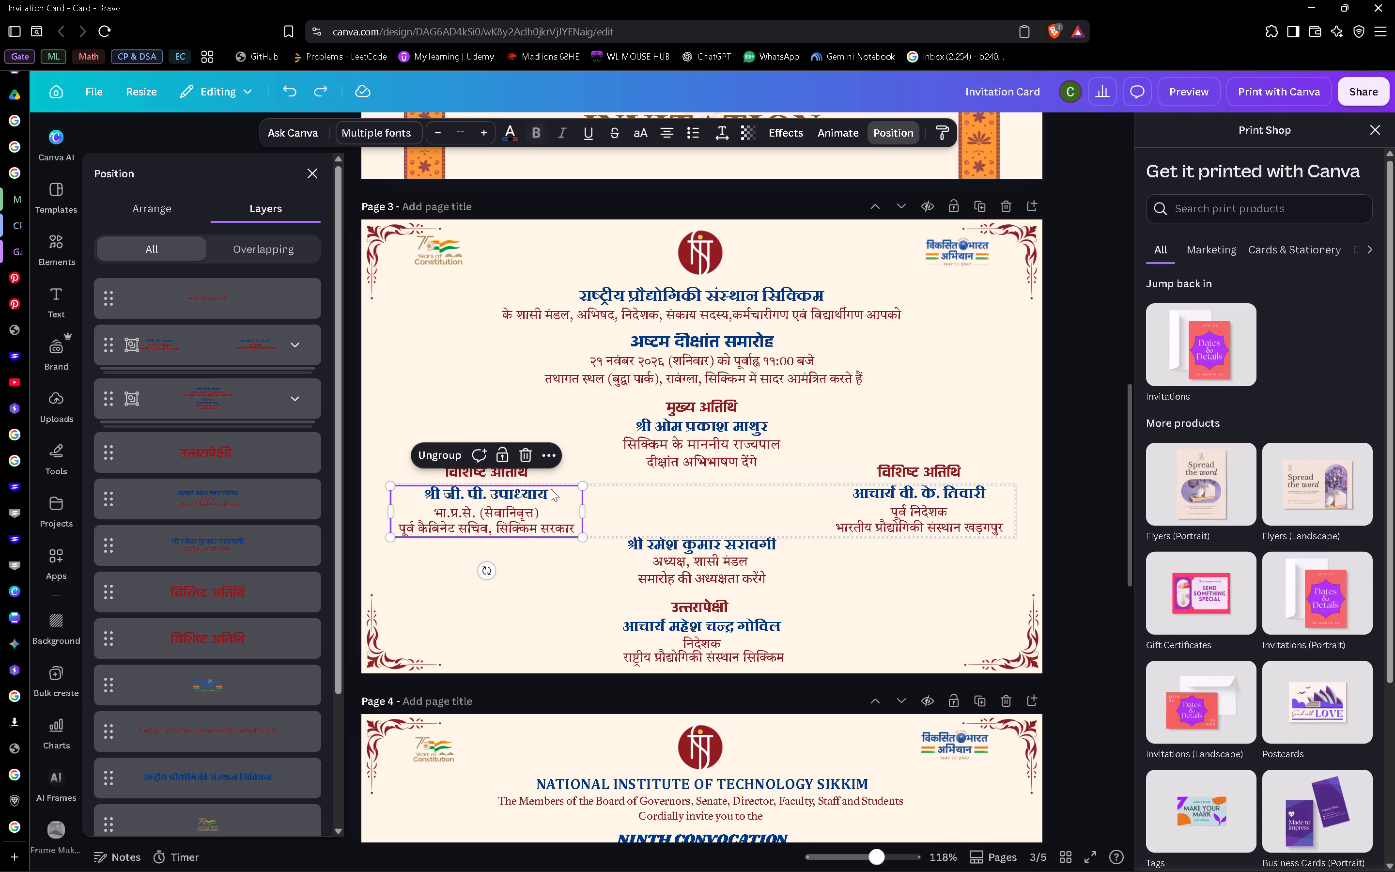
double_click(440, 485)
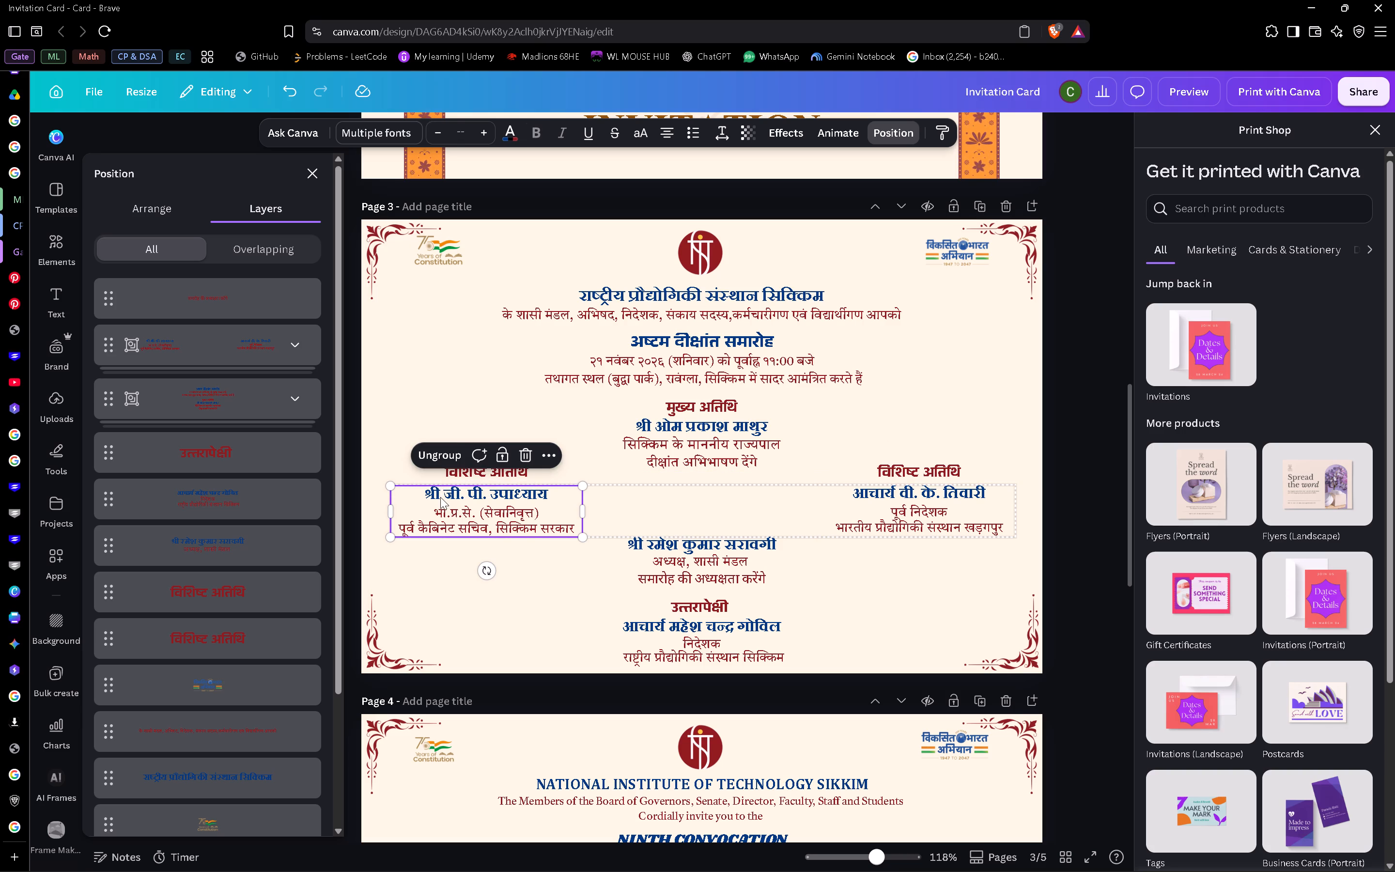
double_click(440, 497)
key(Left)
key(Right)
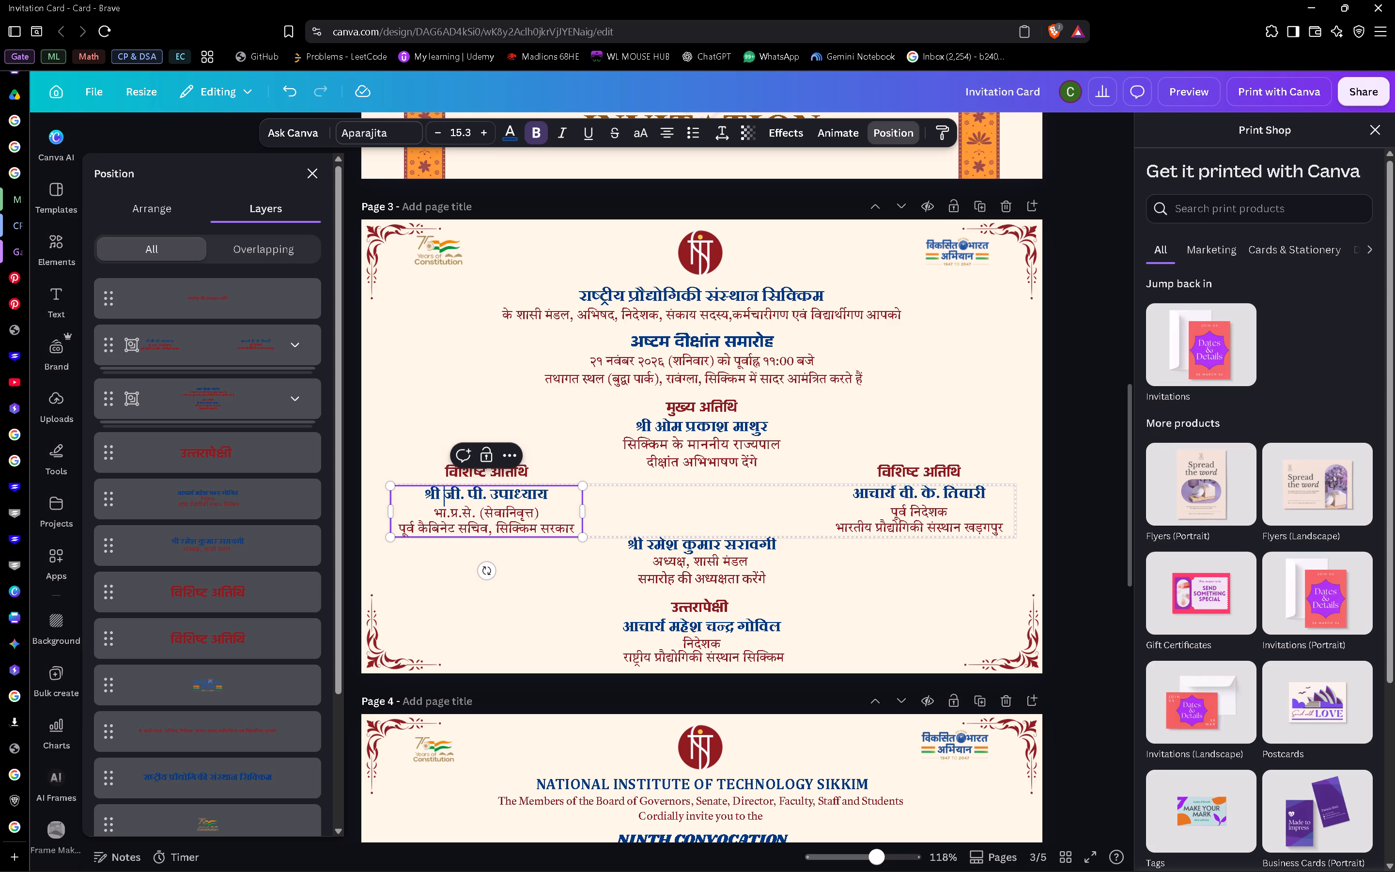
key(Left)
key(shift+Left)
key(shift+Left)
key(ctrl+c)
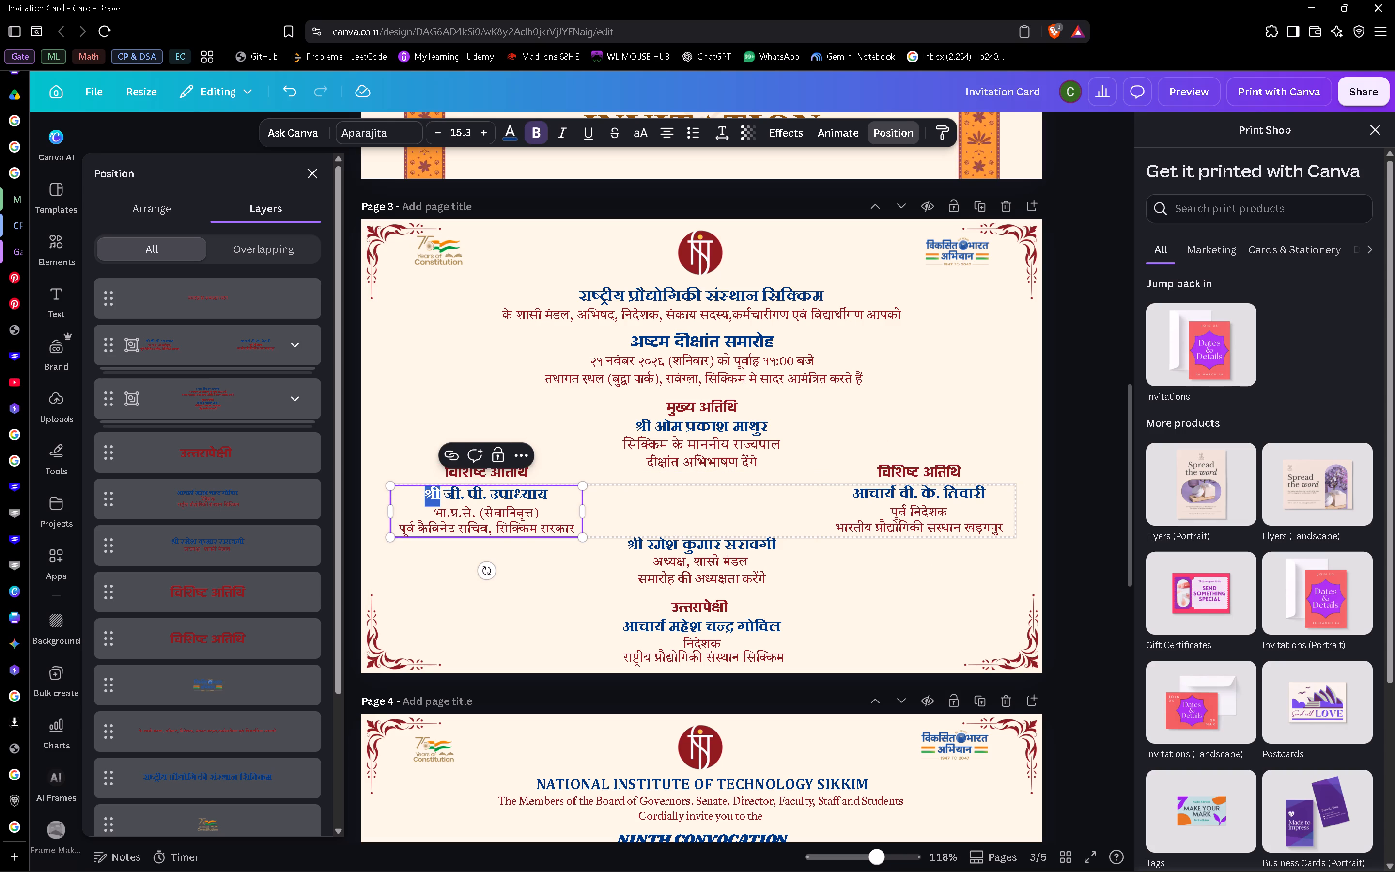
Replace the full name line starting with आचार्य, above पूर्व निदेशक on page 3, with the copied श्री followed by a space.
double_click(990, 488)
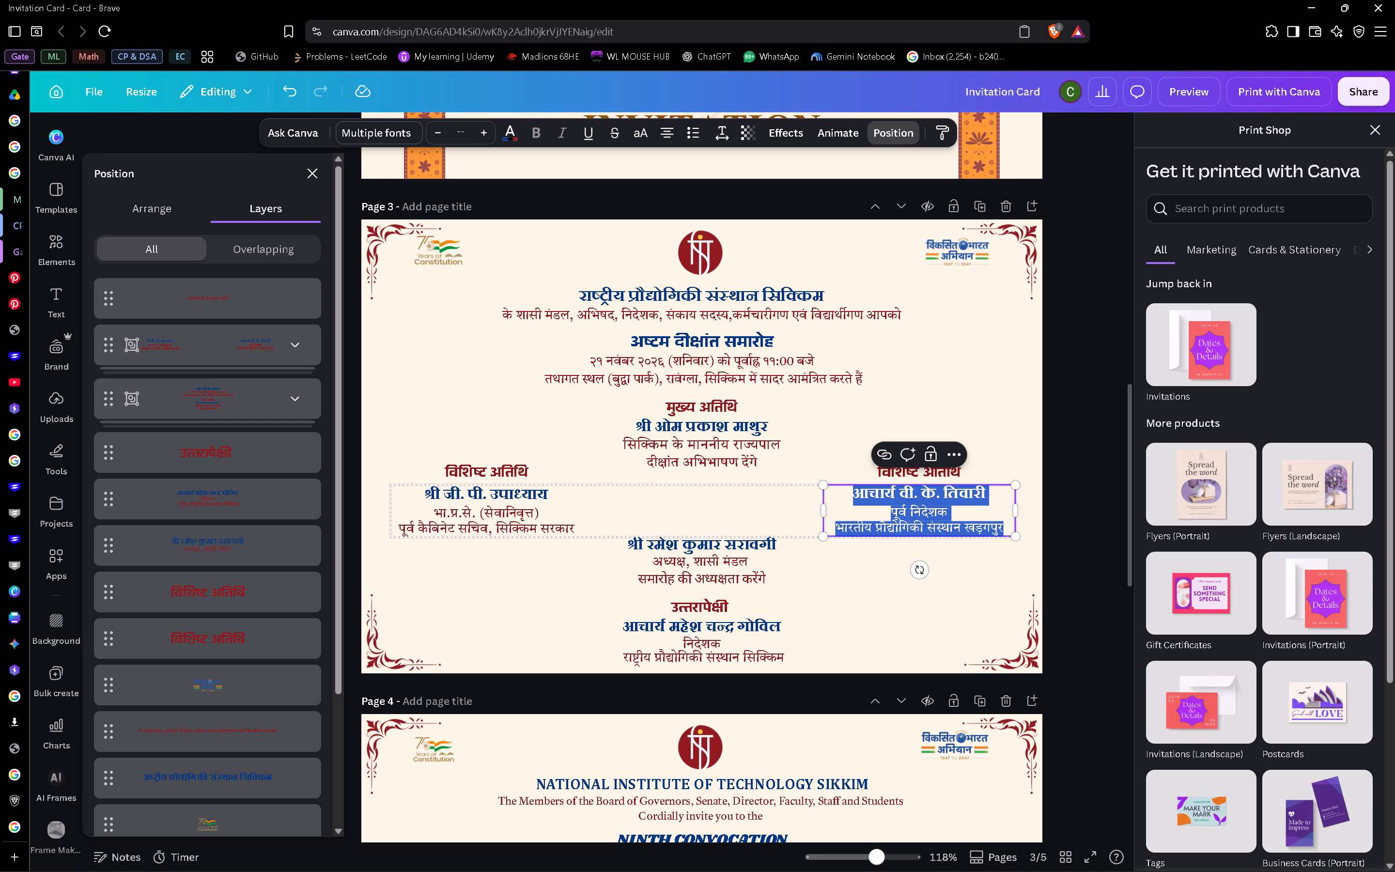
click(990, 488)
key(BackSpace)
key(BackSpace)
key(BackSpace)
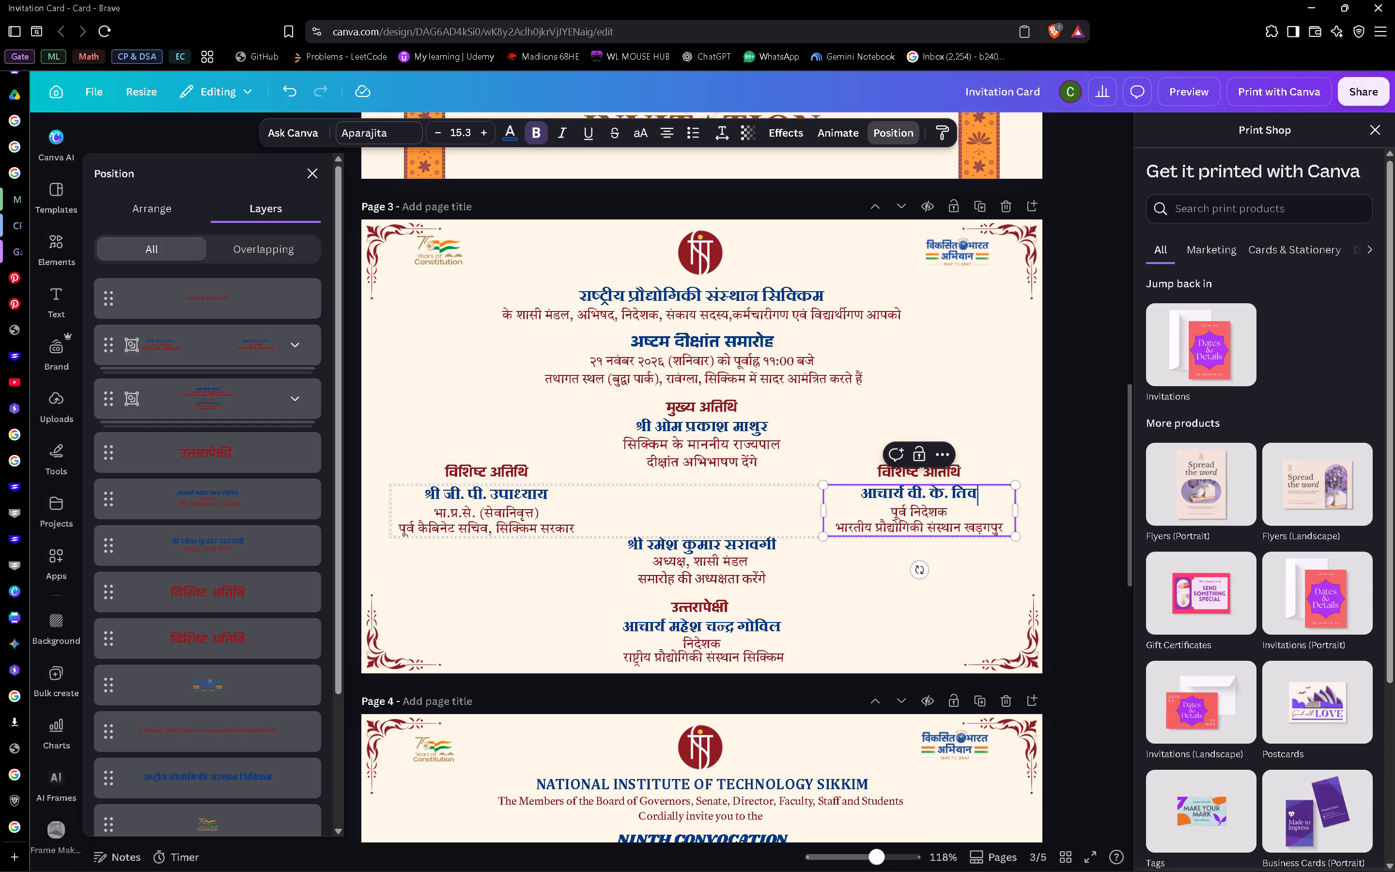
key(BackSpace)
key(BackSpace)
key(BackSpace)
key(BackSpace)
key(BackSpace)
key(BackSpace)
key(BackSpace)
key(BackSpace)
key(BackSpace)
key(BackSpace)
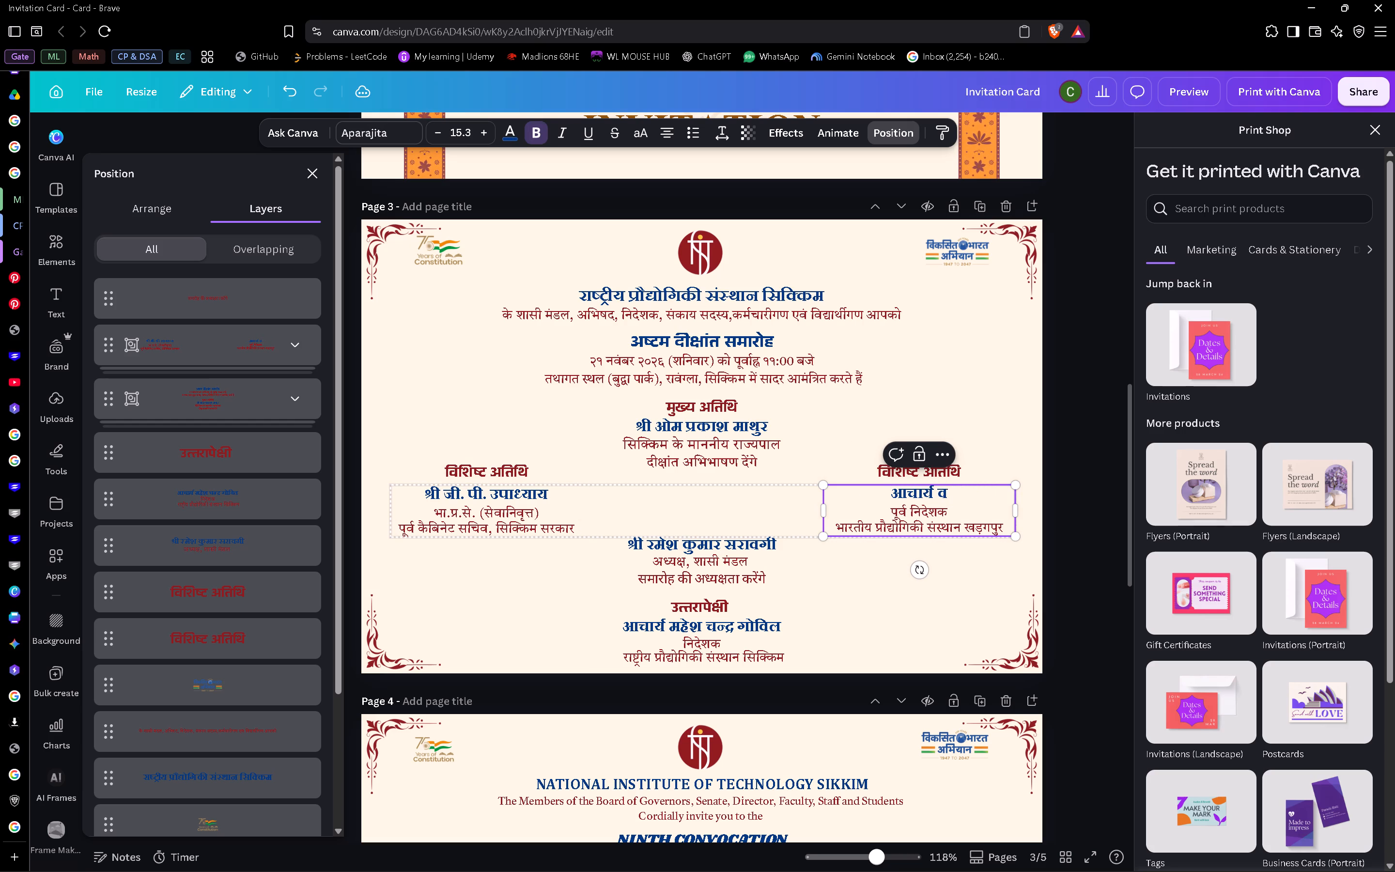
key(BackSpace)
key(BackSpace)
key(BackSpace)
key(BackSpace)
key(BackSpace)
key(BackSpace)
key(BackSpace)
key(BackSpace)
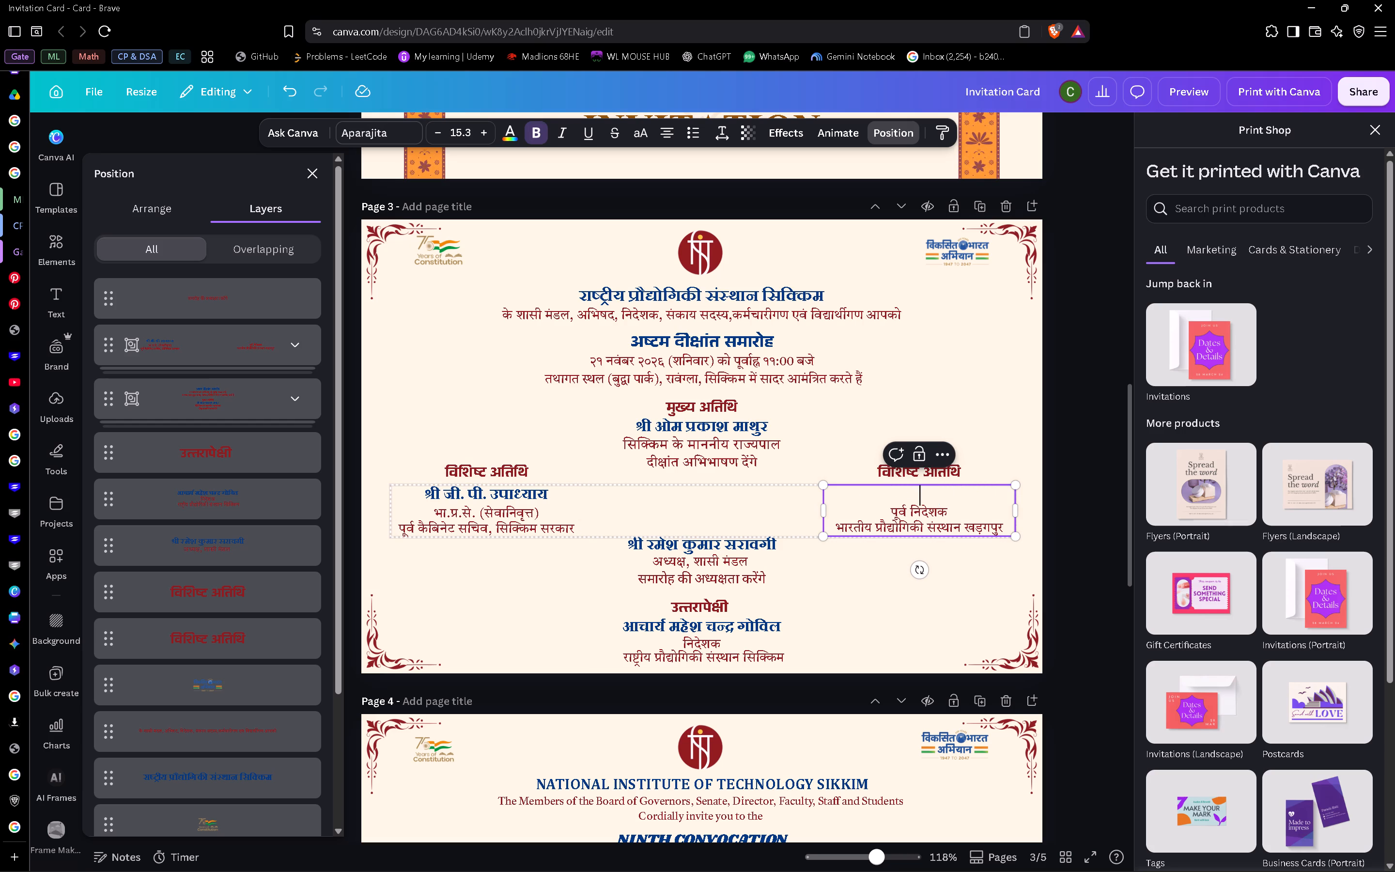
key(ctrl+v)
key(space)
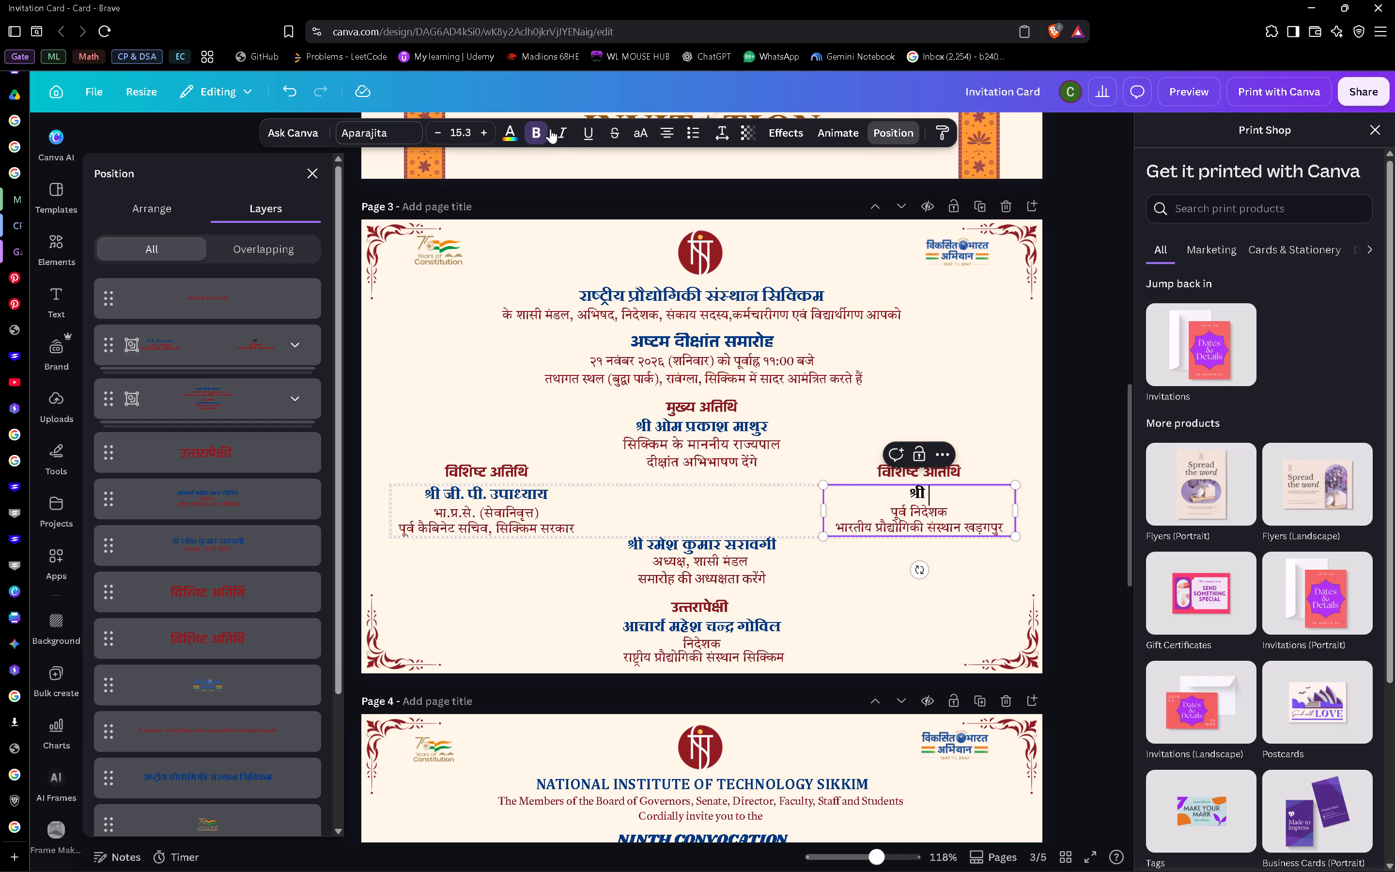
Recolour the pasted श्री in the guest of honour block dark blue, matching the other names.
key(Left)
key(shift+Left)
key(shift+Left)
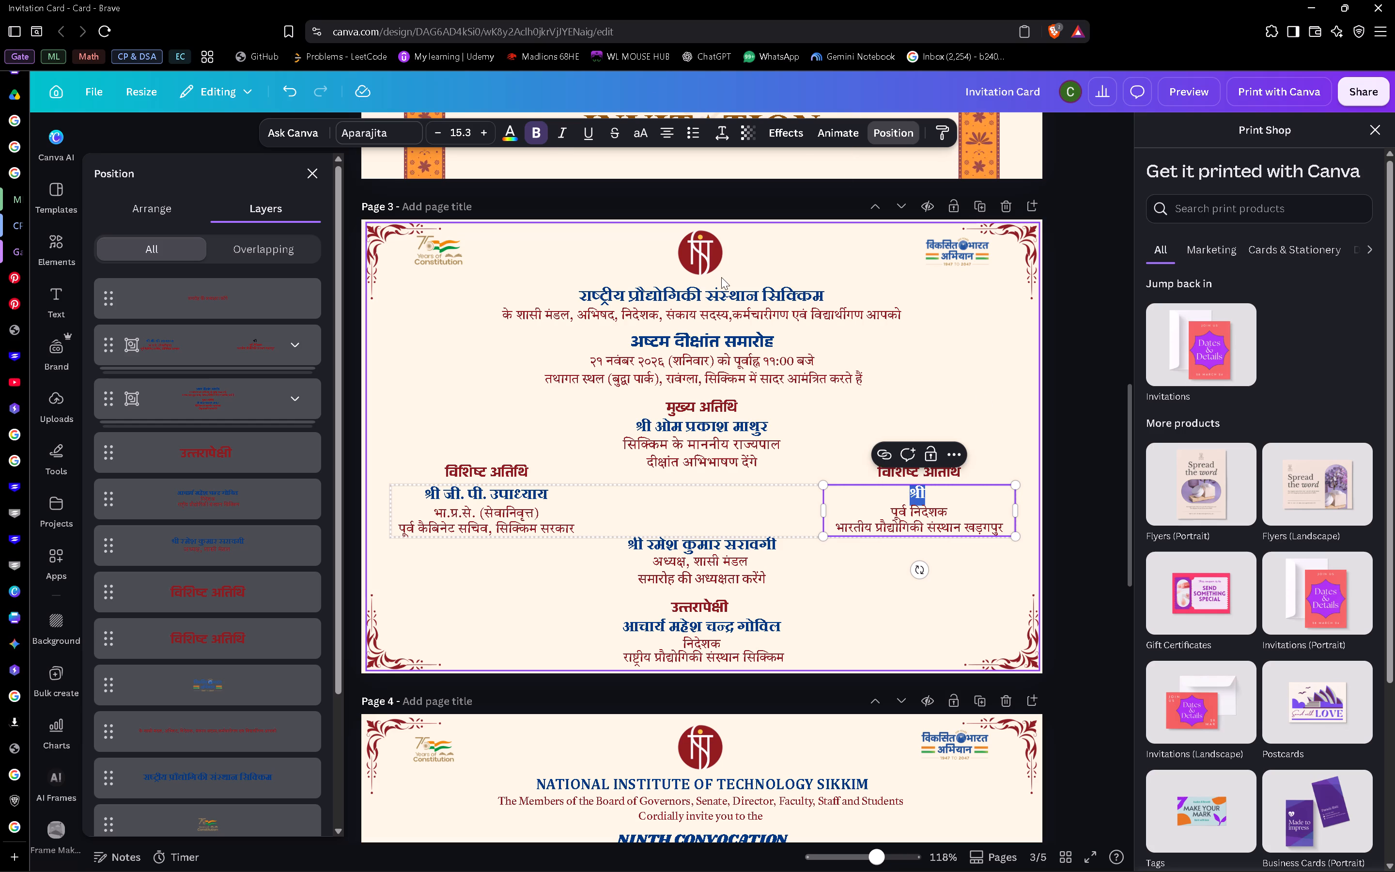
click(512, 142)
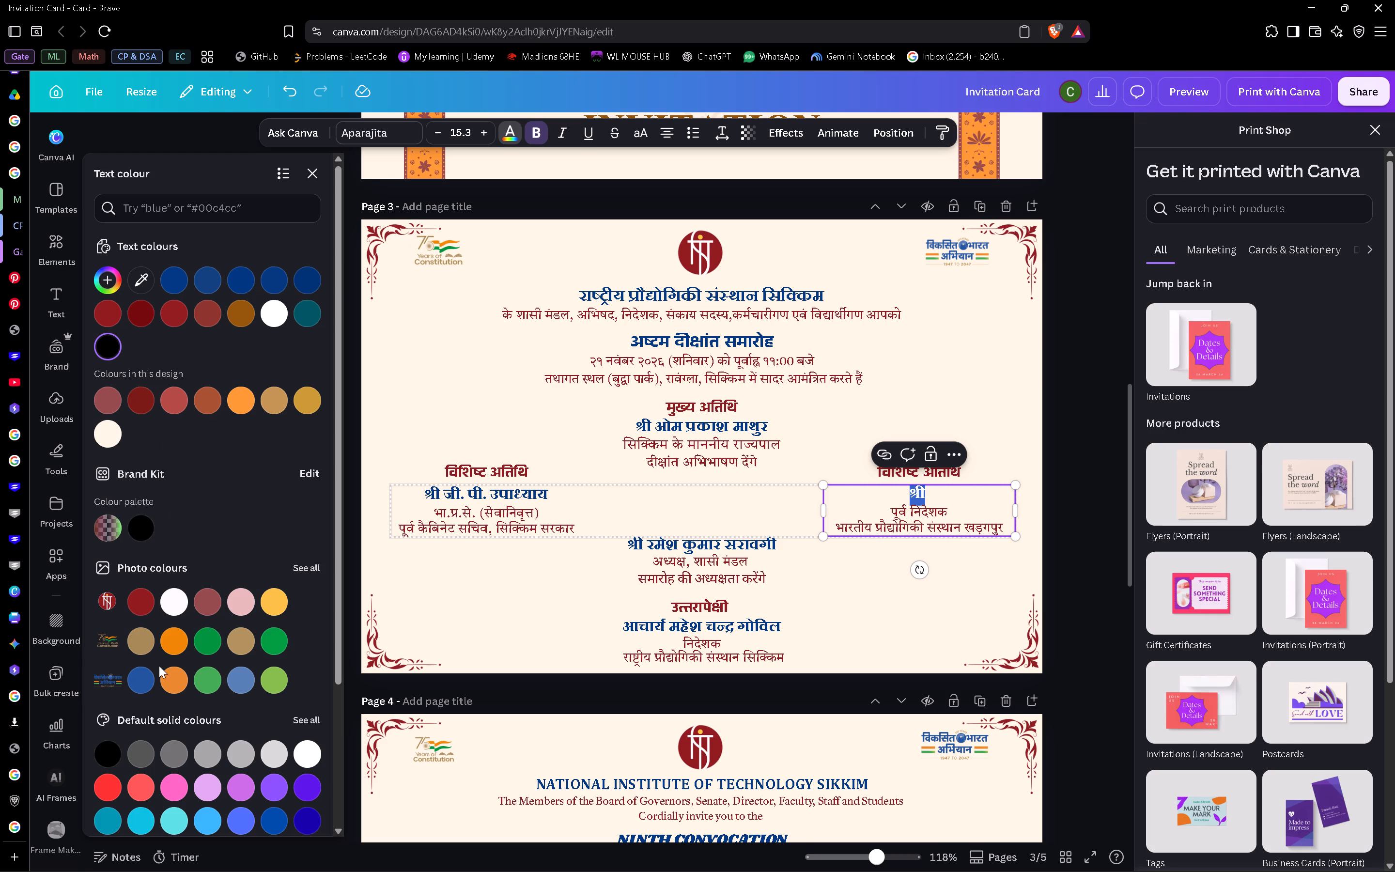
click(306, 281)
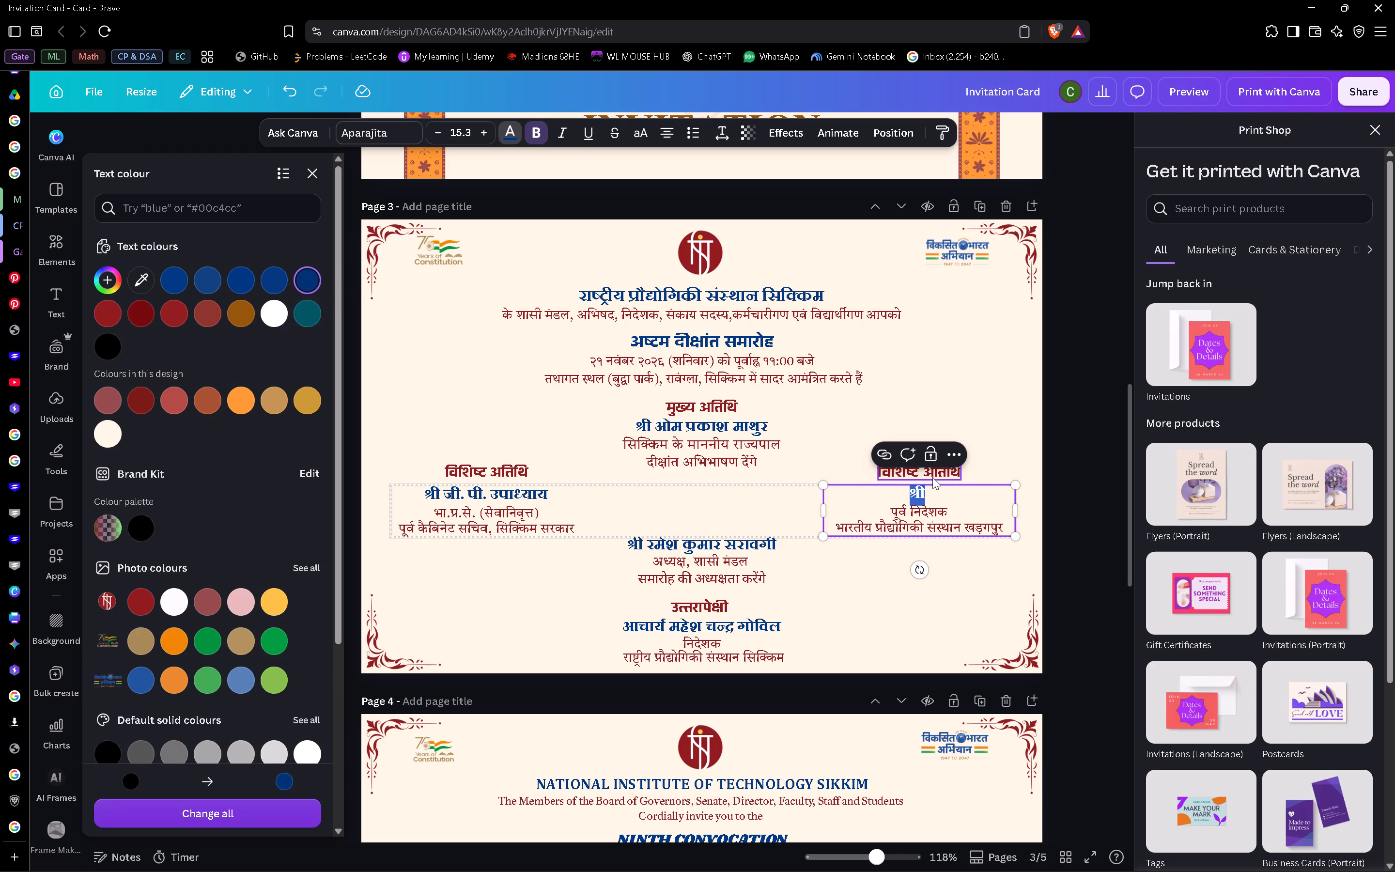
Copy राजू बिस्ता from the Google overview and paste it after श्री in page 3's guest of honour block.
click(938, 503)
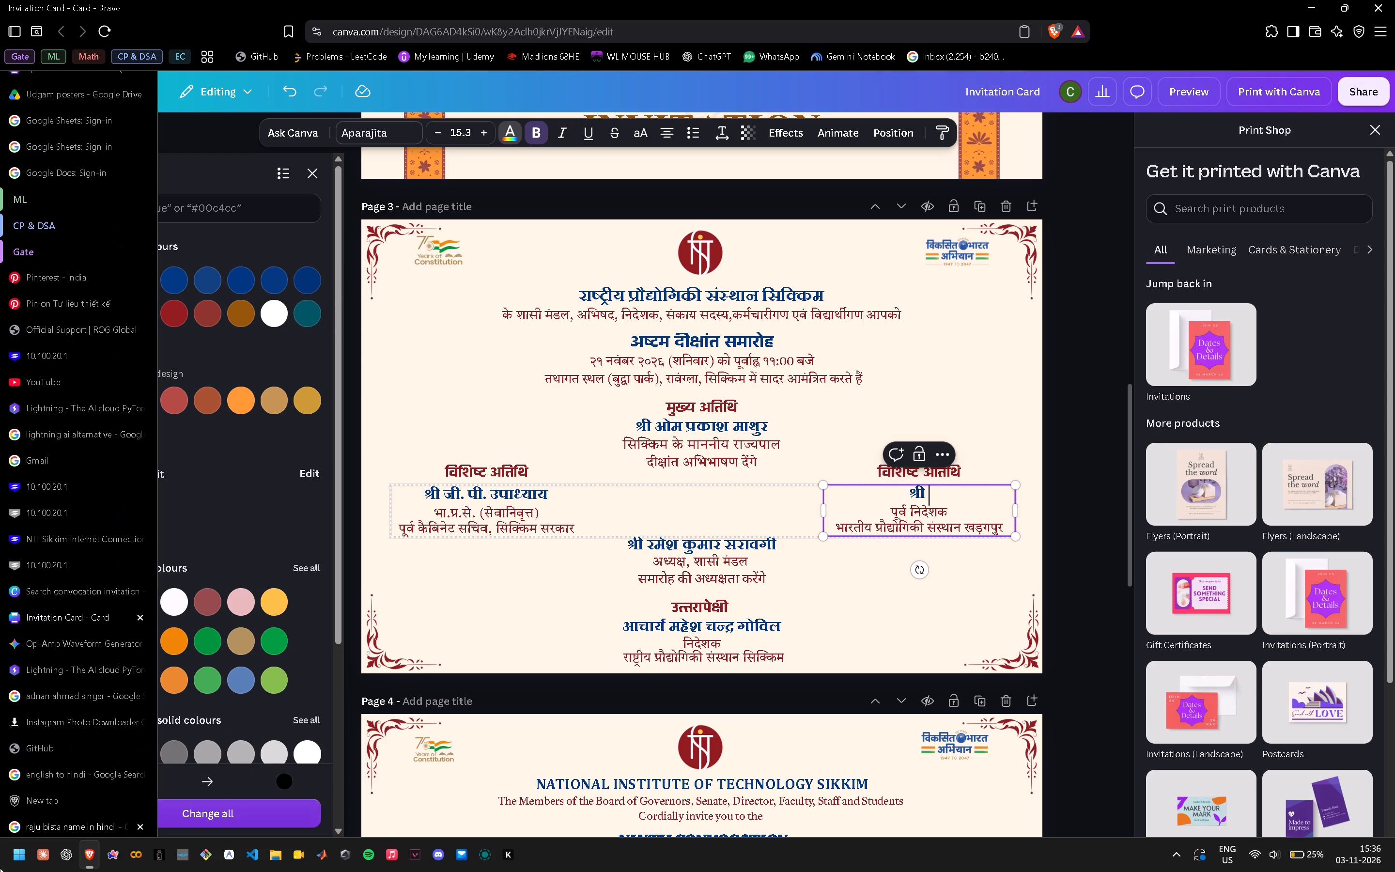
click(64, 827)
right_click(259, 233)
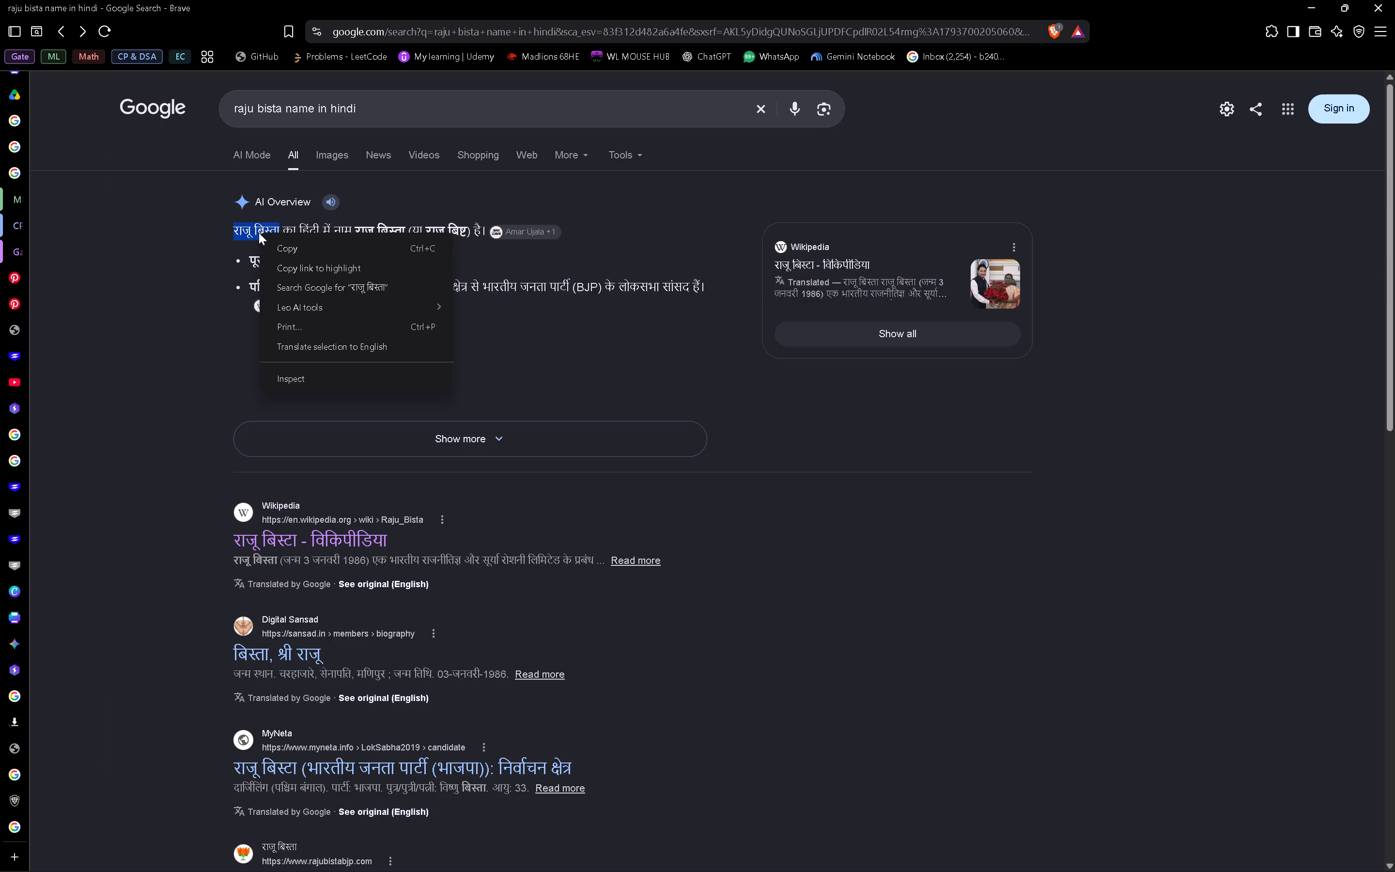
click(334, 252)
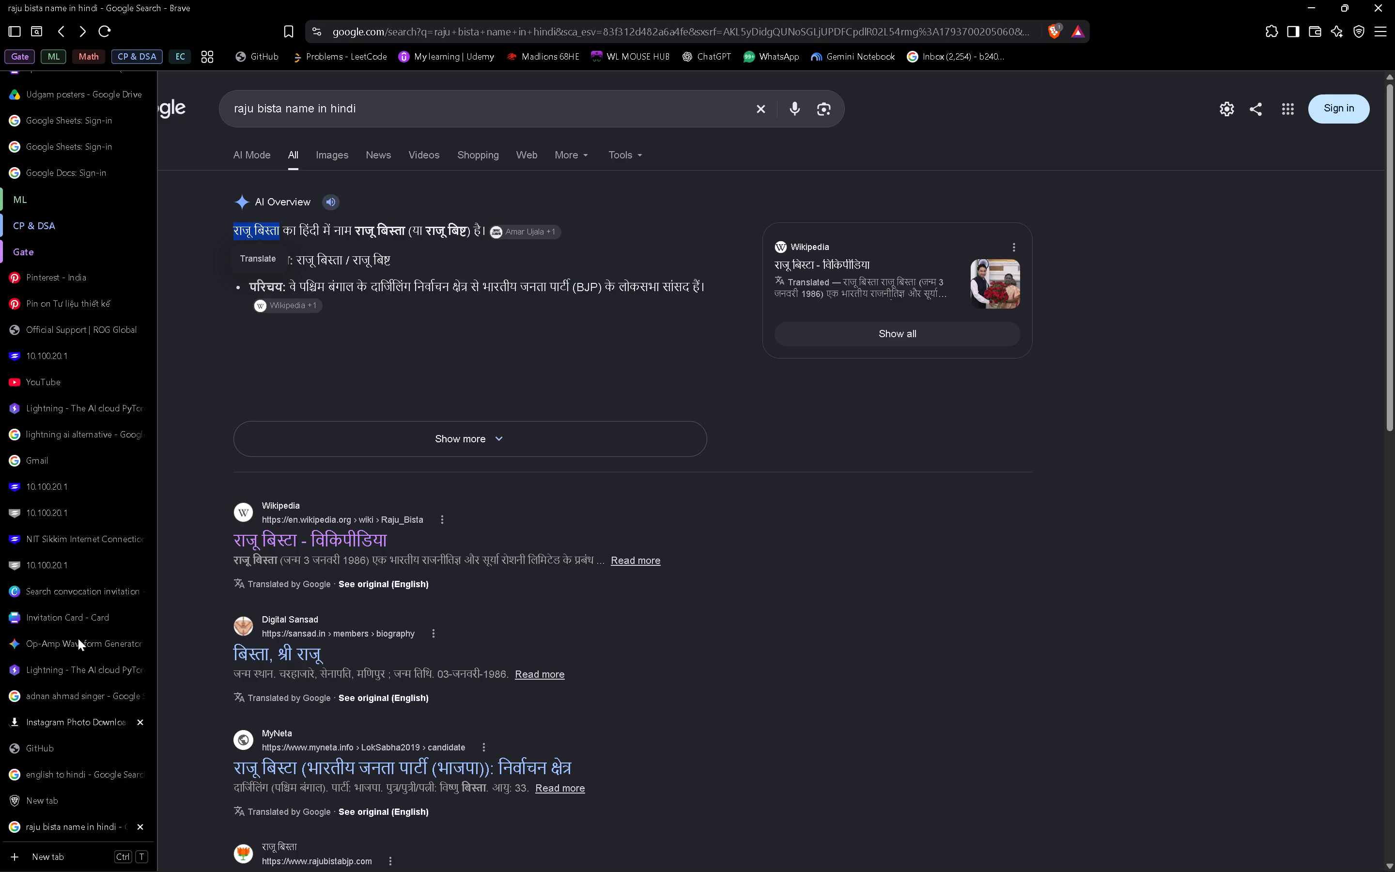
click(60, 619)
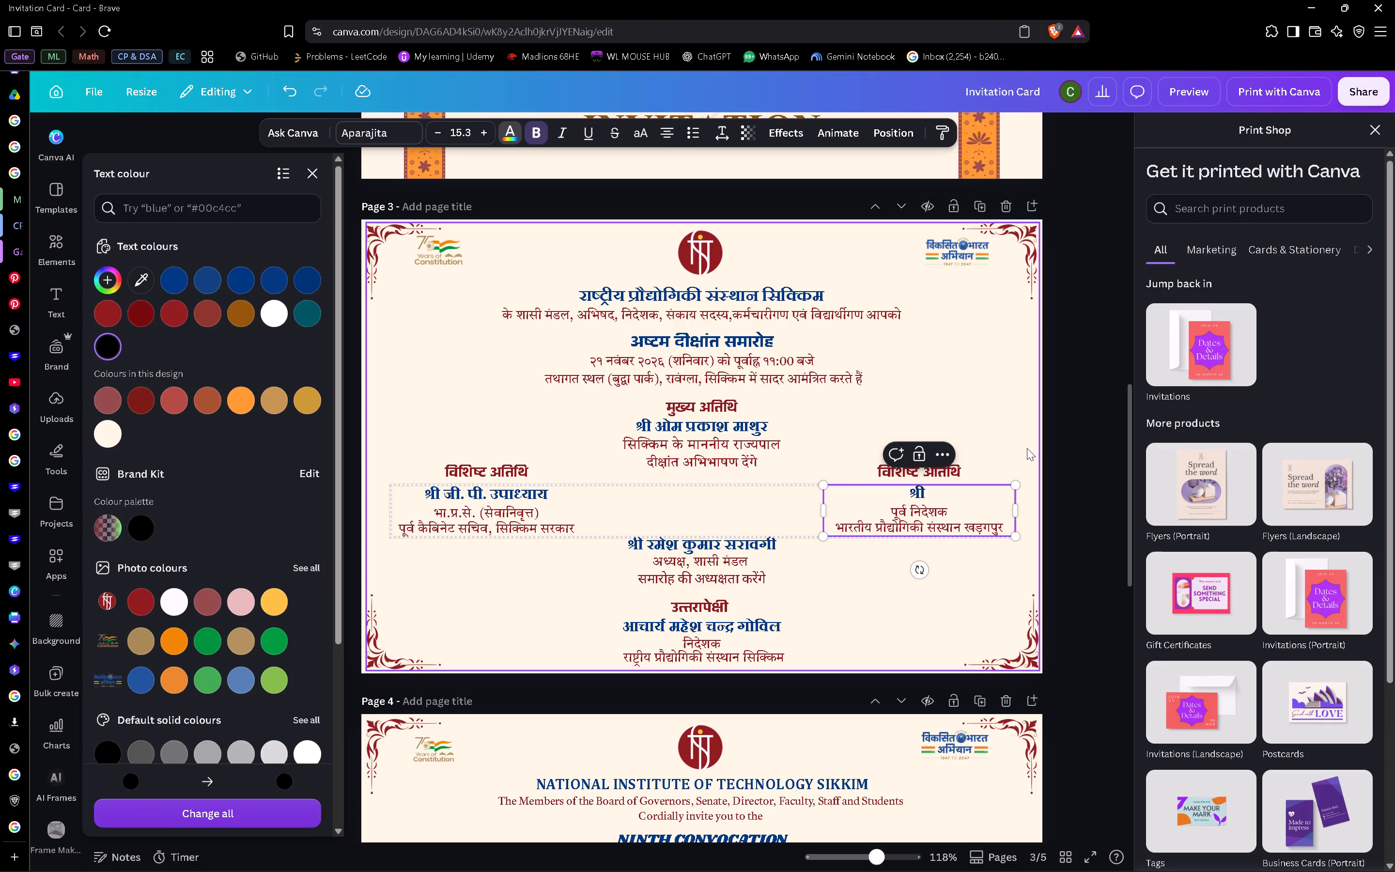
key(ctrl+v)
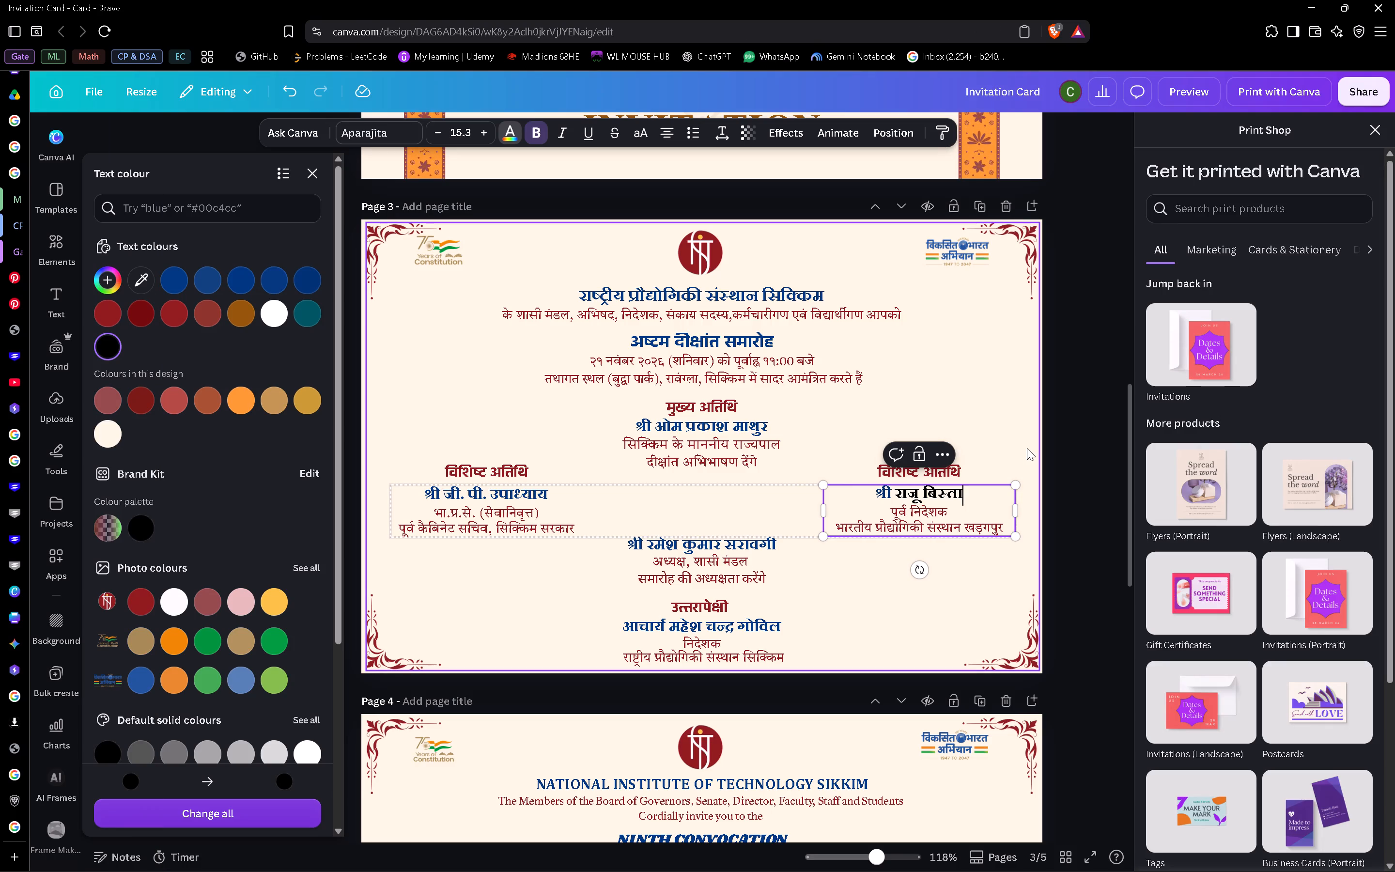
Recolour राजू बिस्ता in page 3's guest of honour name line the same dark blue as श्री.
key(shift+Left)
key(shift+Left)
key(shift+Left)
key(shift+Left)
key(shift+Left)
key(shift+Left)
key(shift+Left)
key(shift+Left)
key(shift+Right)
key(shift+Right)
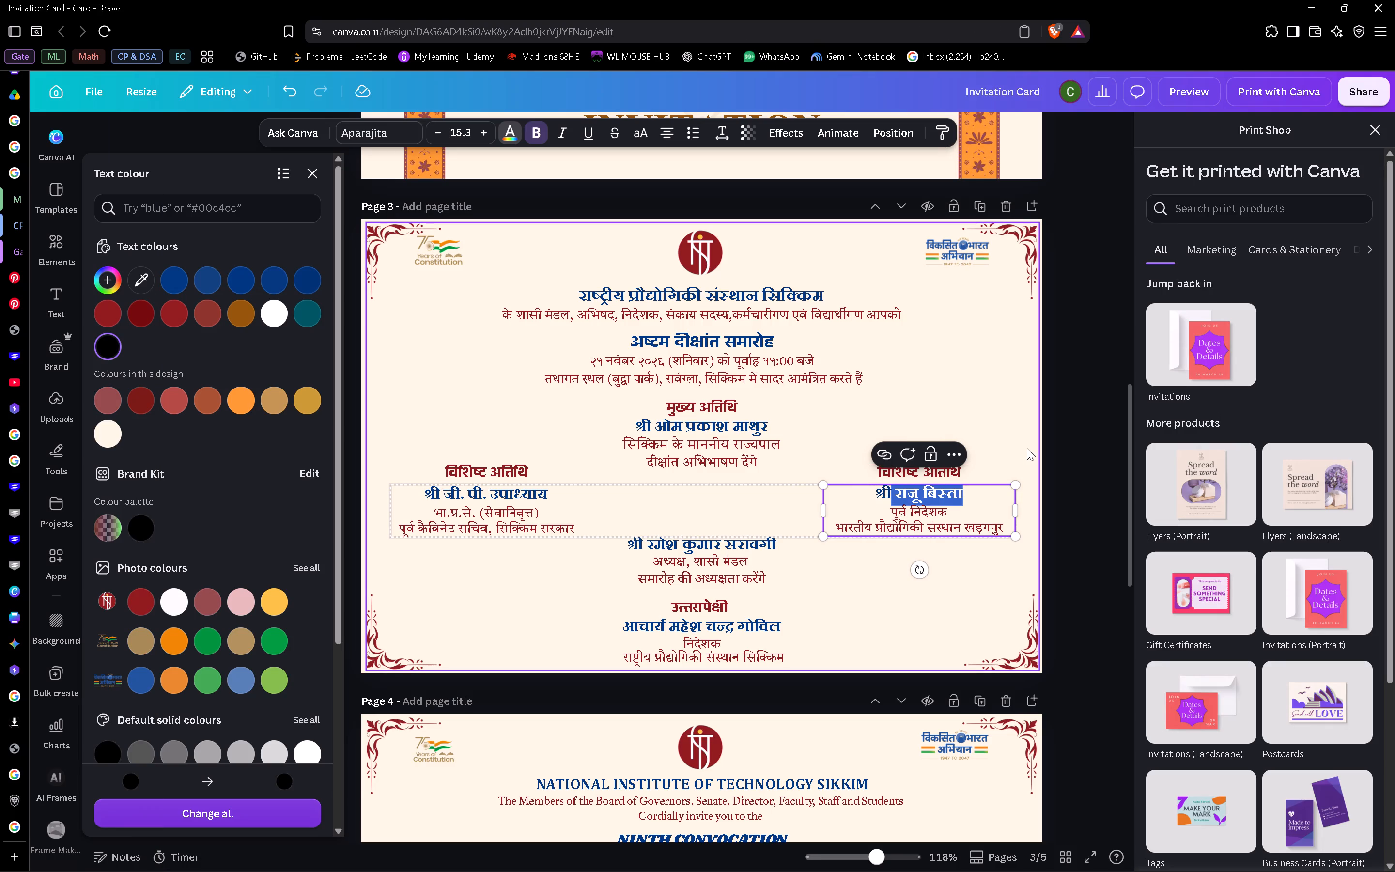
key(shift+Right)
key(shift+Right)
key(Left)
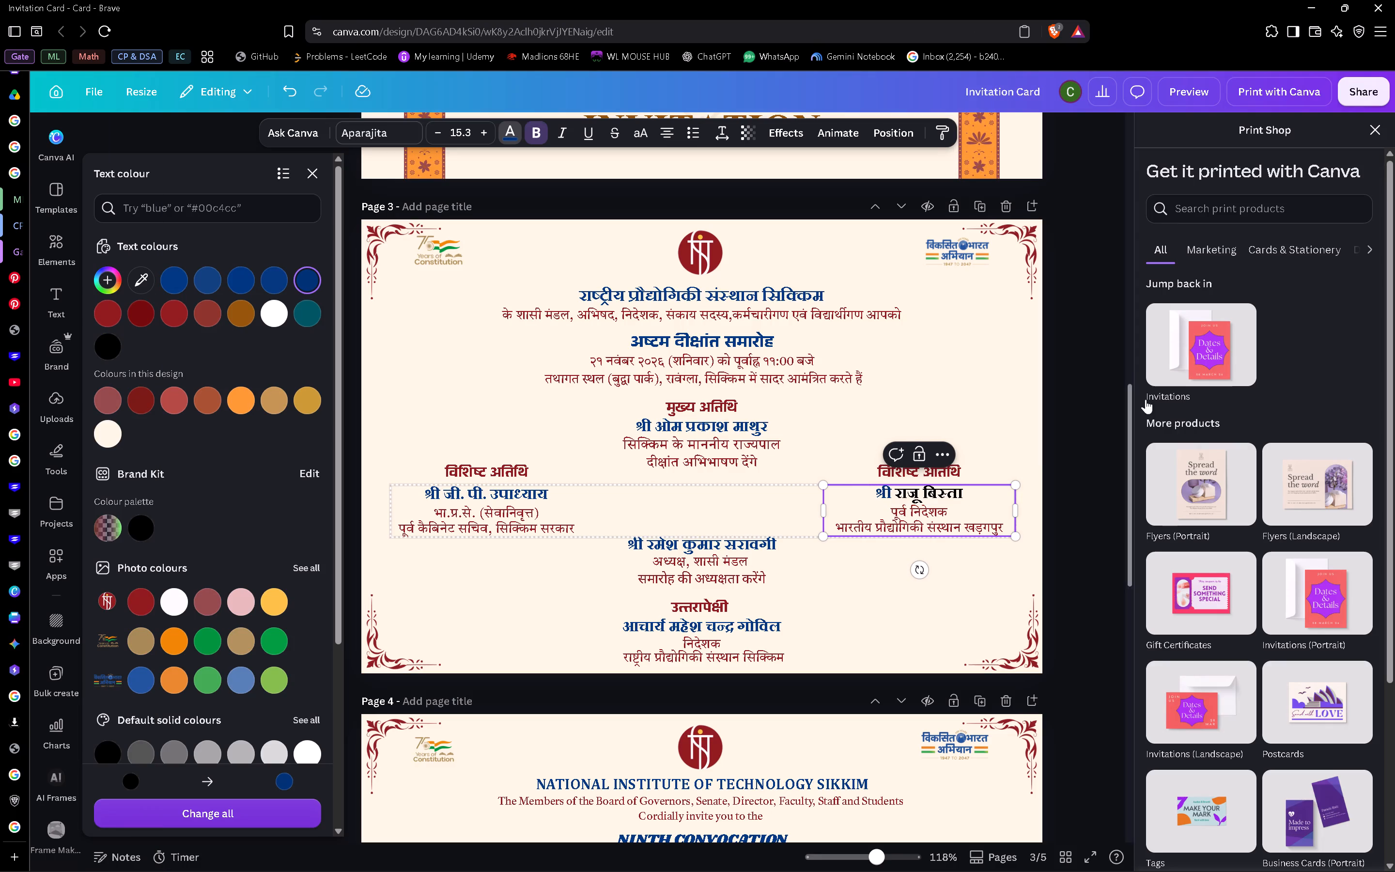
click(963, 499)
key(shift+Left)
key(shift+Left)
key(shift+Left)
key(shift+Left)
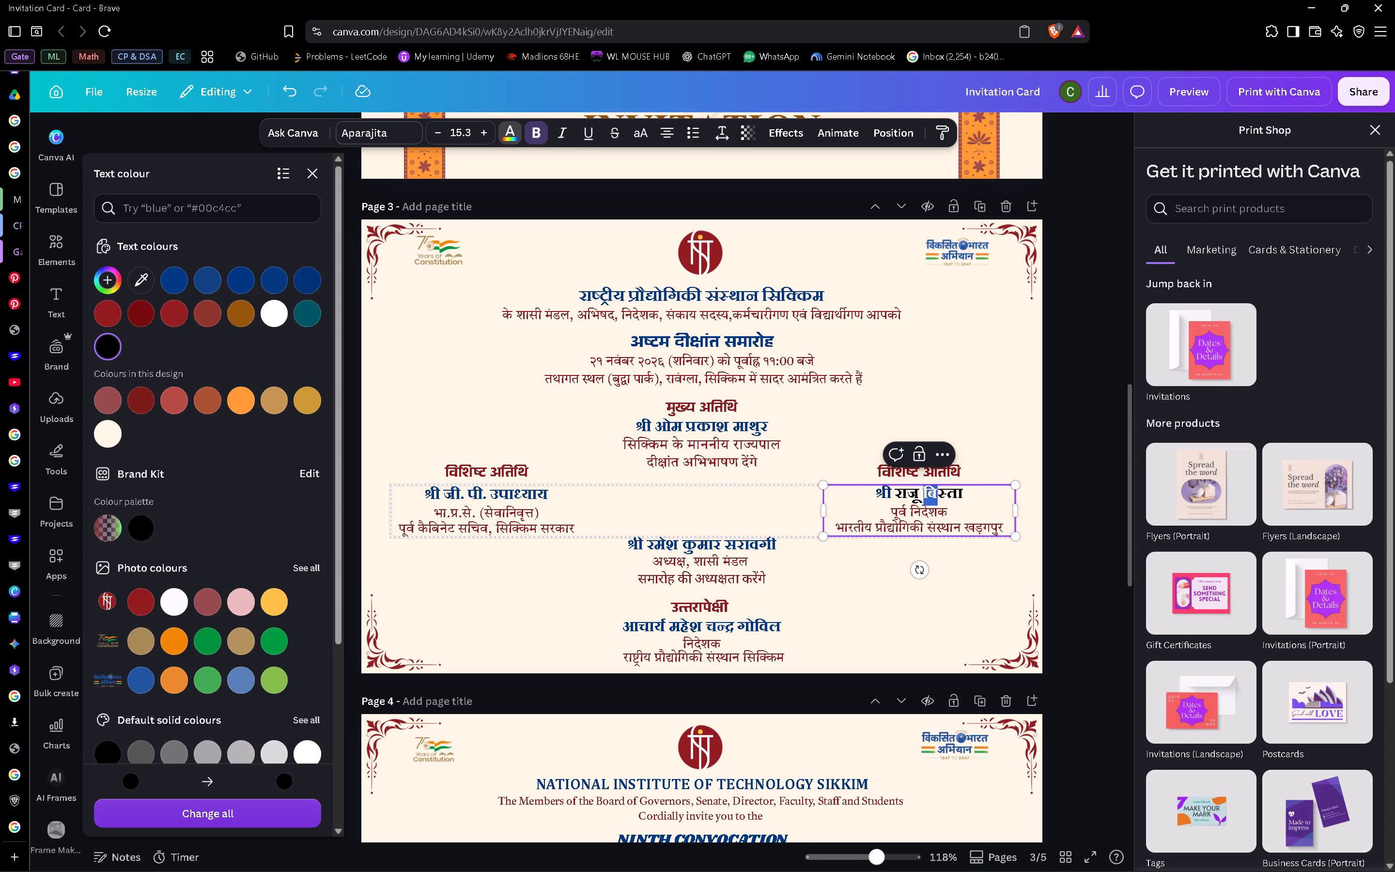
key(shift+Left)
click(899, 490)
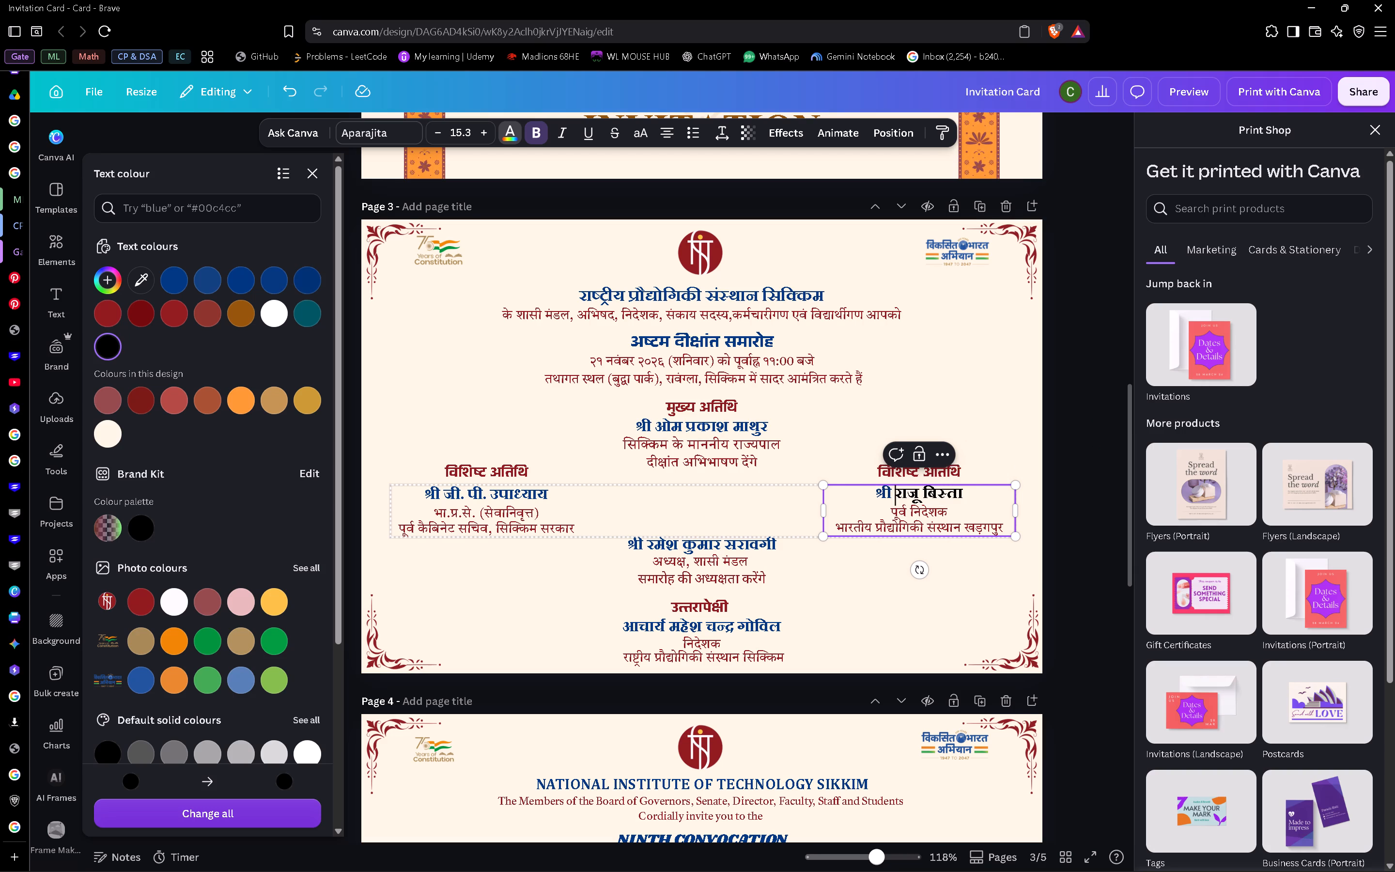
key(shift+Right)
key(shift+Right)
key(shift+Right)
key(shift+Right)
key(shift+Right)
key(shift+Right)
key(shift+Right)
key(shift+Right)
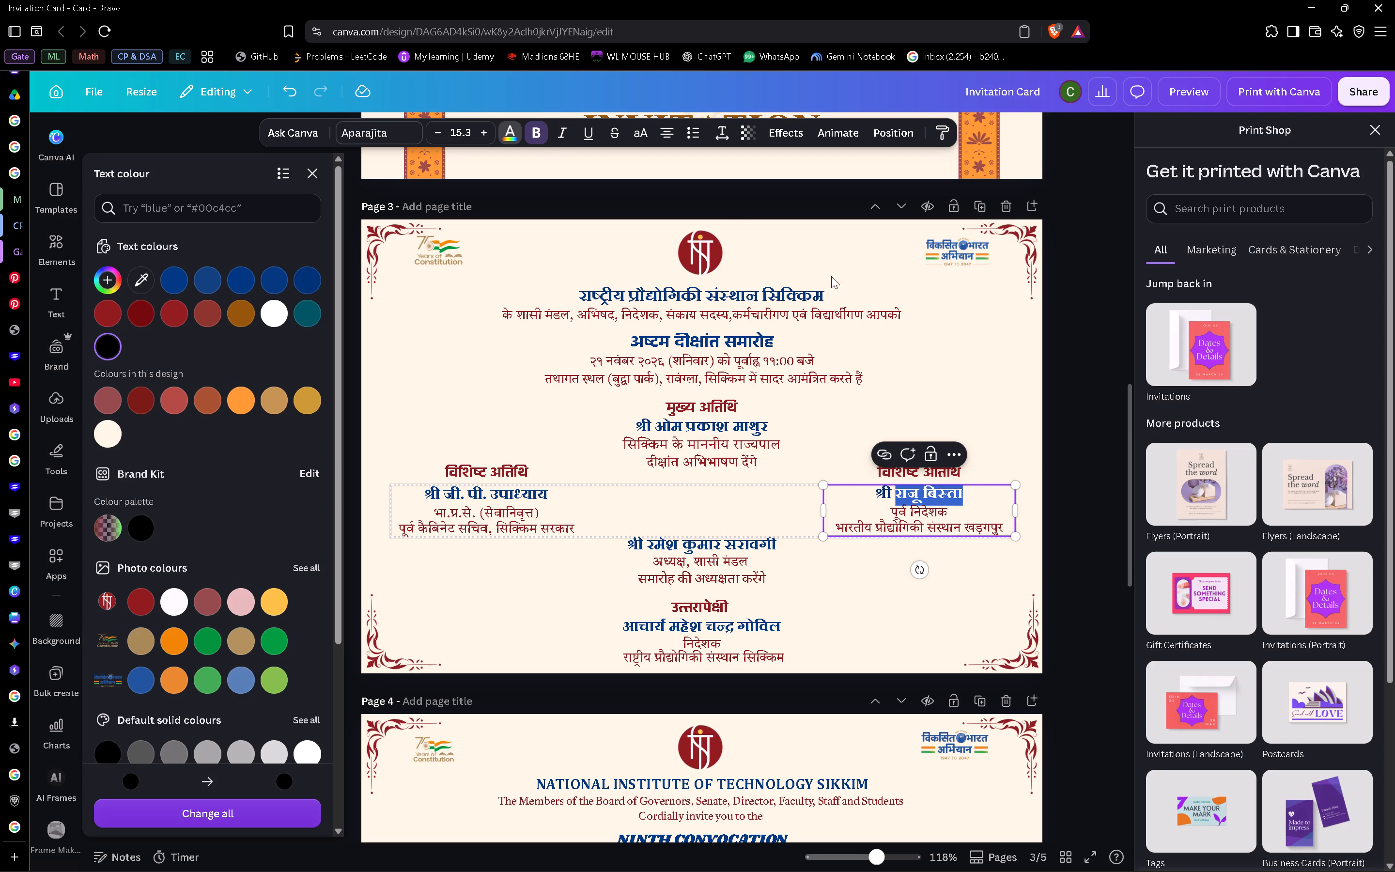
click(302, 271)
click(852, 625)
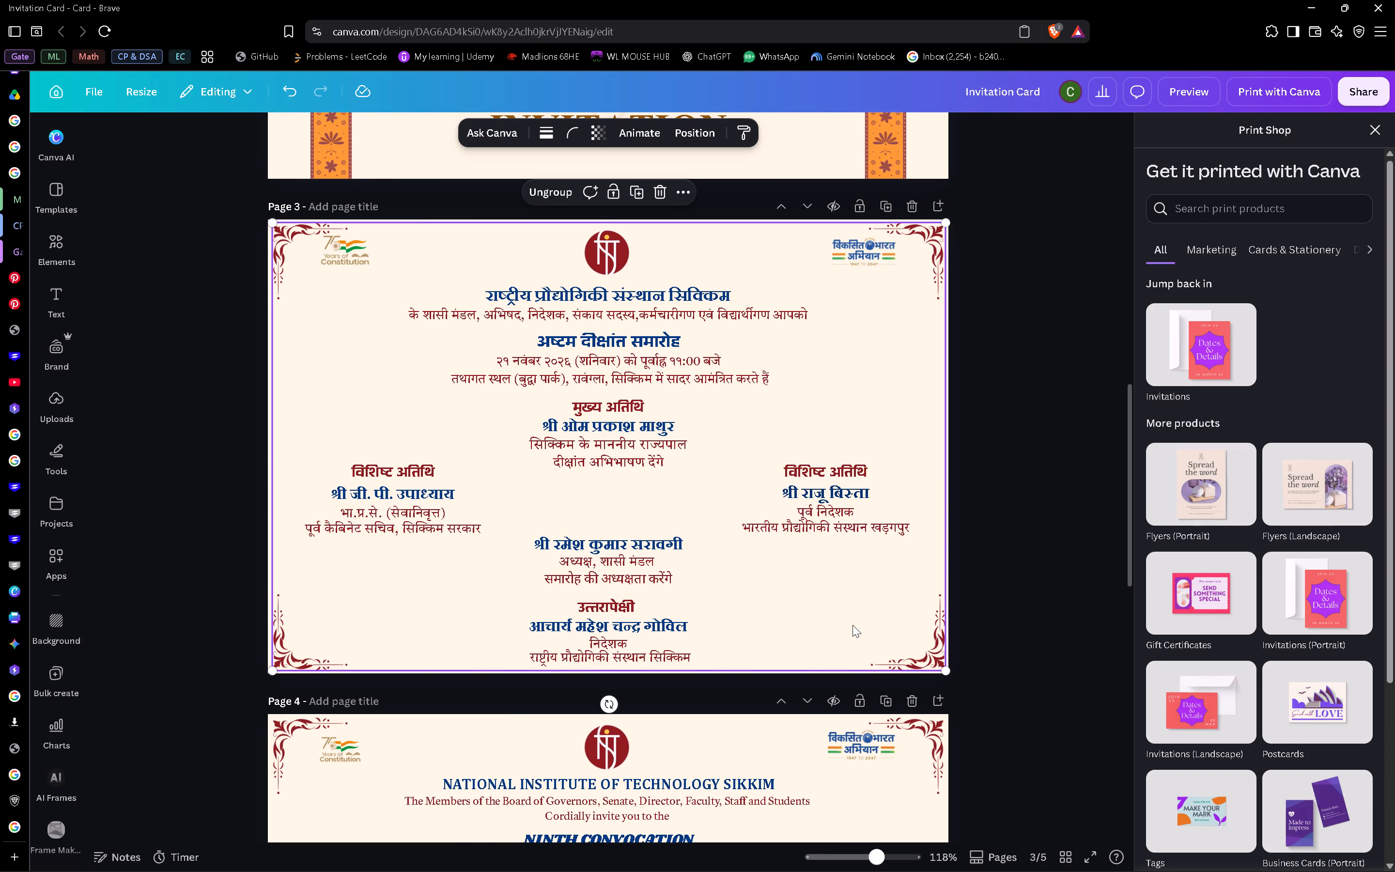
Switch to the Google results and search for "raju bista designation in hindi".
click(73, 830)
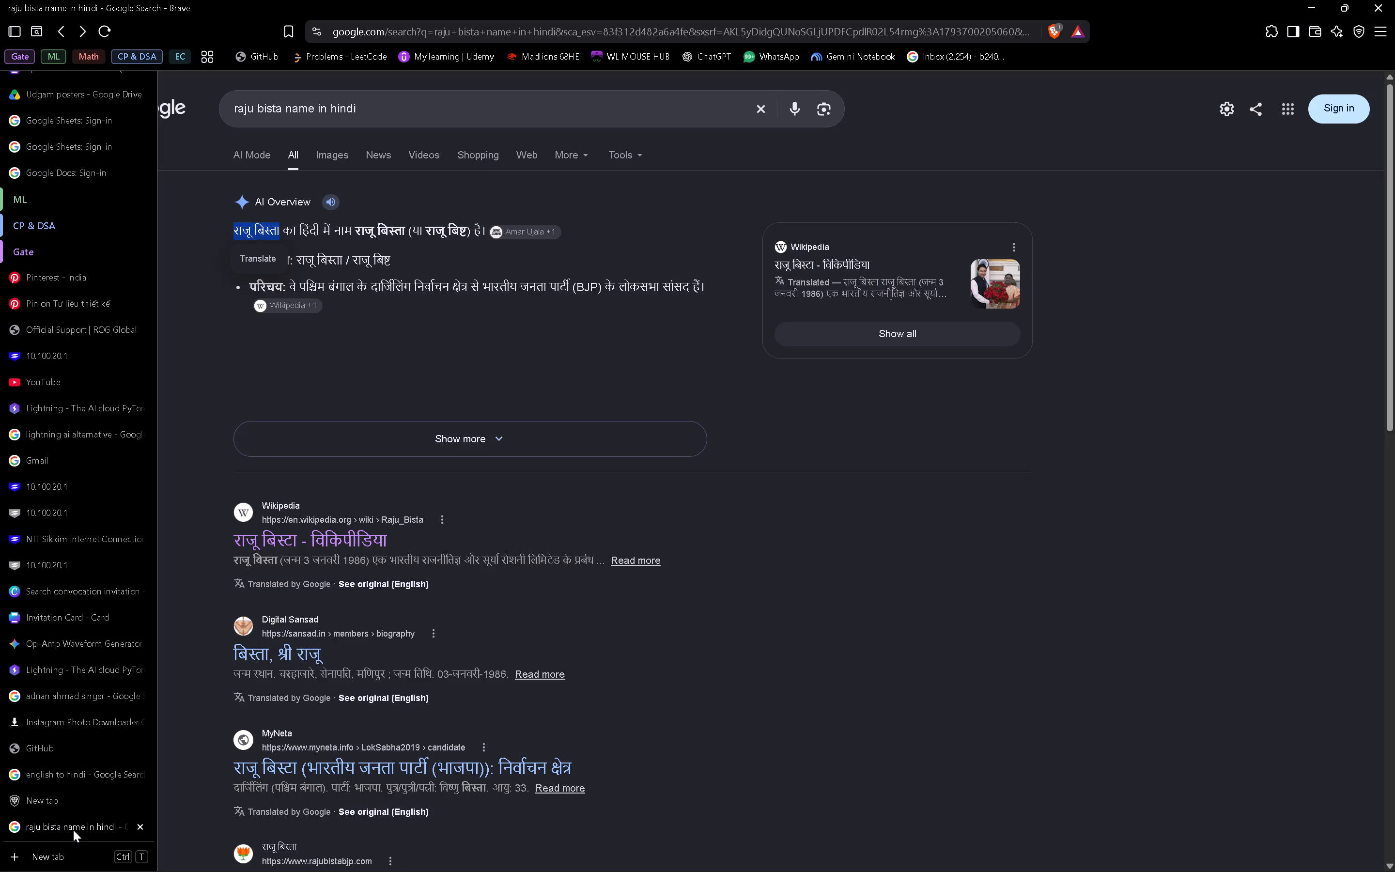
click(428, 107)
key(BackSpace)
key(Delete)
key(Delete)
key(BackSpace)
key(BackSpace)
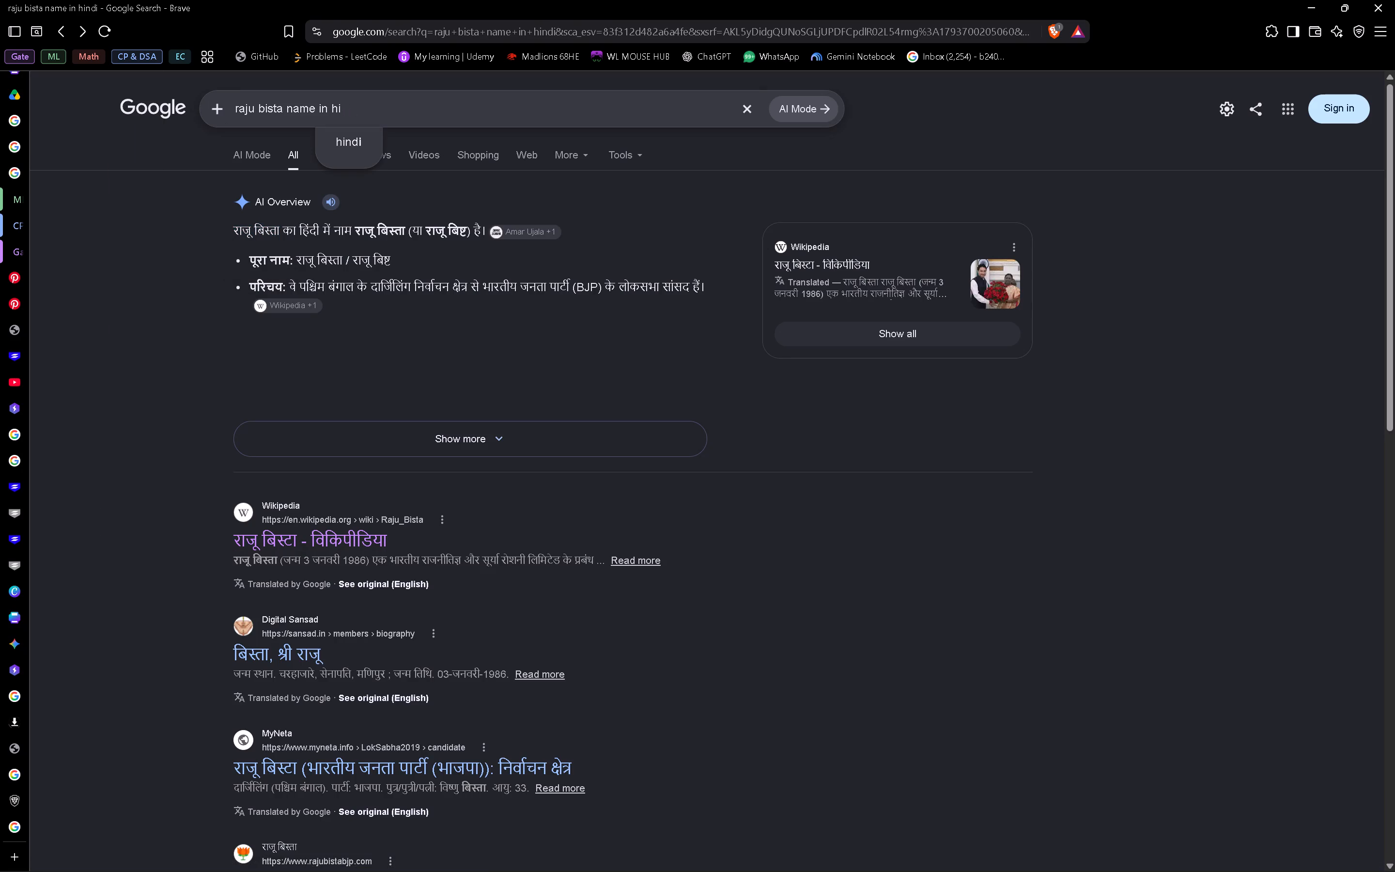
key(BackSpace)
key(BackSpace)
key(BackSpace)
key(BackSpace)
key(BackSpace)
key(BackSpace)
key(BackSpace)
key(BackSpace)
key(BackSpace)
key(BackSpace)
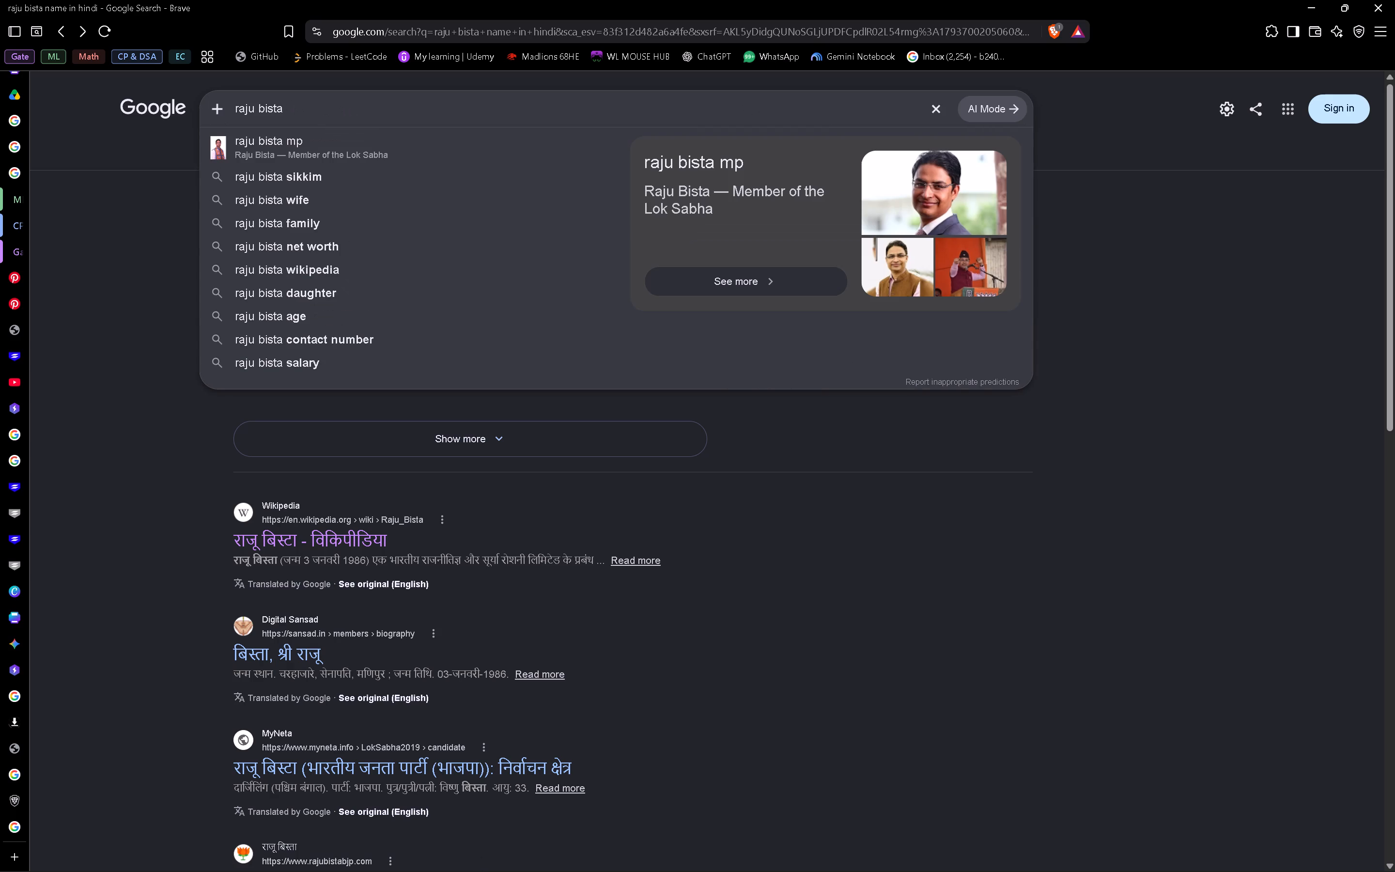
text(desi)
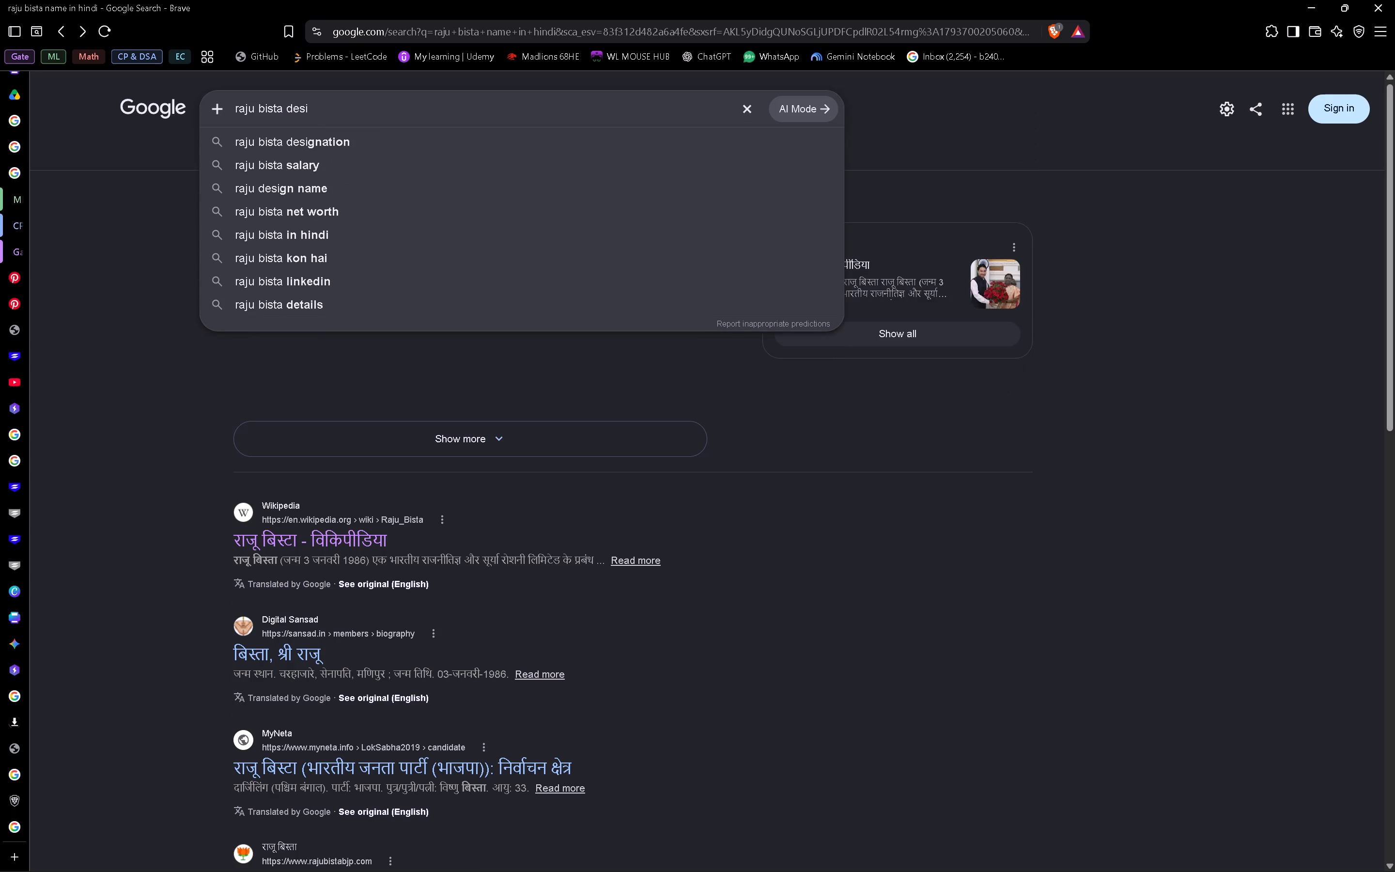
key(Down)
key(Right)
key(Down)
key(space)
text(in hindi)
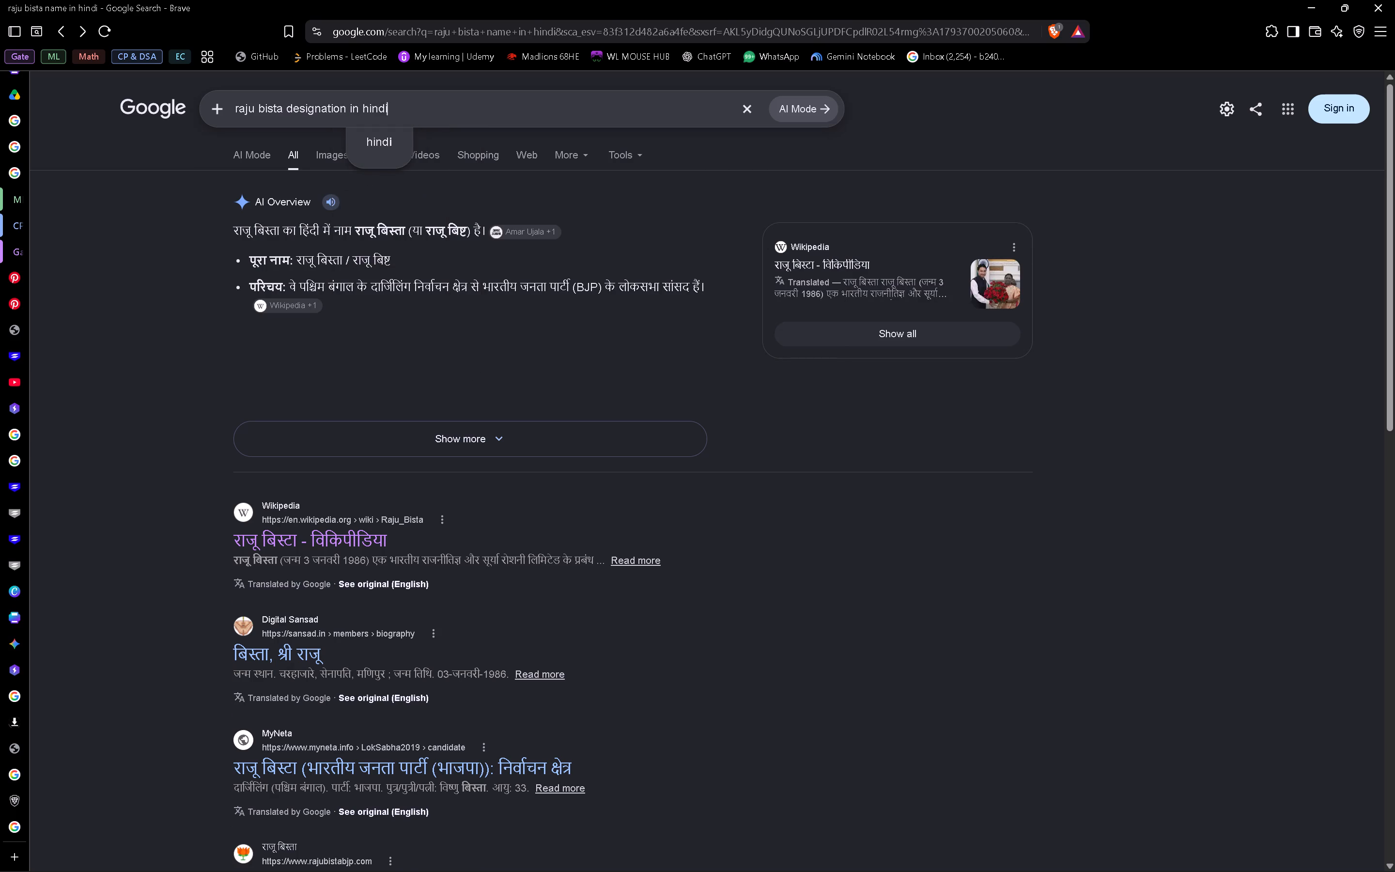
key(Return)
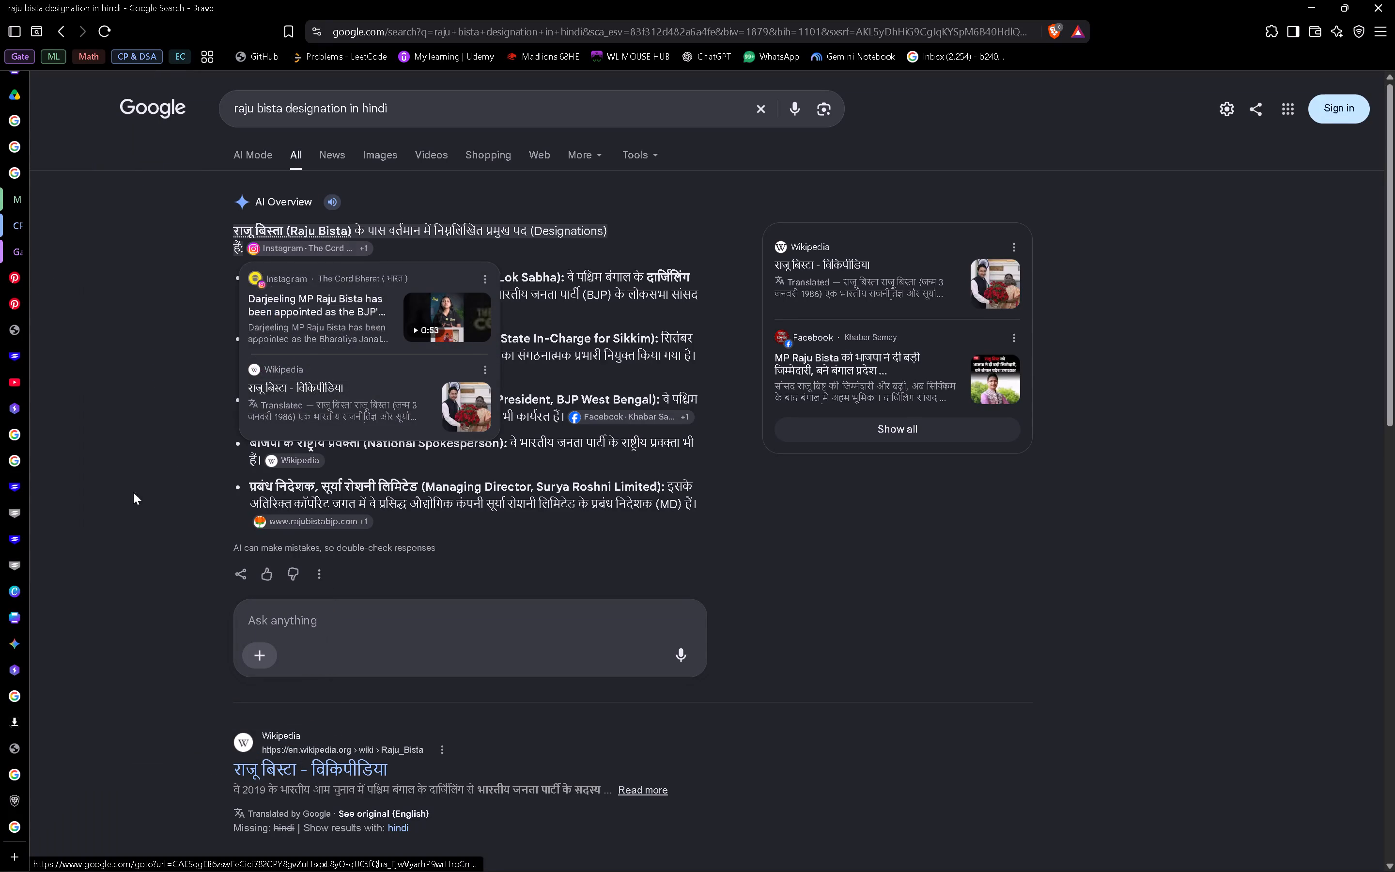
Compare Raju Bista's Hindi designations in the search results with page 3's Hindi guest details and page 4's English guest list.
click(88, 619)
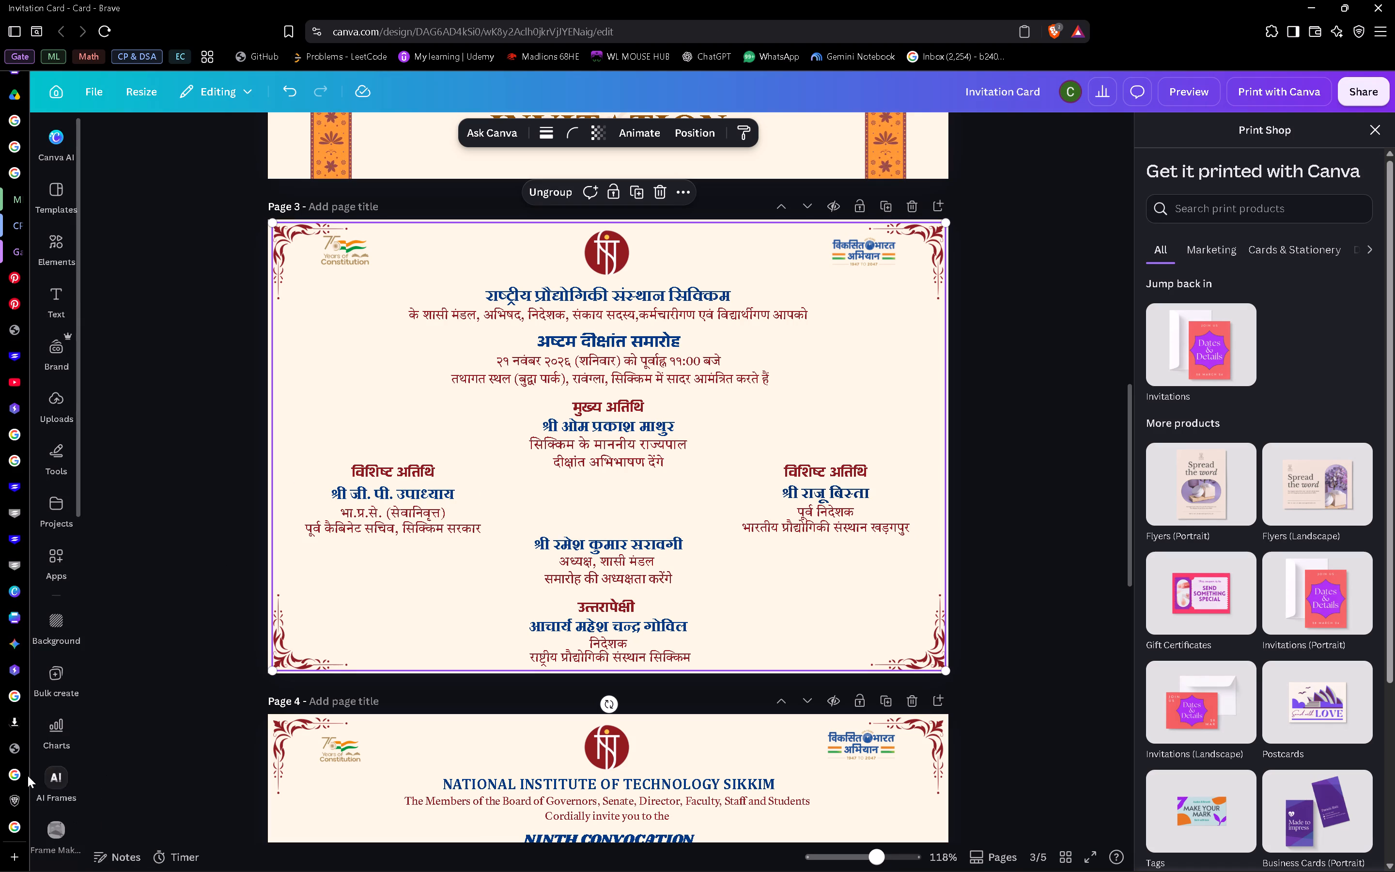
click(23, 825)
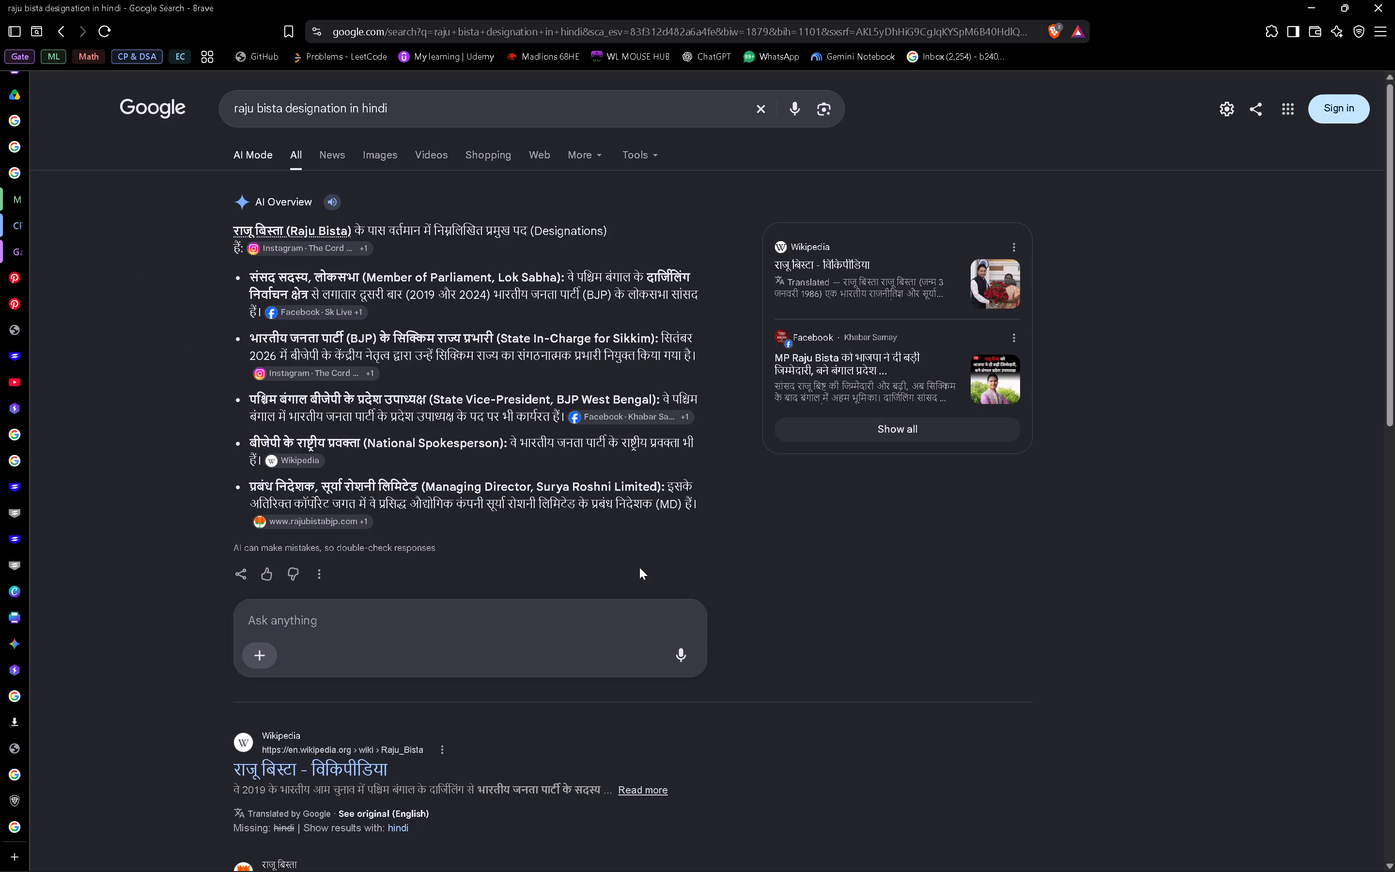
click(69, 611)
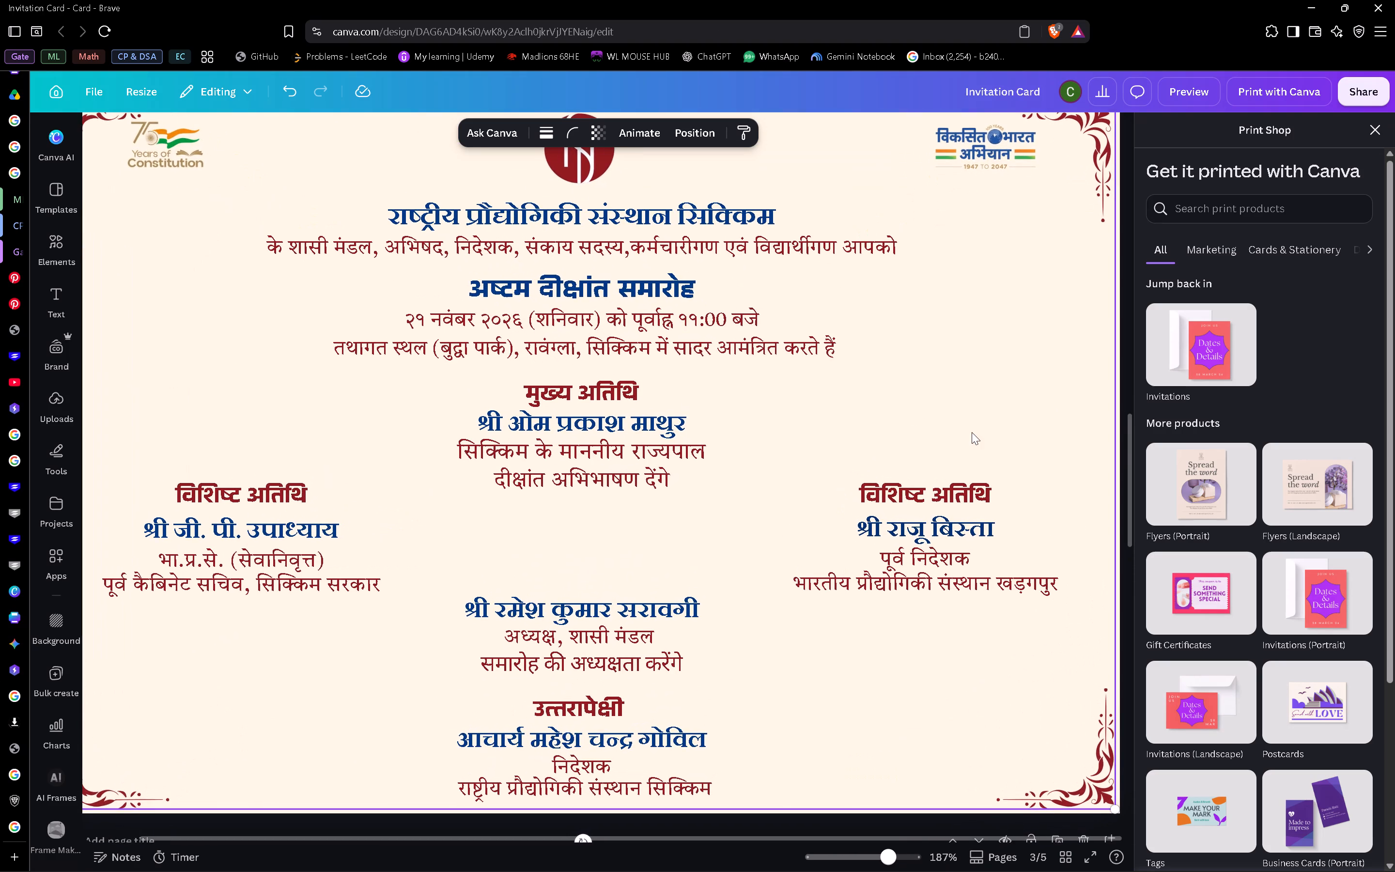
scroll(972, 432, right, 2)
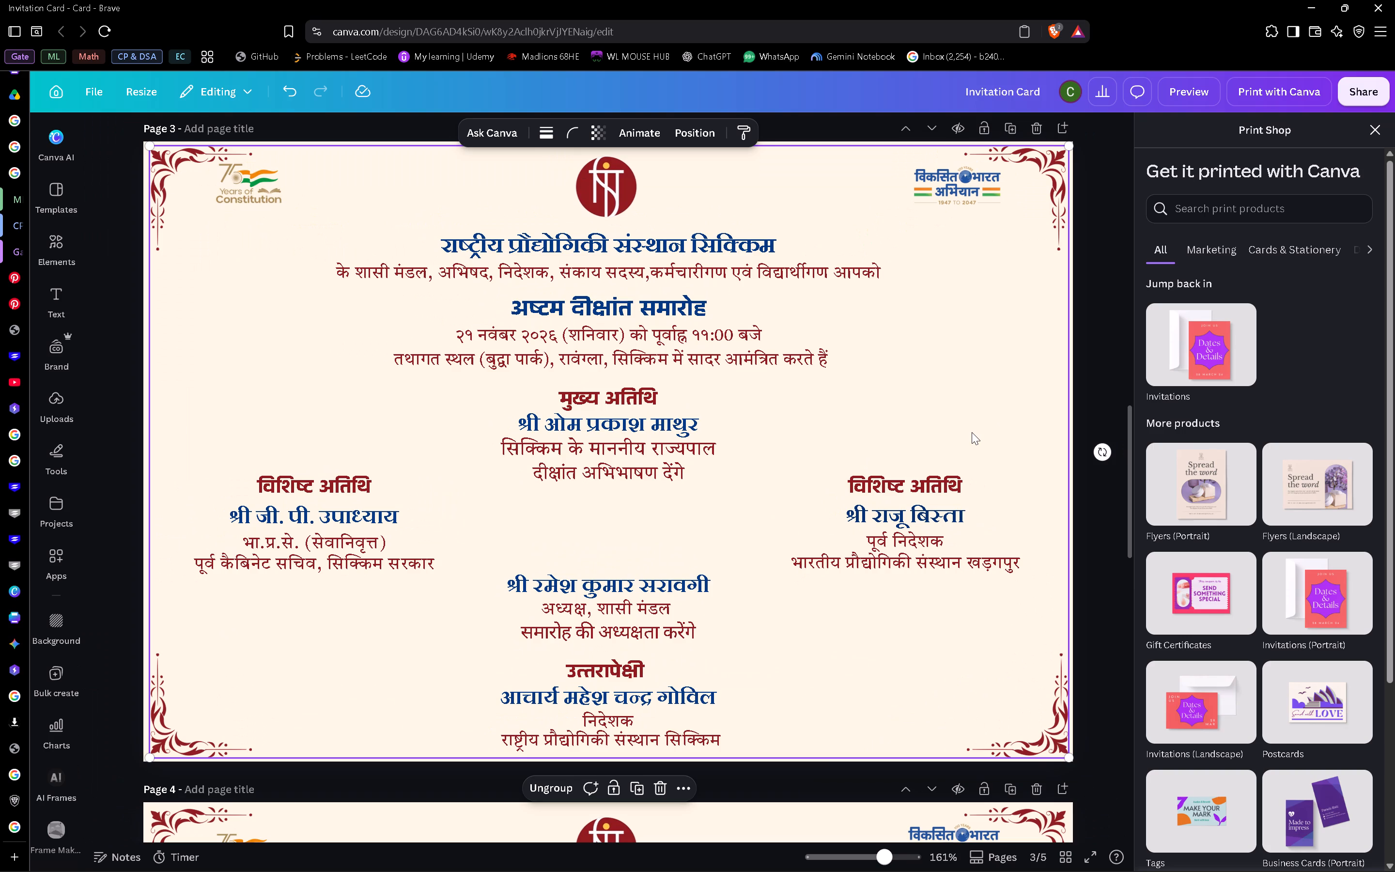
scroll(972, 432, down, 1)
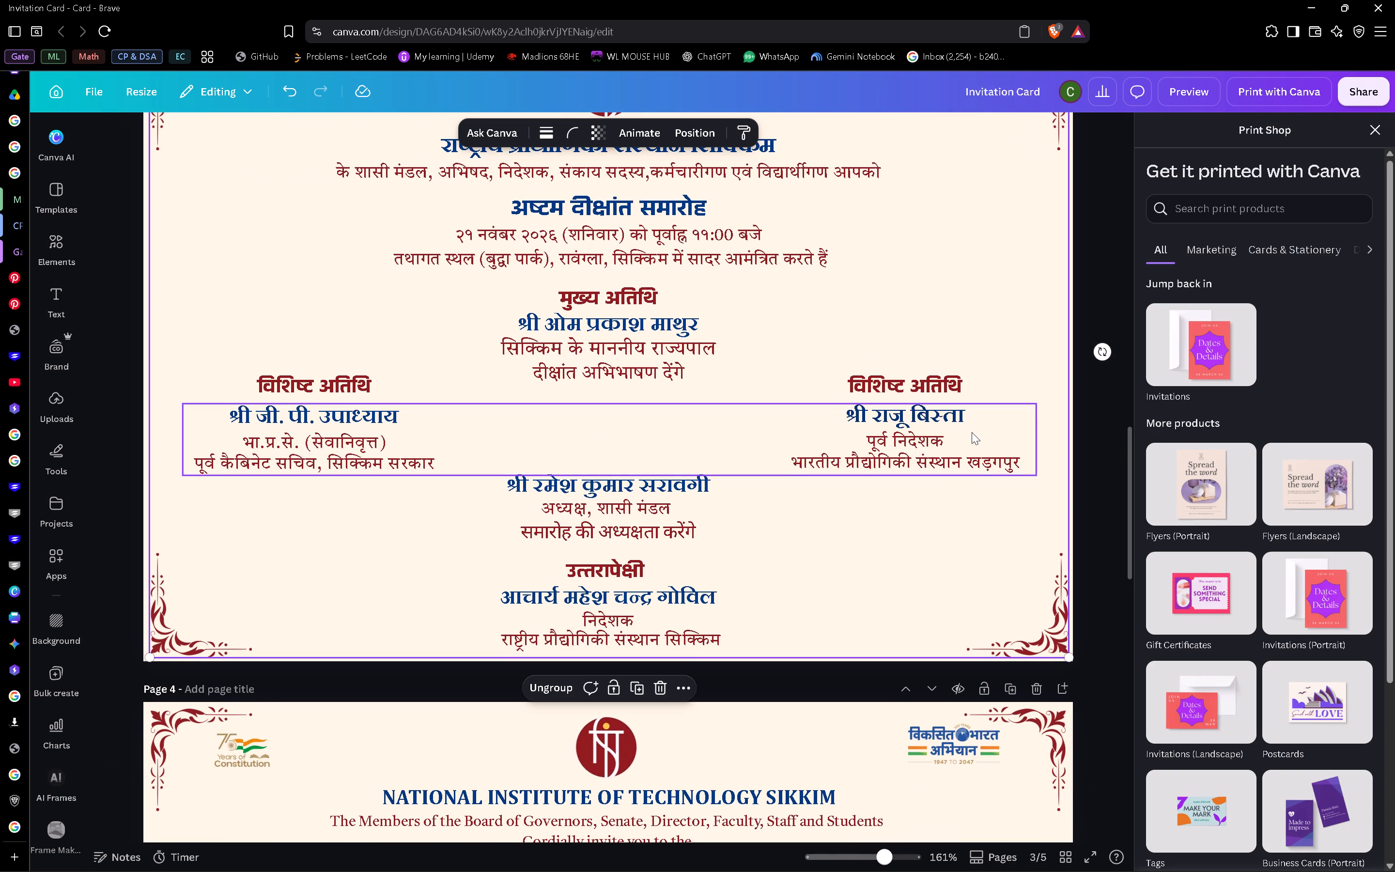
scroll(972, 432, down, 5)
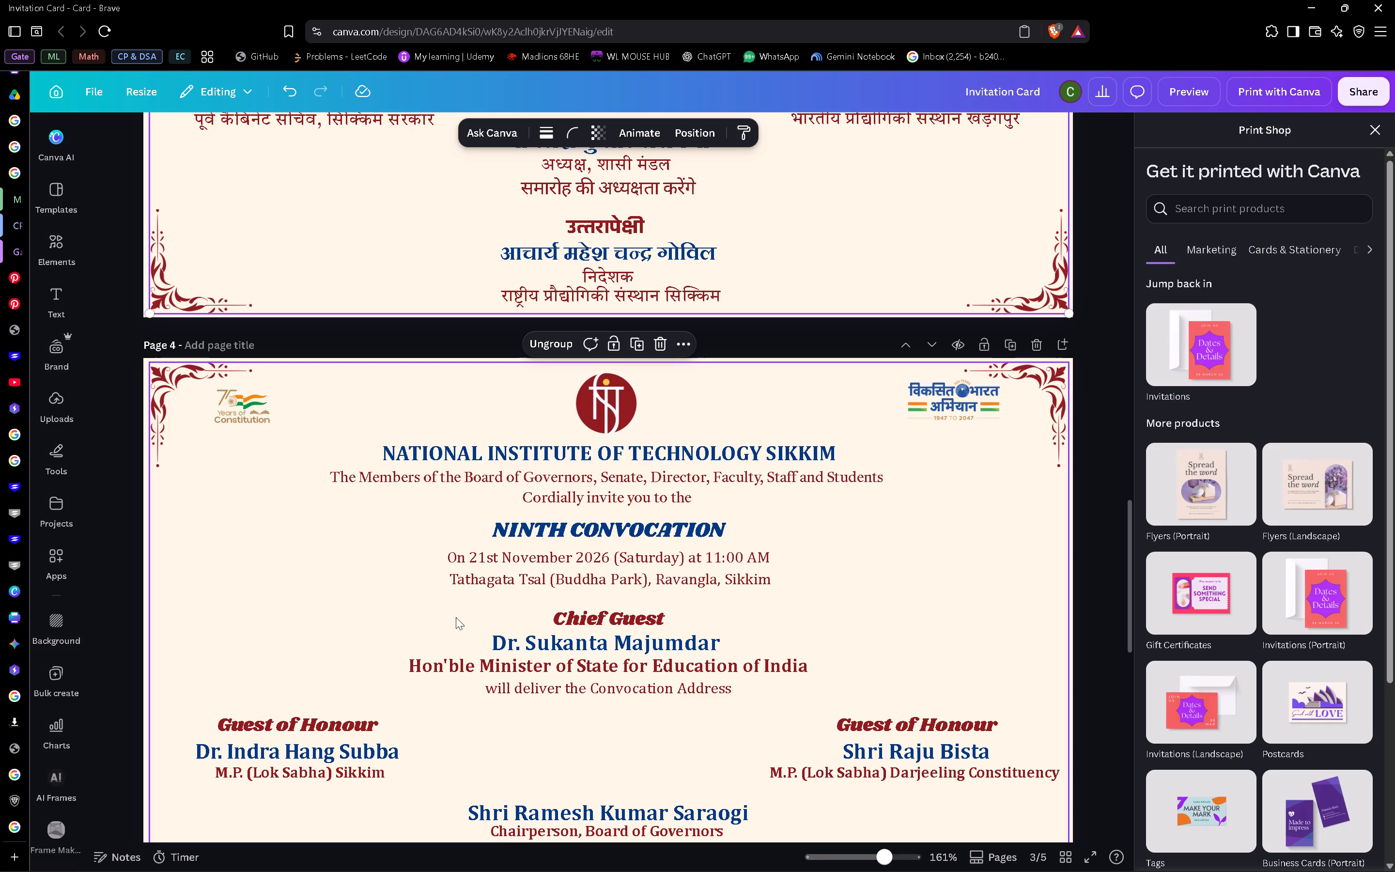
scroll(93, 806, down, 3)
Switch to the Google results, search for "sukanta majumdar" and open the Hindi version of his Wikipedia article.
click(58, 821)
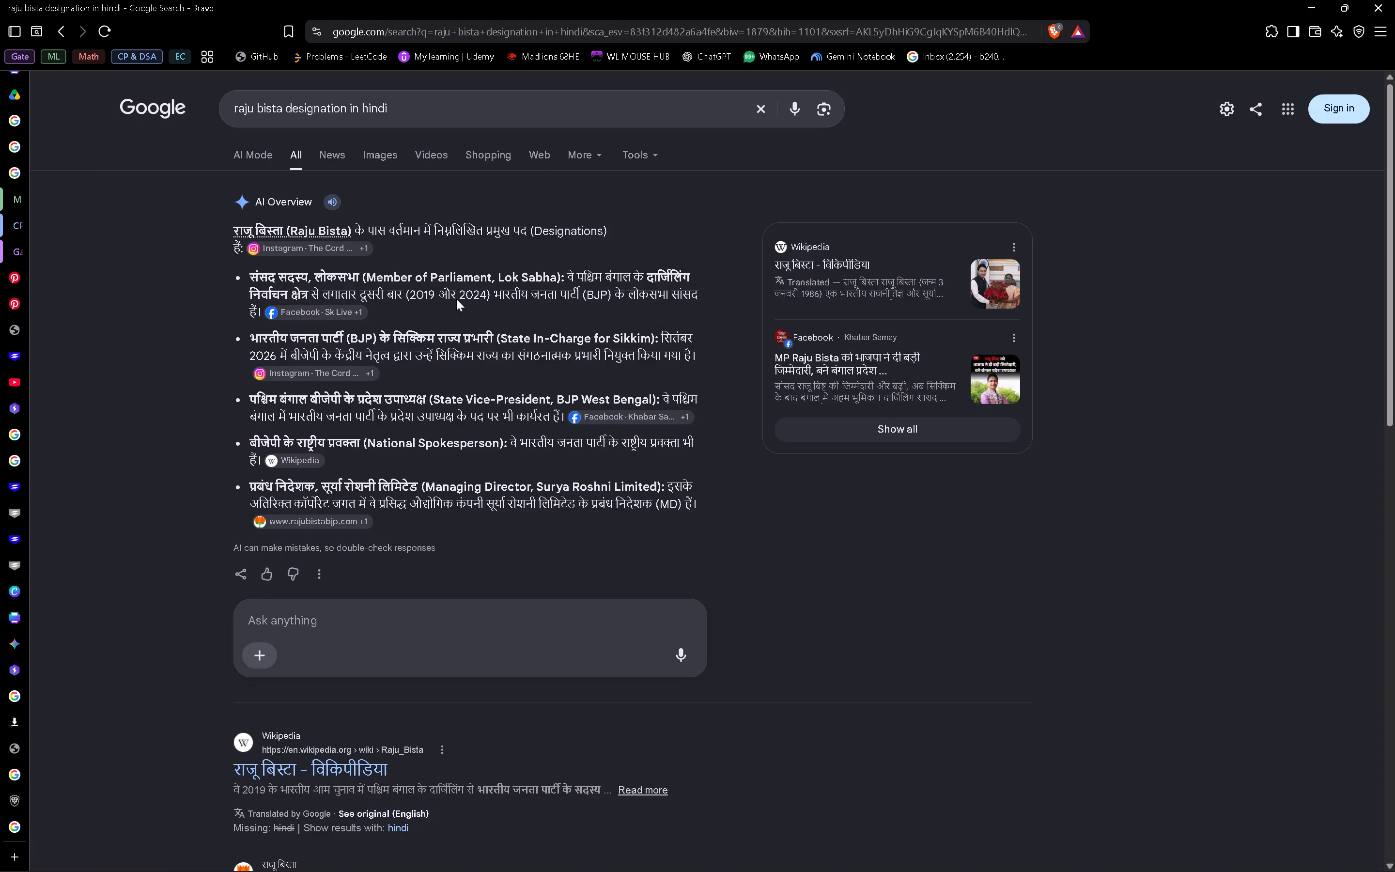
click(760, 107)
text(suk)
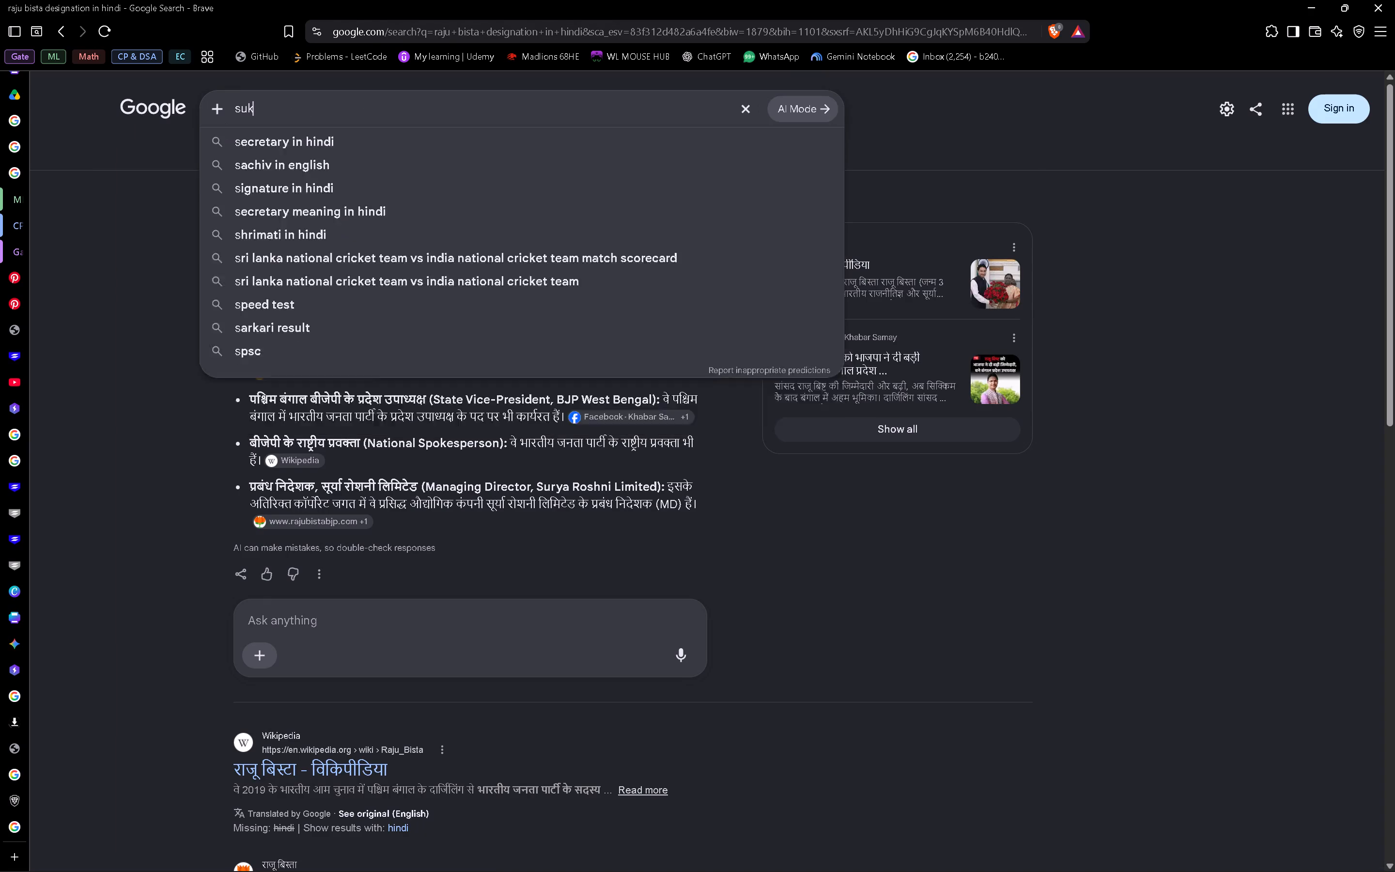
key(Down)
key(Return)
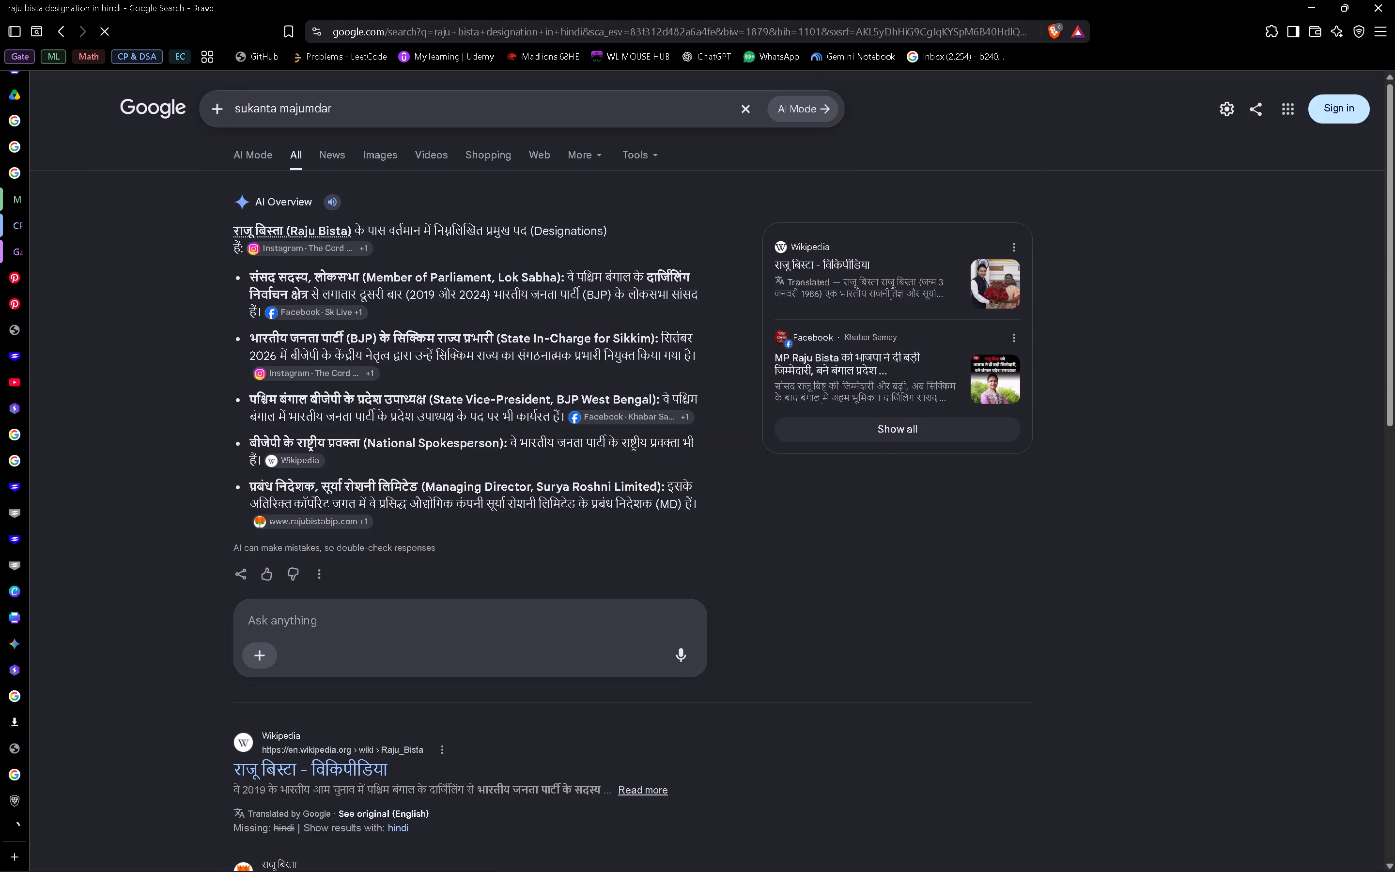
click(326, 555)
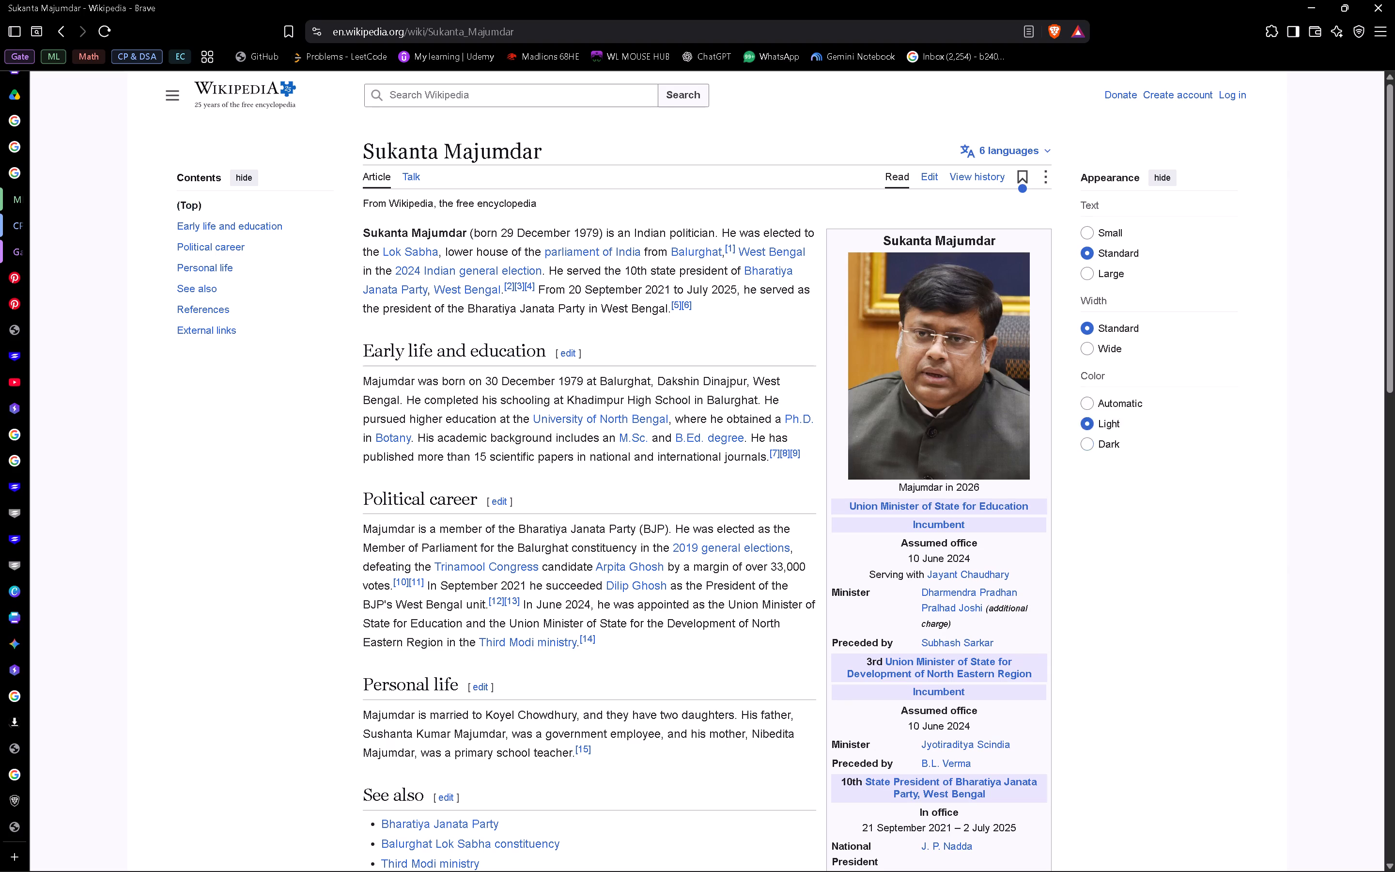
click(988, 151)
click(946, 240)
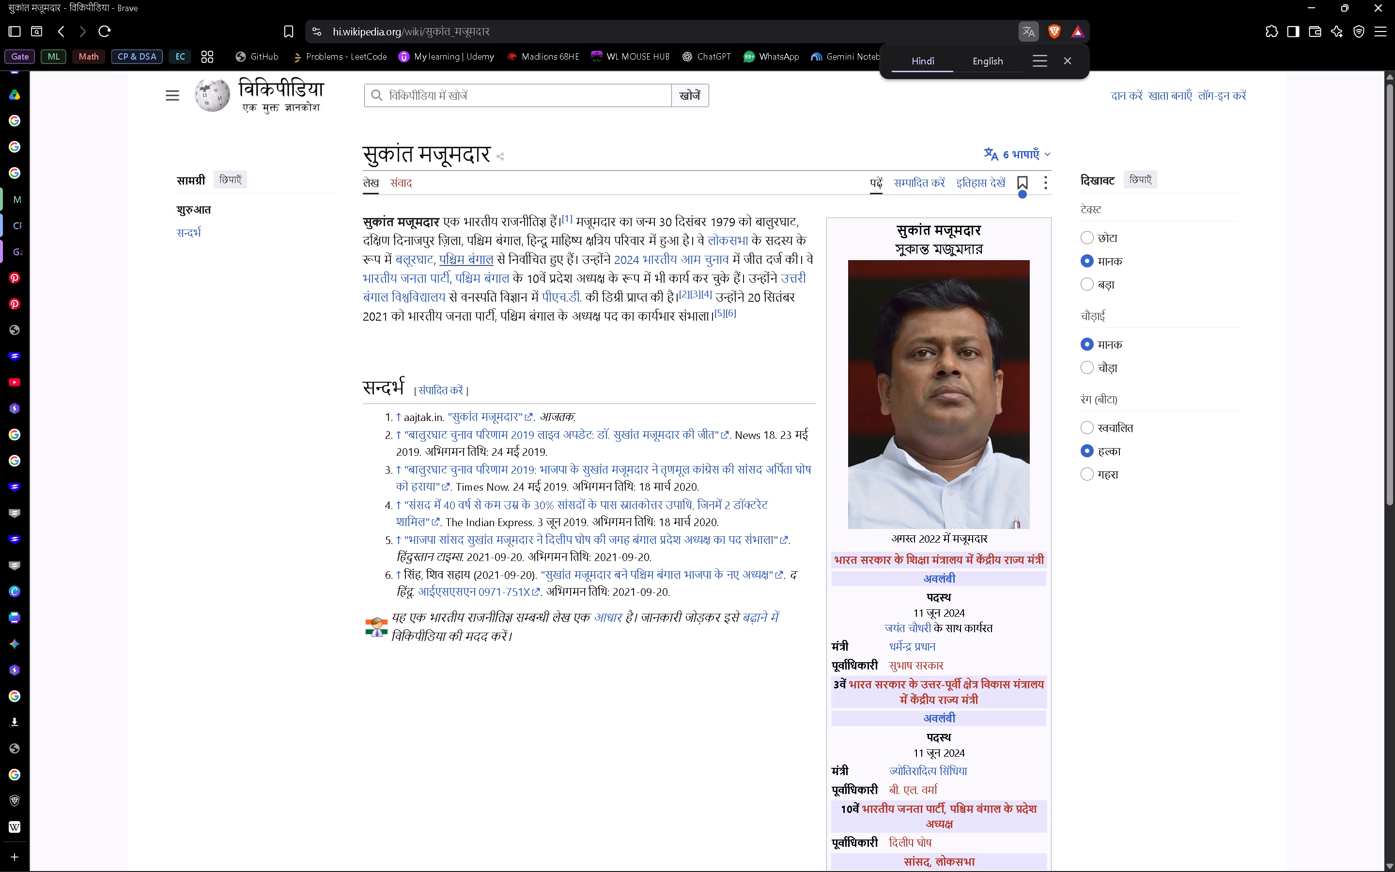
Copy the name सुकांत मजूमदार from the opening sentence of the Hindi article.
click(364, 224)
drag(364, 224, 438, 218)
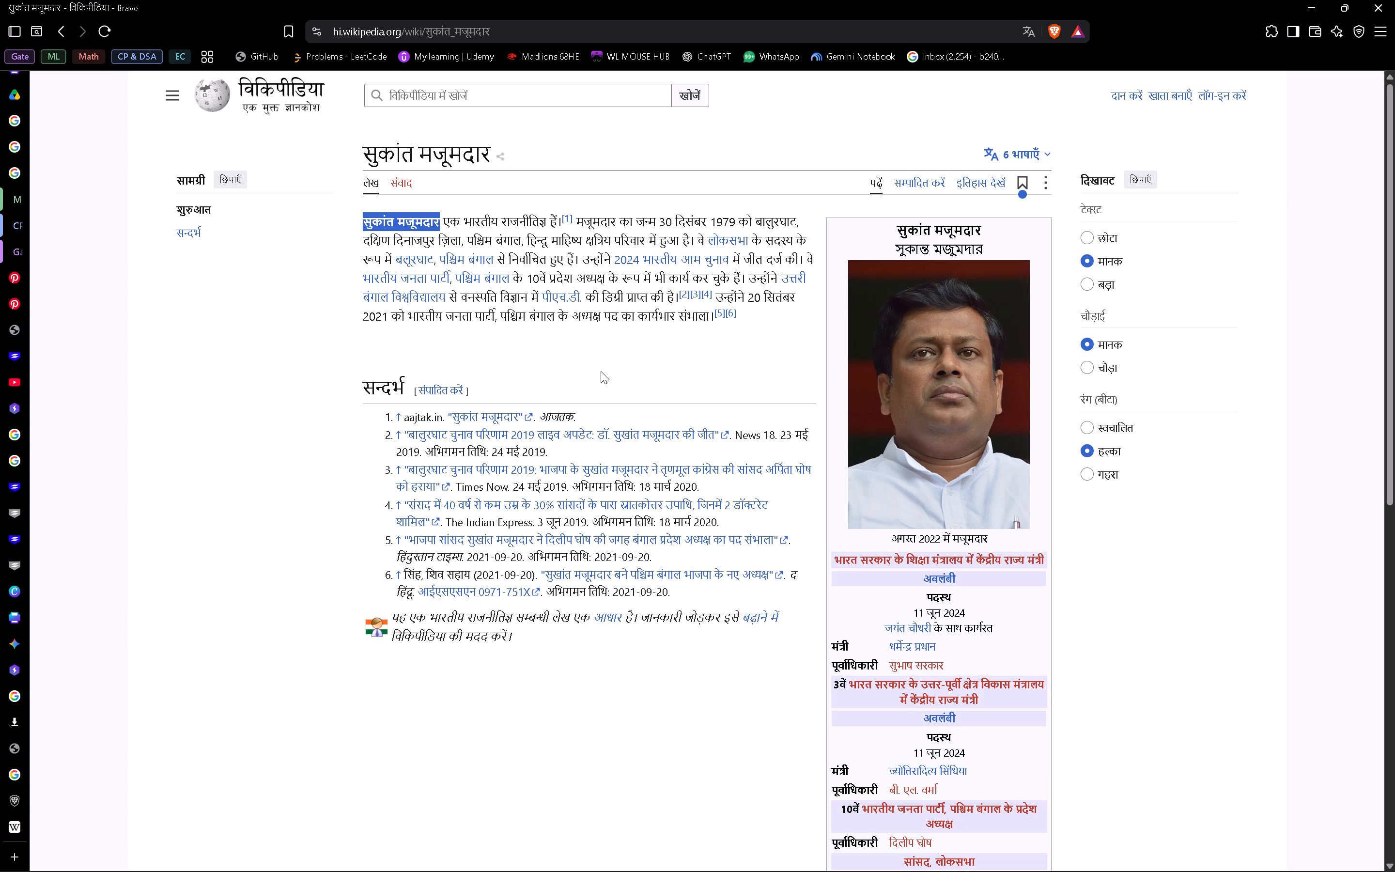
key(ctrl+c)
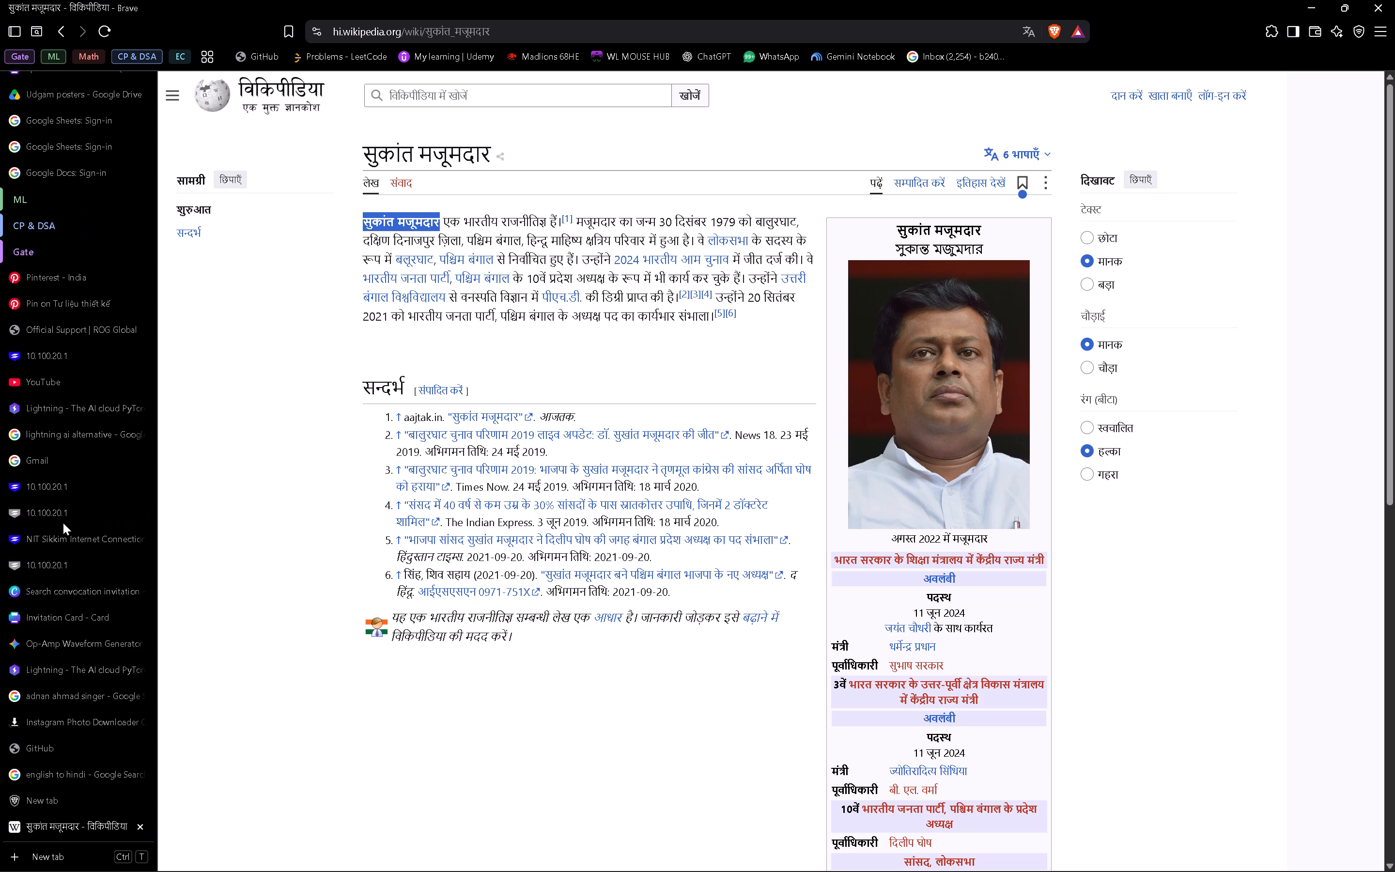
Switch to the Canva invitation and replace ओम प्रकाश माथुर after श्री in page 3's chief guest line with the copied सुकांत मजूमदार.
click(50, 611)
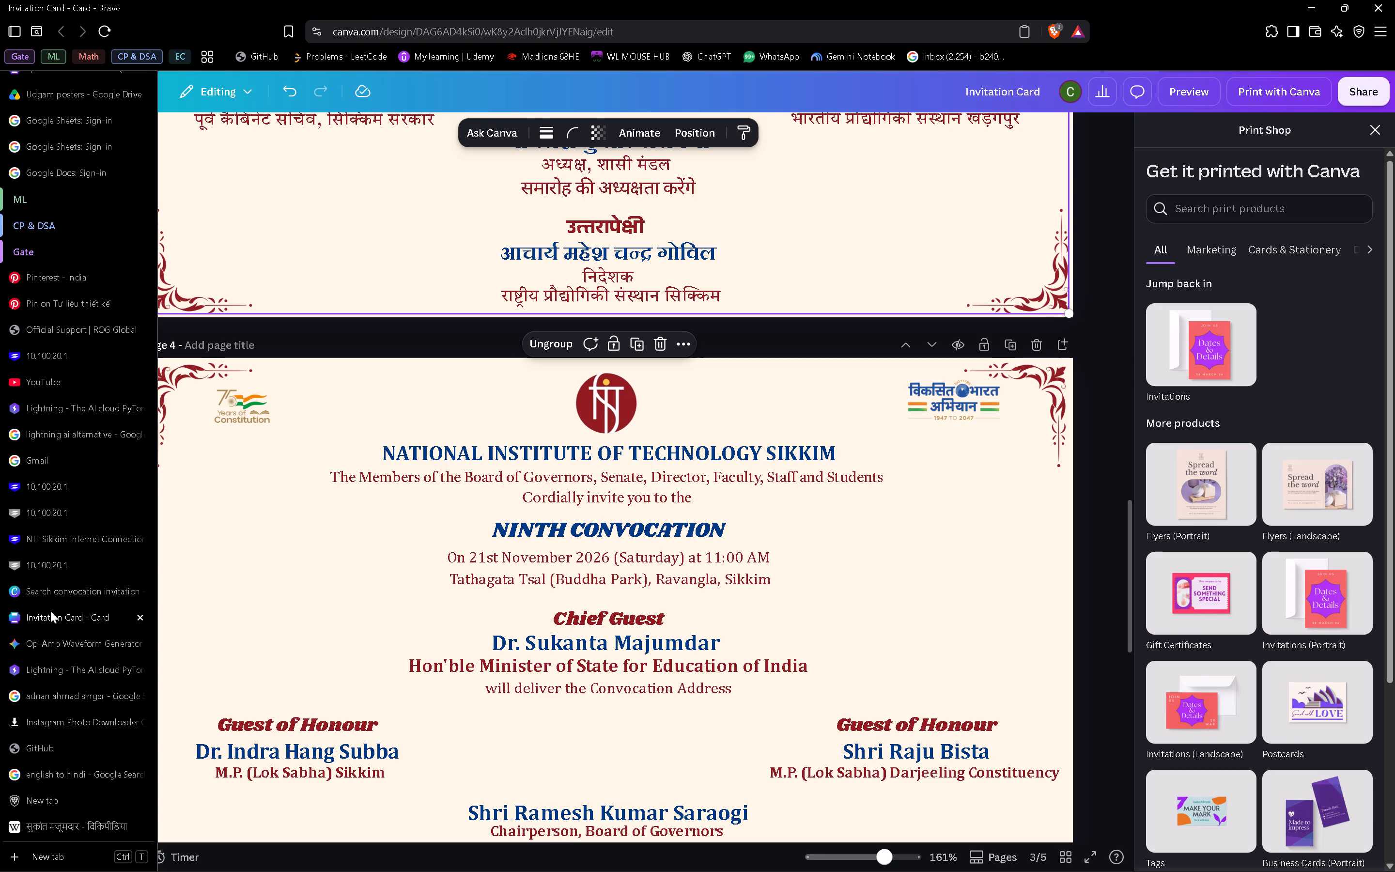
scroll(800, 545, up, 4)
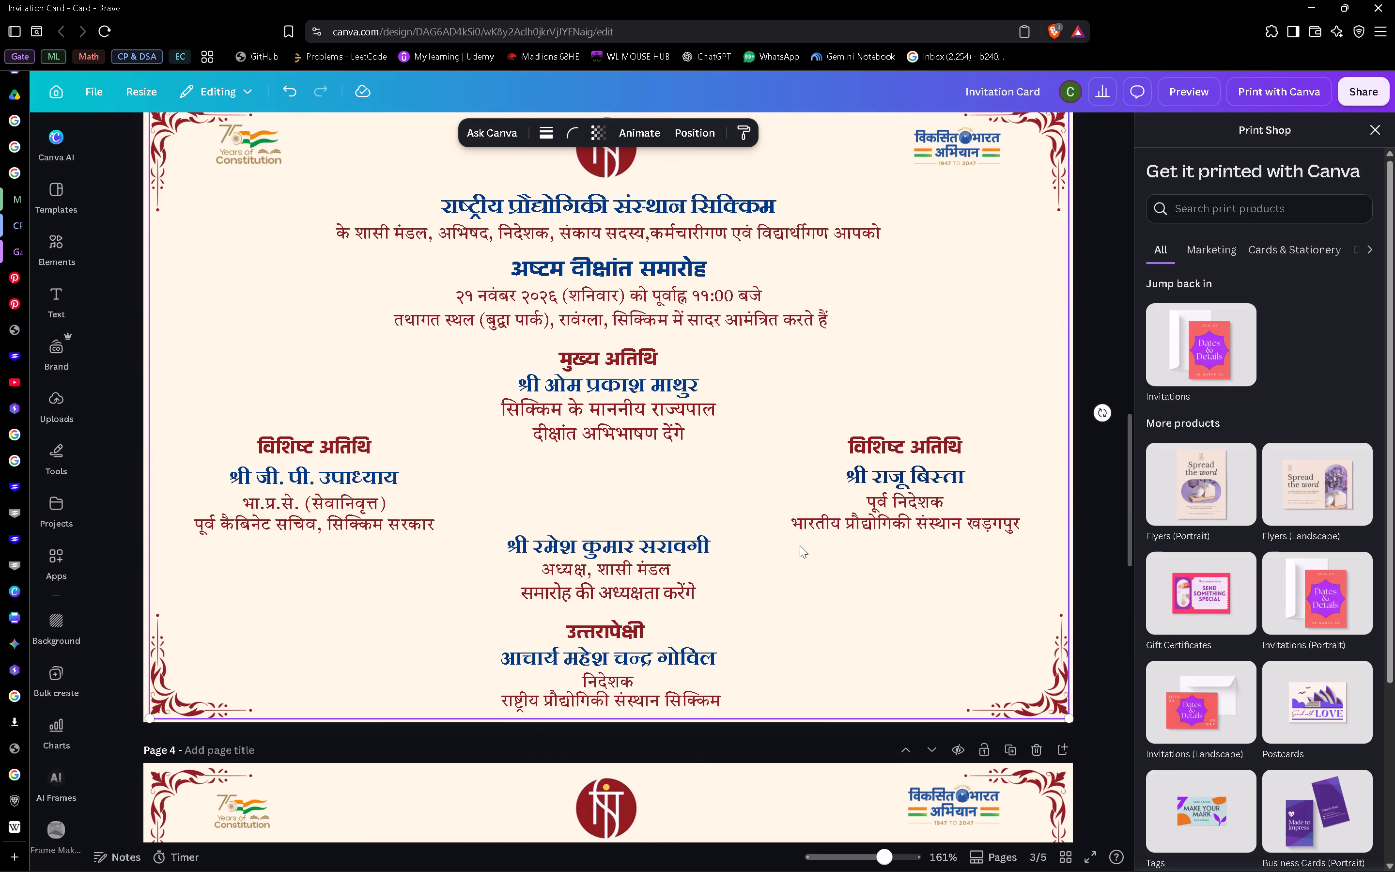
scroll(800, 545, down, 3)
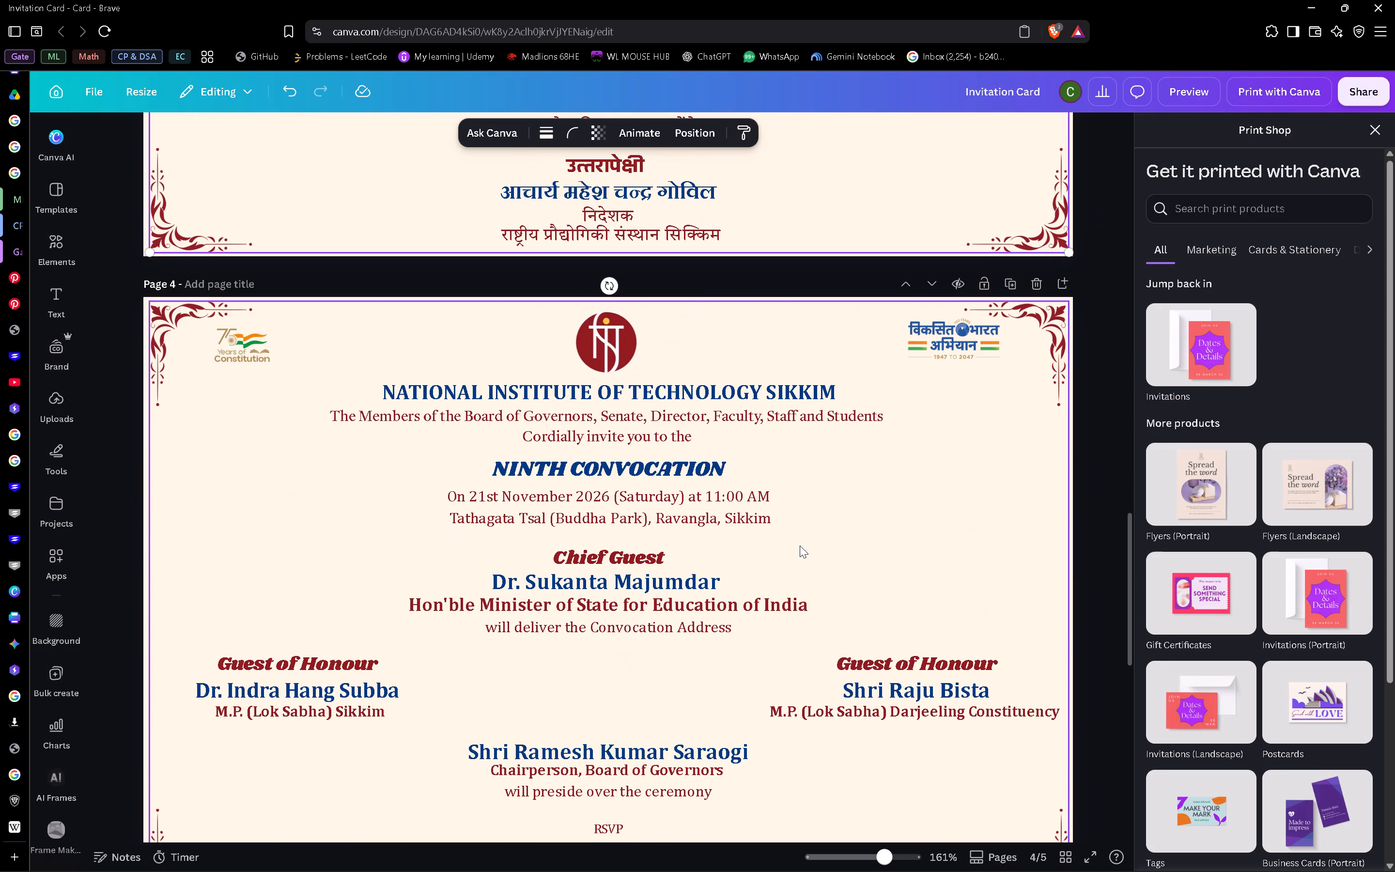
scroll(800, 545, down, 1)
scroll(800, 545, up, 4)
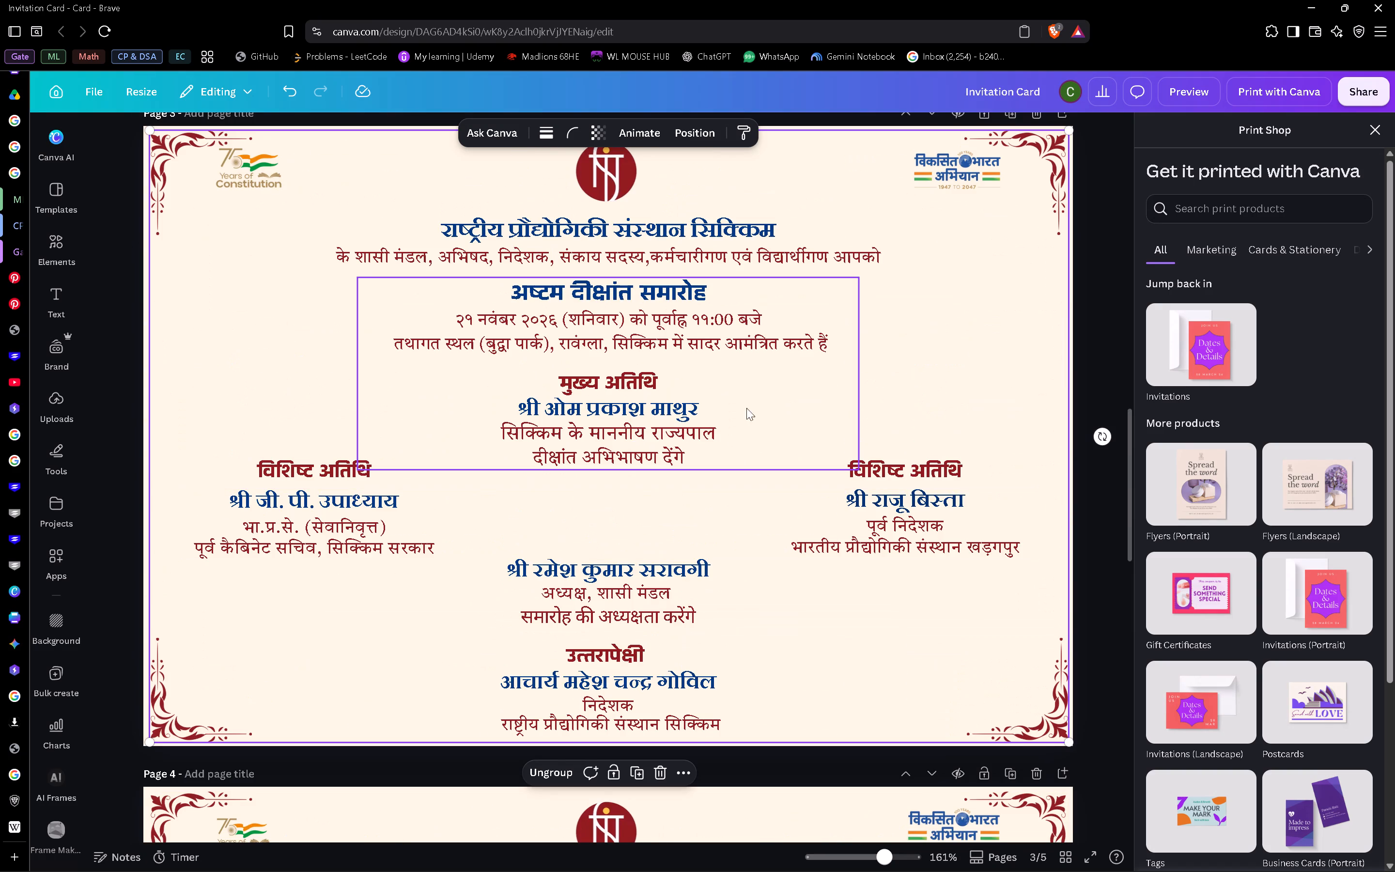
double_click(698, 407)
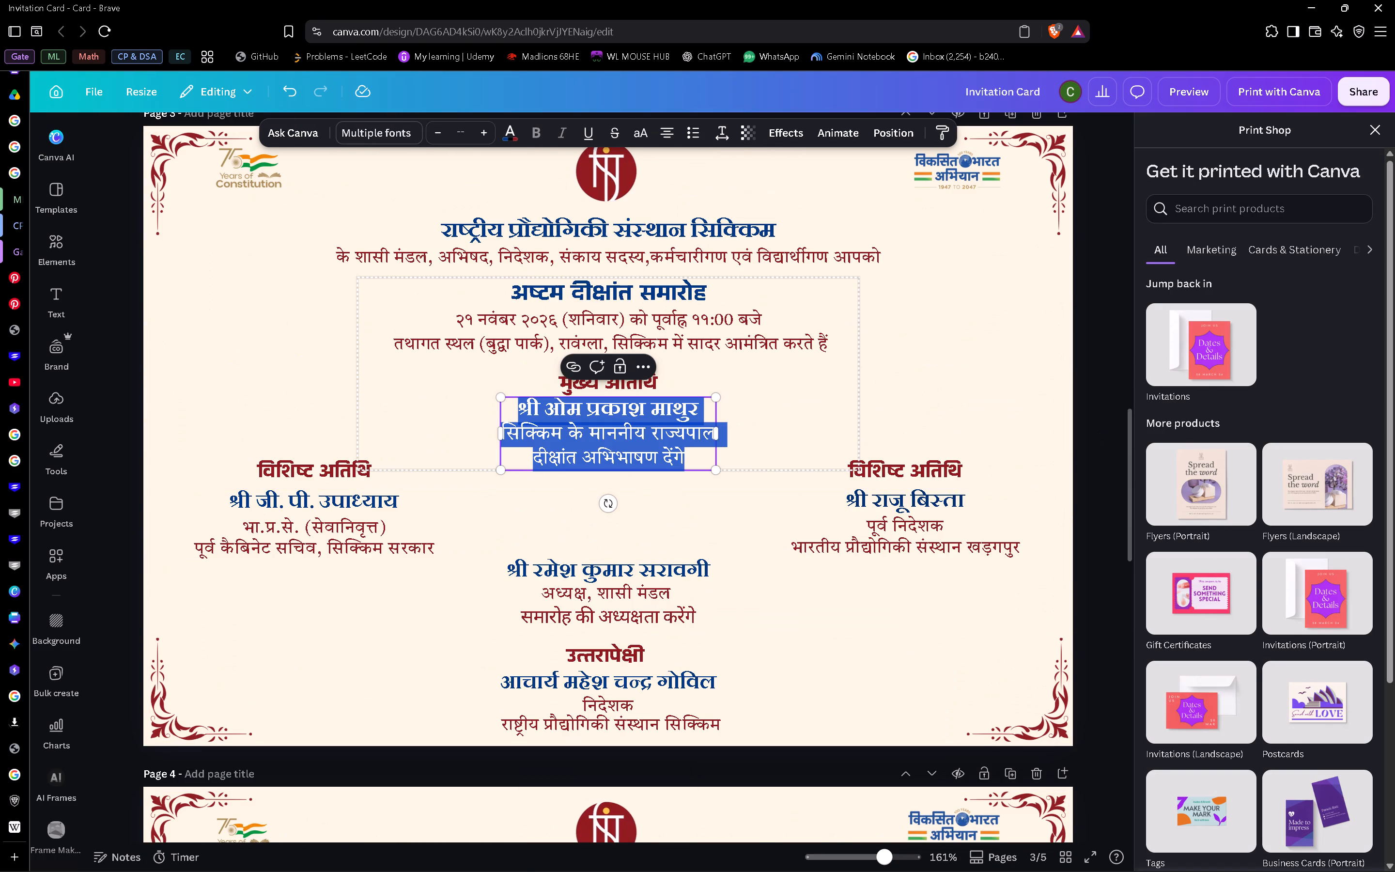
click(698, 407)
key(shift+Left)
key(shift+Left)
key(shift+Left)
key(shift+Left)
key(shift+Left)
key(shift+Left)
key(shift+Left)
key(shift+Left)
key(shift+Left)
key(shift+Left)
key(shift+Left)
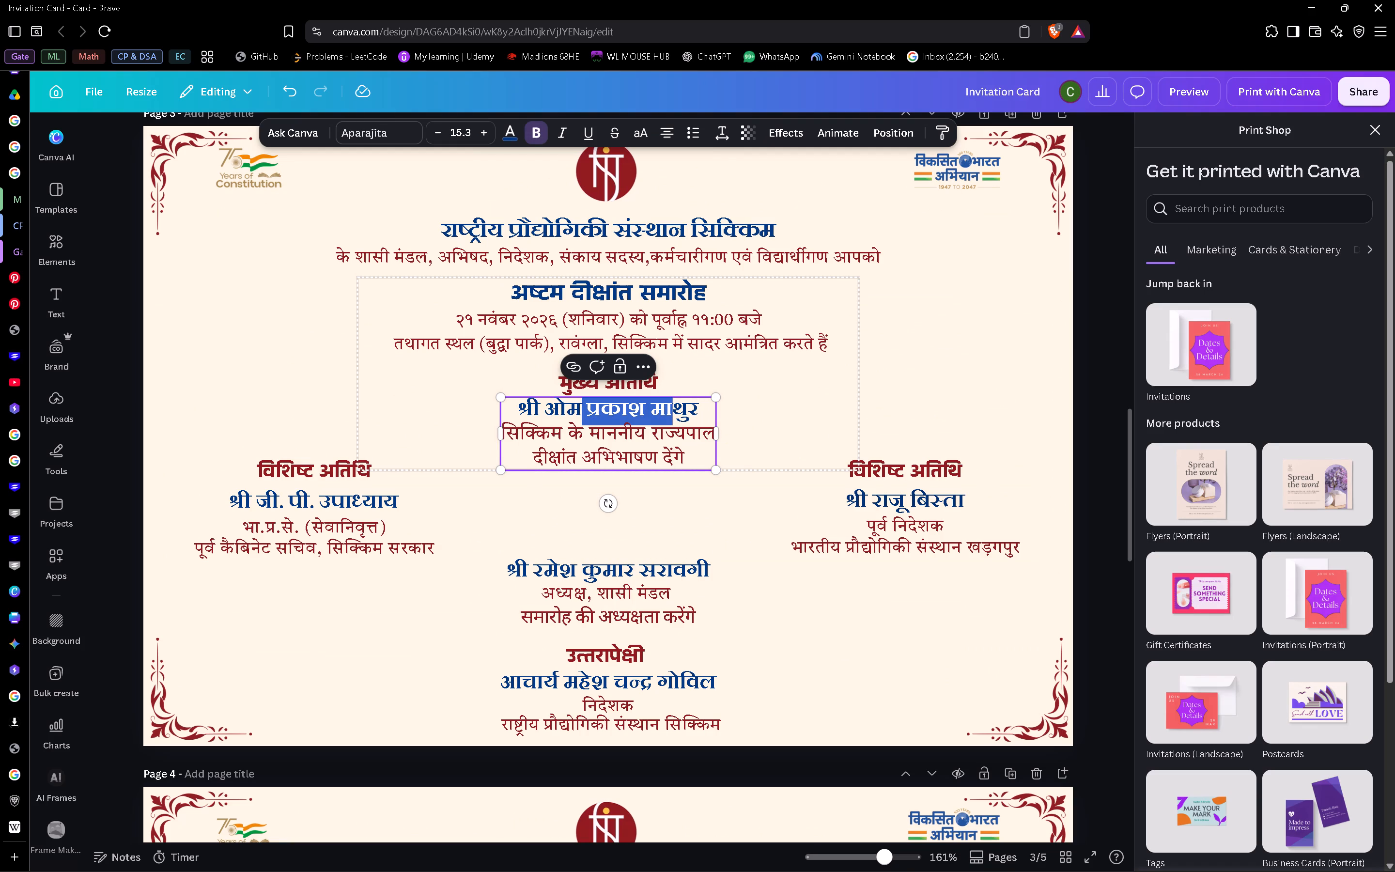
click(547, 407)
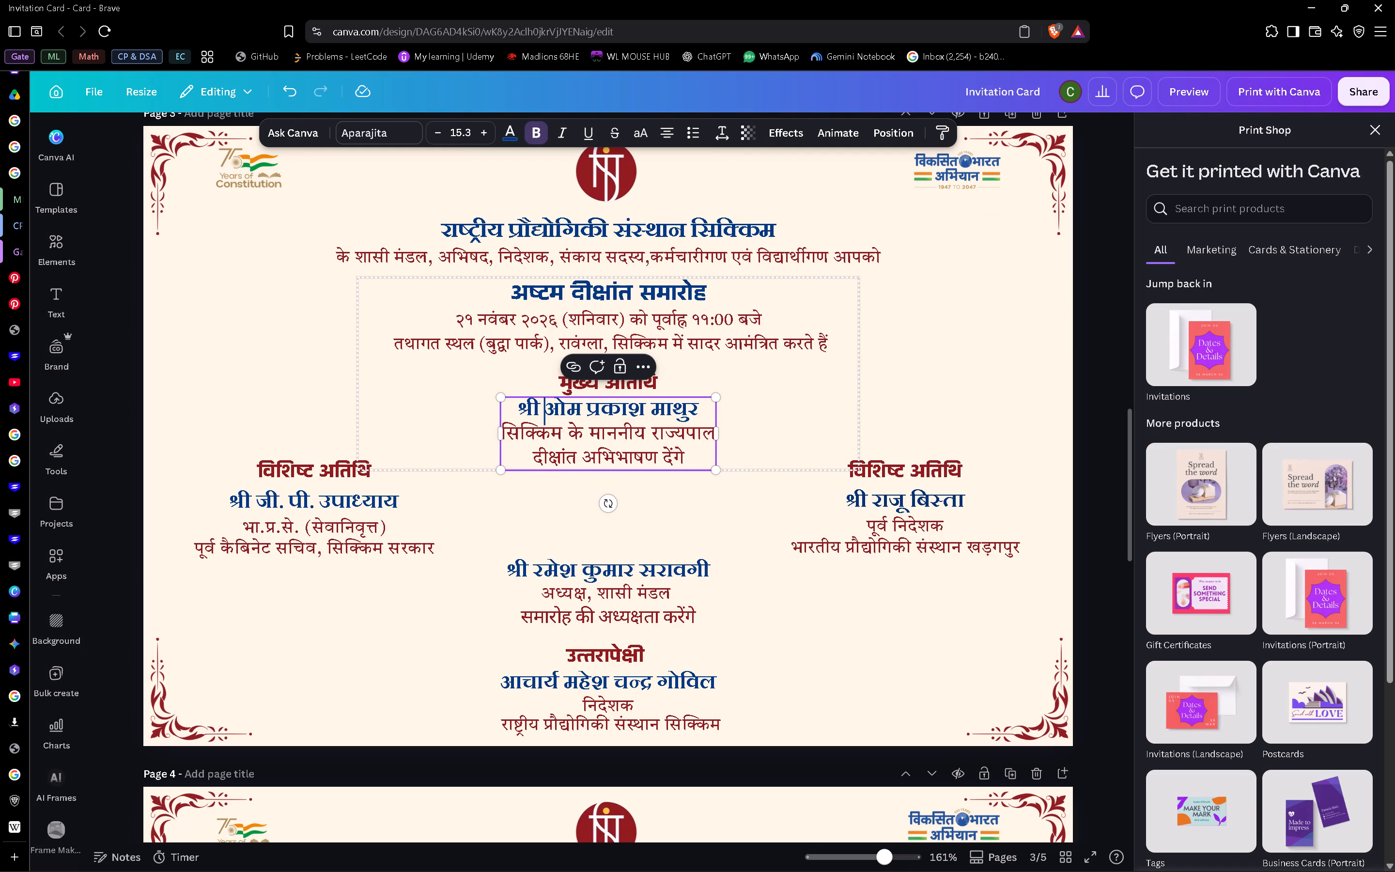
key(shift+Right)
key(shift+Right)
key(shift+Right)
key(shift+Right)
key(shift+Right)
key(shift+Right)
key(shift+Right)
key(shift+Right)
key(shift+Right)
key(shift+Right)
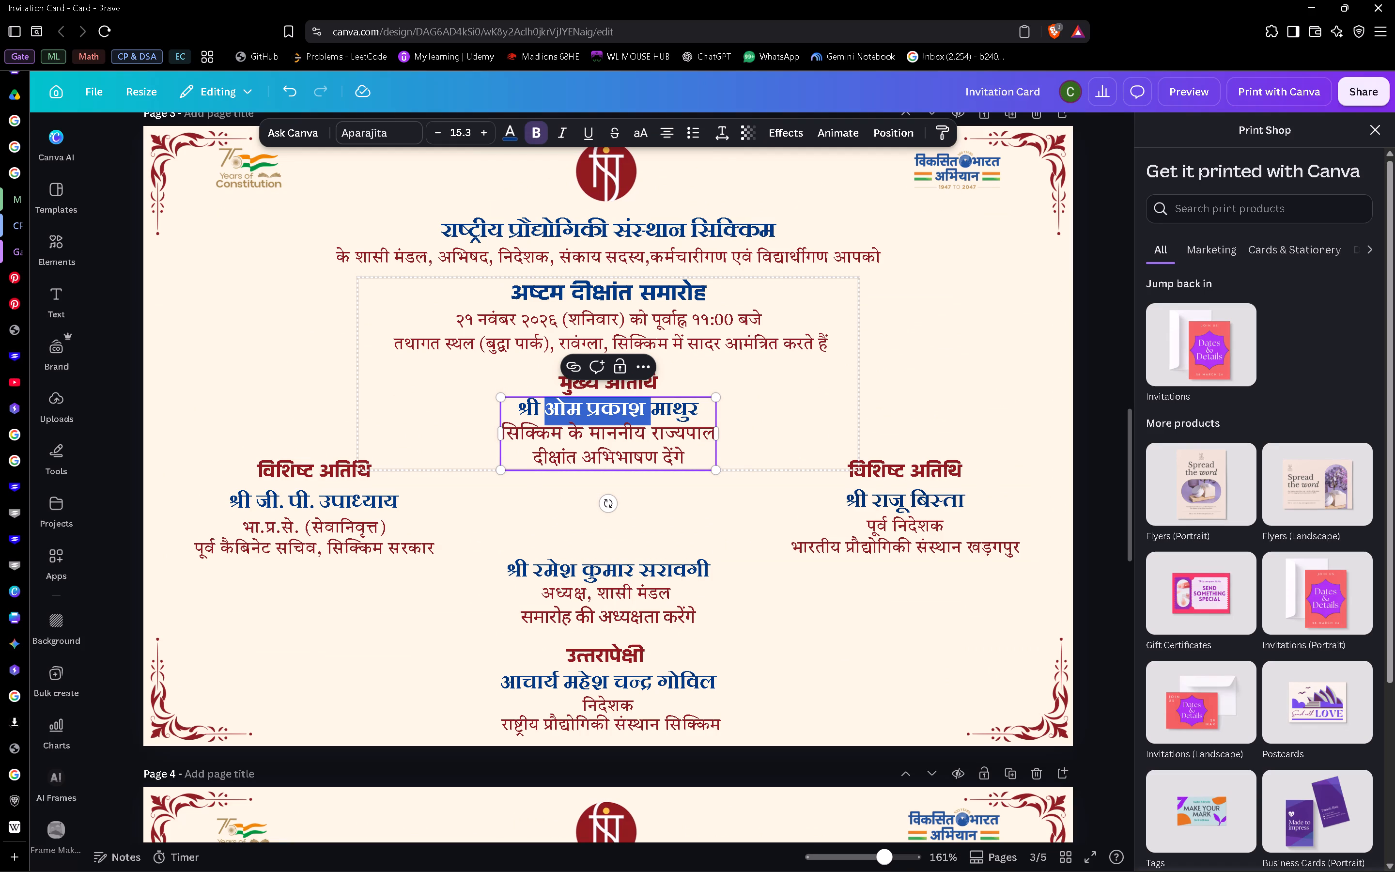
key(shift+Right)
key(shift+Right)
key(shift+Right)
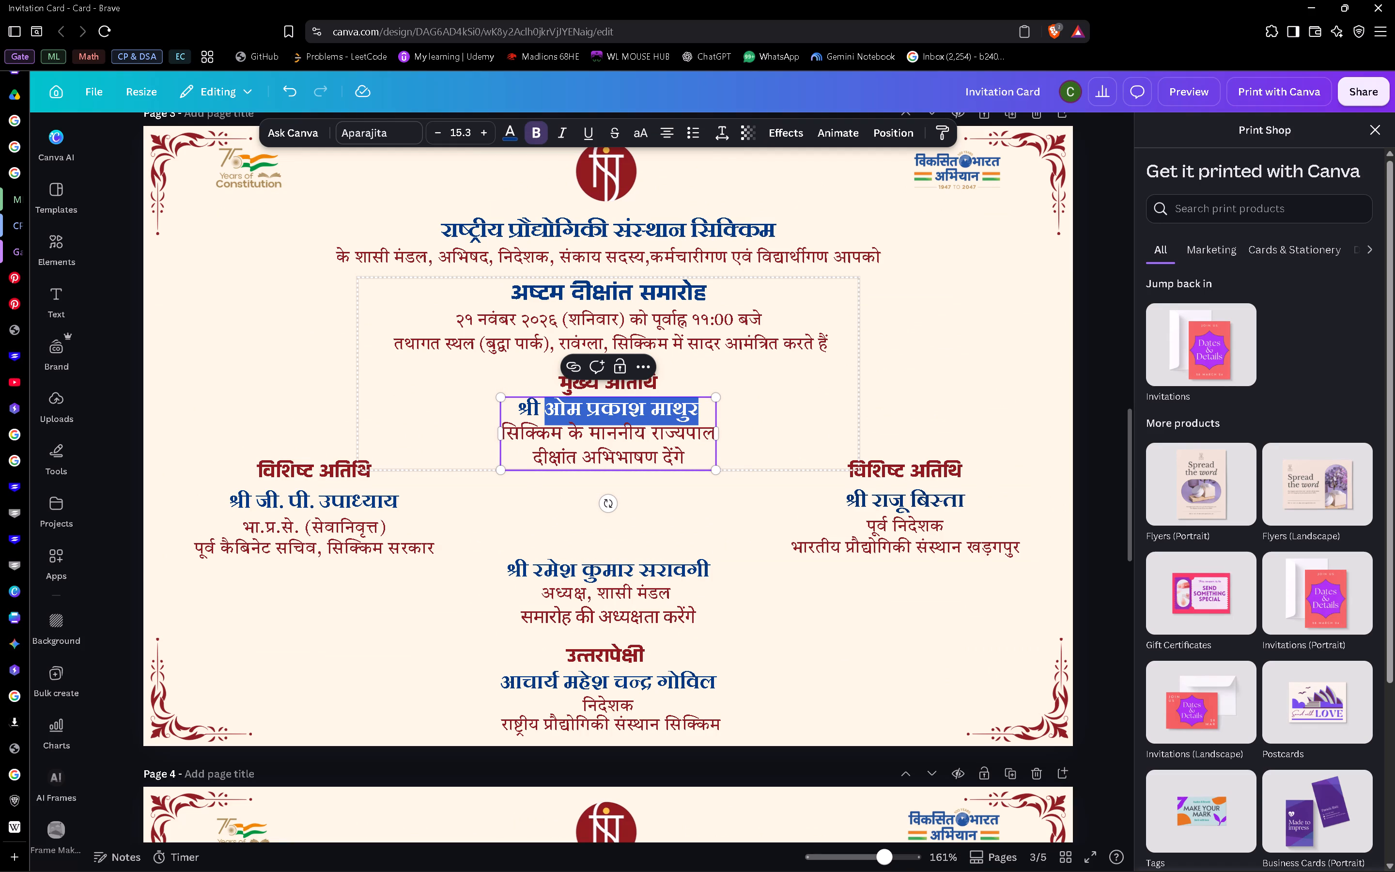
key(ctrl+v)
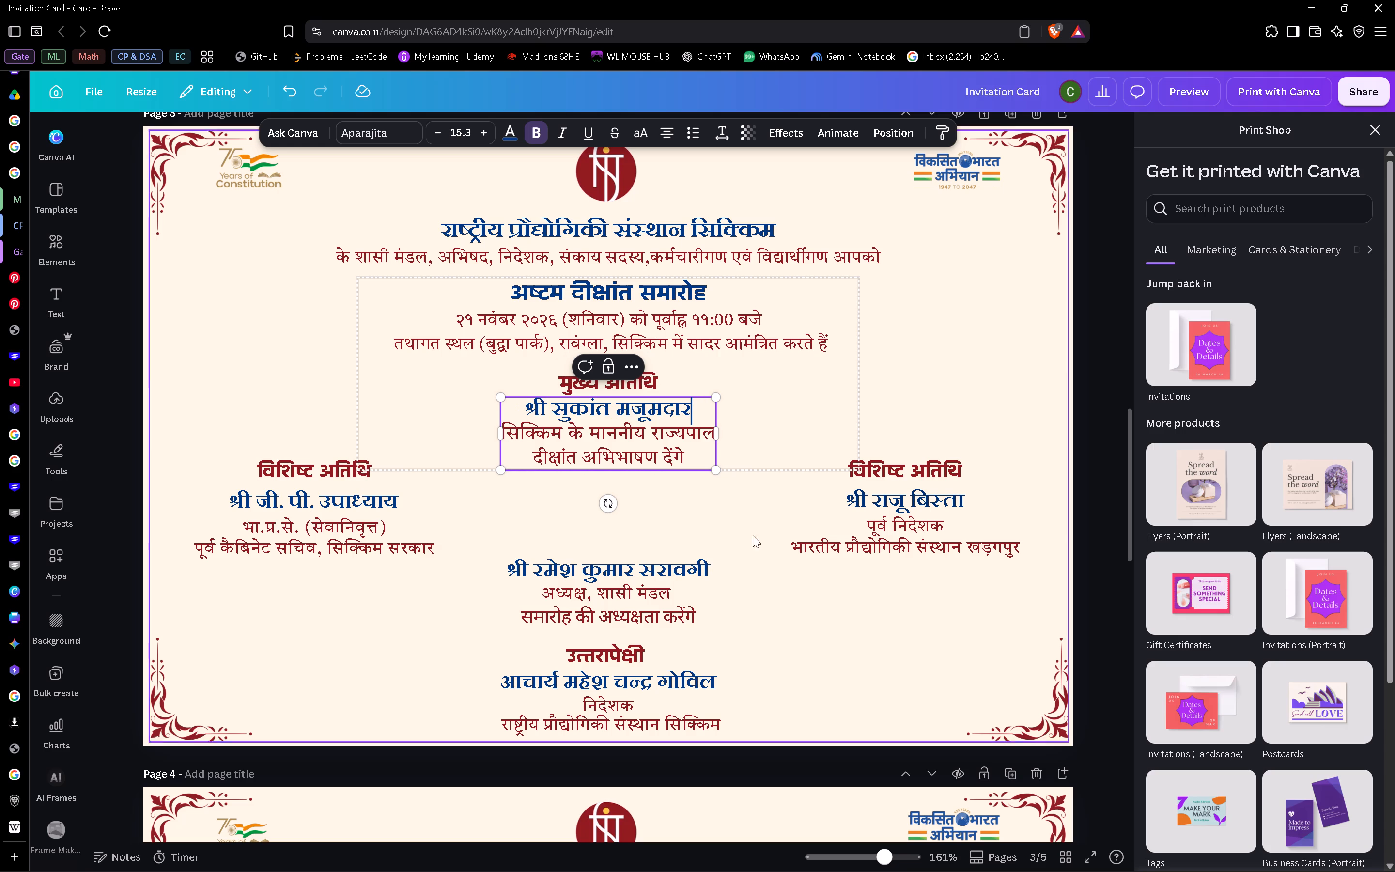
click(835, 632)
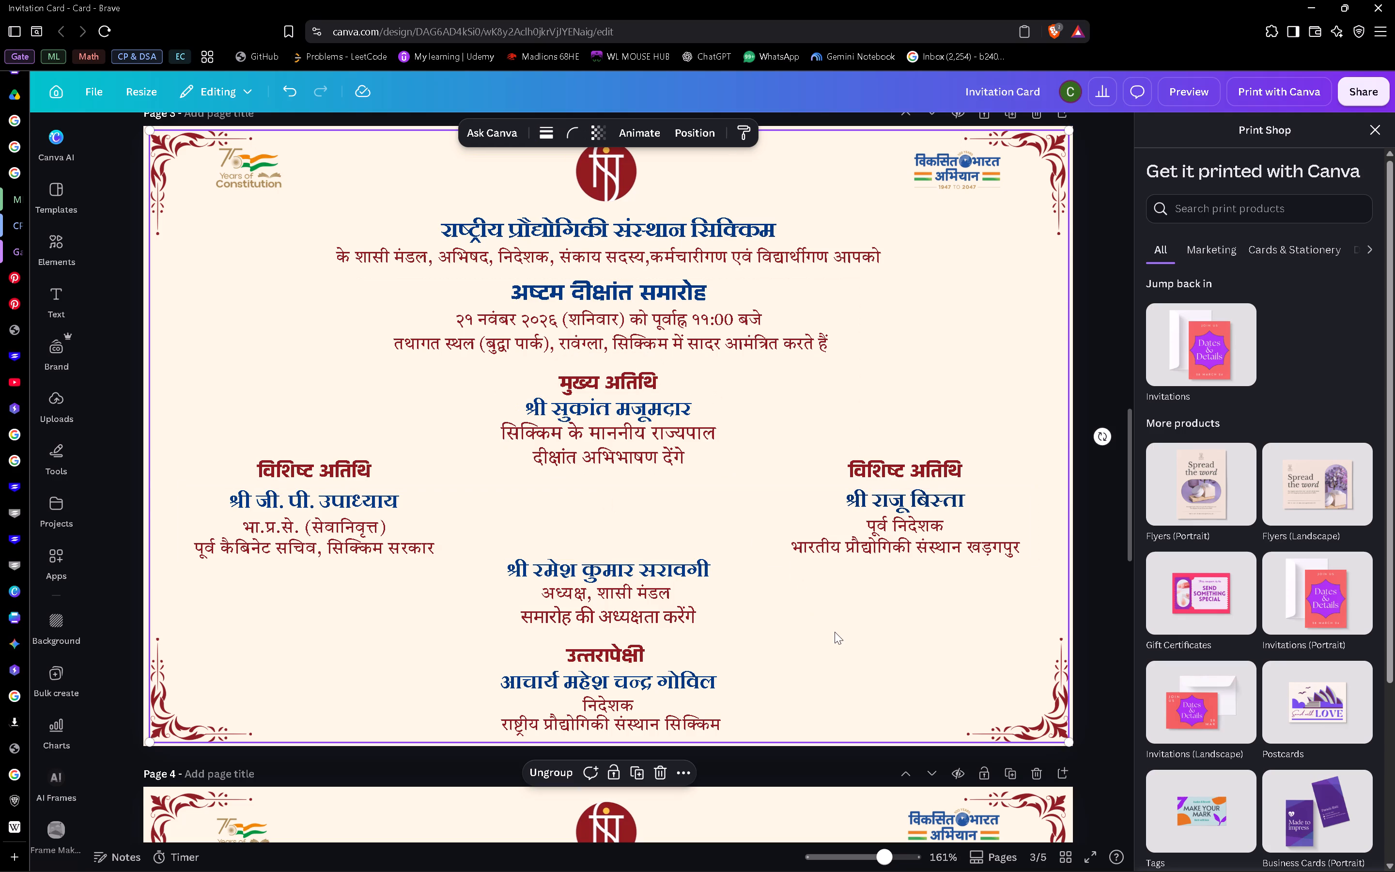
Check page 4's chief guest designation, return to the Google results for sukanta majumdar and open the query for editing at its start.
scroll(835, 632, down, 3)
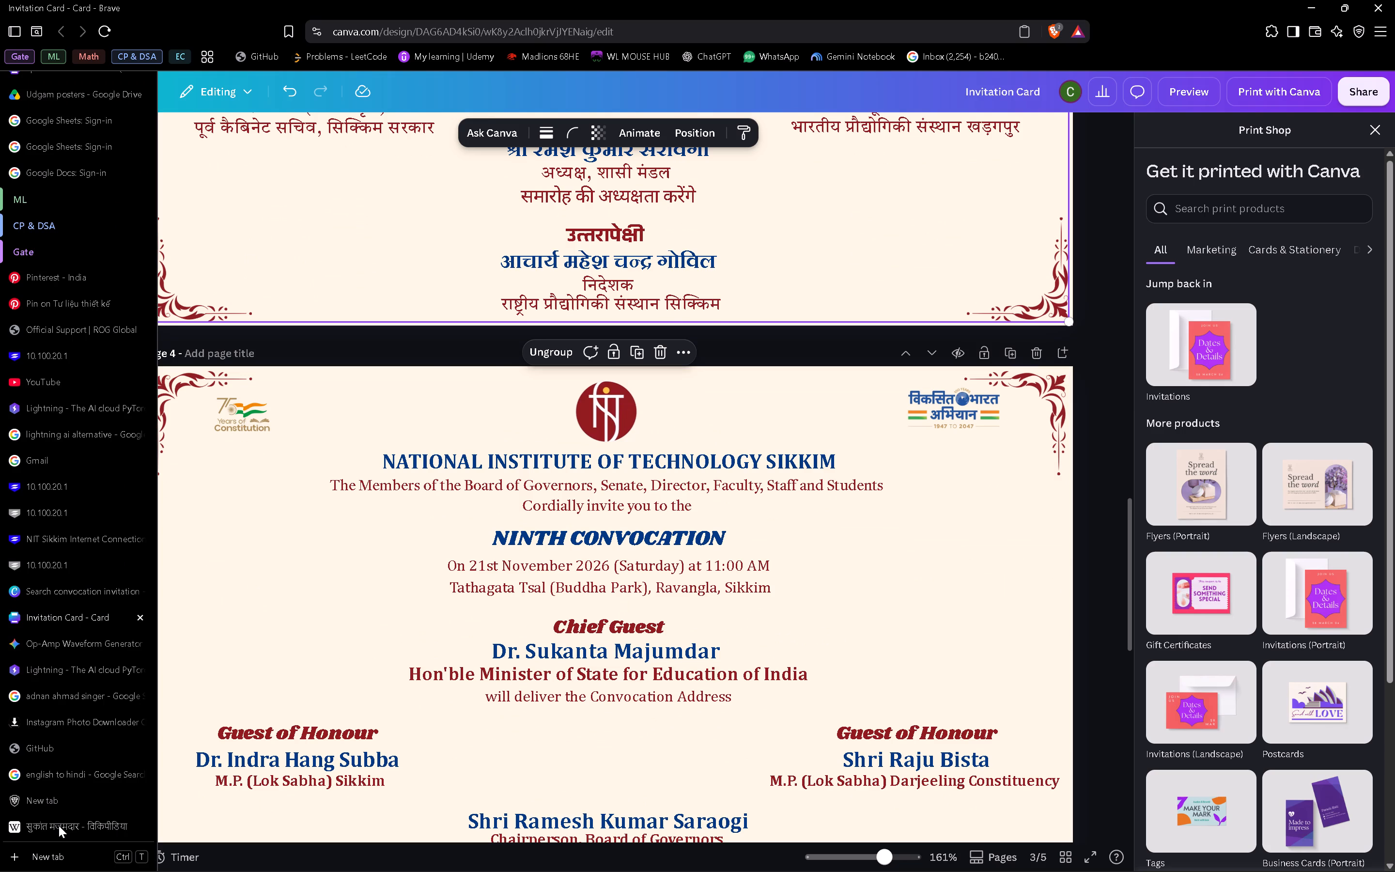
click(58, 825)
key(alt+Left)
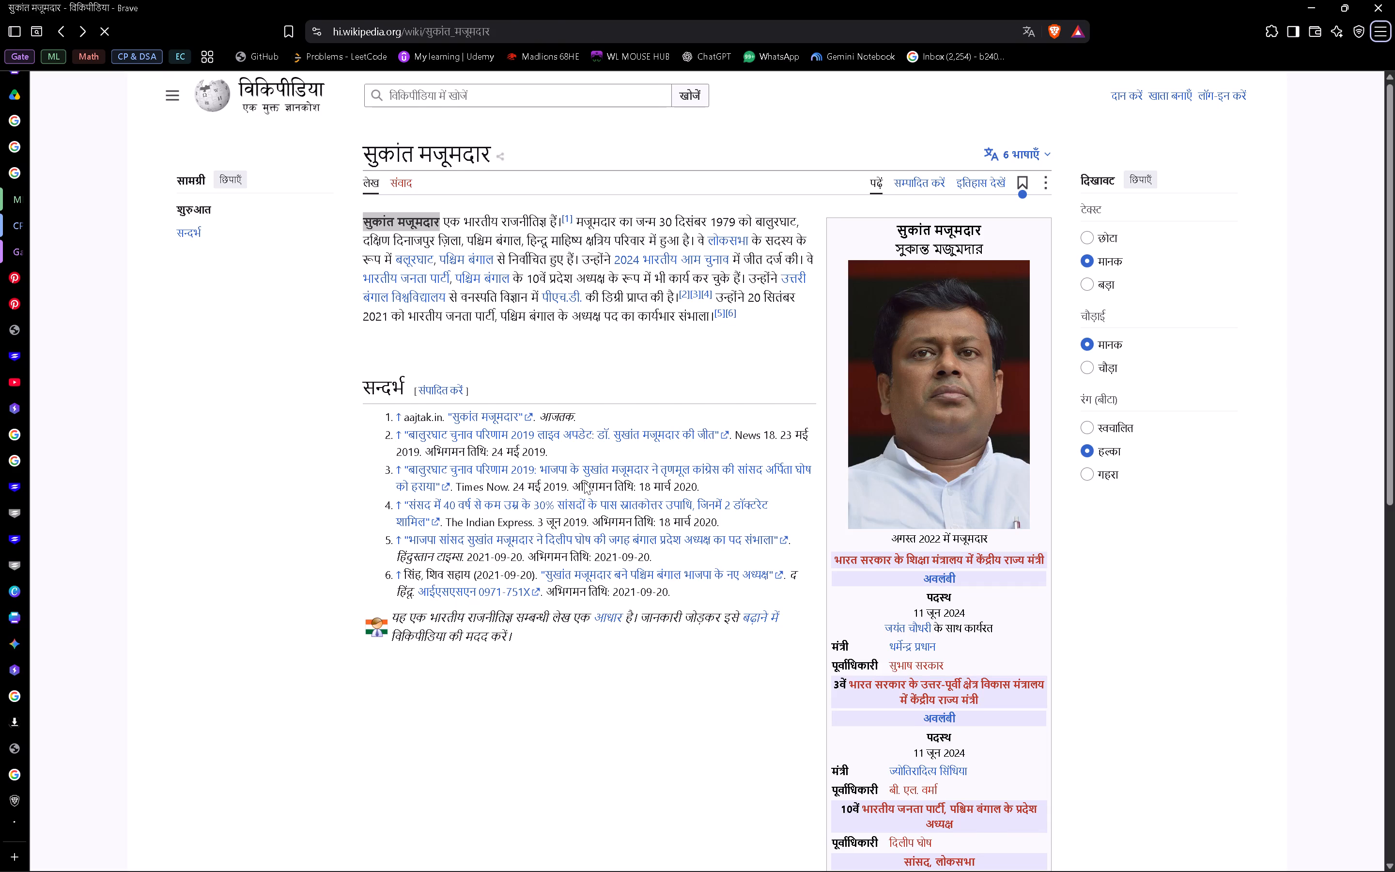
key(alt+Left)
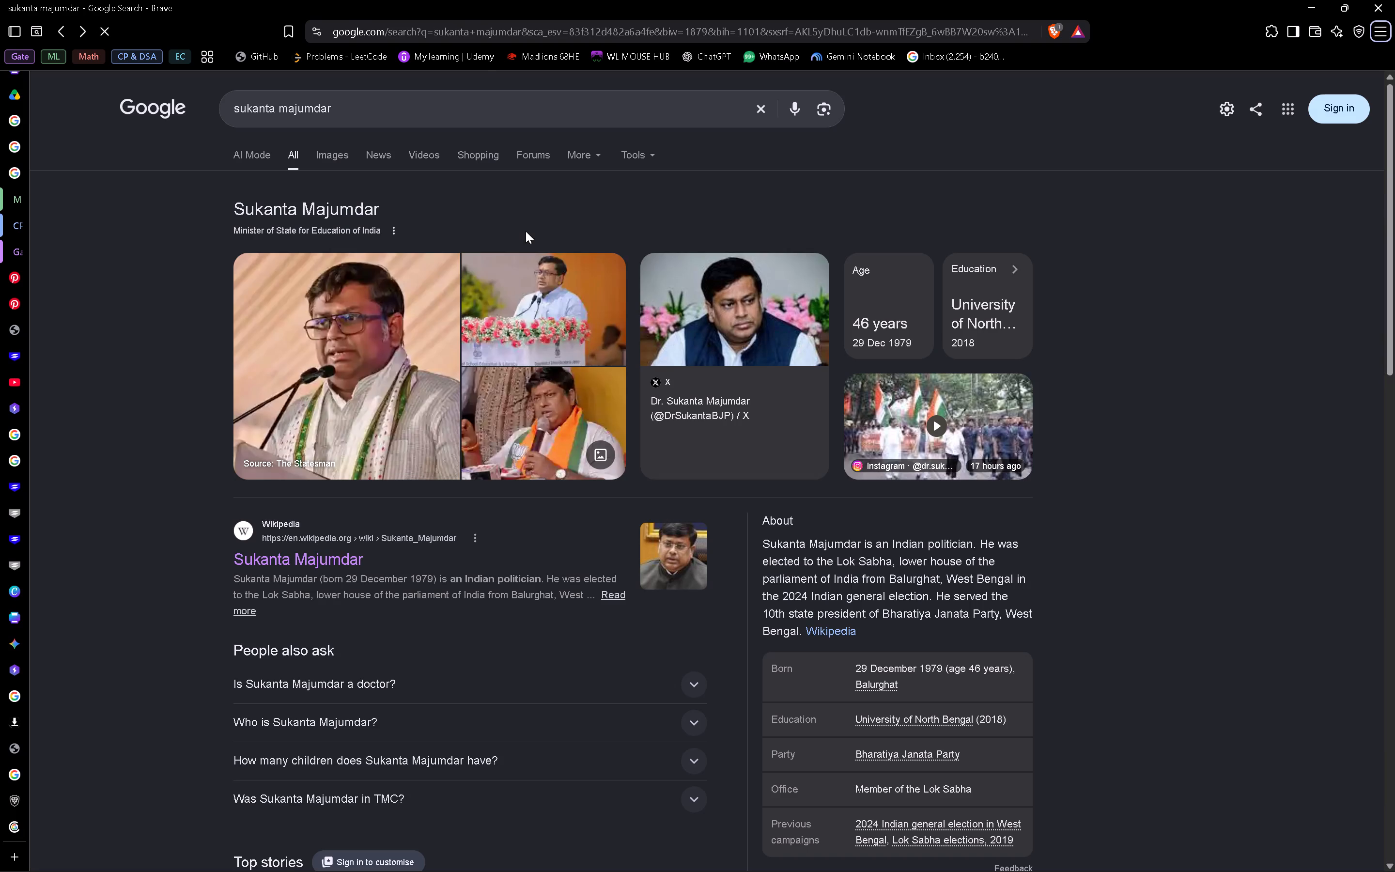
click(341, 99)
key(Left)
key(Left)
key(Left)
key(Left)
key(Left)
key(Left)
key(Left)
key(Left)
key(Left)
key(Left)
key(Left)
key(Left)
key(Left)
key(Left)
key(Left)
key(Left)
key(Left)
key(Left)
key(Left)
key(Left)
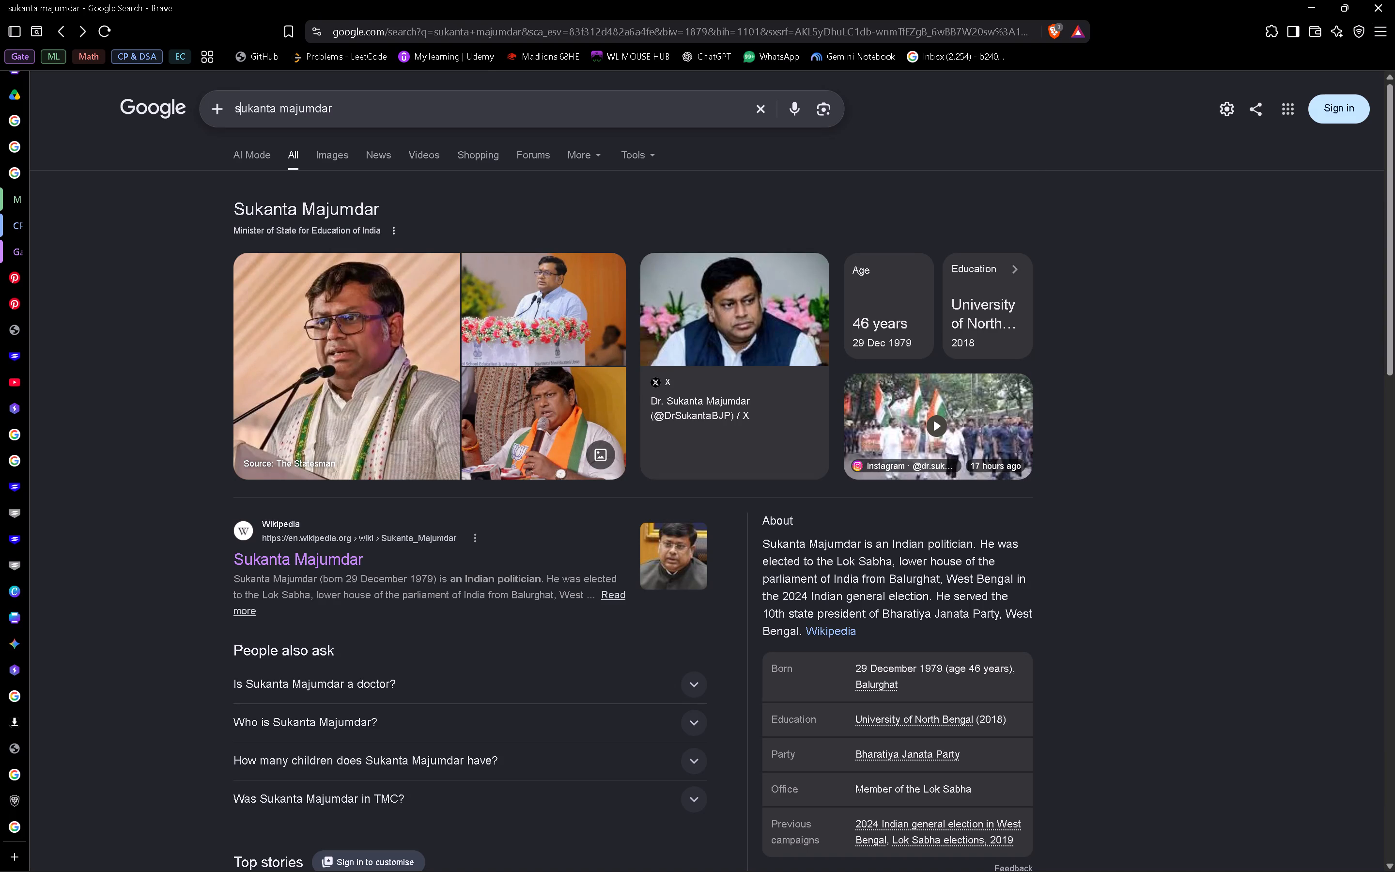
Change the search query to "Dr. sukanta majumdar in hindi" and run the search.
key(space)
key(Left)
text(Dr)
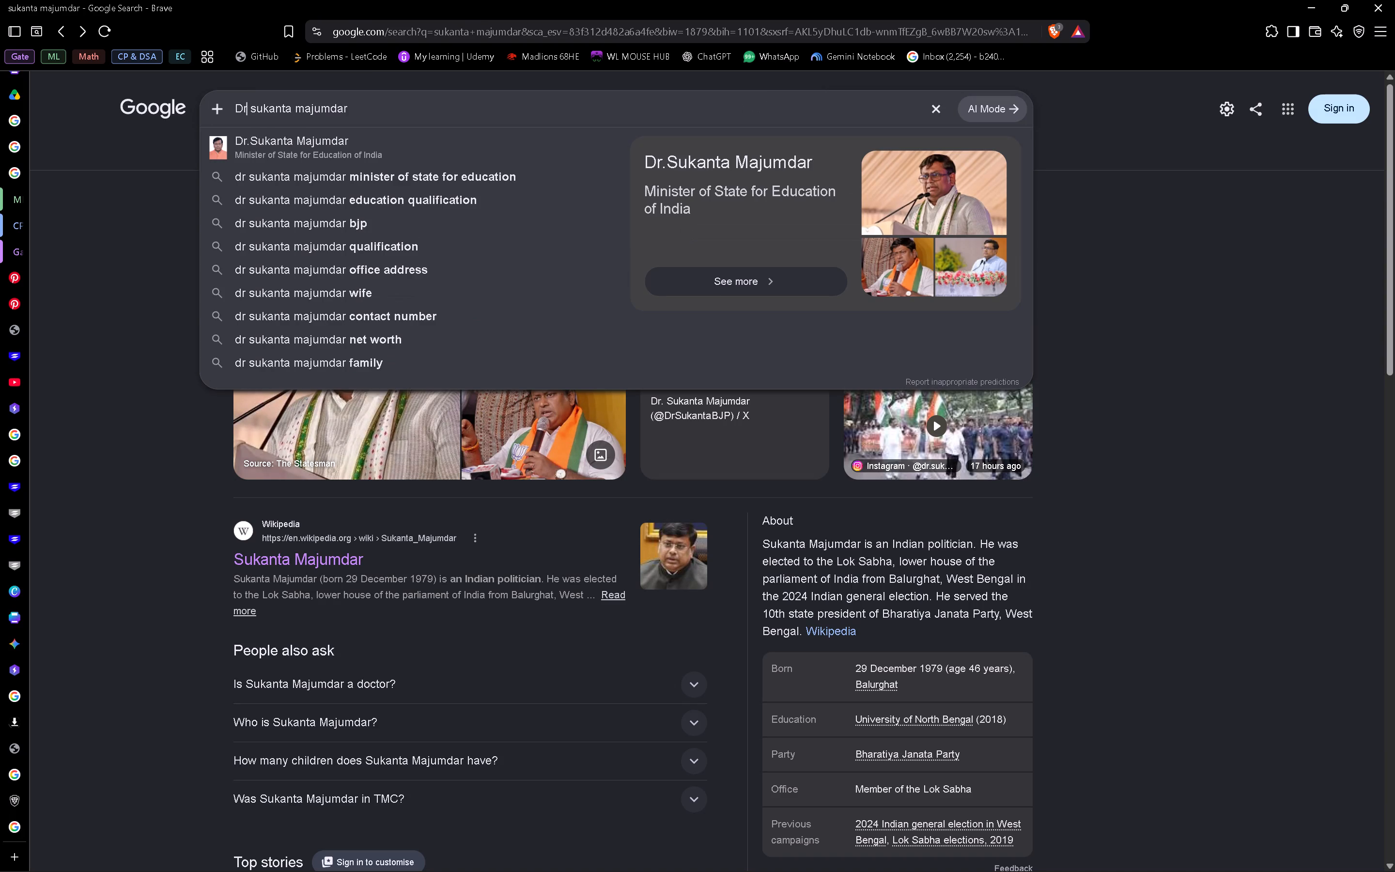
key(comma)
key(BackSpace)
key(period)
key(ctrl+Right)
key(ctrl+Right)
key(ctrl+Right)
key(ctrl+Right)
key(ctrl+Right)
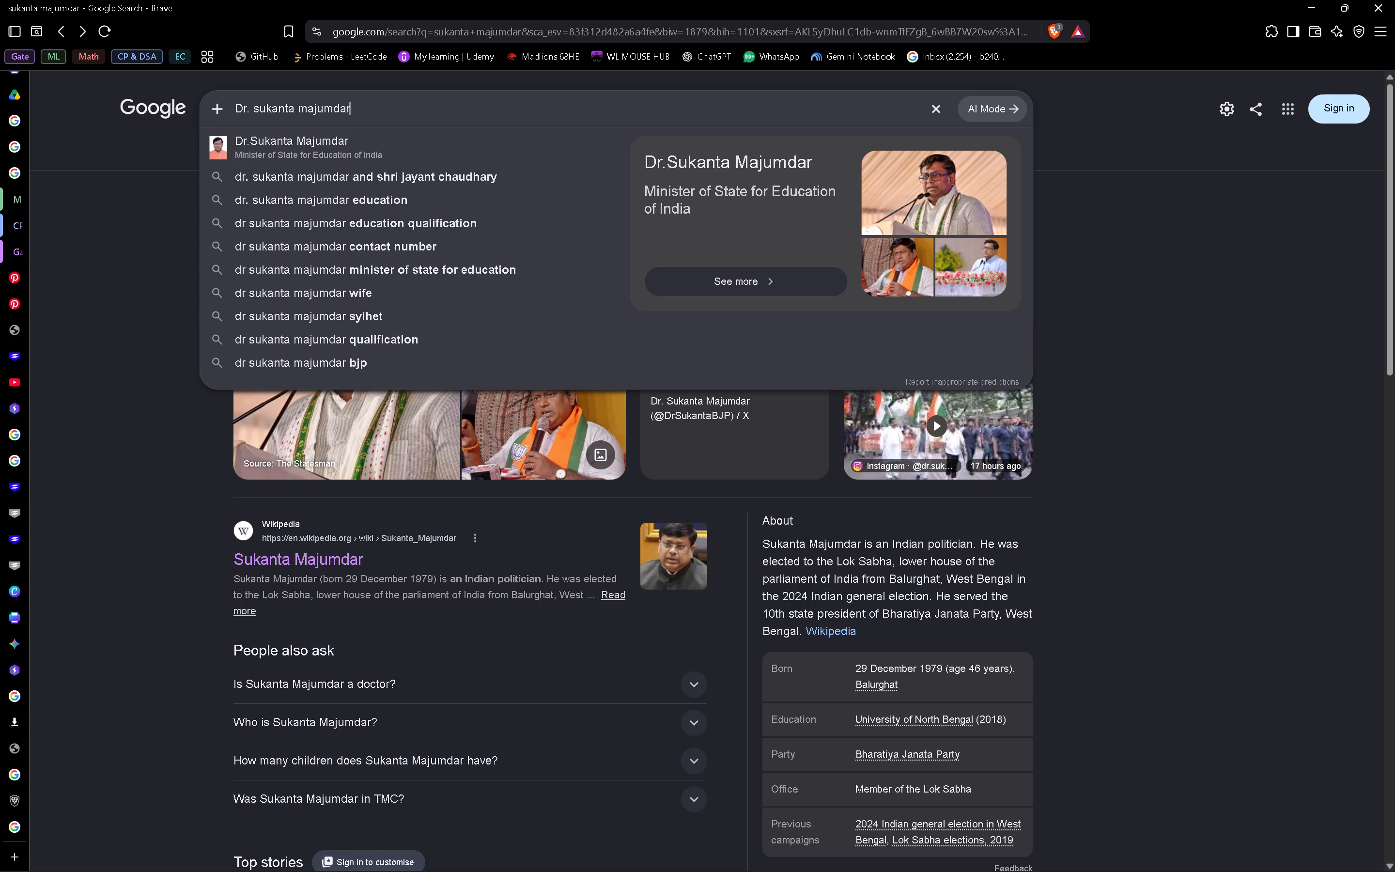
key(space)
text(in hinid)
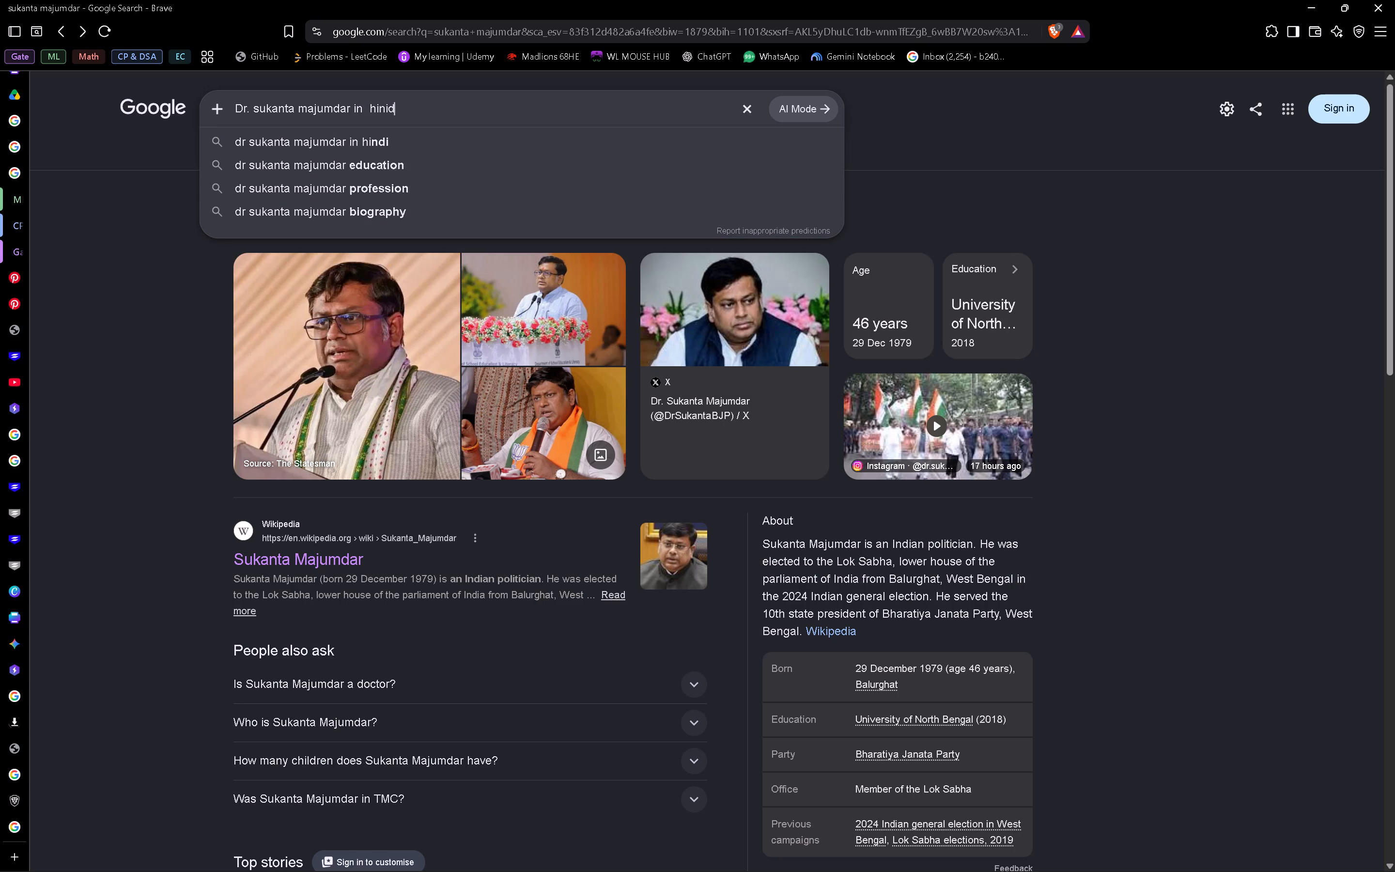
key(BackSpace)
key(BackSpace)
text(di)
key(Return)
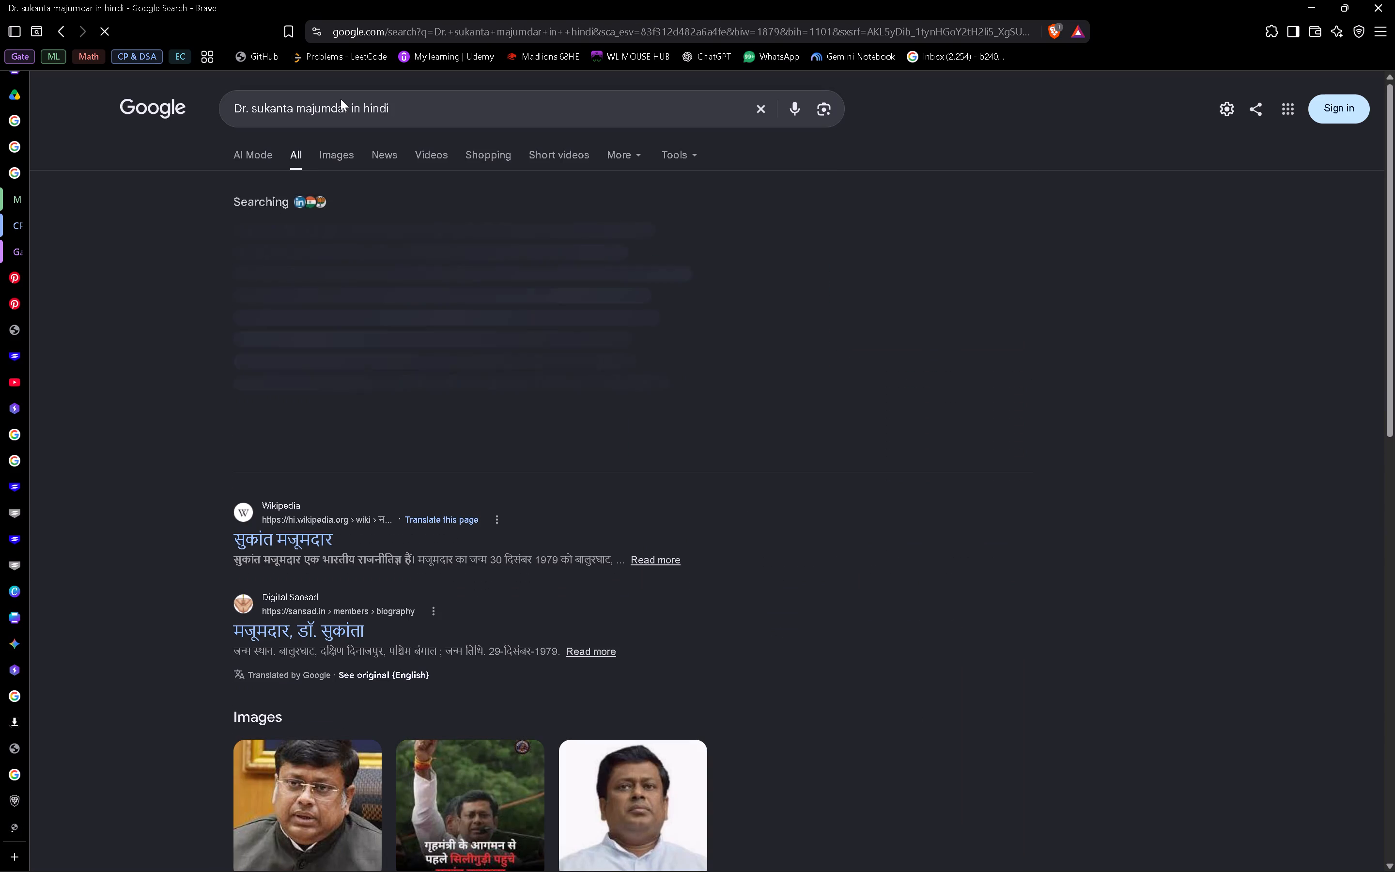
Copy the Hindi title डॉ. that precedes सुकांत मजूमदार in the AI Overview's opening sentence.
drag(229, 225, 249, 230)
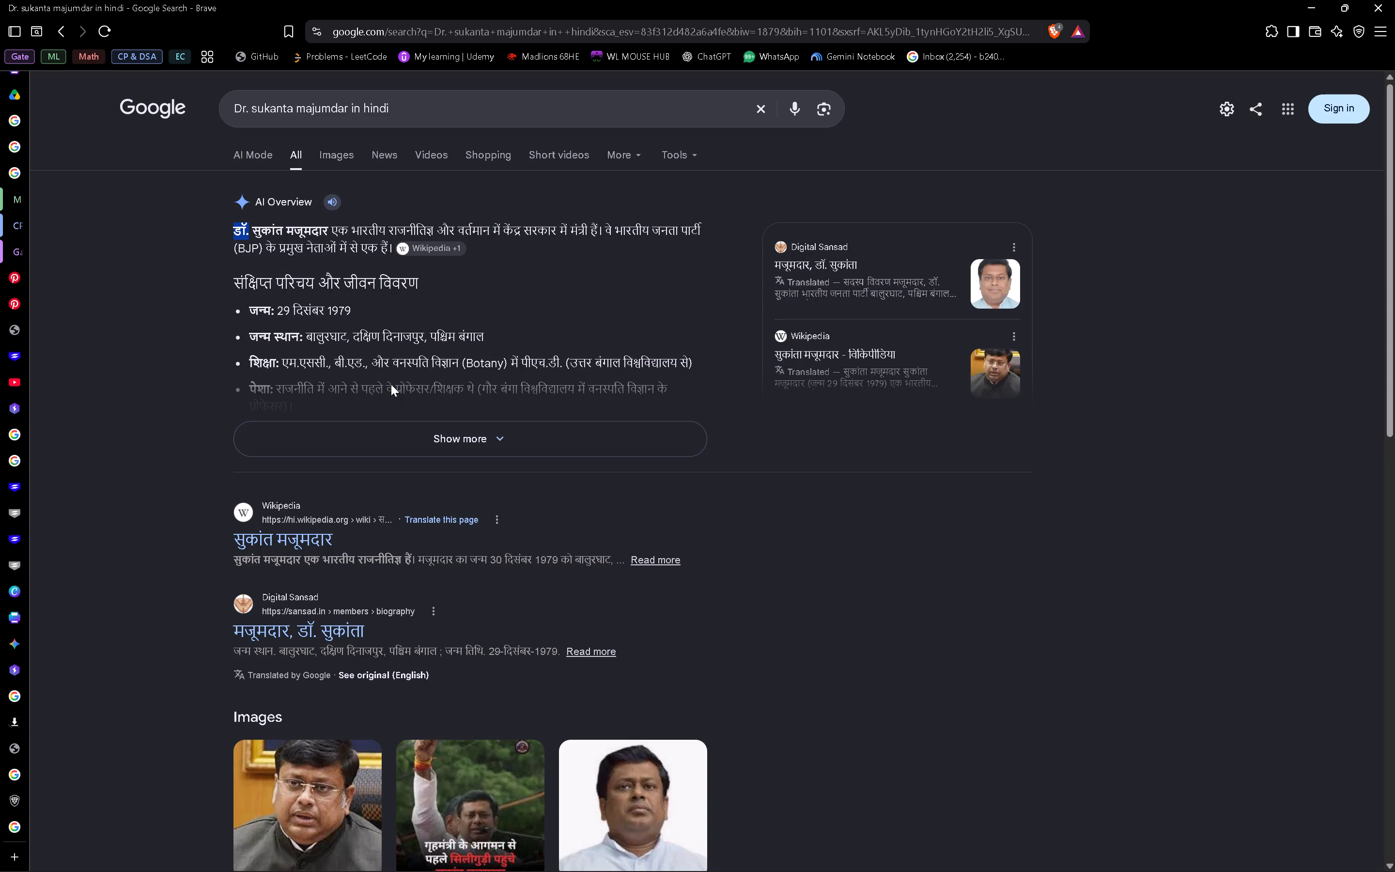
key(ctrl+c)
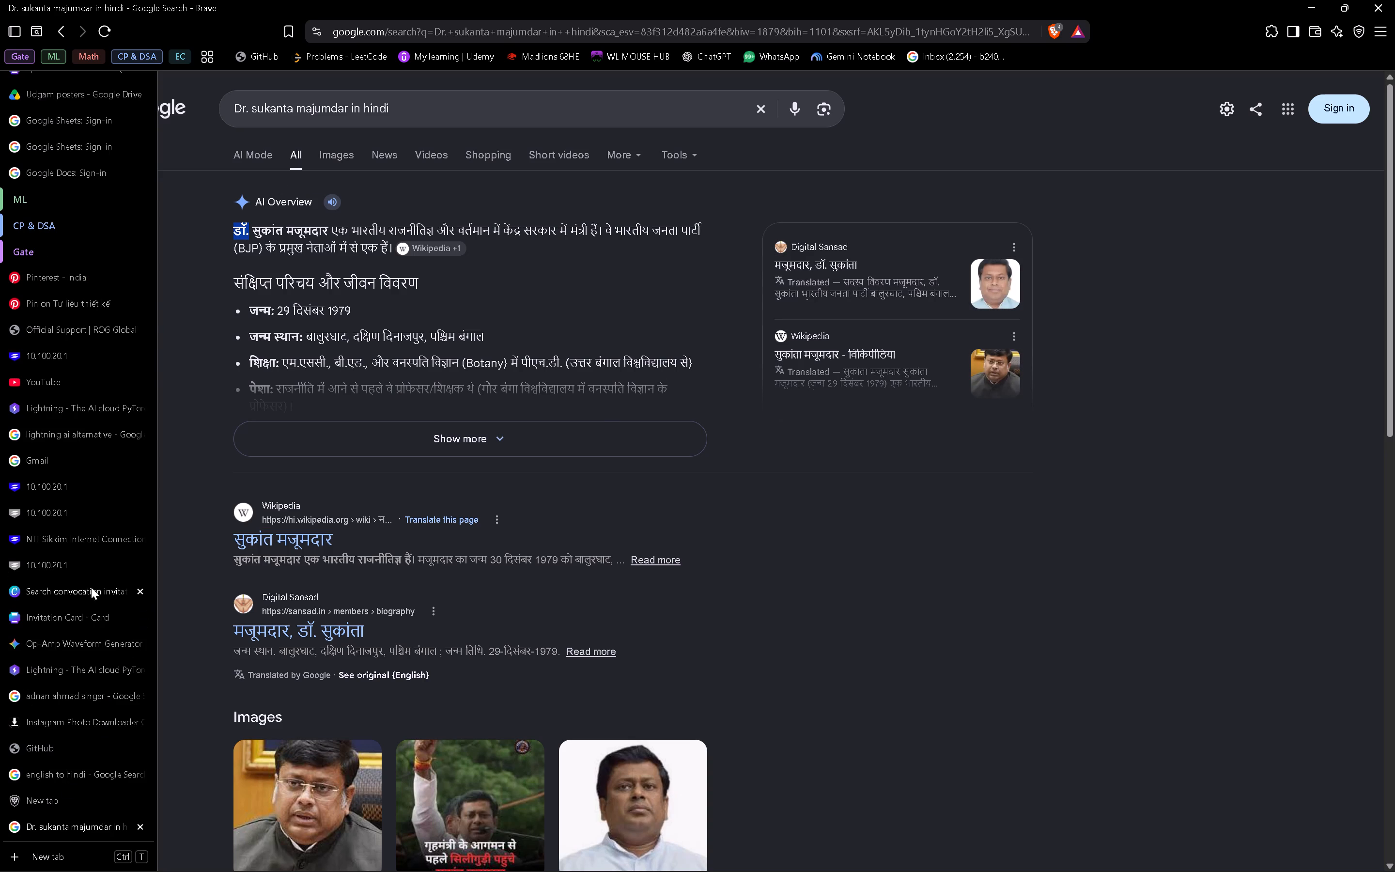
Switch to the Canva invitation and replace श्री before सुकांत मजूमदार in page 3's chief guest line with the copied डॉ.
click(63, 629)
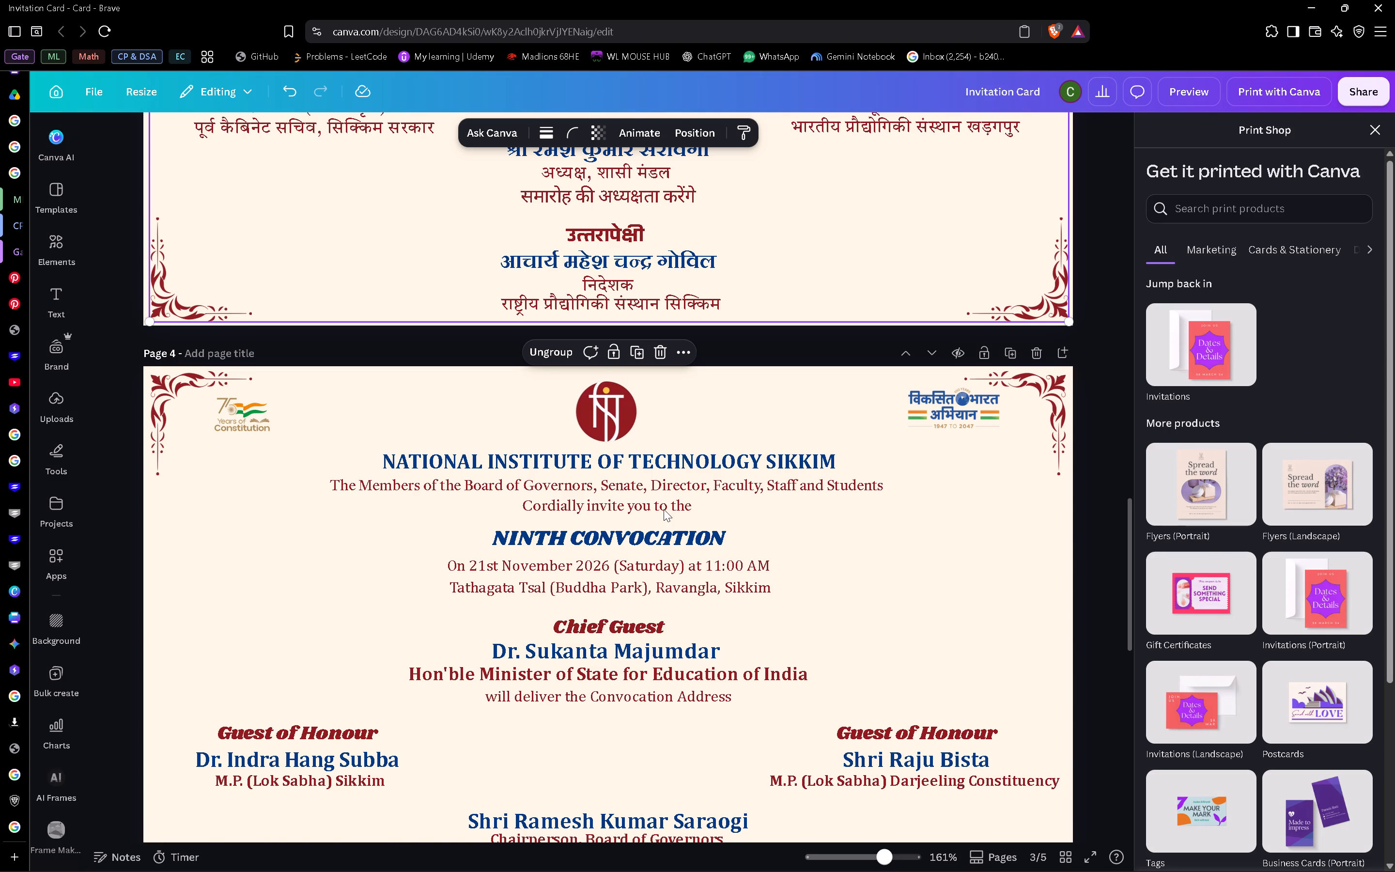
scroll(664, 509, up, 4)
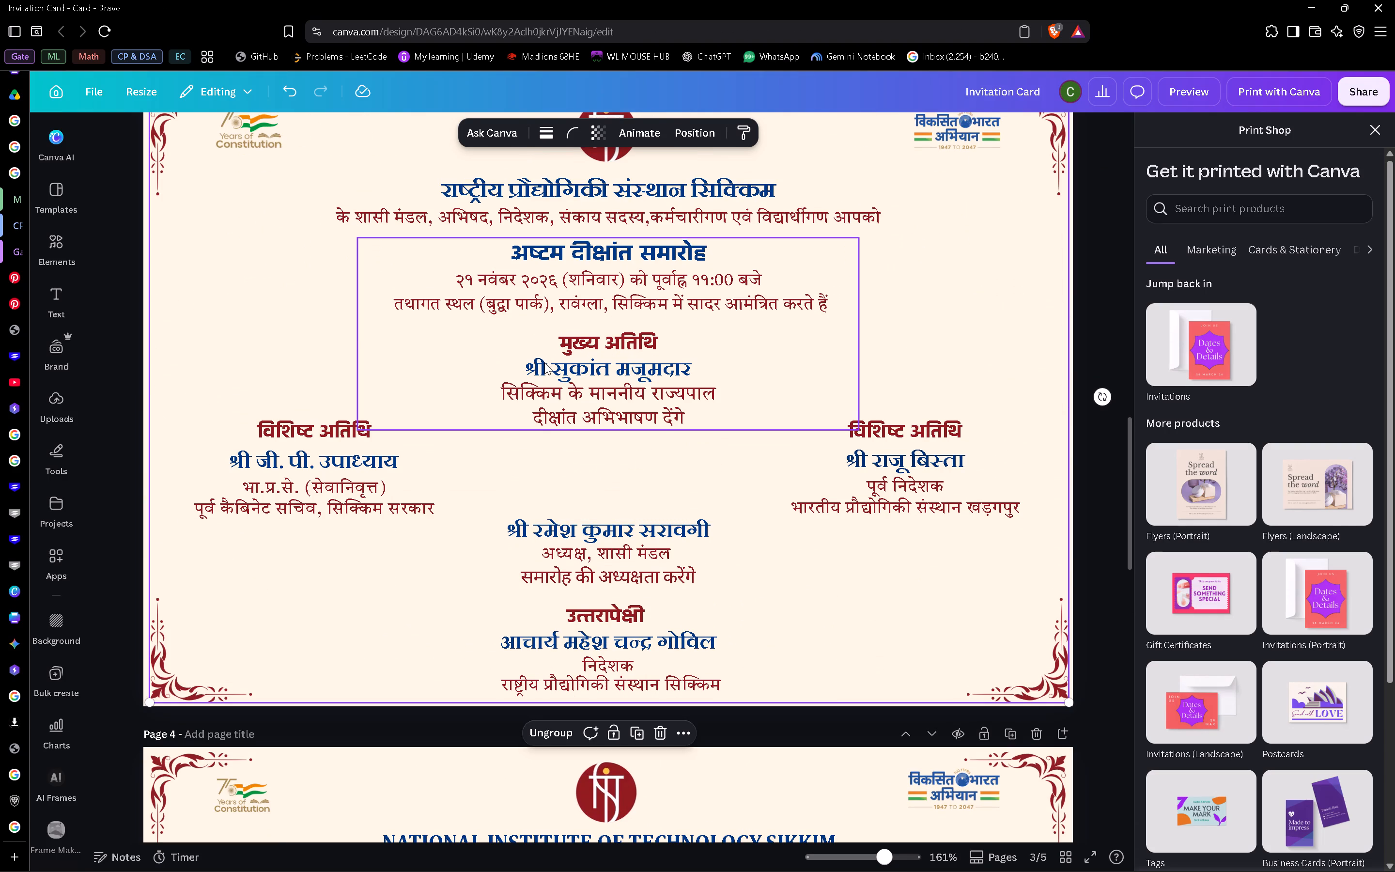
double_click(544, 362)
key(shift+Left)
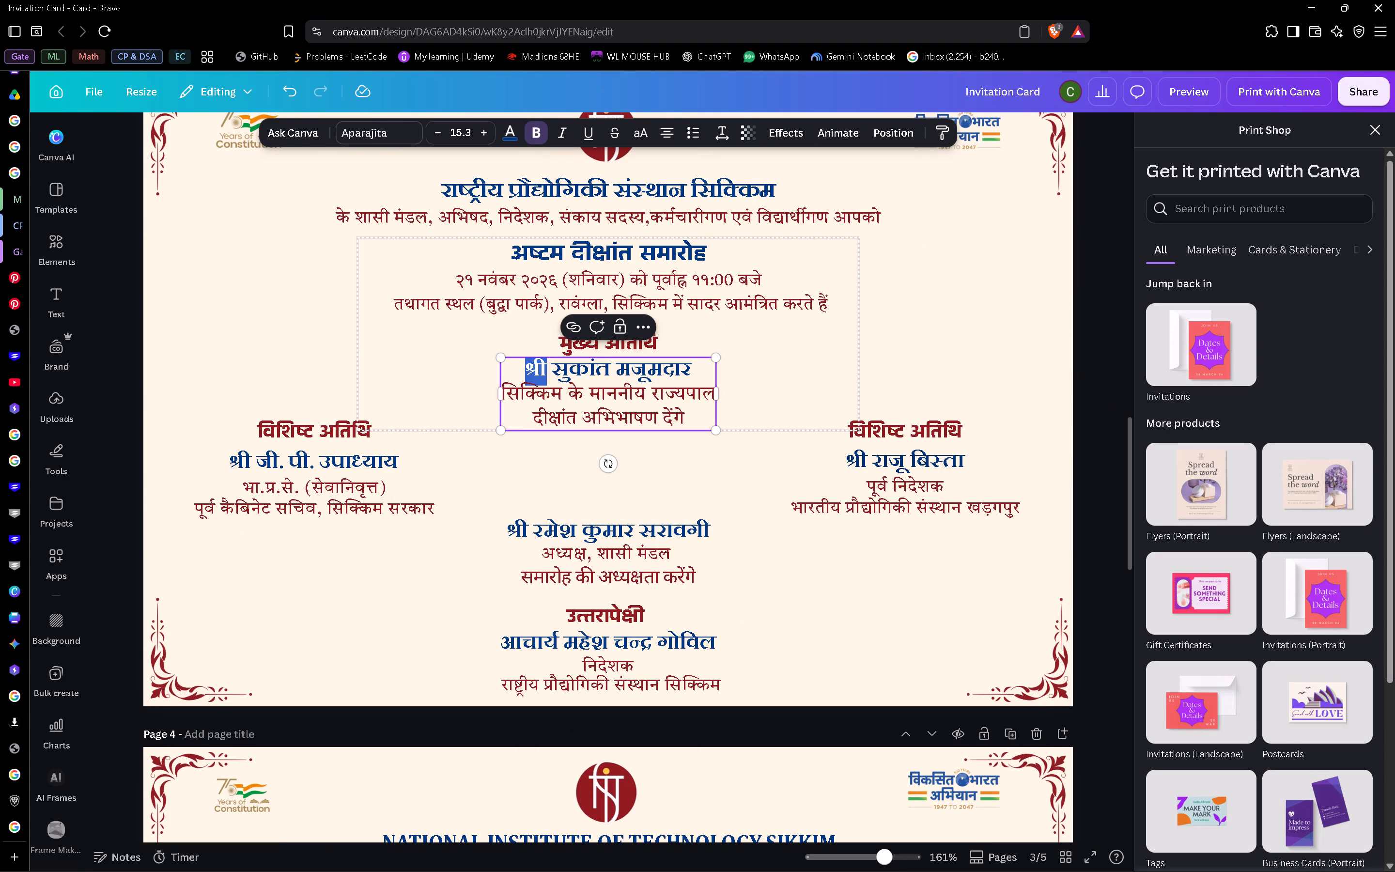
key(ctrl+v)
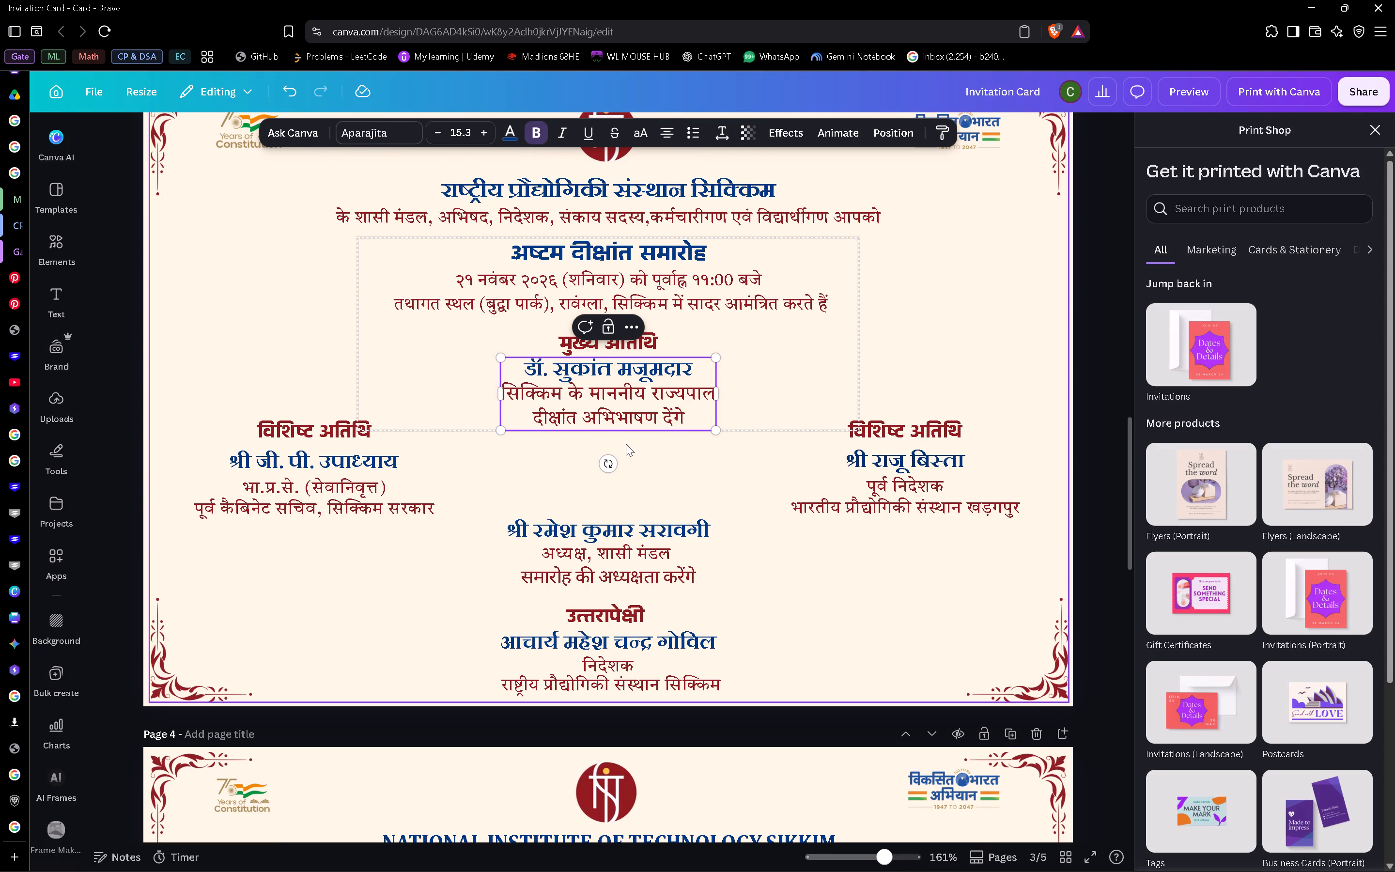
Check page 4's English guest details, return to the Google results and open the Hindi Wikipedia article सुकांत मजूमदार.
scroll(864, 587, down, 2)
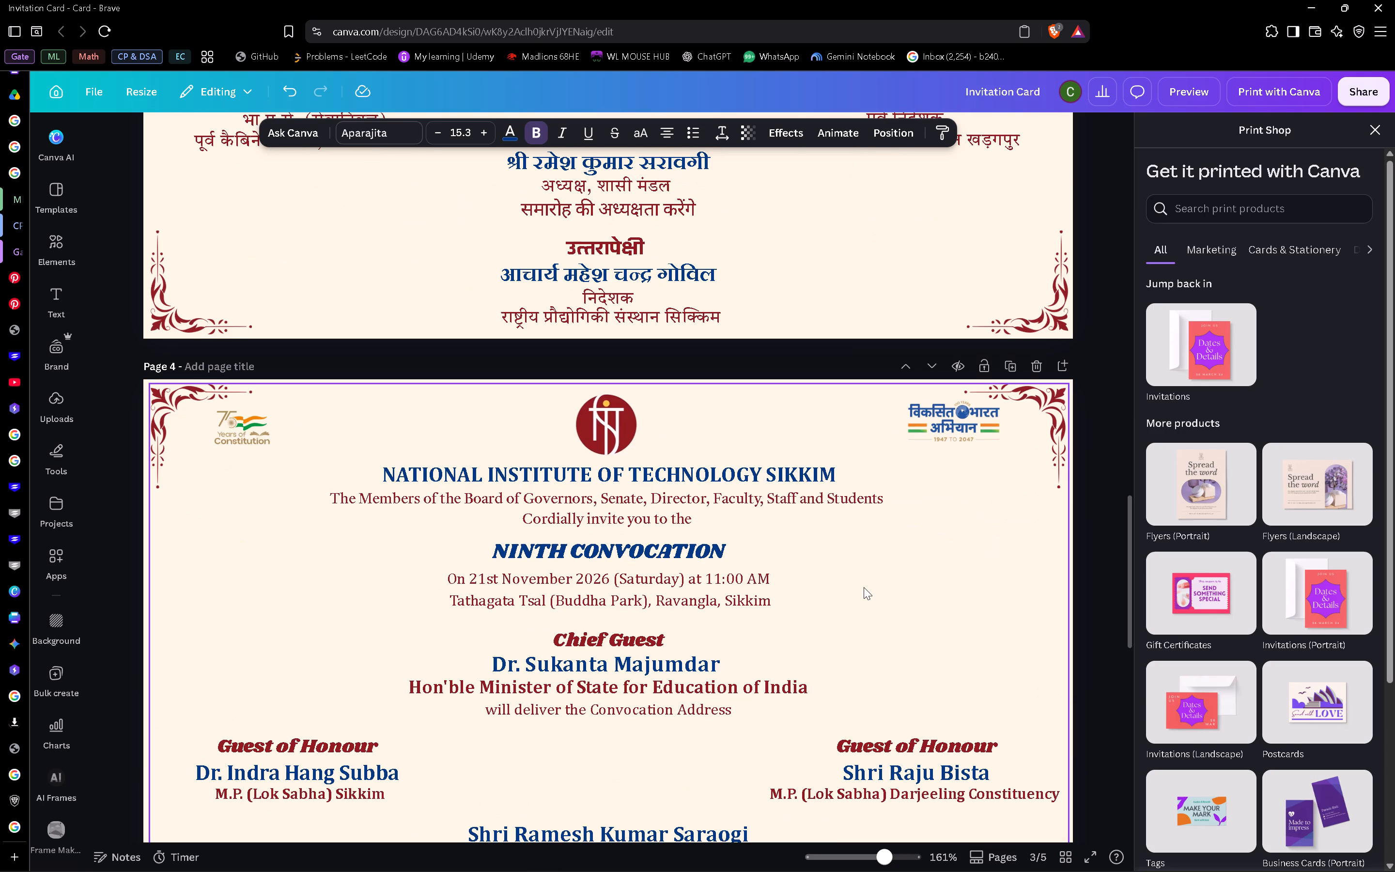
scroll(864, 587, down, 1)
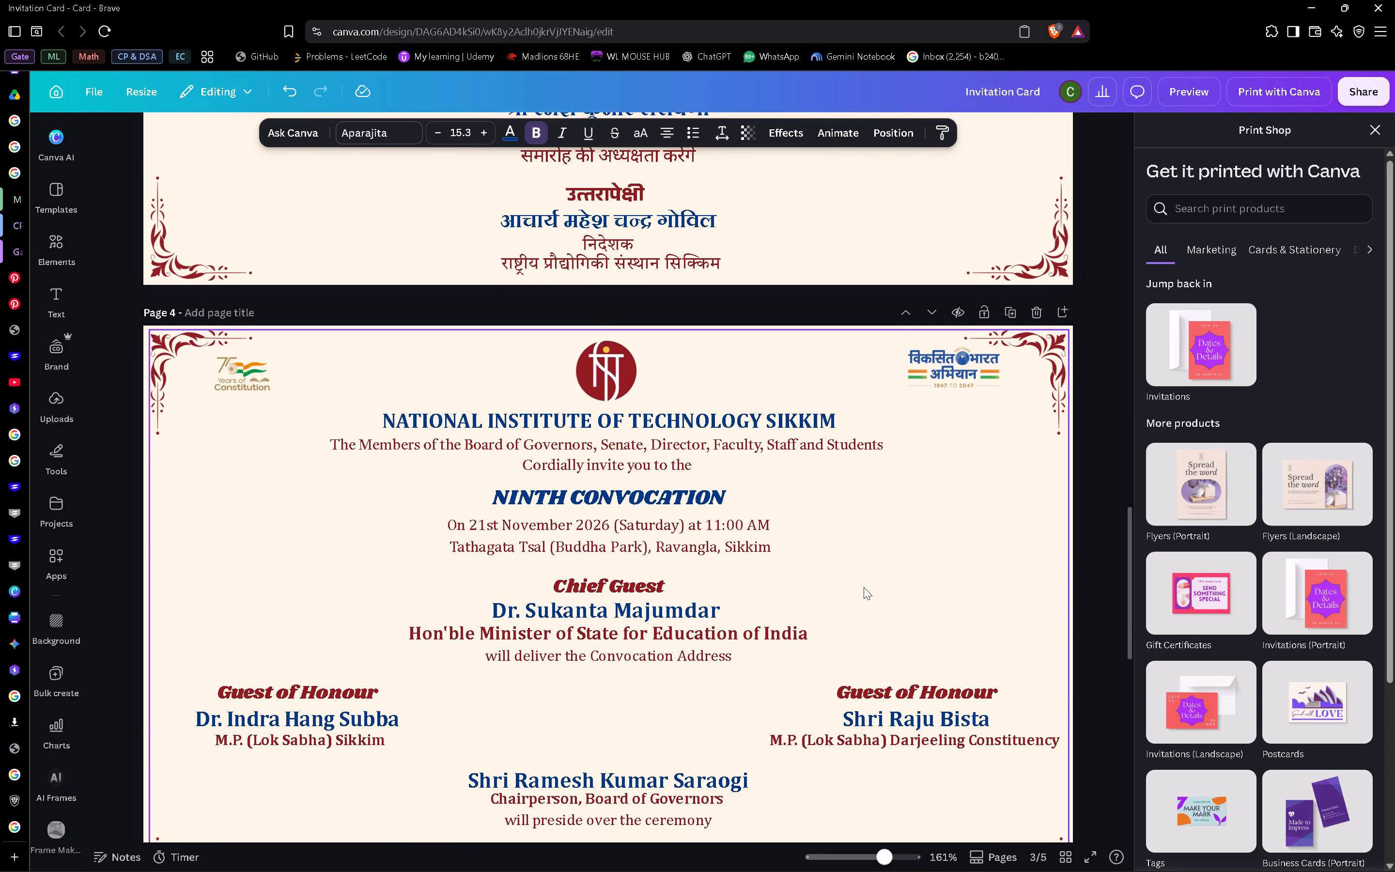
scroll(864, 587, down, 1)
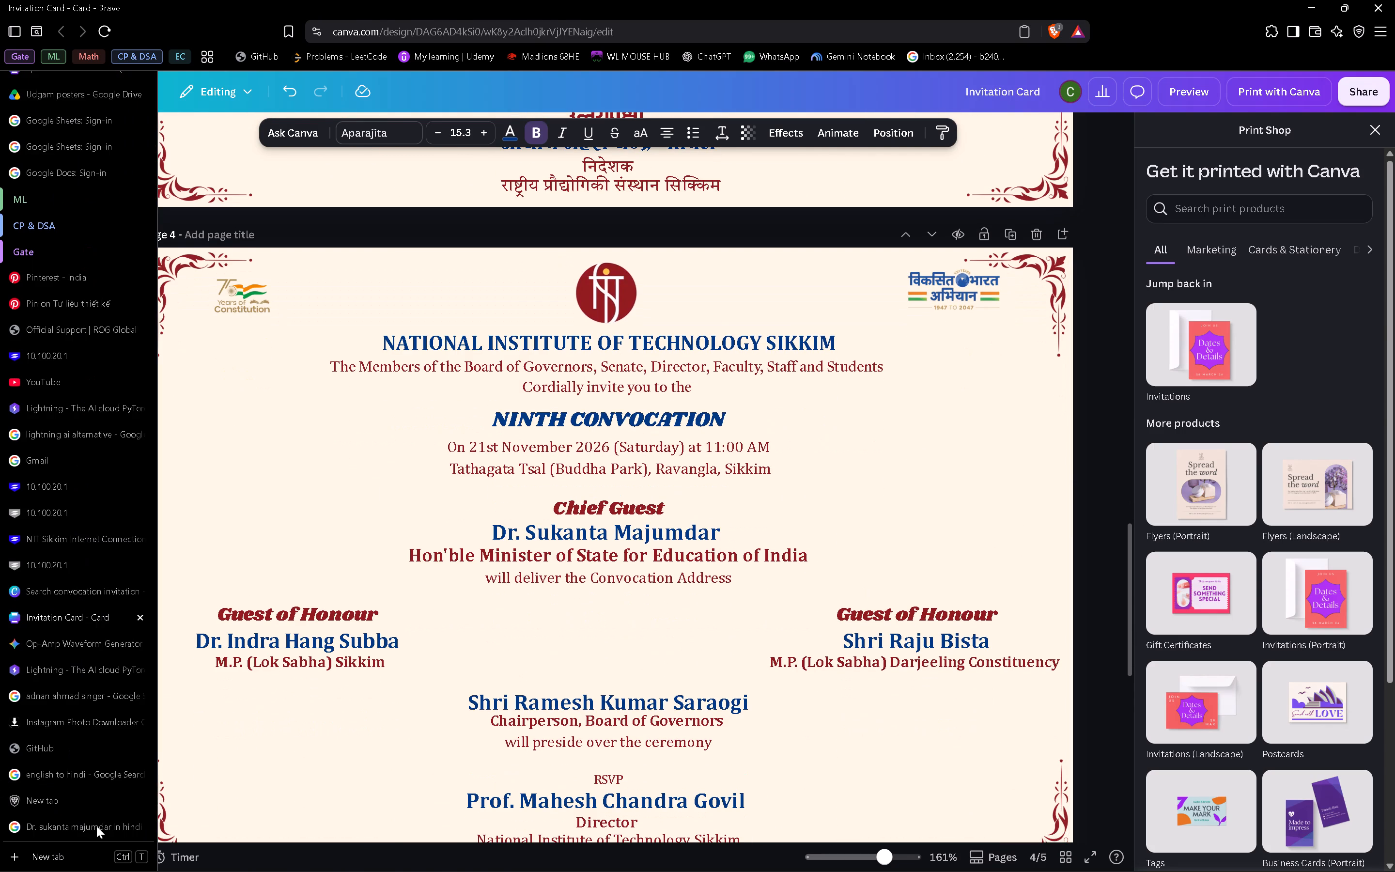
click(96, 826)
click(280, 540)
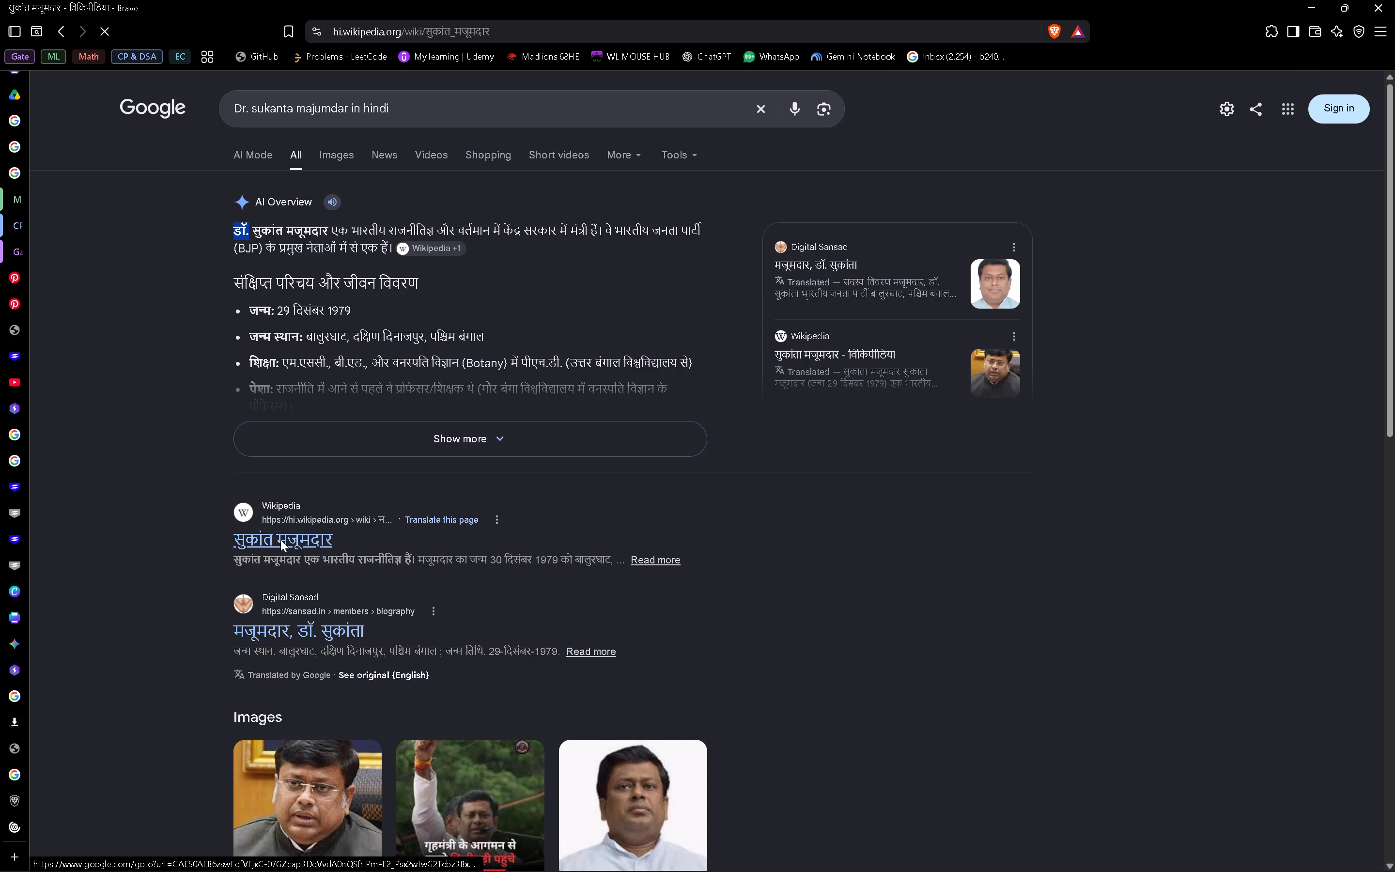
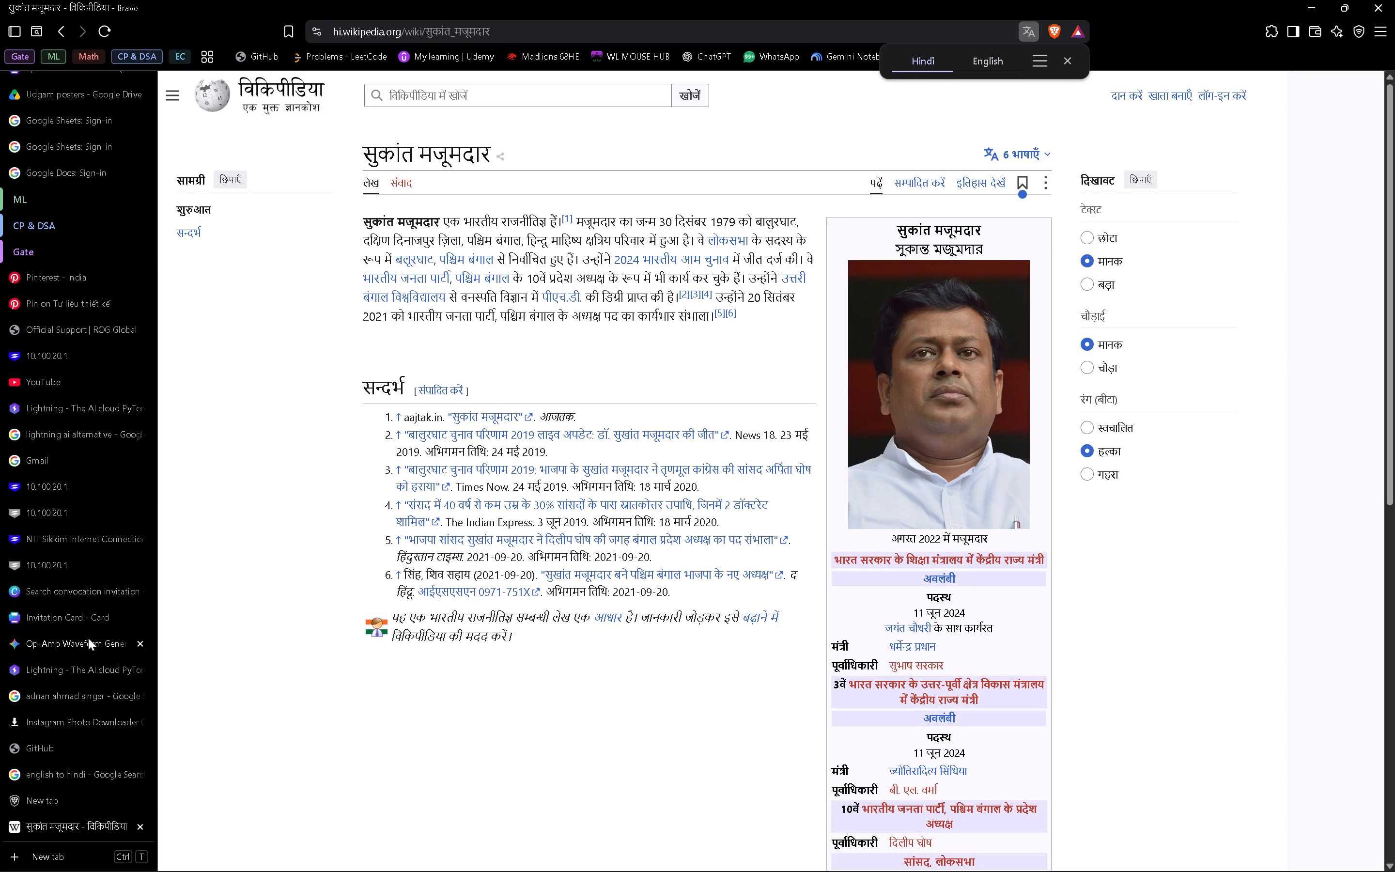
Switch to the empty new tab to start a web search.
click(53, 794)
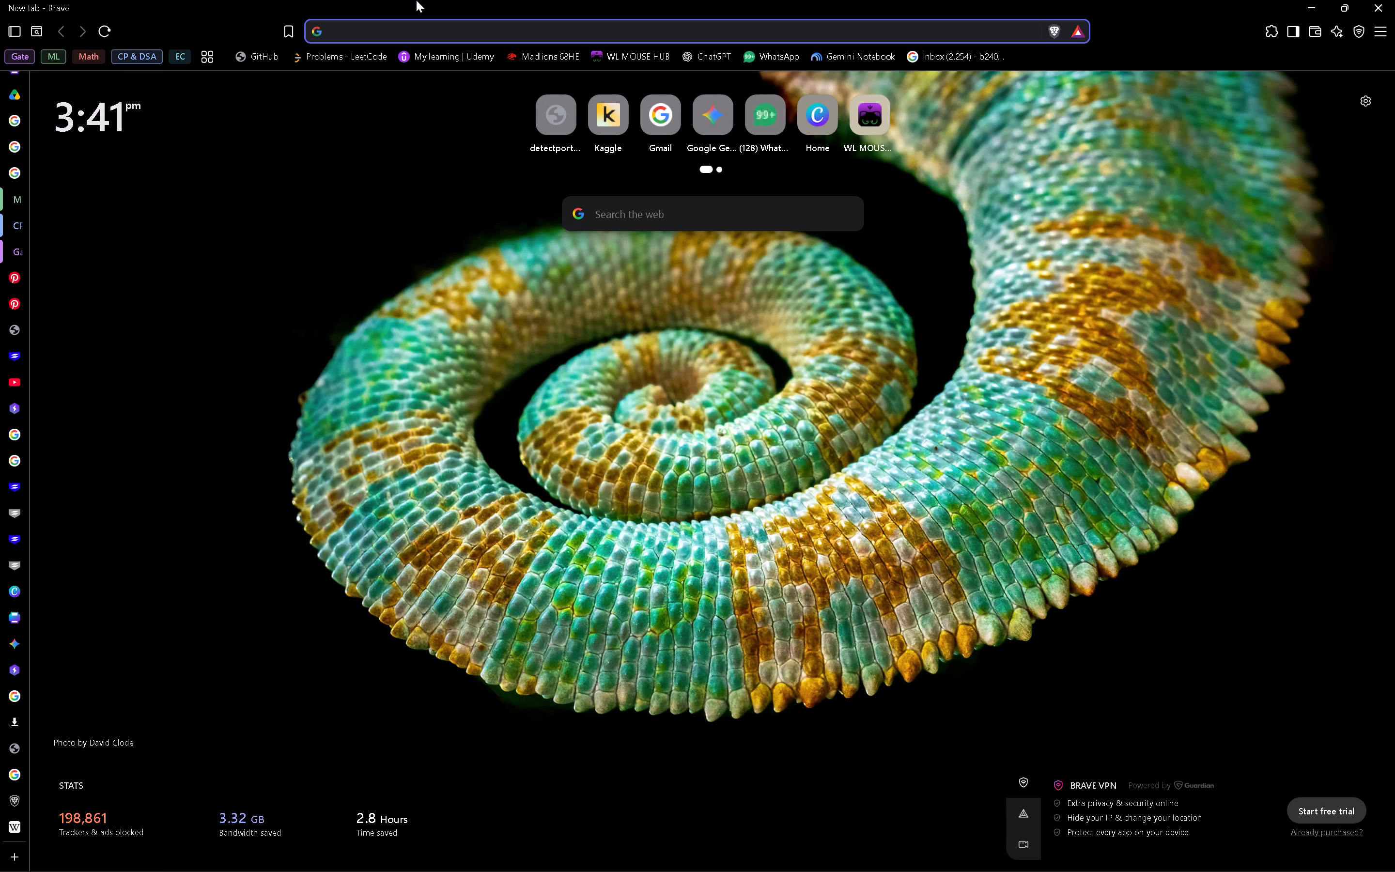
click(416, 0)
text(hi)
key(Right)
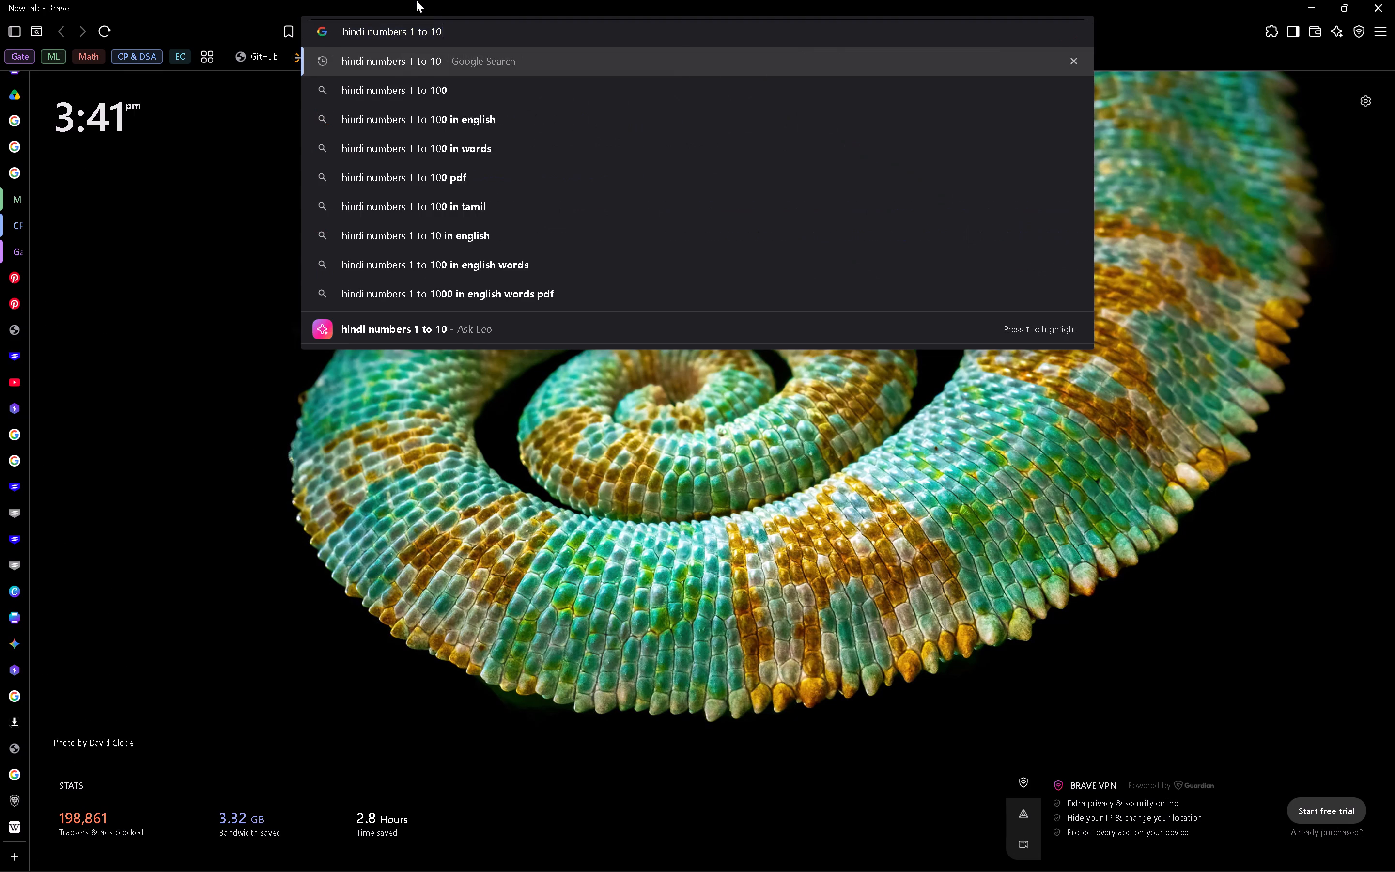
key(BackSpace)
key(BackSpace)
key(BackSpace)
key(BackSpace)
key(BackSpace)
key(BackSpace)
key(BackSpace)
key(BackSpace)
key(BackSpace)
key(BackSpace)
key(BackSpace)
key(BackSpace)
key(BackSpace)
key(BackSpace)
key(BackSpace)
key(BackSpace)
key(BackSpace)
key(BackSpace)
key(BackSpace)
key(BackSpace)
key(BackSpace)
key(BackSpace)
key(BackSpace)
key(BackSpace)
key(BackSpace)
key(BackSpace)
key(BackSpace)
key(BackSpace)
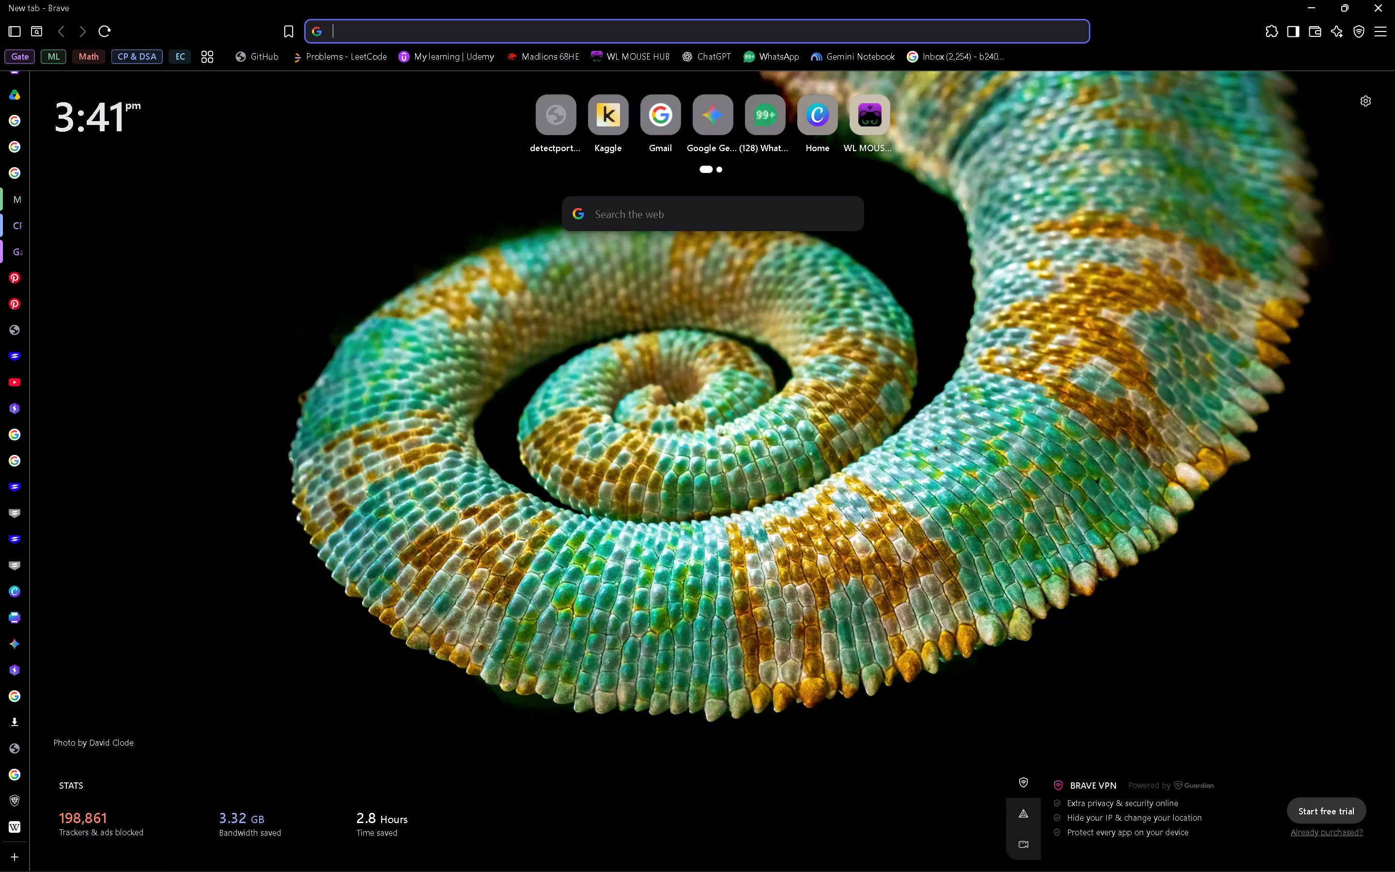
Search Google for "english to hindi".
text(english)
key(Return)
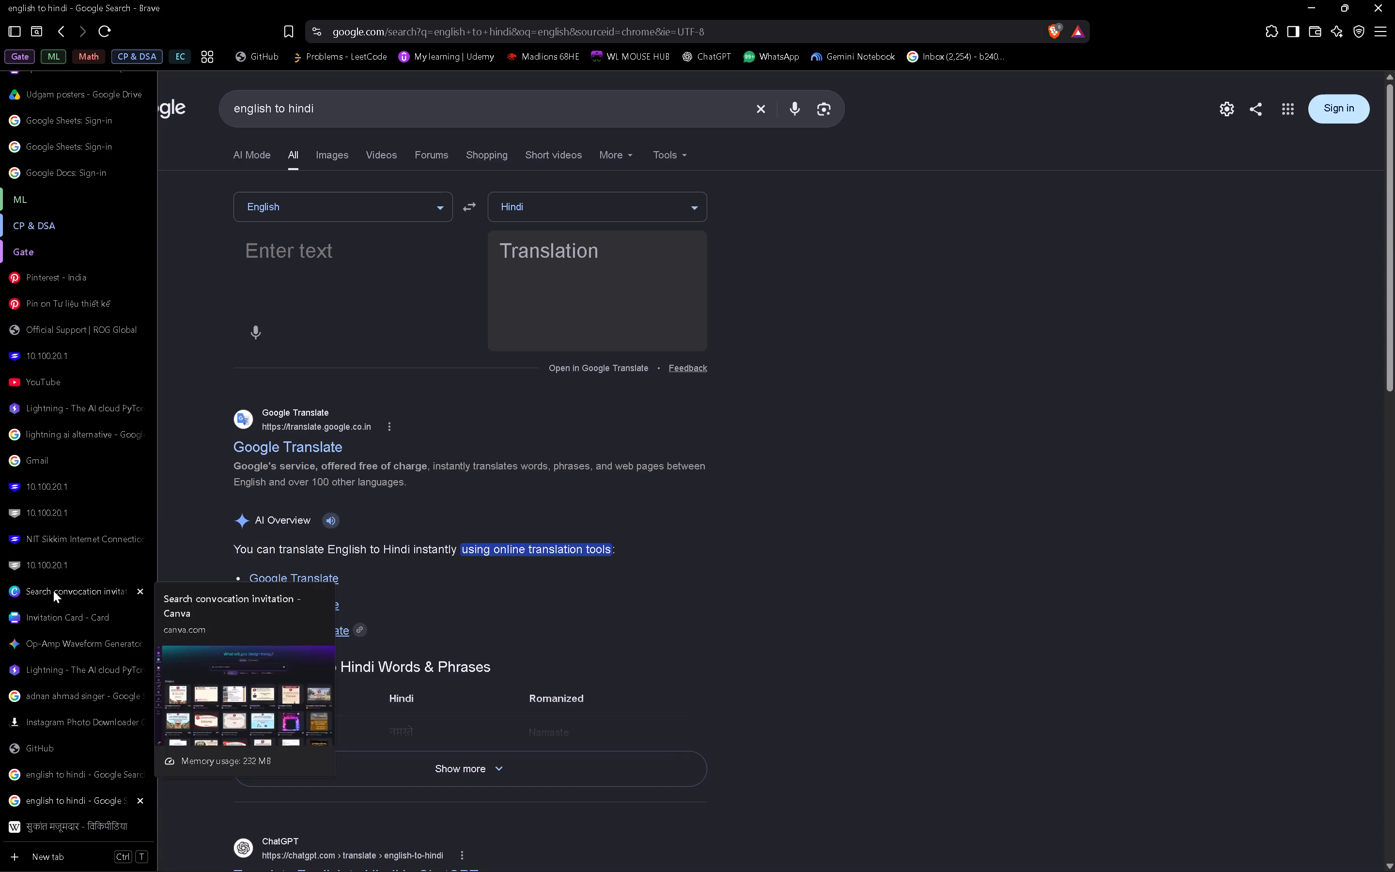
Switch to the Canva invitation and send page 4's border group backward, behind the chief guest text.
click(50, 625)
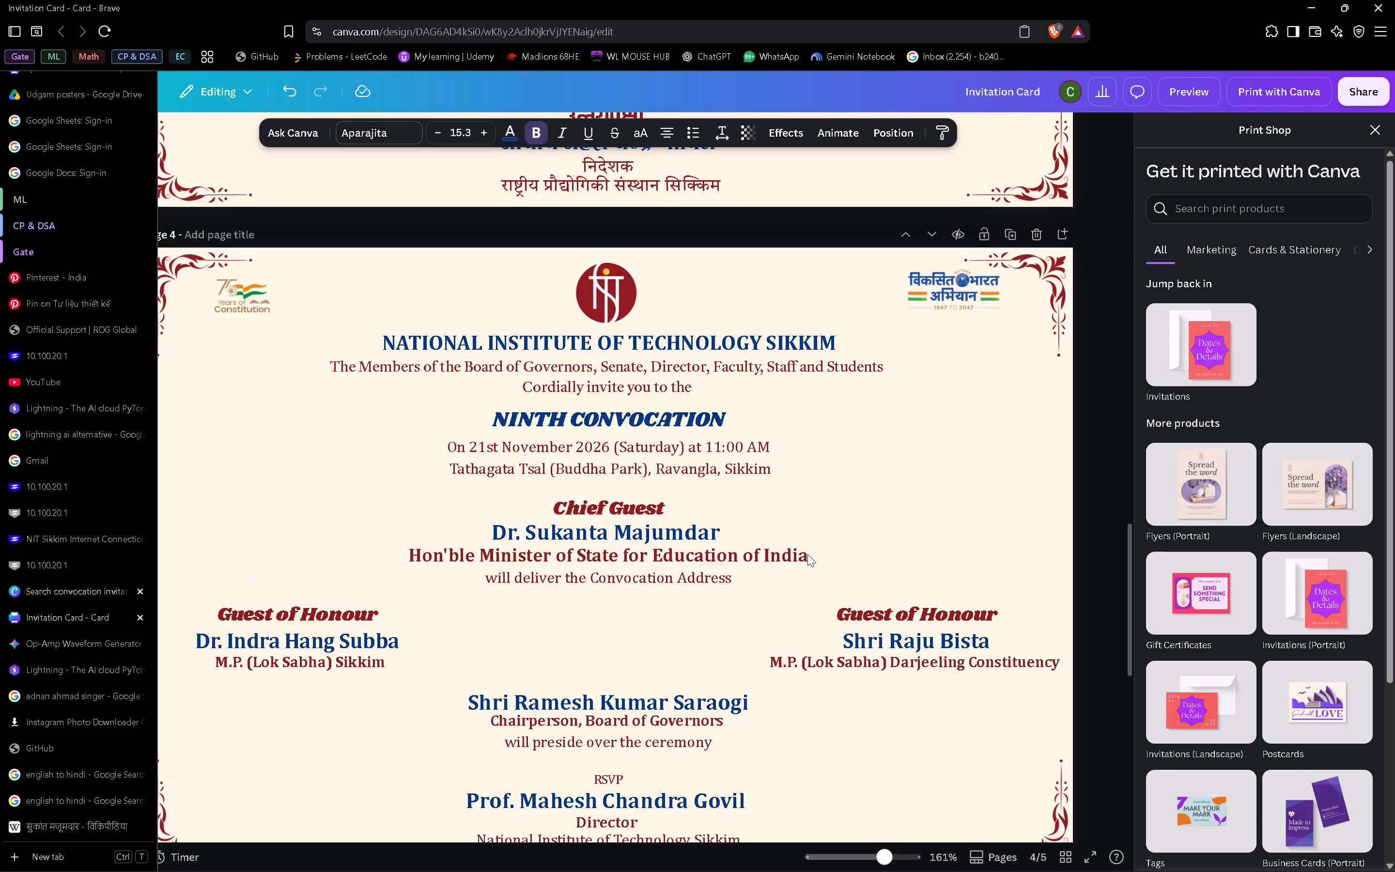
double_click(807, 554)
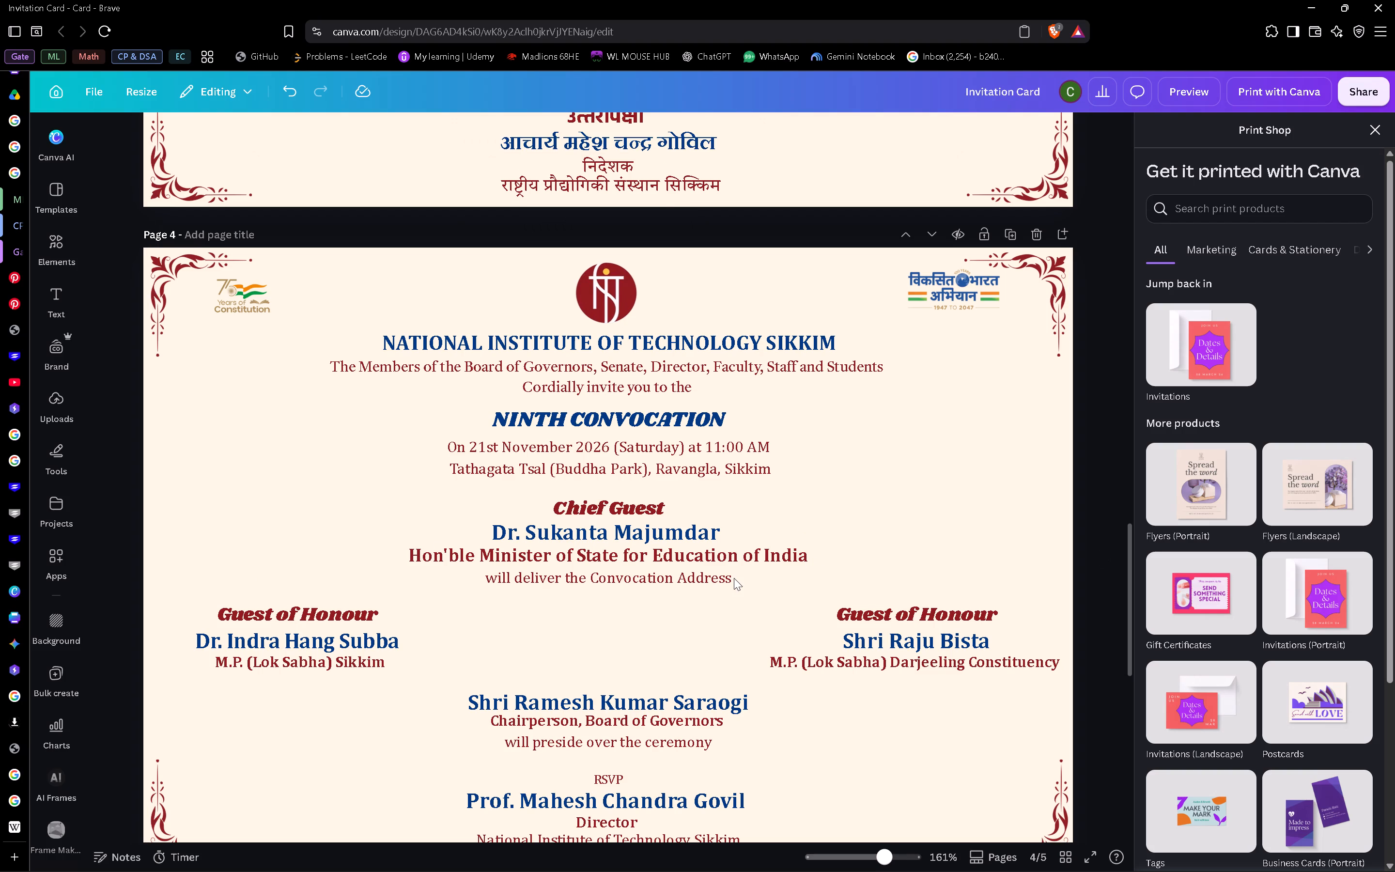
double_click(734, 578)
click(621, 539)
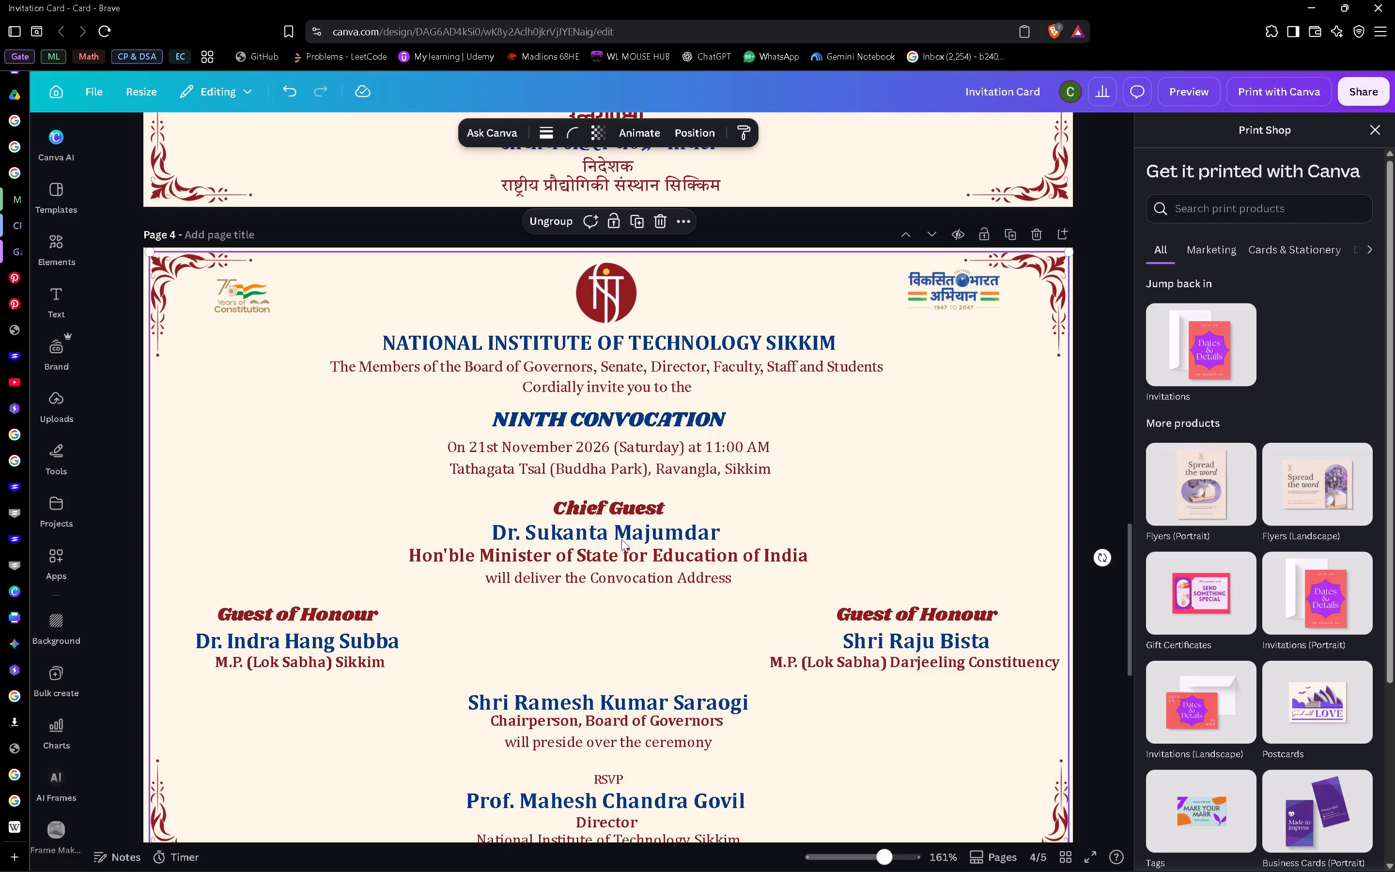
key(ctrl+bracketright)
key(ctrl+bracketright)
key(ctrl+bracketright)
key(ctrl+bracketleft)
key(ctrl+bracketleft)
key(ctrl+bracketleft)
key(ctrl+bracketleft)
key(ctrl+bracketleft)
key(ctrl+bracketleft)
key(ctrl+bracketleft)
key(ctrl+bracketleft)
key(ctrl+bracketleft)
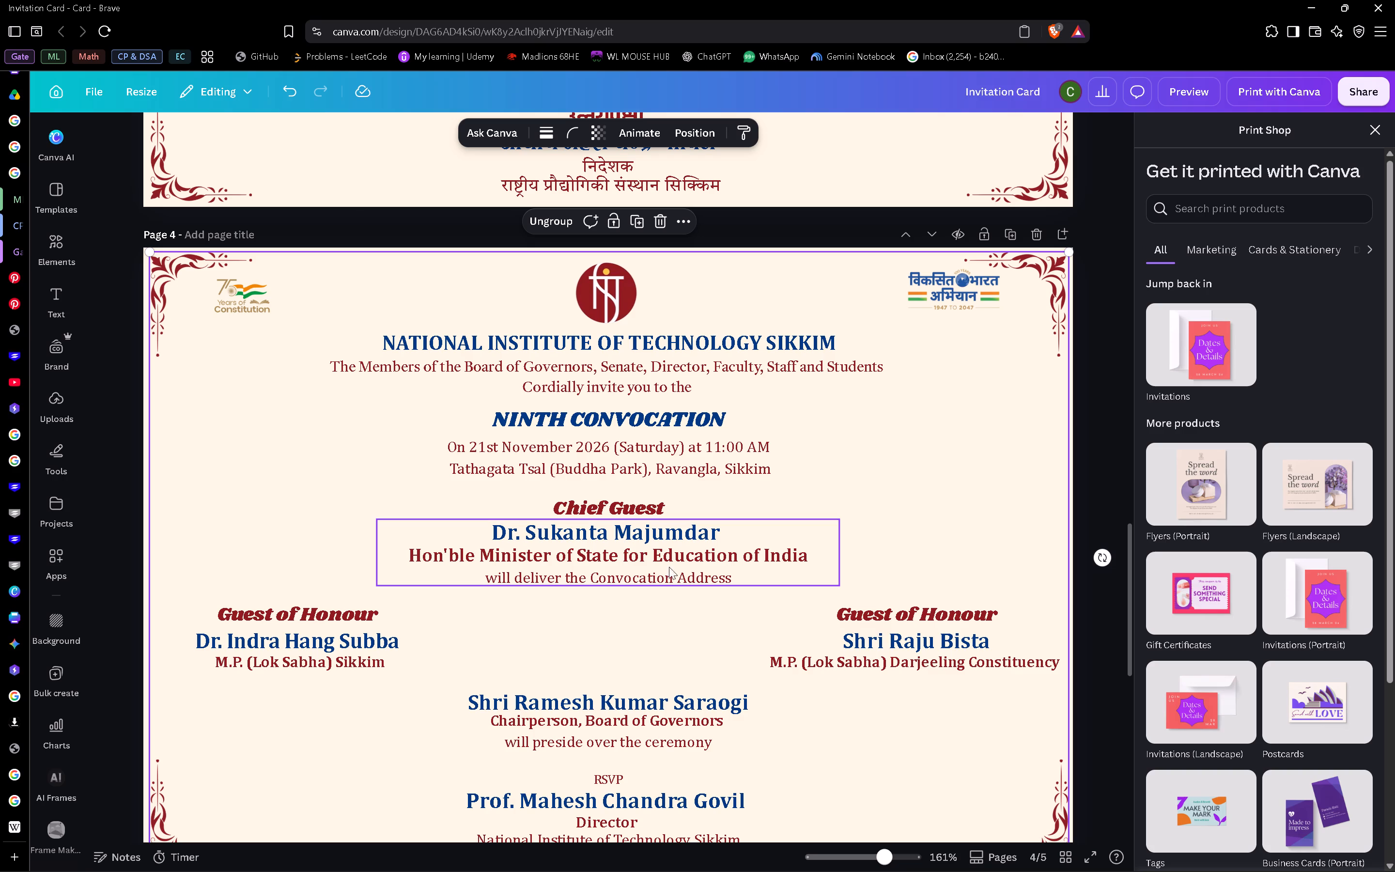
Copy page 4's chief guest designation, Hon'ble Minister of State for Education of India, together with the convocation address line below it.
double_click(735, 576)
key(shift+Up)
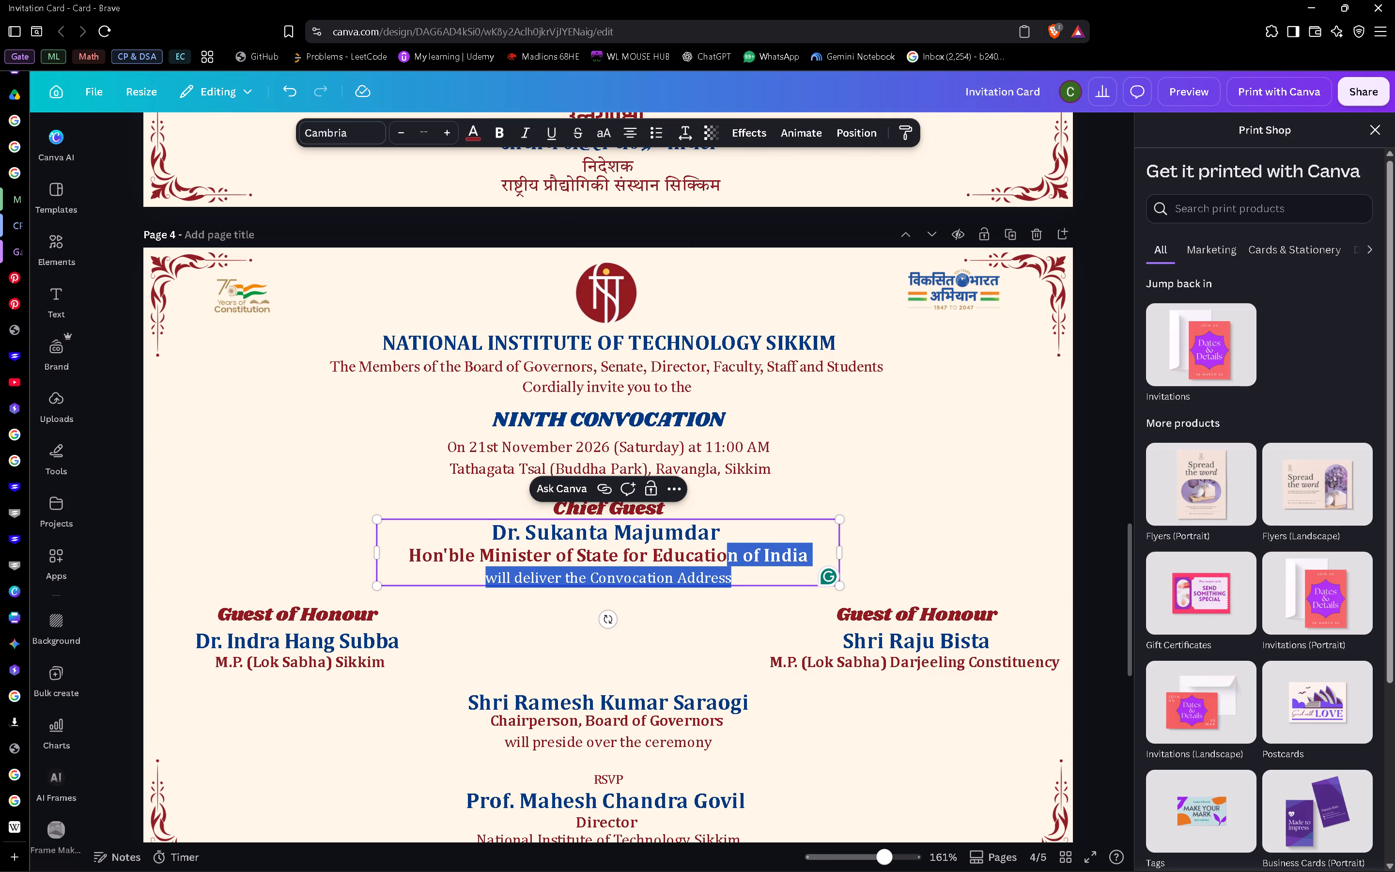
key(shift+Left)
key(shift+Left)
key(shift+Left)
key(shift+Left)
key(shift+Left)
key(shift+Left)
key(shift+Left)
key(shift+Left)
key(shift+Left)
key(shift+Left)
key(shift+Left)
key(shift+Left)
key(shift+Left)
key(shift+Left)
key(shift+Left)
key(shift+Left)
key(shift+Left)
key(shift+Left)
key(shift+Left)
key(shift+Left)
key(shift+Left)
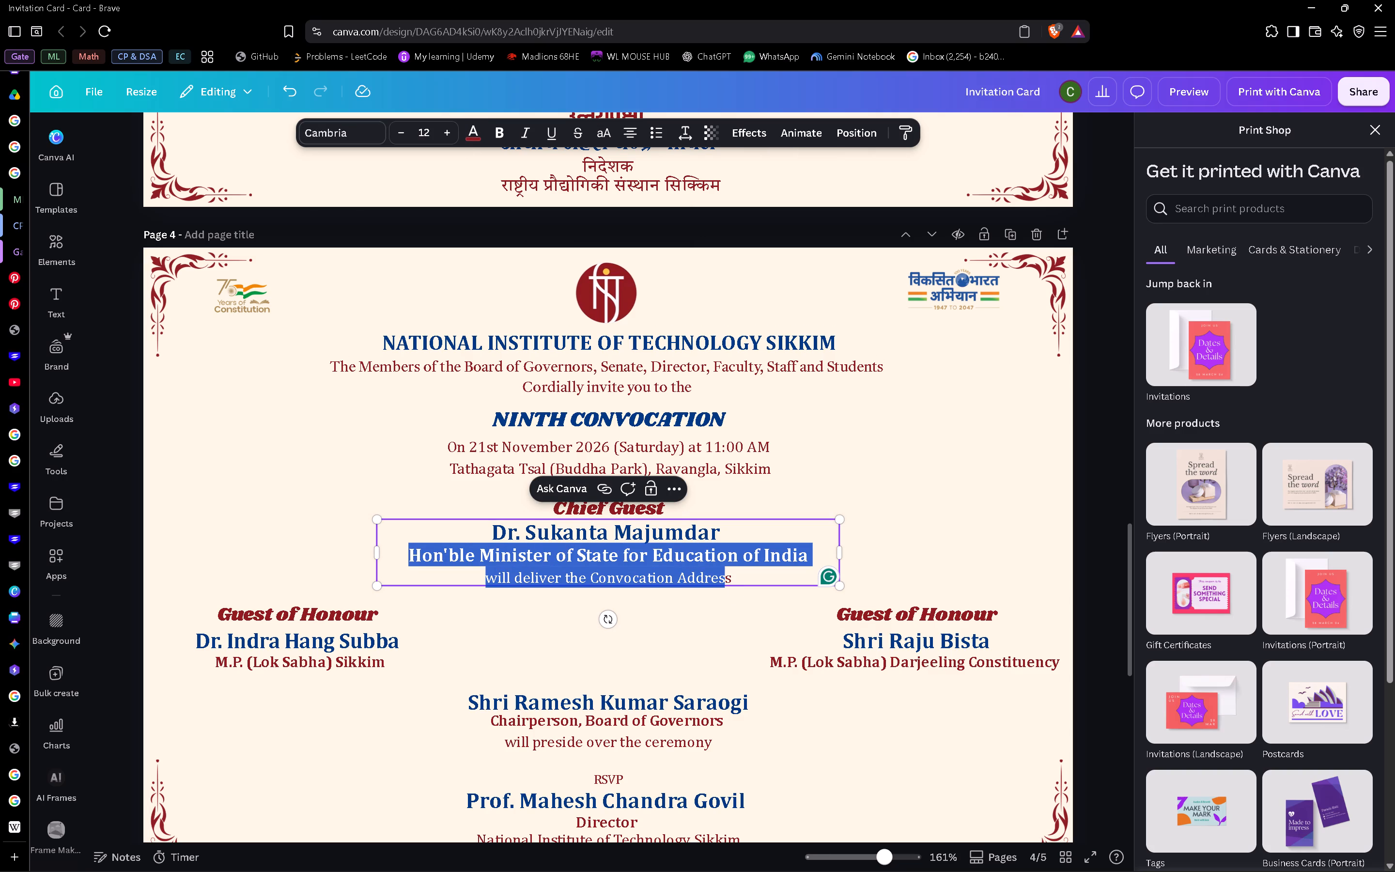
key(shift+Right)
key(ctrl+c)
click(730, 629)
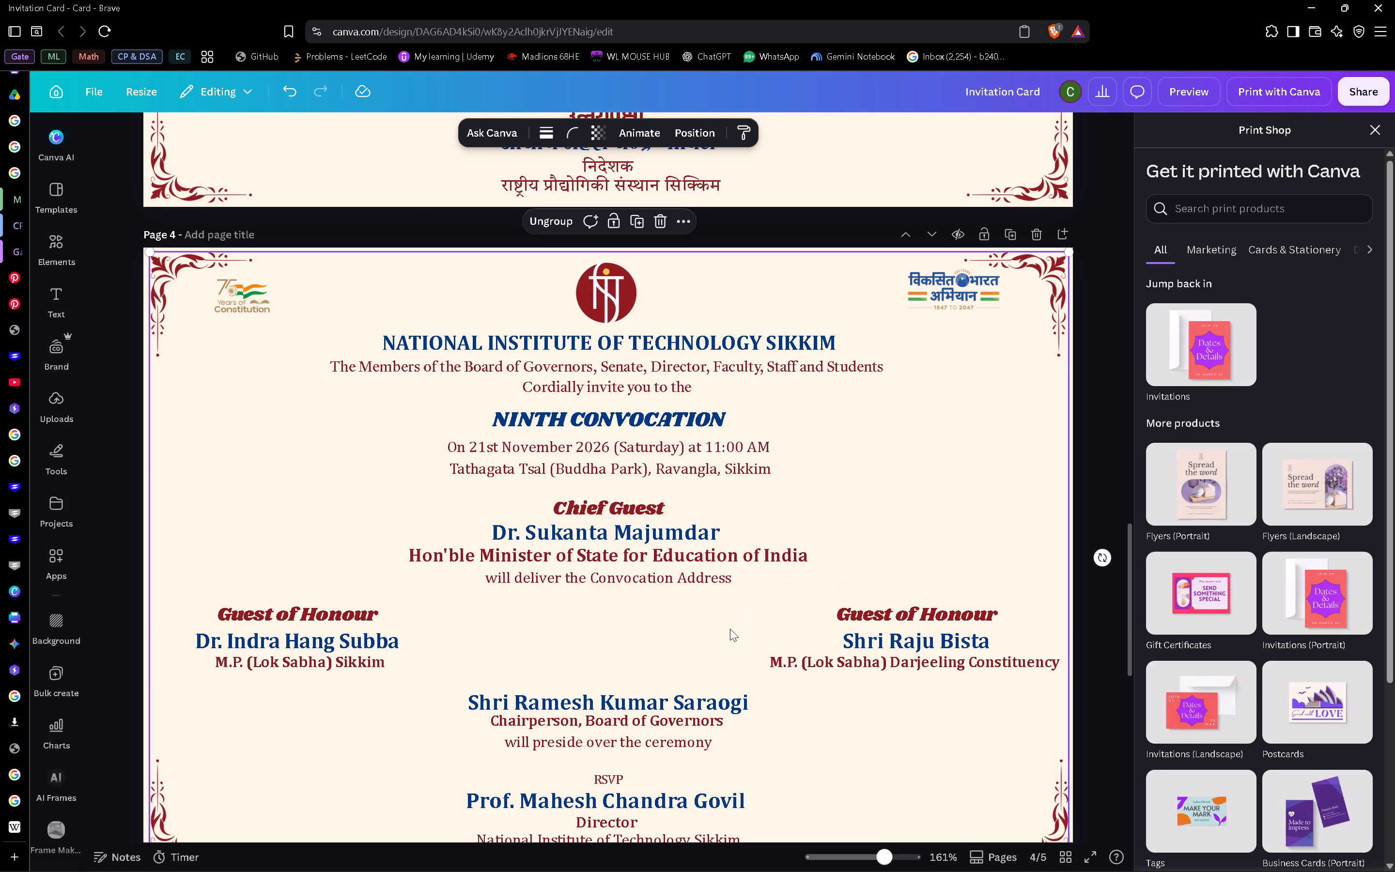
Check page 3's Hindi chief guest lines and open page 4's chief guest text for selection at the end of the designation.
scroll(730, 629, up, 7)
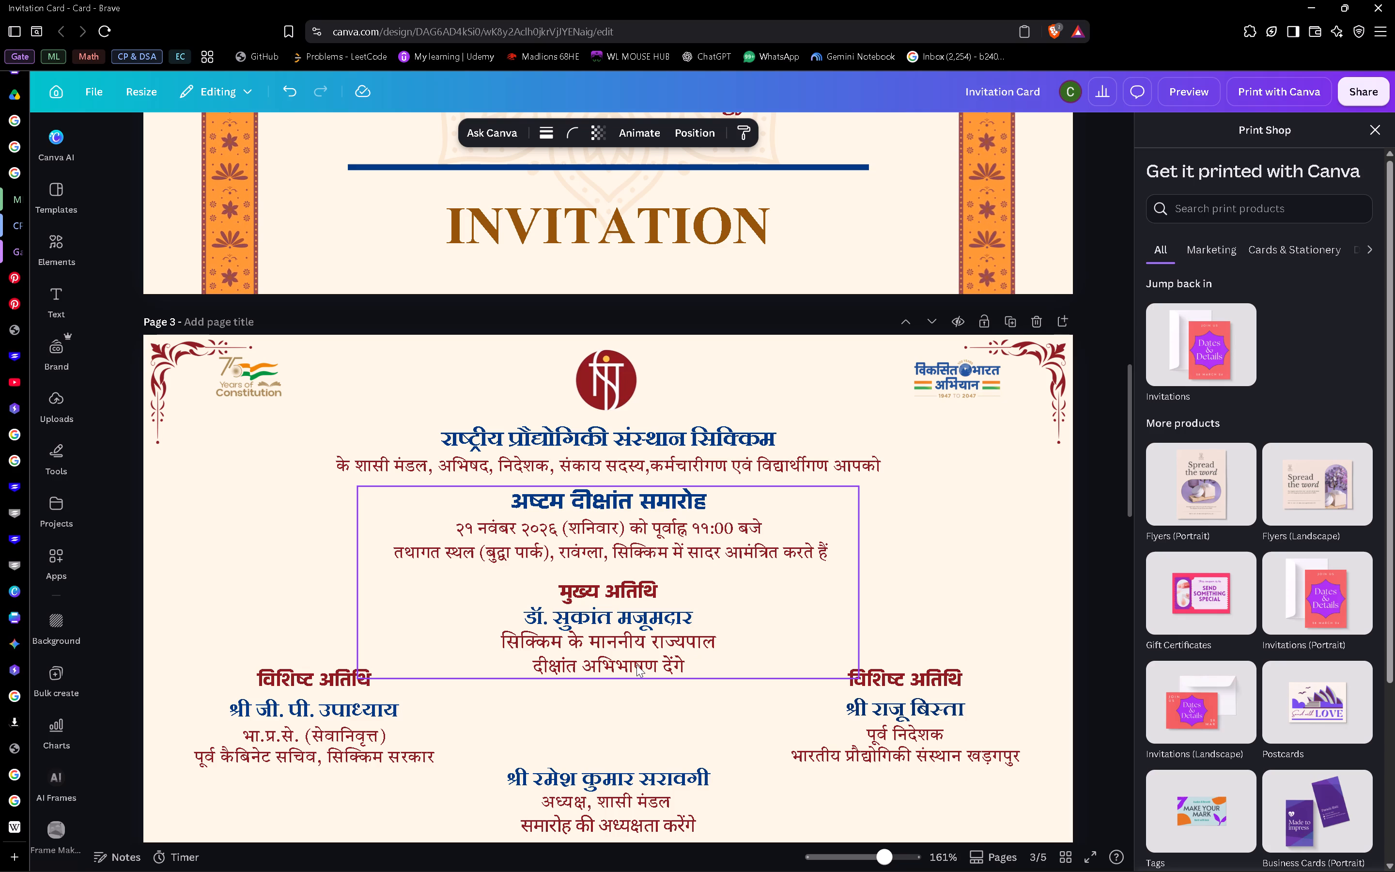
scroll(780, 725, down, 4)
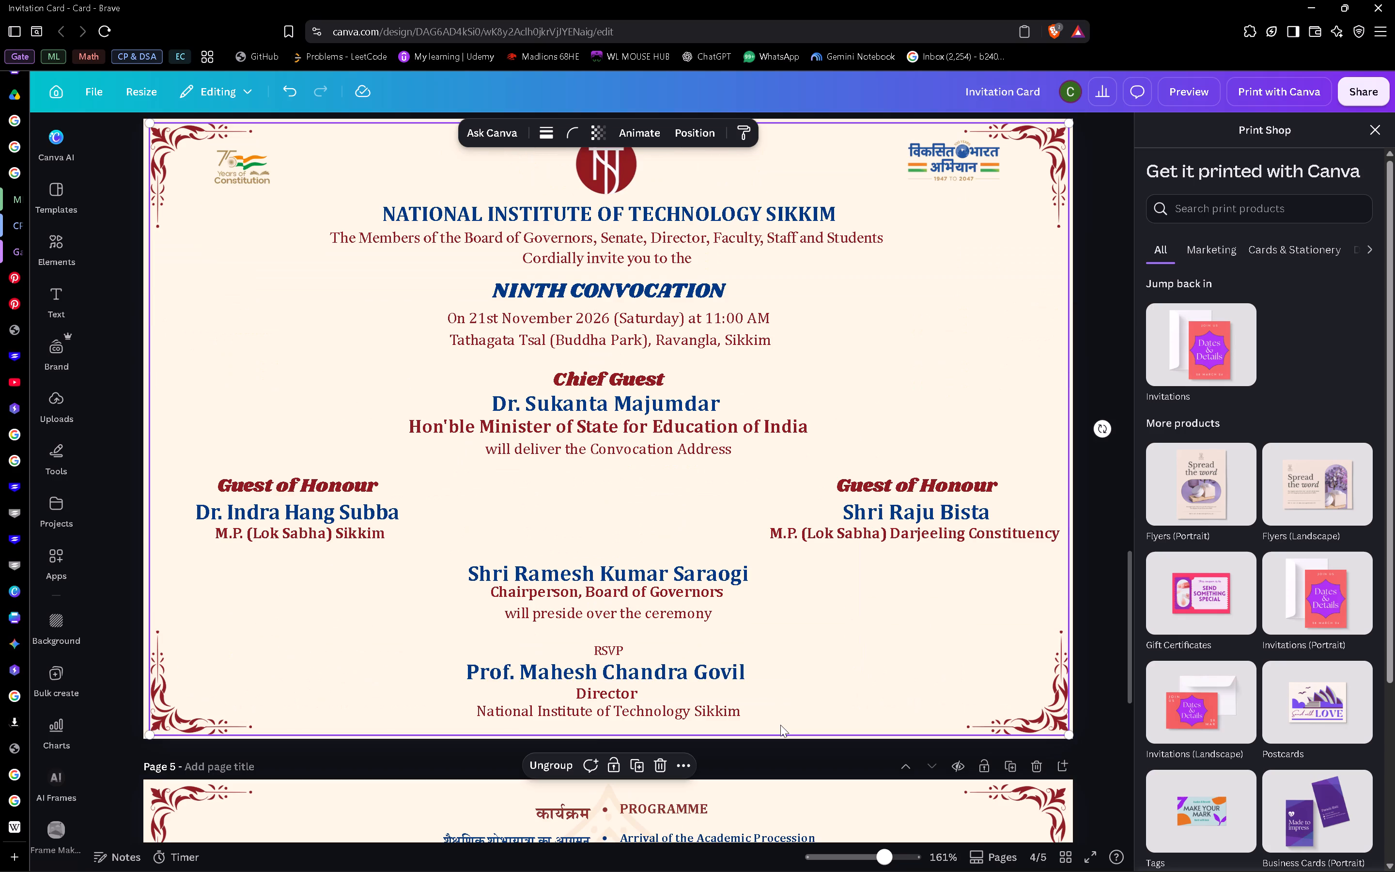
double_click(810, 425)
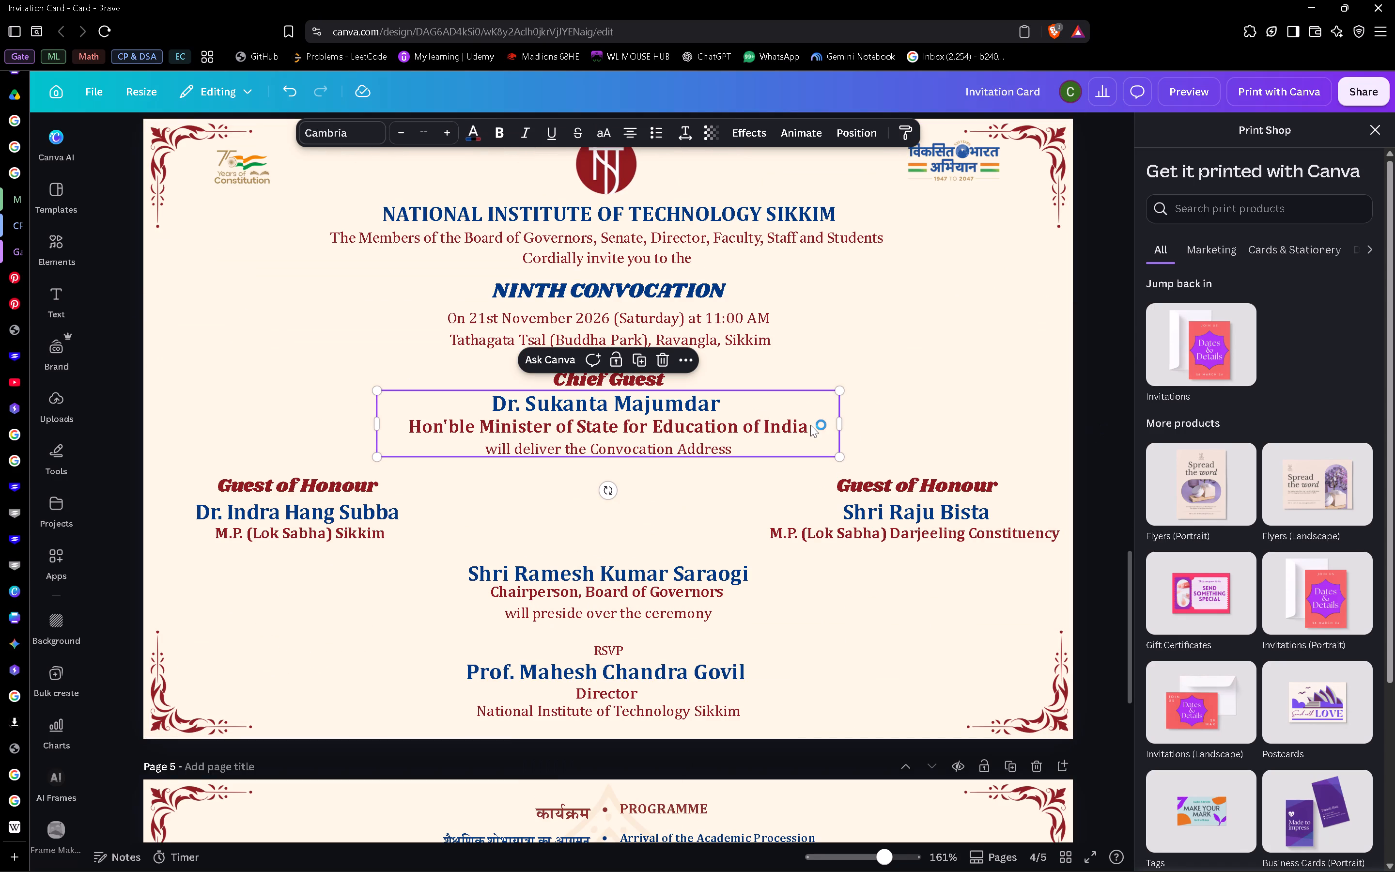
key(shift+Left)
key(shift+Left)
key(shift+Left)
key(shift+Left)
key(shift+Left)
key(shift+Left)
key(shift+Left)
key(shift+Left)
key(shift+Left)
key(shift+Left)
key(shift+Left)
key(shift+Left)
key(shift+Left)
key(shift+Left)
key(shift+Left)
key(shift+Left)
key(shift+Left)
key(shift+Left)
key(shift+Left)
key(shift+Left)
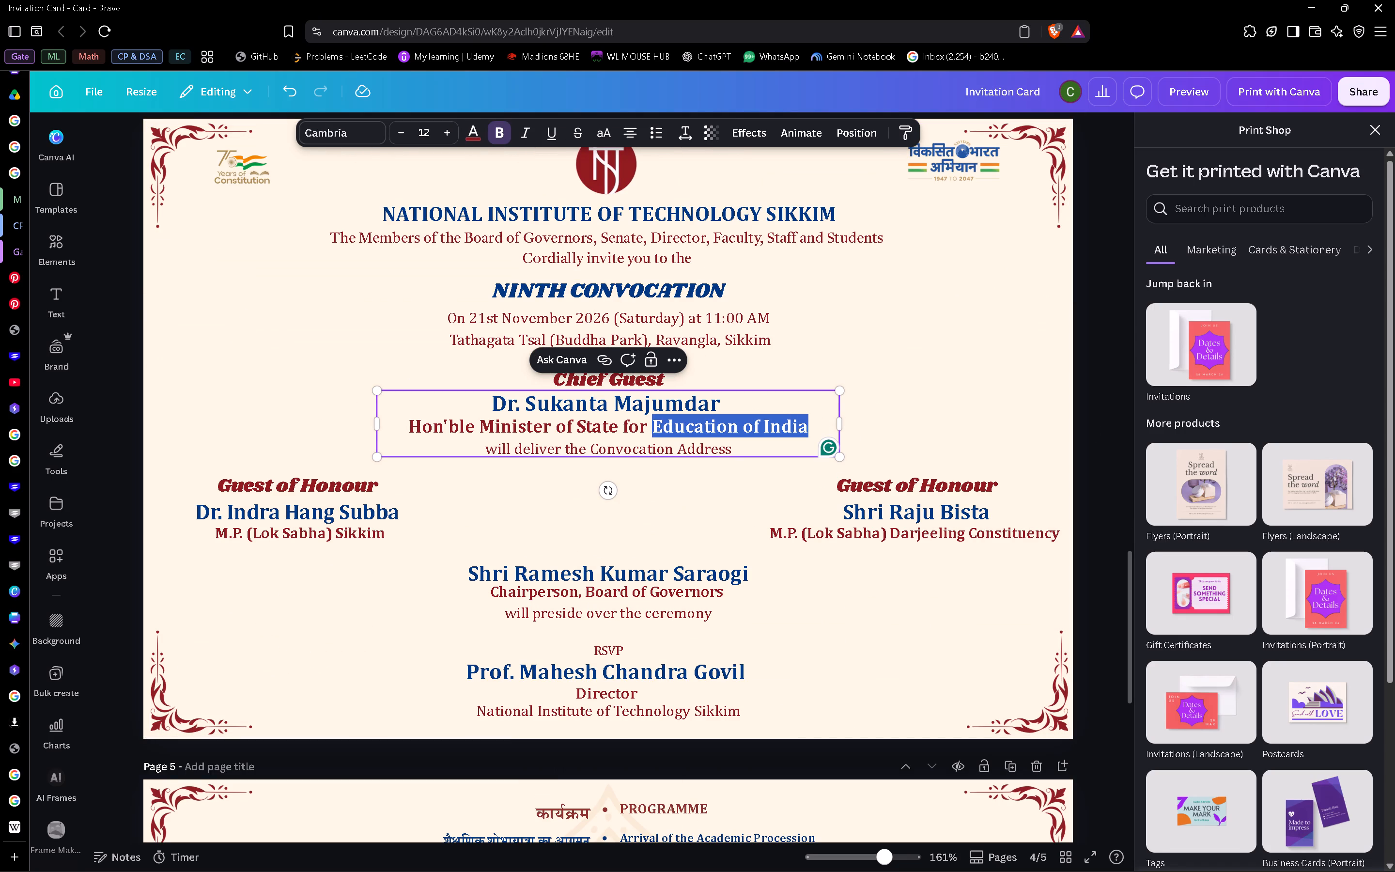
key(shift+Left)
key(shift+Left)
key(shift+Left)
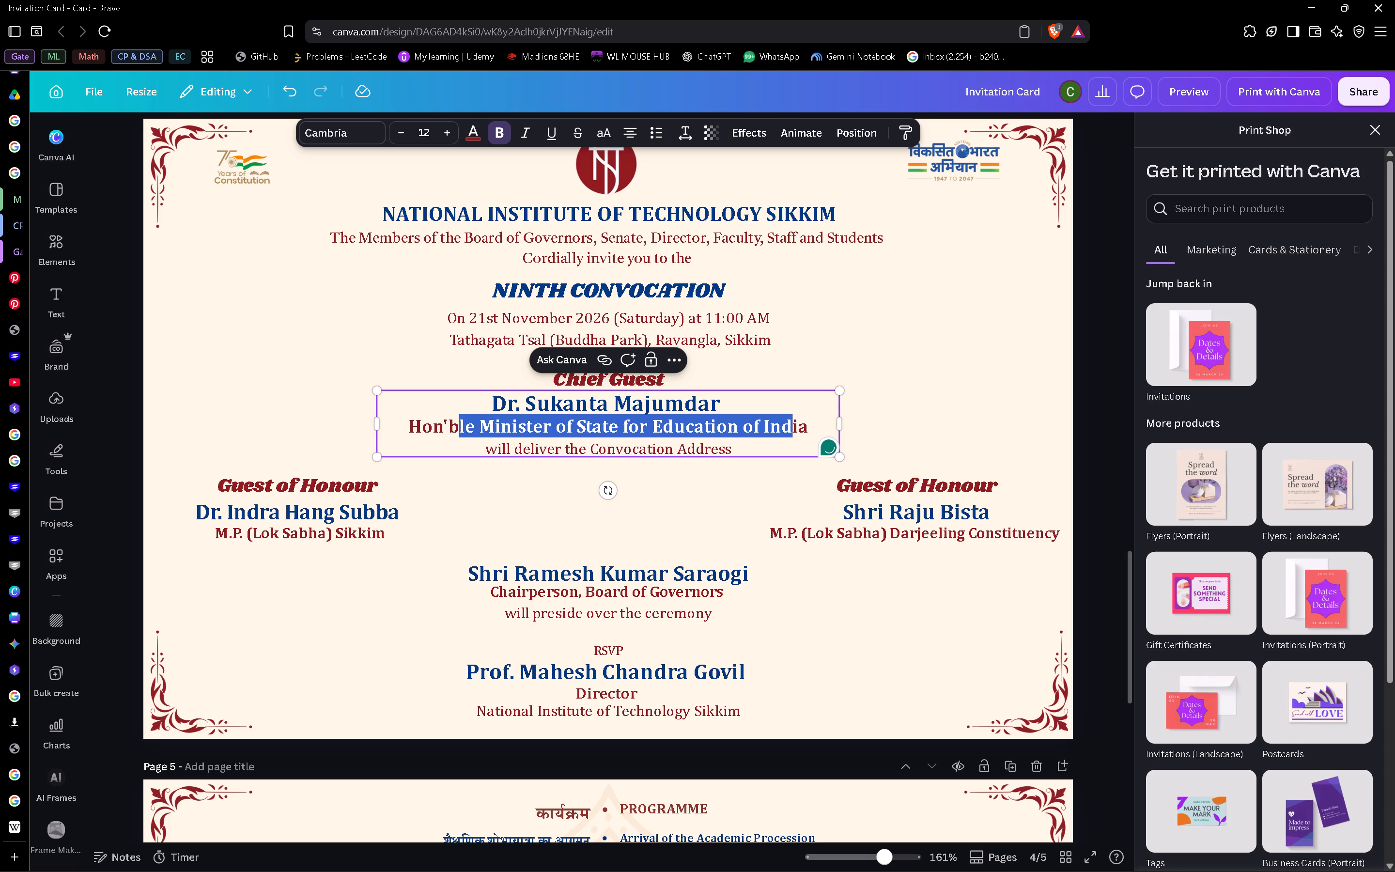
Copy the chief guest designation "Hon'ble Minister of State for Education of India" from page 4 of the invitation.
click(410, 425)
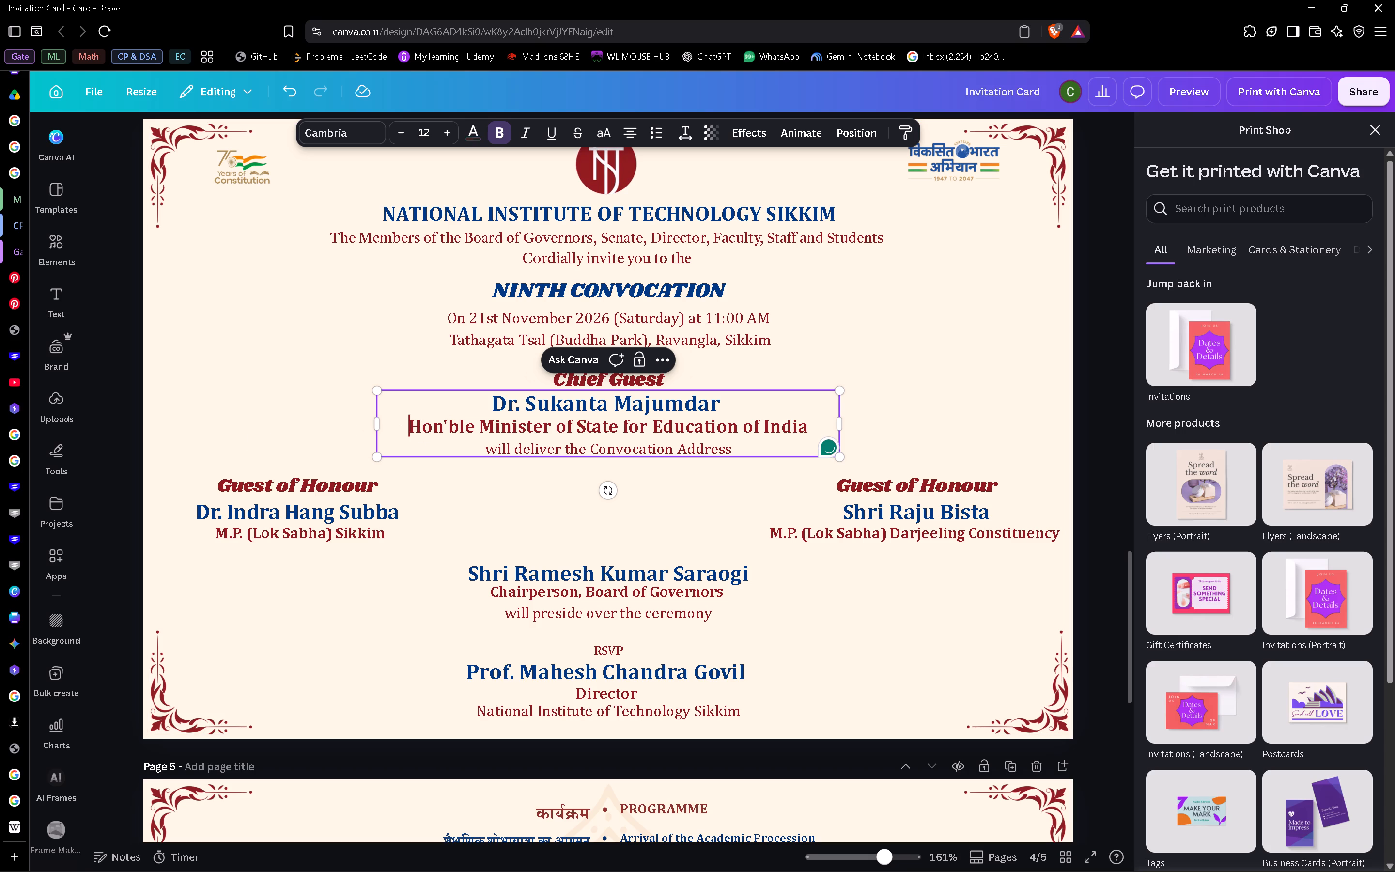
key(shift+Right)
key(shift+Right)
key(shift+Right)
key(shift+Right)
key(shift+Right)
key(shift+Right)
key(shift+Right)
key(shift+Right)
key(shift+Right)
key(shift+Right)
key(shift+Right)
key(shift+Right)
key(shift+Right)
key(shift+Right)
key(shift+Right)
key(shift+Right)
key(shift+Right)
key(shift+Right)
key(shift+Right)
key(shift+Right)
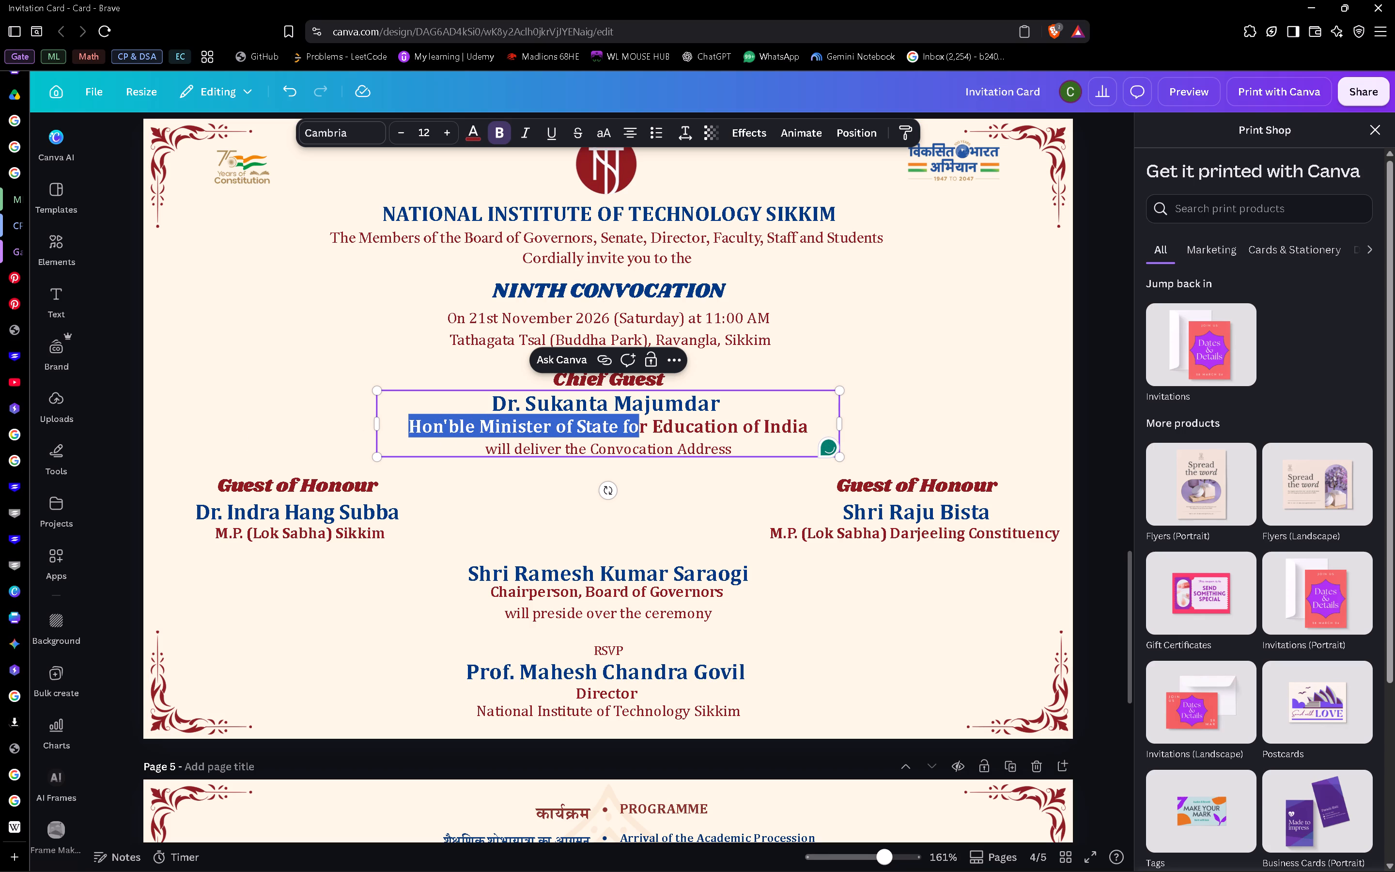
key(shift+Right)
key(shift+Right)
key(shift+Right)
key(shift+Right)
key(shift+Right)
key(shift+Right)
key(shift+Right)
key(shift+Right)
key(shift+Right)
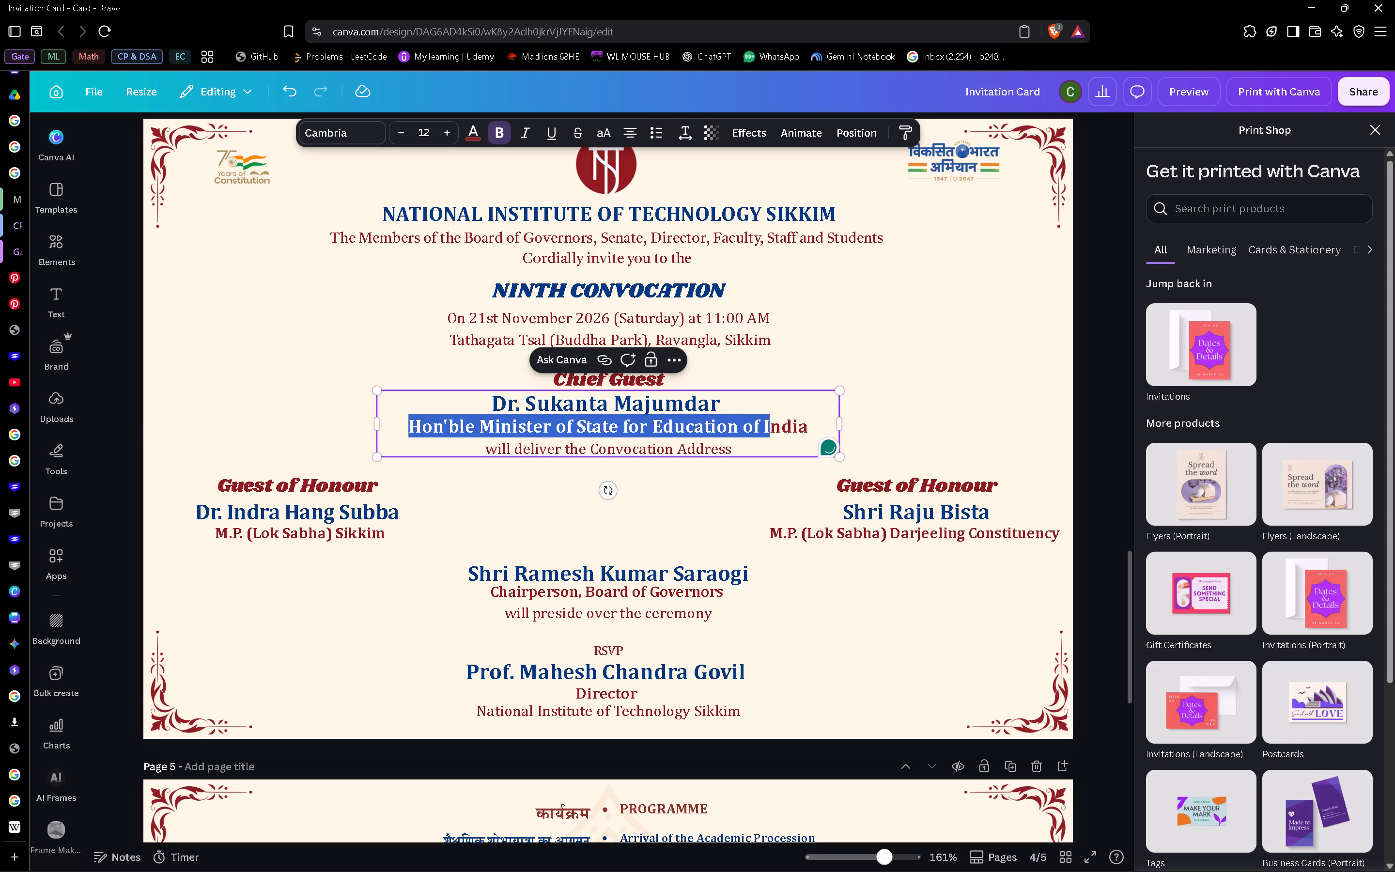
key(shift+Right)
key(shift+Right)
key(shift+Right)
key(ctrl+c)
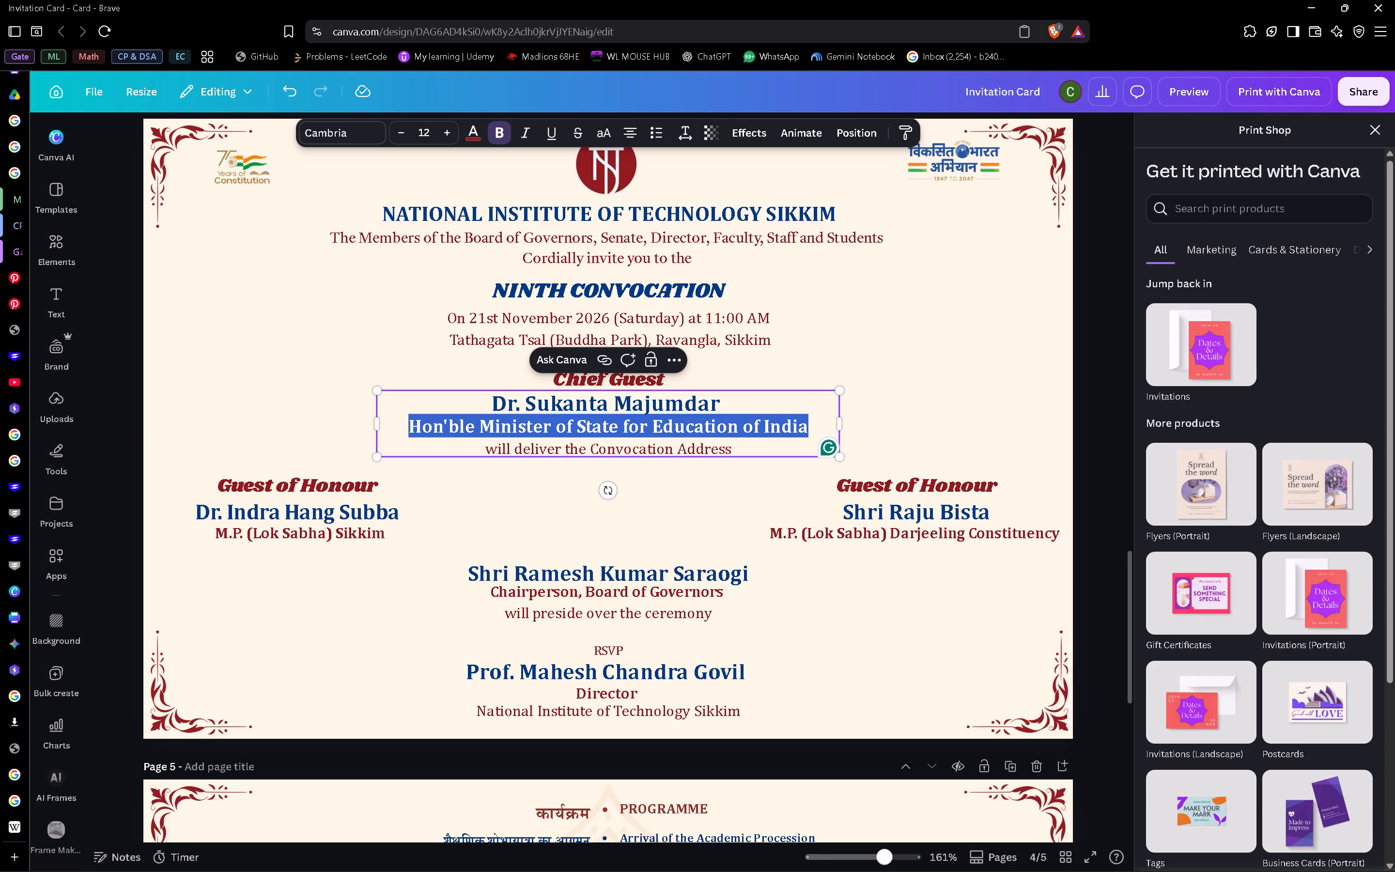
click(540, 507)
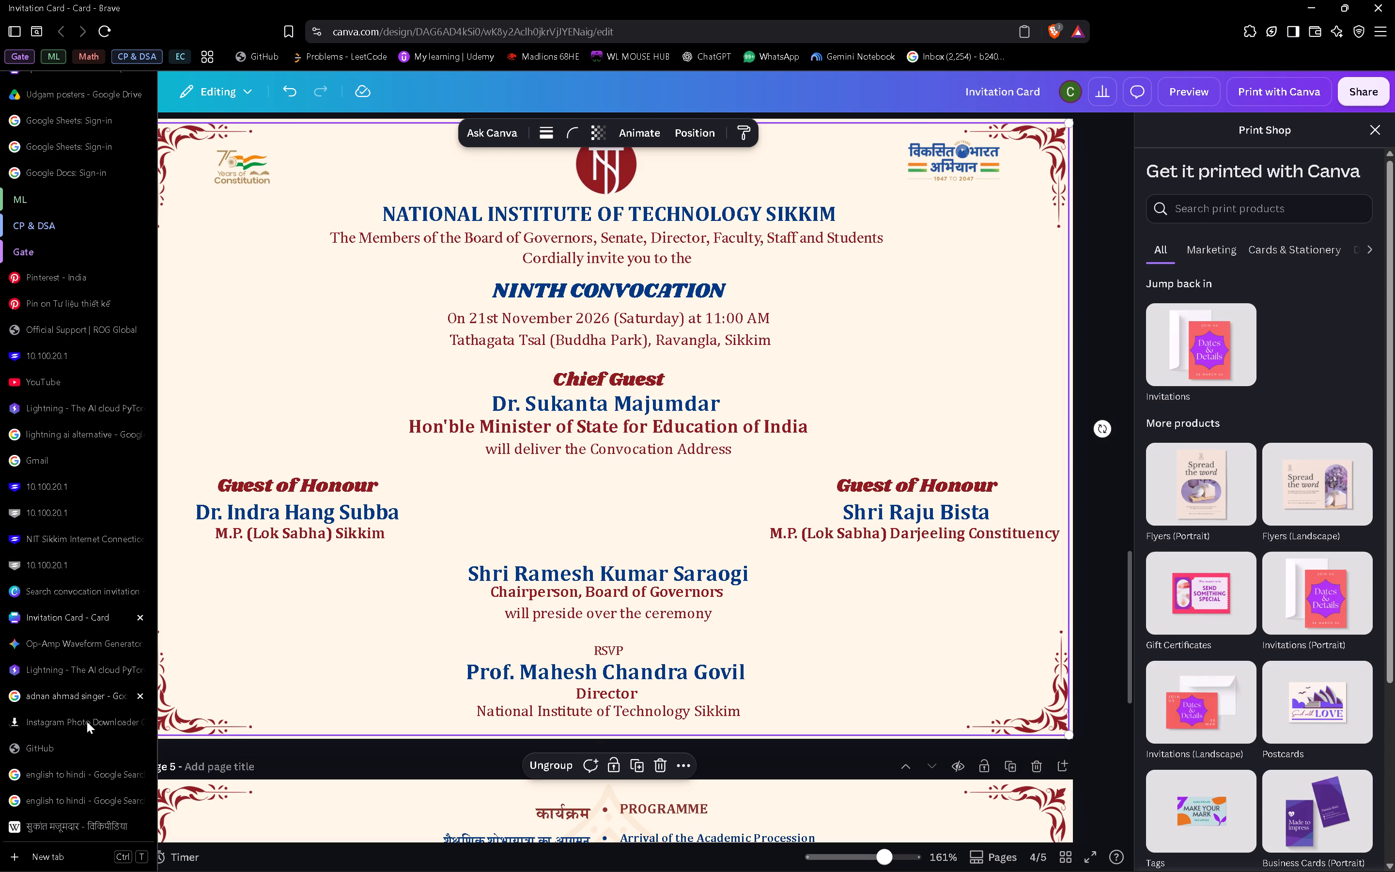
Switch to the newer "english to hindi" results and close the older duplicate results tab.
scroll(87, 721, down, 2)
click(94, 793)
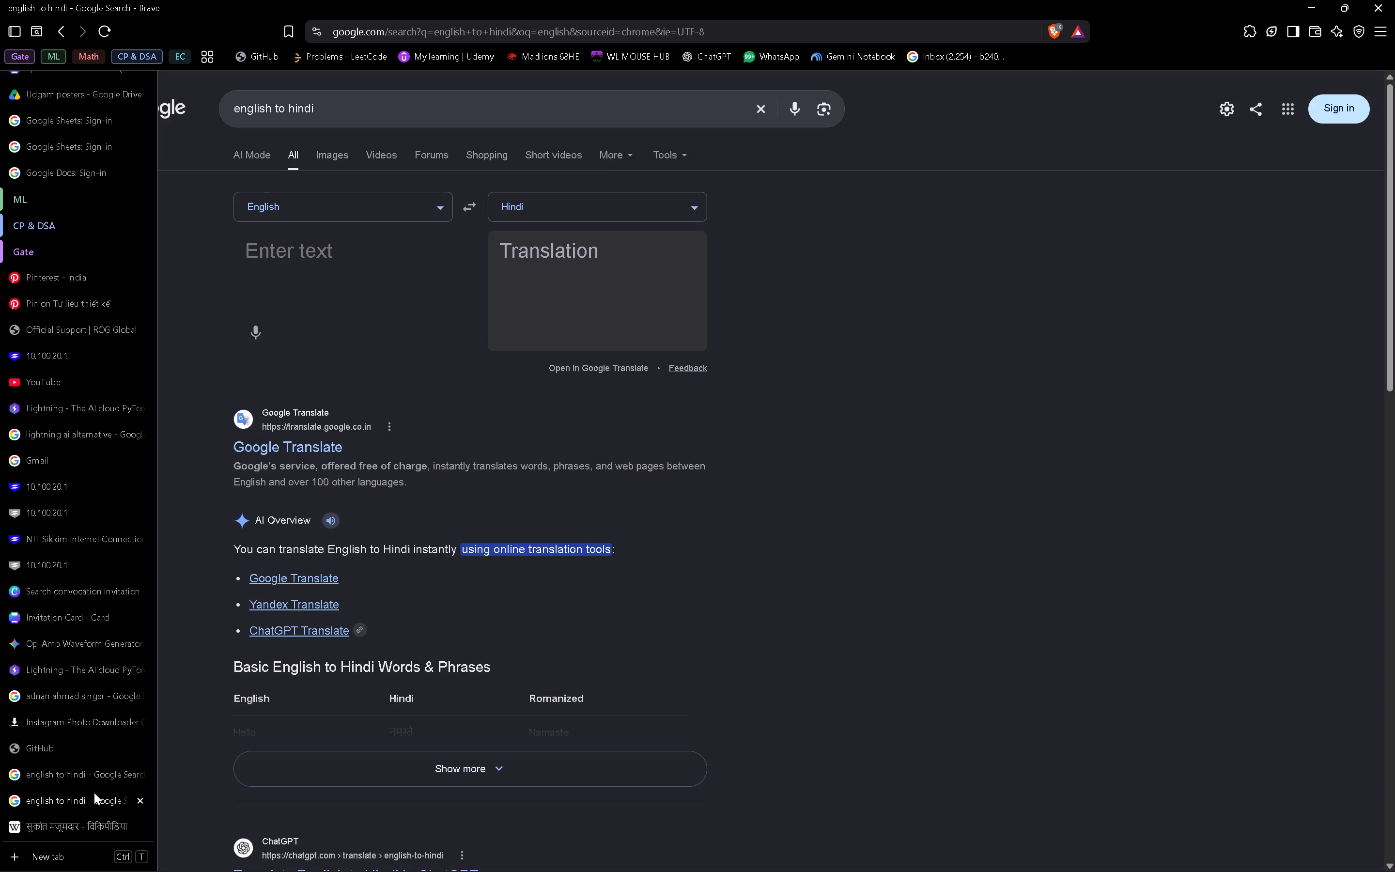
click(139, 772)
Translate the copied designation into Hindi and copy the translation भारत के माननीय शिक्षा राज्य मंत्री.
click(362, 258)
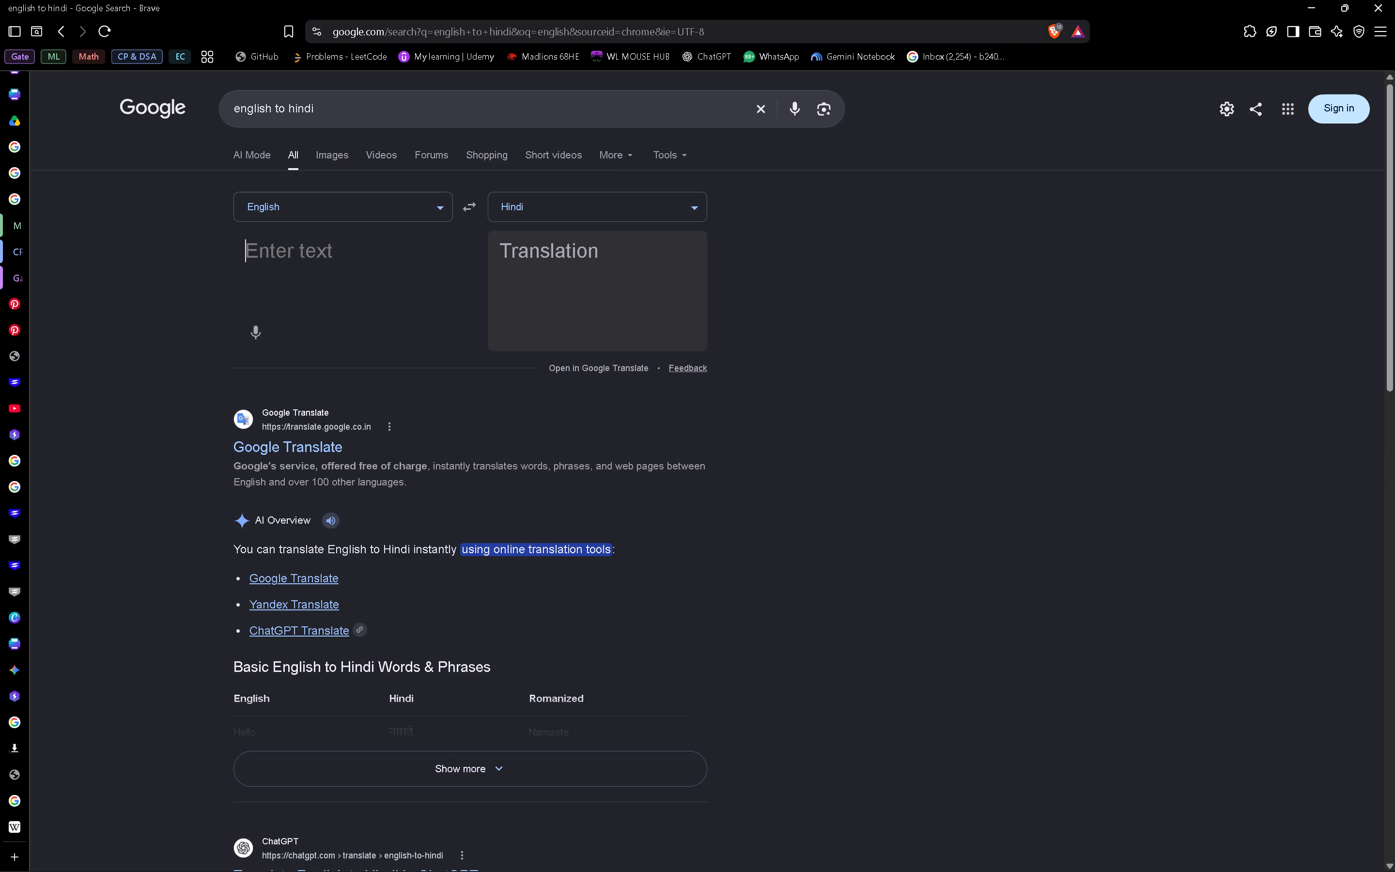
key(ctrl+v)
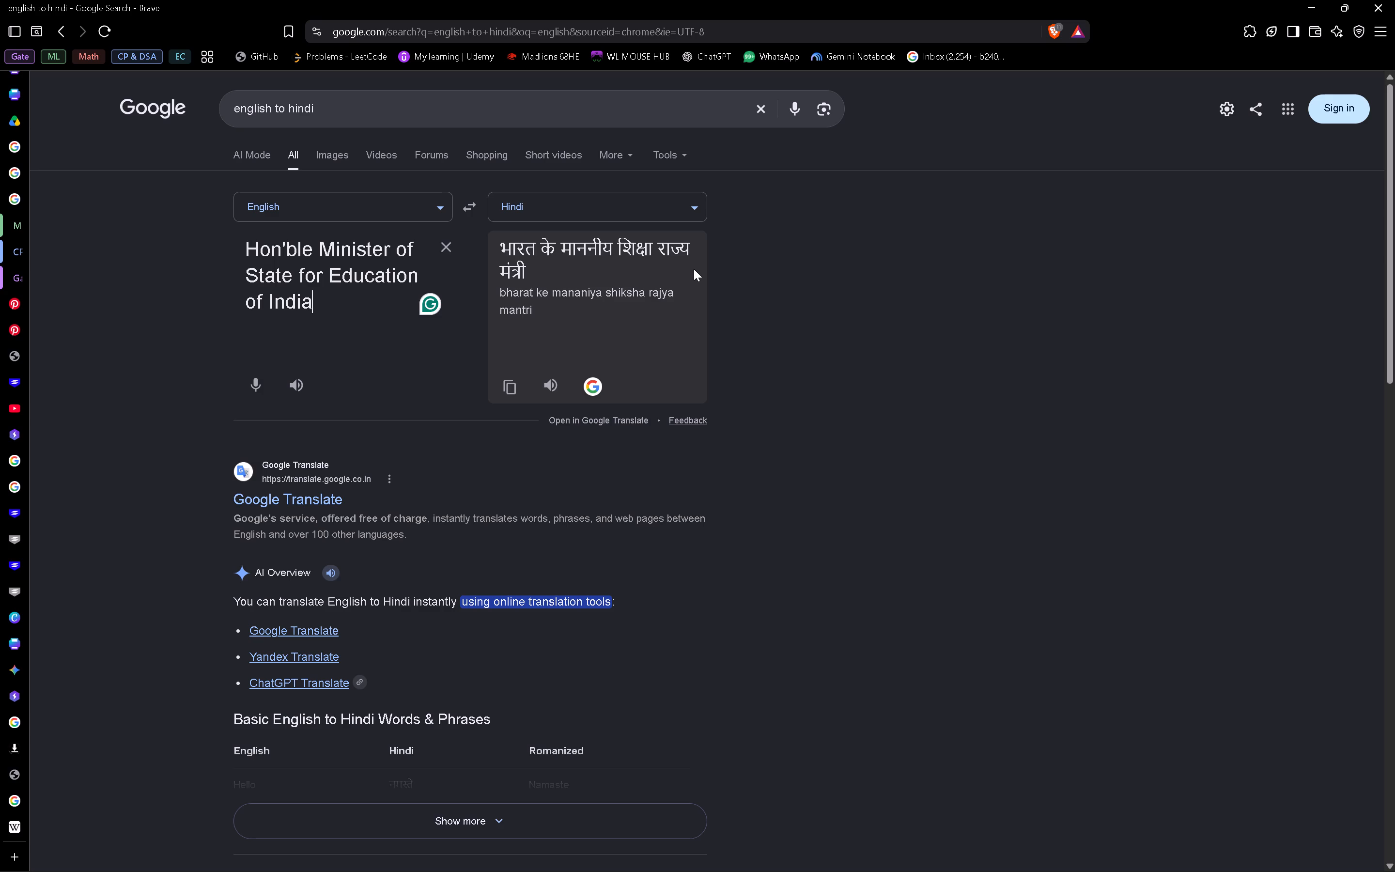
click(509, 382)
click(509, 382)
Switch to the Canva invitation and replace page 3's chief guest designation with the copied भारत के माननीय शिक्षा राज्य मंत्री.
click(66, 636)
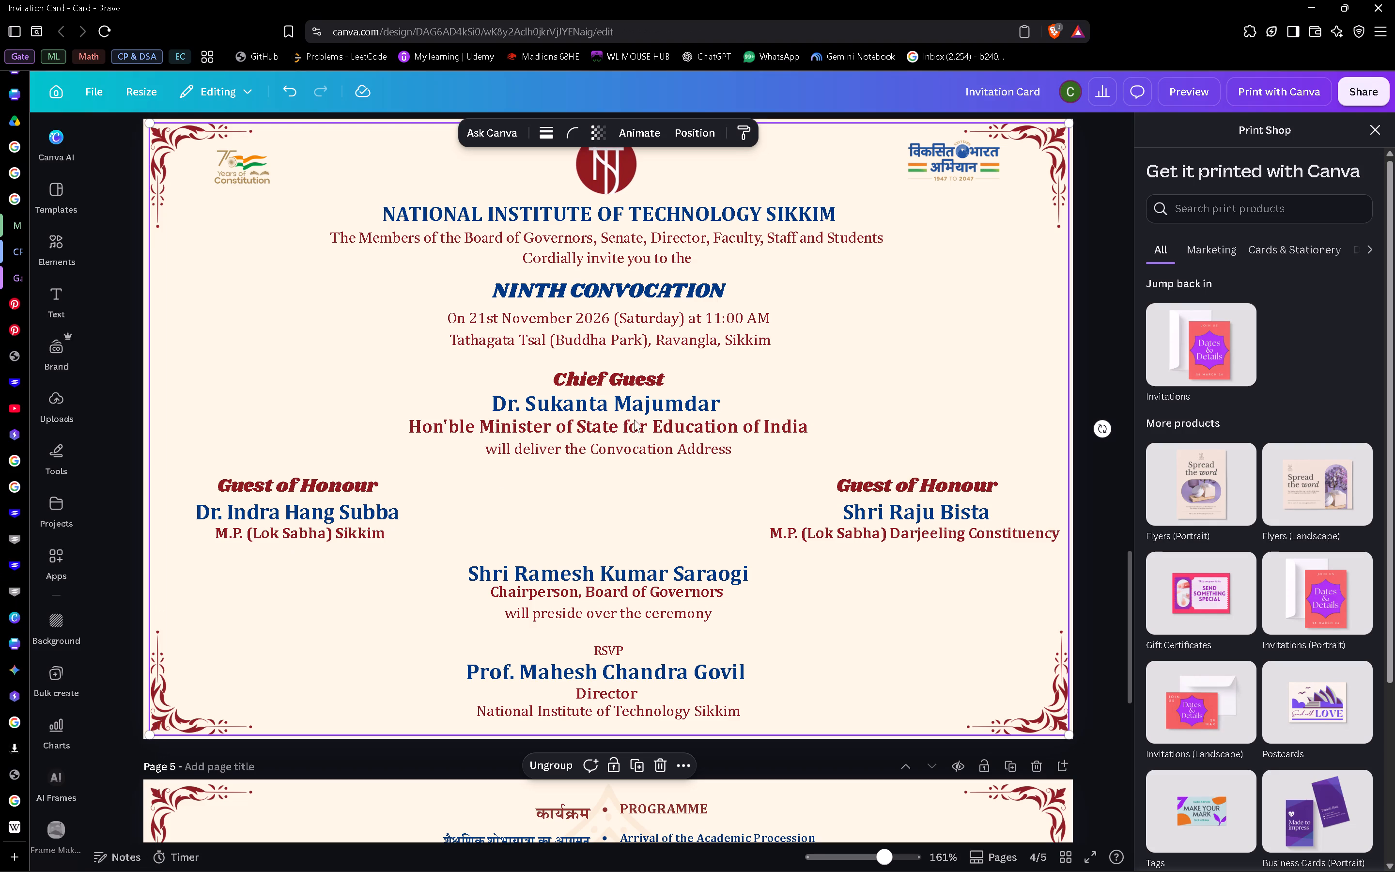
scroll(674, 412, up, 3)
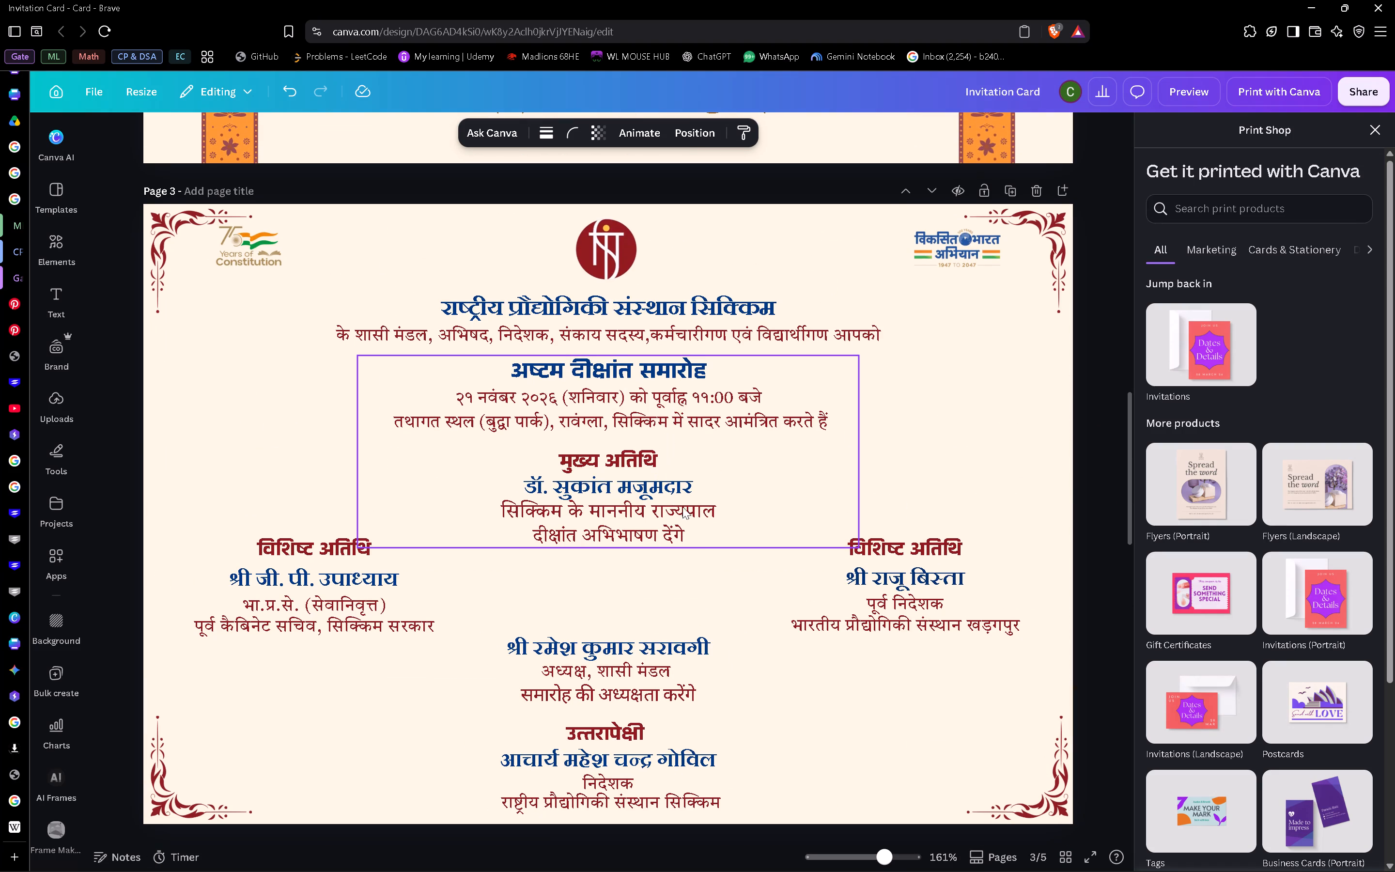
click(714, 504)
click(683, 512)
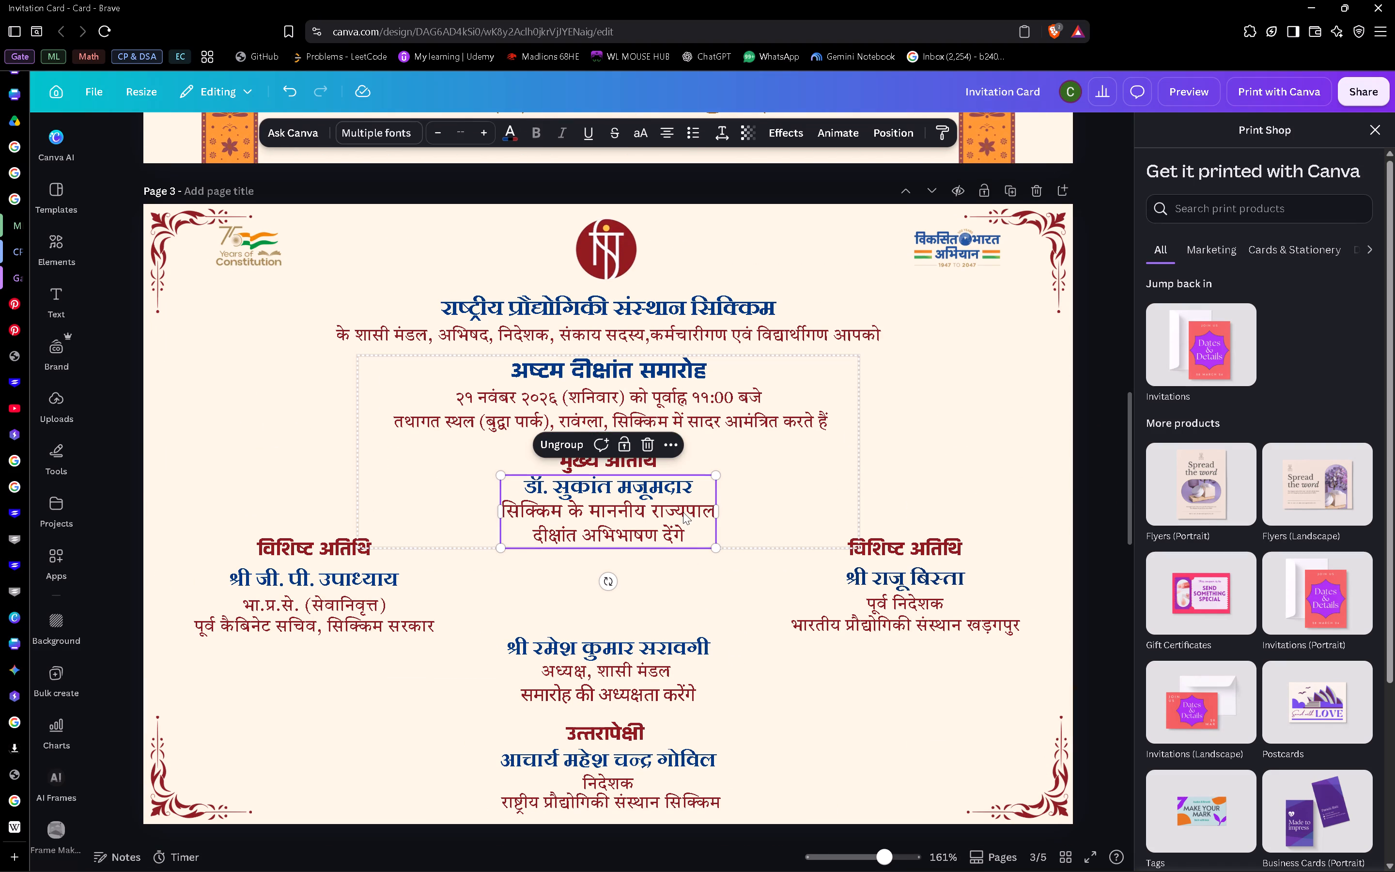
double_click(704, 511)
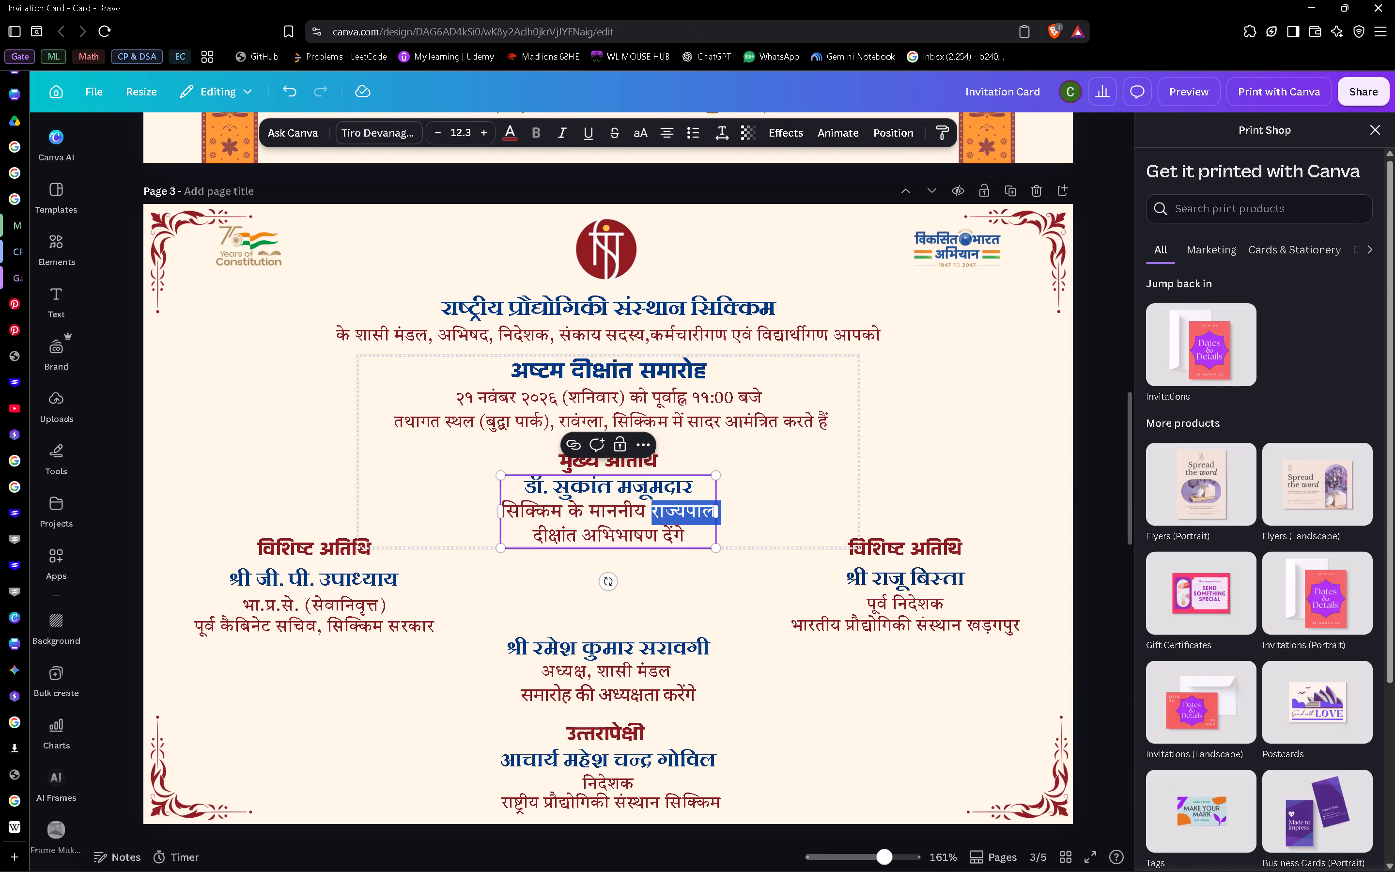
key(BackSpace)
key(BackSpace)
key(BackSpace)
key(BackSpace)
key(BackSpace)
key(BackSpace)
key(BackSpace)
key(BackSpace)
key(BackSpace)
key(BackSpace)
key(BackSpace)
key(BackSpace)
key(BackSpace)
key(BackSpace)
key(BackSpace)
key(BackSpace)
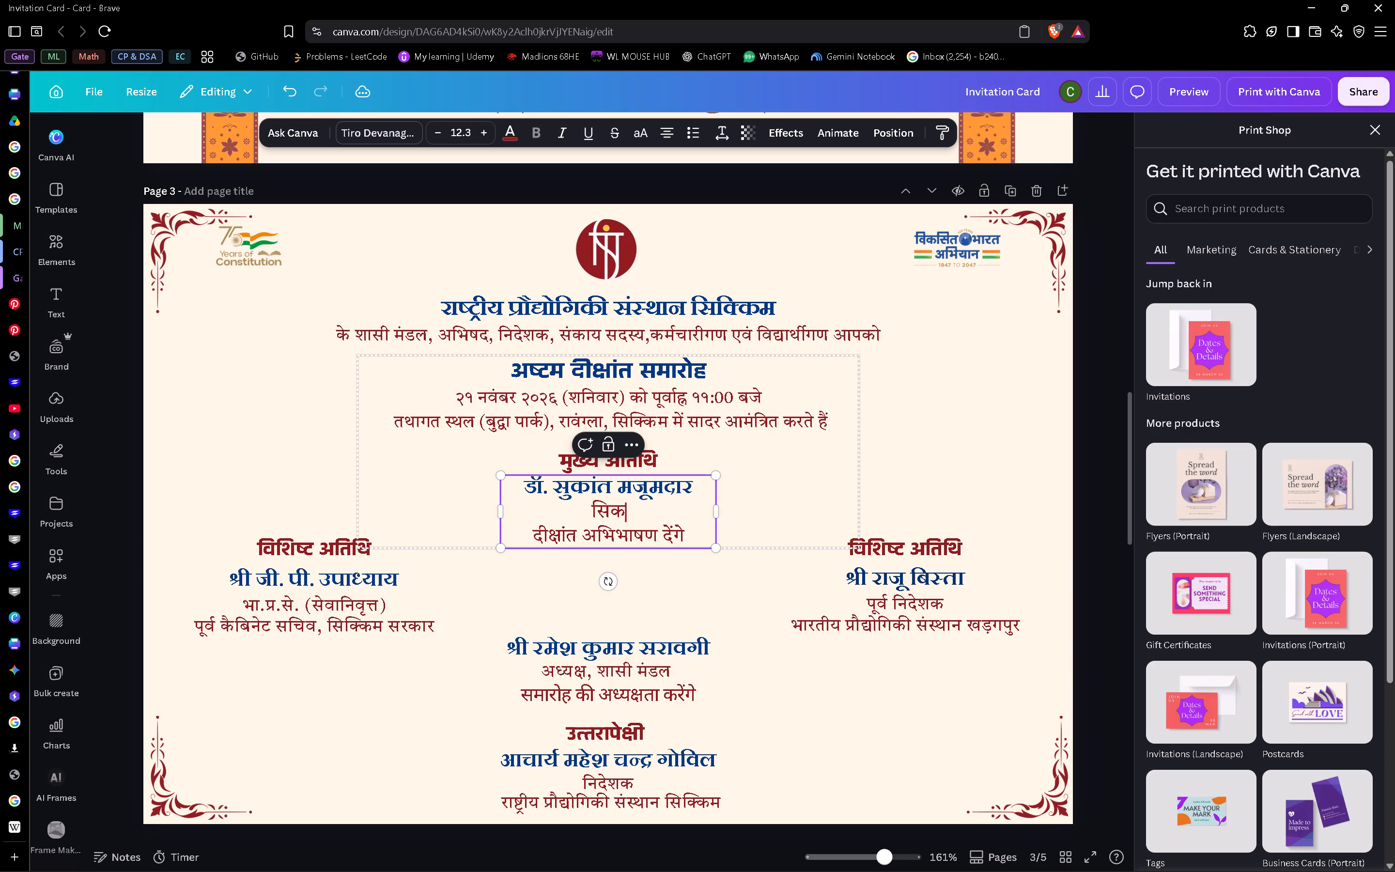
key(BackSpace)
key(BackSpace)
key(BackSpace)
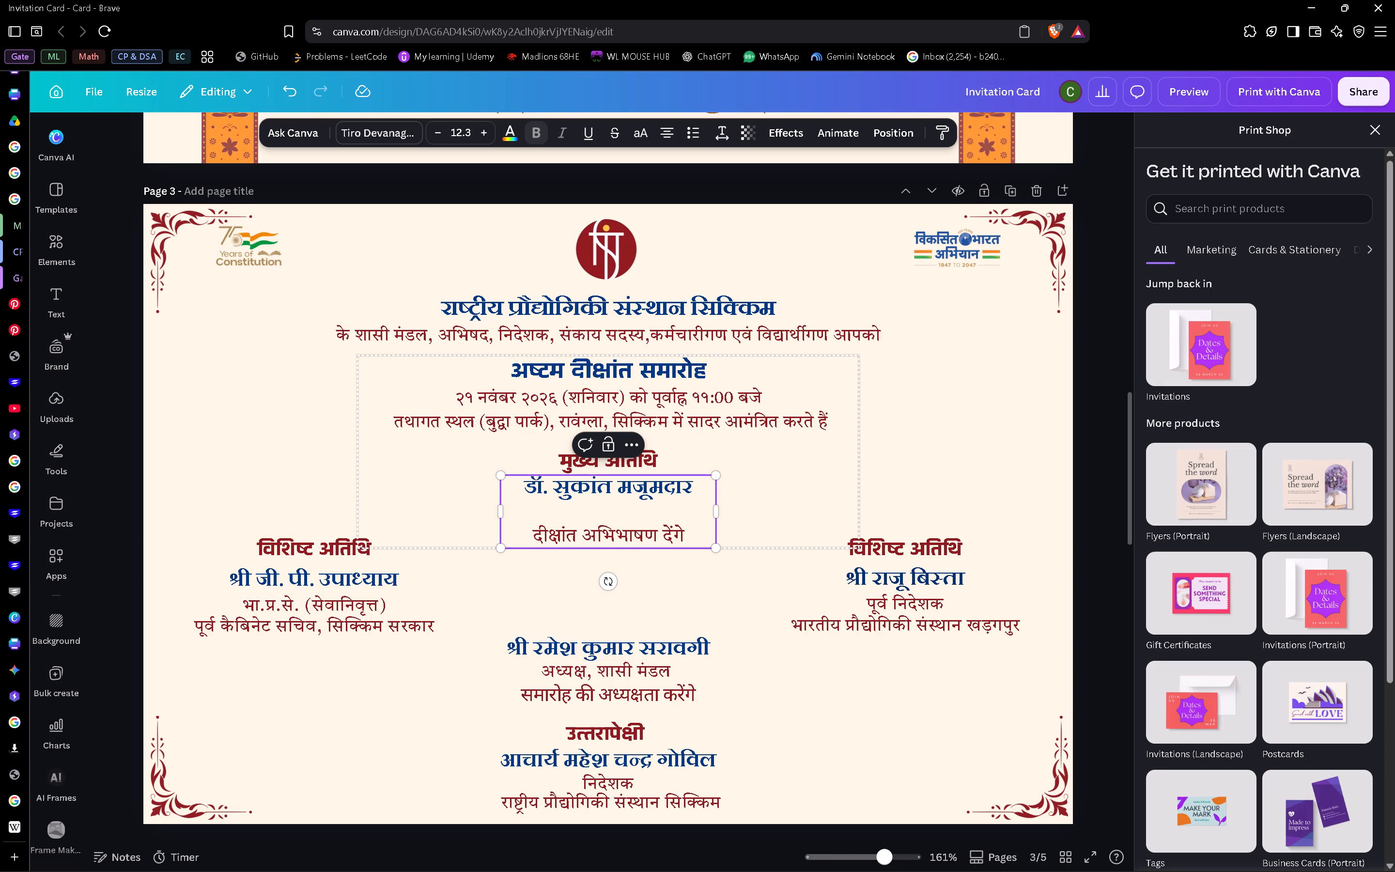
key(ctrl+v)
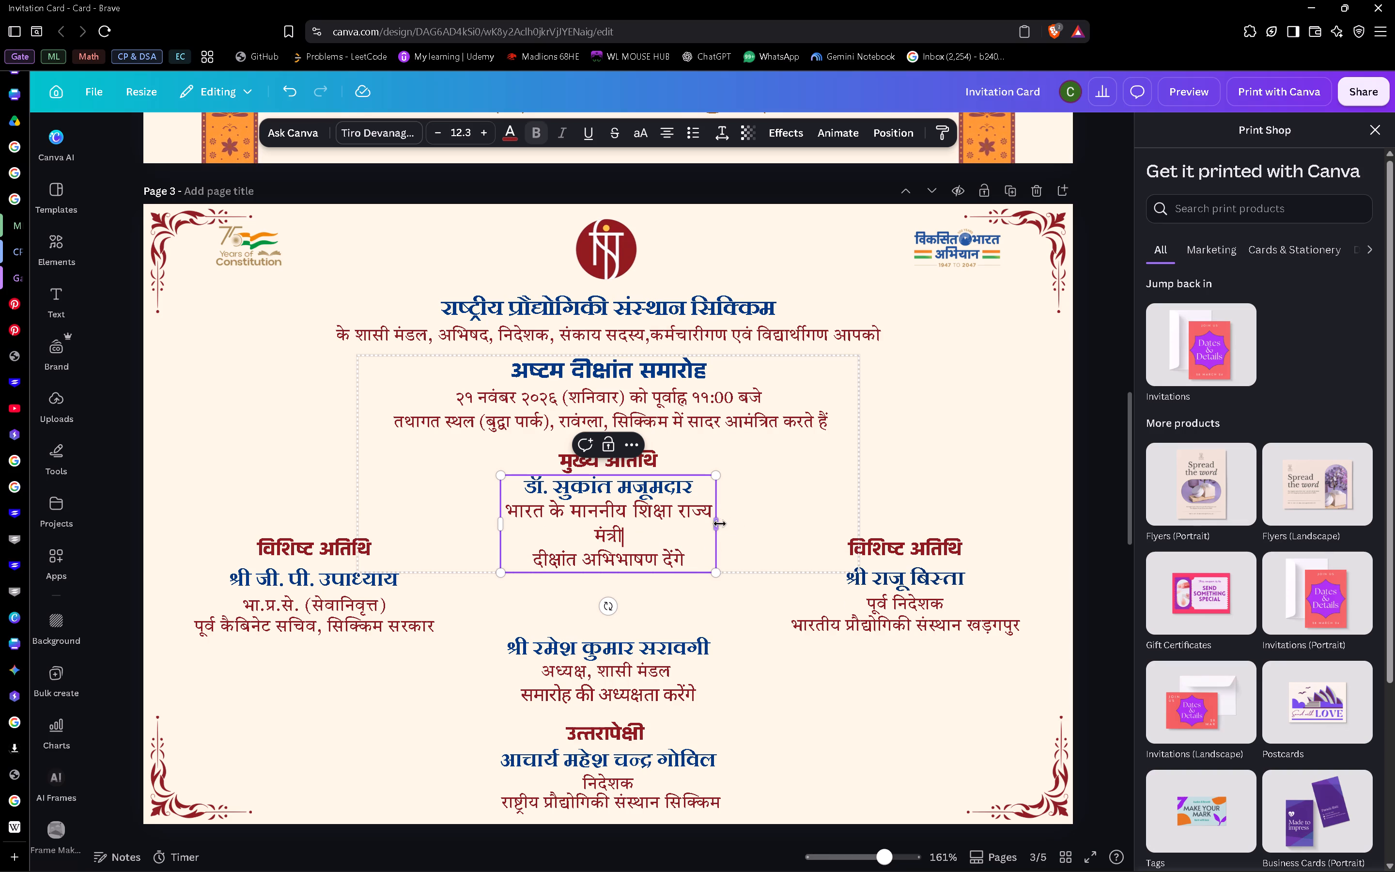
Widen the chief guest text box on page 3 to about 5.8 so the designation fits on one line.
drag(716, 525, 758, 523)
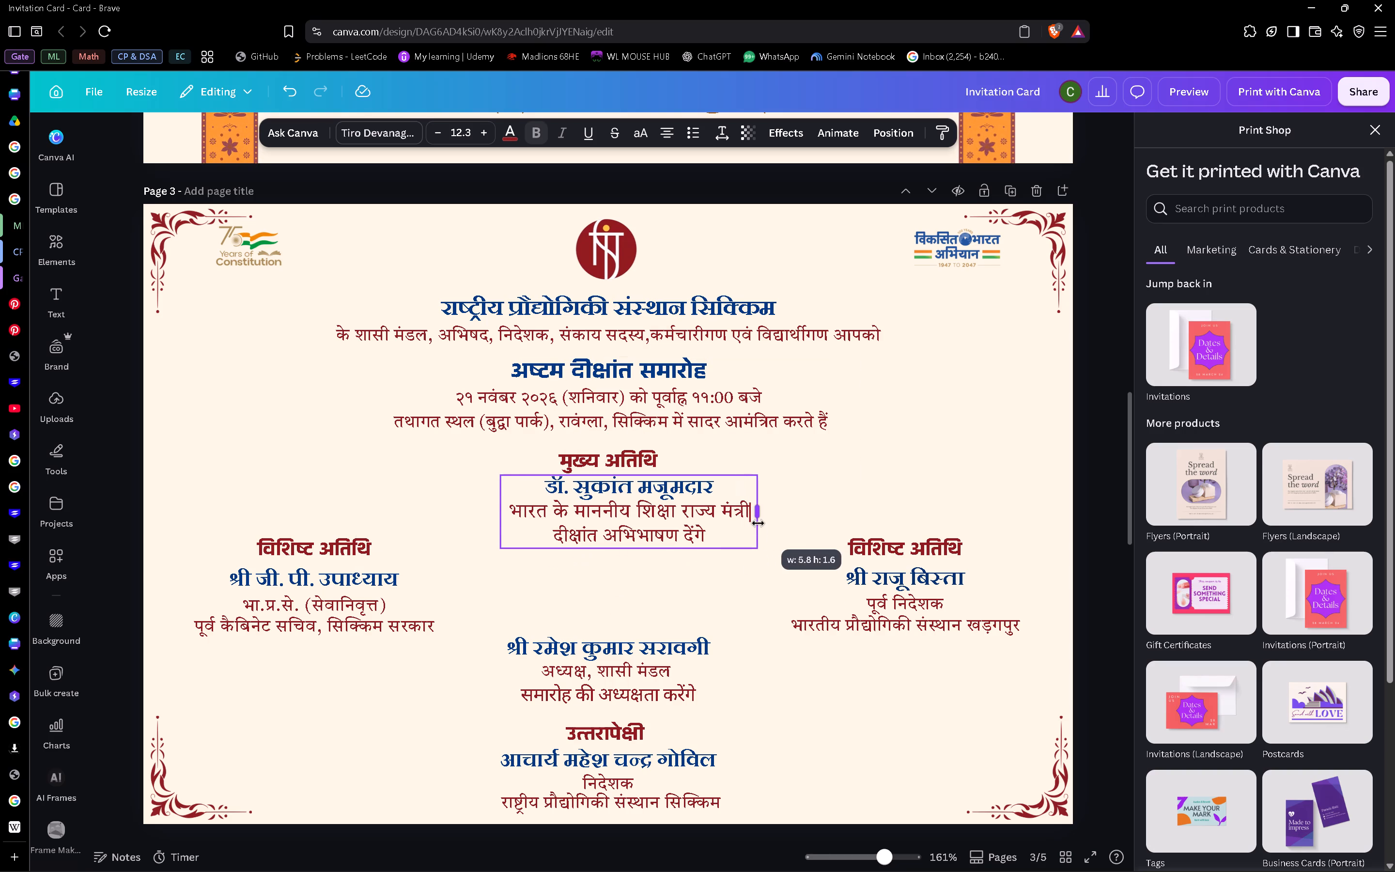
Ungroup page 3's convocation details and chief guest text.
right_click(639, 519)
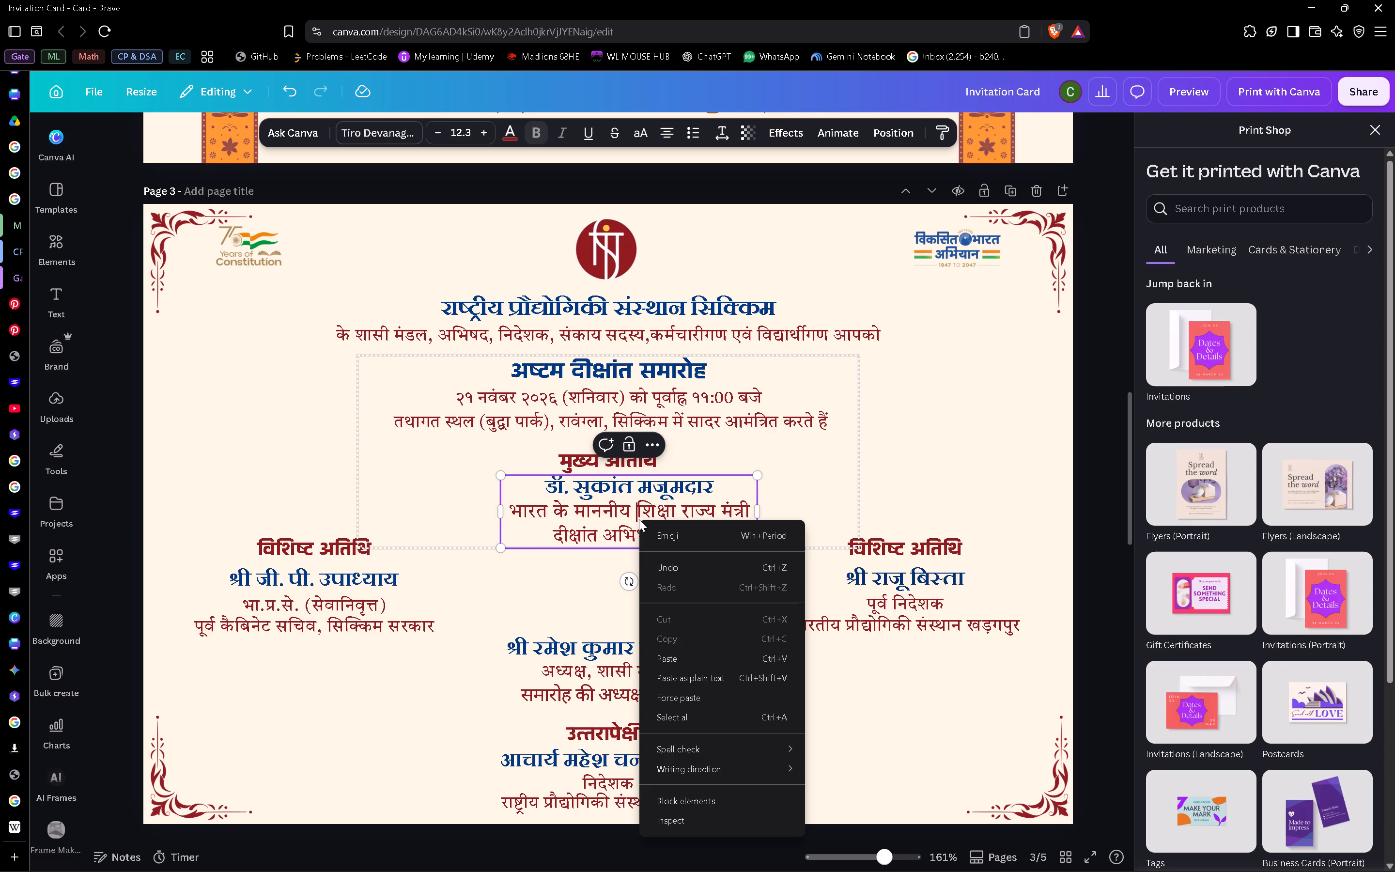
right_click(594, 496)
click(438, 482)
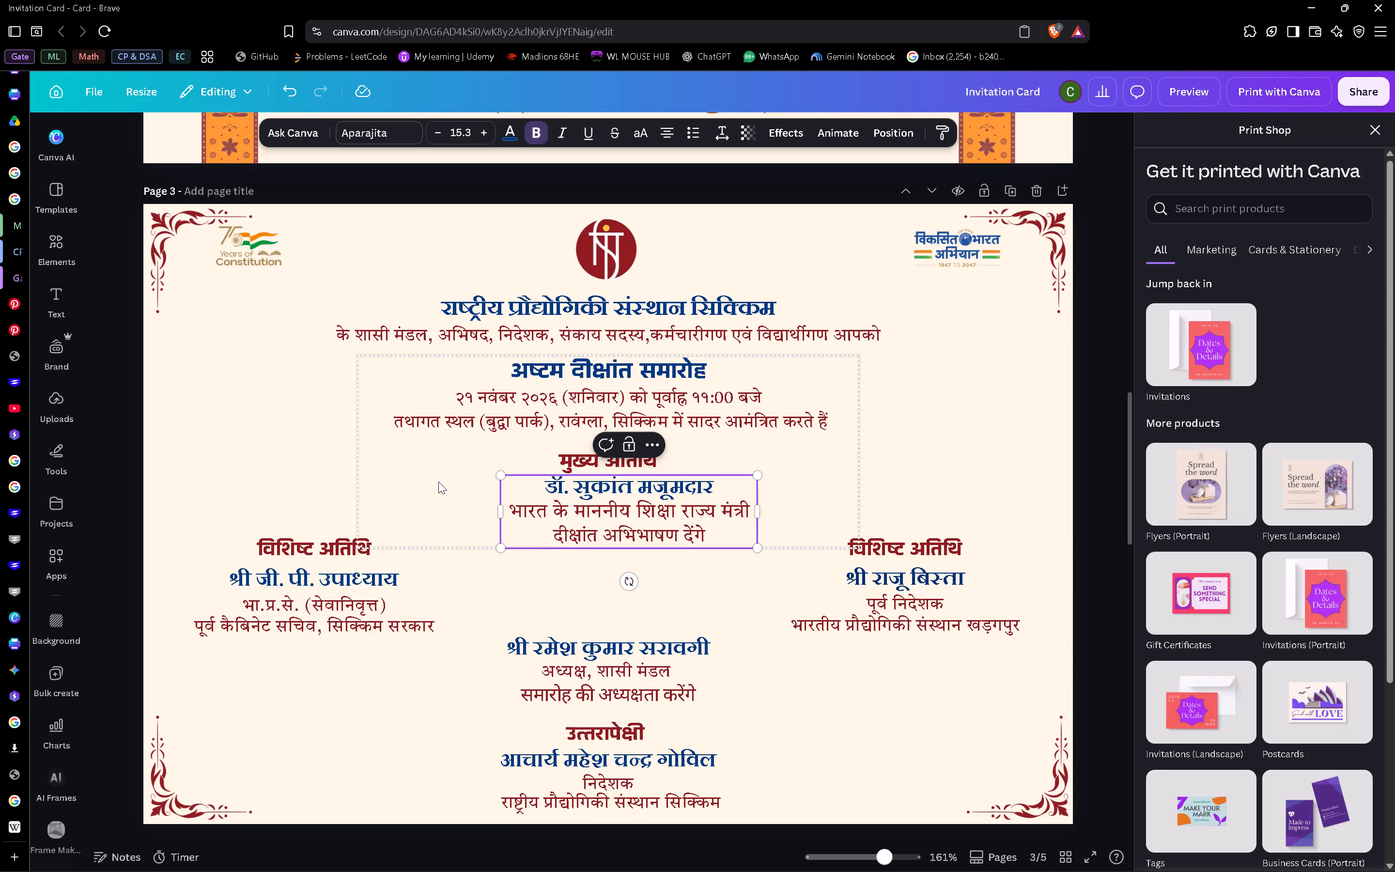
click(661, 519)
right_click(661, 519)
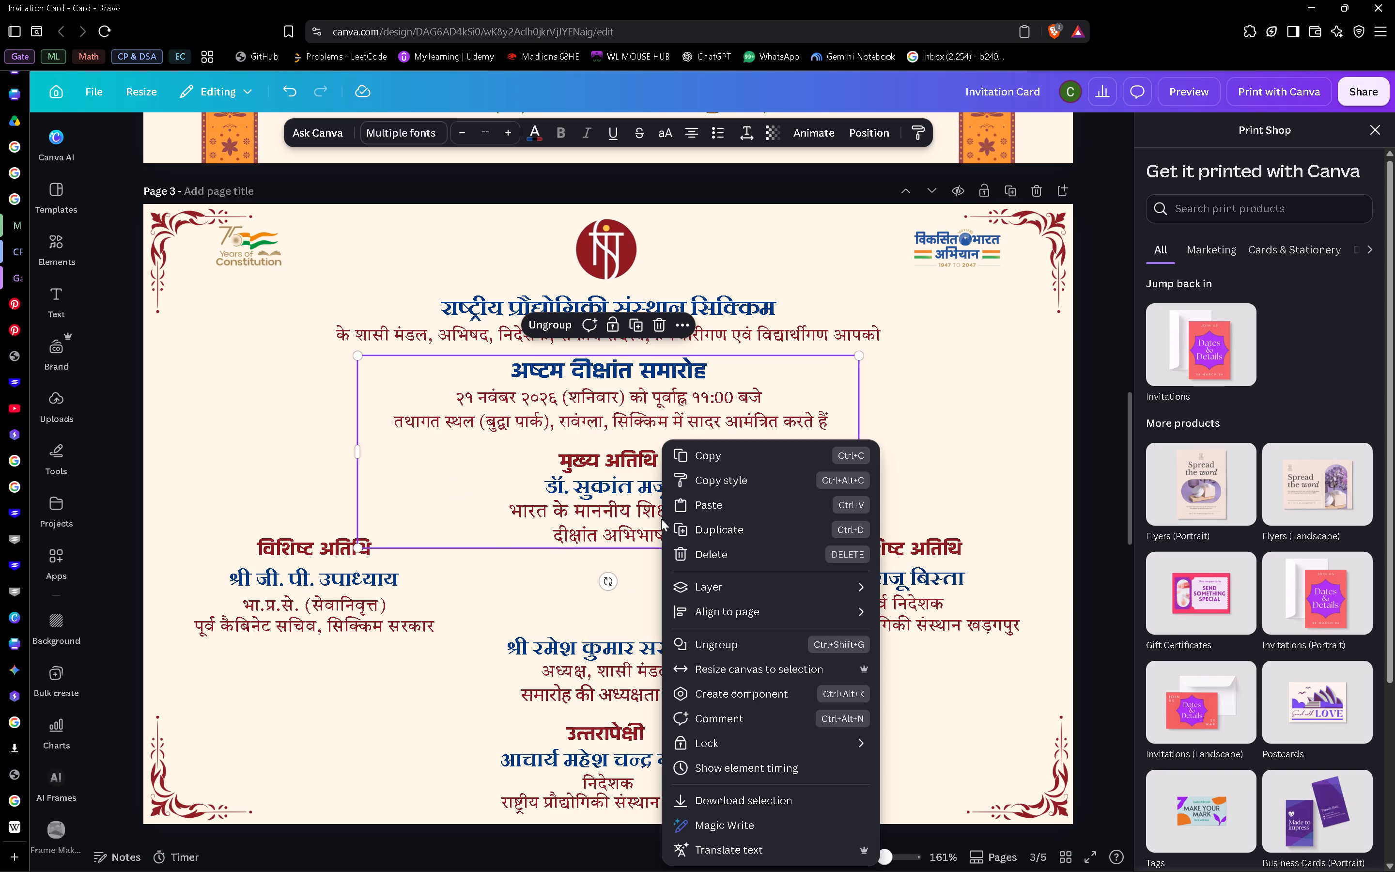
key(ctrl+shift+g)
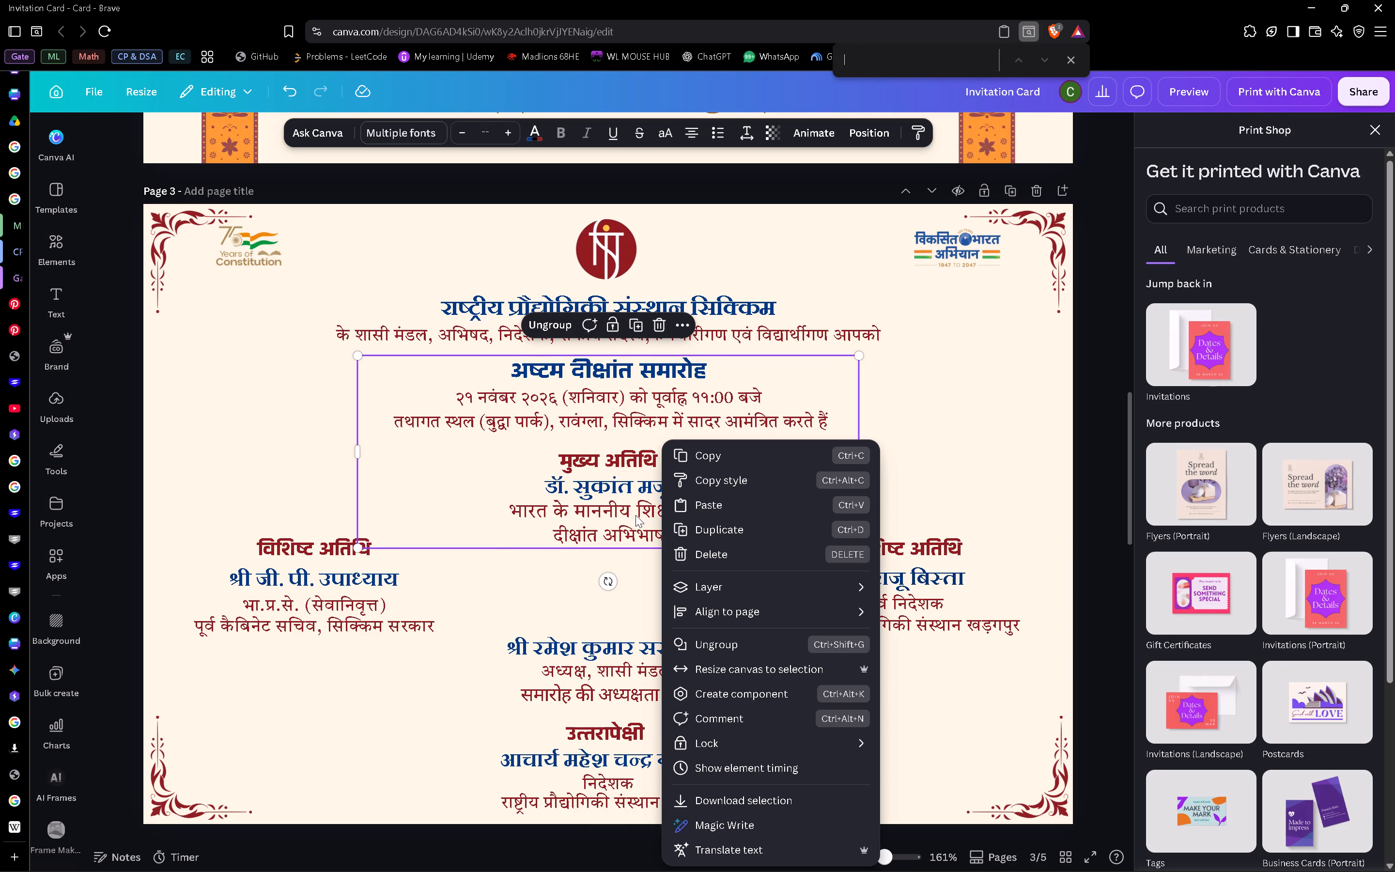
click(525, 586)
key(ctrl+shift+g)
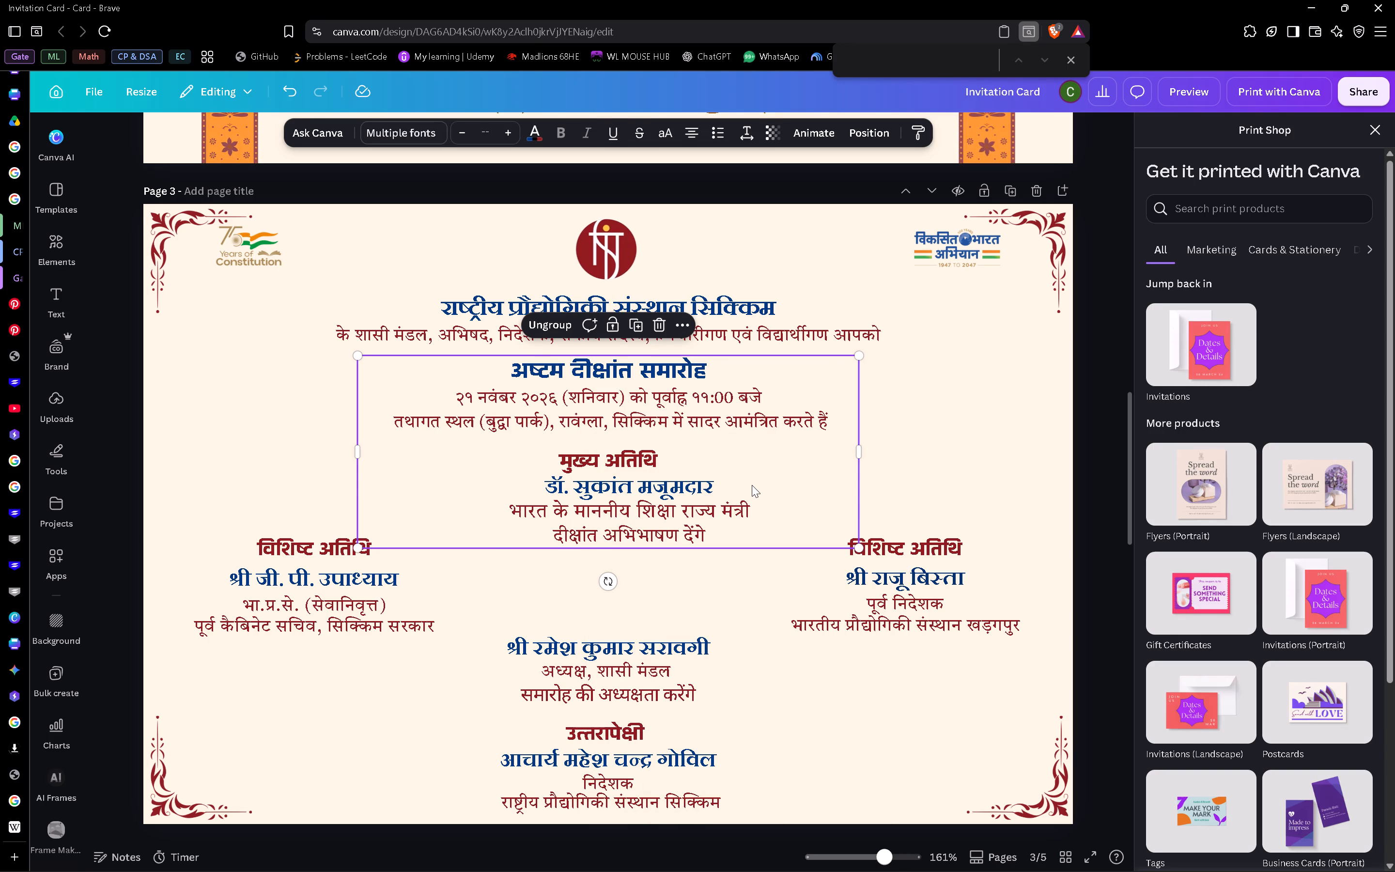
Align the chief guest text to the horizontal centre of the convocation details and regroup the two text boxes.
right_click(678, 507)
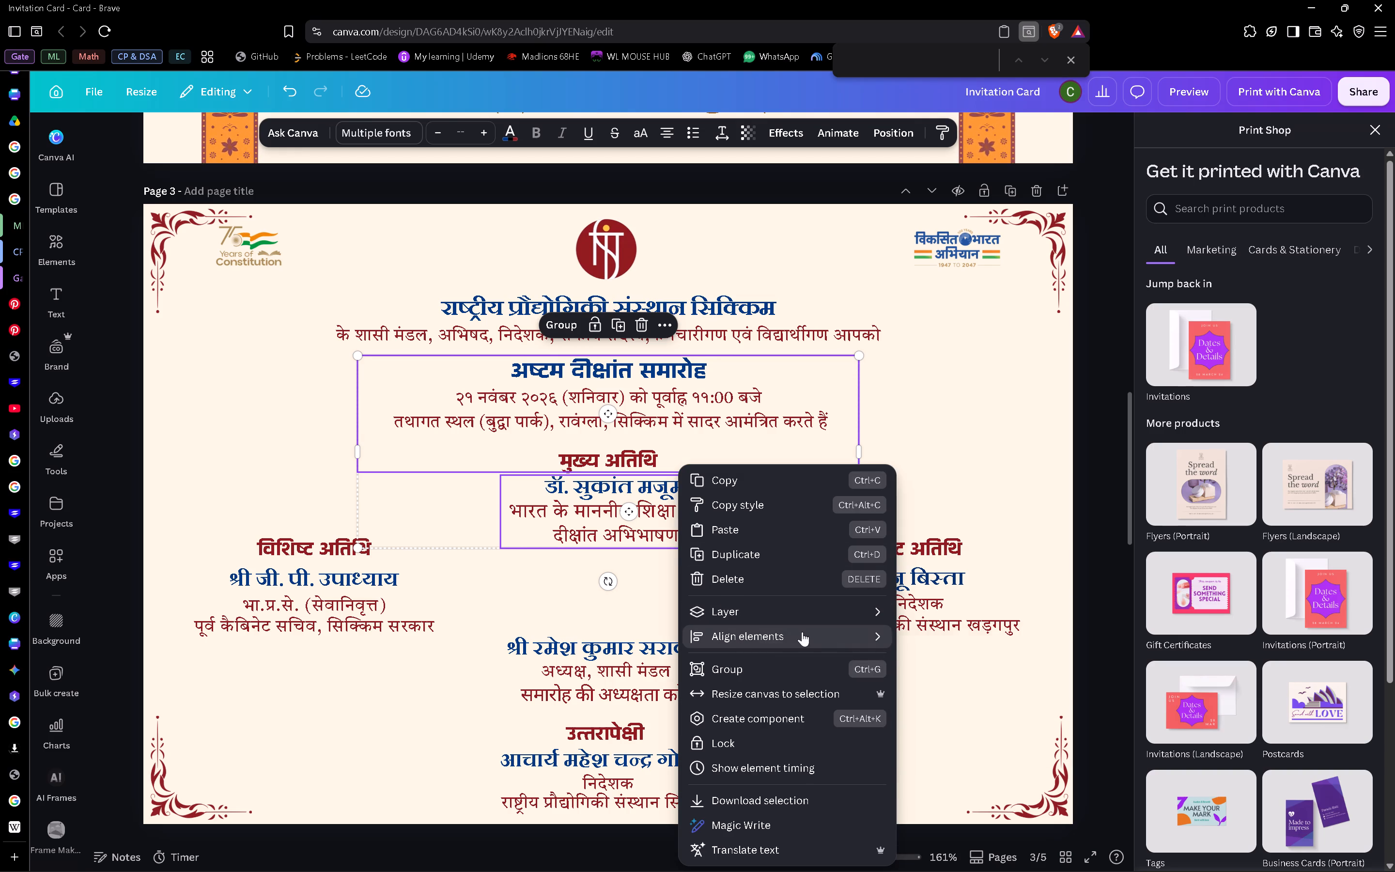
click(940, 657)
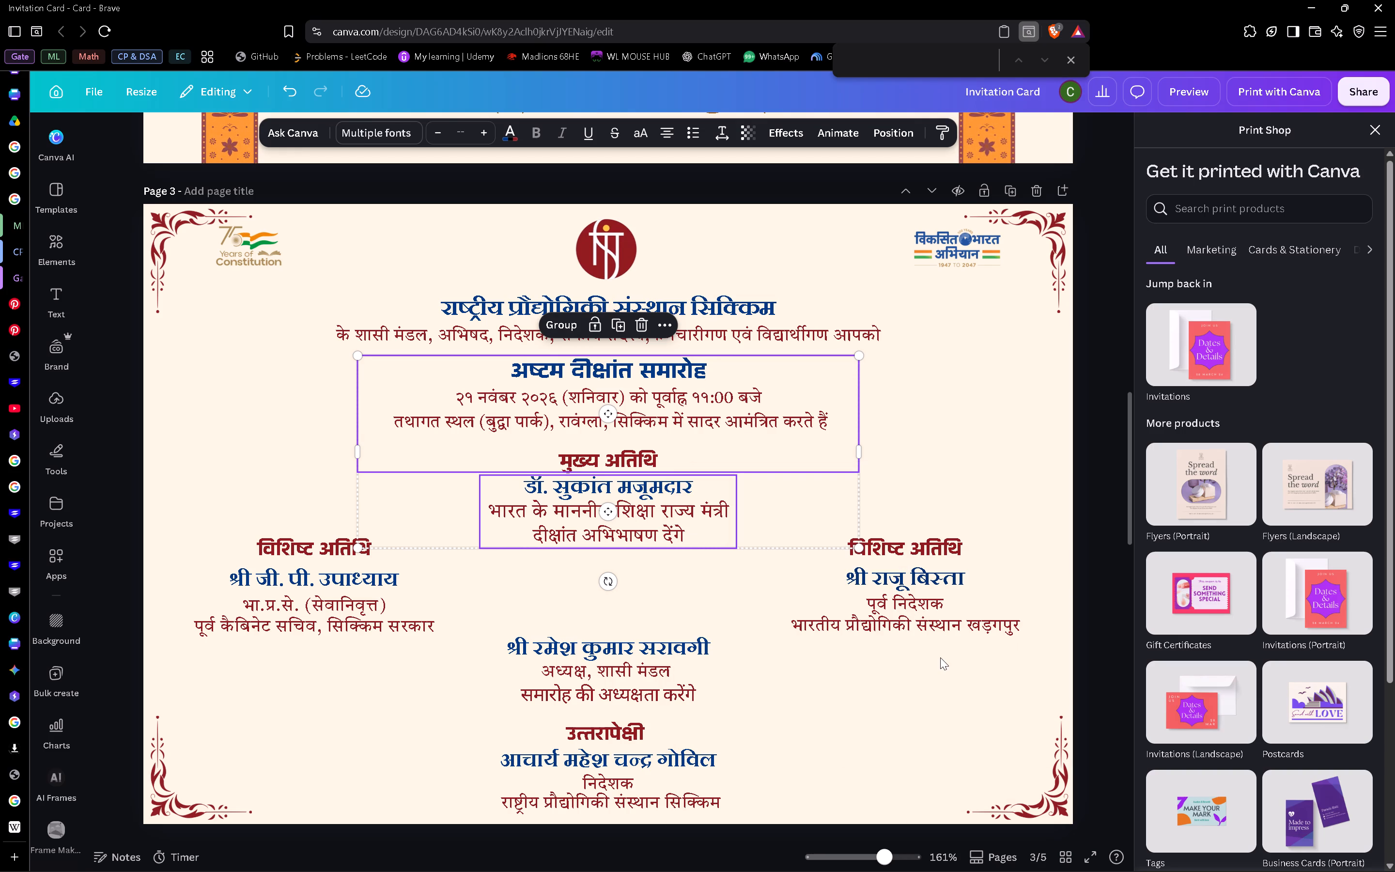
key(ctrl+g)
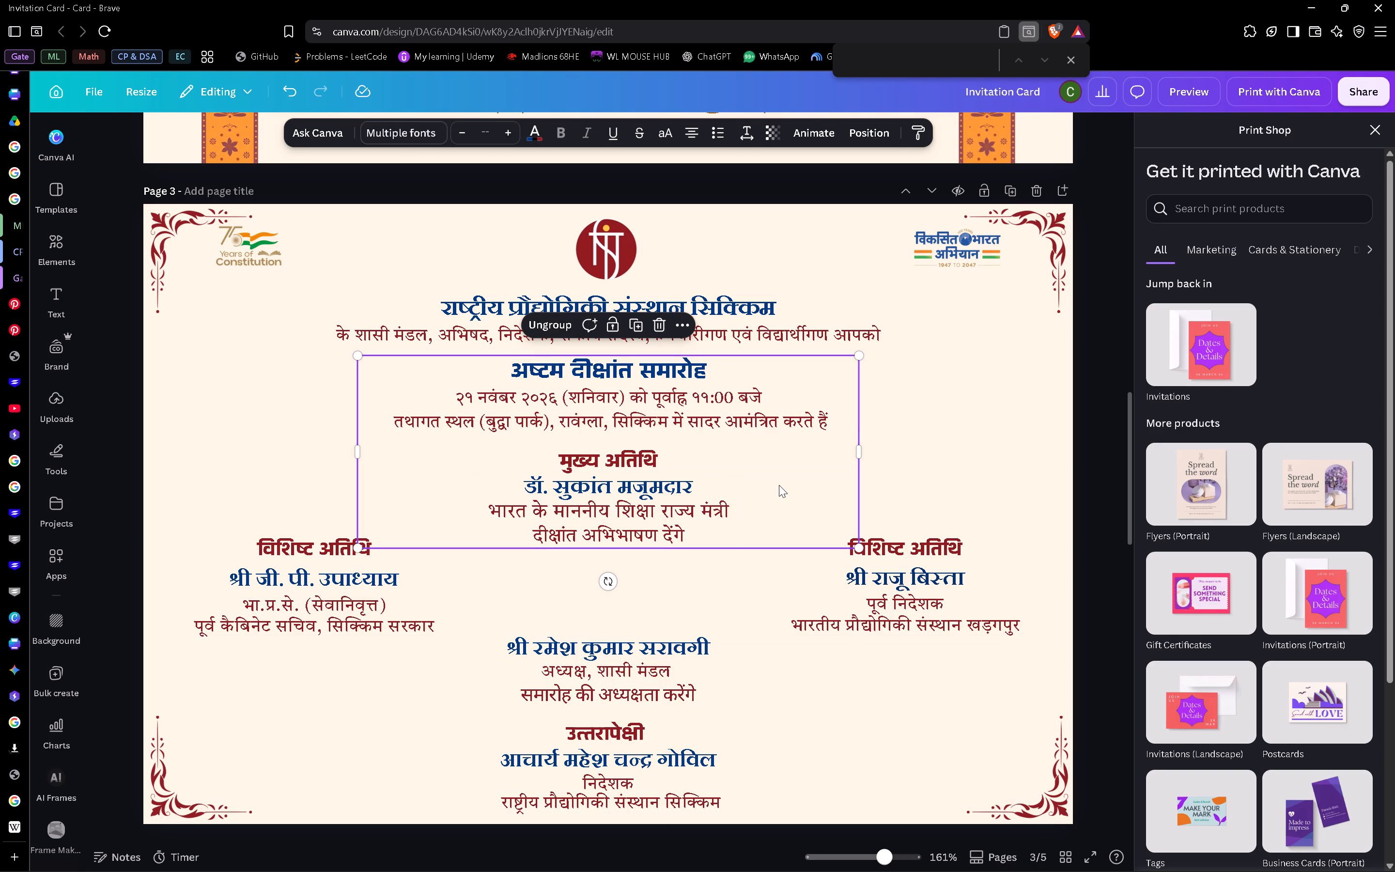
click(973, 438)
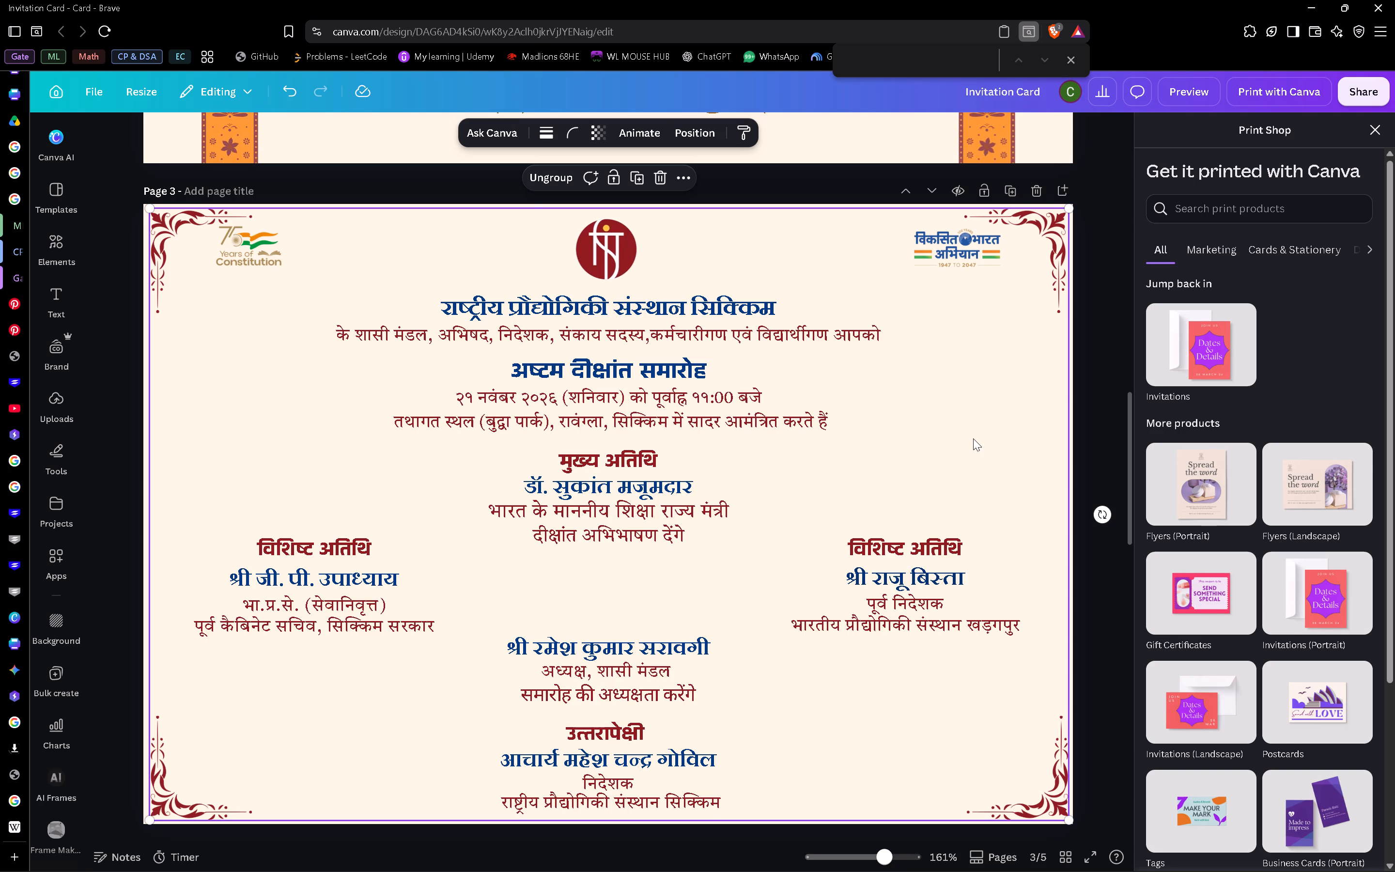
Replace the honorific श्री of page 3's left-hand guest of honour with डॉ. copied from the chief guest's name.
scroll(973, 438, down, 6)
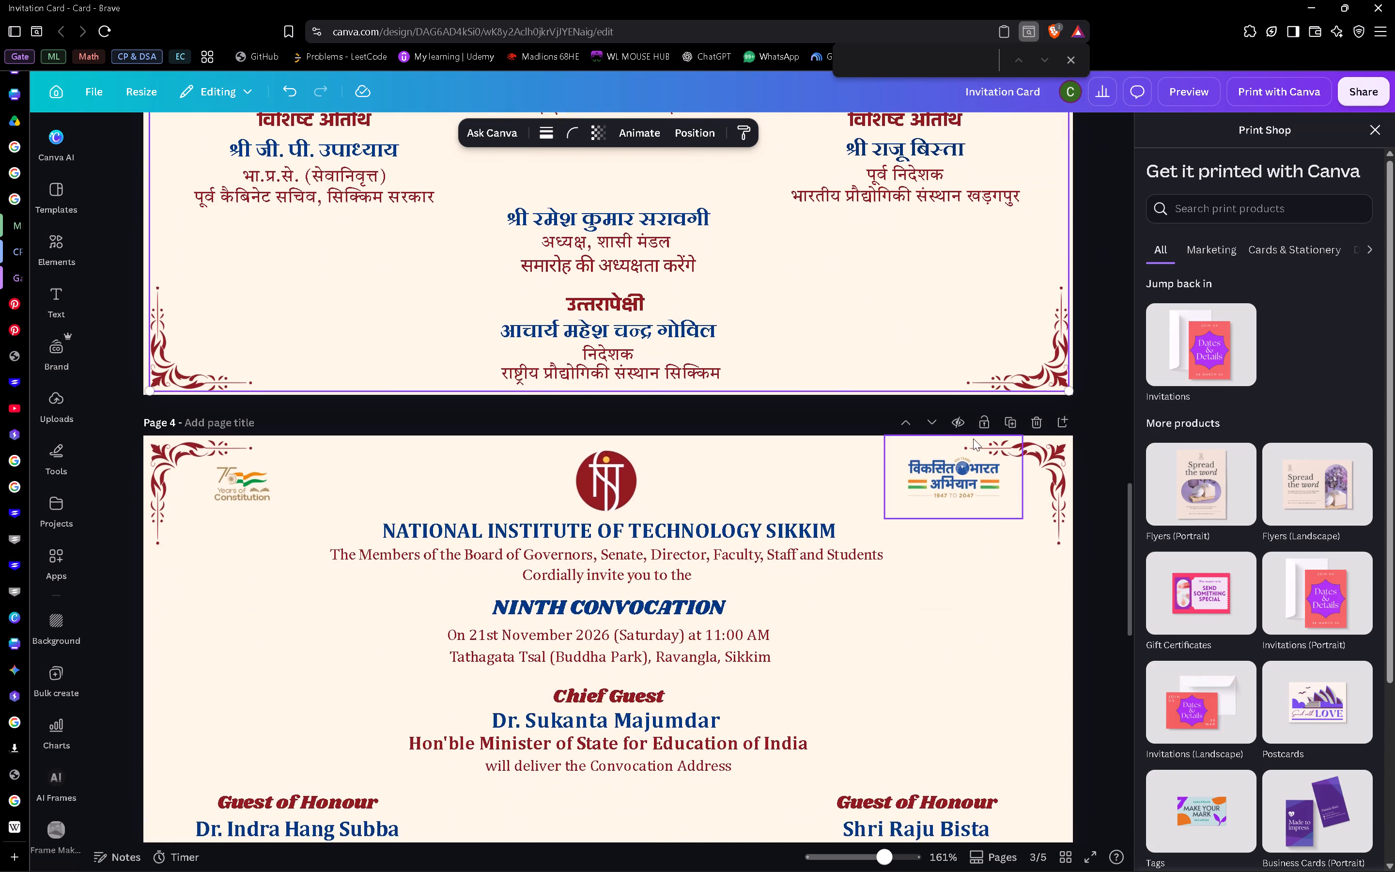
scroll(973, 438, down, 2)
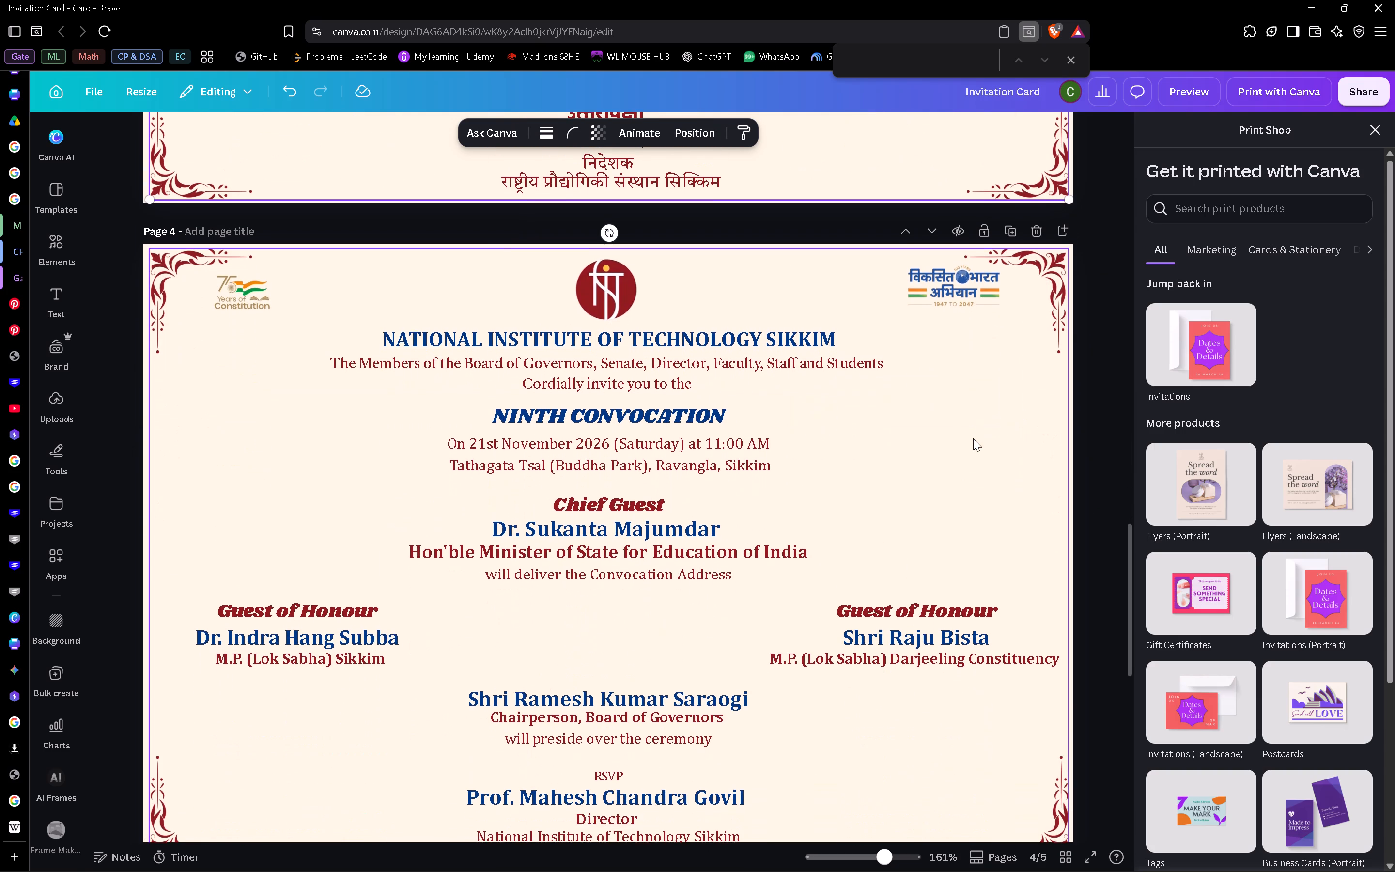
scroll(973, 438, down, 2)
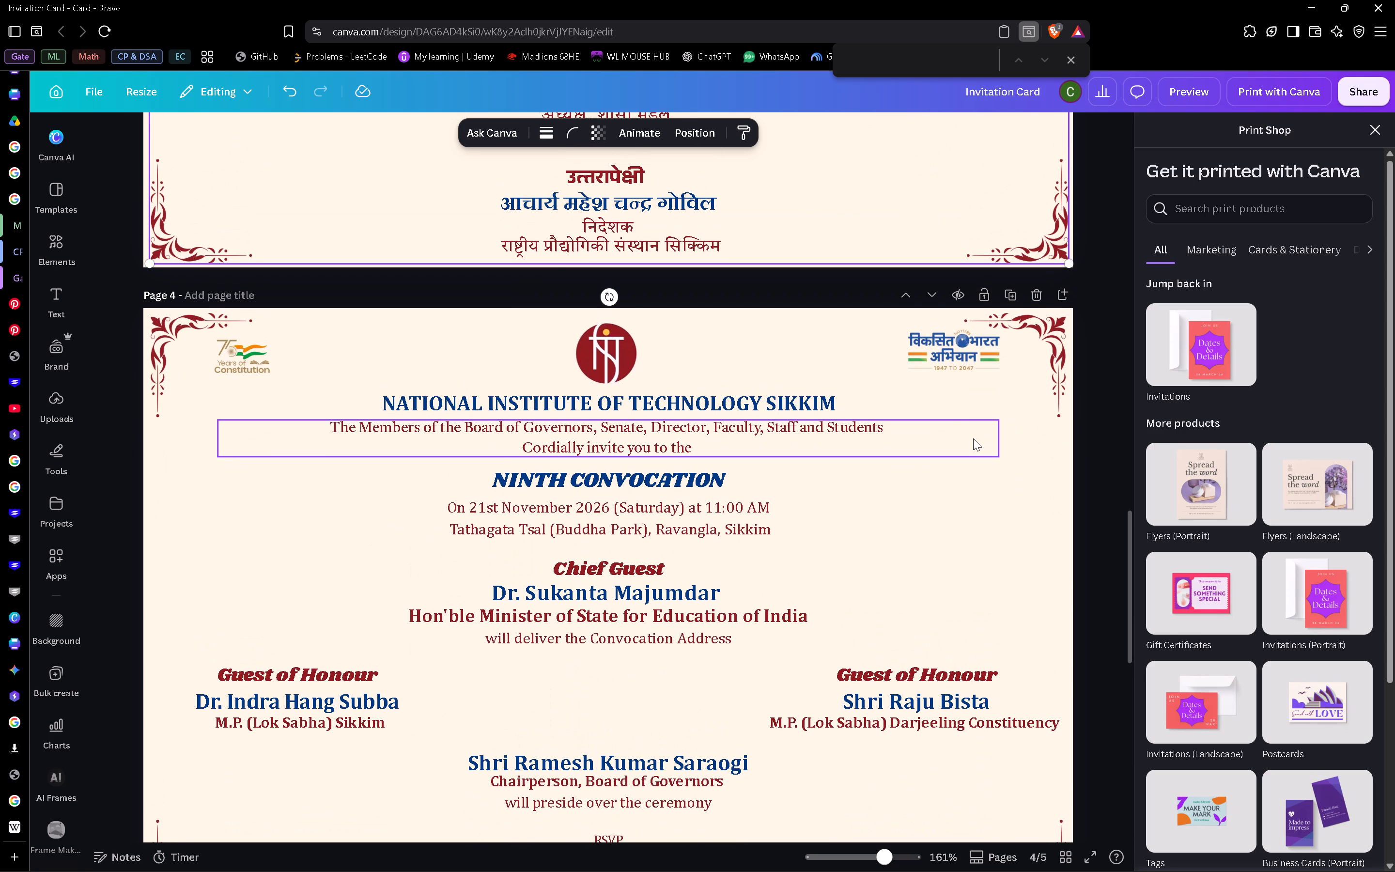
scroll(973, 438, up, 4)
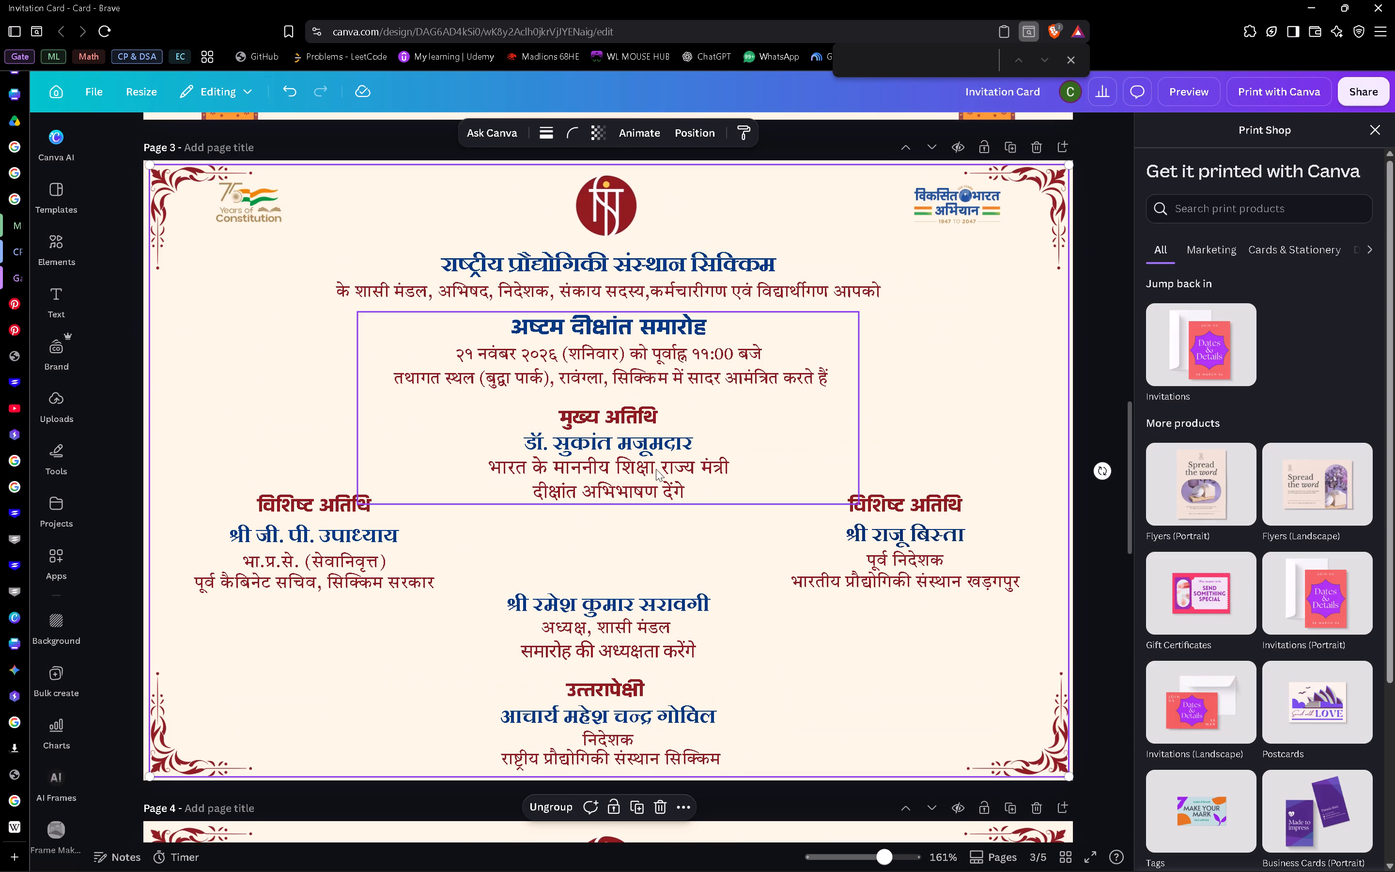
double_click(545, 439)
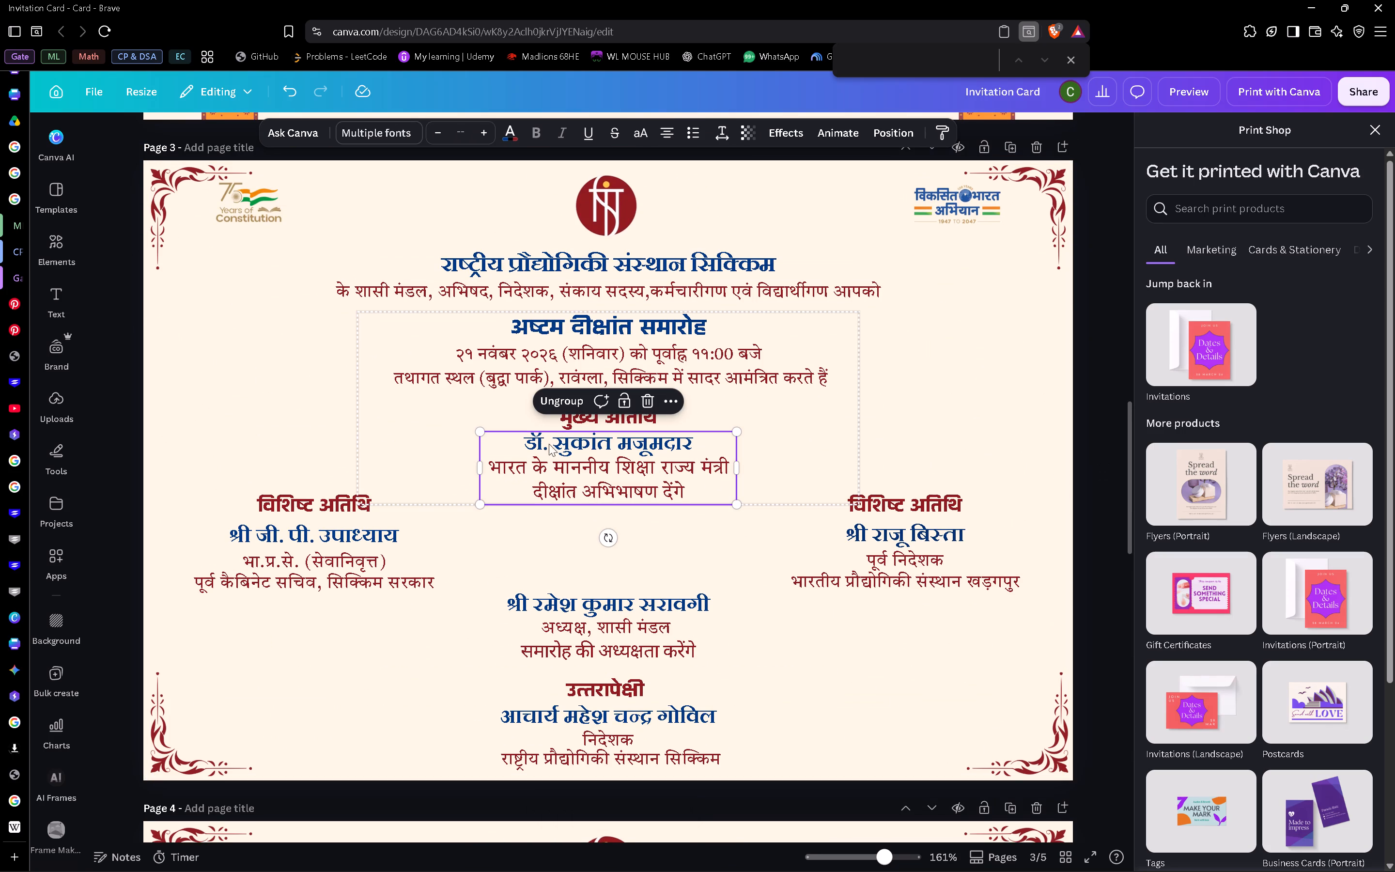
double_click(547, 444)
click(547, 444)
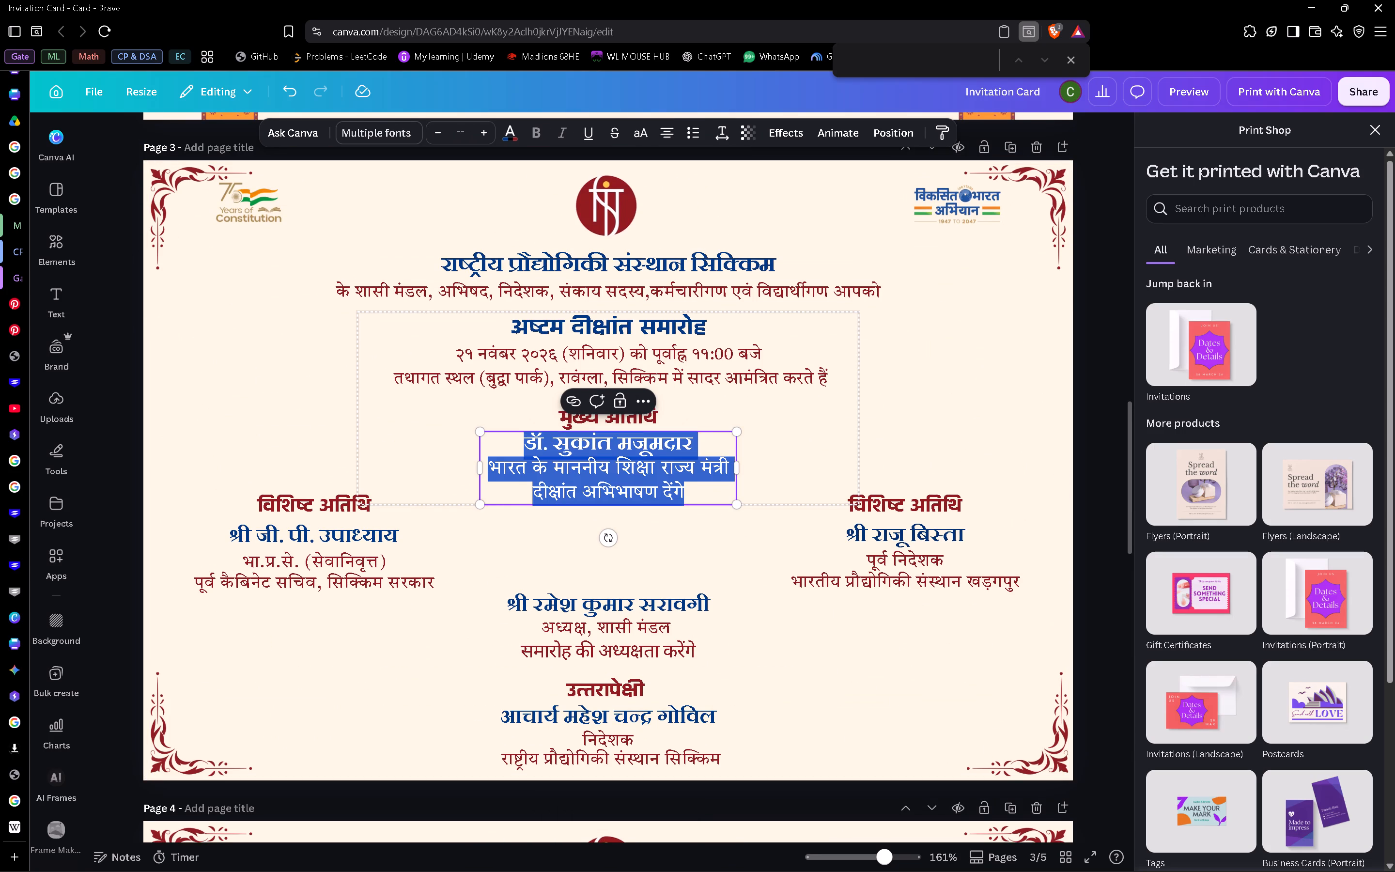
key(shift+Left)
key(shift+Left)
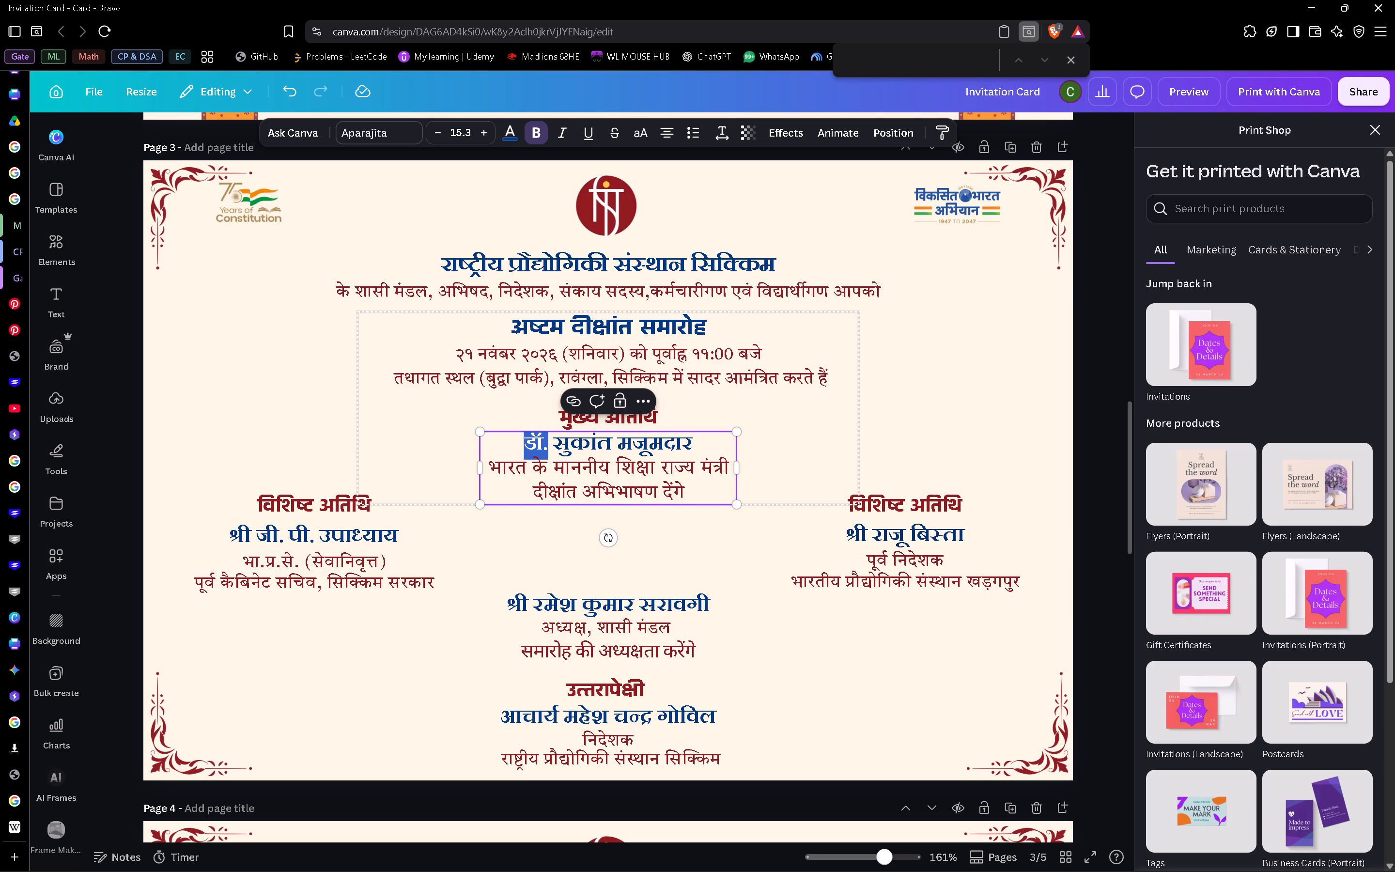
key(ctrl+c)
double_click(243, 535)
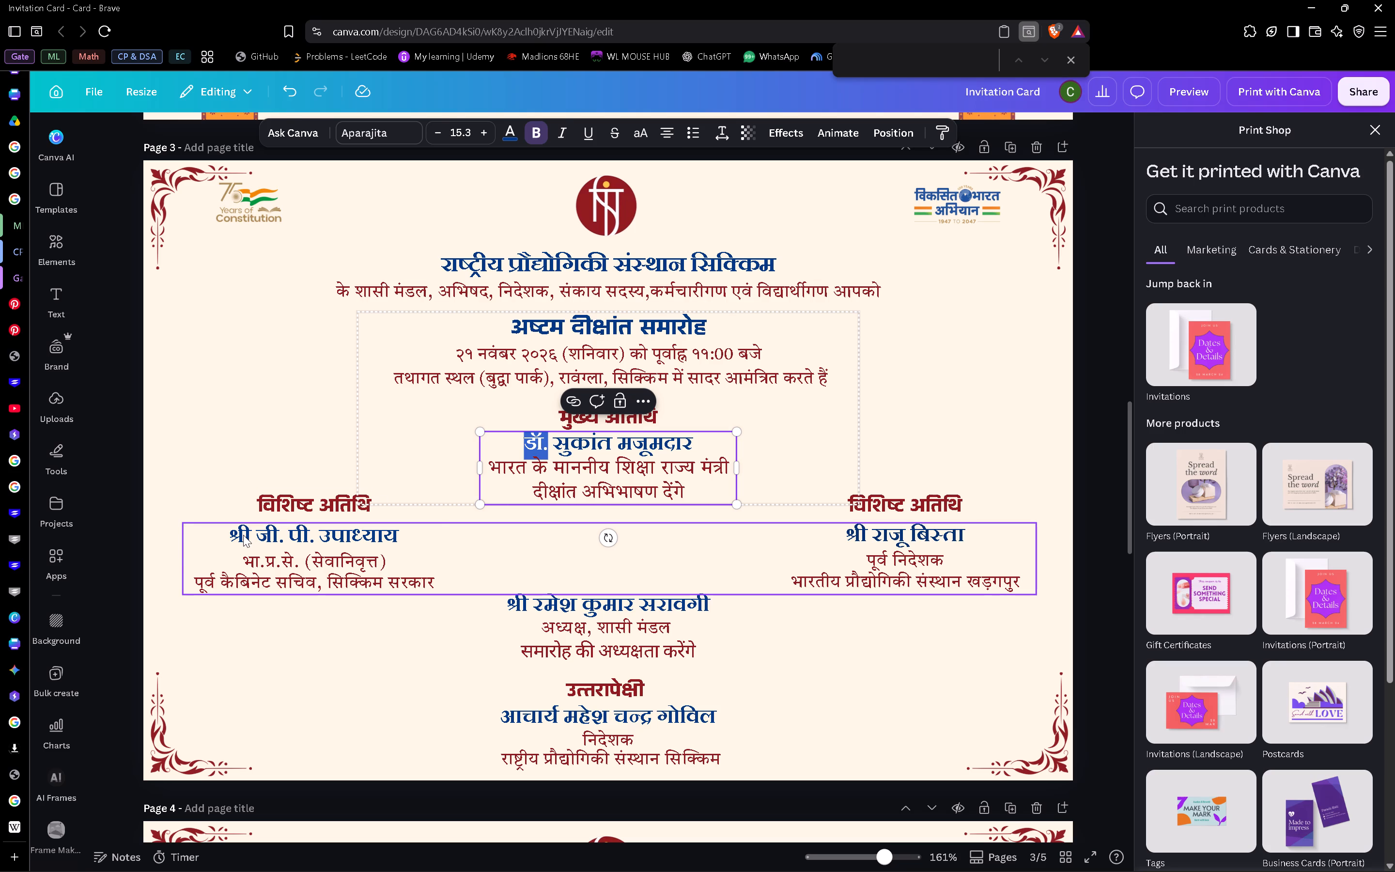
key(shift+Left)
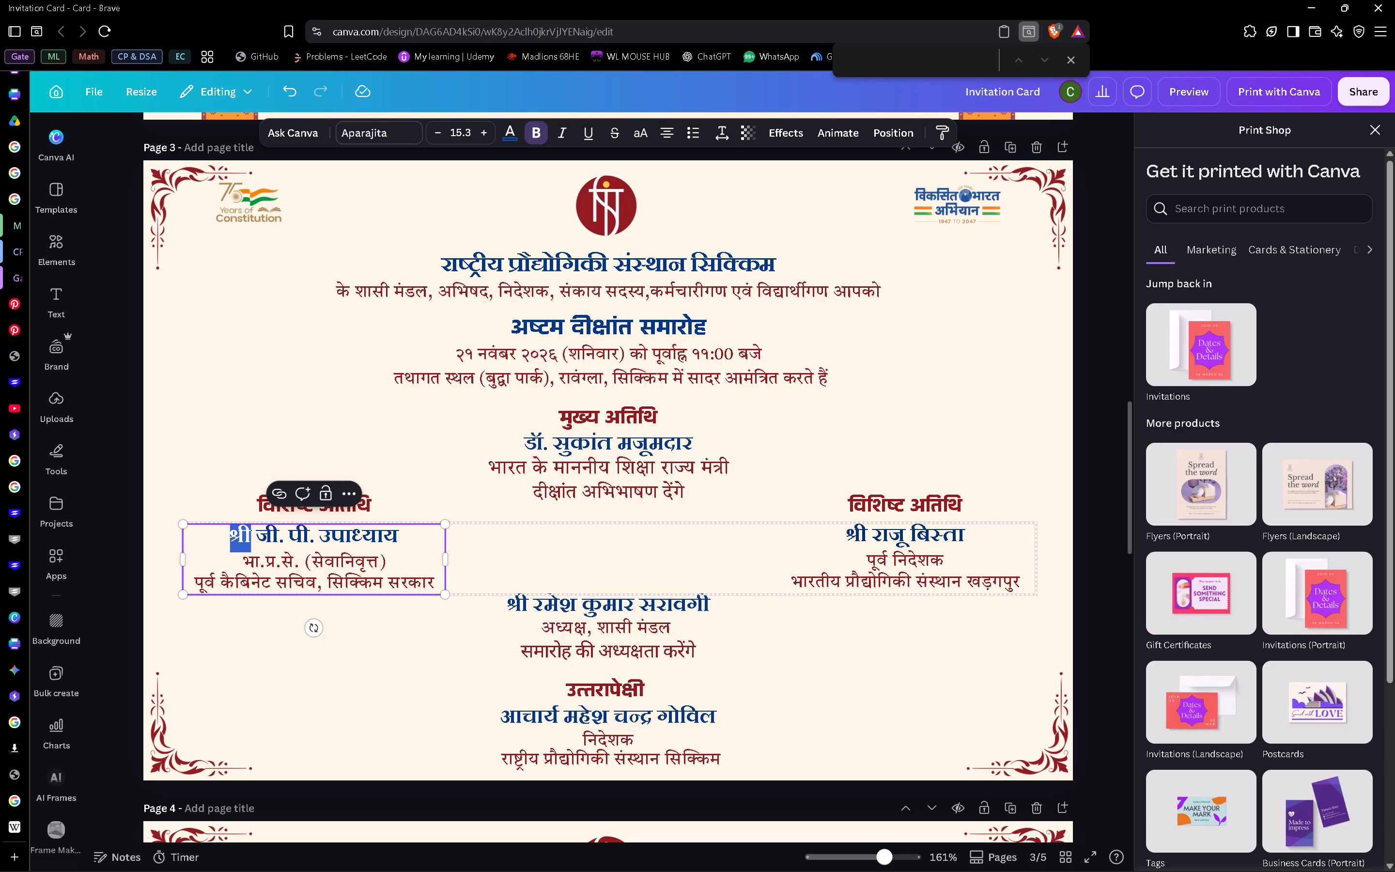
key(ctrl+v)
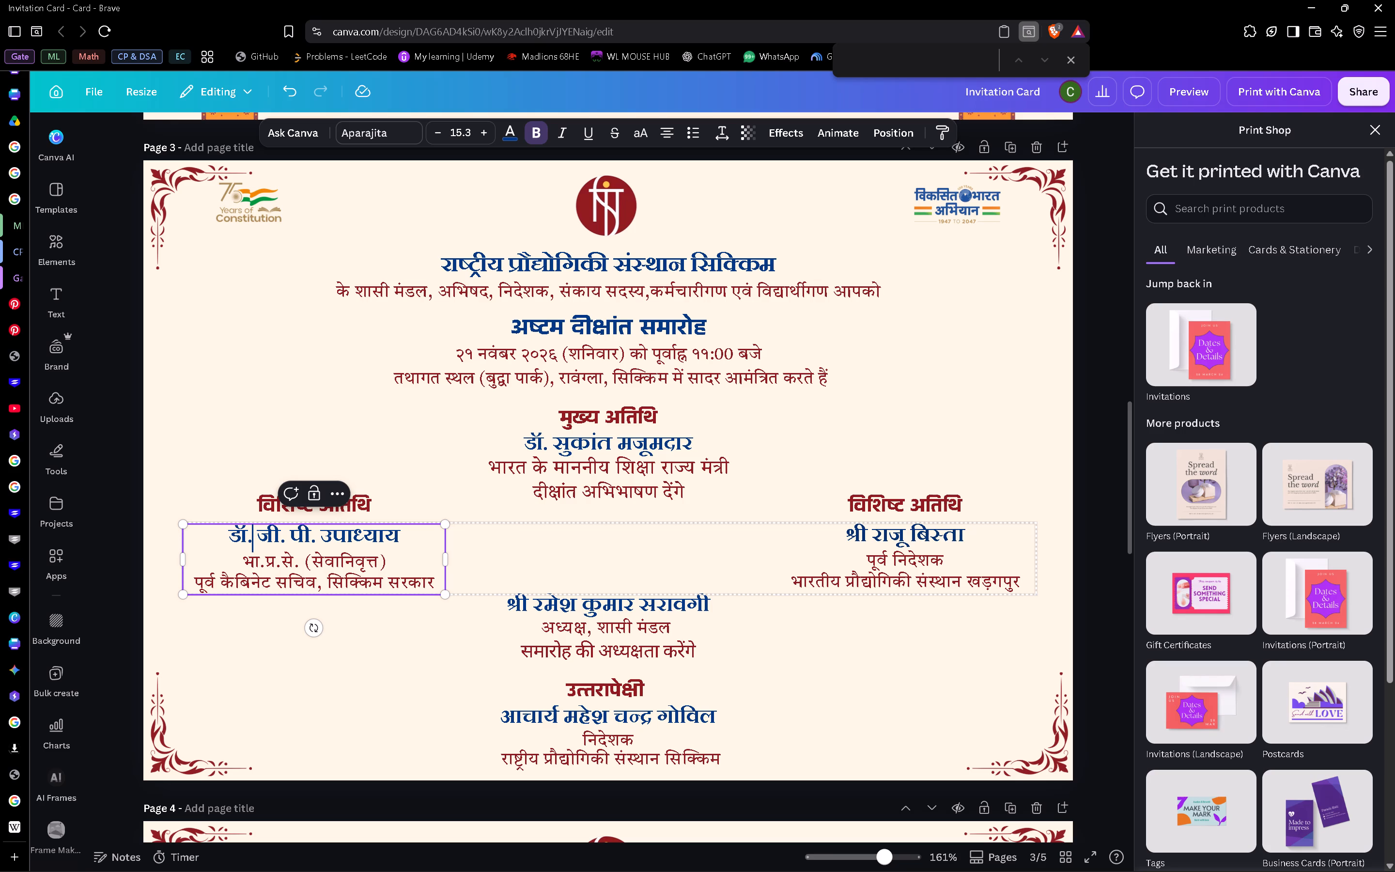
Switch to the Google English-to-Hindi translator, translate Indra Hang Subba and copy the Hindi result.
click(67, 825)
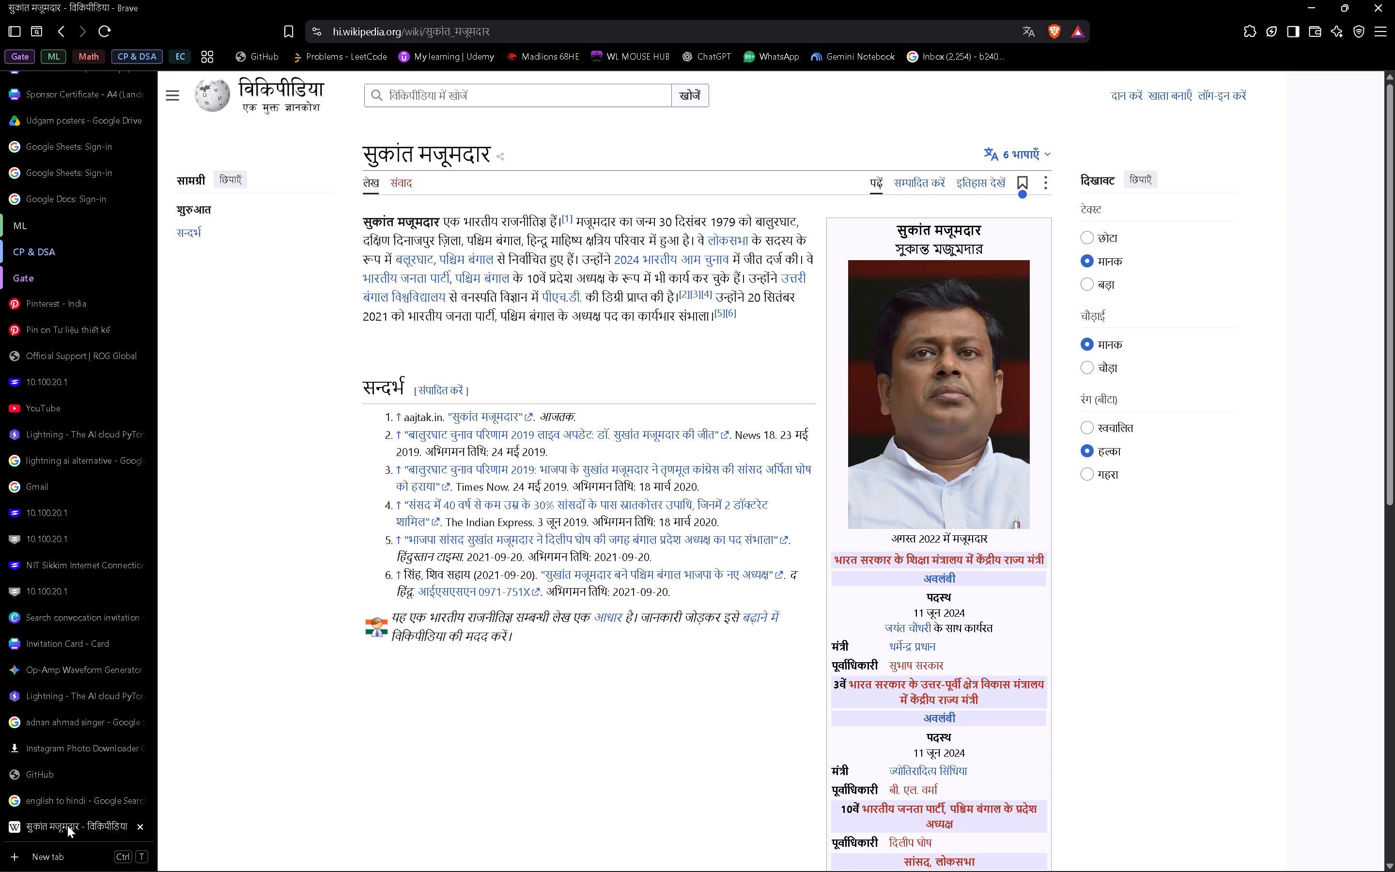
click(53, 794)
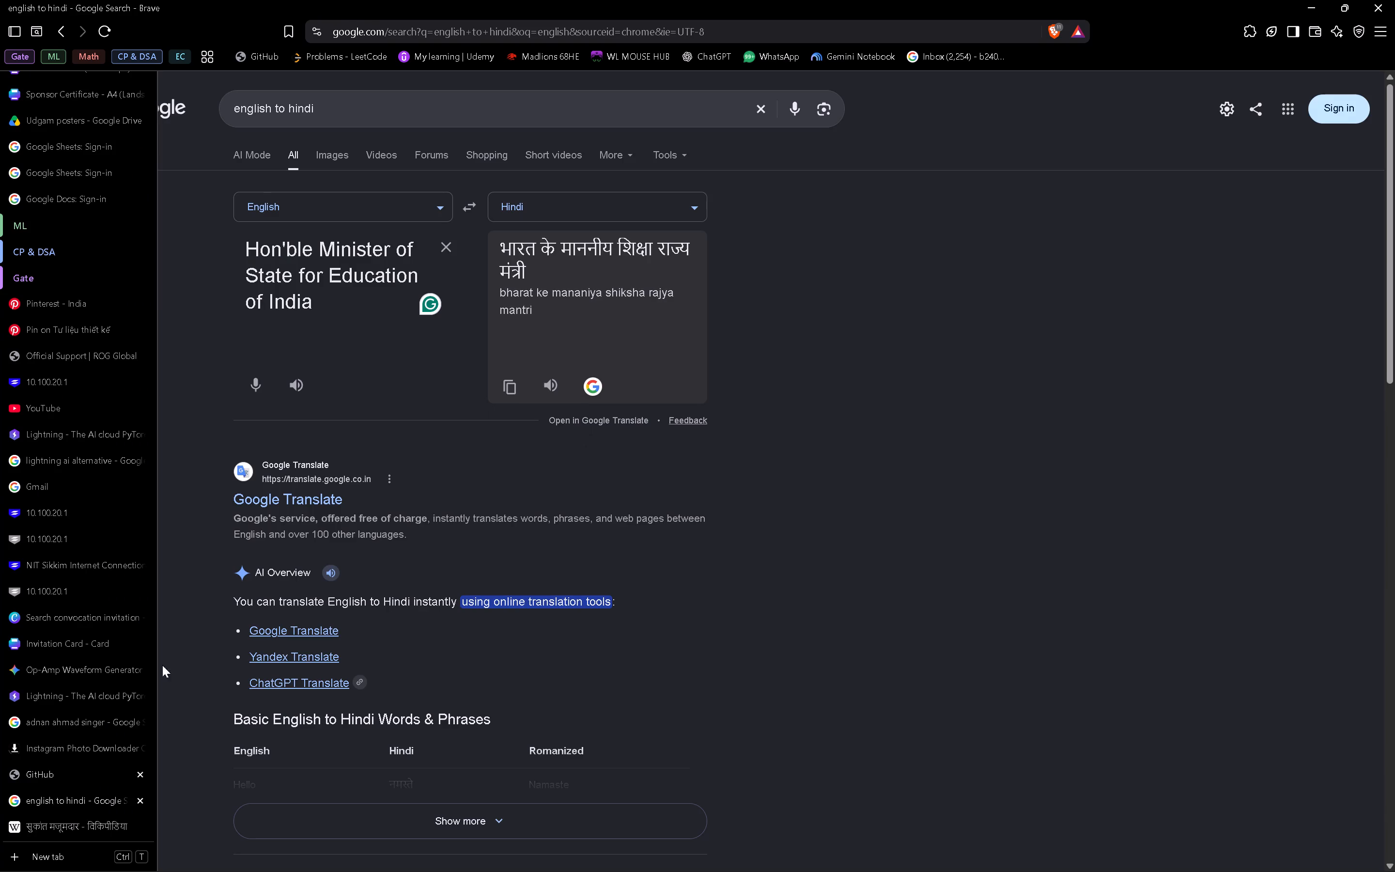
click(451, 245)
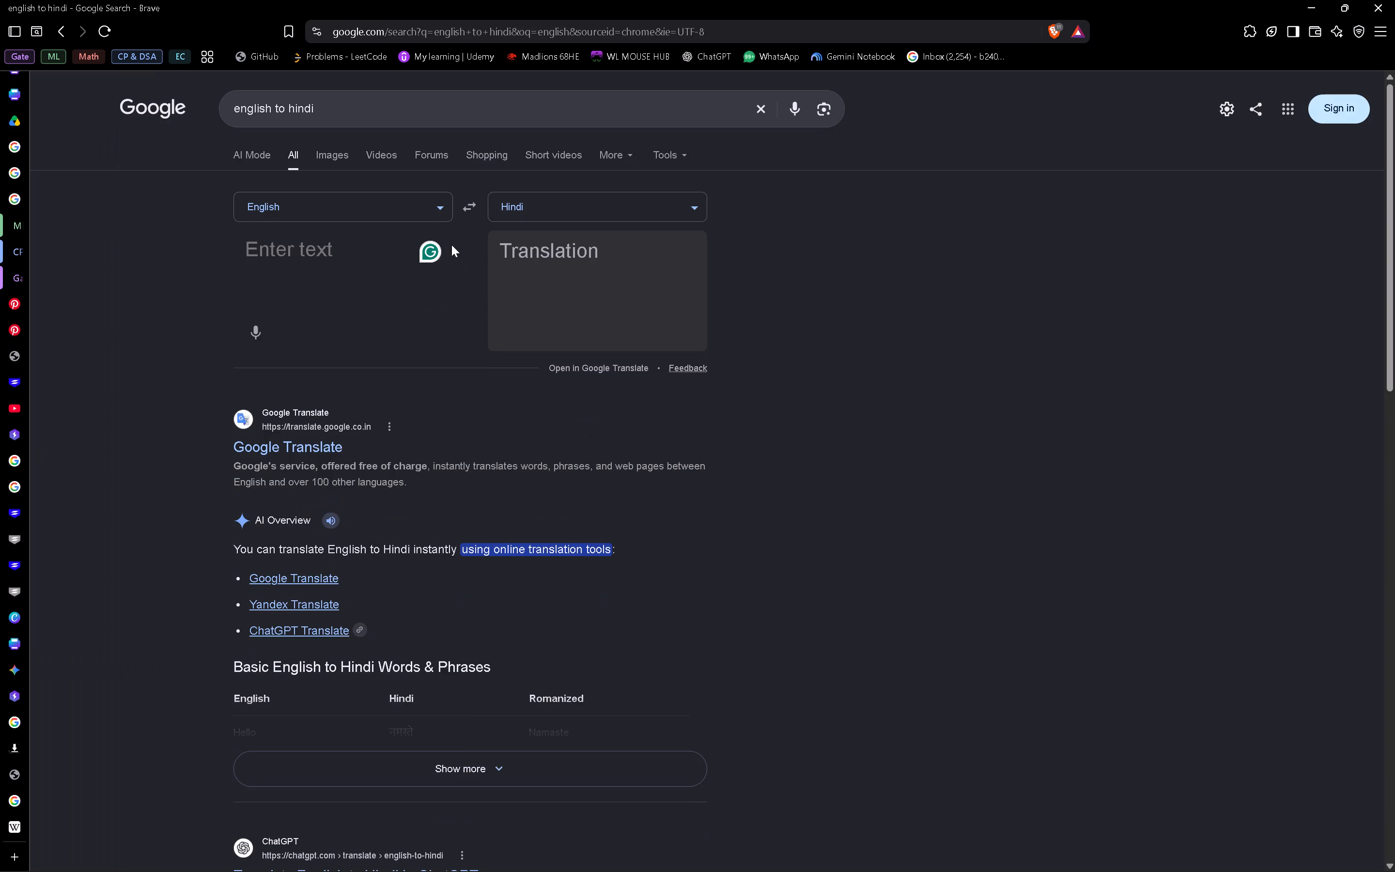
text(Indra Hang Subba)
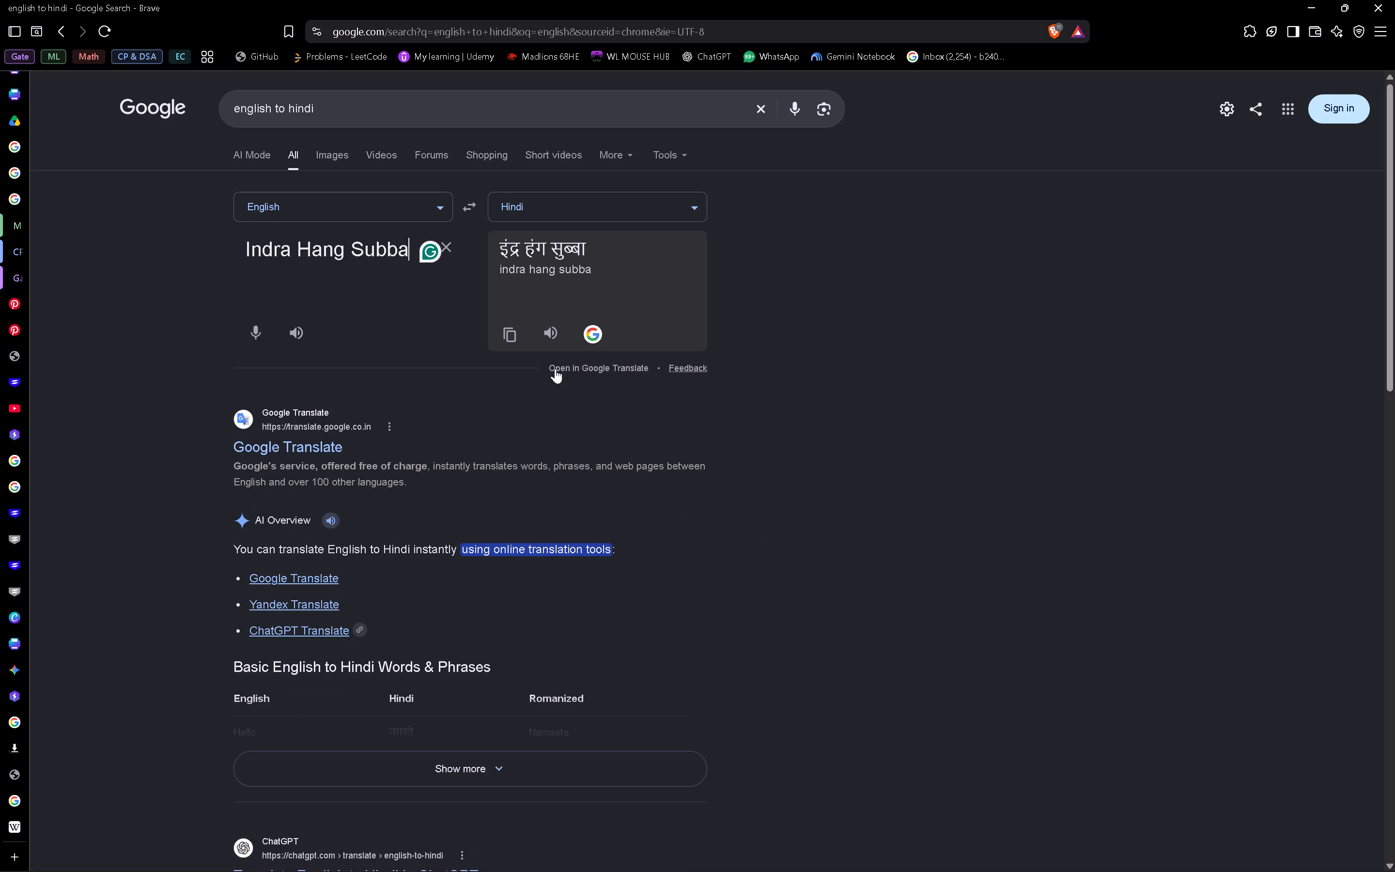
click(499, 335)
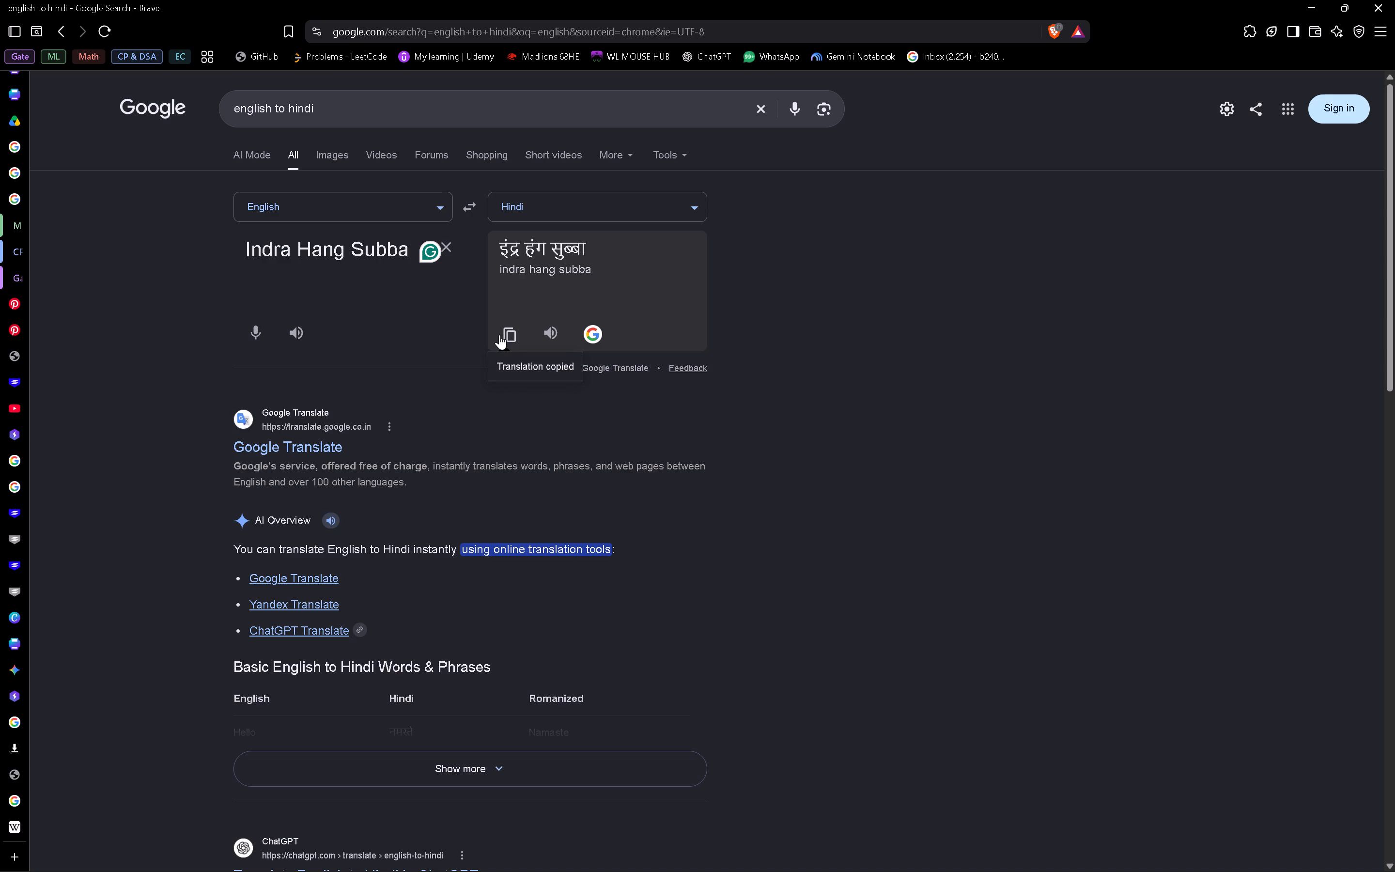
Return to the Canva invitation card and replace page 3's left-hand guest of honour's name after डॉ. with the copied इंद्र हंग सुब्बा.
click(499, 335)
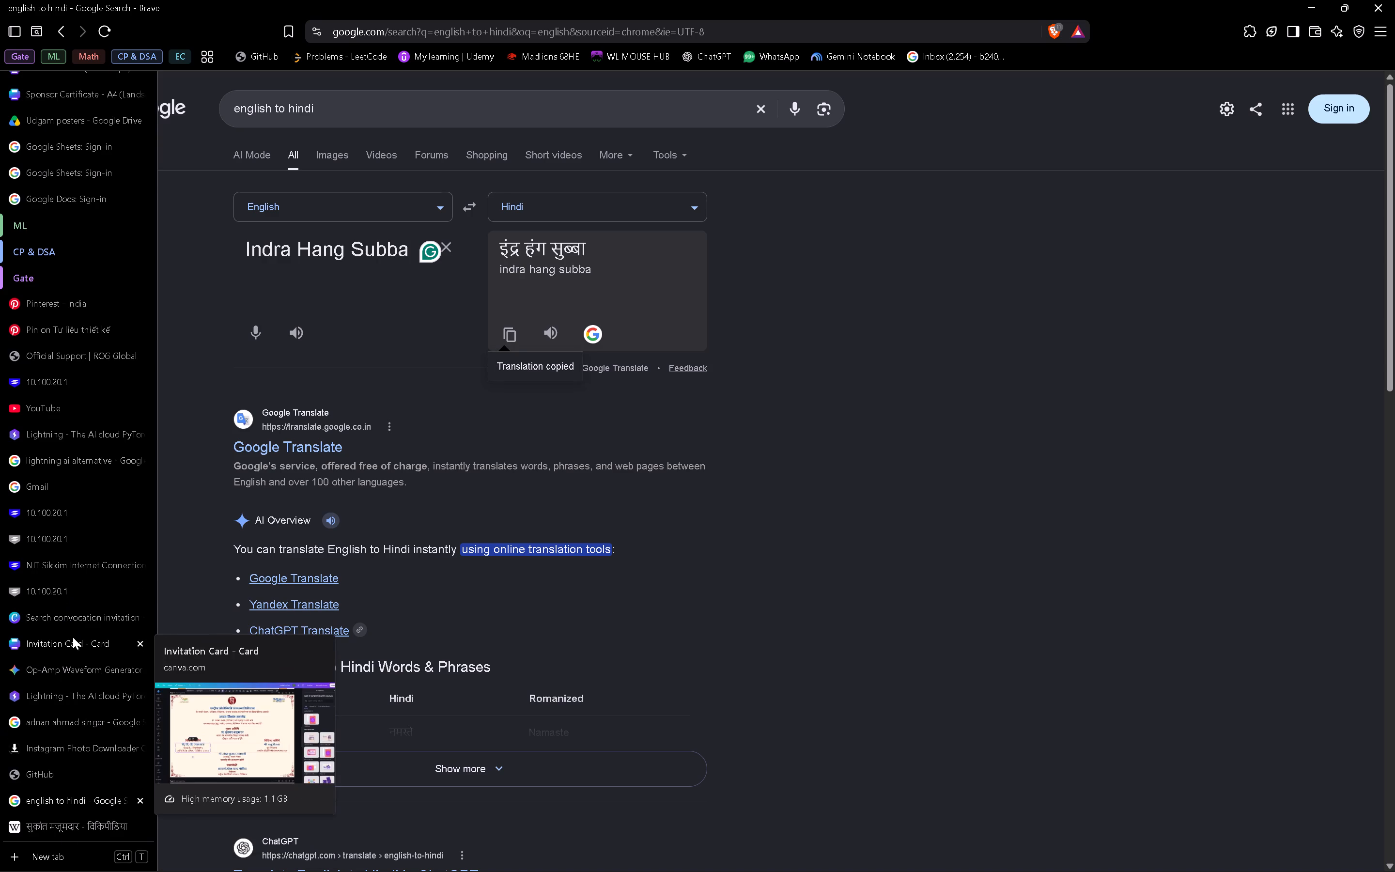
click(62, 644)
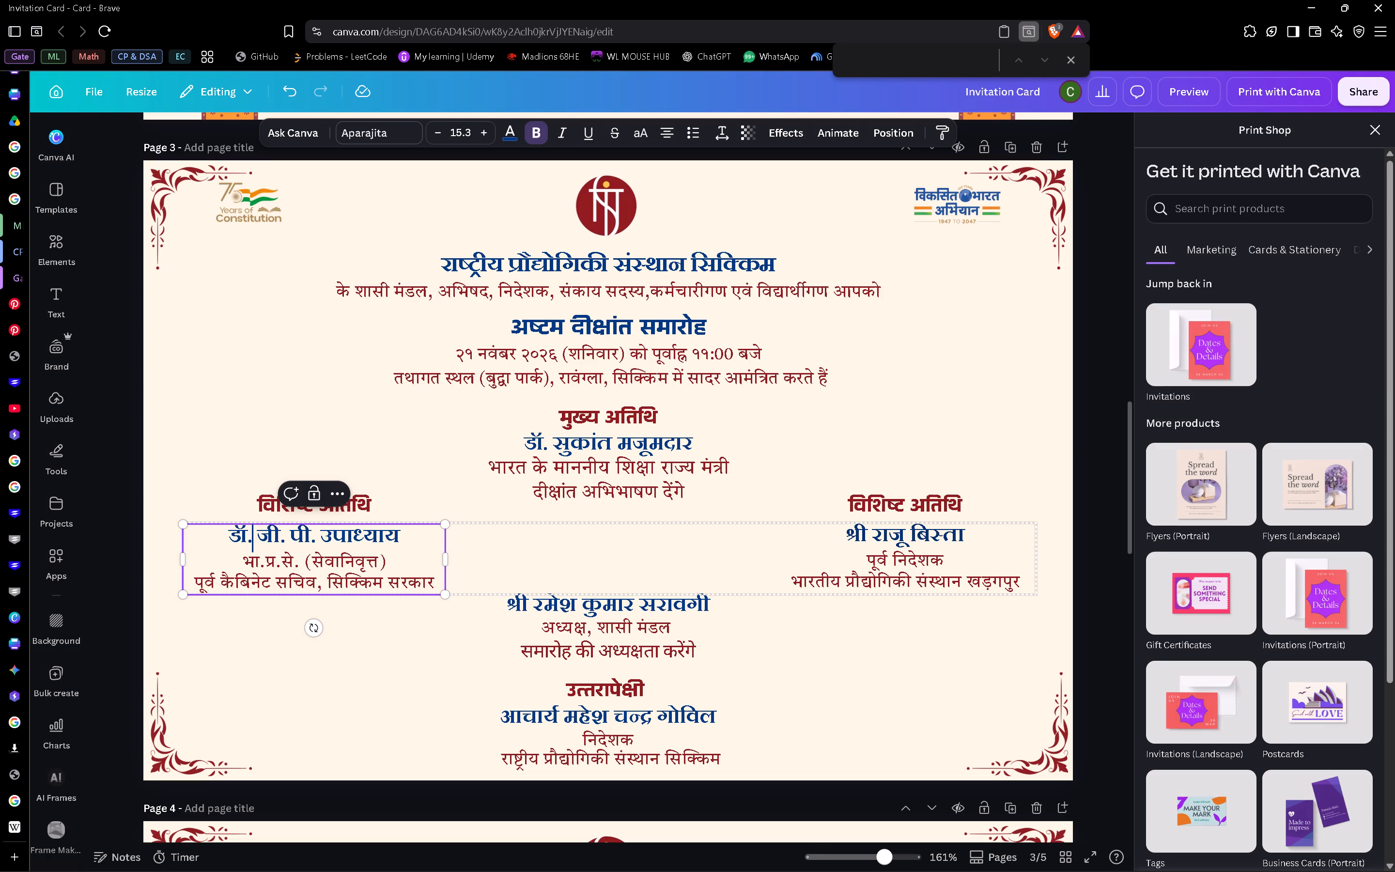
click(415, 534)
click(263, 533)
key(shift+Right)
key(shift+Right)
key(shift+Right)
key(shift+Right)
key(shift+Right)
key(shift+Right)
key(shift+Right)
key(shift+Right)
key(shift+Right)
key(shift+Right)
key(shift+Right)
key(shift+Right)
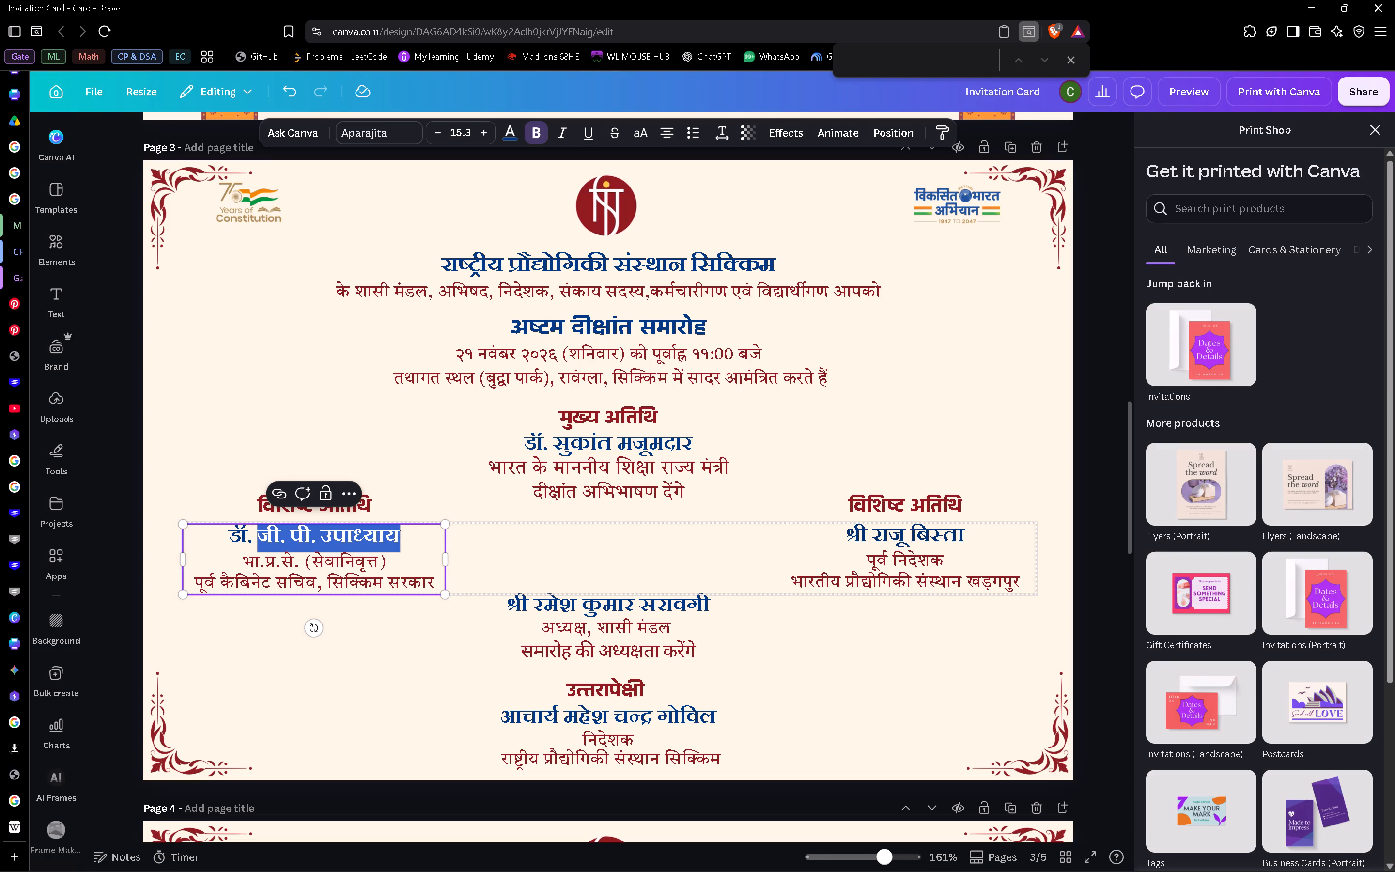
key(ctrl+v)
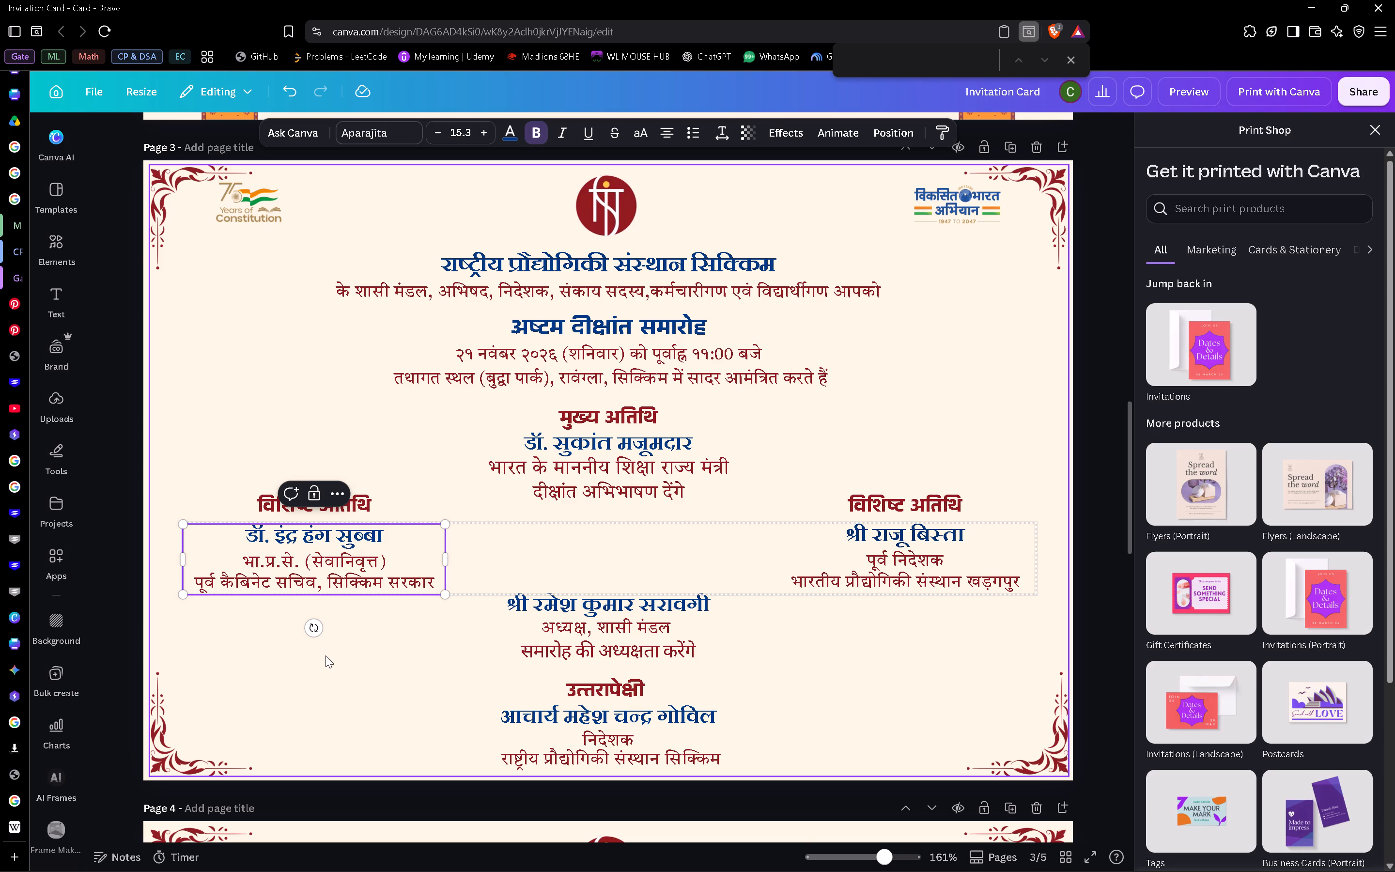
Copy the designation line "M.P. (Lok Sabha) Sikkim" under Dr. Indra Hang Subba on the English page 4.
scroll(325, 655, down, 5)
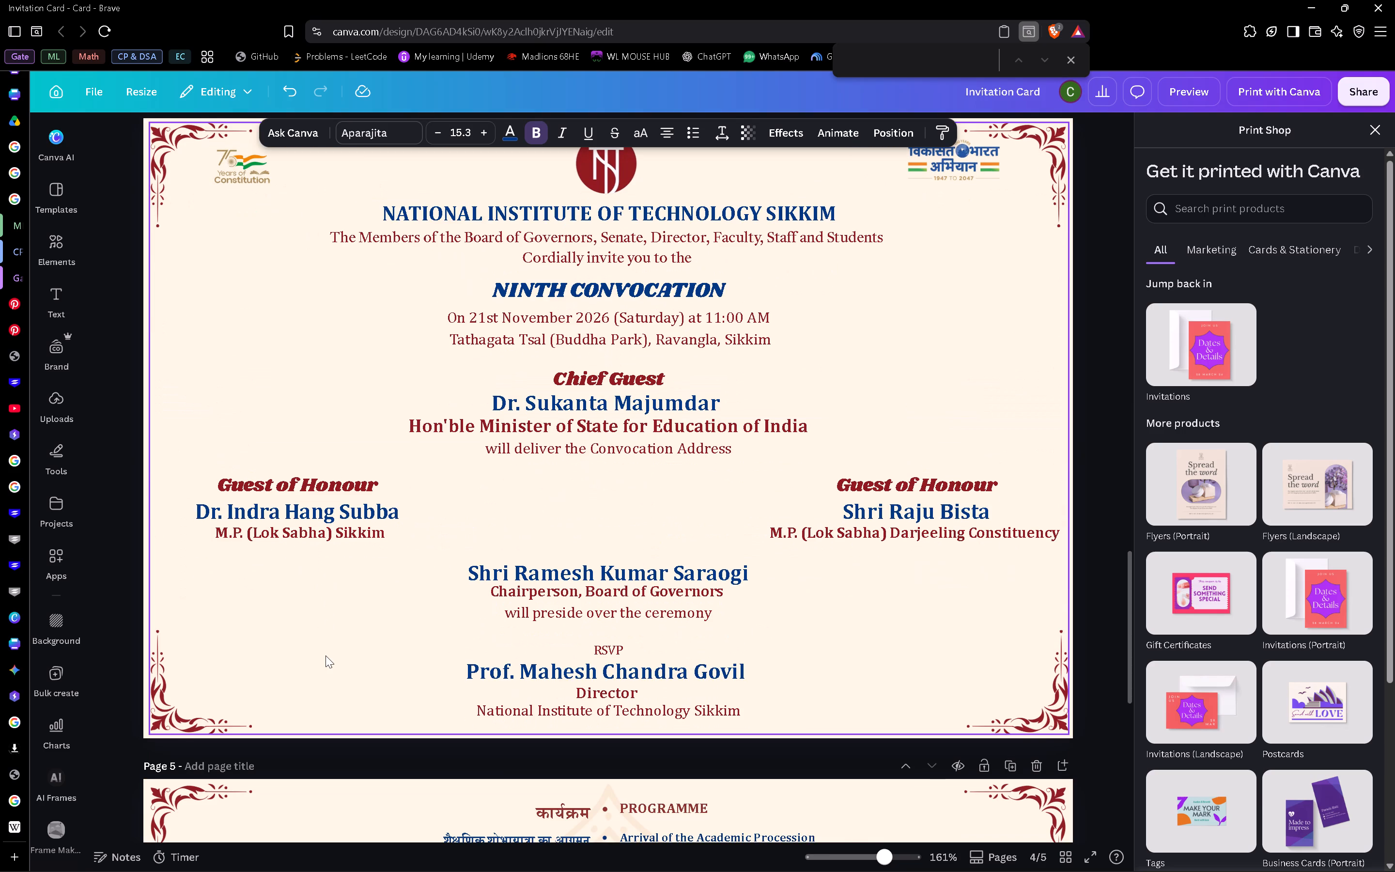
scroll(325, 655, down, 1)
double_click(387, 528)
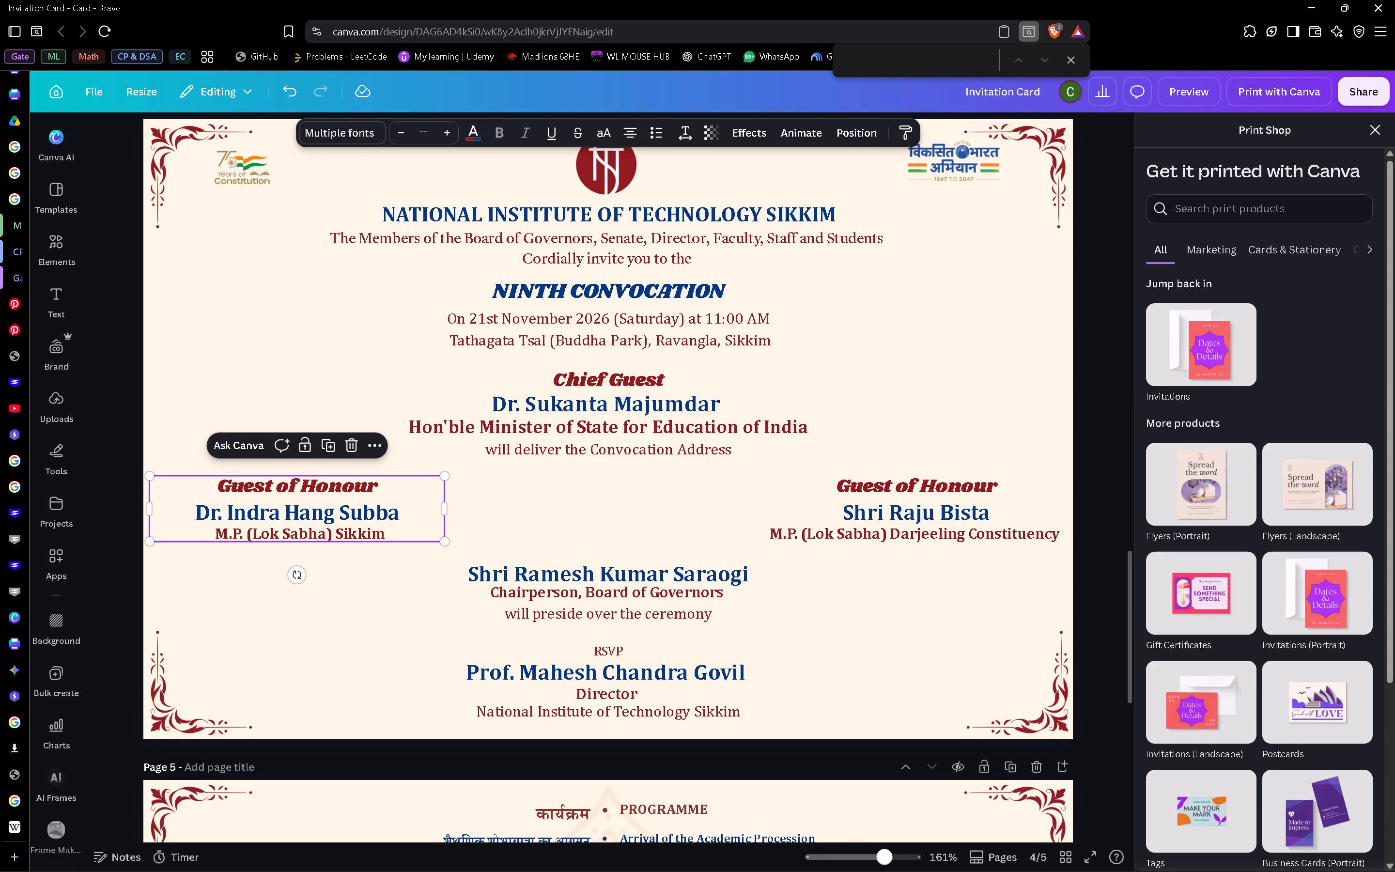
key(shift+Left)
key(shift+Left)
key(shift+Left)
key(shift+Left)
key(shift+Left)
key(shift+Left)
key(shift+Left)
key(shift+Left)
key(shift+Left)
key(shift+Left)
key(shift+Left)
key(shift+Left)
key(shift+Left)
key(shift+Left)
key(shift+Left)
key(shift+Left)
key(shift+Left)
key(shift+Left)
key(shift+Left)
key(shift+Left)
key(shift+Left)
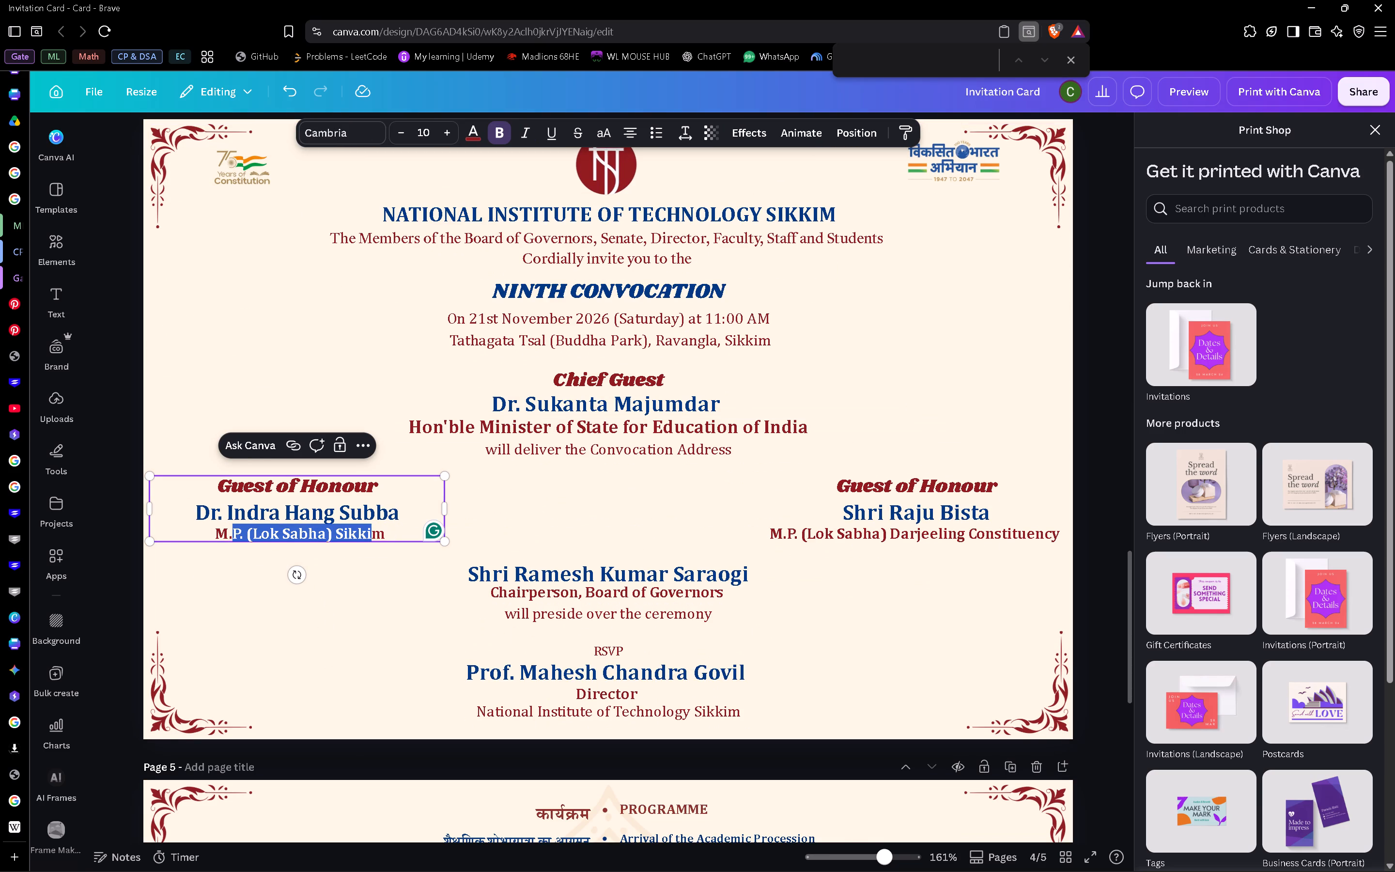
key(shift+Left)
click(213, 534)
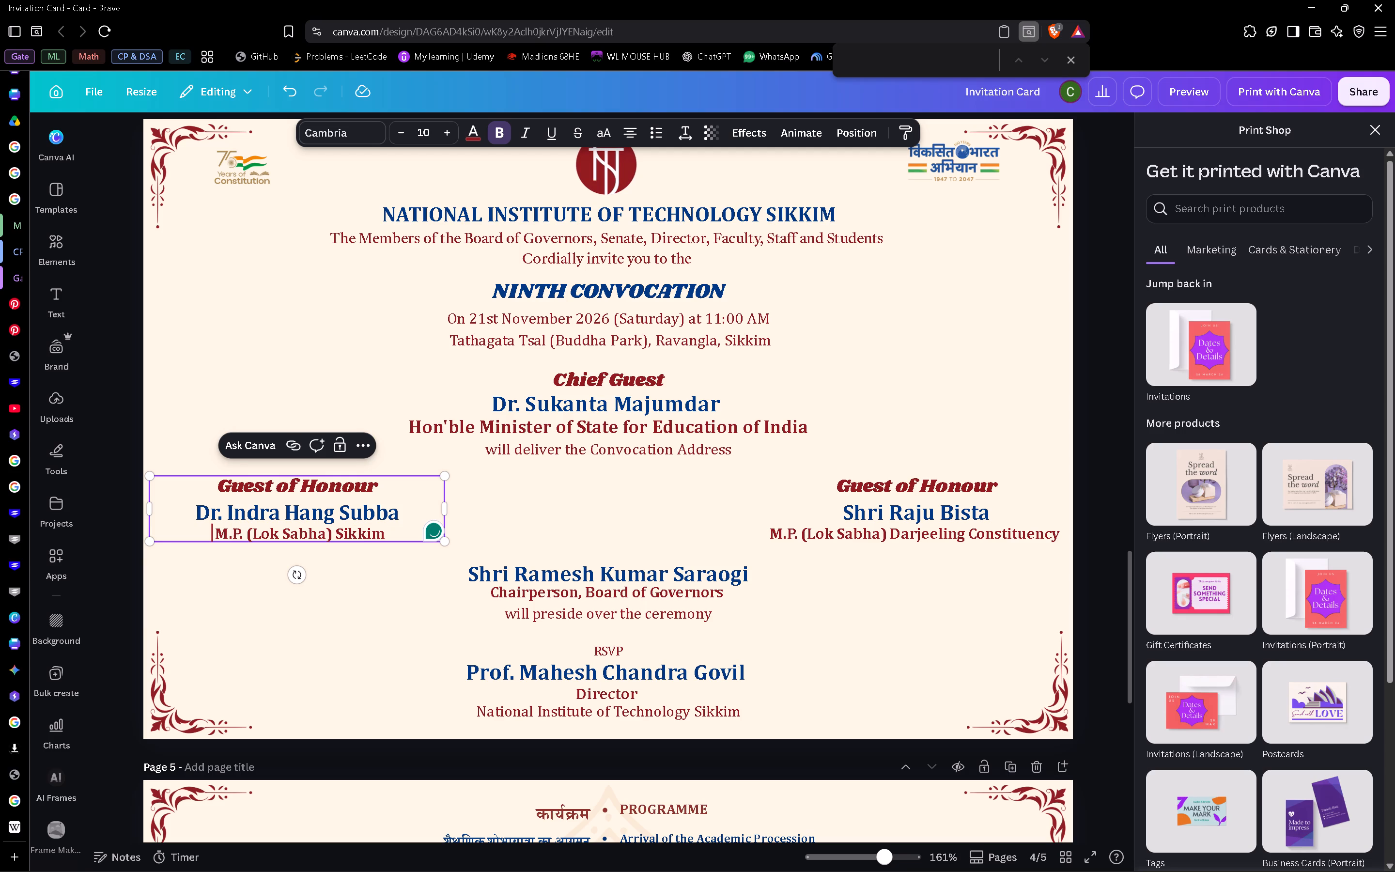
key(shift+Right)
key(shift+Right)
key(shift+Right)
key(shift+Right)
key(shift+Right)
key(shift+Right)
key(shift+Right)
key(shift+Right)
key(shift+Right)
key(shift+Right)
key(shift+Right)
key(shift+Right)
key(shift+Right)
key(shift+Right)
key(shift+Right)
key(shift+Right)
key(shift+Right)
key(shift+Right)
key(shift+Right)
key(shift+Right)
key(shift+Right)
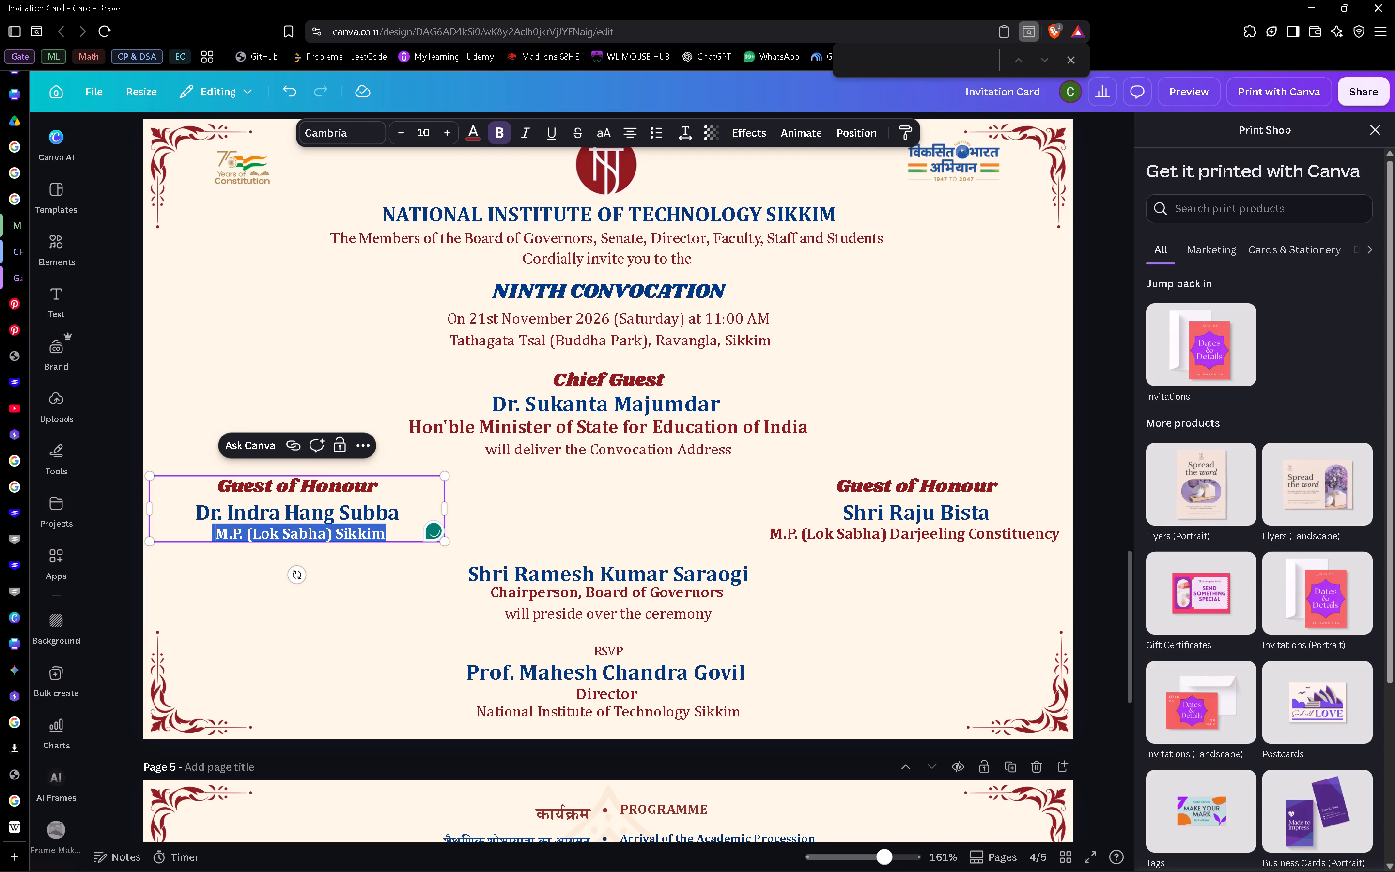
key(ctrl+c)
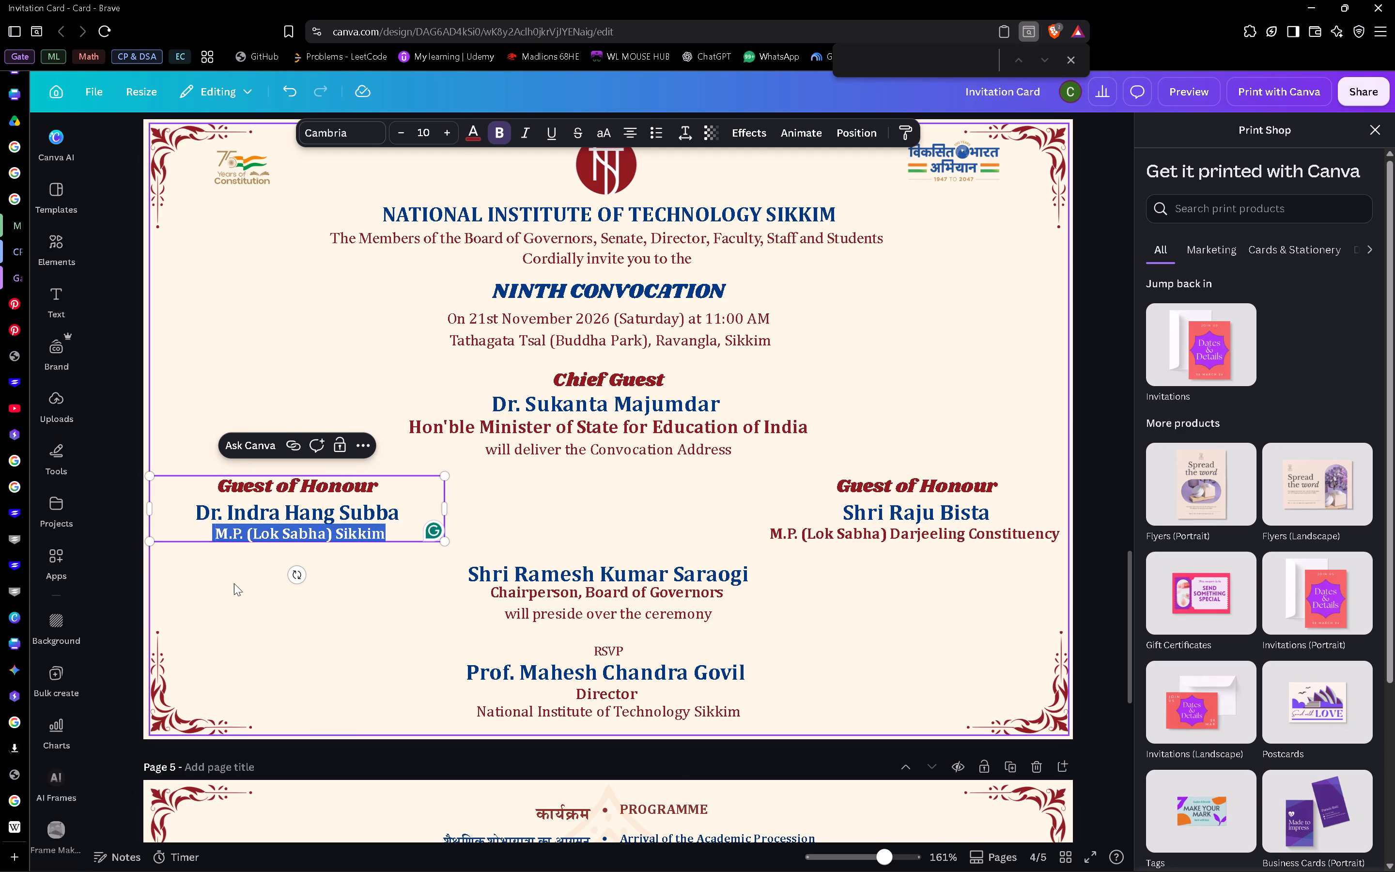
click(234, 583)
Switch to the Google English-to-Hindi translator and translate the copied "M.P. (Lok Sabha) Sikkim" in place of the previous text.
click(80, 834)
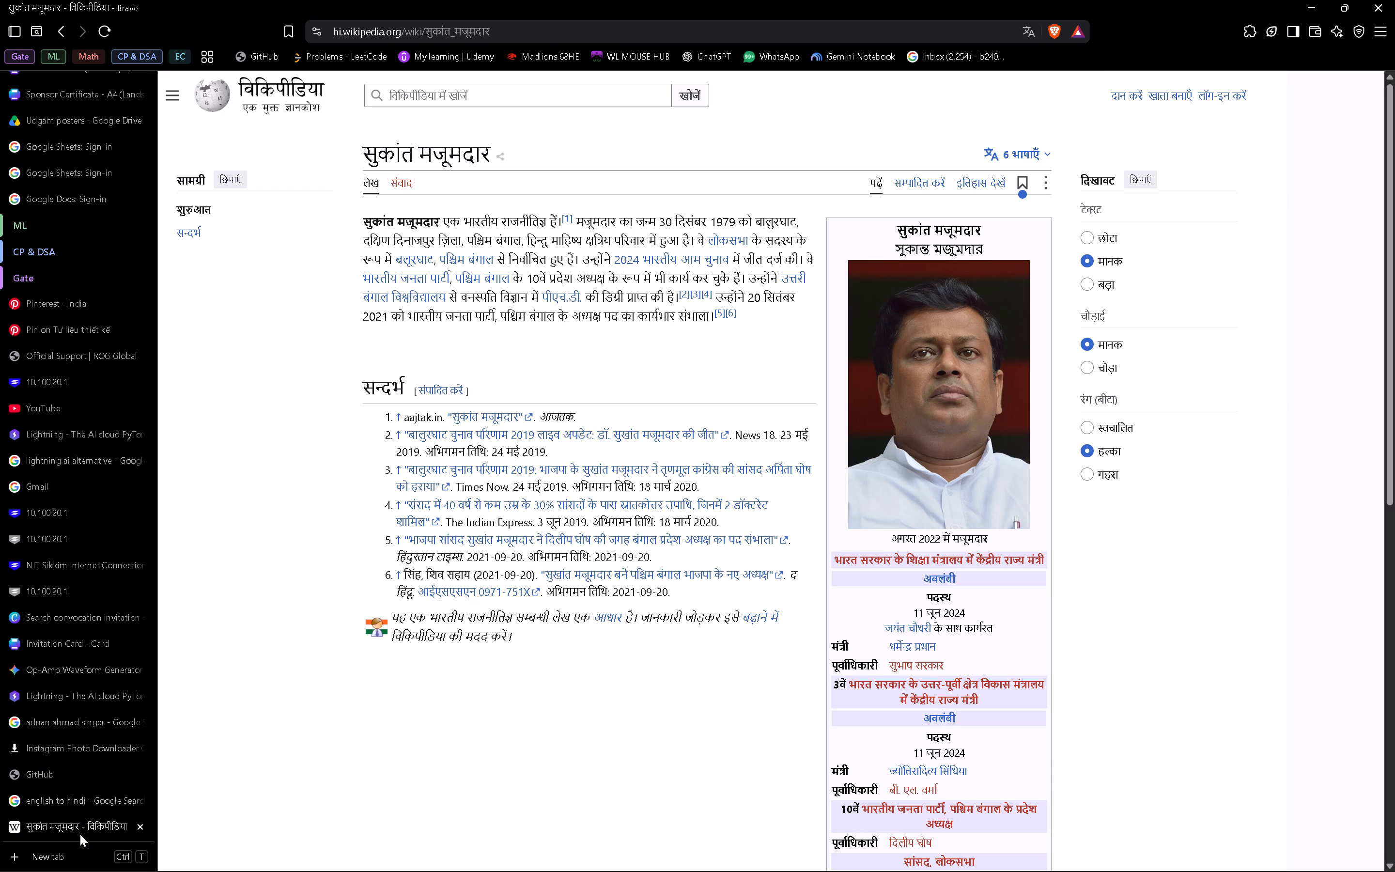
click(71, 798)
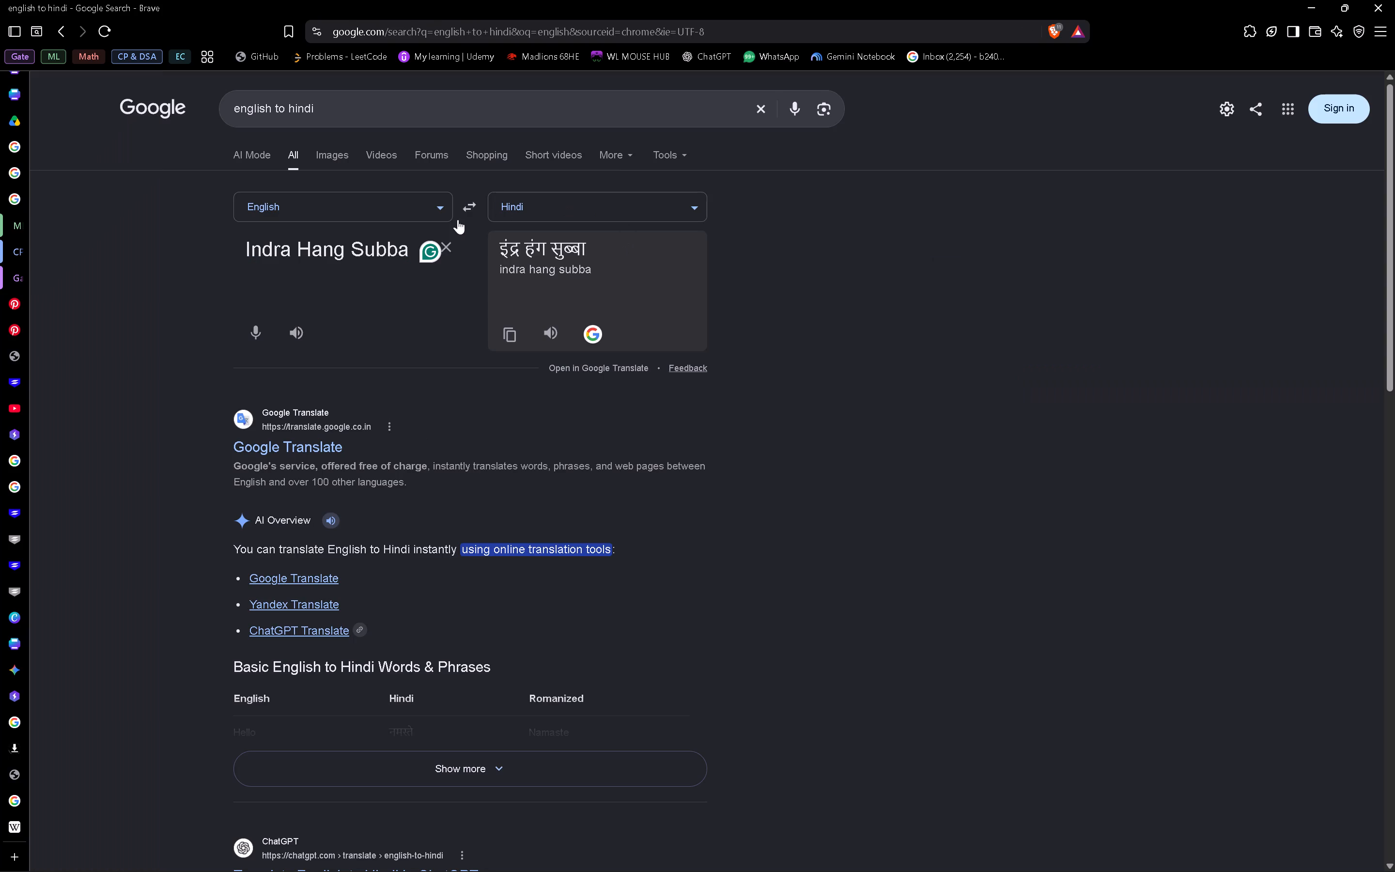
click(450, 238)
click(327, 258)
key(ctrl+v)
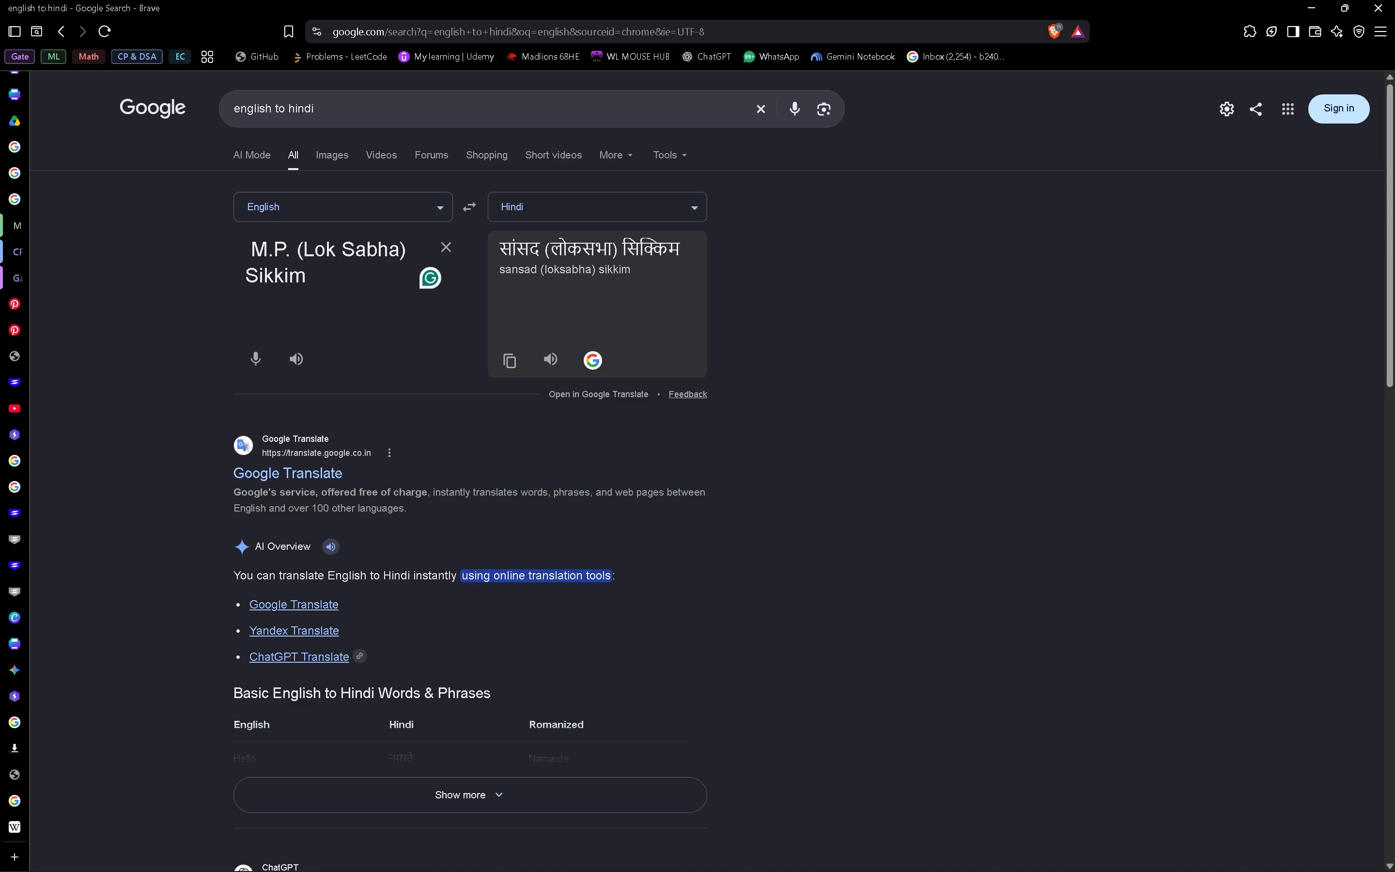
Copy the Hindi translation of M.P. (Lok Sabha) Sikkim.
click(516, 365)
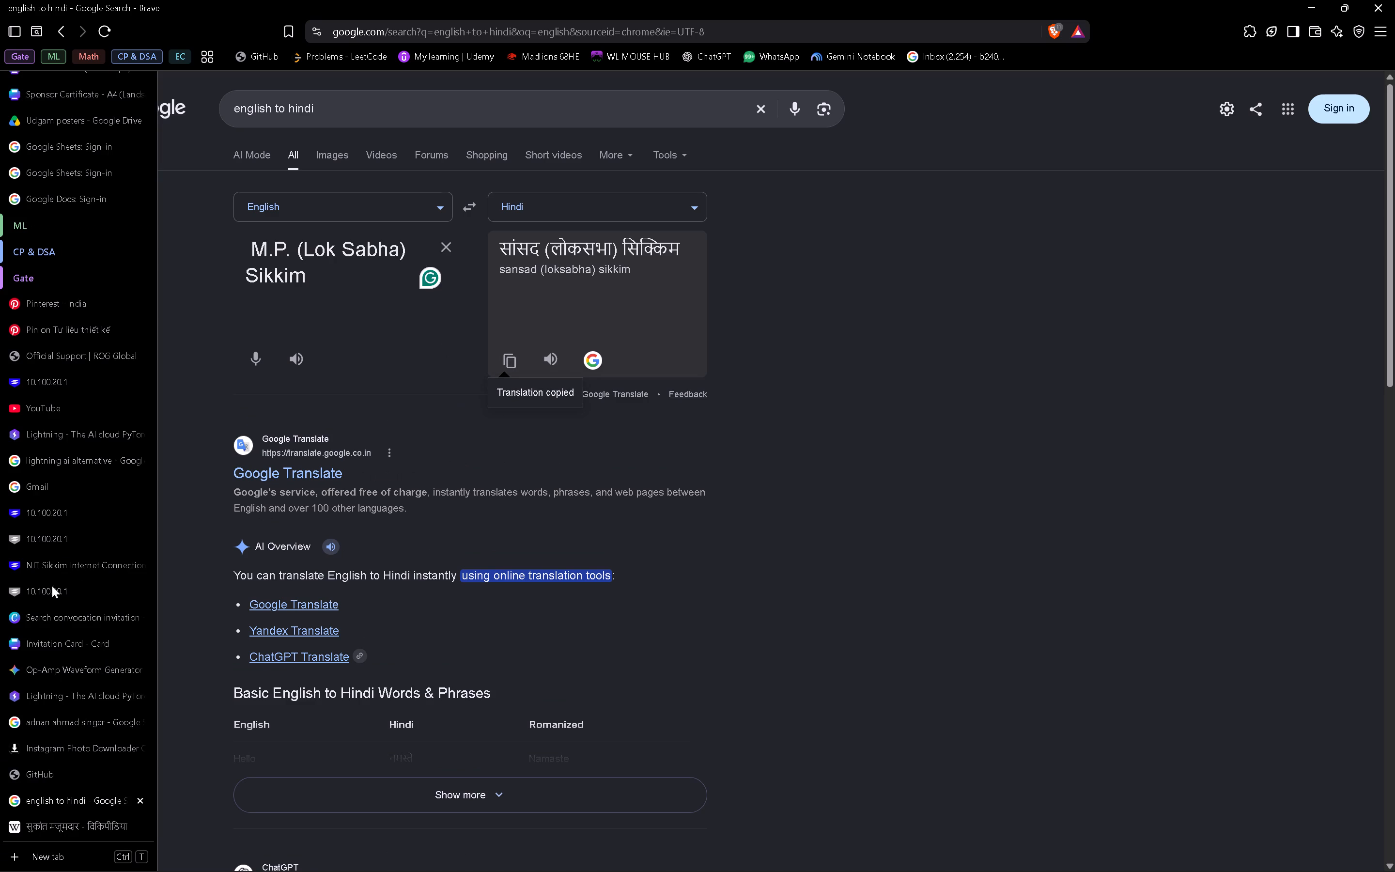
Switch to the Canva invitation and replace both designation lines of page 3's left-hand guest of honour with the copied सांसद (लोकसभा) सिक्किम.
click(46, 645)
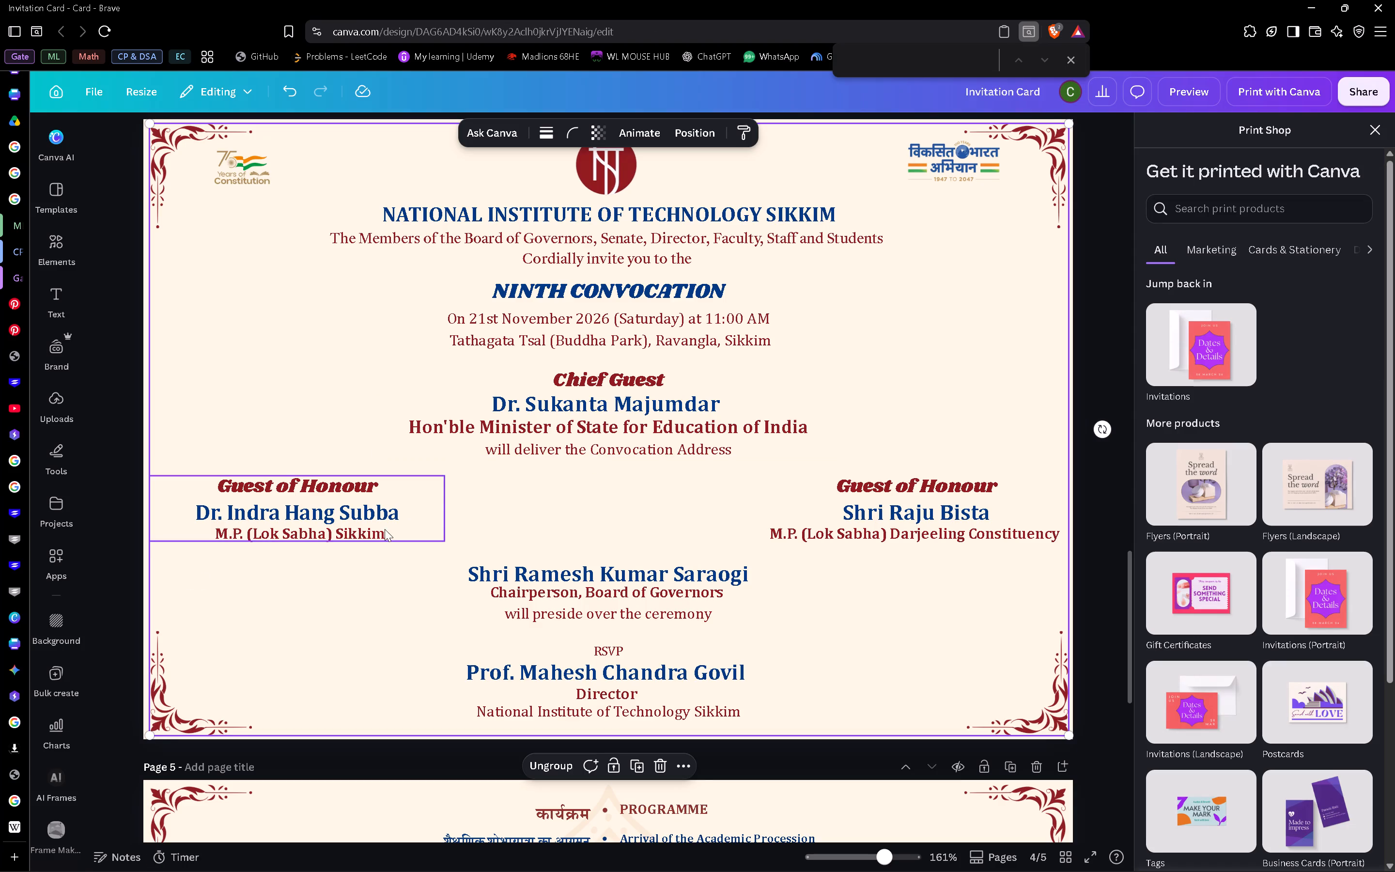
scroll(439, 386, up, 3)
click(439, 386)
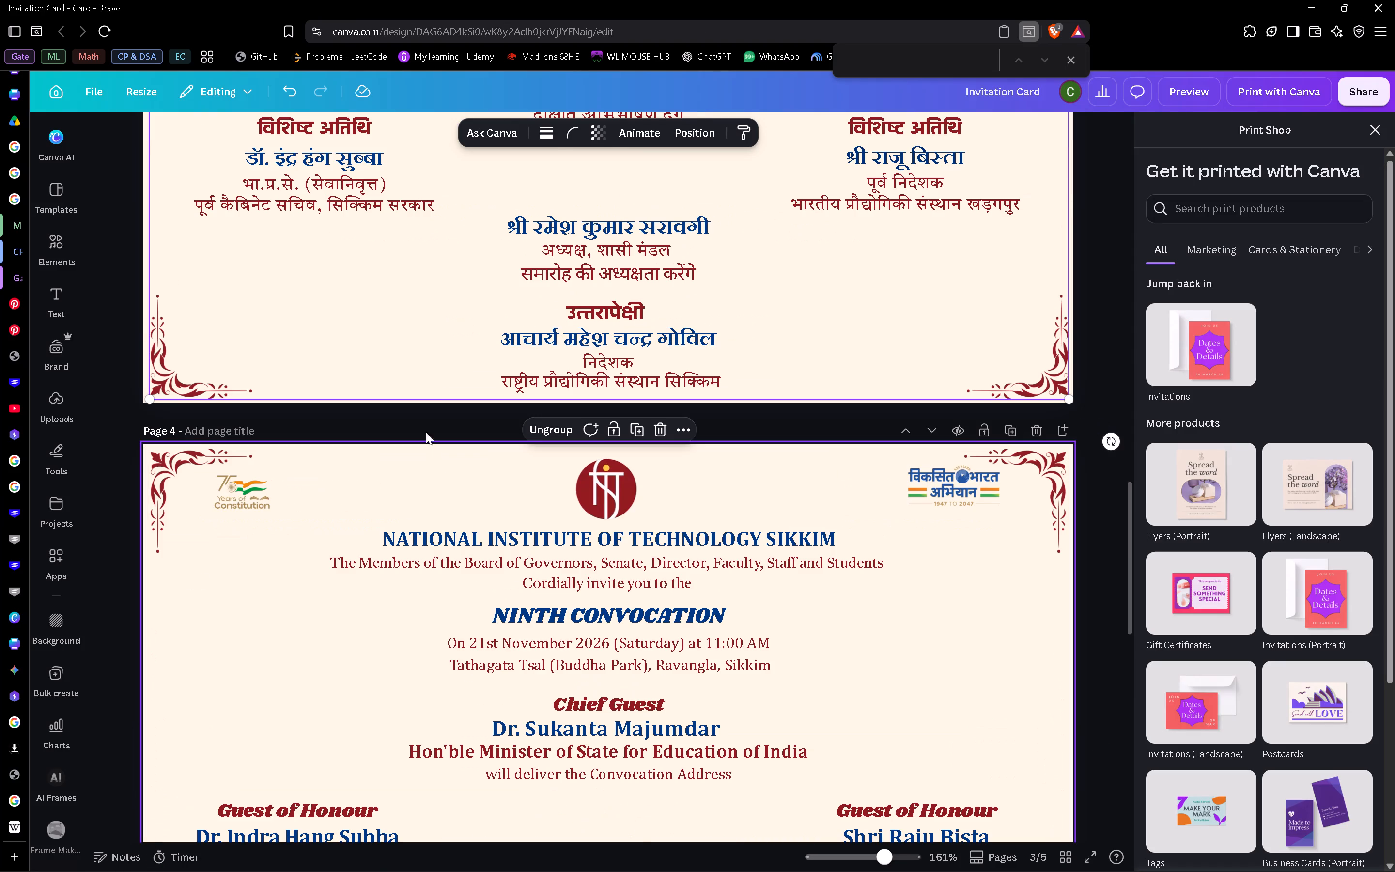
scroll(401, 367, up, 2)
double_click(380, 368)
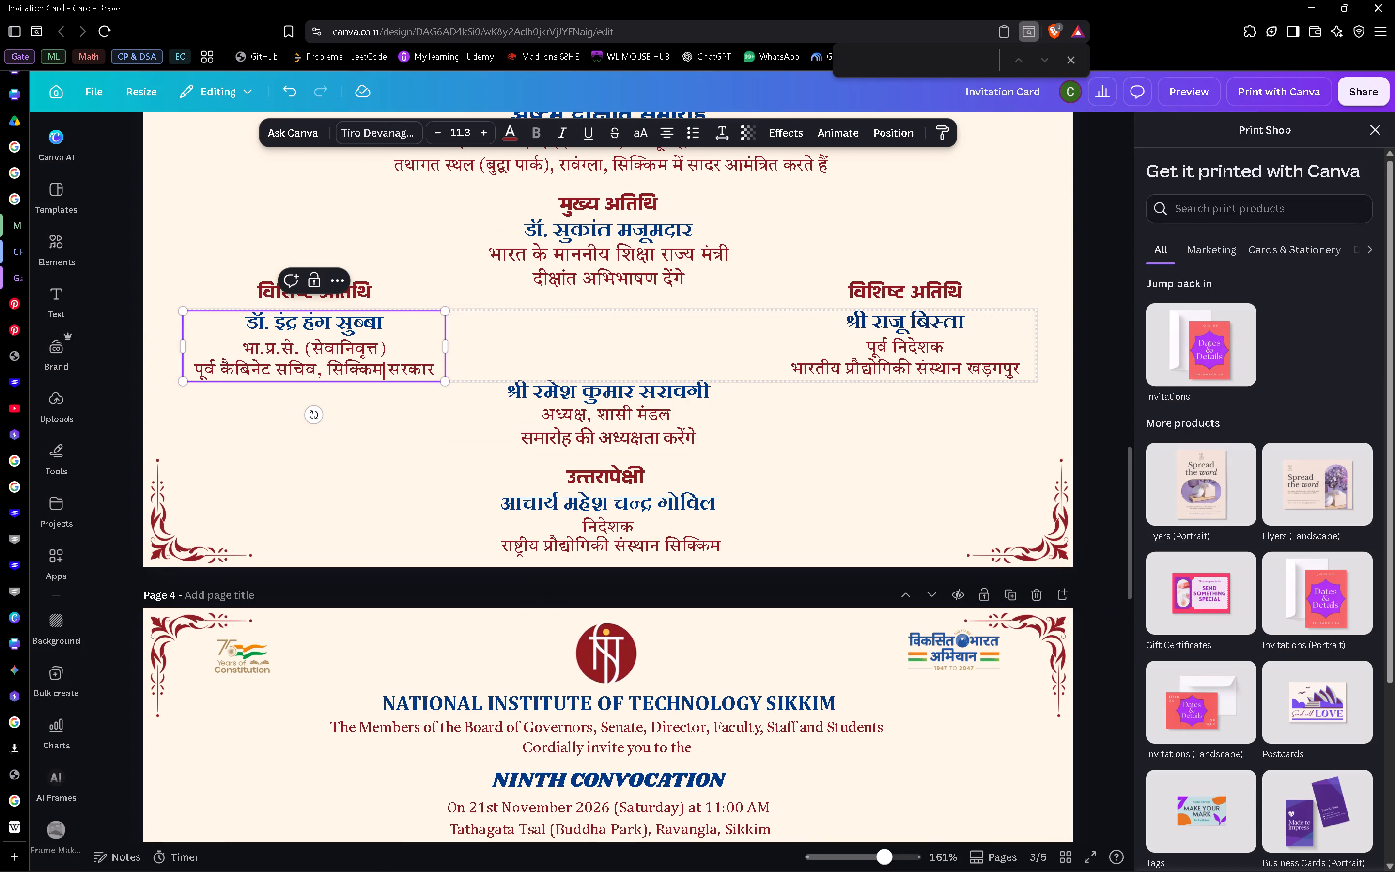
click(436, 372)
key(BackSpace)
key(BackSpace)
key(BackSpace)
key(BackSpace)
key(BackSpace)
key(BackSpace)
key(BackSpace)
key(BackSpace)
key(BackSpace)
key(BackSpace)
key(BackSpace)
key(BackSpace)
key(BackSpace)
key(BackSpace)
key(BackSpace)
key(BackSpace)
key(BackSpace)
key(BackSpace)
key(BackSpace)
key(BackSpace)
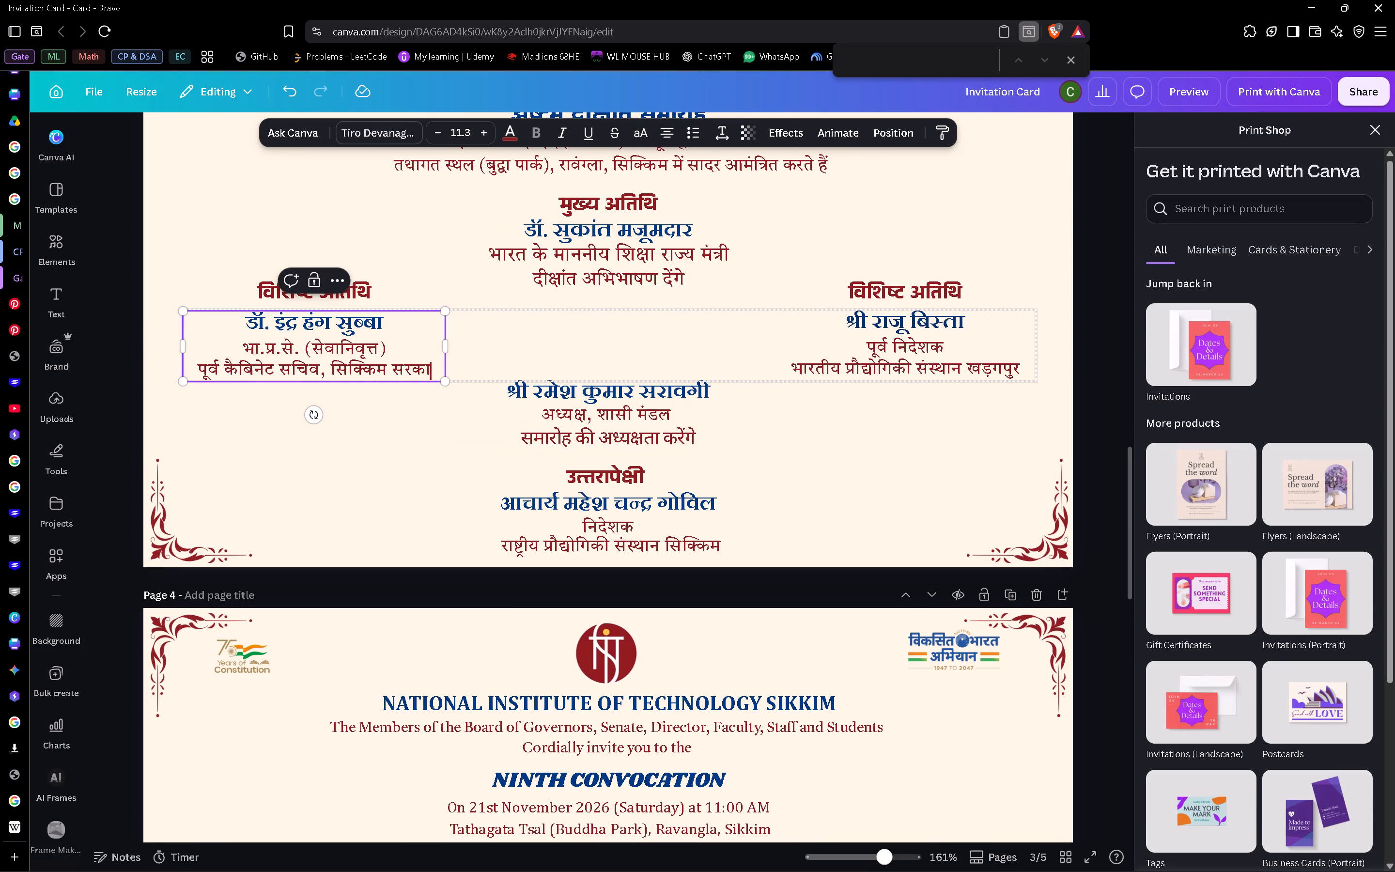
key(BackSpace)
key(BackSpace)
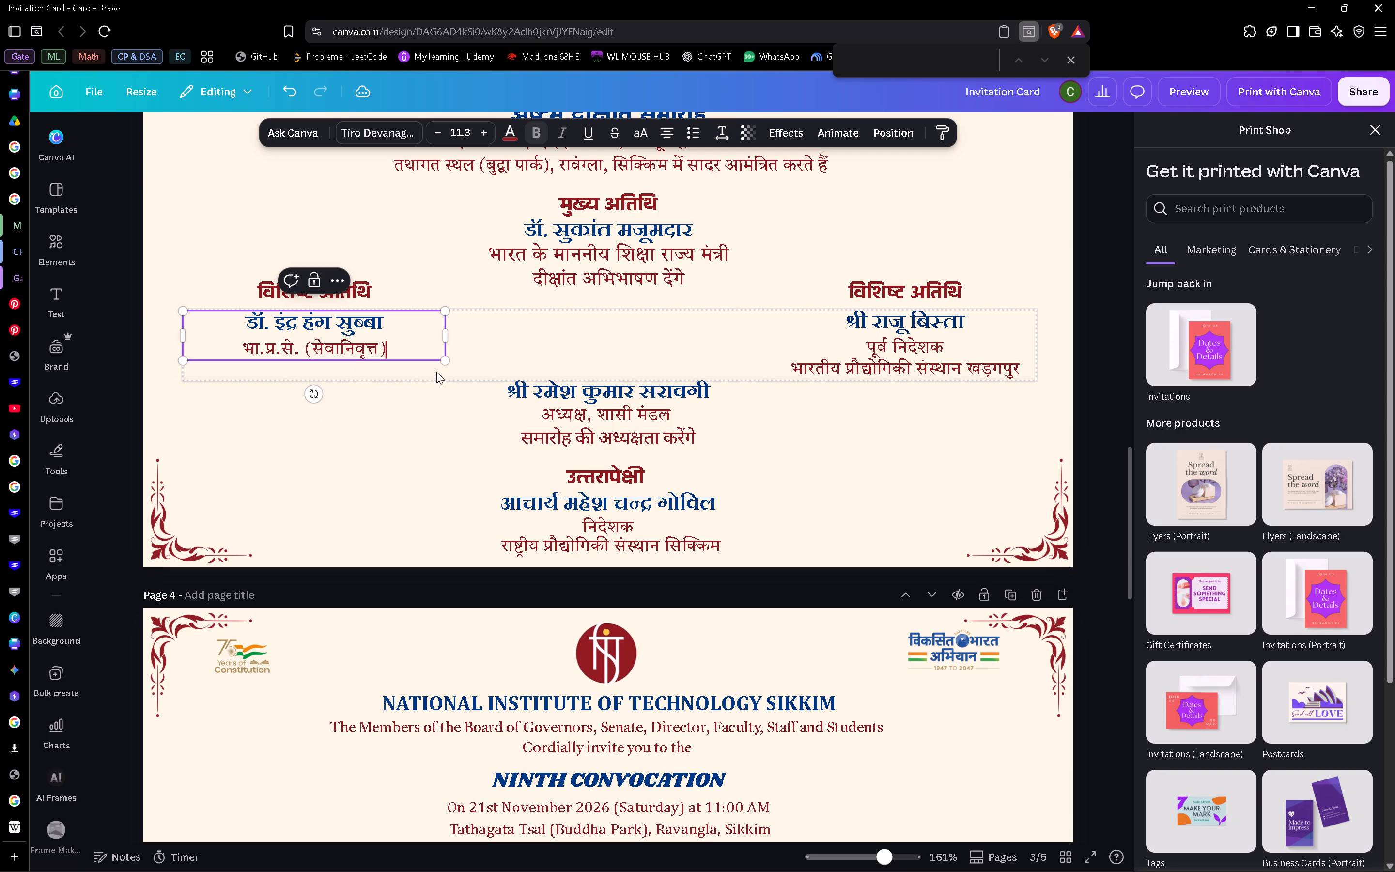
key(BackSpace)
key(BackSpace)
key(BackSpace)
key(BackSpace)
key(BackSpace)
key(BackSpace)
key(BackSpace)
key(BackSpace)
key(BackSpace)
key(BackSpace)
key(BackSpace)
key(BackSpace)
key(BackSpace)
key(BackSpace)
key(BackSpace)
key(BackSpace)
key(BackSpace)
key(BackSpace)
key(BackSpace)
key(BackSpace)
key(BackSpace)
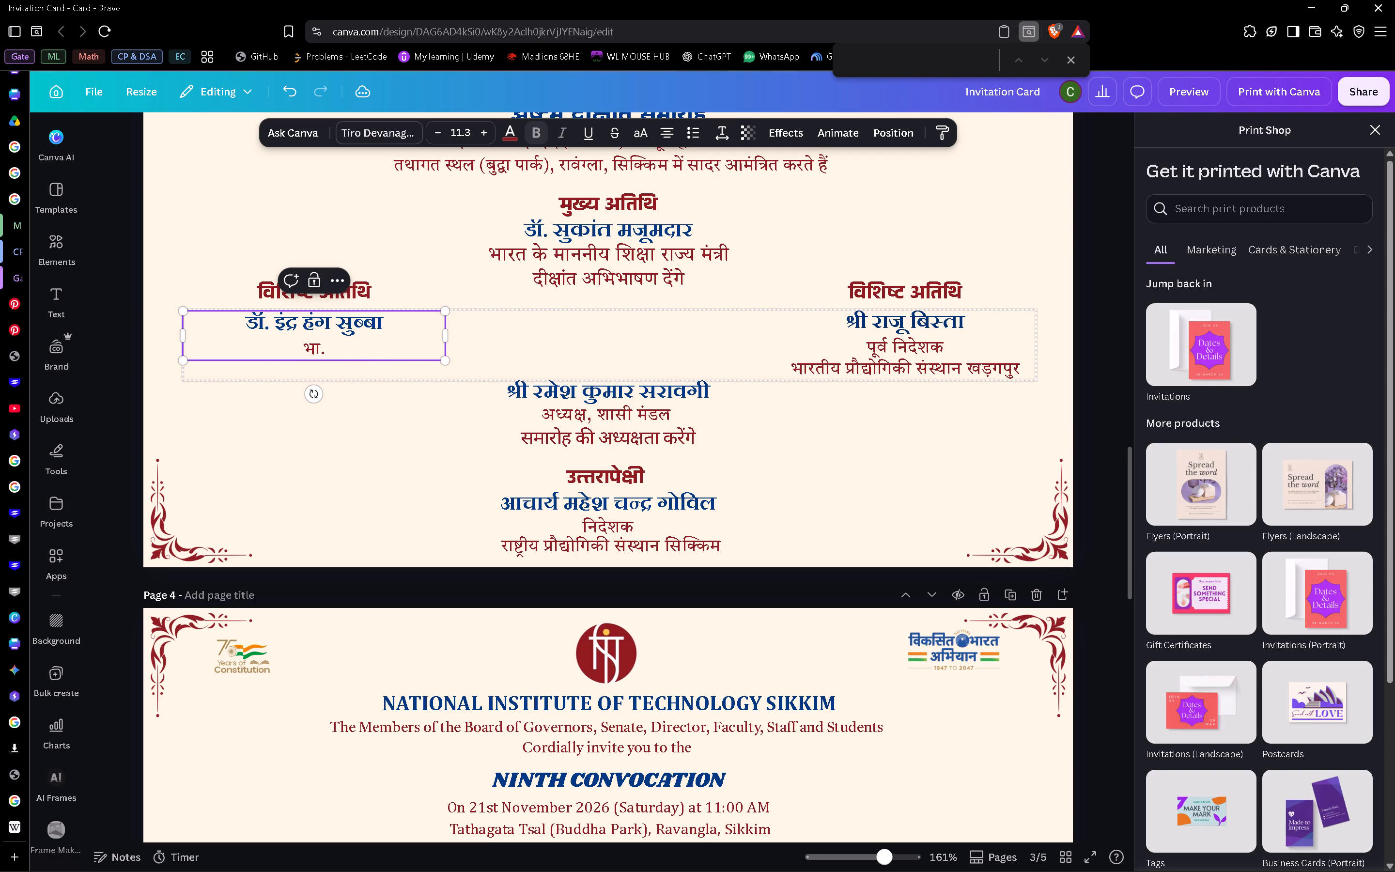
key(BackSpace)
key(BackSpace)
key(ctrl+v)
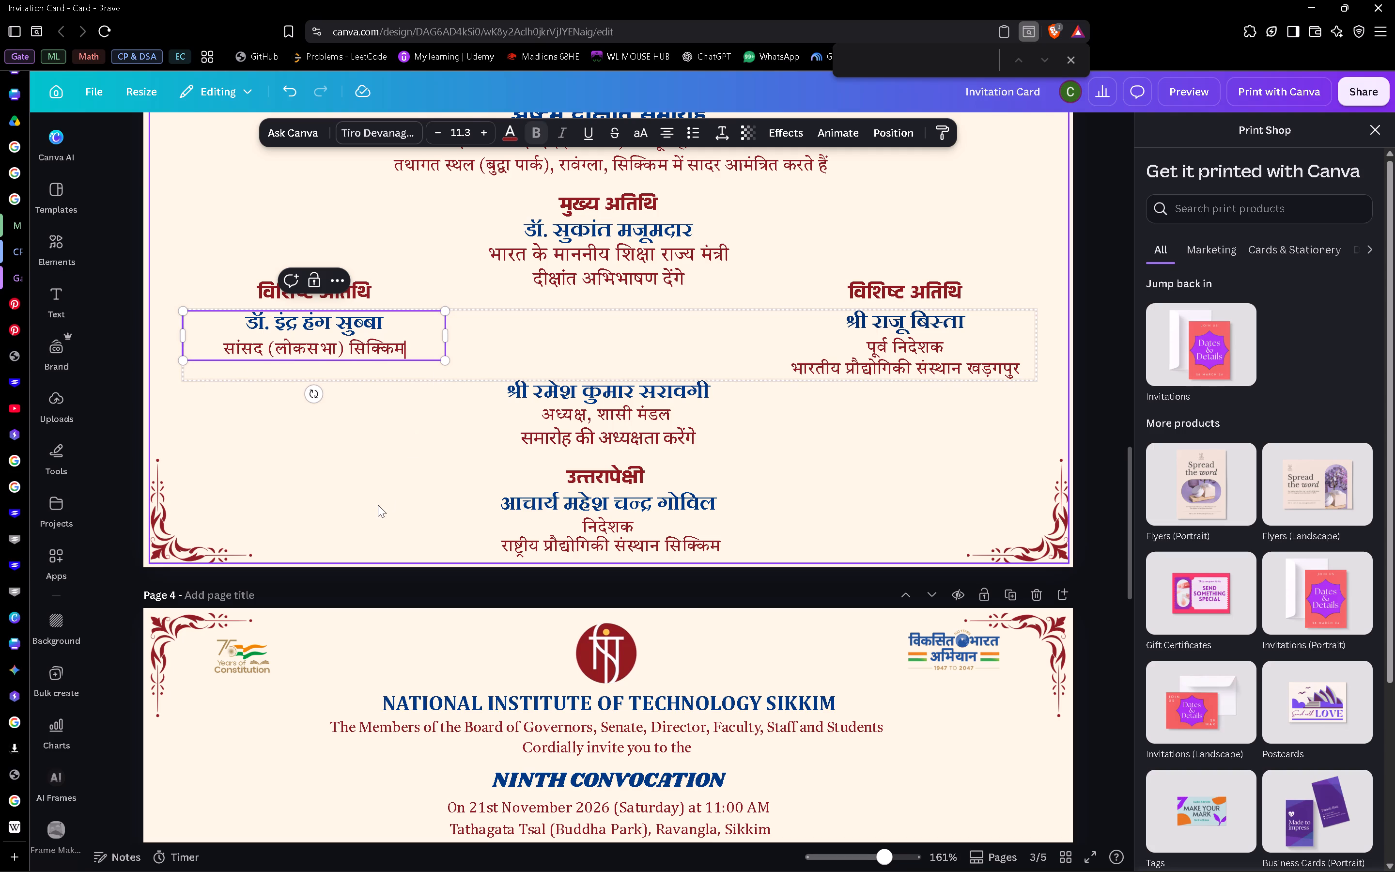
click(378, 505)
Copy the right-hand guest of honour's designation, M.P. (Lok Sabha) Darjeeling Constituency, from page 4.
scroll(890, 489, up, 1)
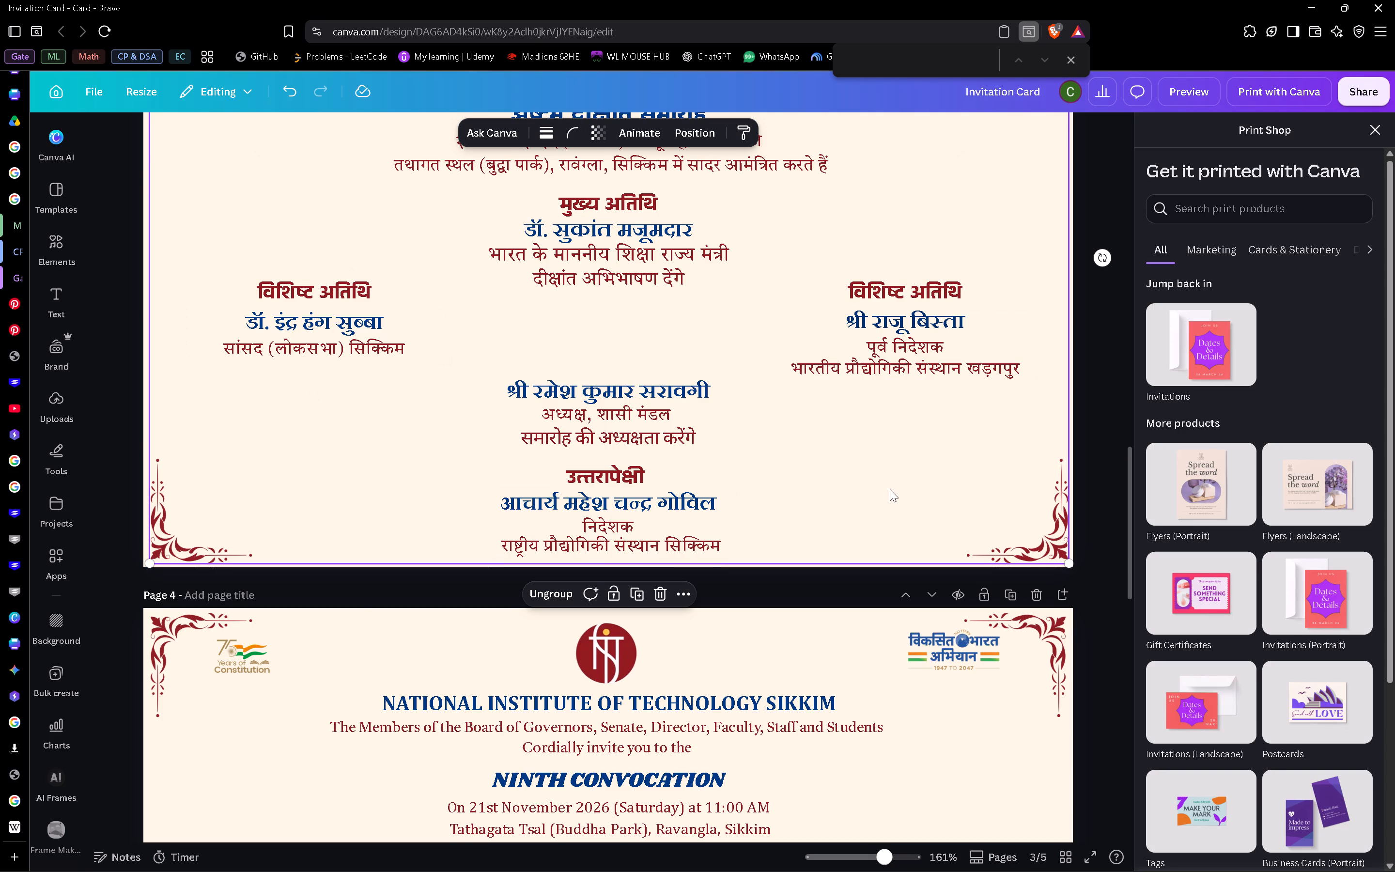
scroll(890, 489, up, 1)
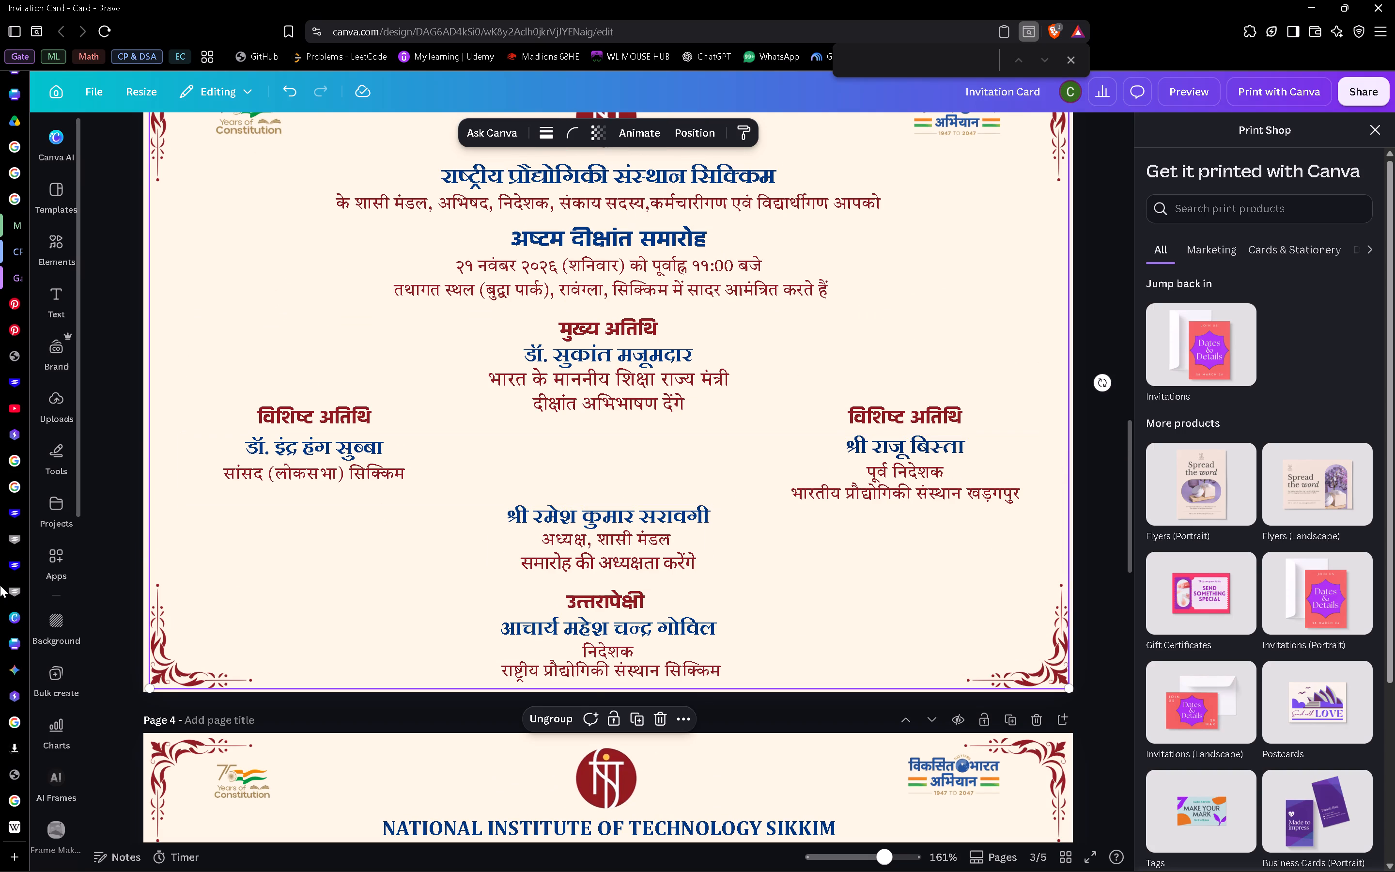
scroll(515, 637, down, 4)
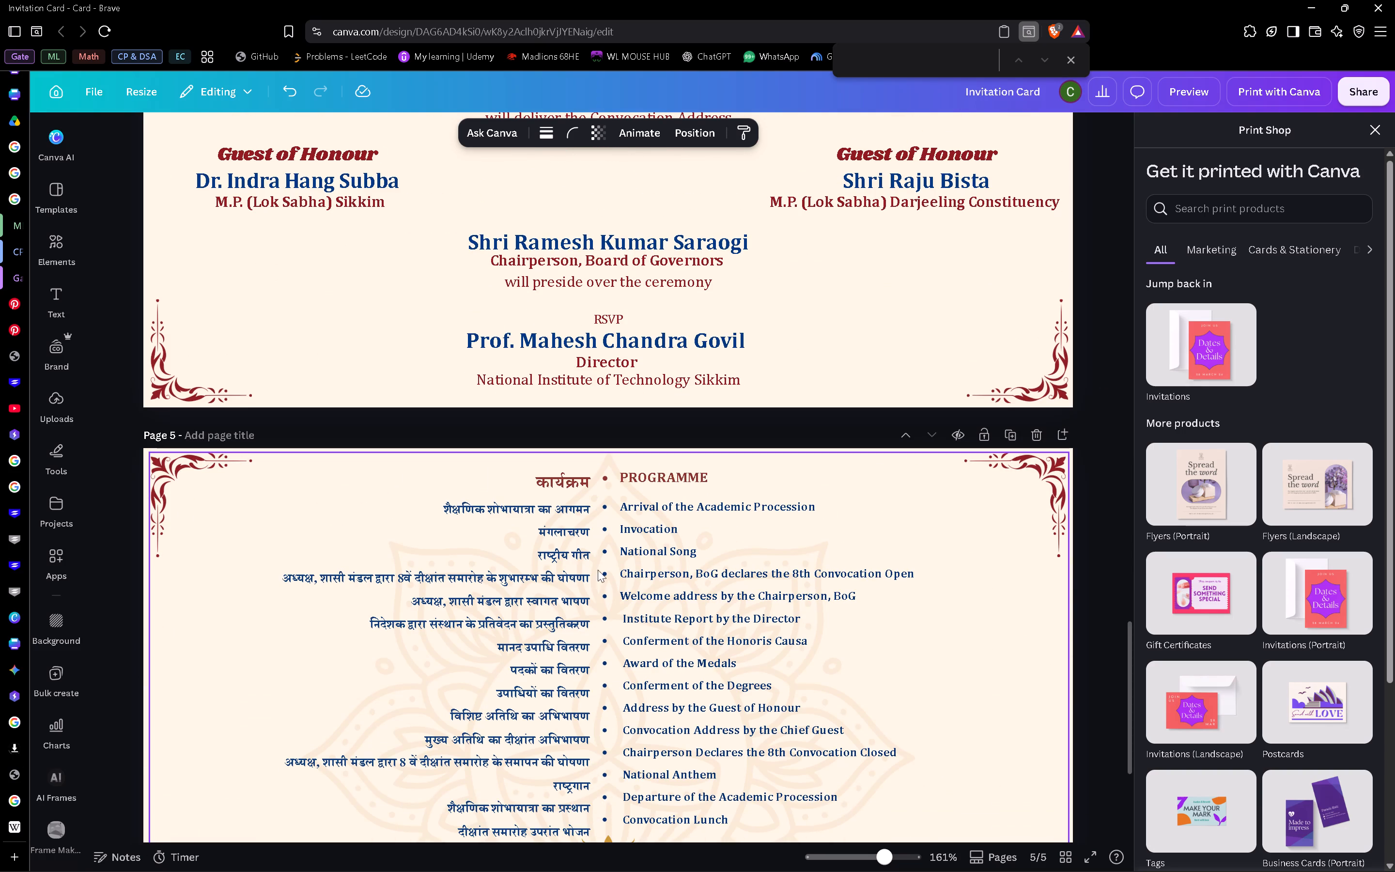
scroll(697, 469, up, 2)
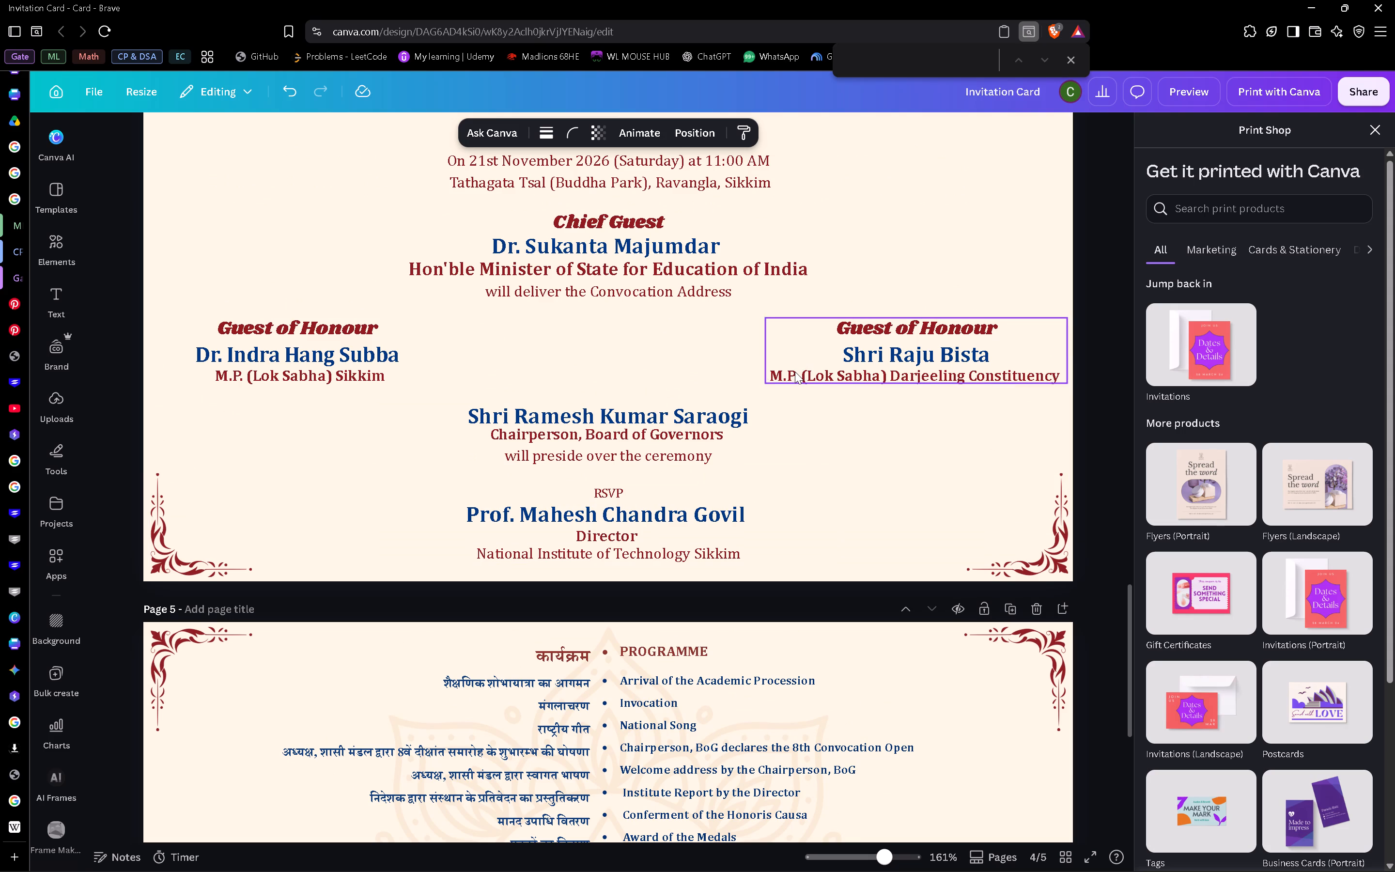
double_click(795, 372)
click(774, 373)
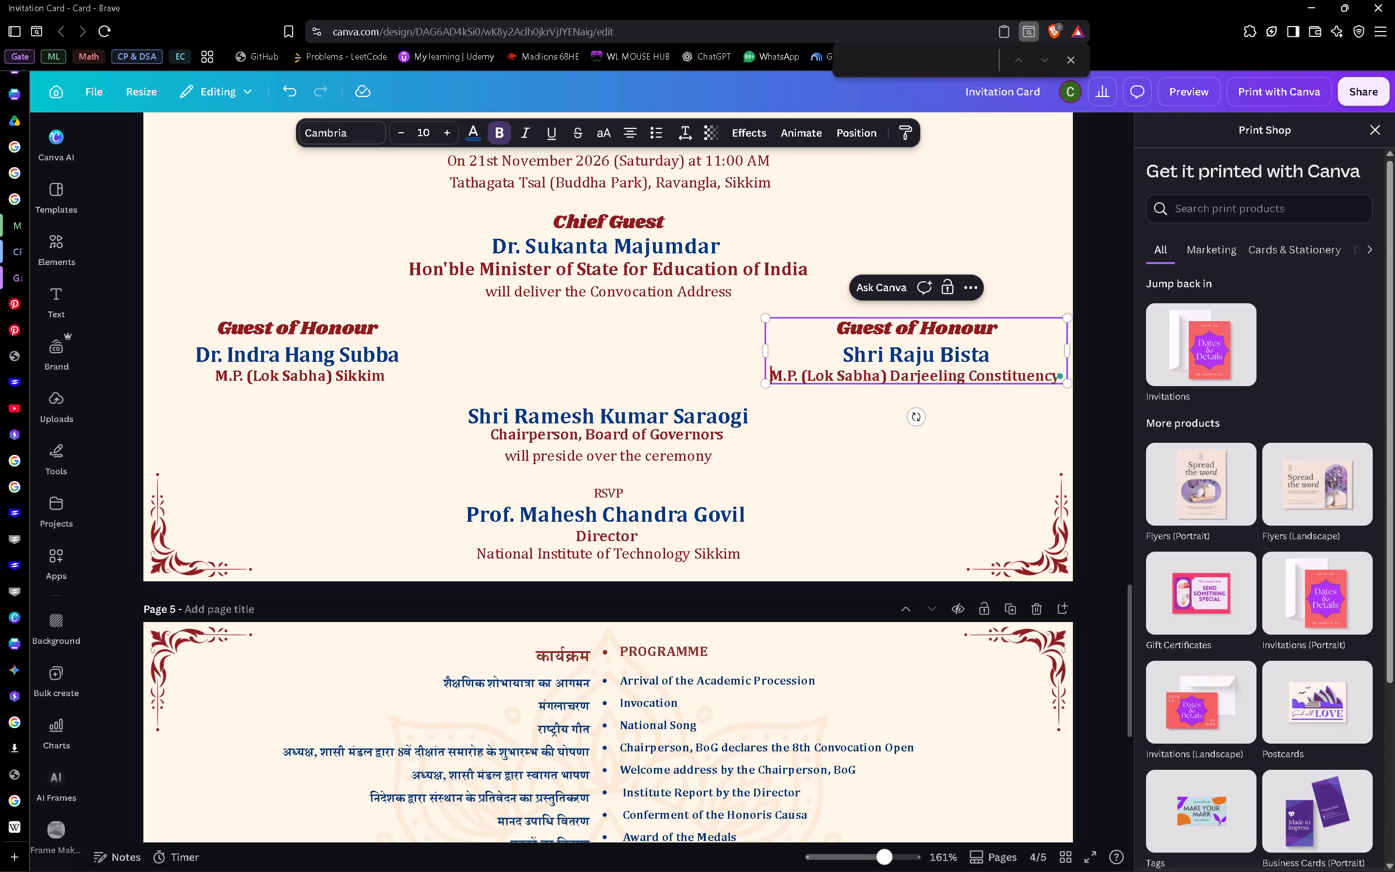
key(shift+Right)
key(shift+Right)
key(shift+Right)
key(shift+Right)
key(shift+Right)
key(shift+Right)
key(shift+Right)
key(shift+Right)
key(shift+Right)
key(shift+Right)
key(shift+Right)
key(shift+Right)
key(shift+Right)
key(shift+Right)
key(shift+Right)
key(shift+Right)
key(shift+Right)
key(shift+Right)
key(shift+Right)
key(shift+Right)
key(shift+Right)
key(shift+Right)
key(shift+Right)
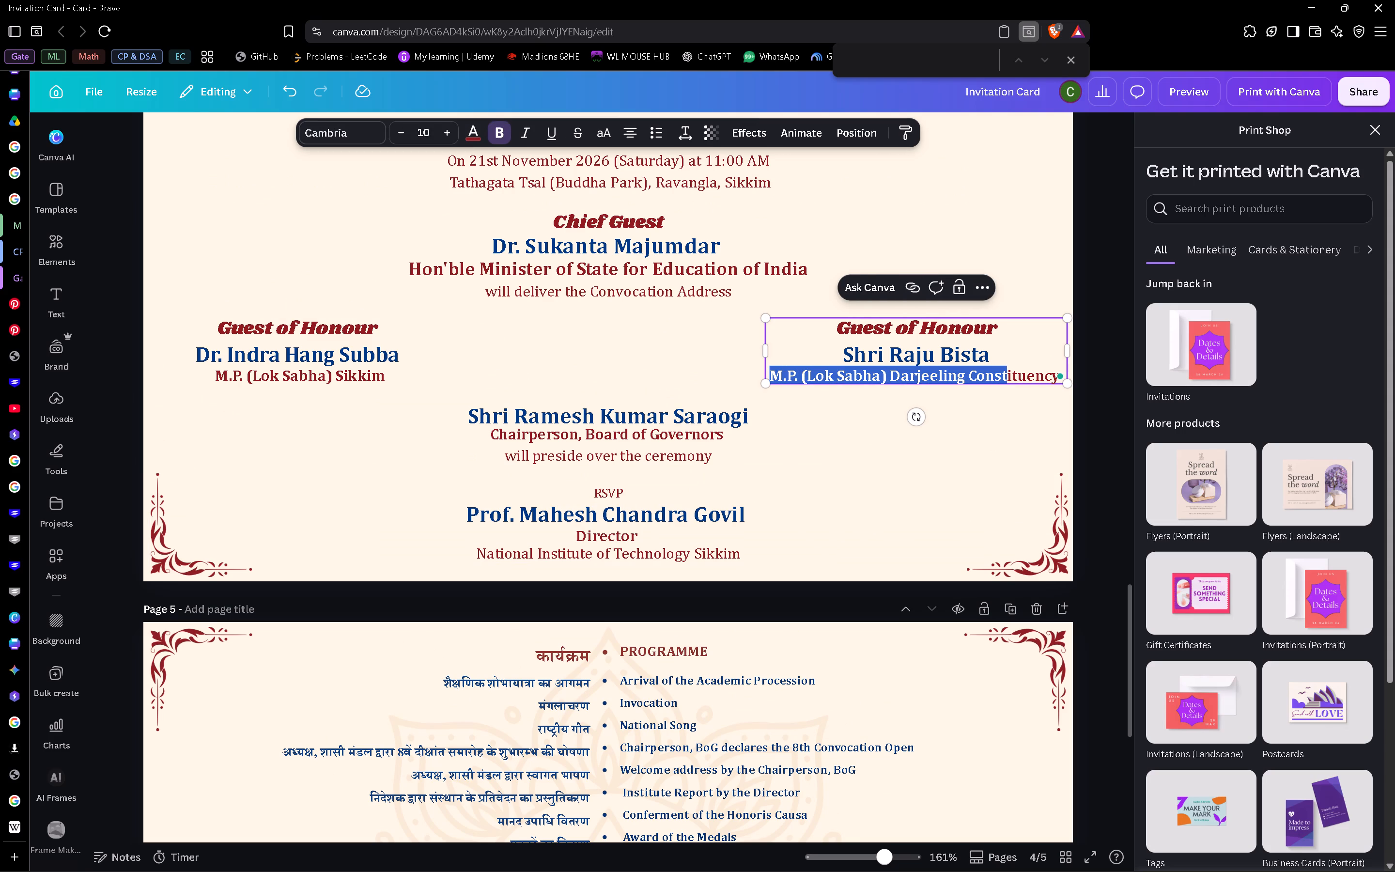
key(shift+Right)
key(shift+Right)
key(shift+Right)
key(shift+Right)
key(shift+Right)
key(shift+Right)
key(shift+Right)
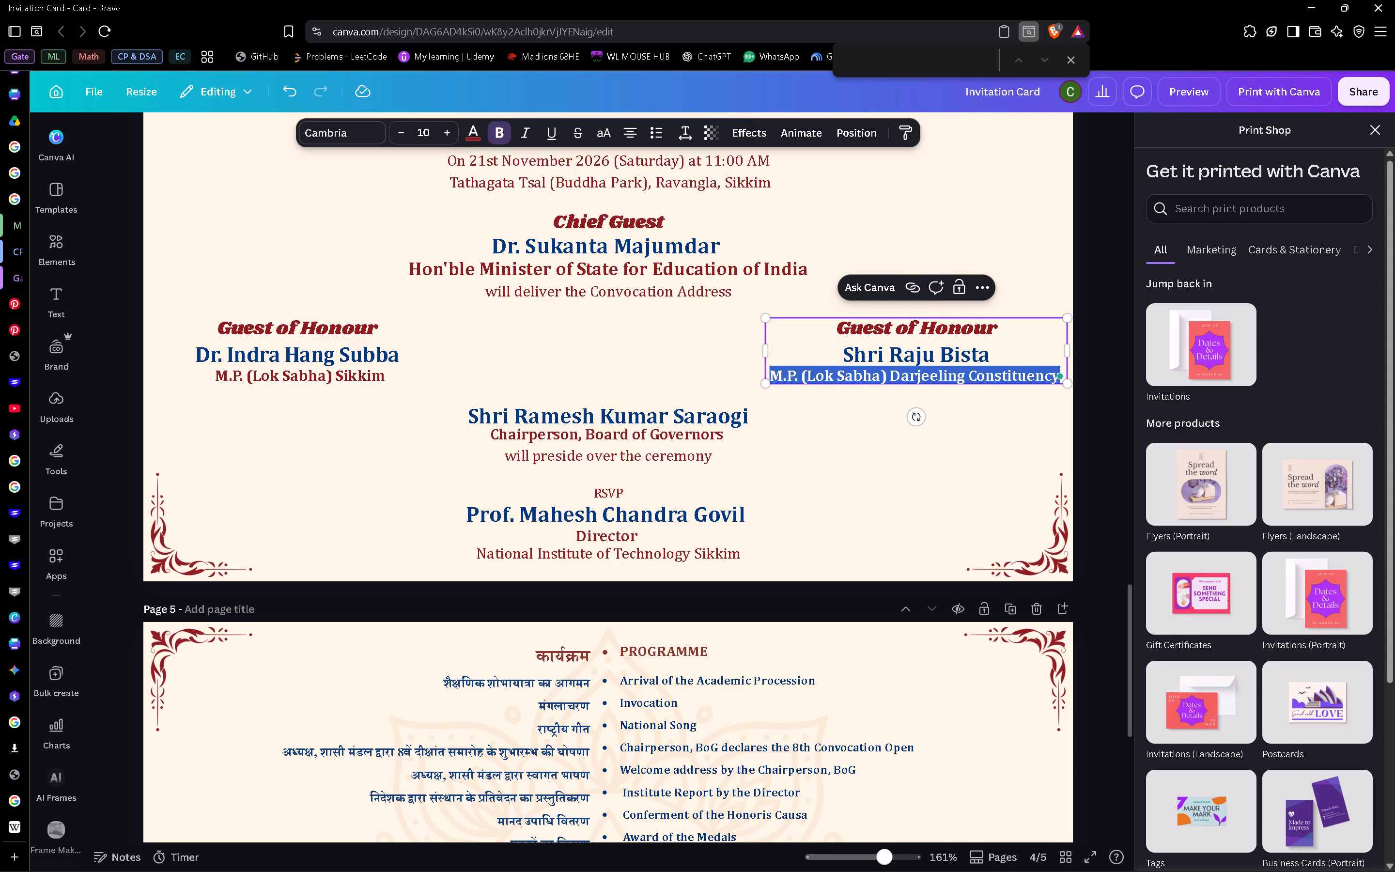
key(ctrl+c)
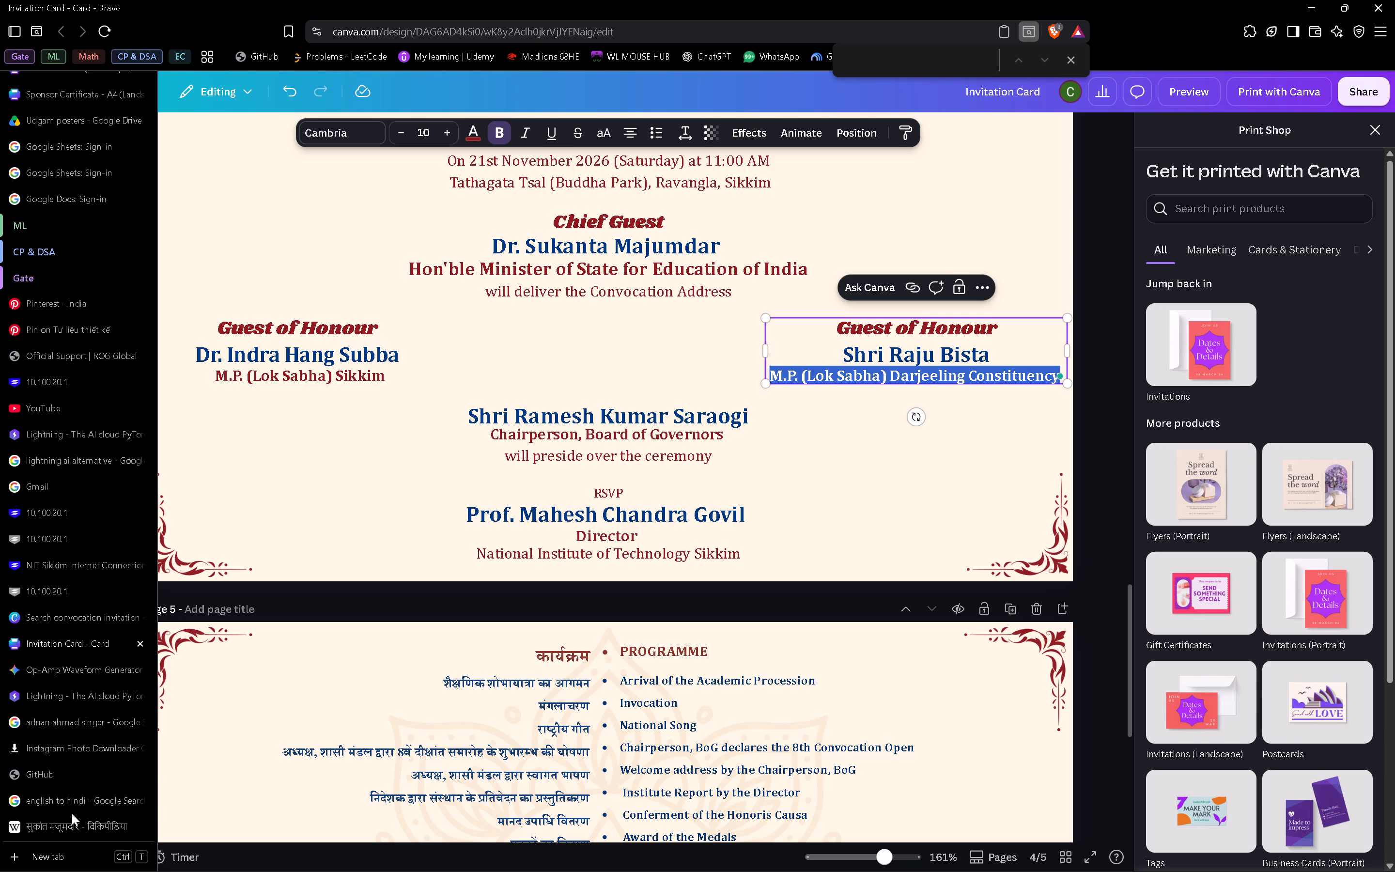
Switch to the Google translator, replace the source text with the copied Darjeeling designation and copy its Hindi translation.
click(81, 805)
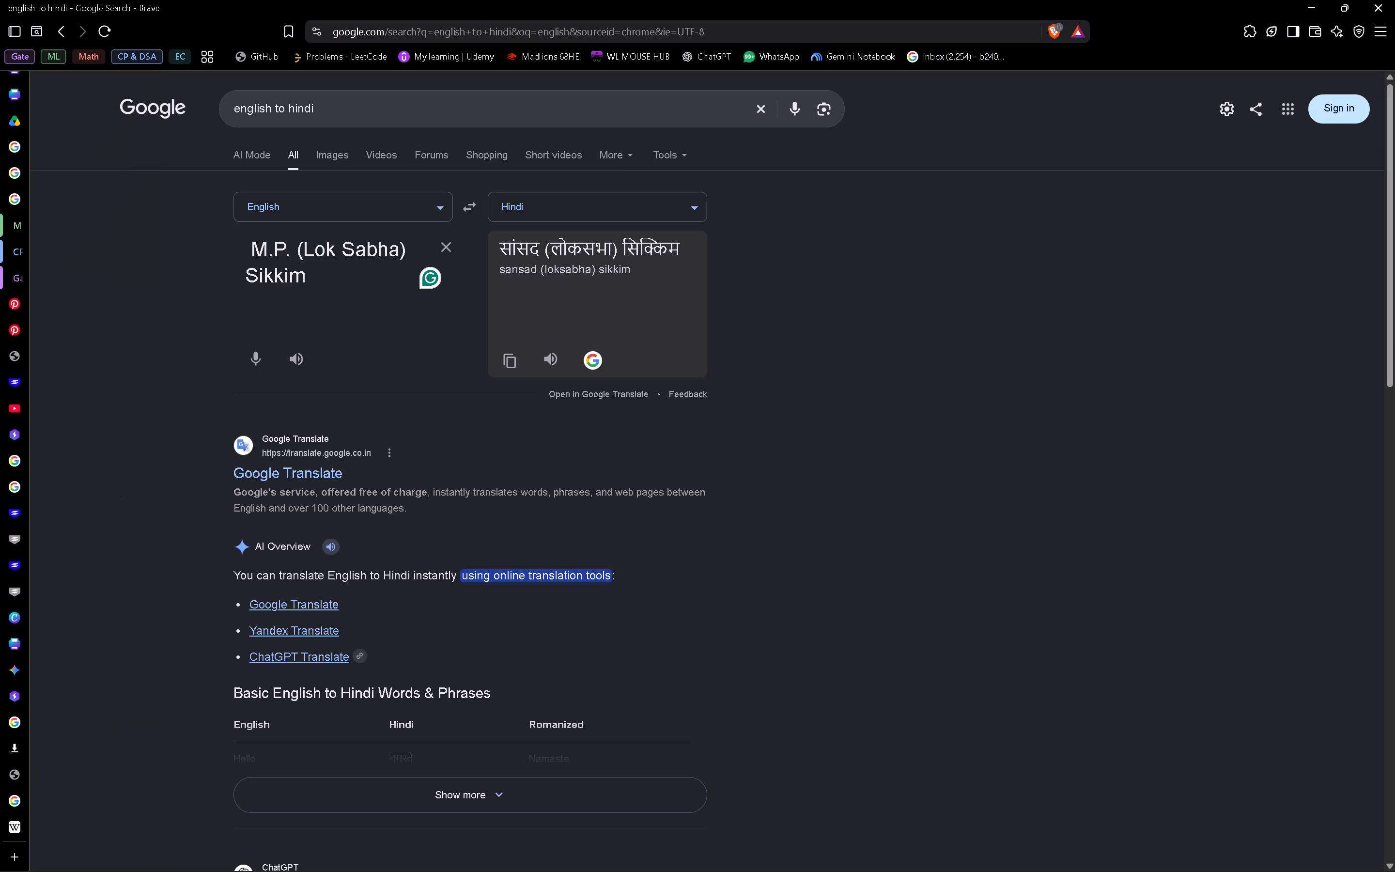
click(347, 271)
key(ctrl+a)
key(ctrl+v)
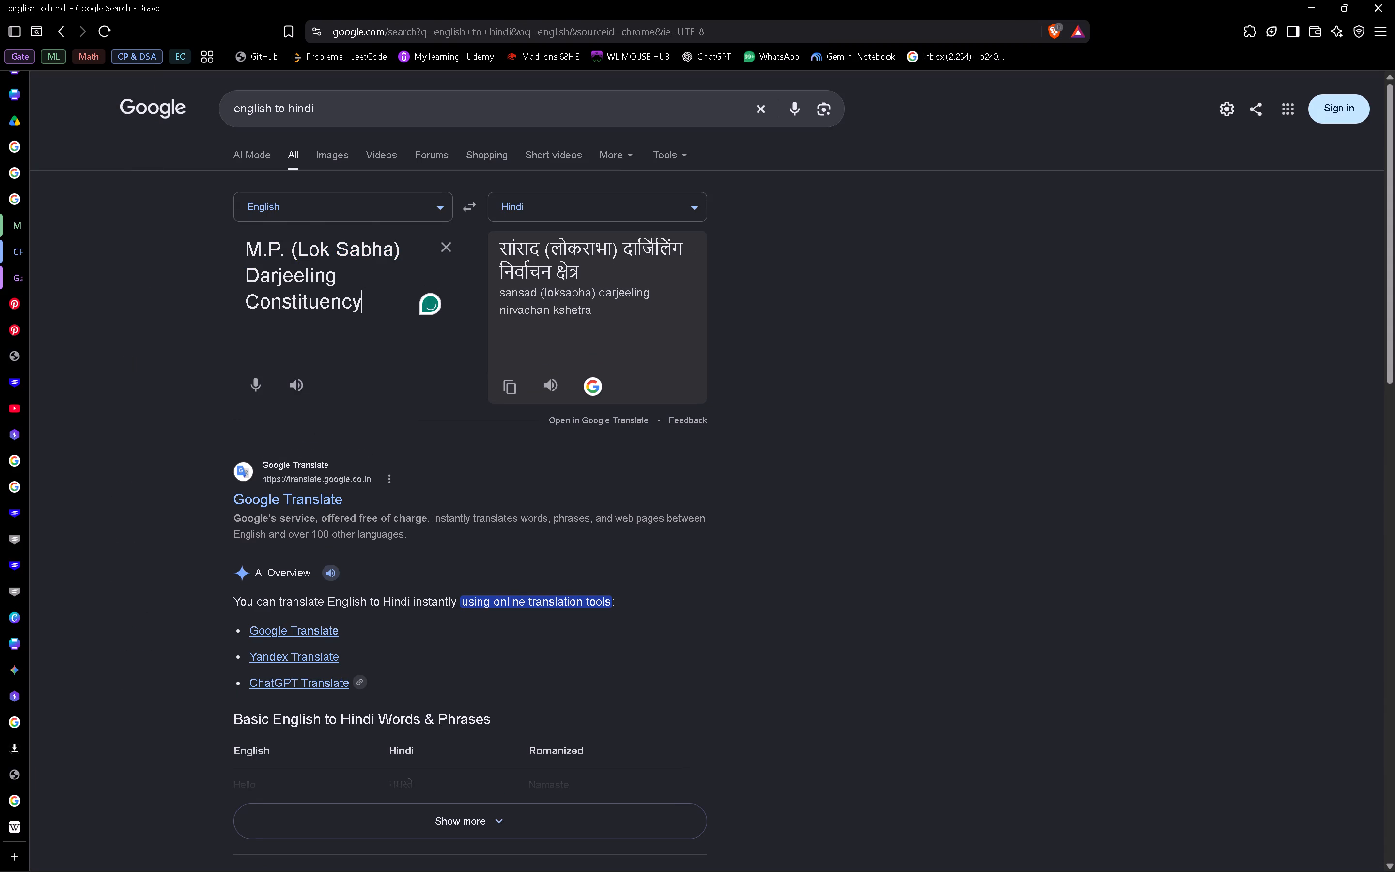
click(508, 380)
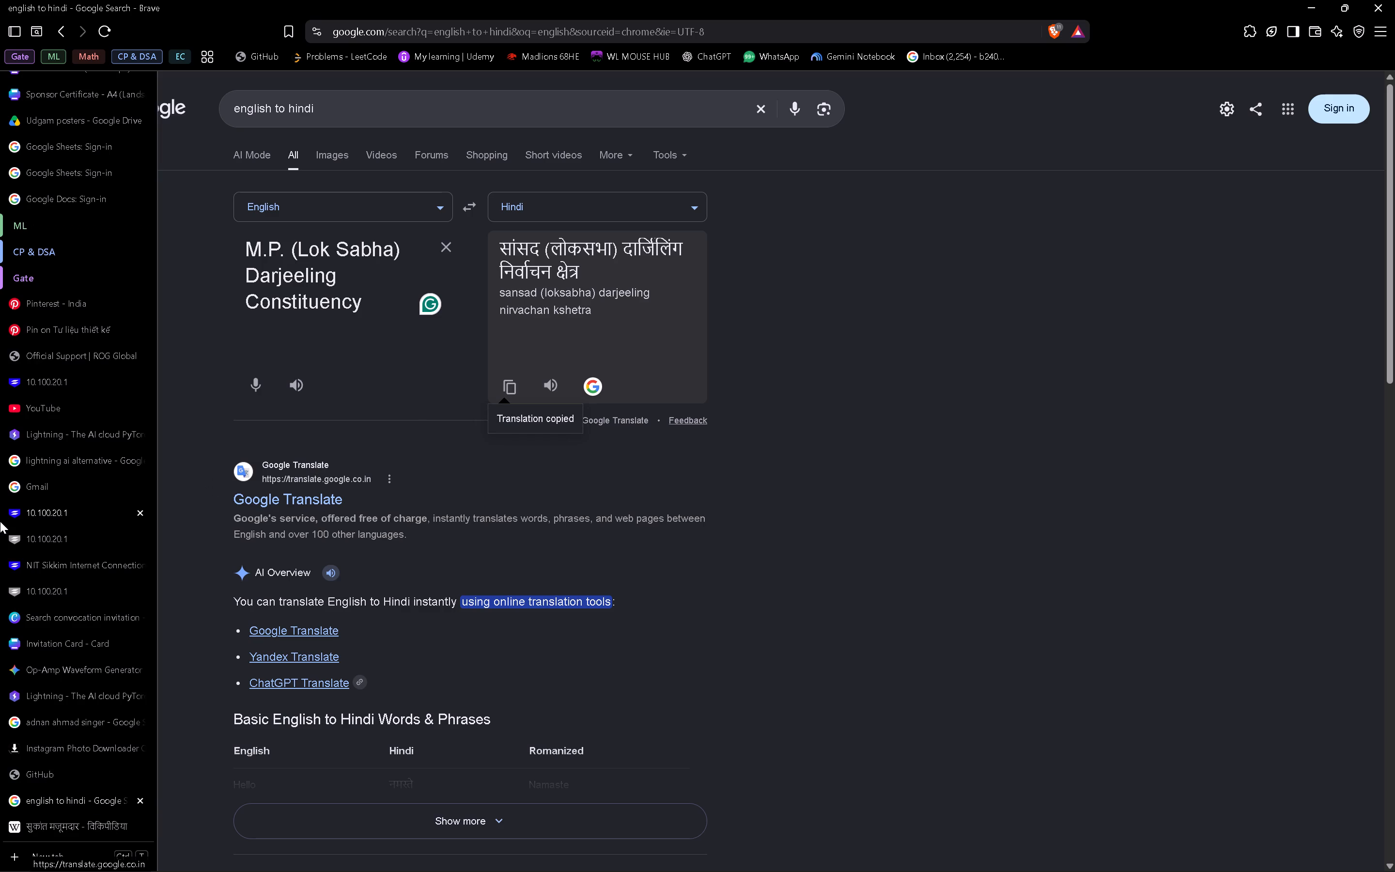
Switch to the Canva invitation and replace both designation lines of page 3's right-hand guest of honour with the copied सांसद (लोकसभा) दार्जिलिंग निर्वाचन क्षेत्र.
click(65, 641)
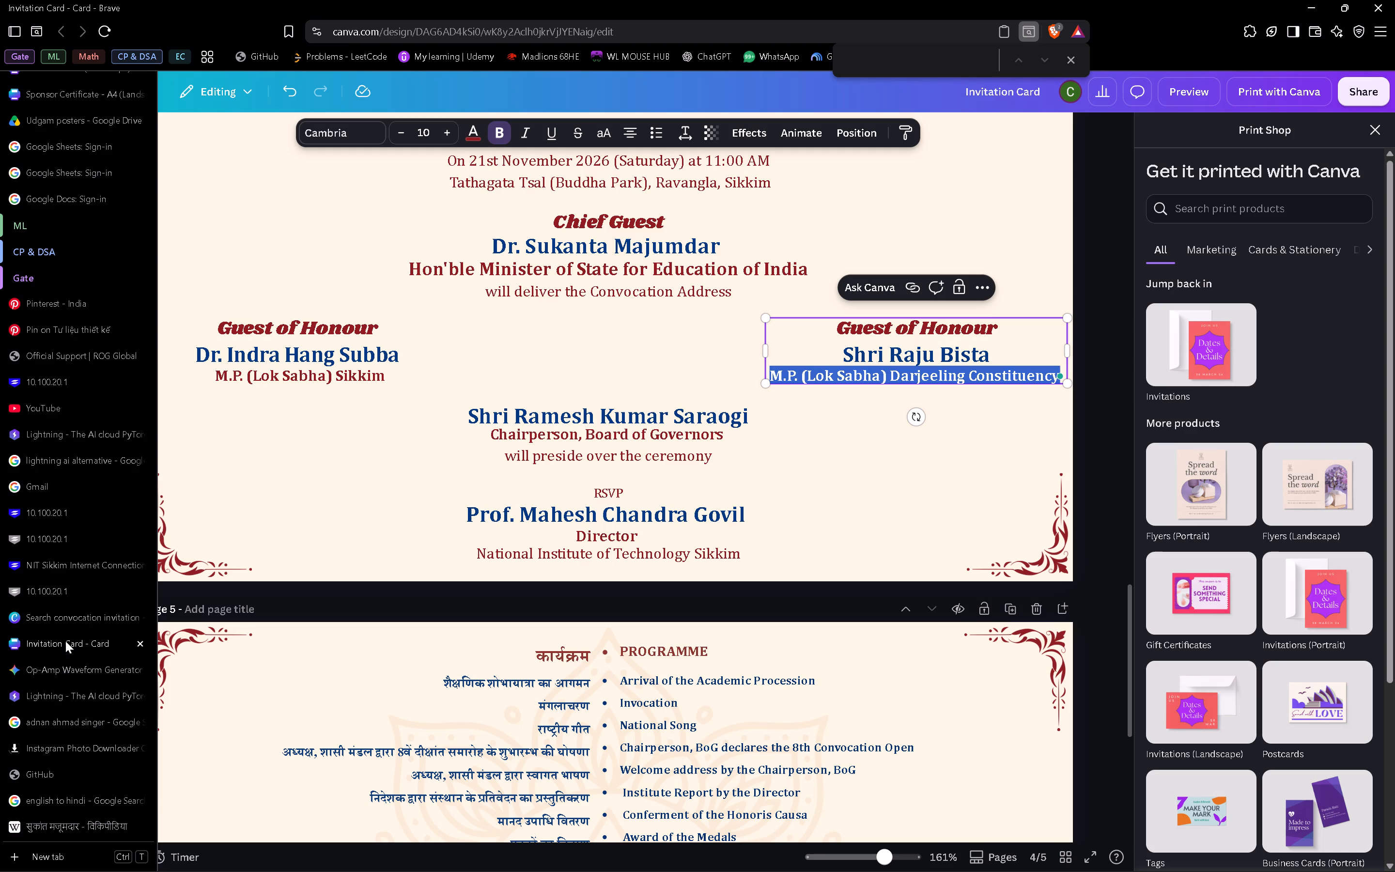
scroll(883, 412, up, 4)
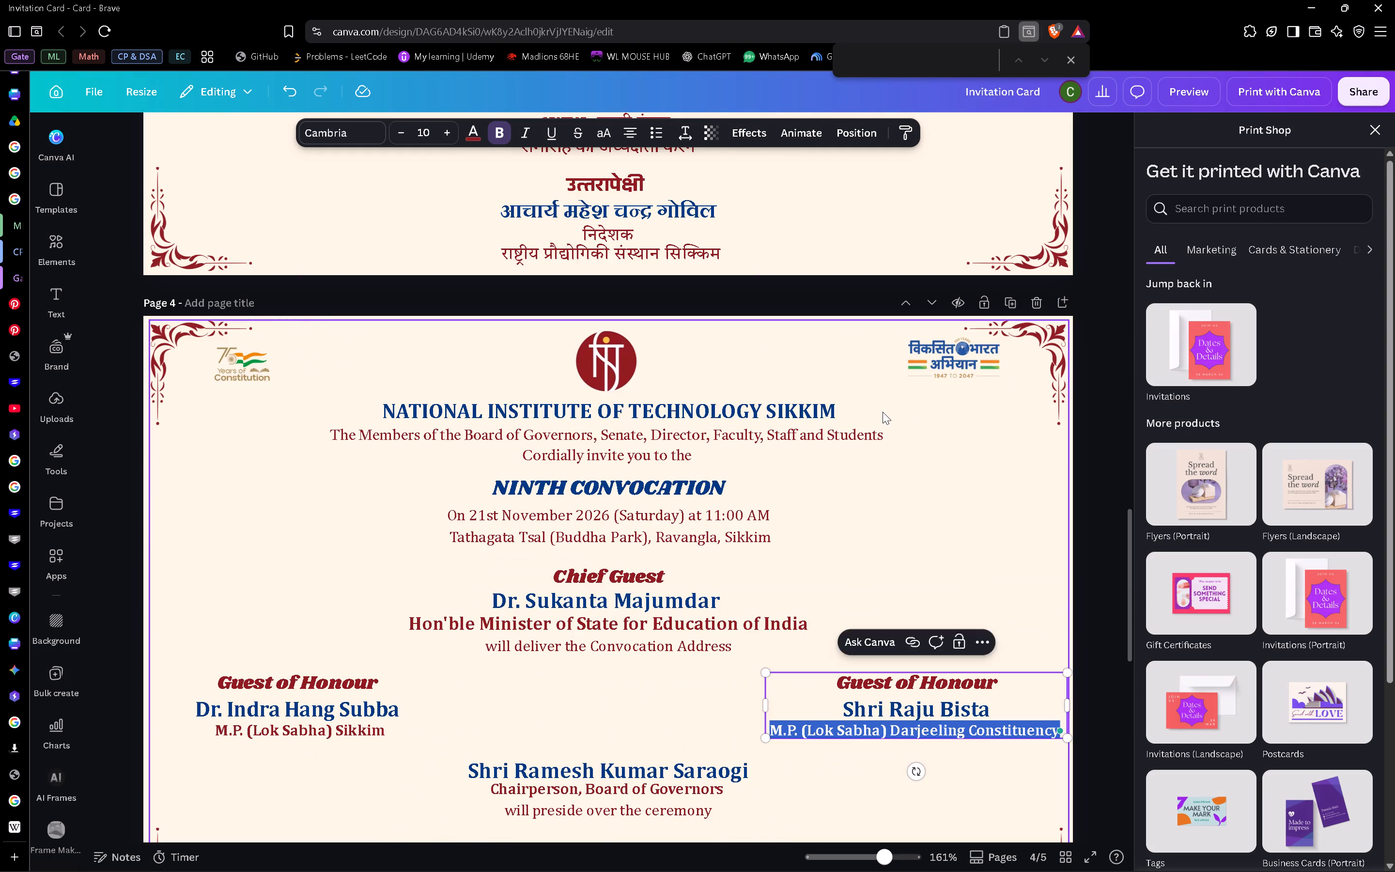
scroll(883, 412, up, 2)
double_click(990, 371)
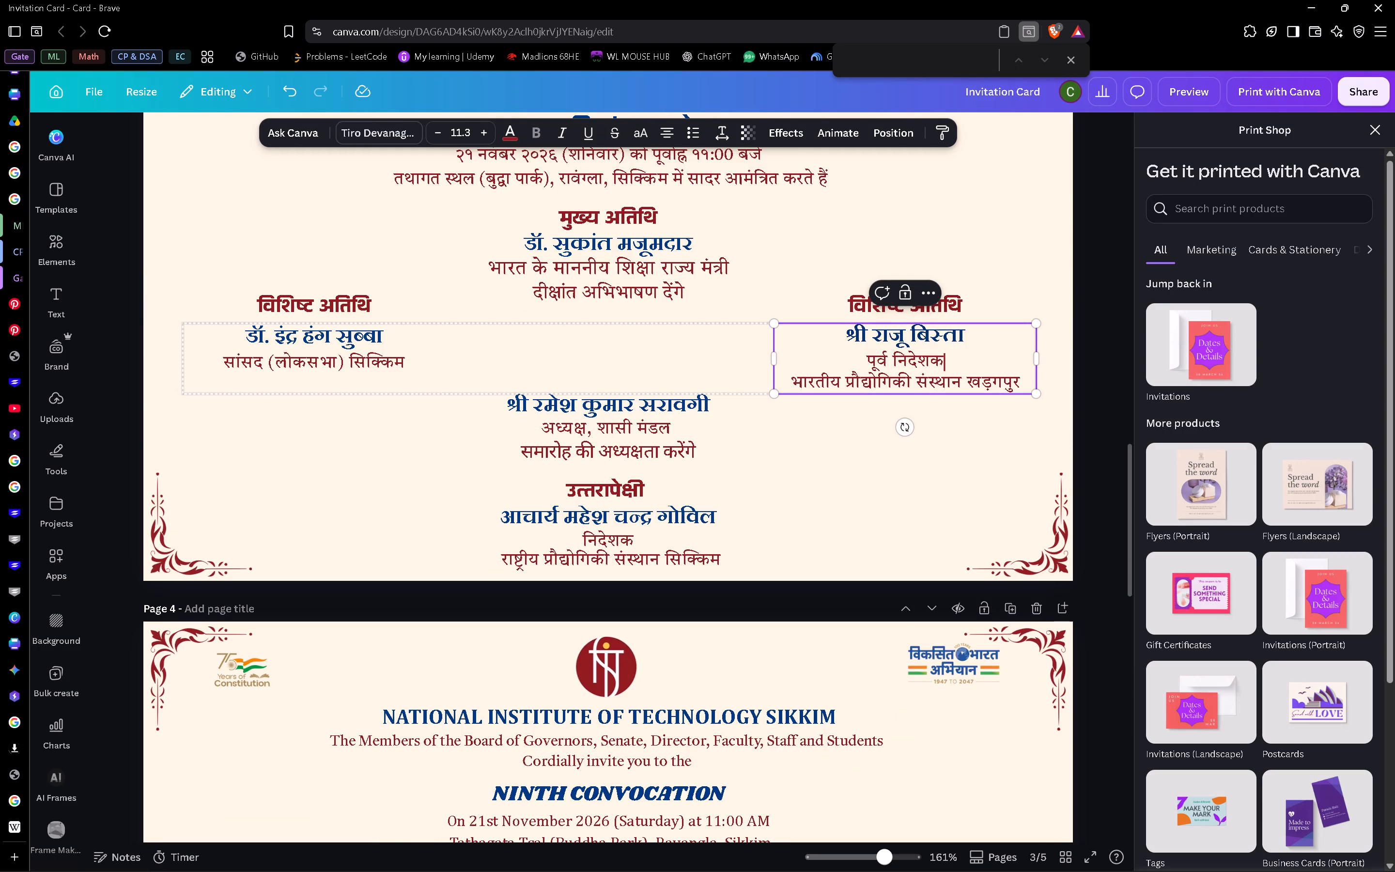
click(1026, 381)
key(BackSpace)
key(BackSpace)
key(BackSpace)
key(BackSpace)
key(BackSpace)
key(BackSpace)
key(BackSpace)
key(BackSpace)
key(BackSpace)
key(BackSpace)
key(BackSpace)
key(BackSpace)
key(BackSpace)
key(BackSpace)
key(BackSpace)
key(BackSpace)
key(BackSpace)
key(BackSpace)
key(BackSpace)
key(BackSpace)
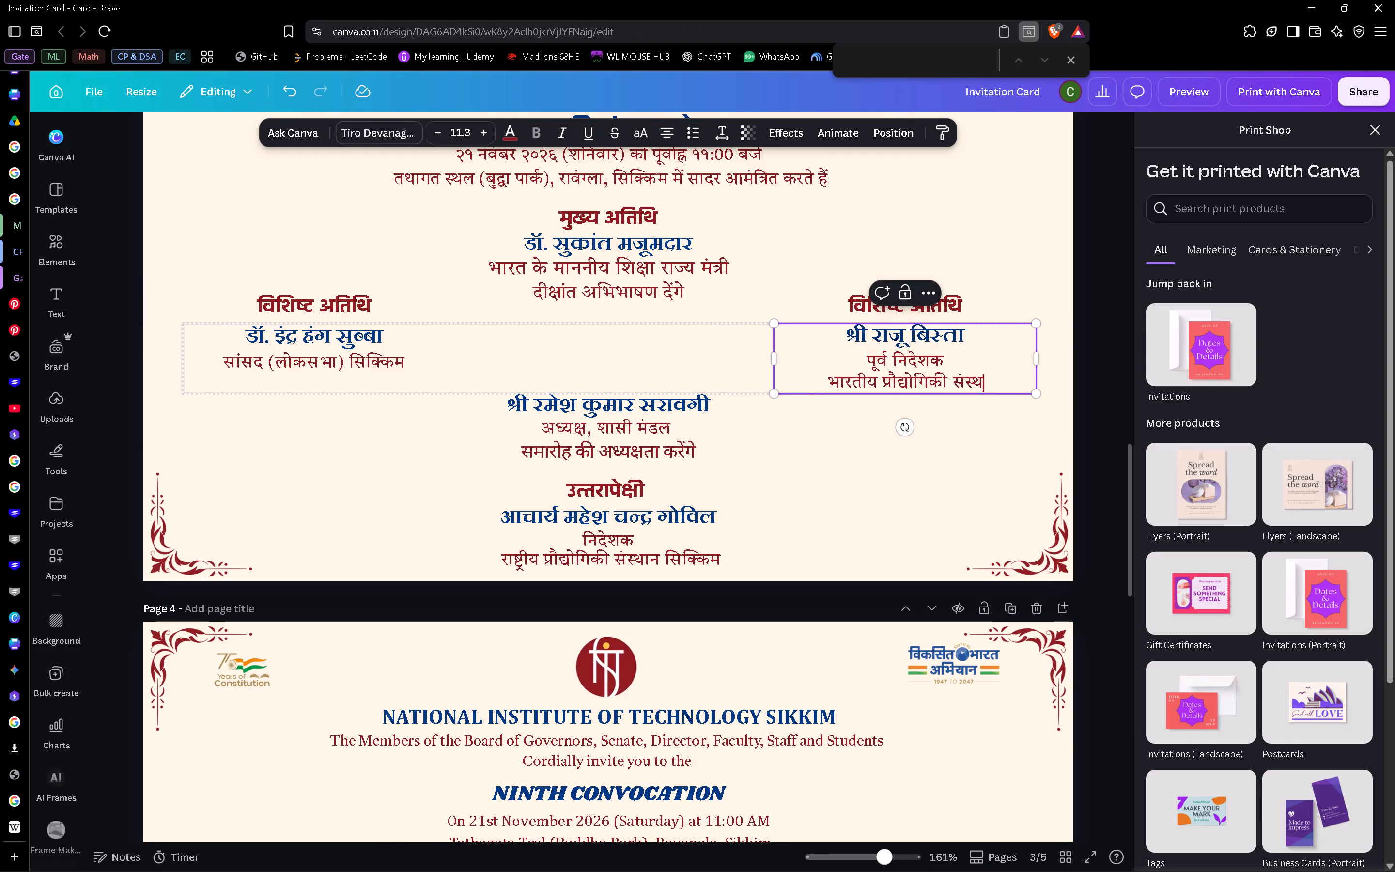
key(BackSpace)
key(BackSpace)
key(BackSpace)
key(BackSpace)
key(BackSpace)
key(BackSpace)
key(BackSpace)
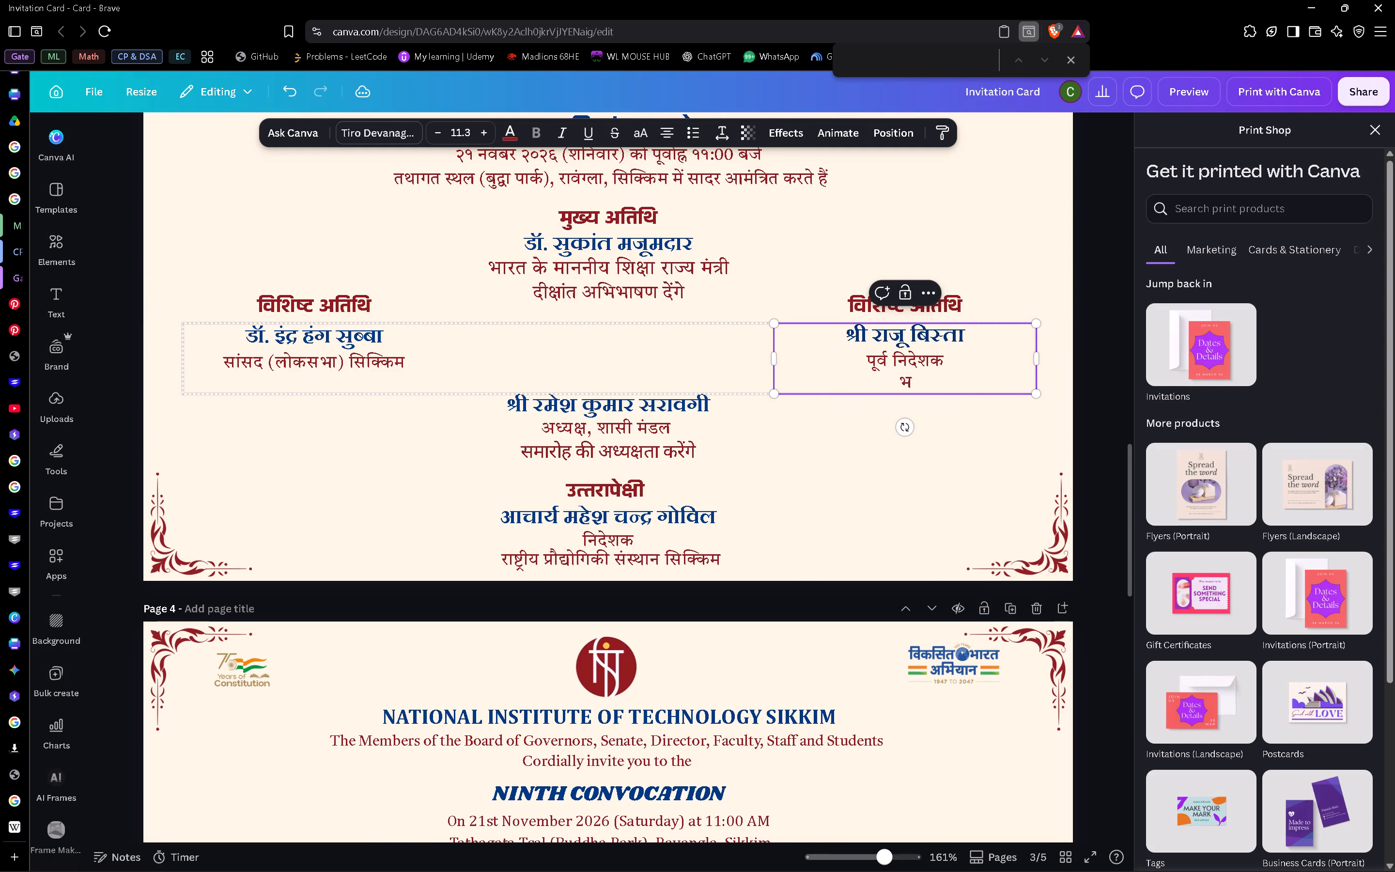
key(BackSpace)
key(BackSpace)
key(BackSpace)
key(BackSpace)
key(BackSpace)
key(BackSpace)
key(BackSpace)
key(BackSpace)
key(BackSpace)
key(BackSpace)
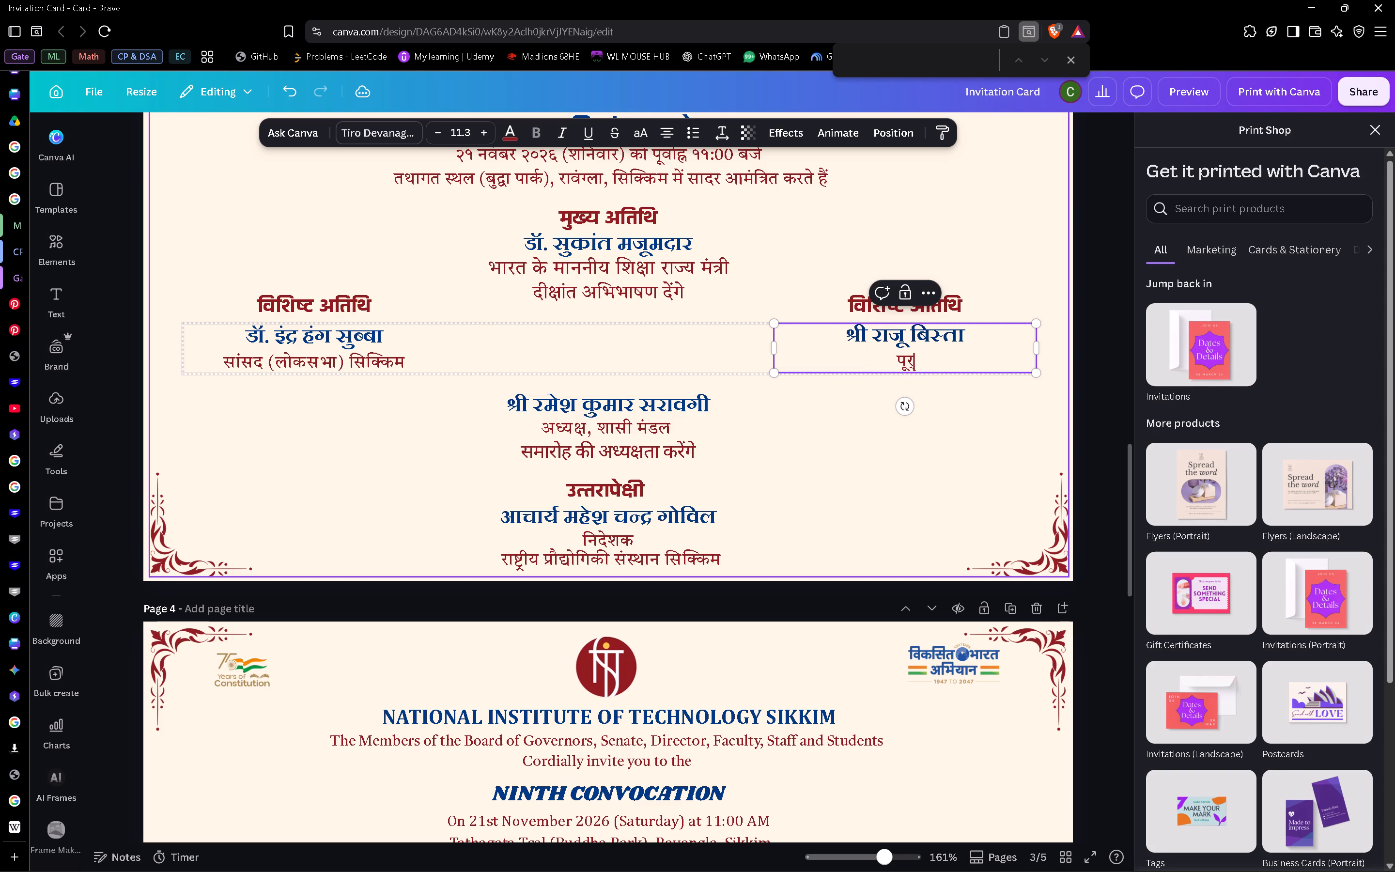
key(BackSpace)
key(BackSpace)
key(BackSpace)
key(BackSpace)
key(ctrl+v)
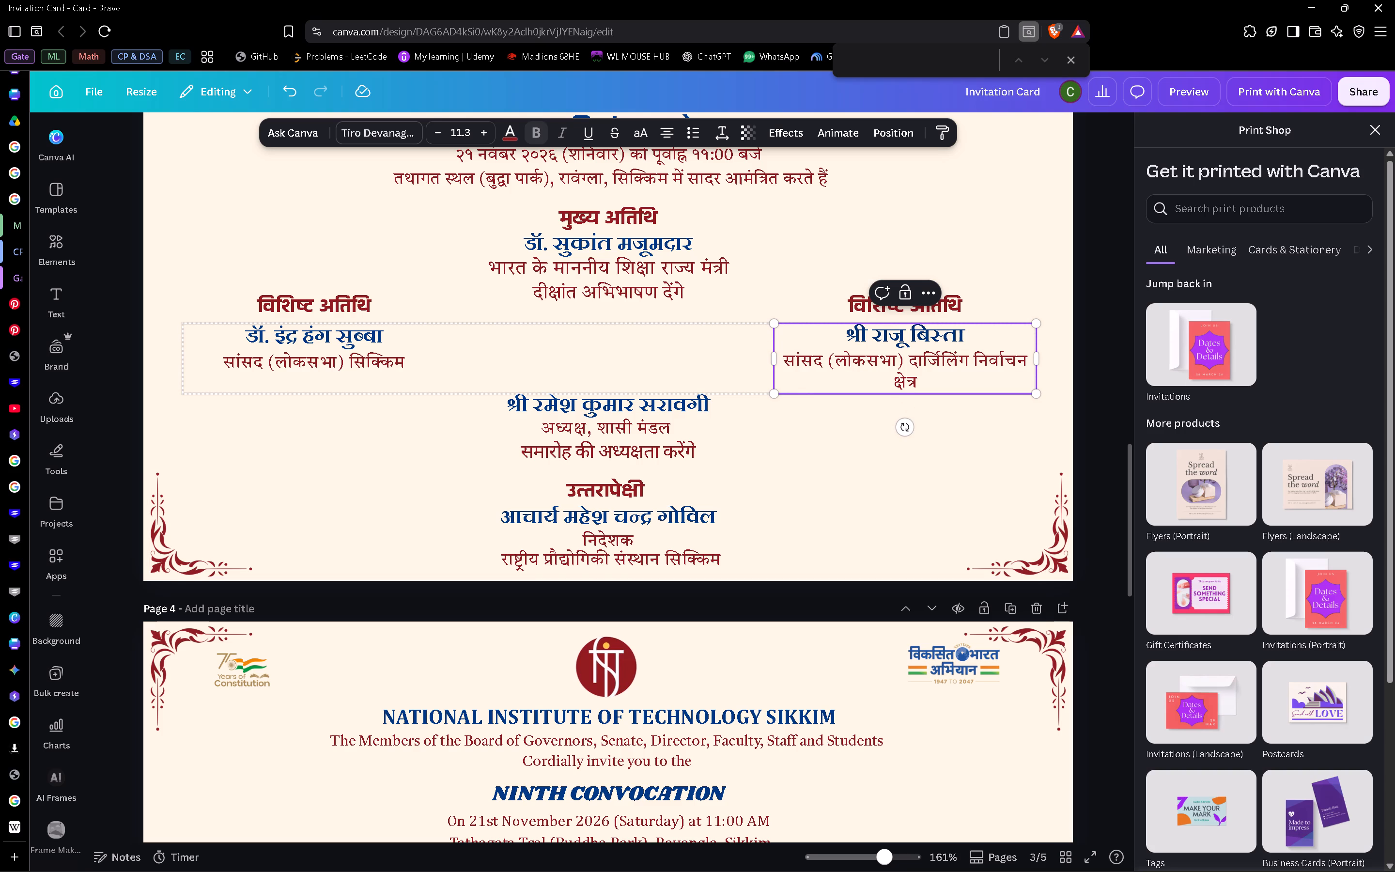
Widen the right-hand guest of honour's text box on page 3 so the Darjeeling designation fits on one line.
drag(773, 357, 757, 357)
drag(757, 357, 748, 357)
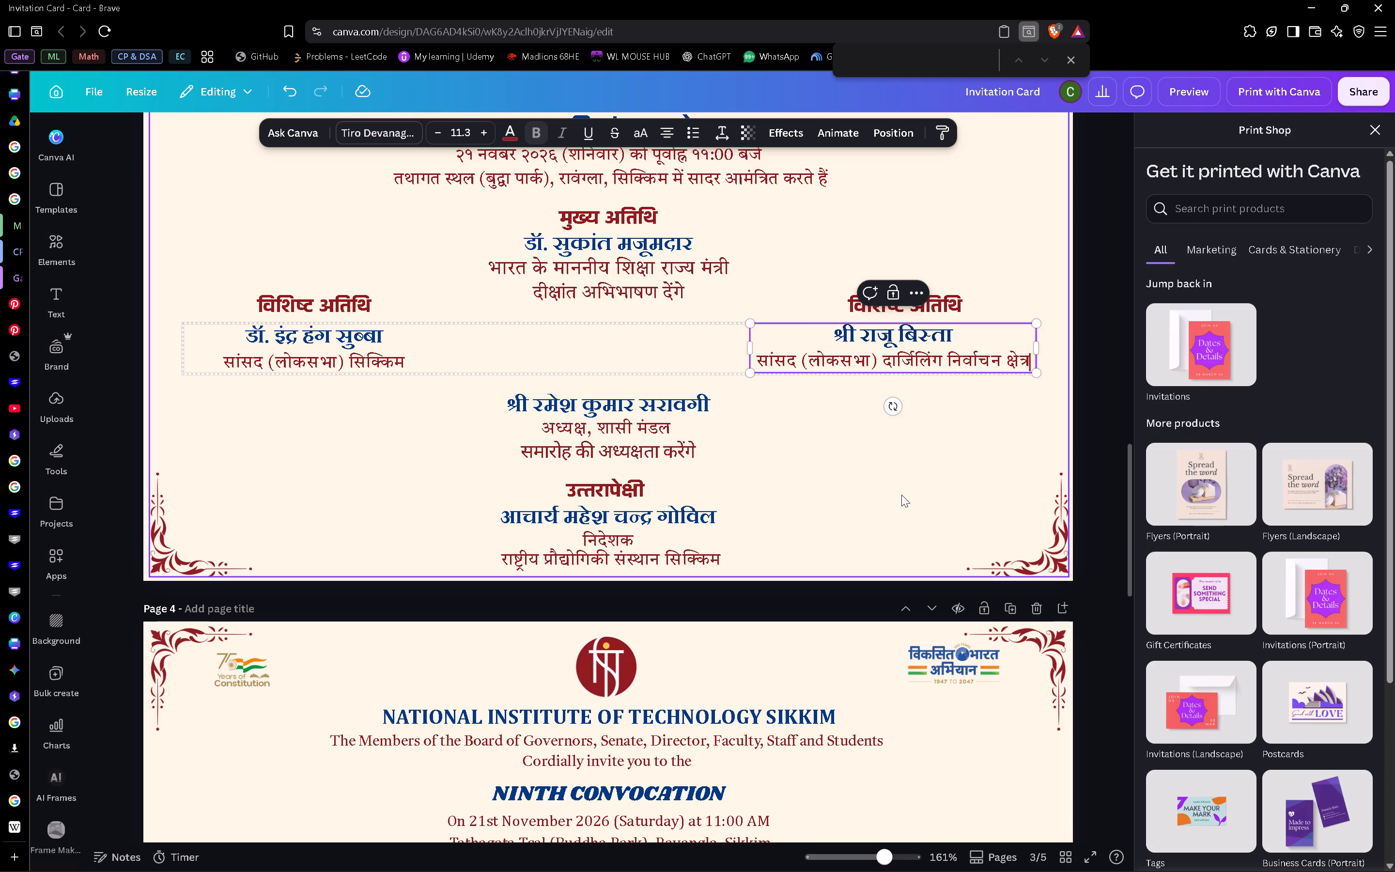
click(901, 495)
Ungroup page 3's two guest-of-honour text blocks and centre the right-hand block beneath its विशिष्ट अतिथि heading.
scroll(901, 495, up, 1)
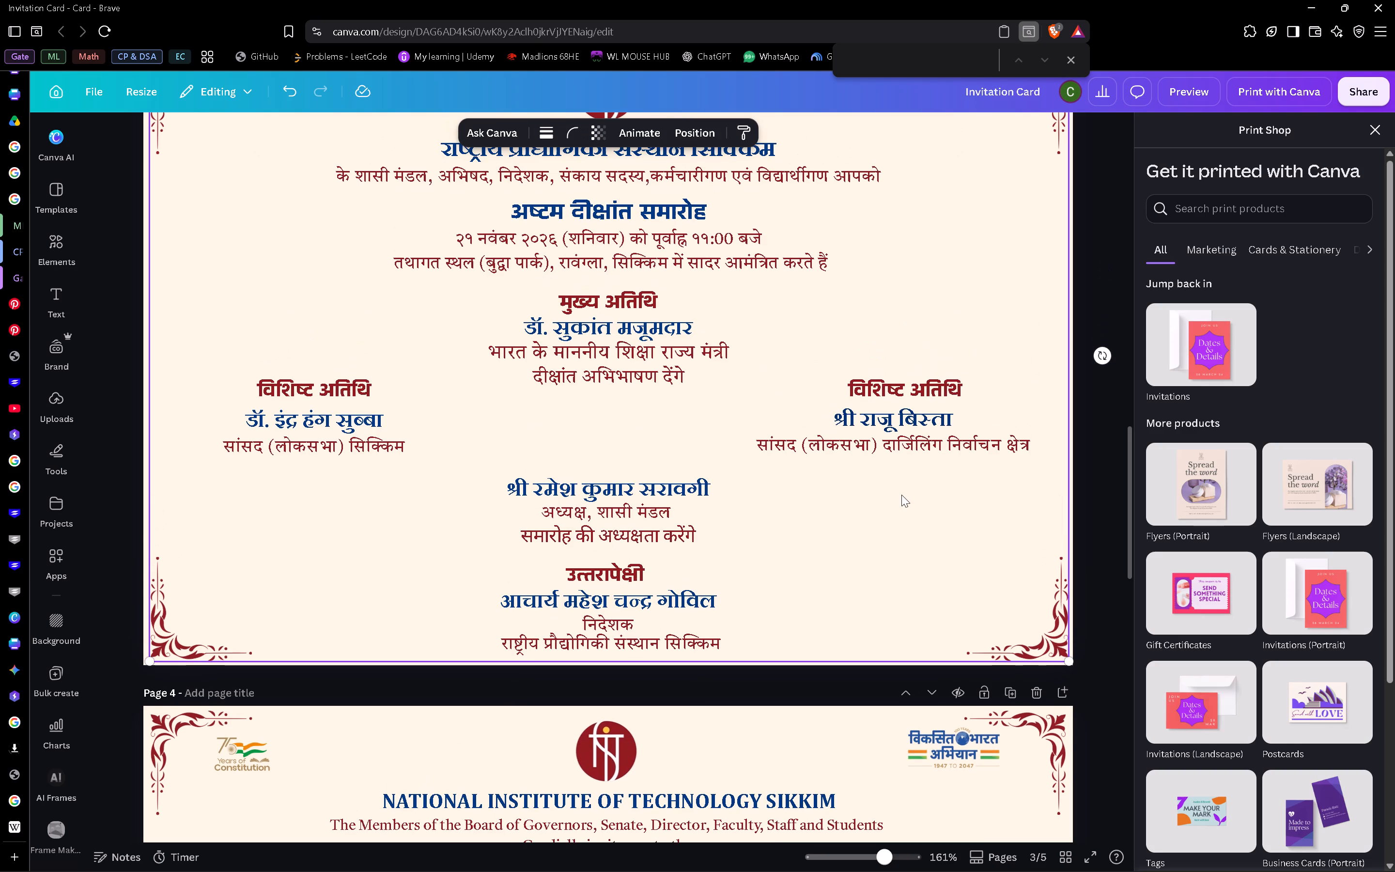
scroll(901, 495, up, 1)
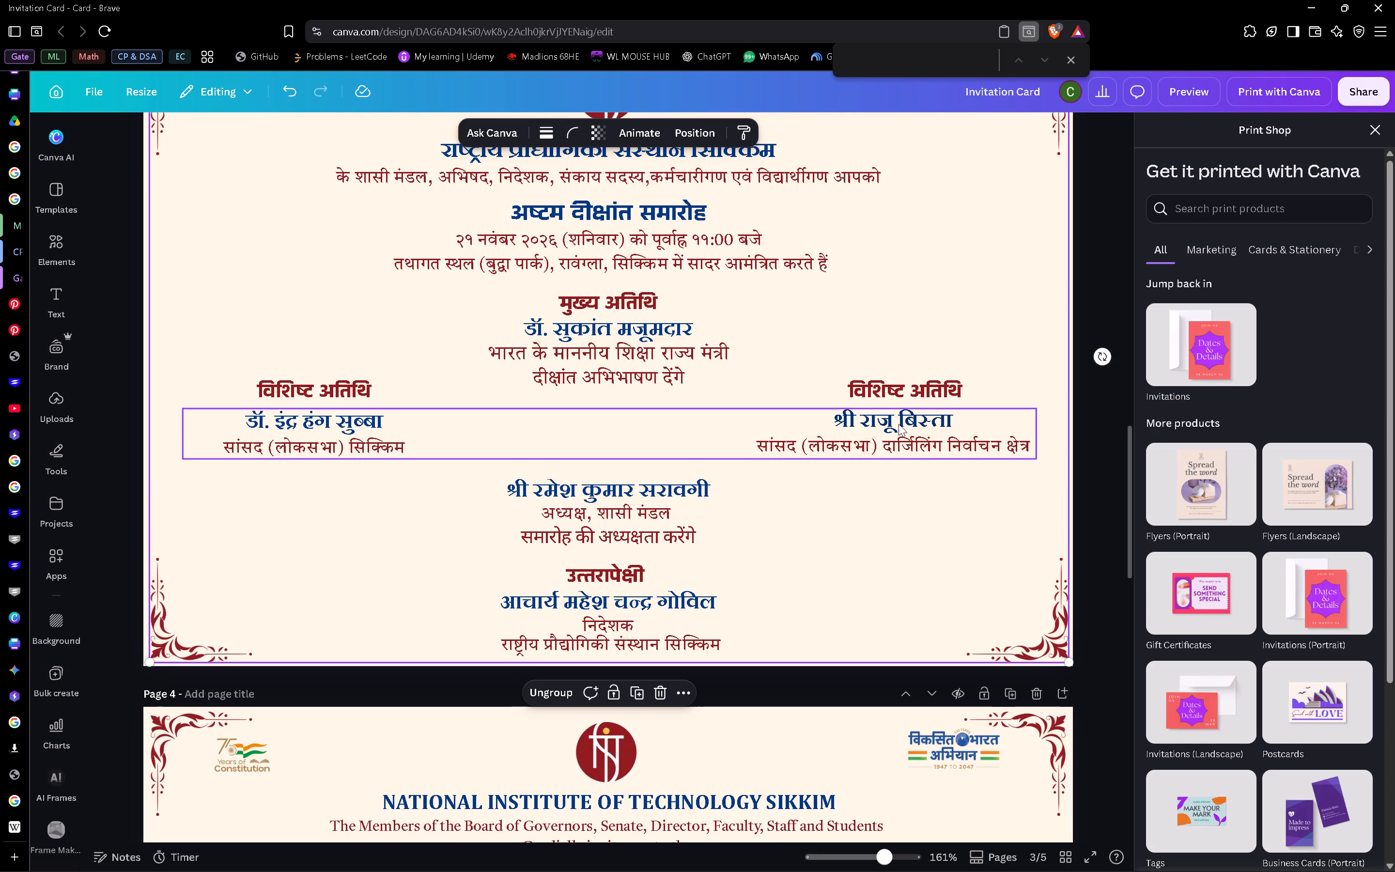
click(899, 424)
key(ctrl+g)
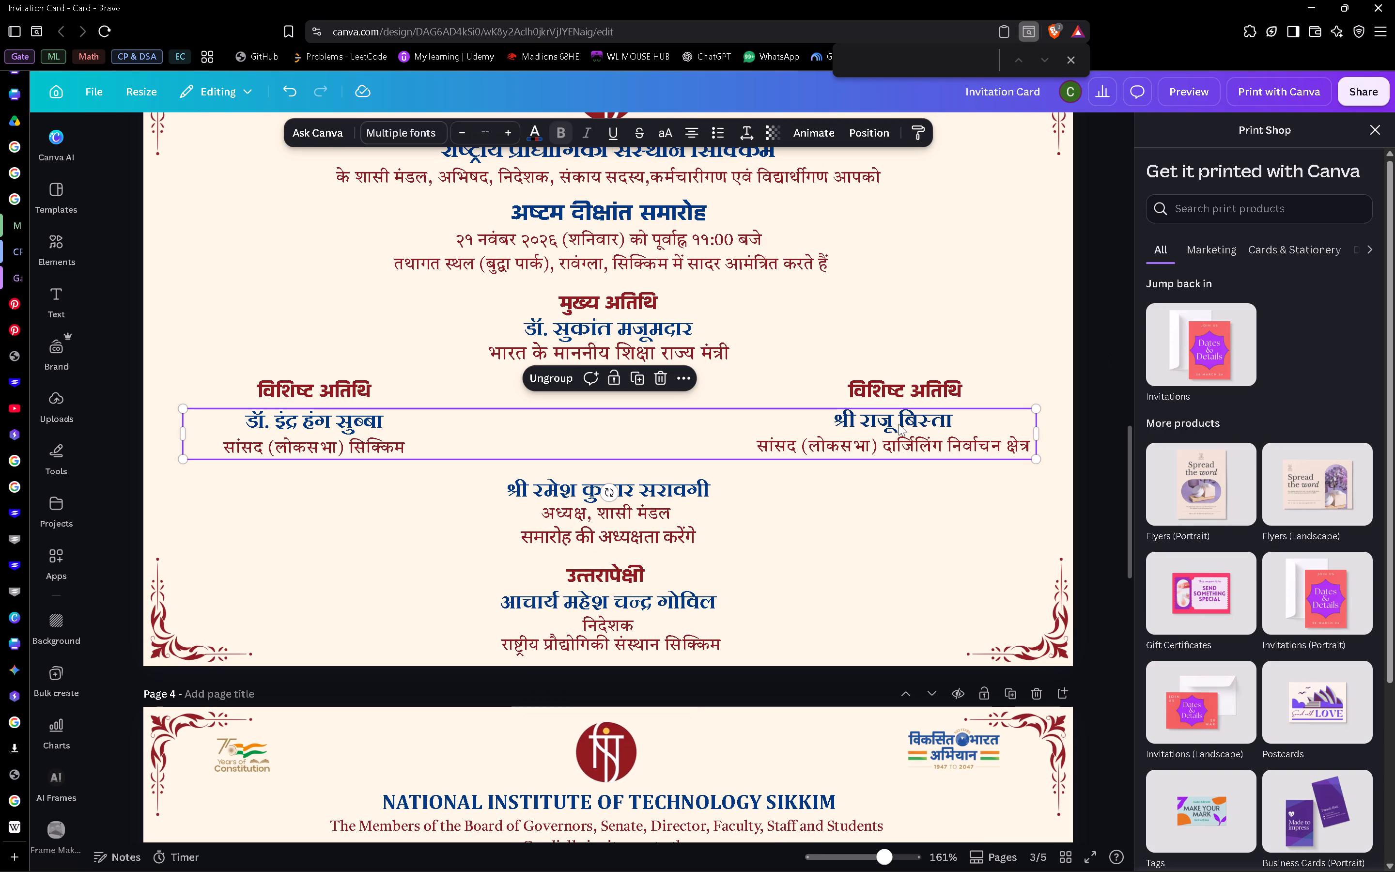
key(ctrl+shift+g)
click(941, 579)
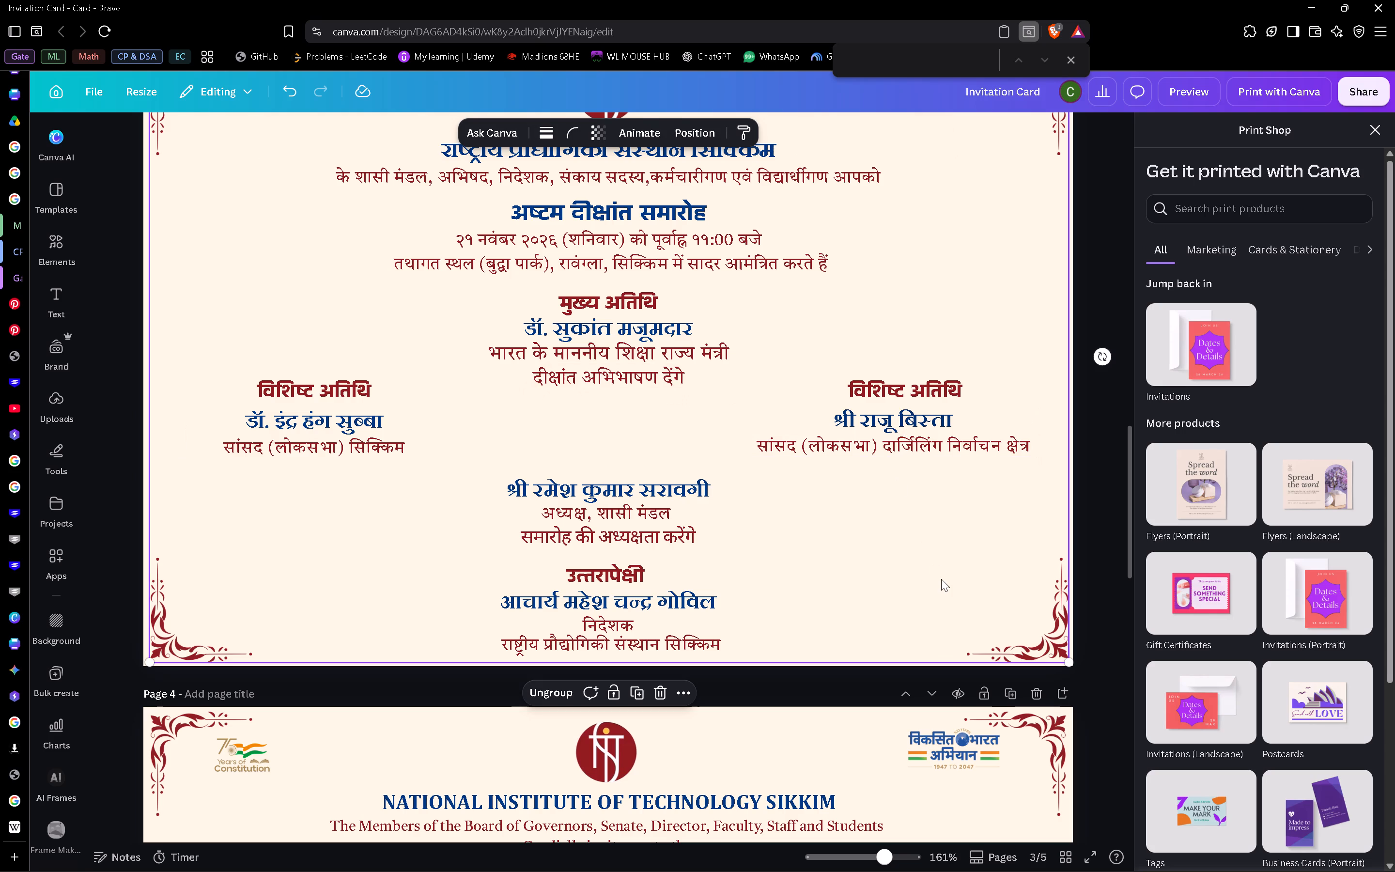
drag(881, 436, 891, 436)
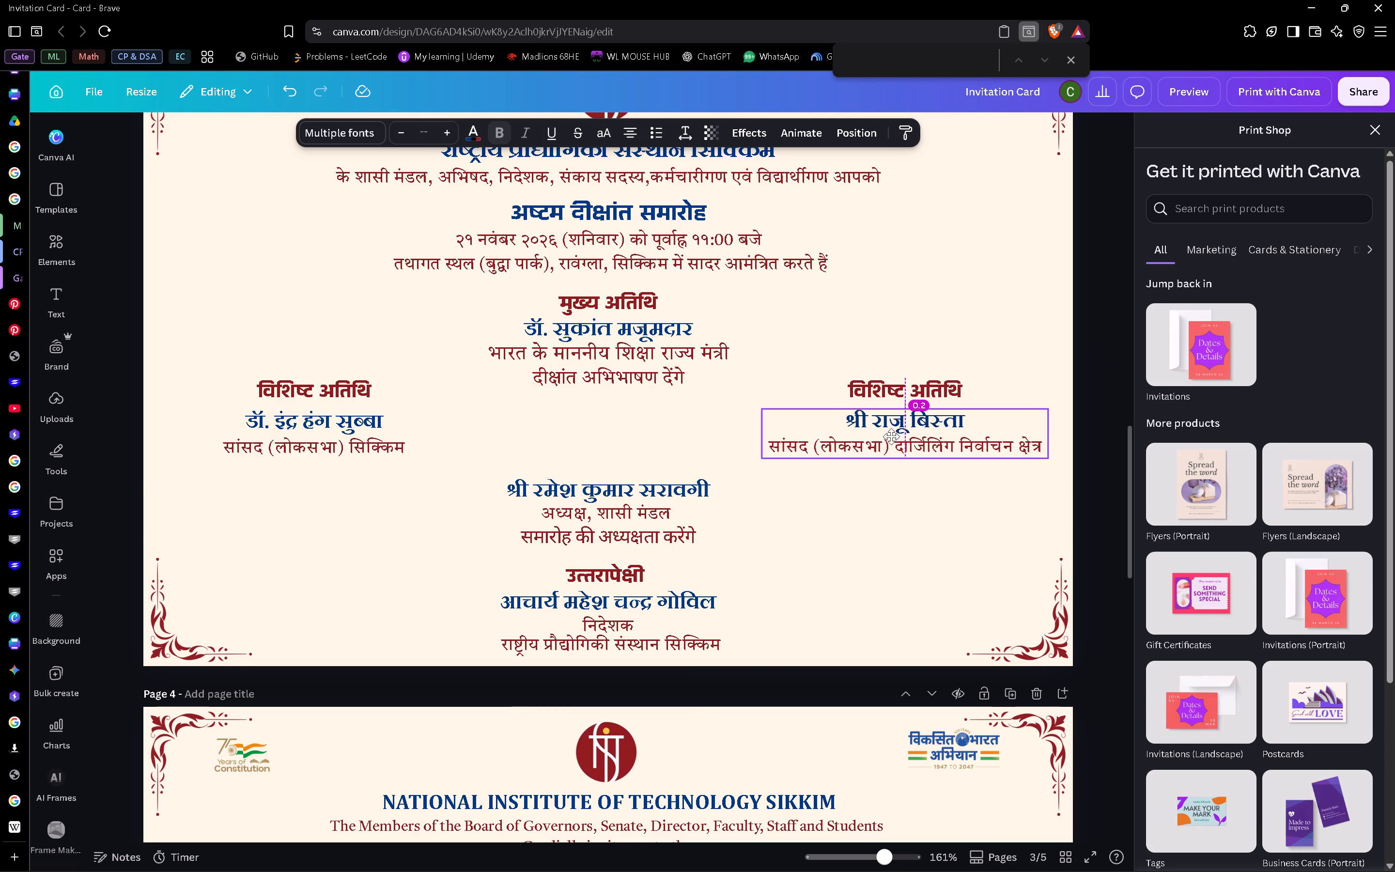
drag(891, 436, 892, 436)
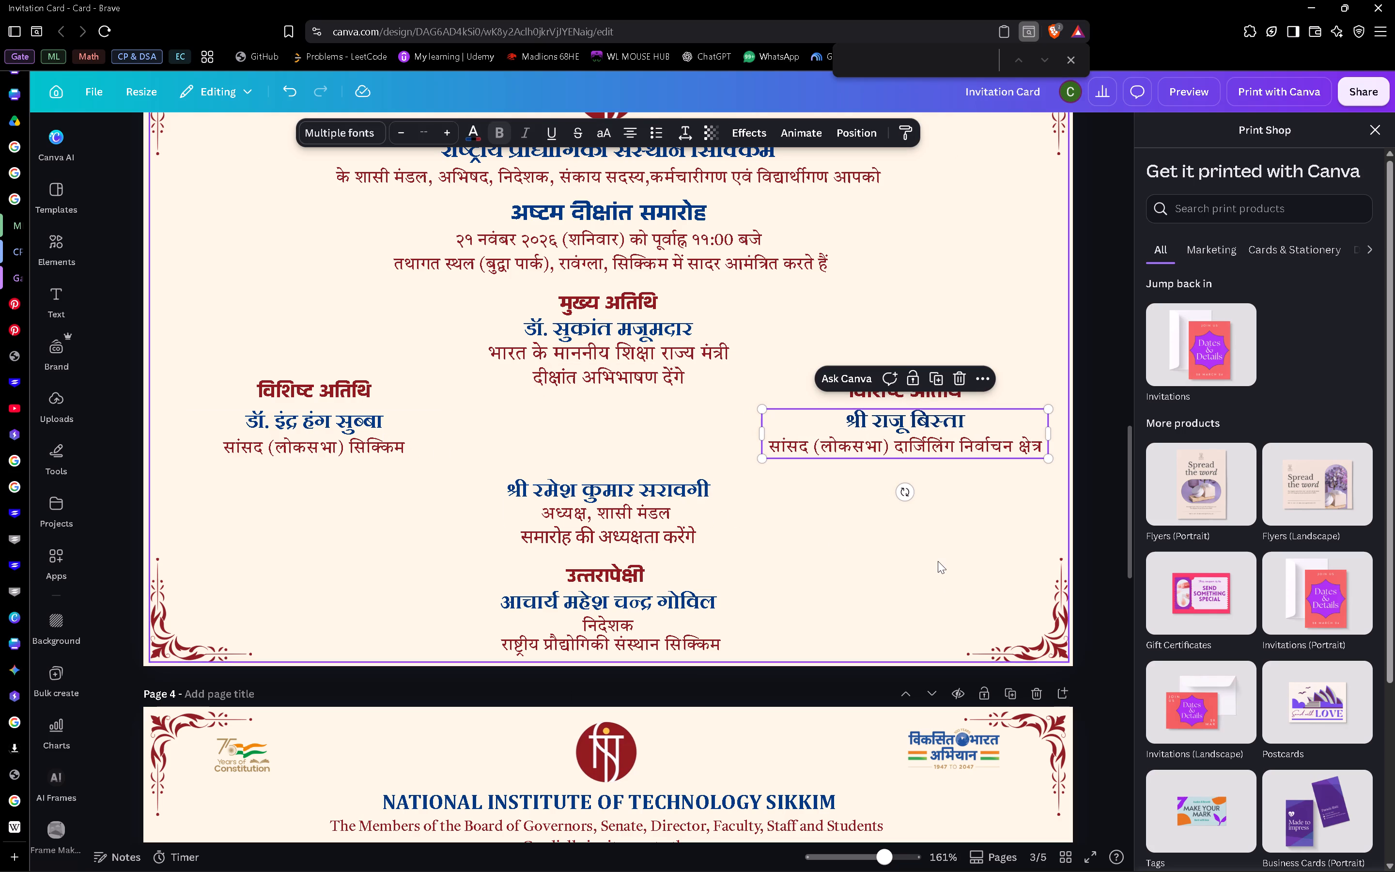
click(938, 561)
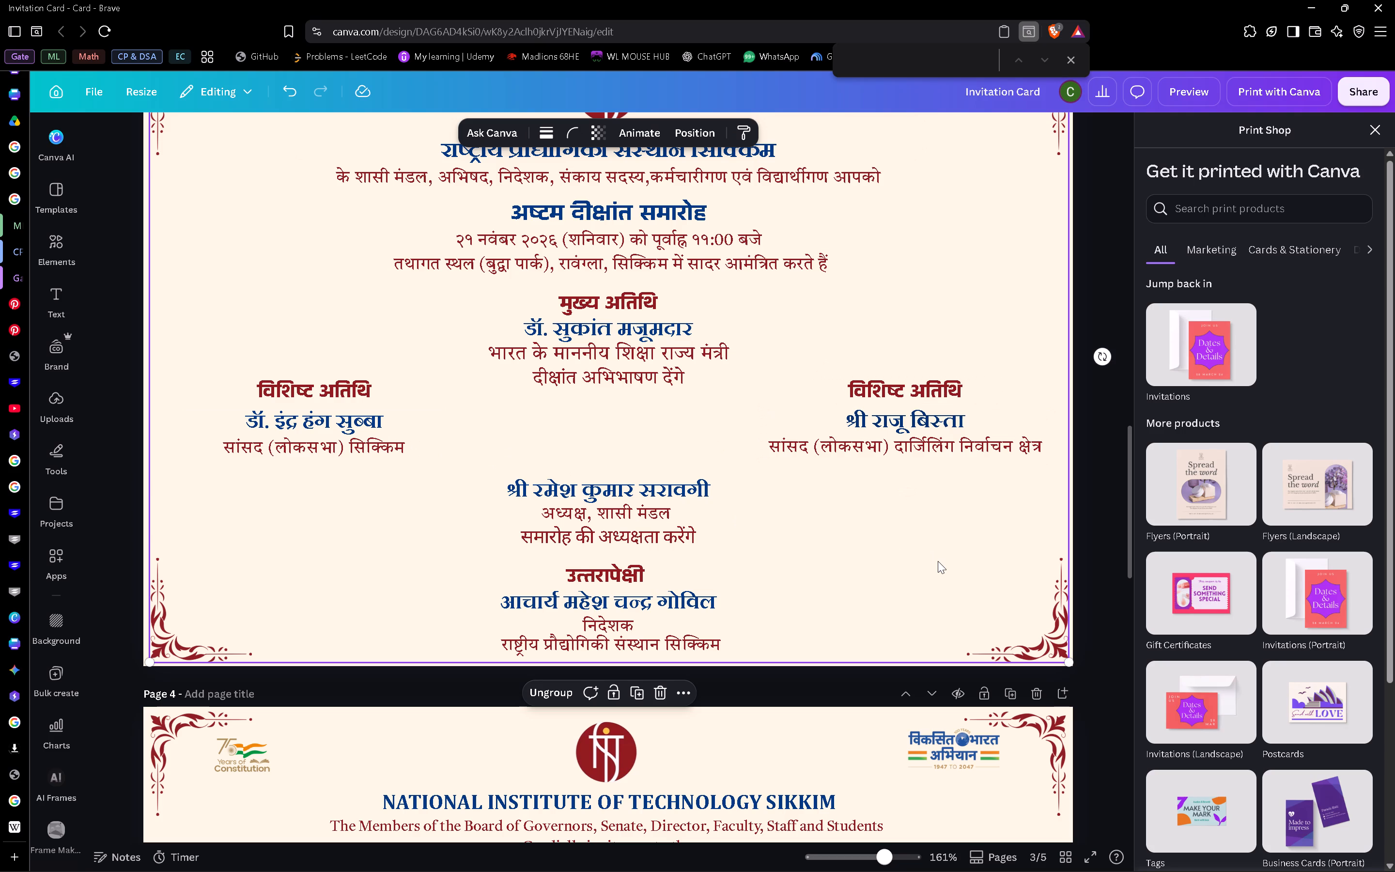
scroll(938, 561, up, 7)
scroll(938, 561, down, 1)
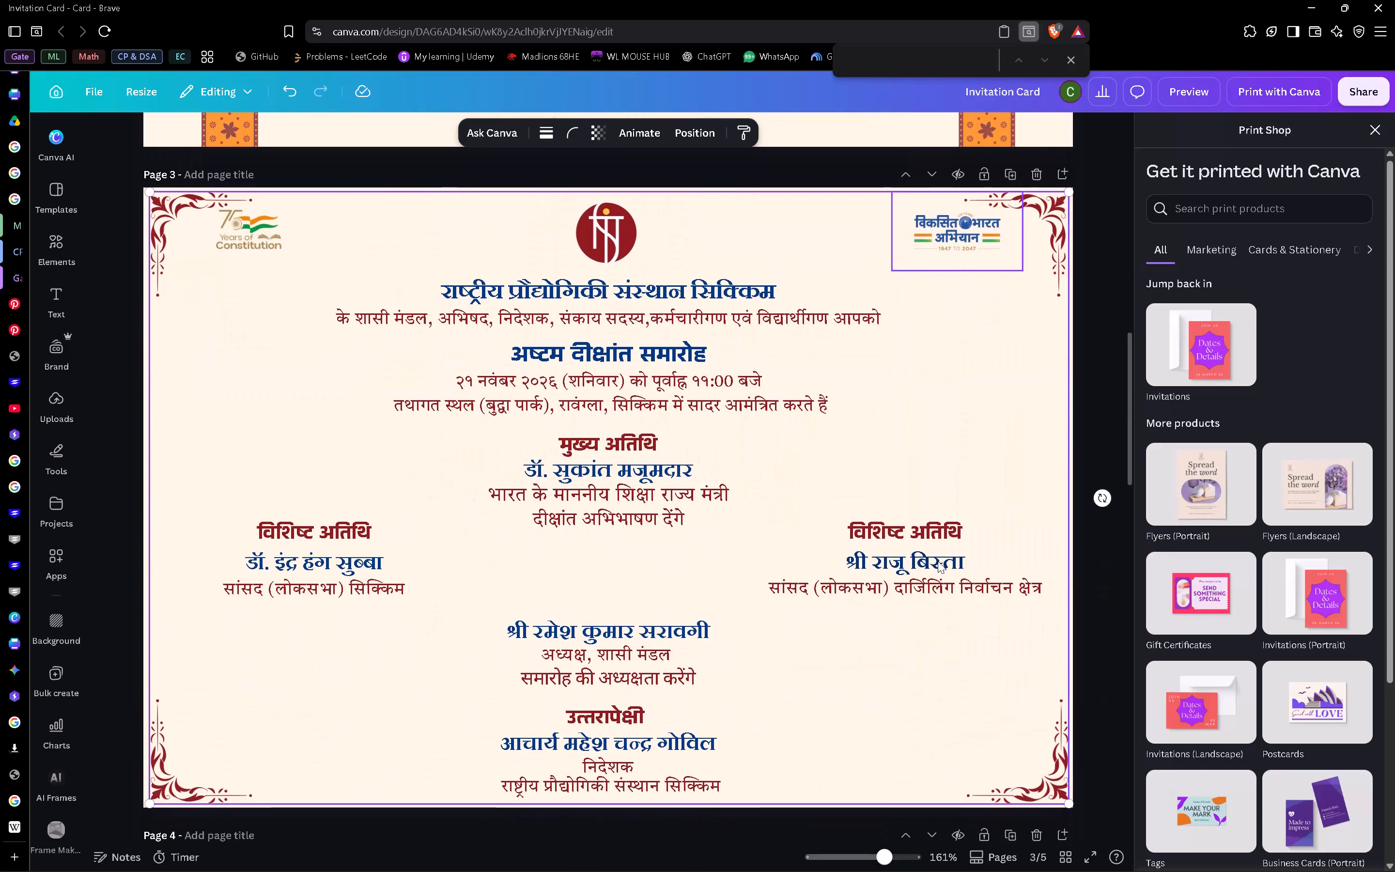
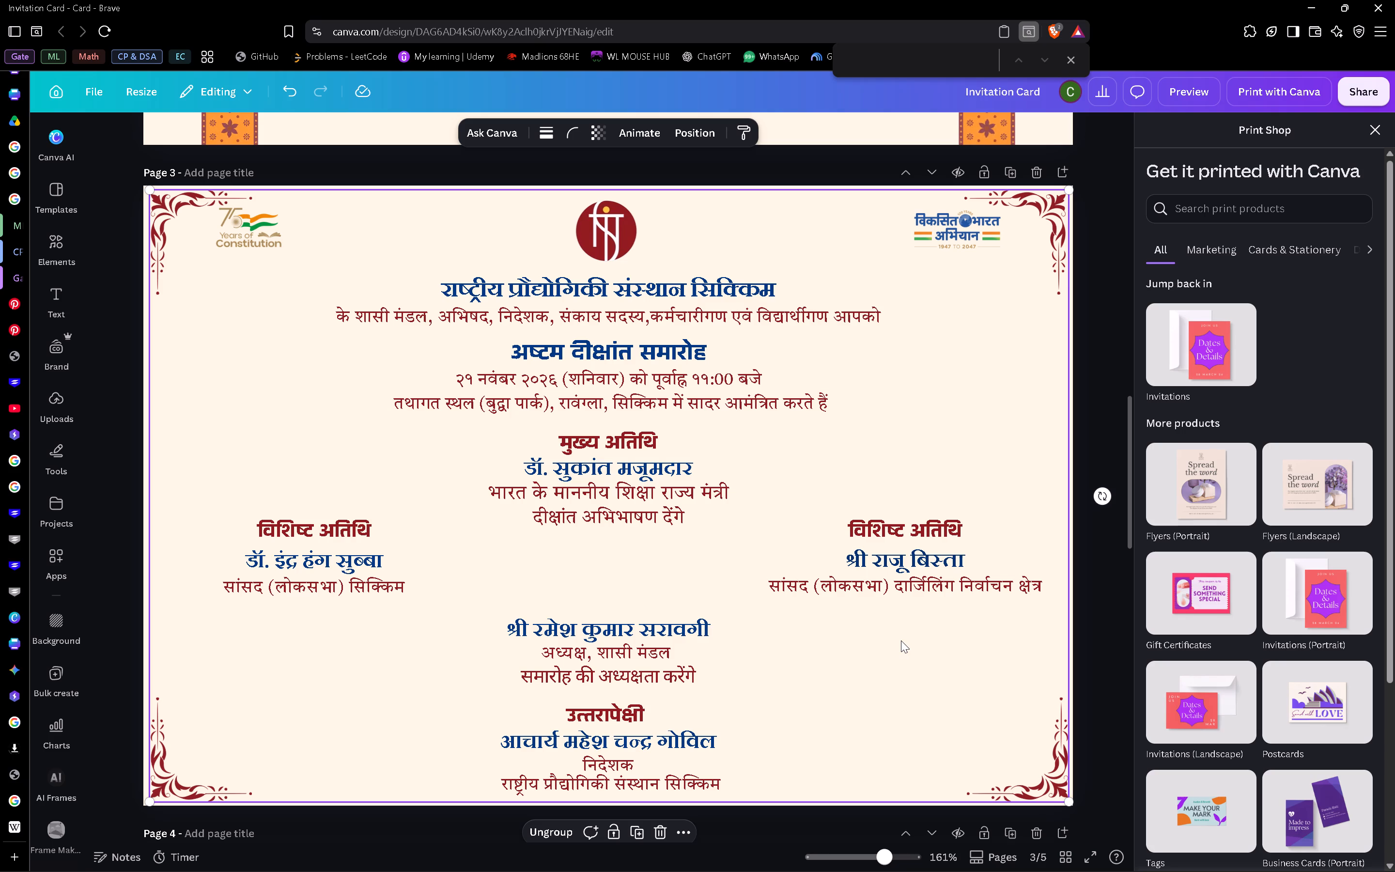
Review all five pages of the invitation card, from the cover to the bilingual programme and attendee instructions.
scroll(901, 640, up, 10)
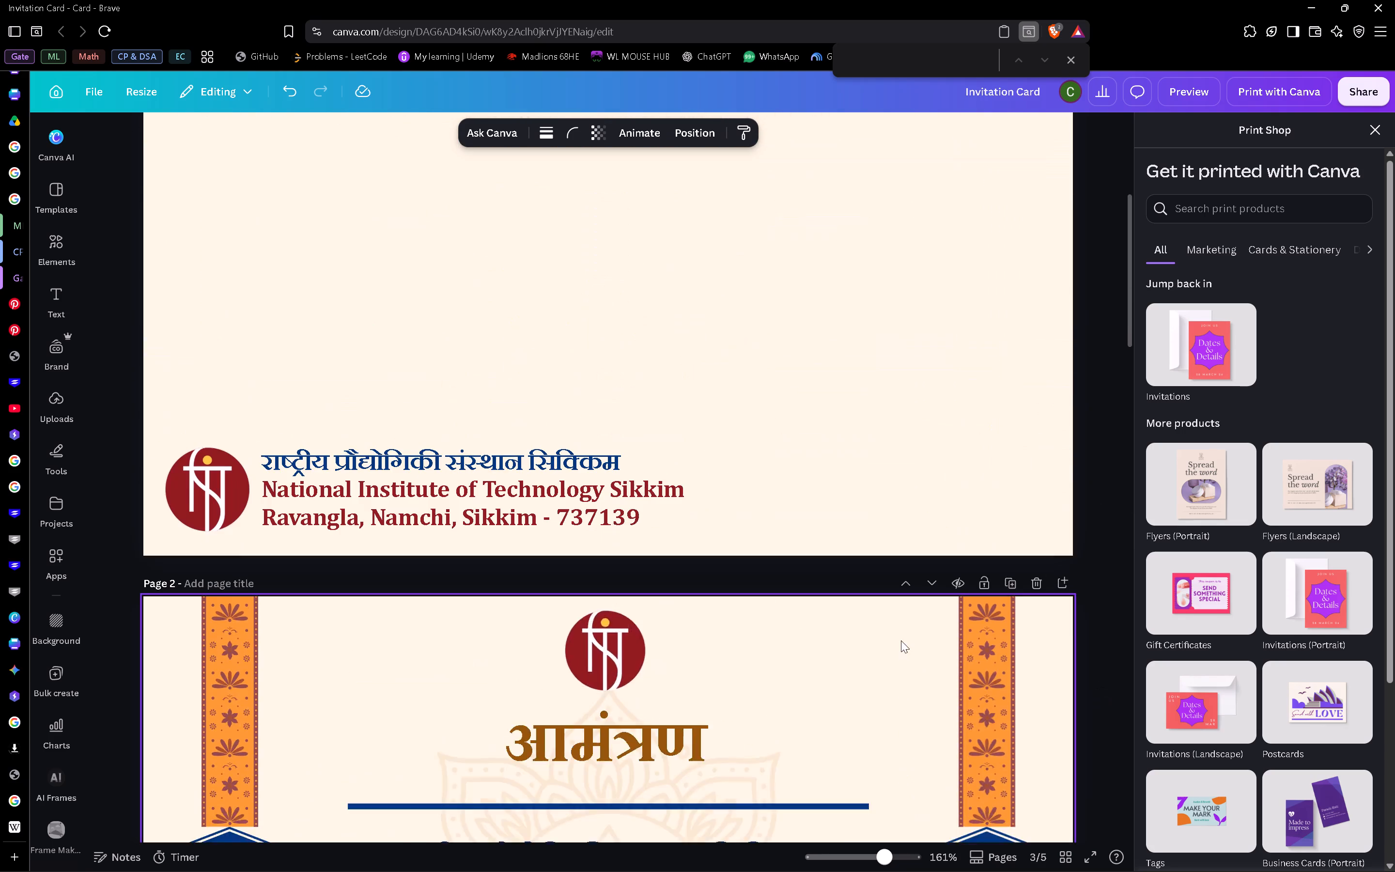
scroll(901, 640, down, 8)
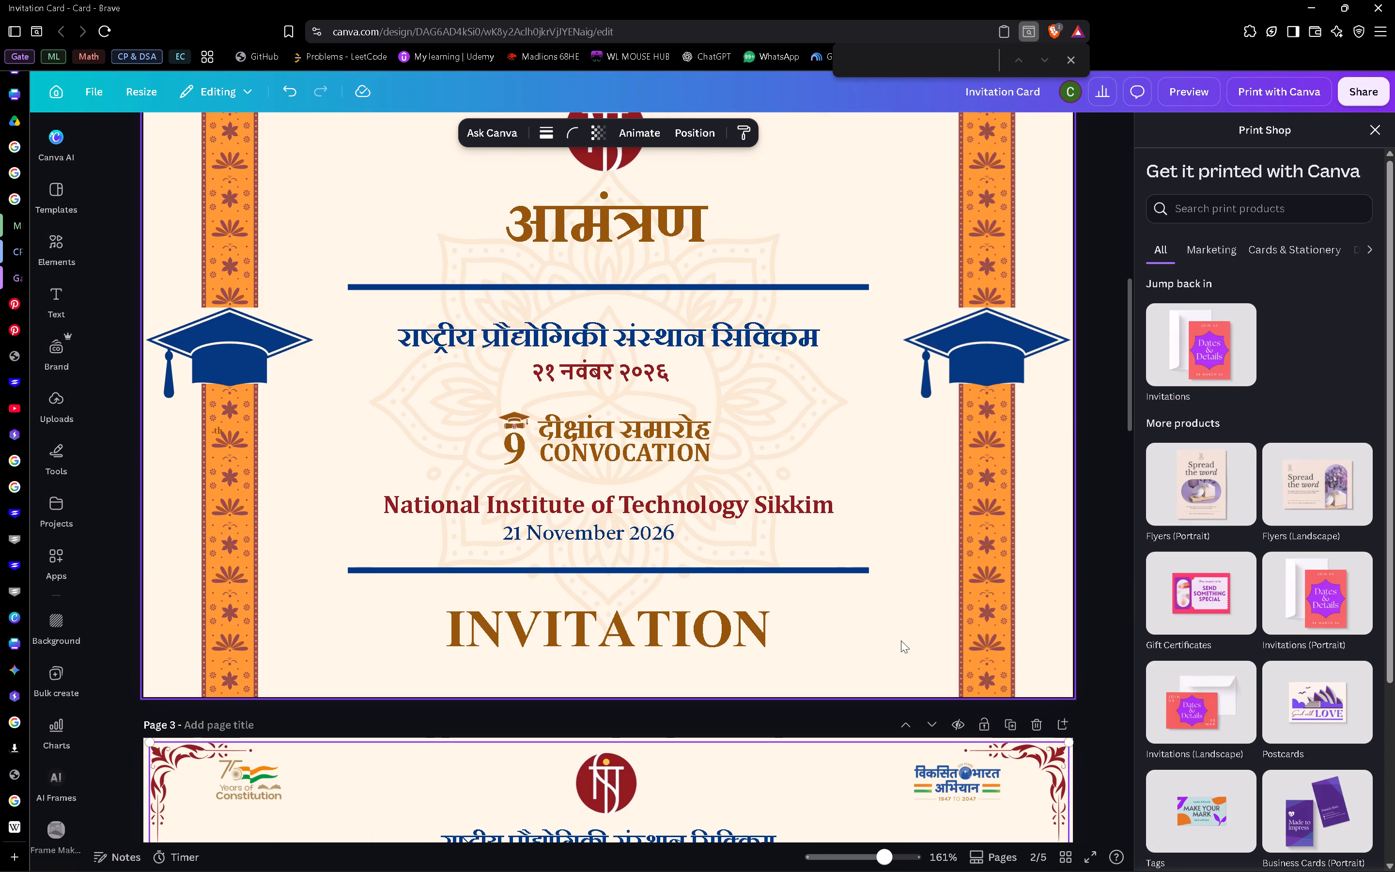
scroll(901, 640, up, 7)
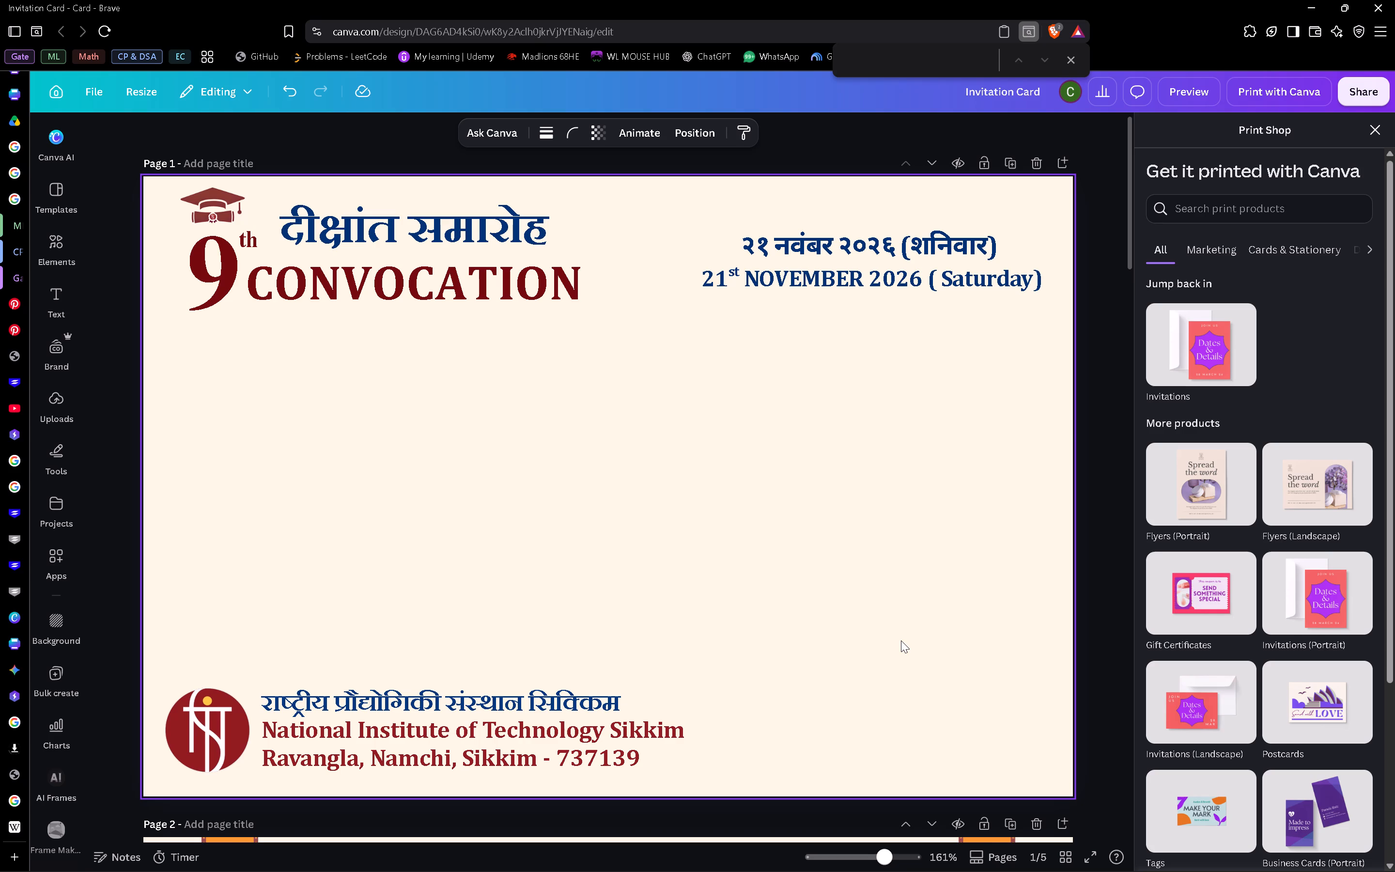
scroll(901, 640, down, 15)
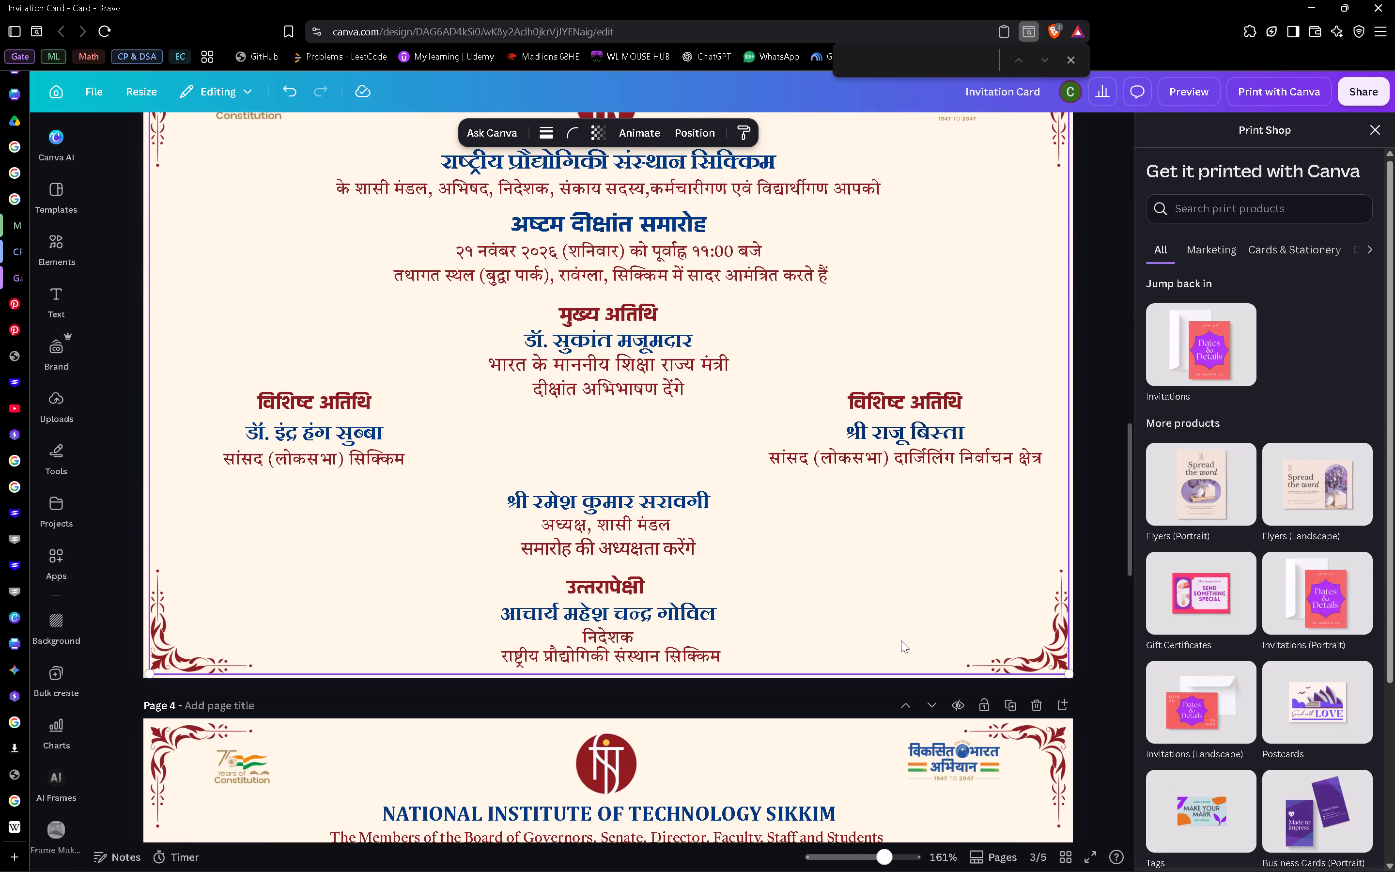
scroll(901, 640, down, 7)
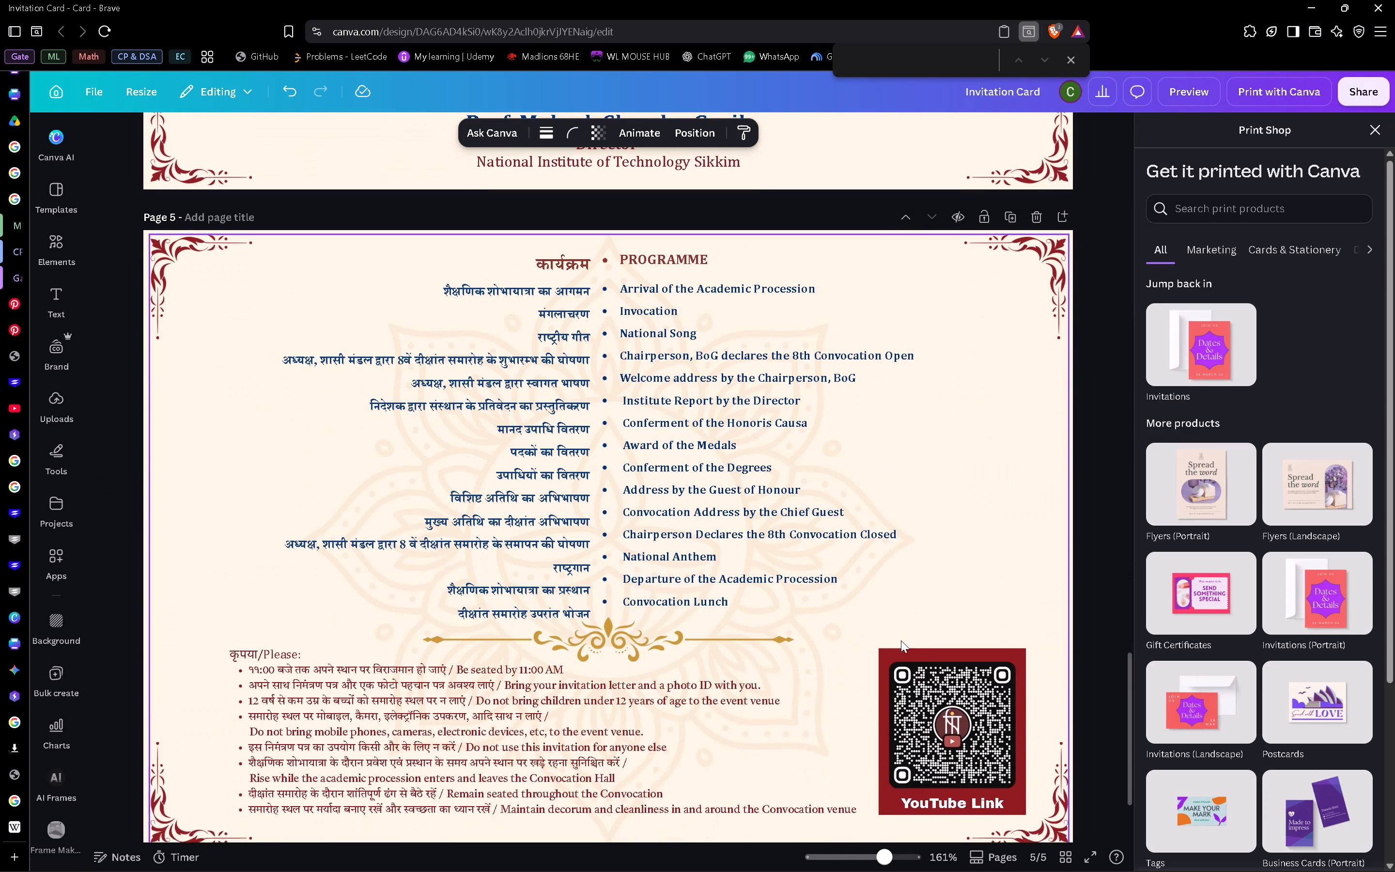
scroll(901, 640, down, 3)
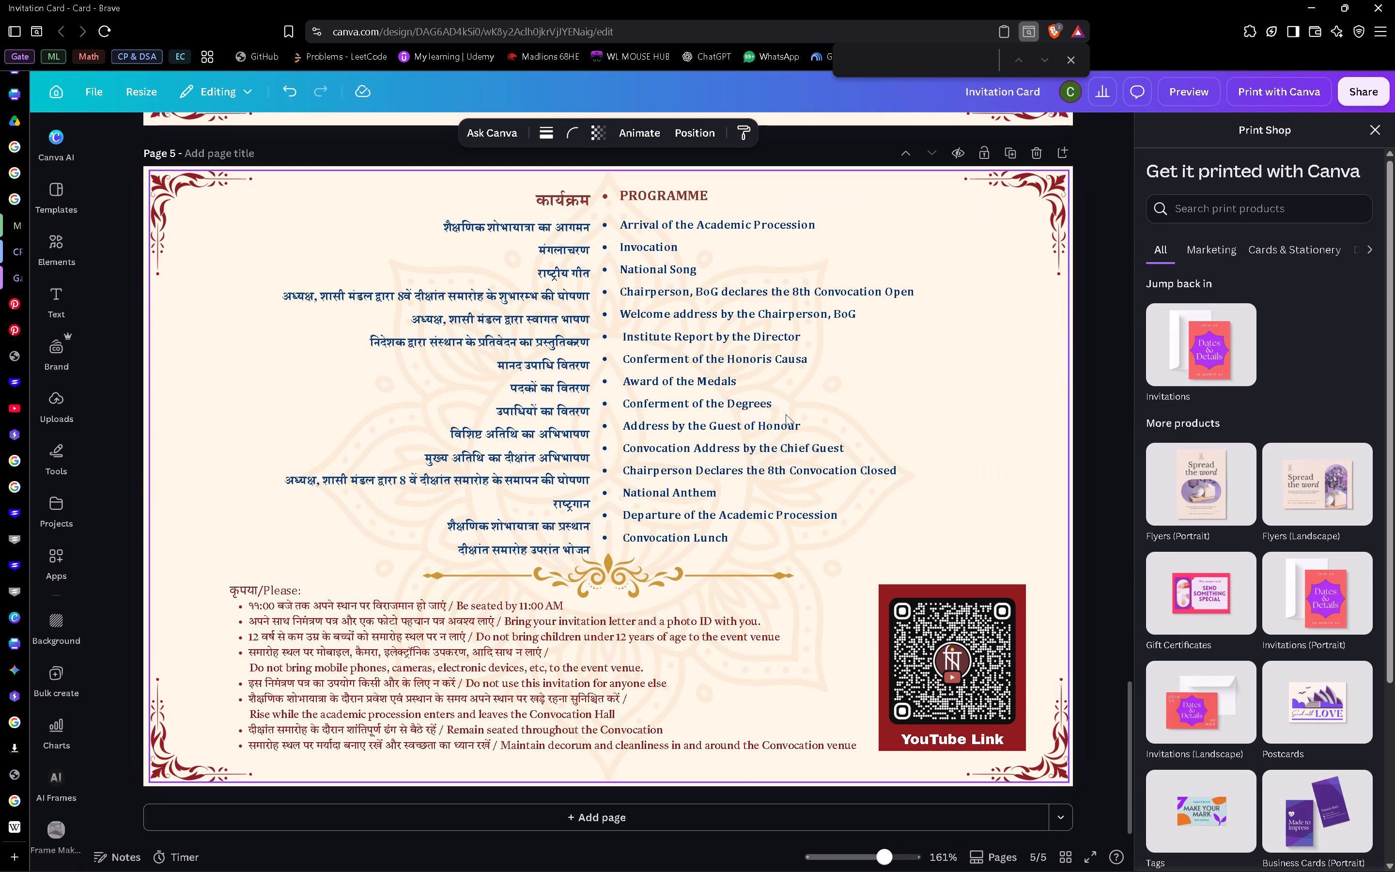
Search the design elements for "diya monogram" and show all of the matching graphics.
click(56, 246)
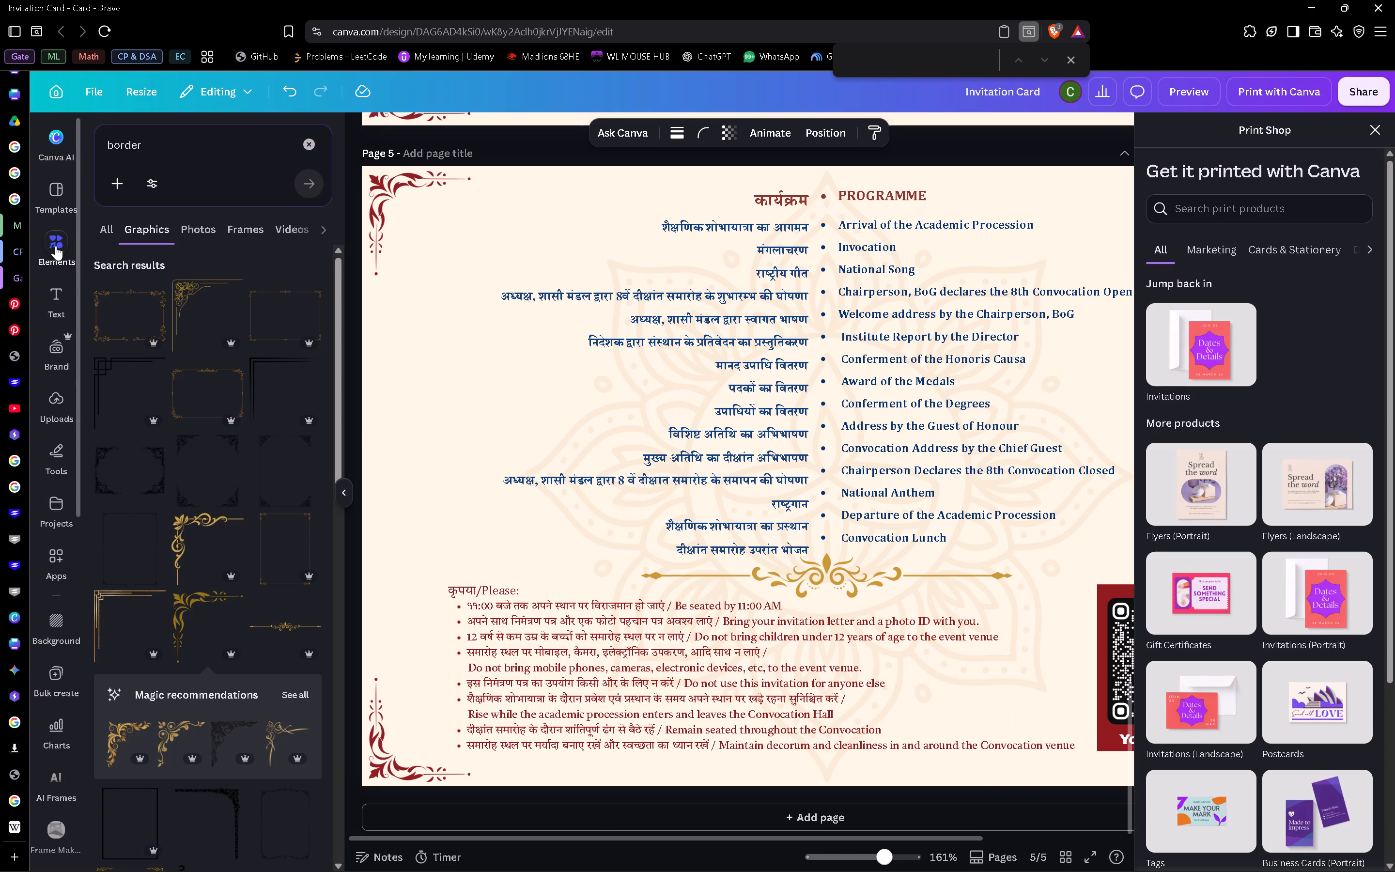
click(317, 137)
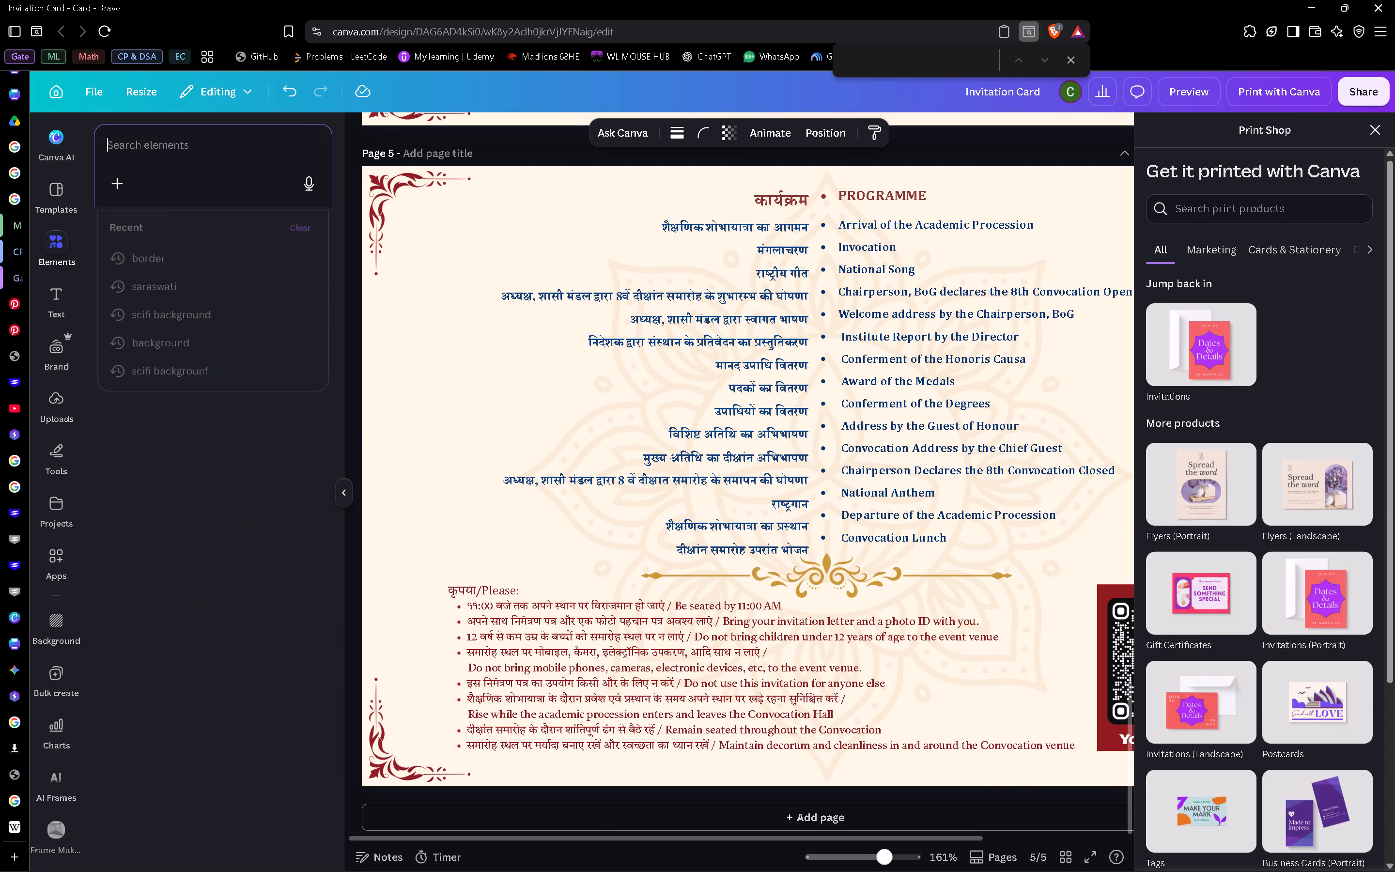
click(190, 141)
text(diya)
key(space)
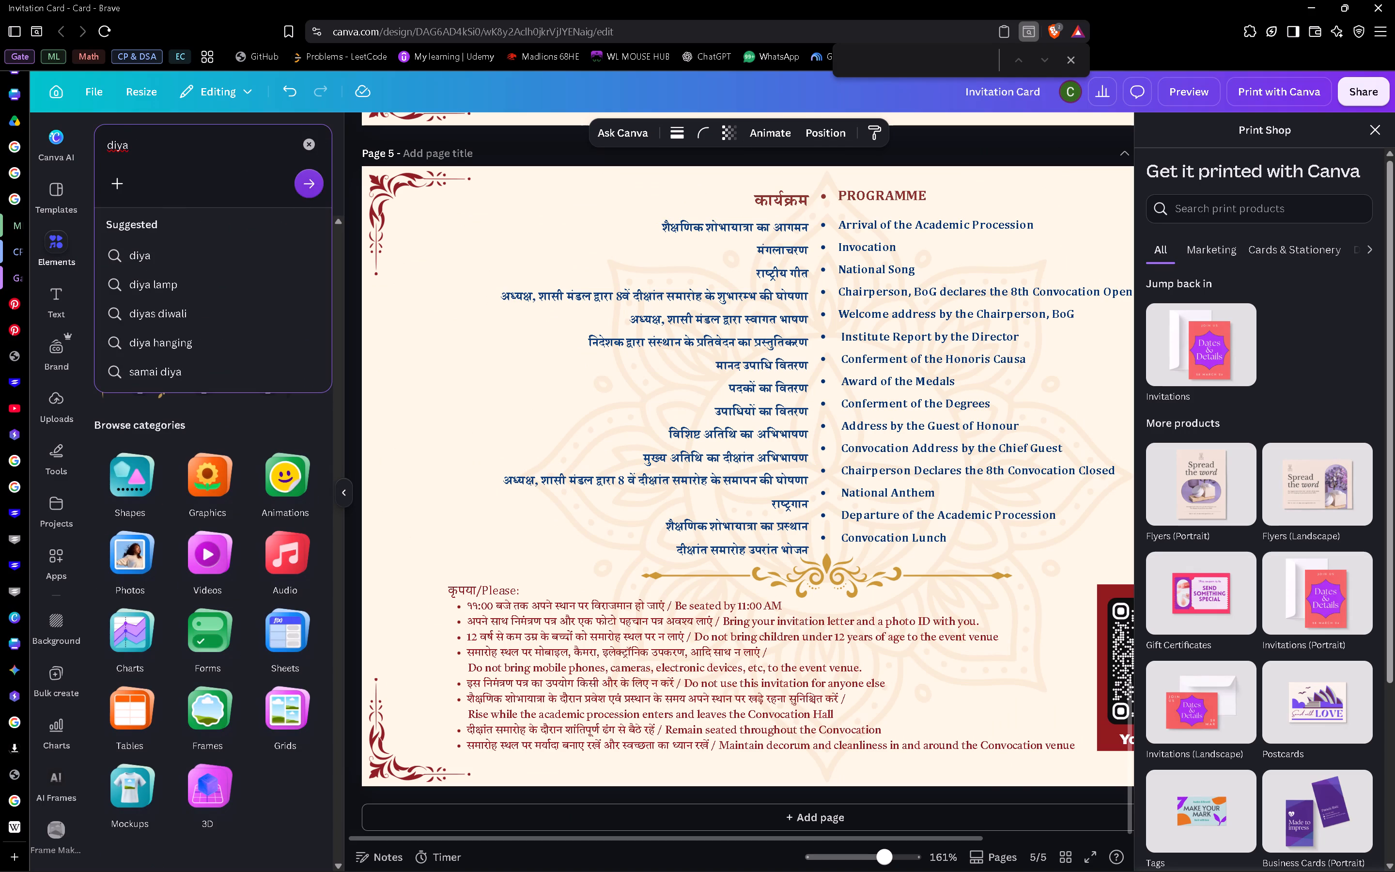
text(monogram)
key(Return)
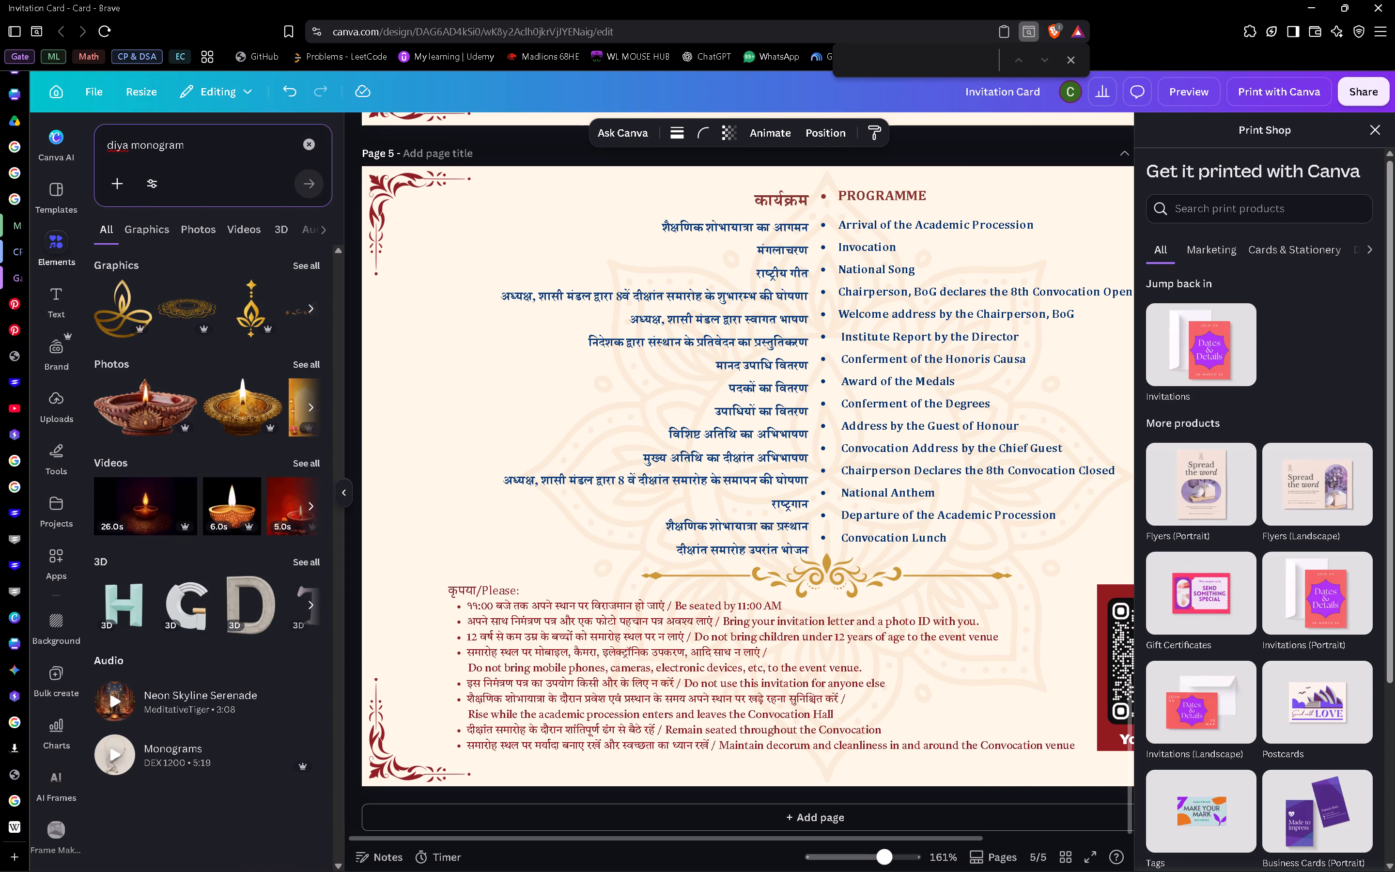
click(309, 263)
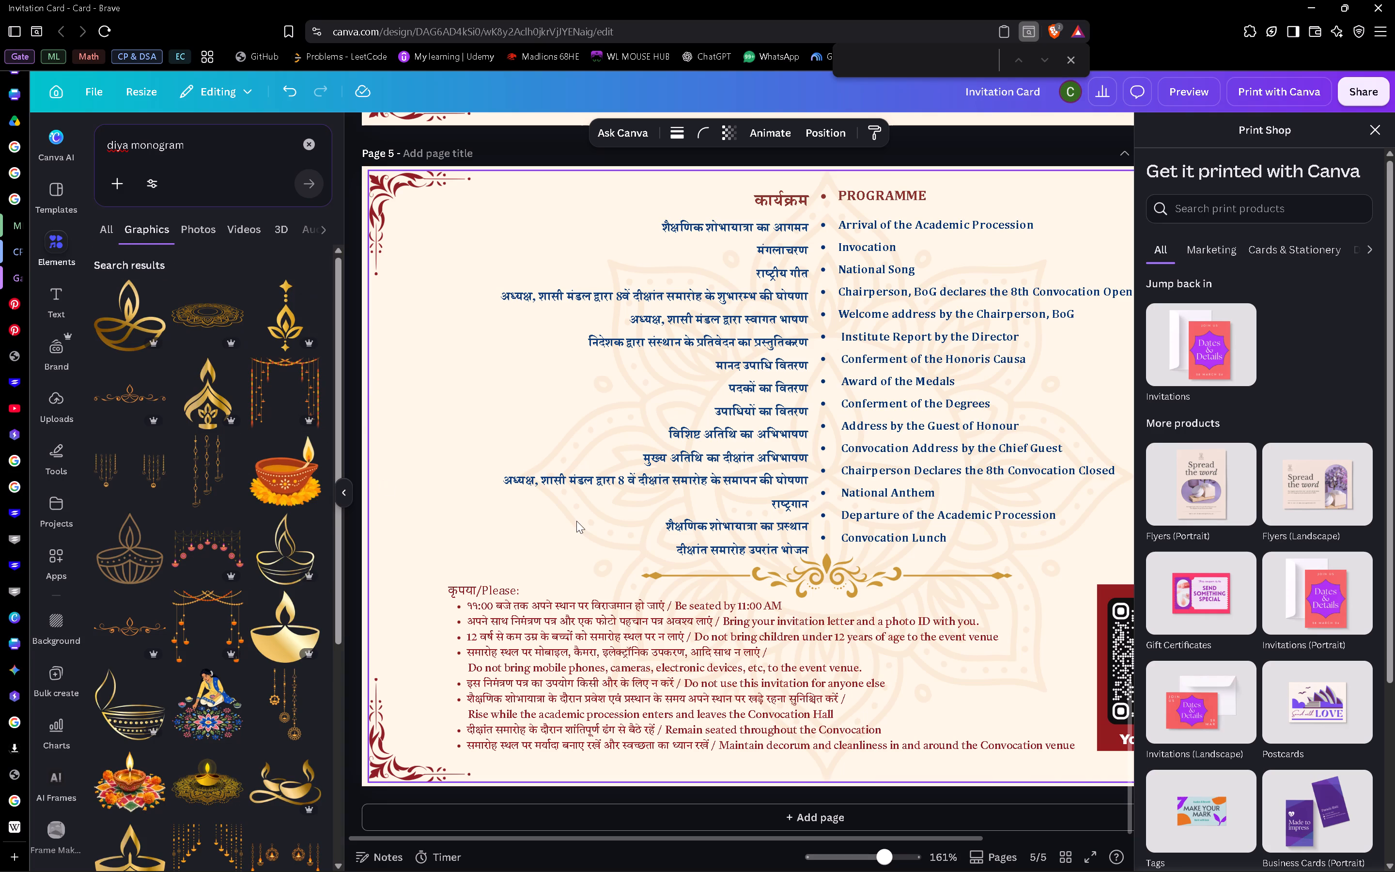
Look back through the invitation's pages to judge their decoration and background artwork against the diya graphics.
scroll(576, 521, up, 15)
scroll(576, 521, up, 6)
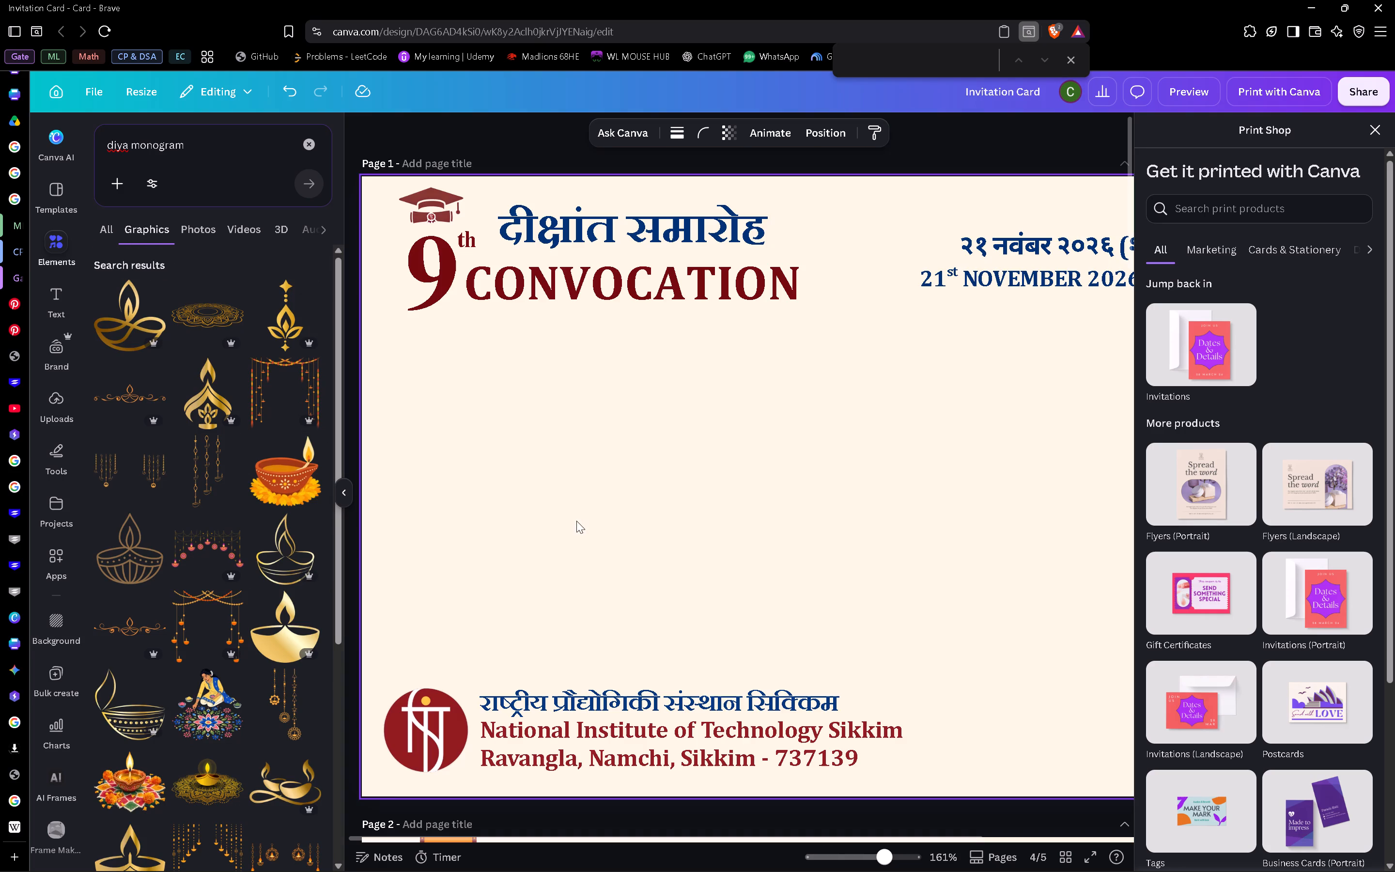
scroll(815, 517, left, 1)
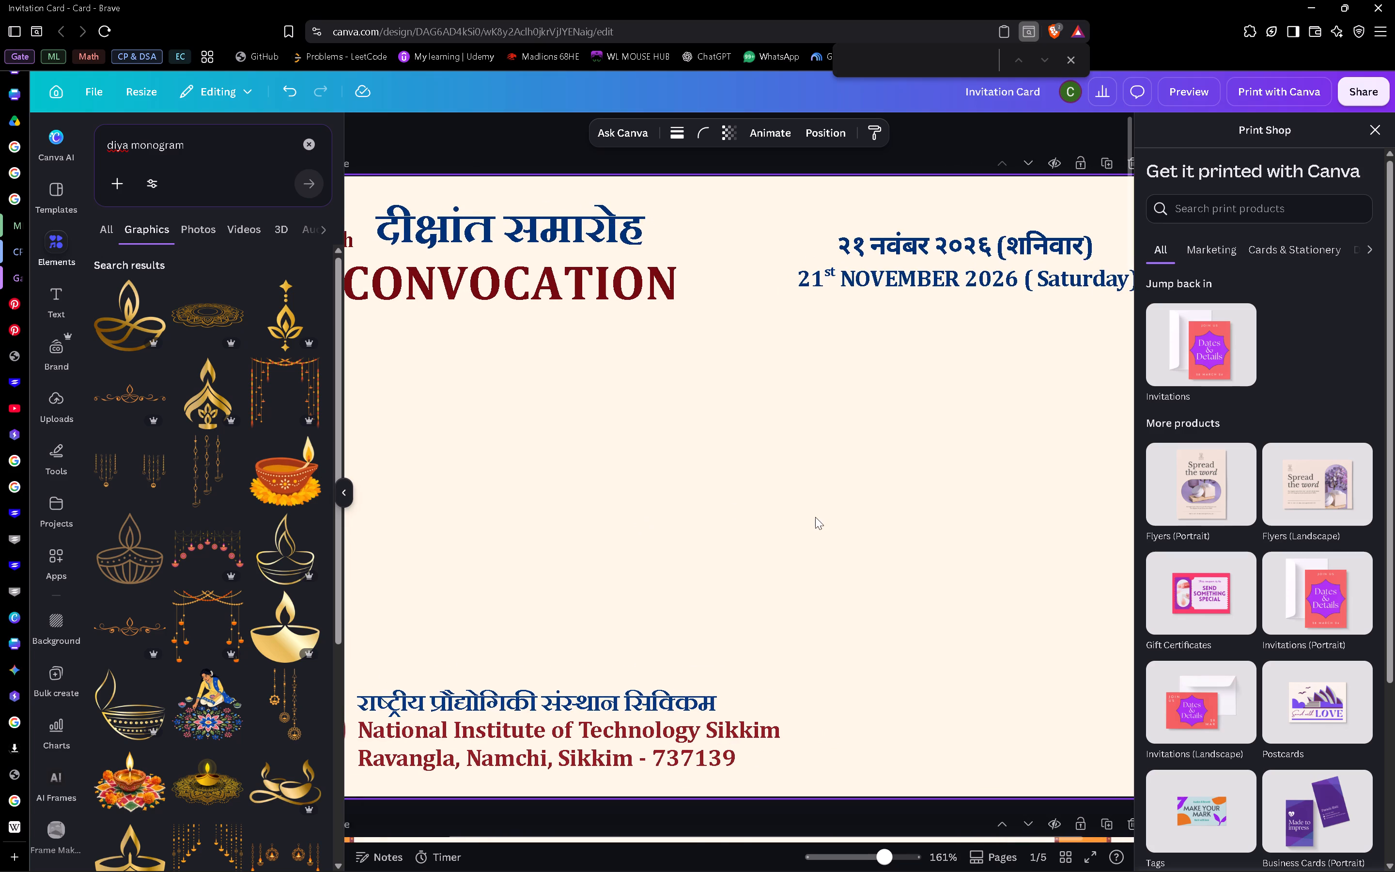
scroll(815, 517, down, 5)
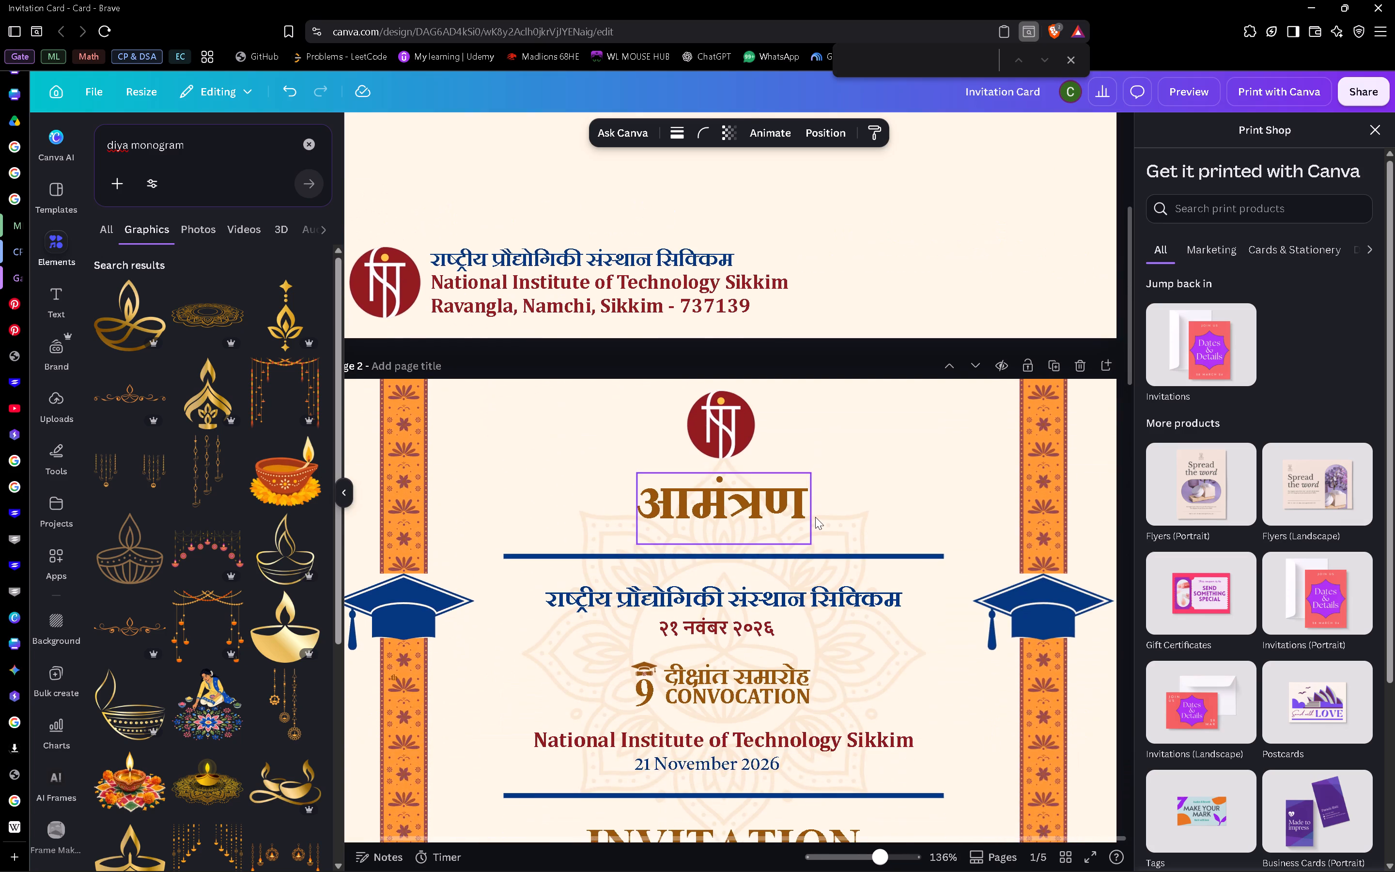
scroll(815, 517, down, 4)
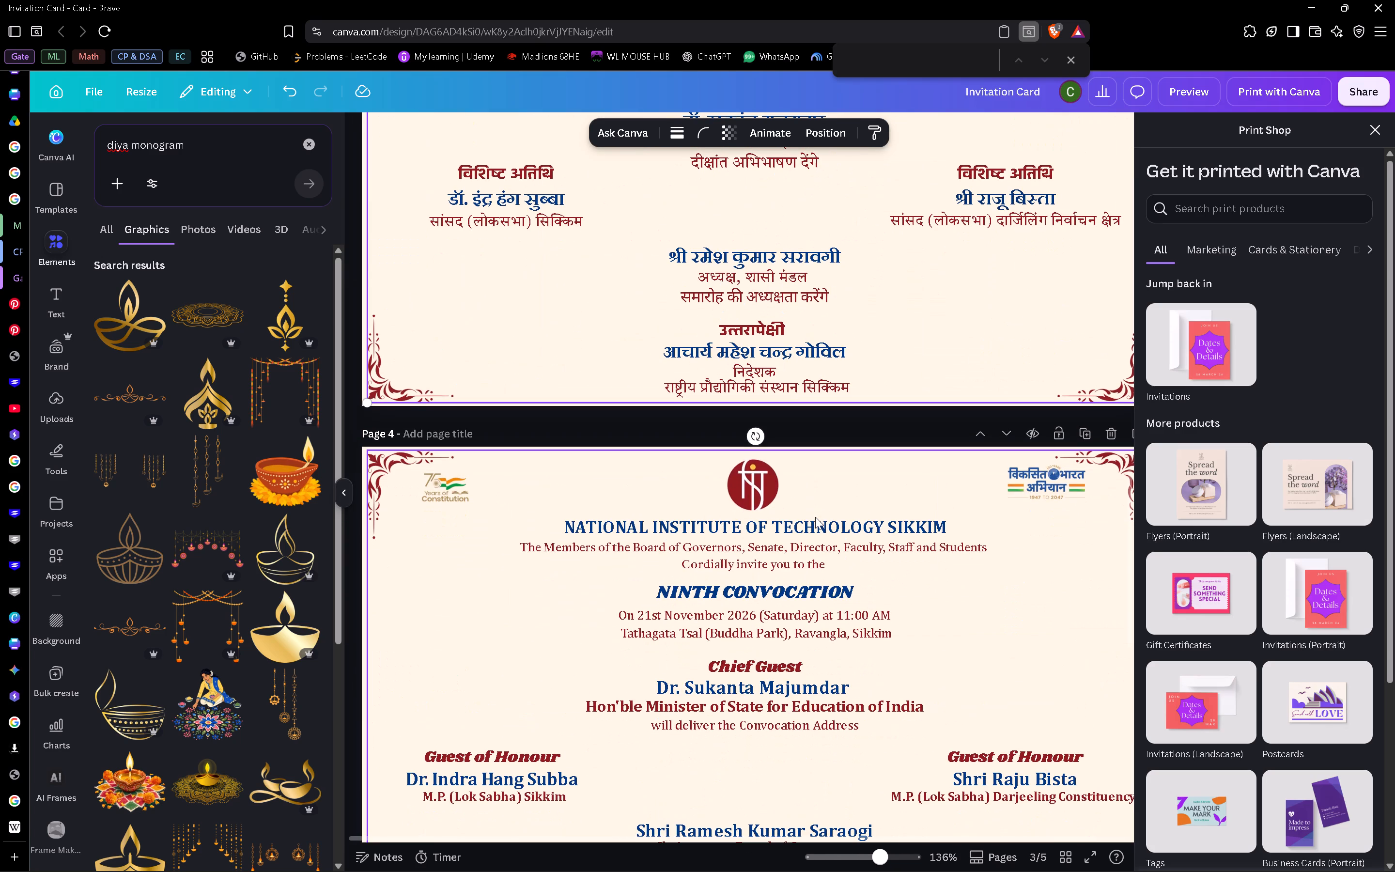
scroll(815, 517, down, 1)
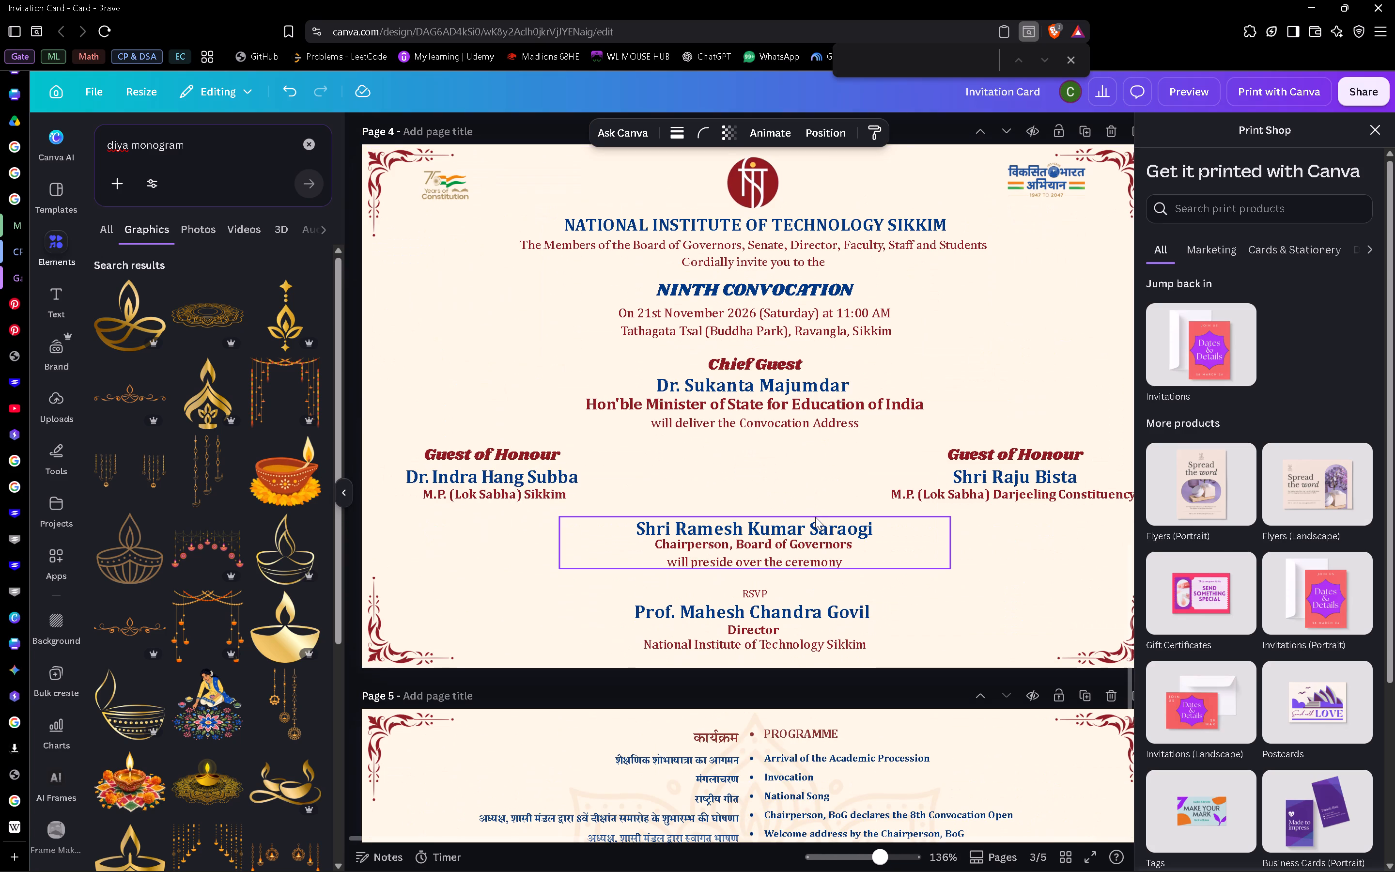
scroll(815, 517, down, 2)
scroll(815, 517, up, 5)
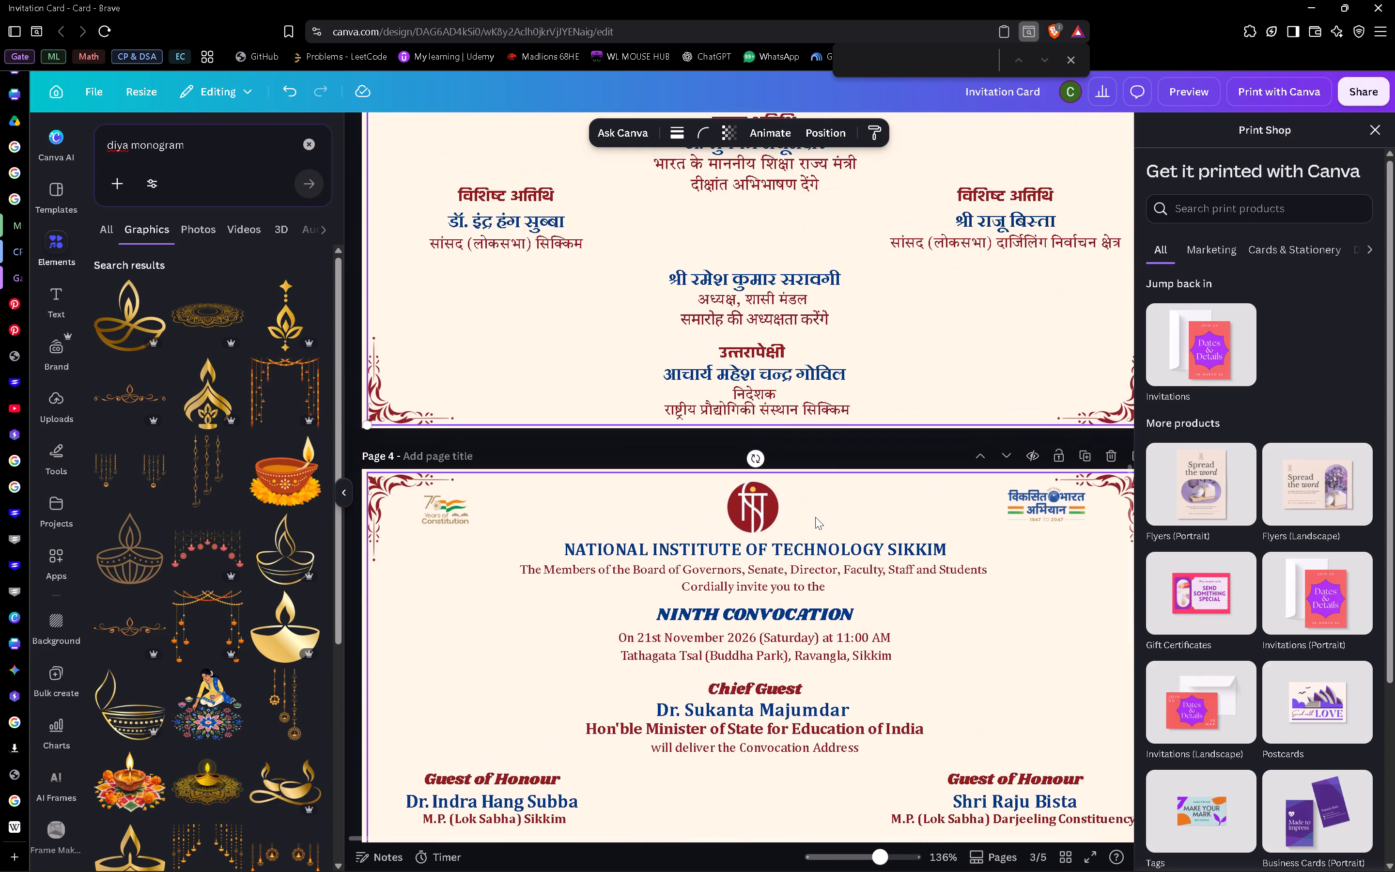
scroll(815, 517, up, 3)
Replace the diya monogram search with a graphics search for "mandala".
click(233, 151)
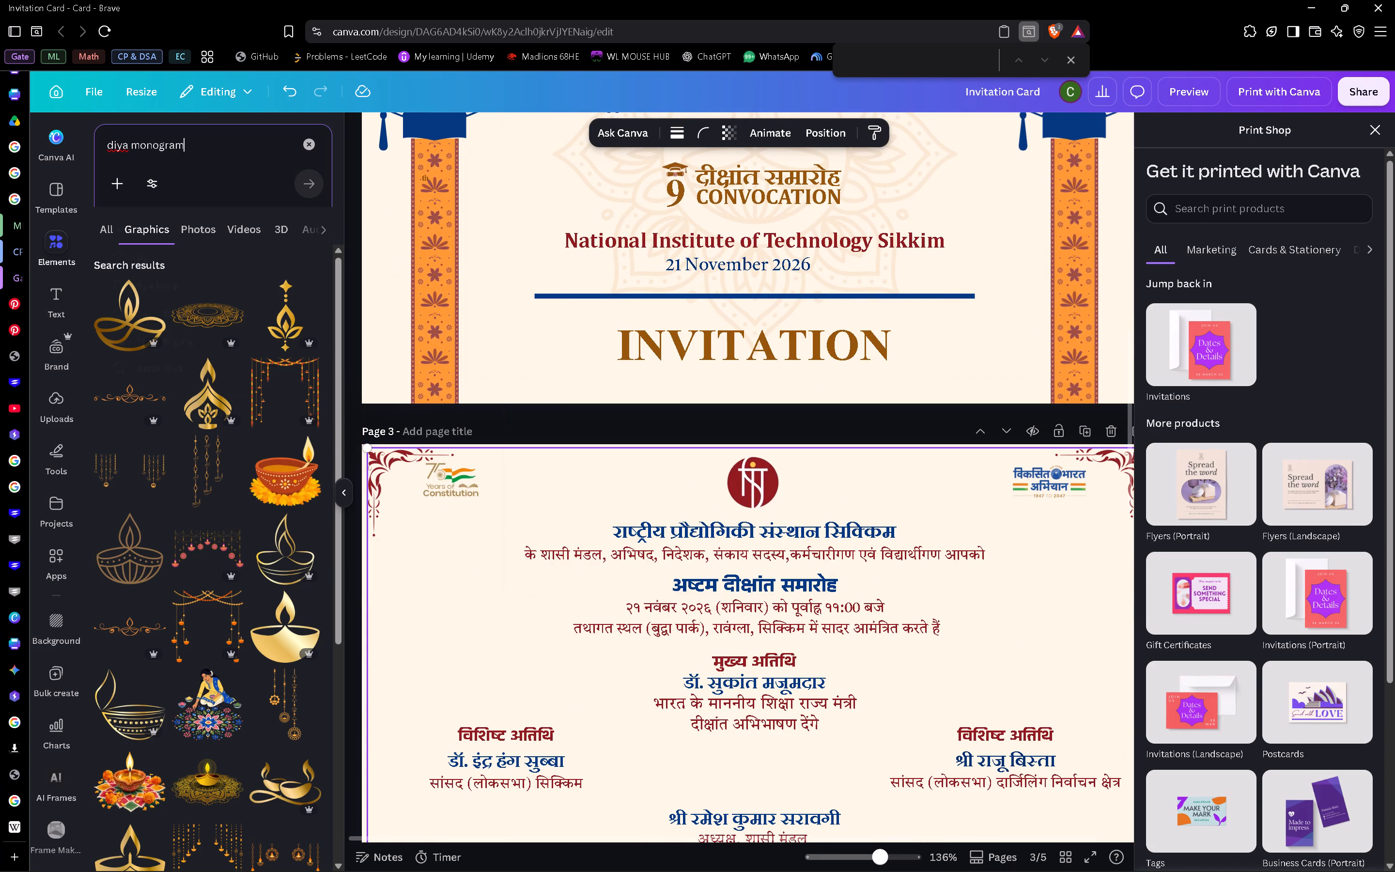
key(BackSpace)
key(BackSpace)
key(BackSpace)
key(BackSpace)
key(BackSpace)
key(BackSpace)
key(BackSpace)
key(BackSpace)
key(BackSpace)
key(BackSpace)
key(BackSpace)
key(BackSpace)
key(BackSpace)
key(BackSpace)
key(BackSpace)
key(BackSpace)
key(BackSpace)
key(BackSpace)
key(BackSpace)
key(BackSpace)
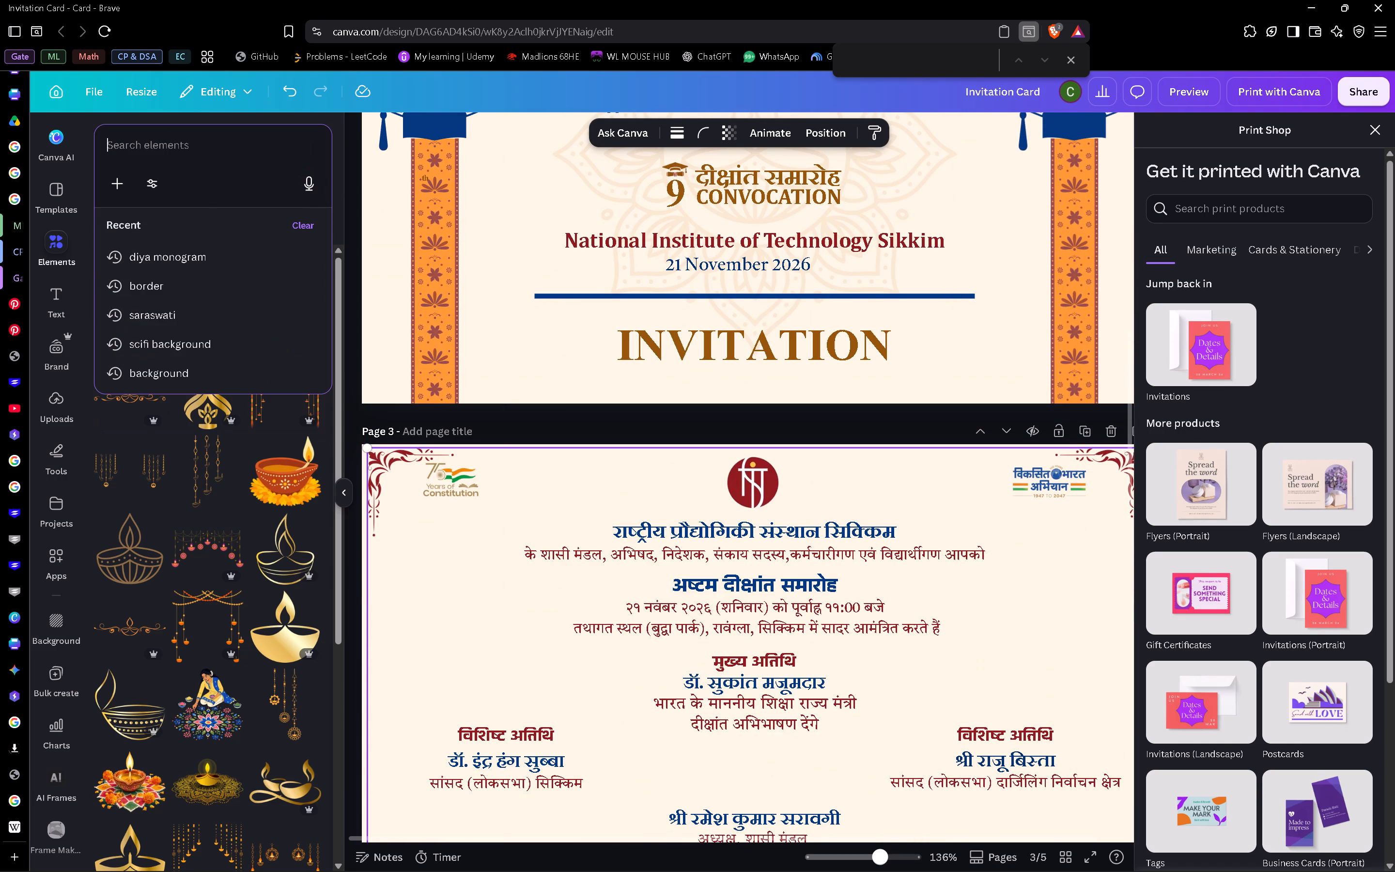
text(mandala)
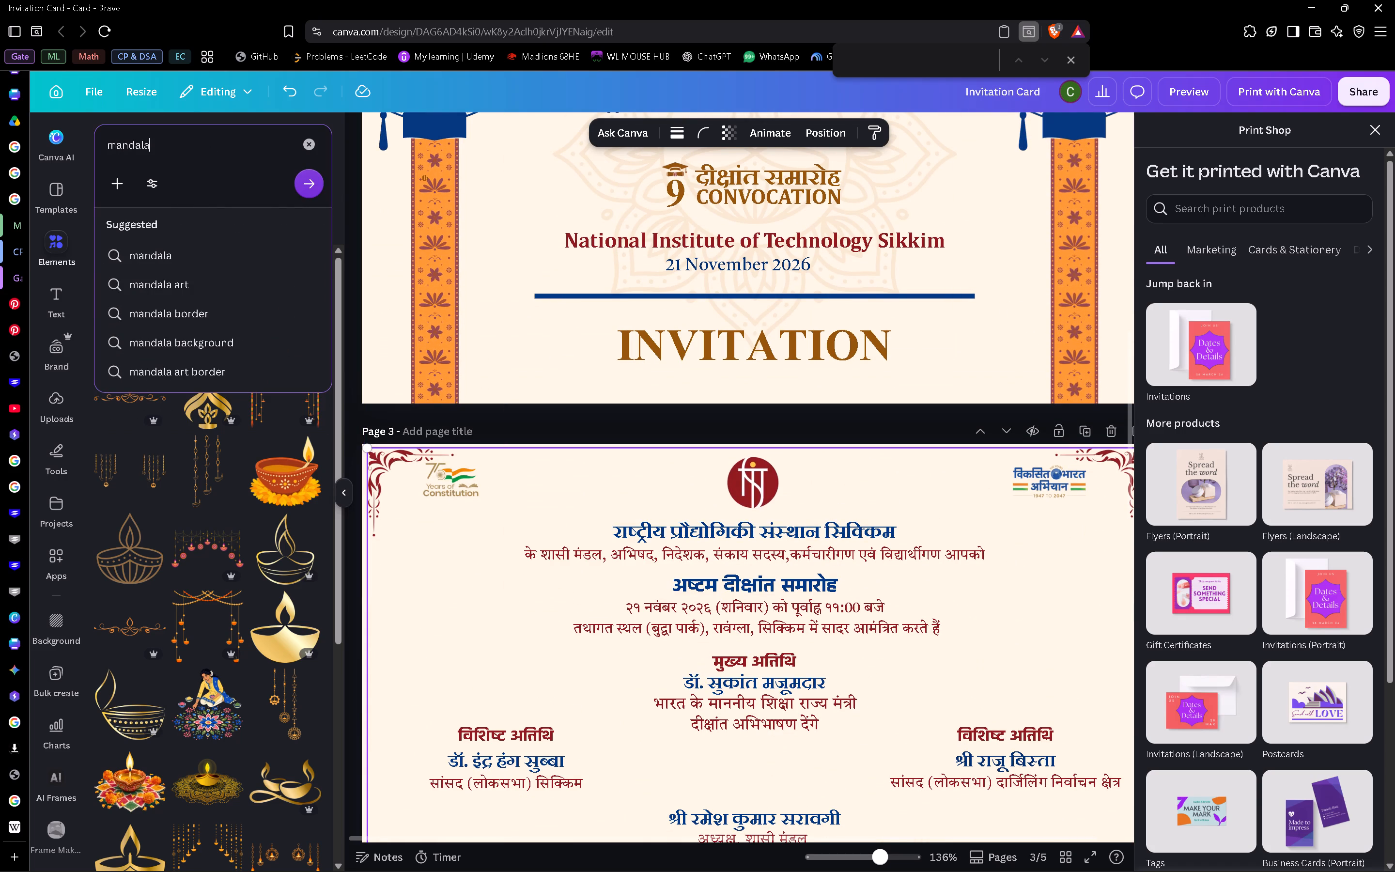
key(Return)
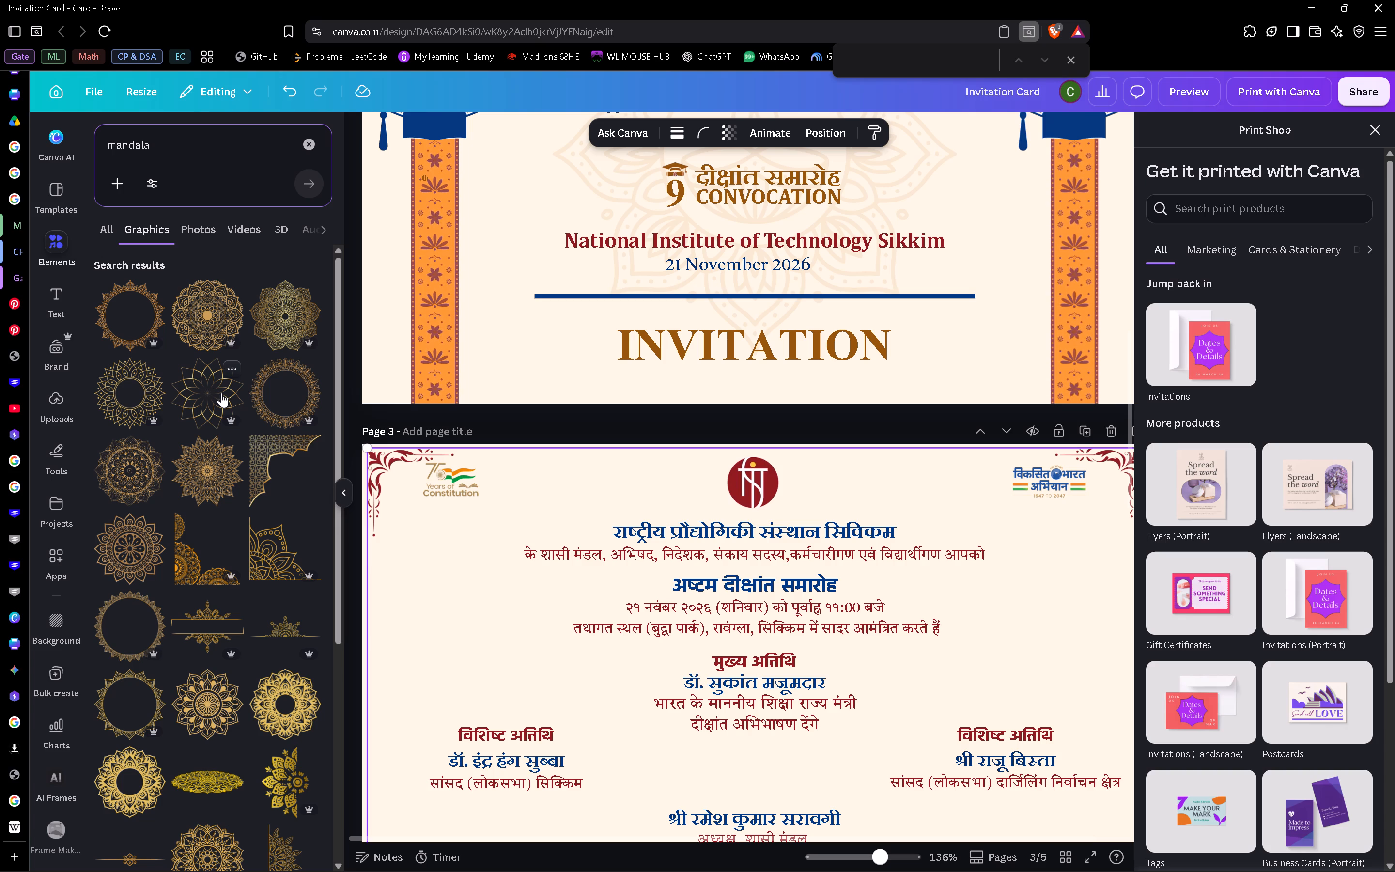
Delete the faint mandala watermark behind the text on page 2.
scroll(803, 350, up, 6)
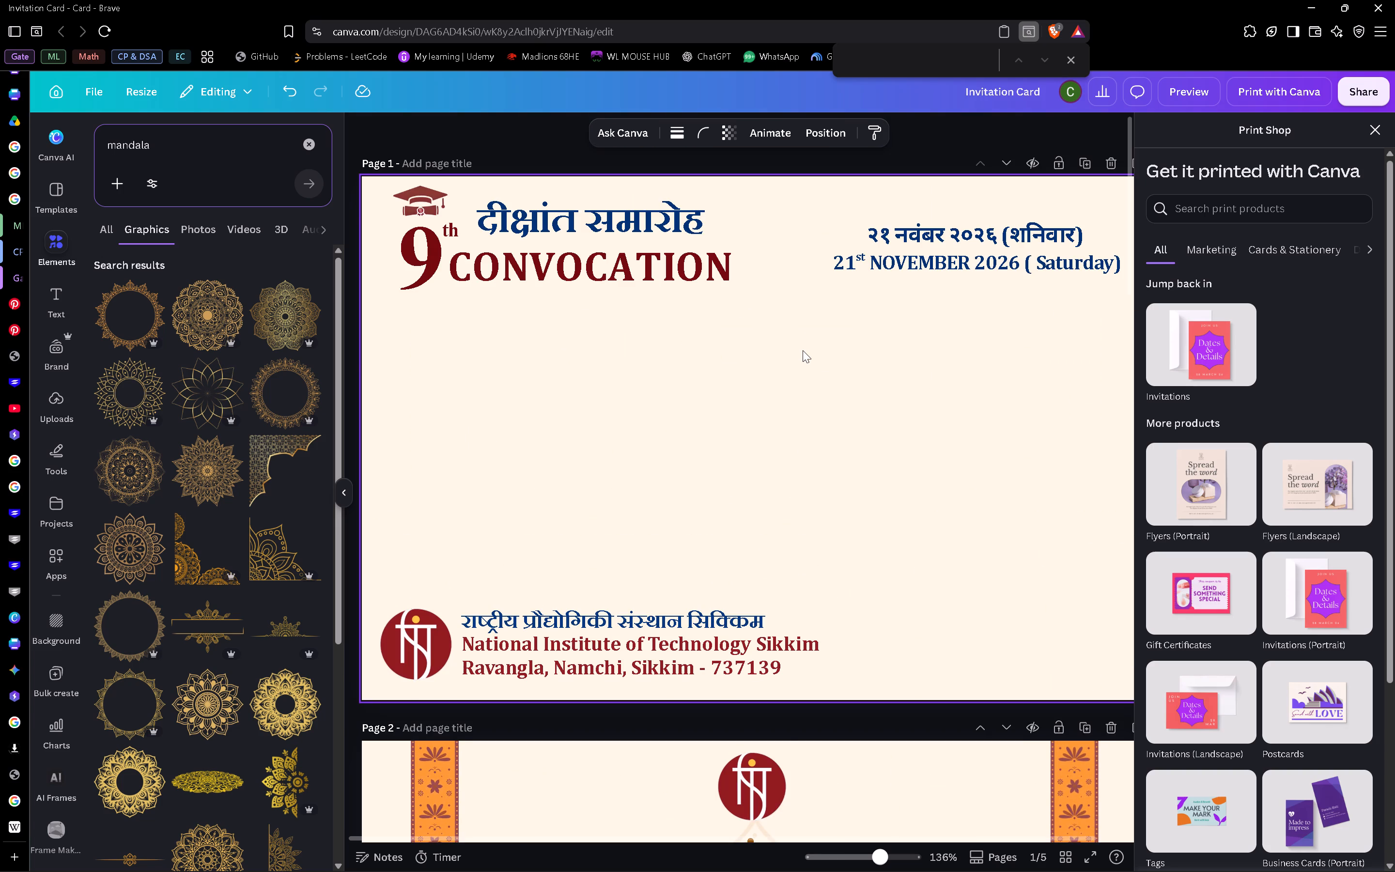
scroll(803, 350, down, 3)
click(951, 462)
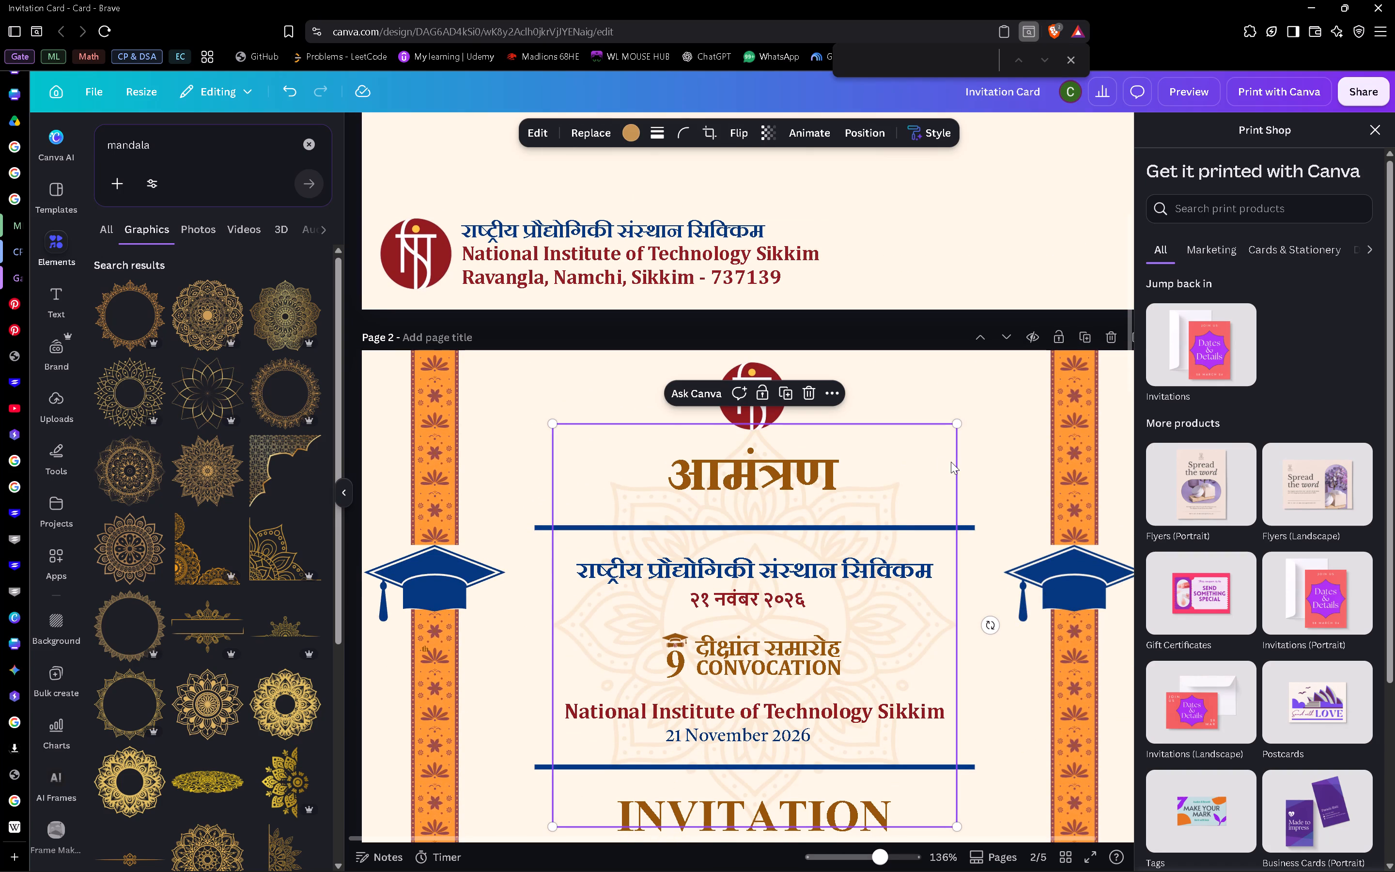
key(Delete)
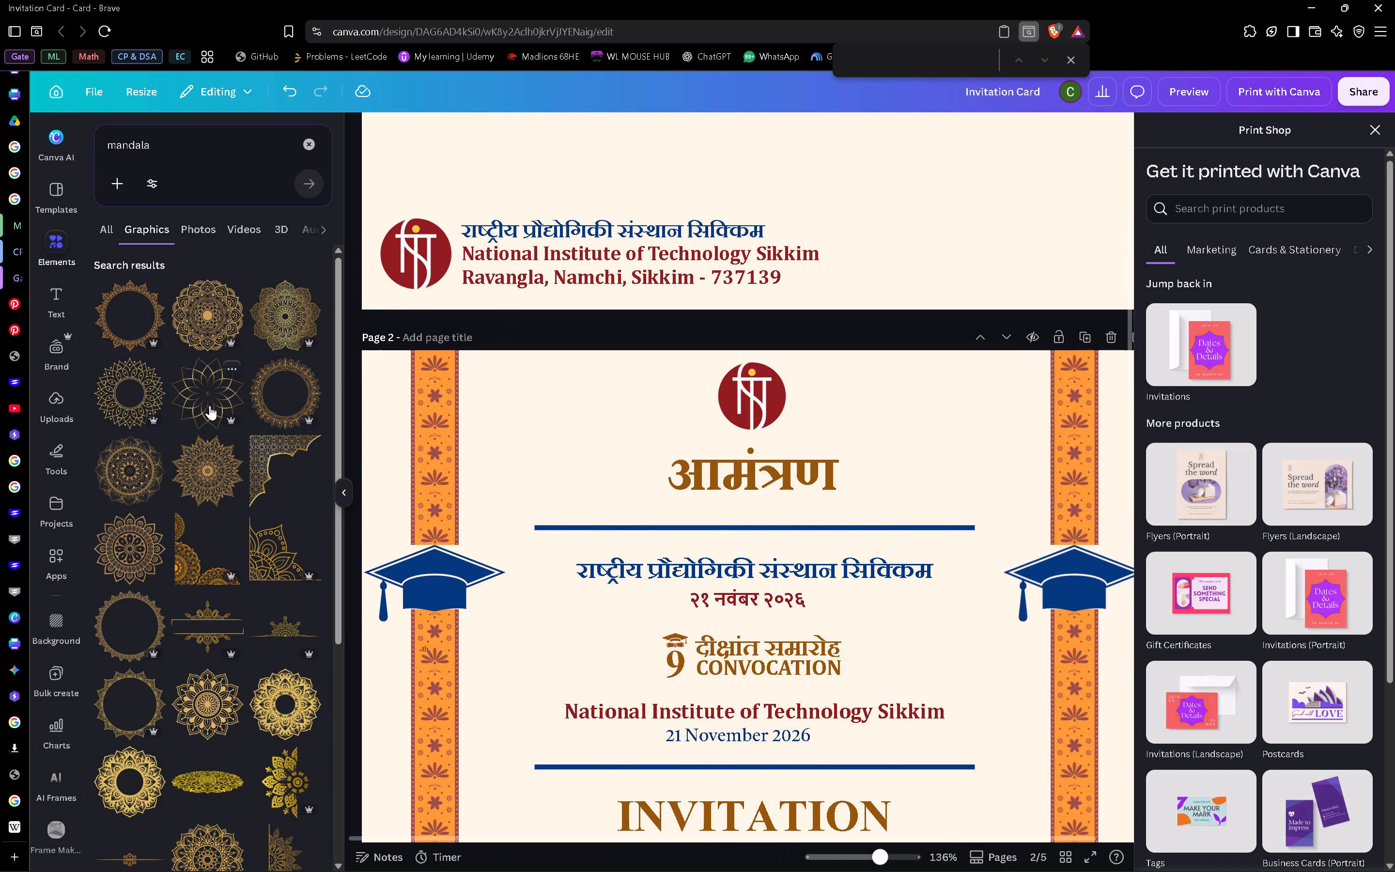
Add the gold line-art lotus mandala to page 2, enlarge it to about the blue rules' width, and align it to the page's middle and centre.
click(210, 405)
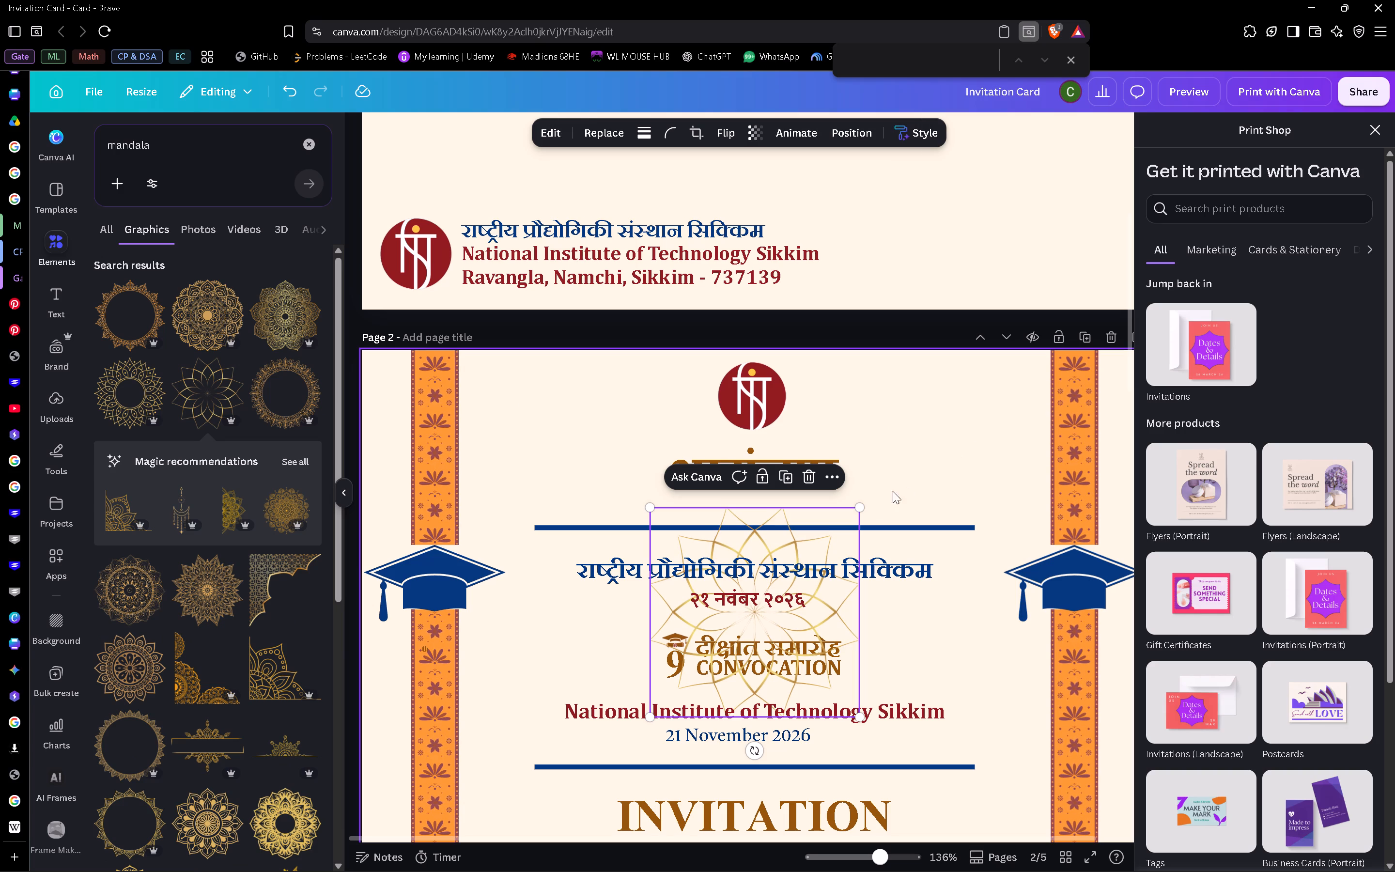
drag(854, 508, 1119, 308)
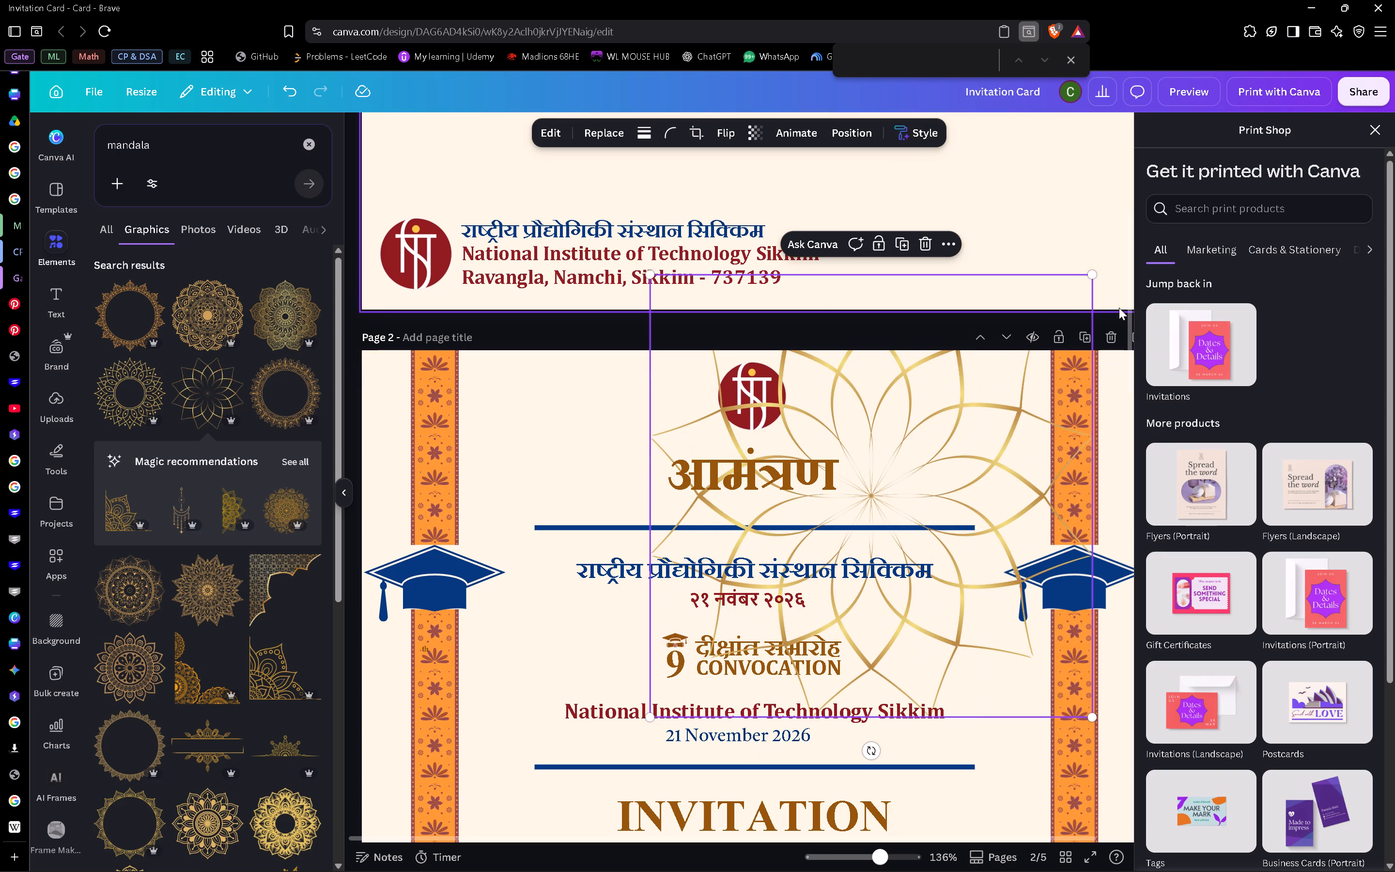
click(957, 497)
right_click(930, 486)
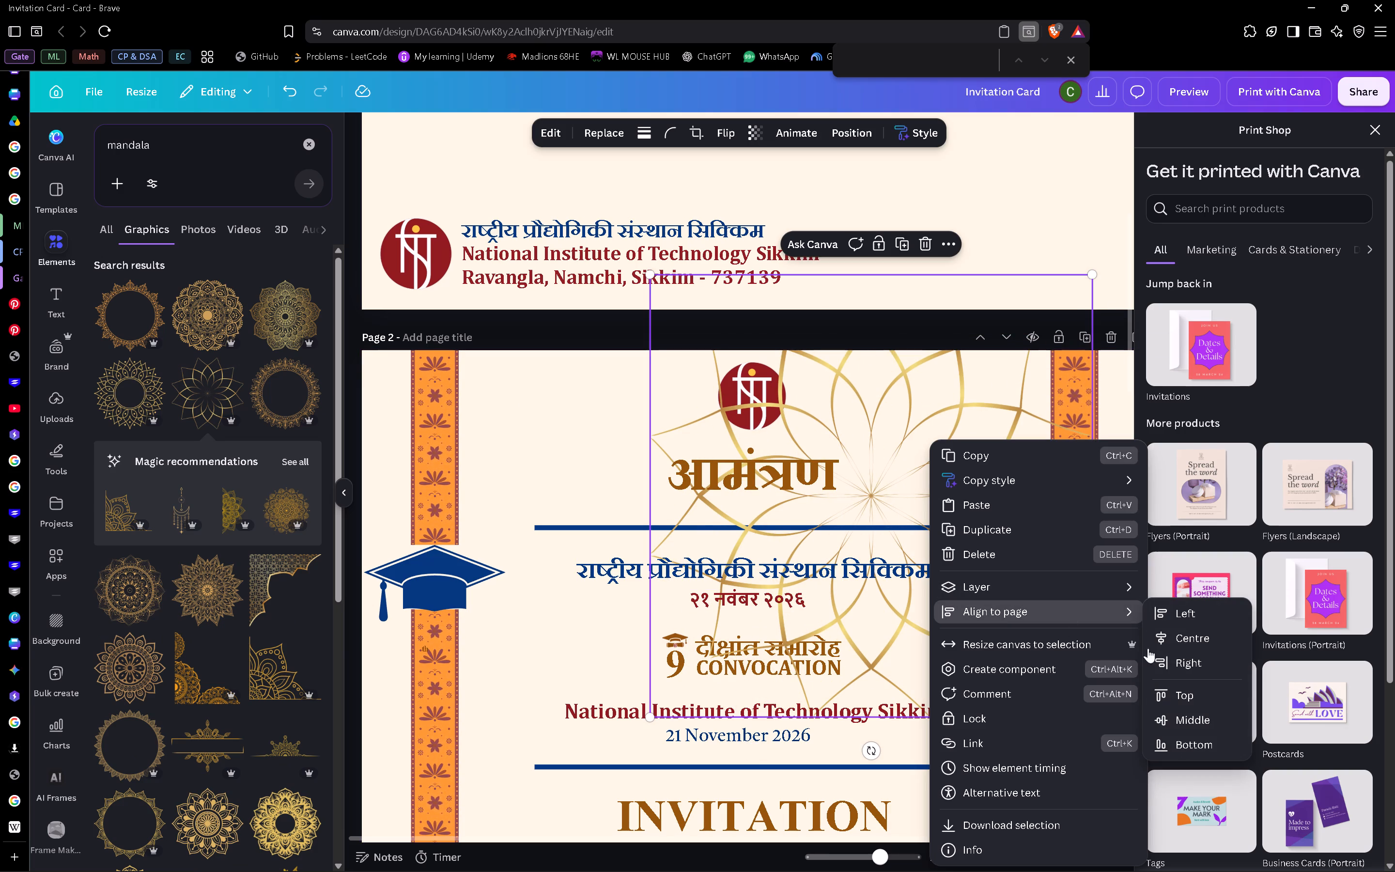
click(1187, 719)
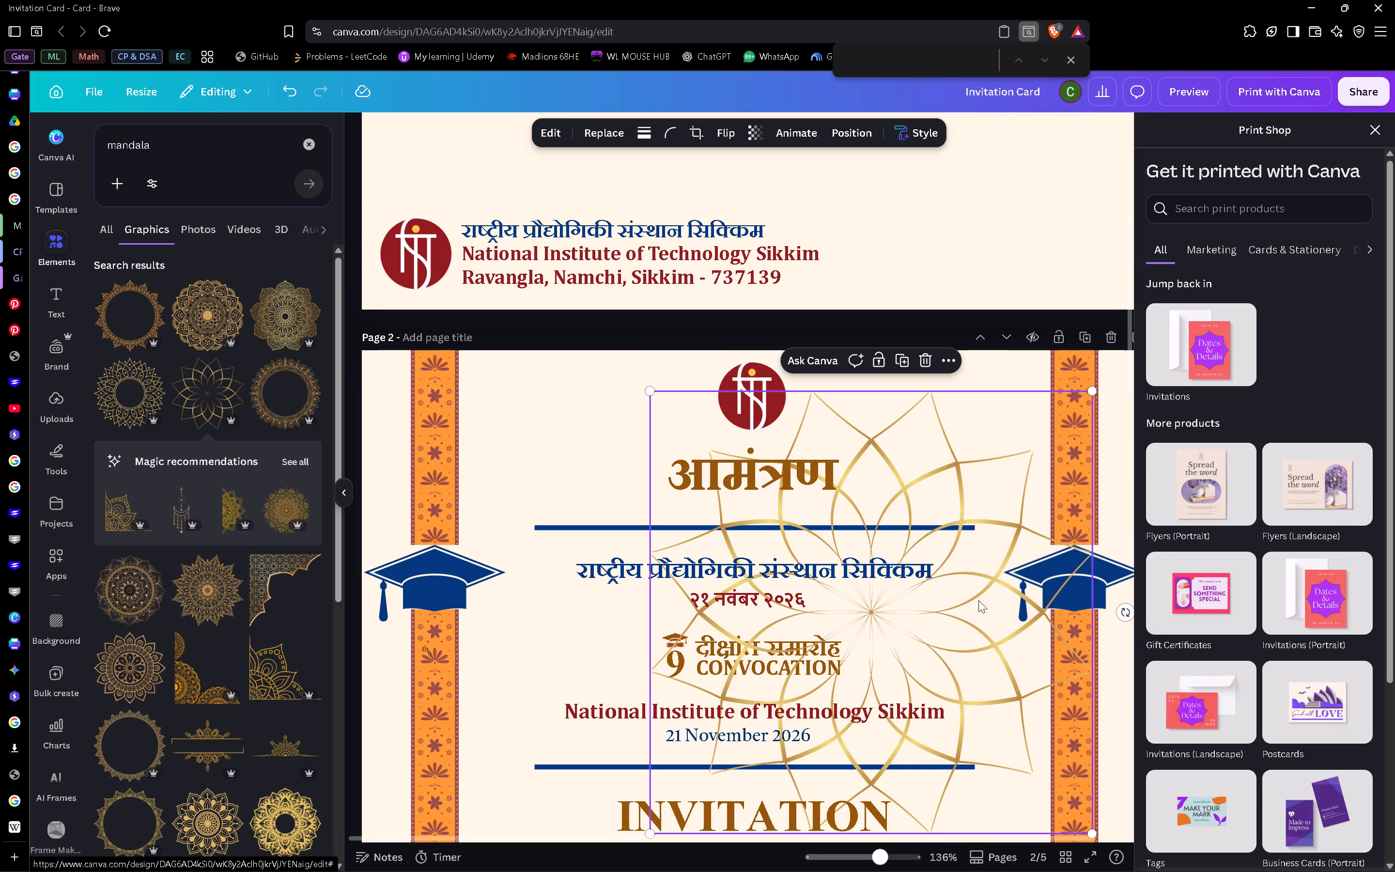
right_click(955, 487)
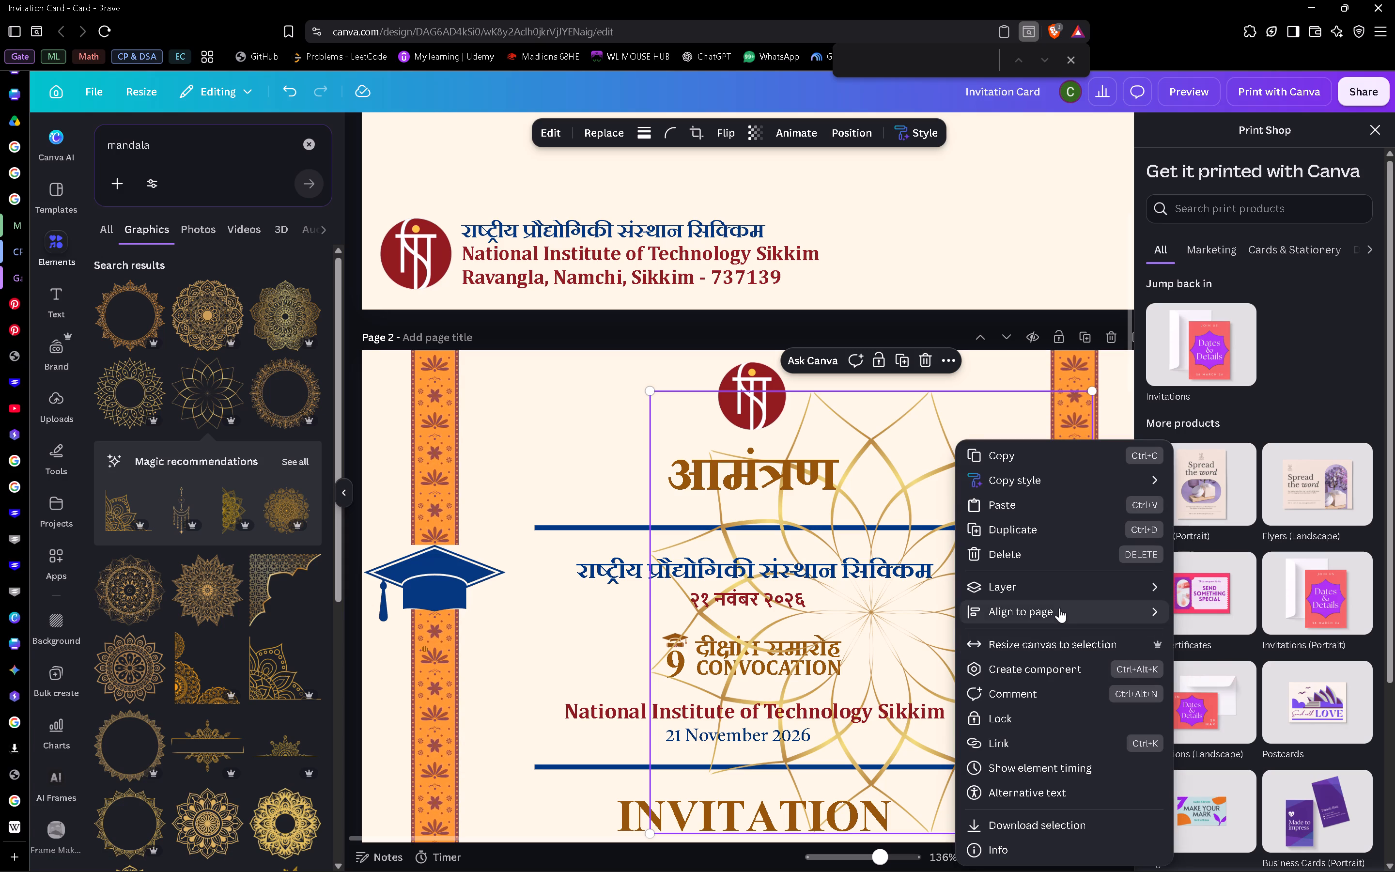
click(1205, 639)
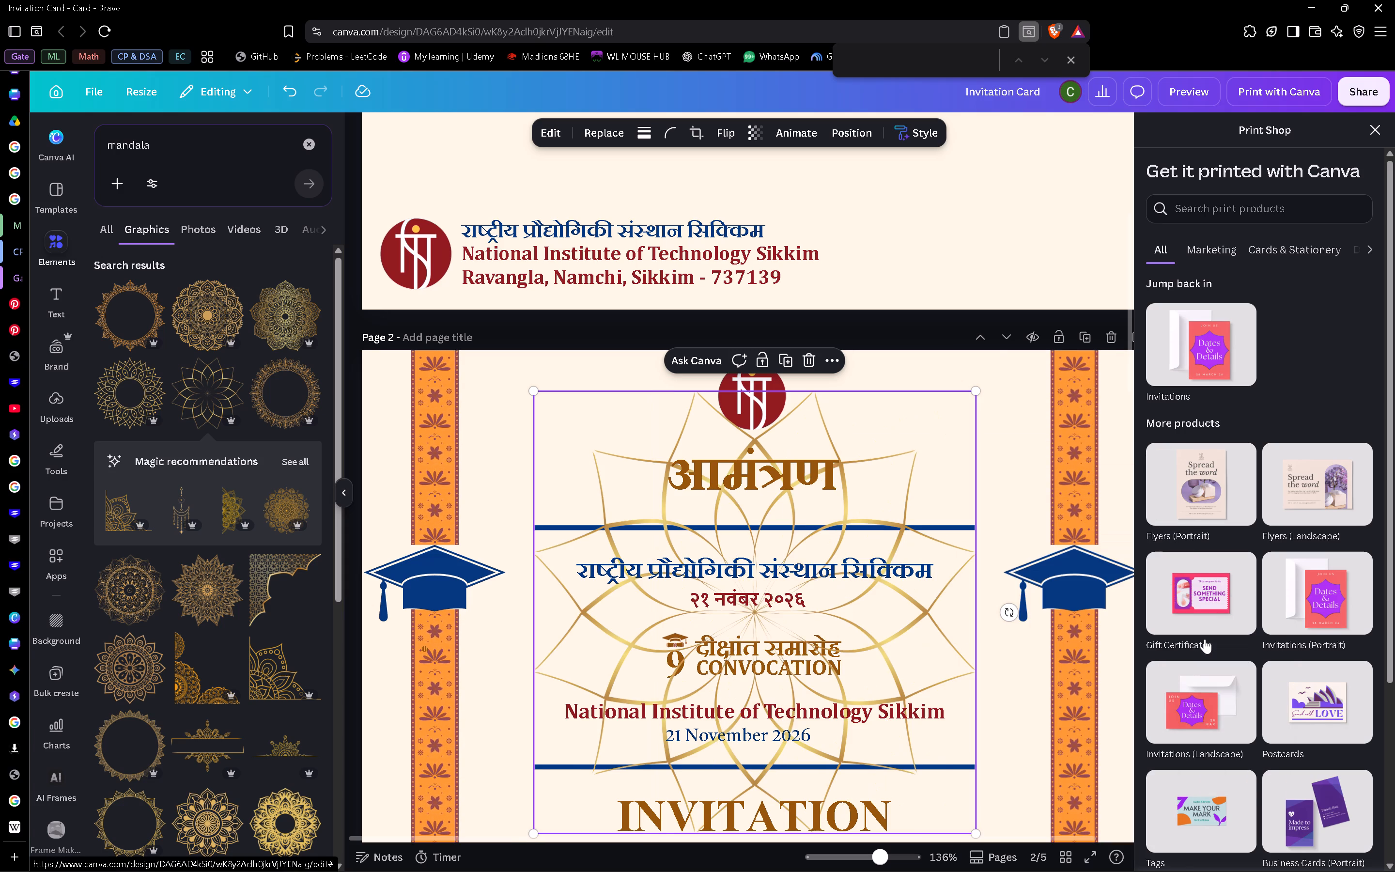
click(935, 369)
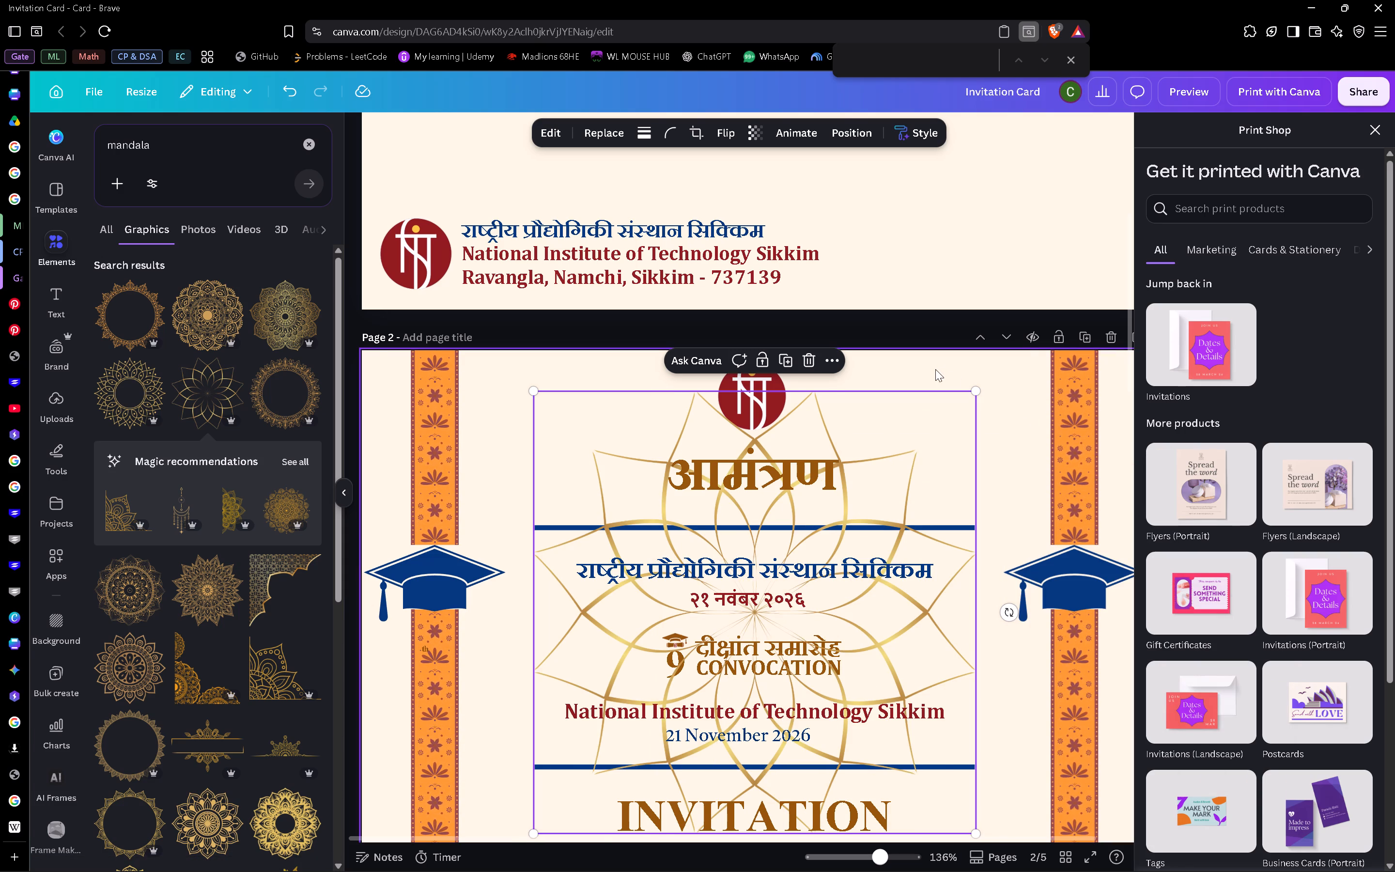
Set the transparency of page 2's gold lotus mandala to 44.
scroll(1000, 464, down, 1)
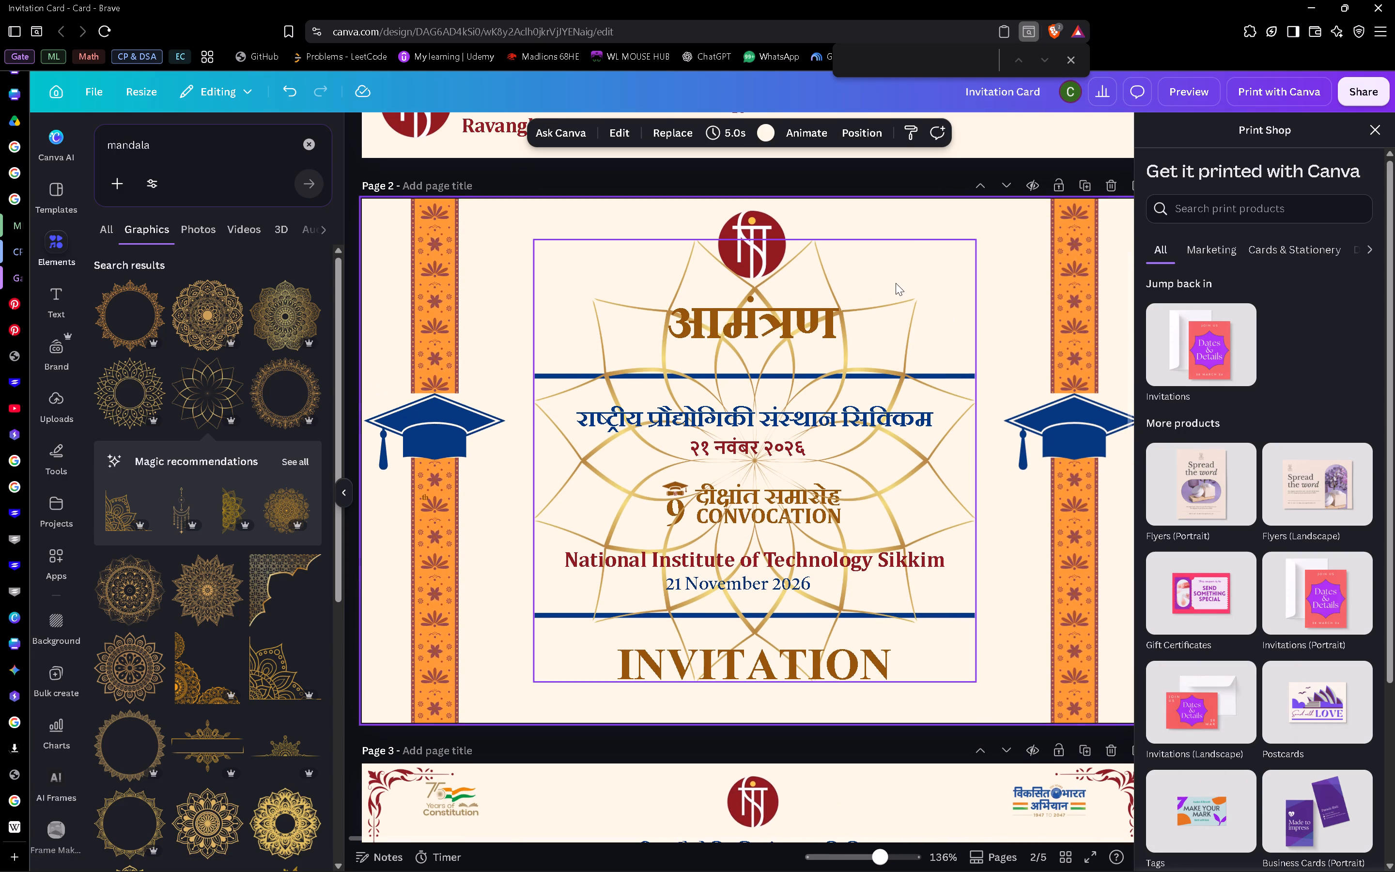
click(895, 282)
click(756, 128)
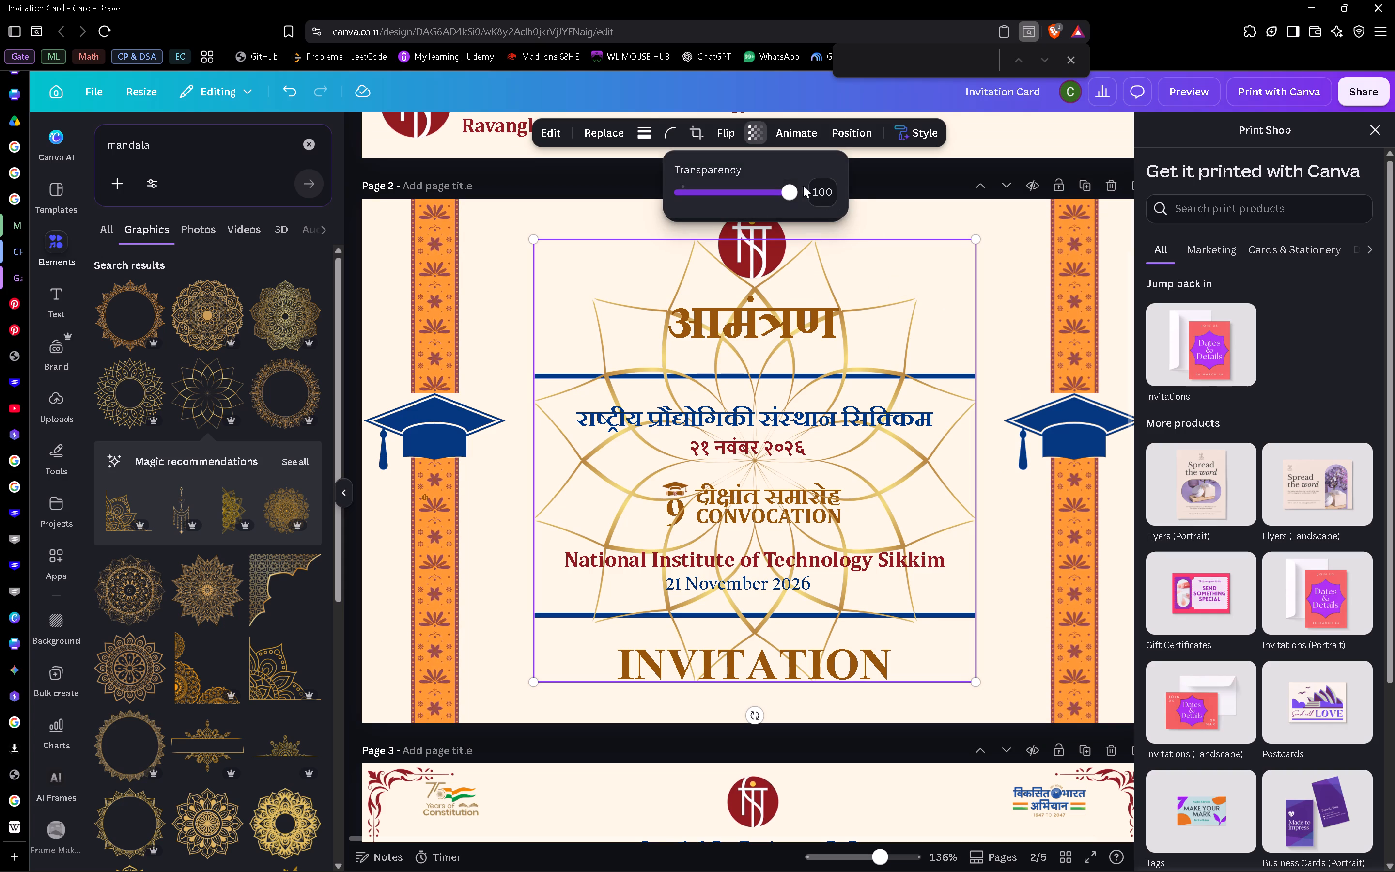
drag(790, 199, 729, 228)
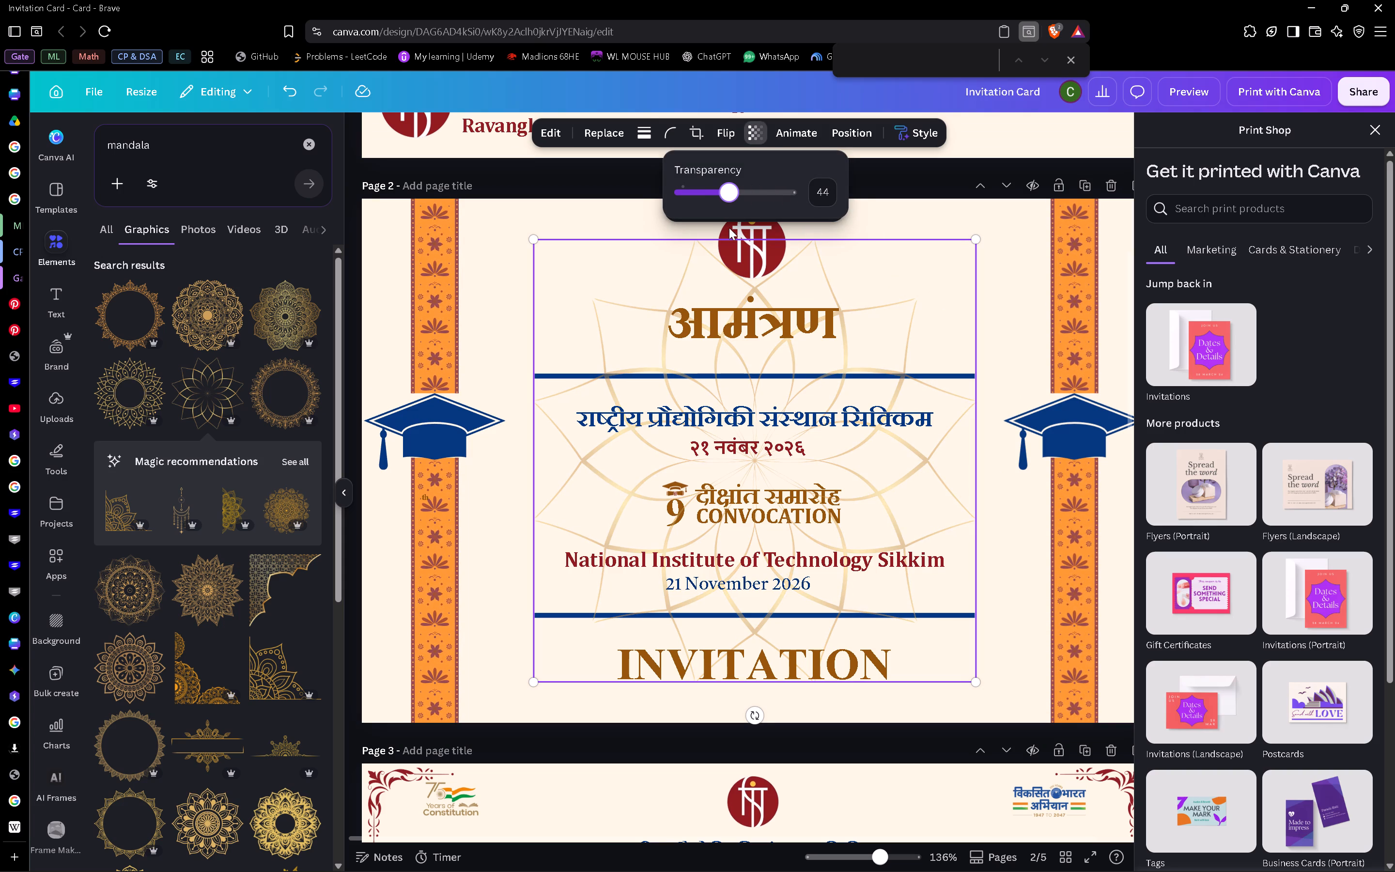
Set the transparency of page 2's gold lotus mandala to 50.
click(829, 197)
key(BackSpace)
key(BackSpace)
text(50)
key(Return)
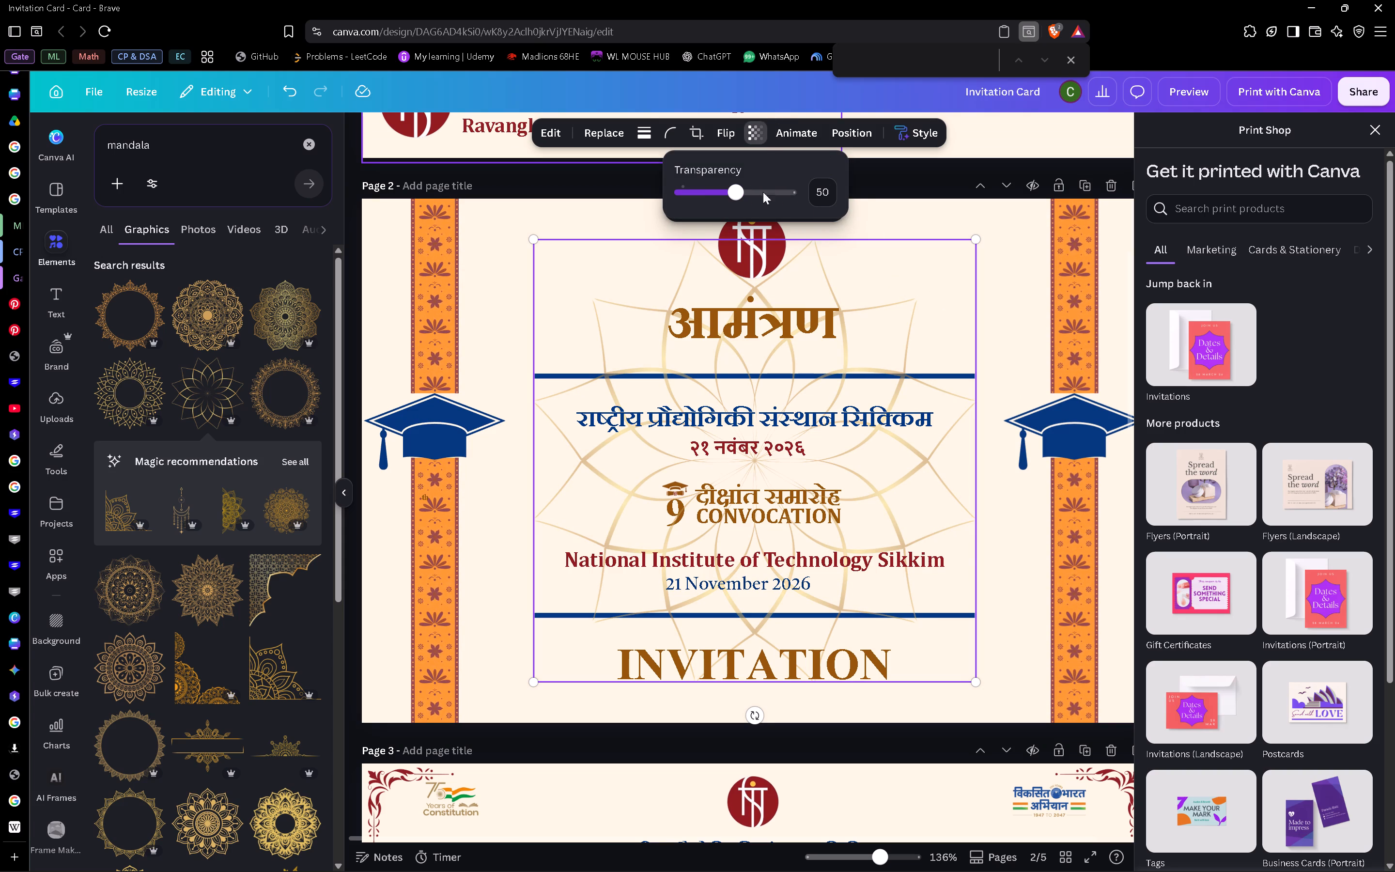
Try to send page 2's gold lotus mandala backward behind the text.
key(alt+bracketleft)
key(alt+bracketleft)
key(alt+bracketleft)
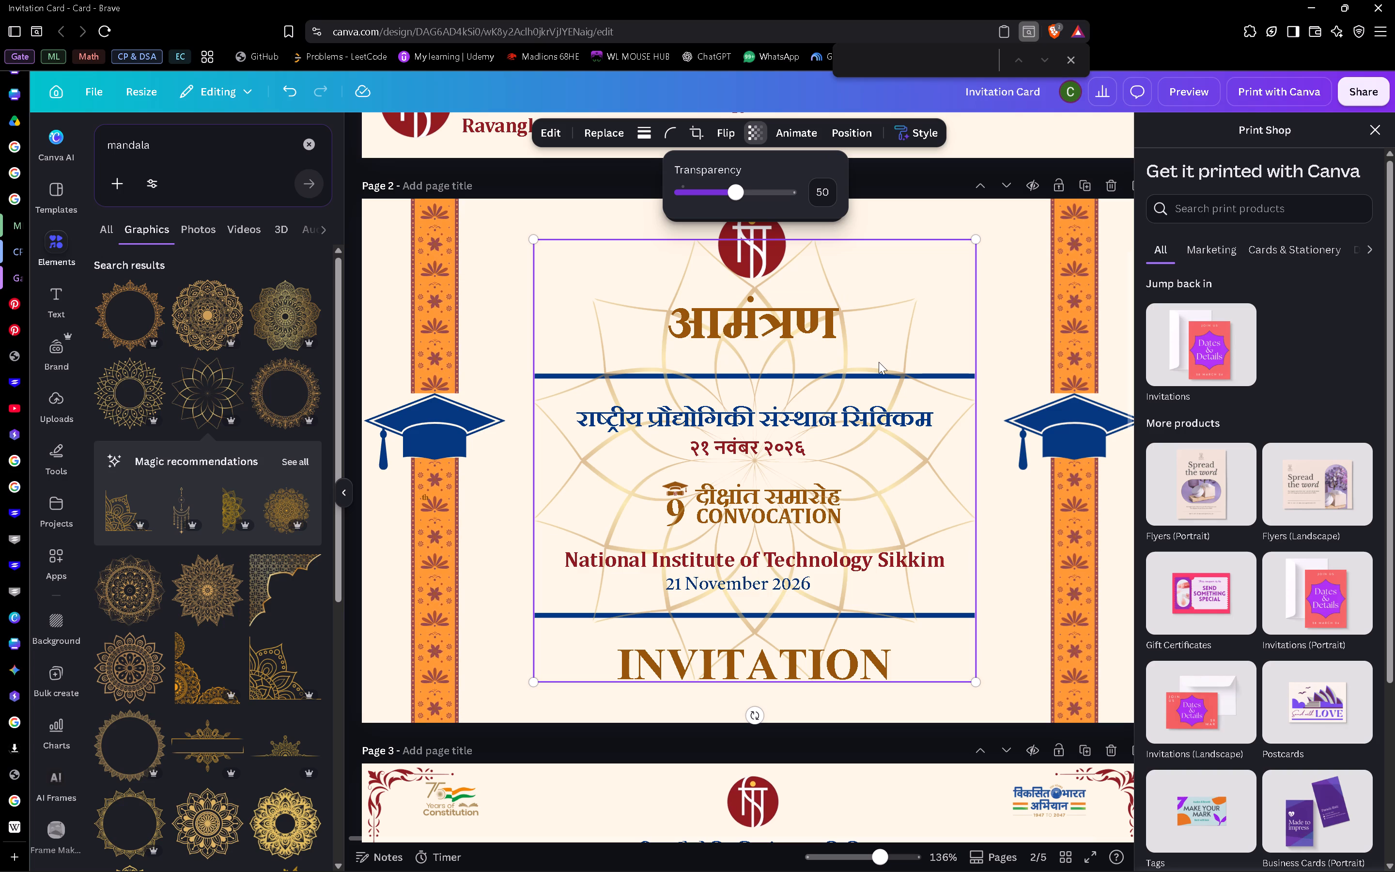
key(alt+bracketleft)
Shrink page 2's gold lotus mandala to slightly narrower than the blue rules and align it to the page's centre and middle.
drag(976, 239, 975, 241)
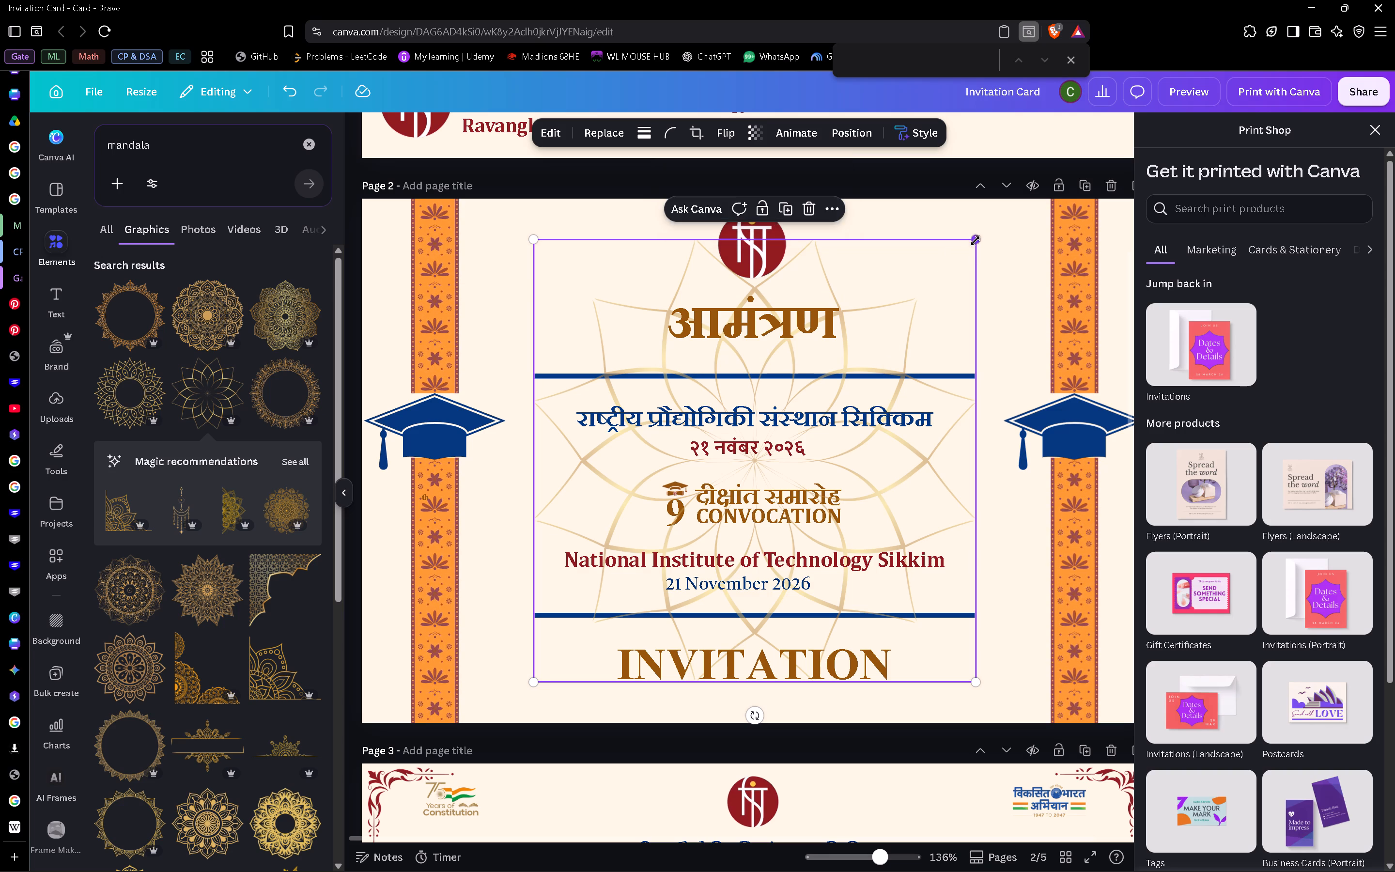
drag(975, 241, 924, 303)
right_click(870, 328)
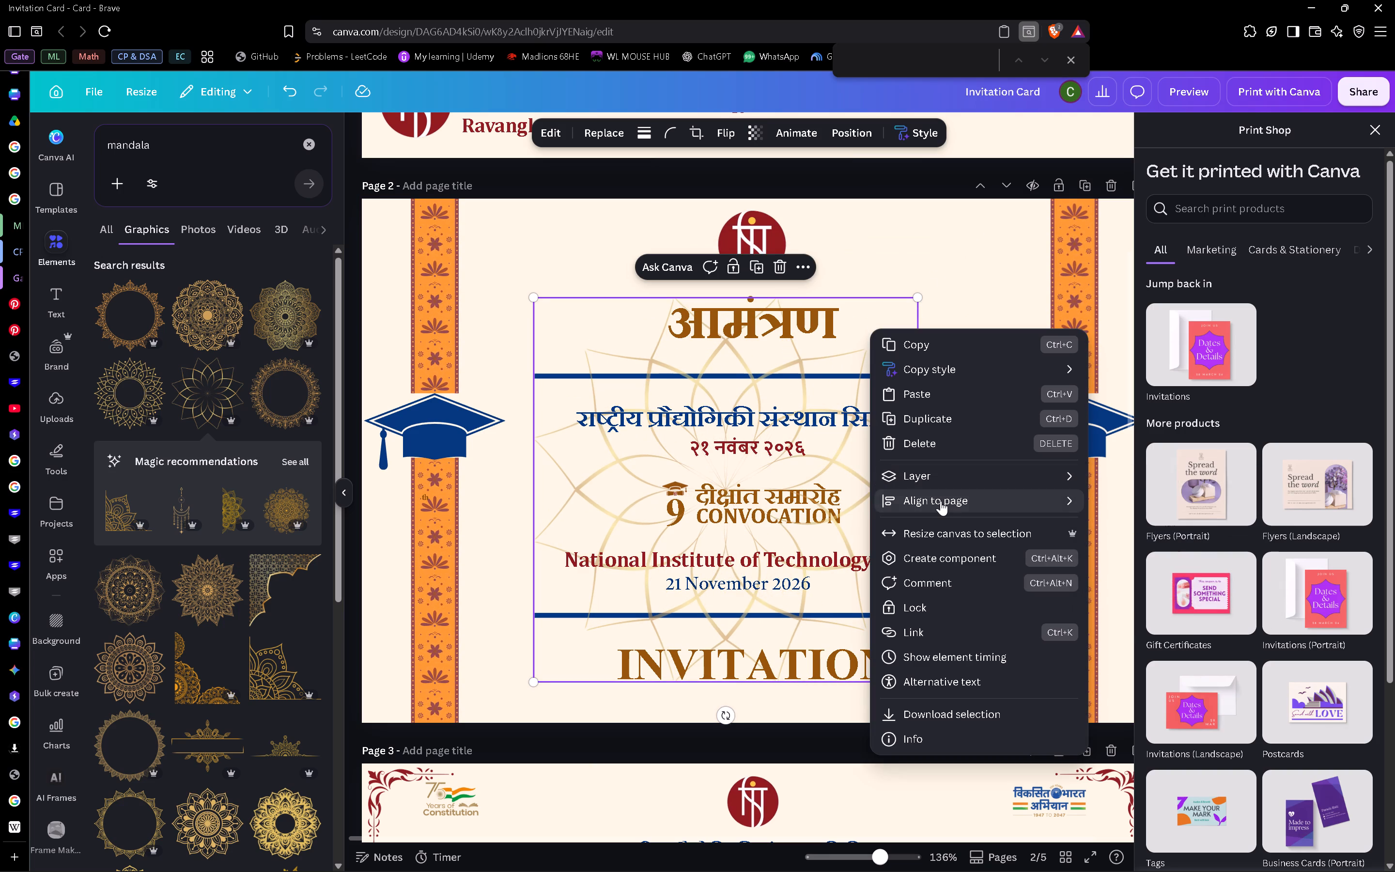
click(1142, 534)
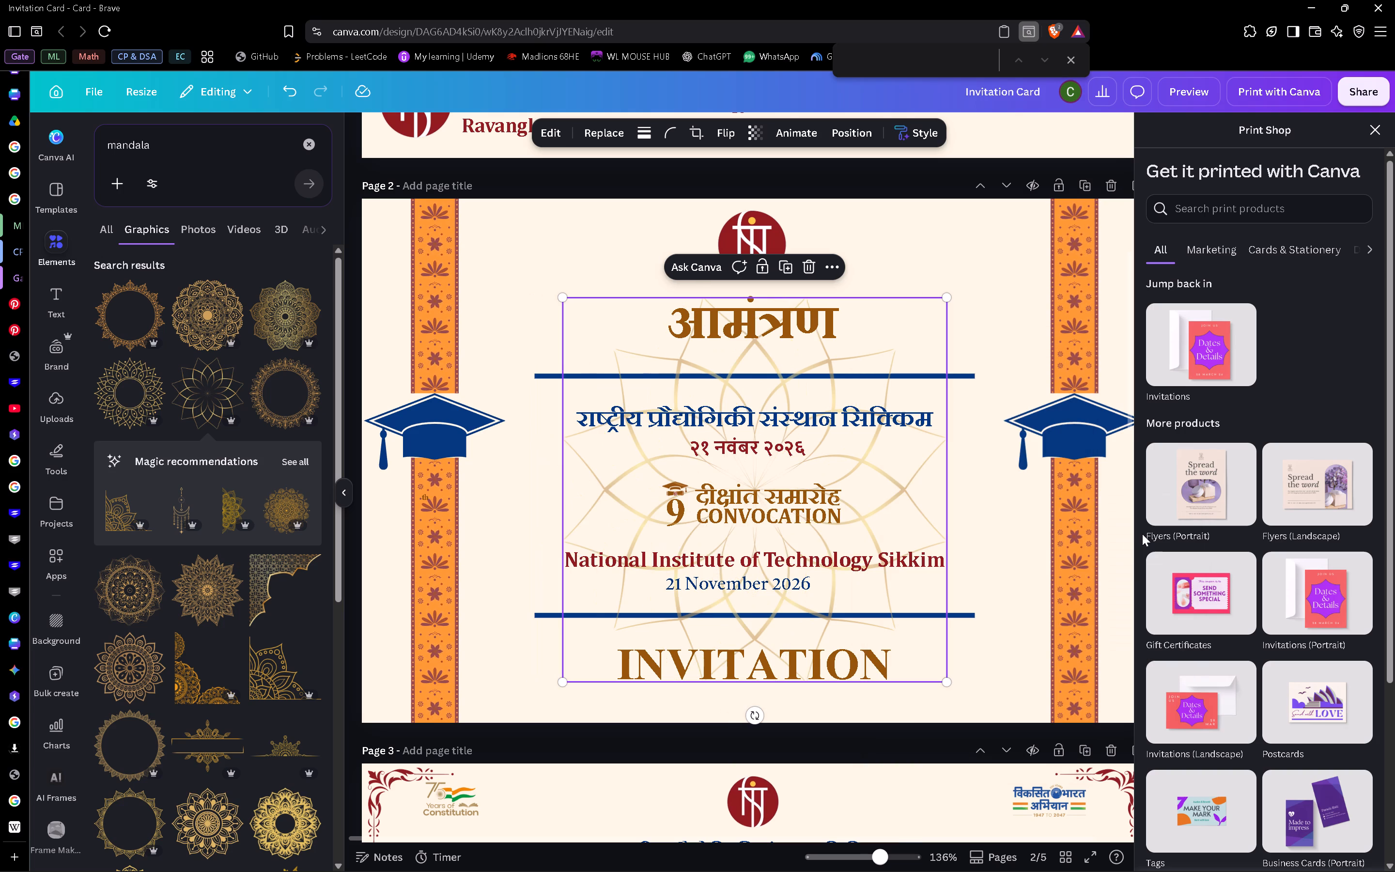
right_click(906, 324)
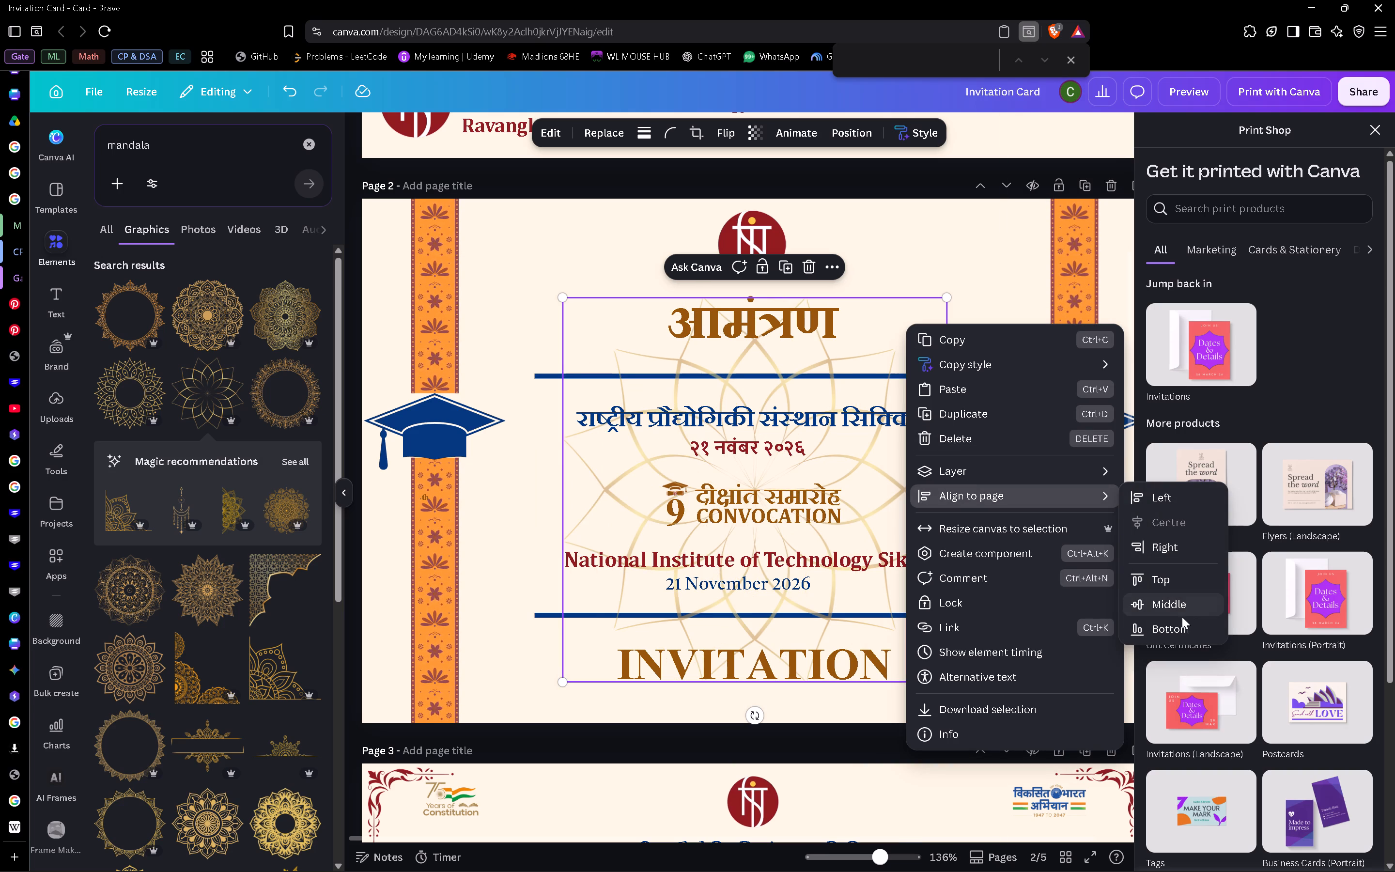
click(1177, 604)
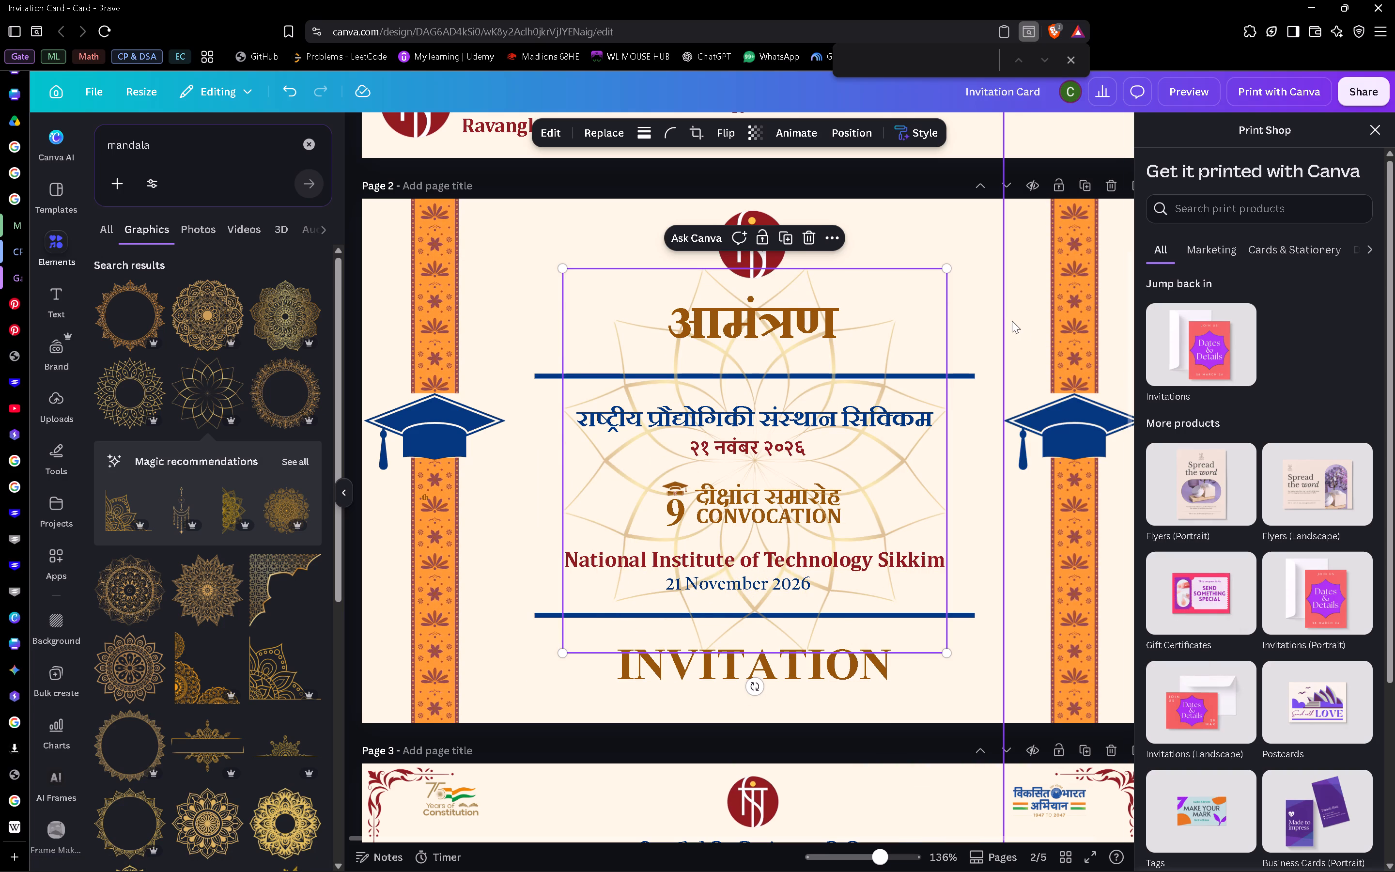
click(969, 242)
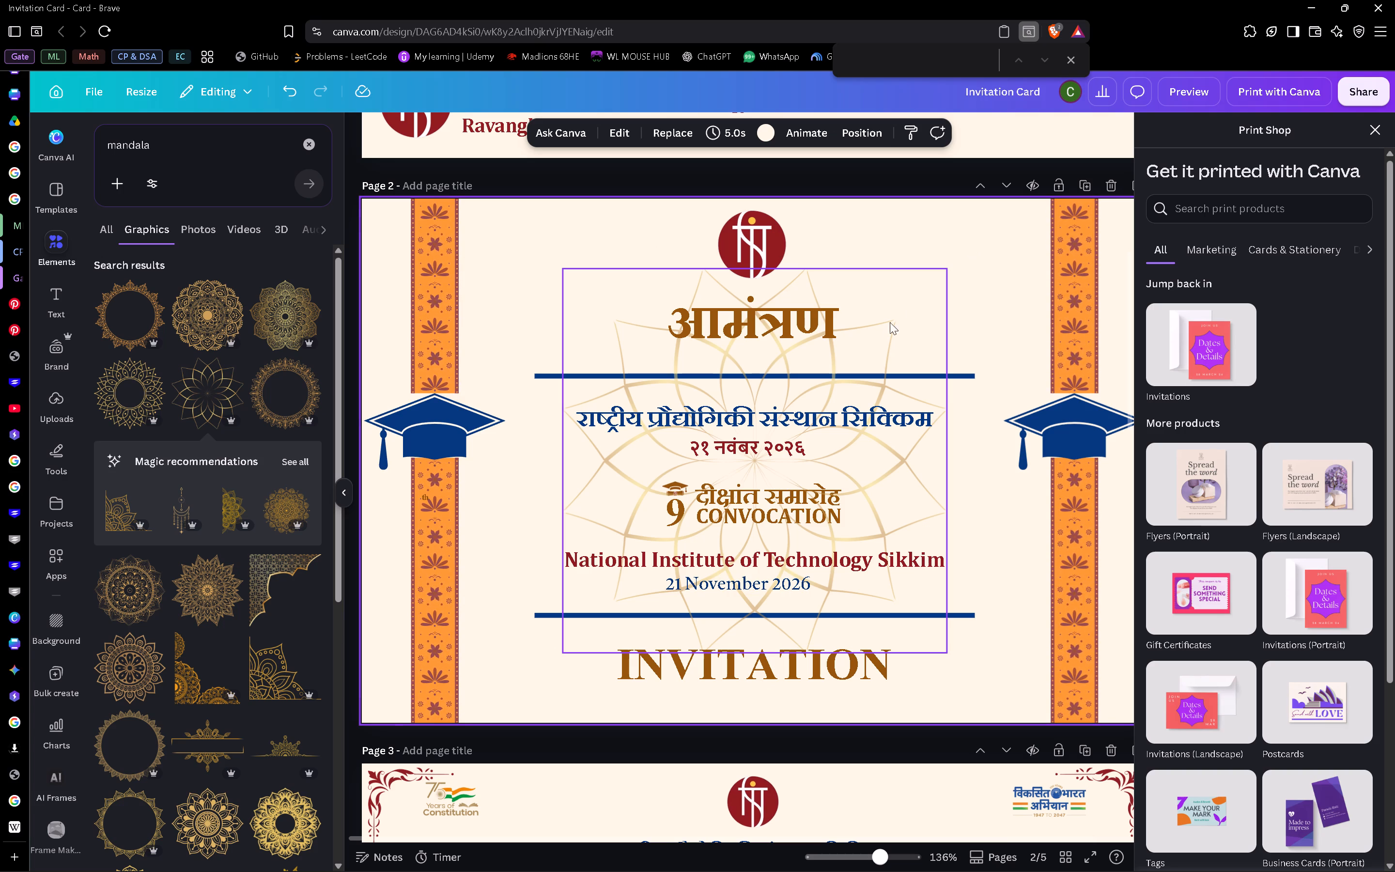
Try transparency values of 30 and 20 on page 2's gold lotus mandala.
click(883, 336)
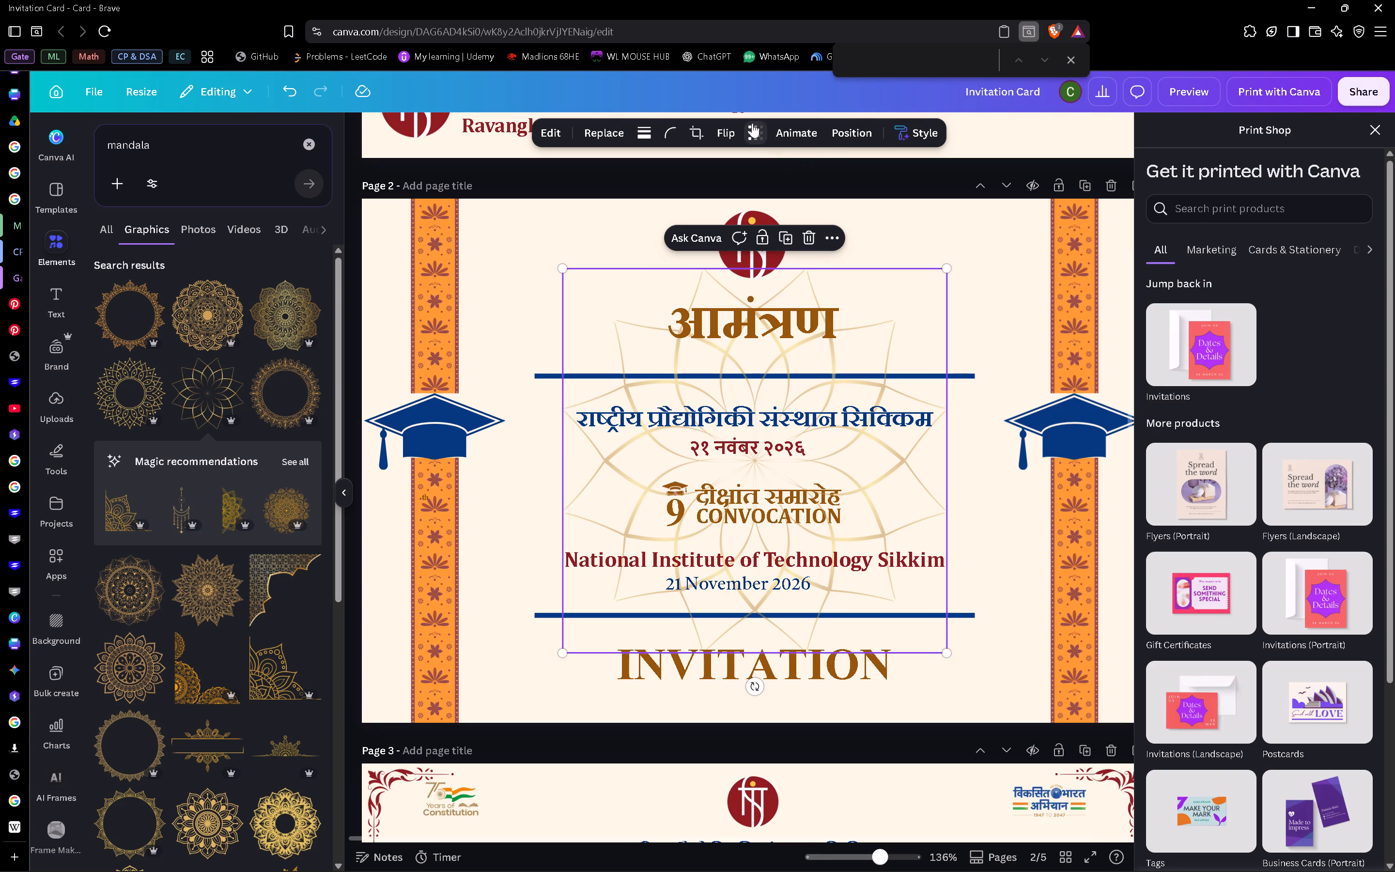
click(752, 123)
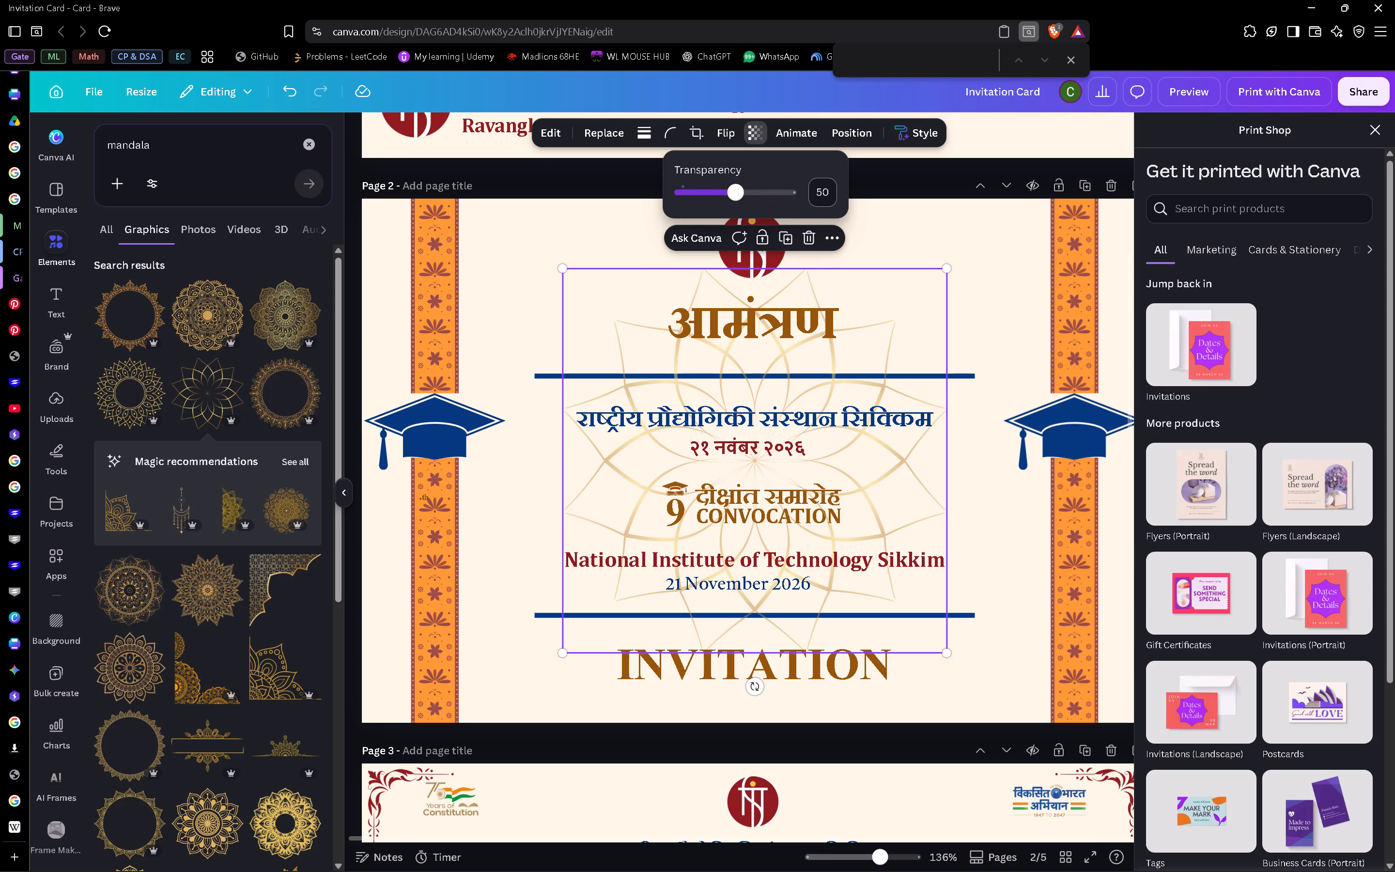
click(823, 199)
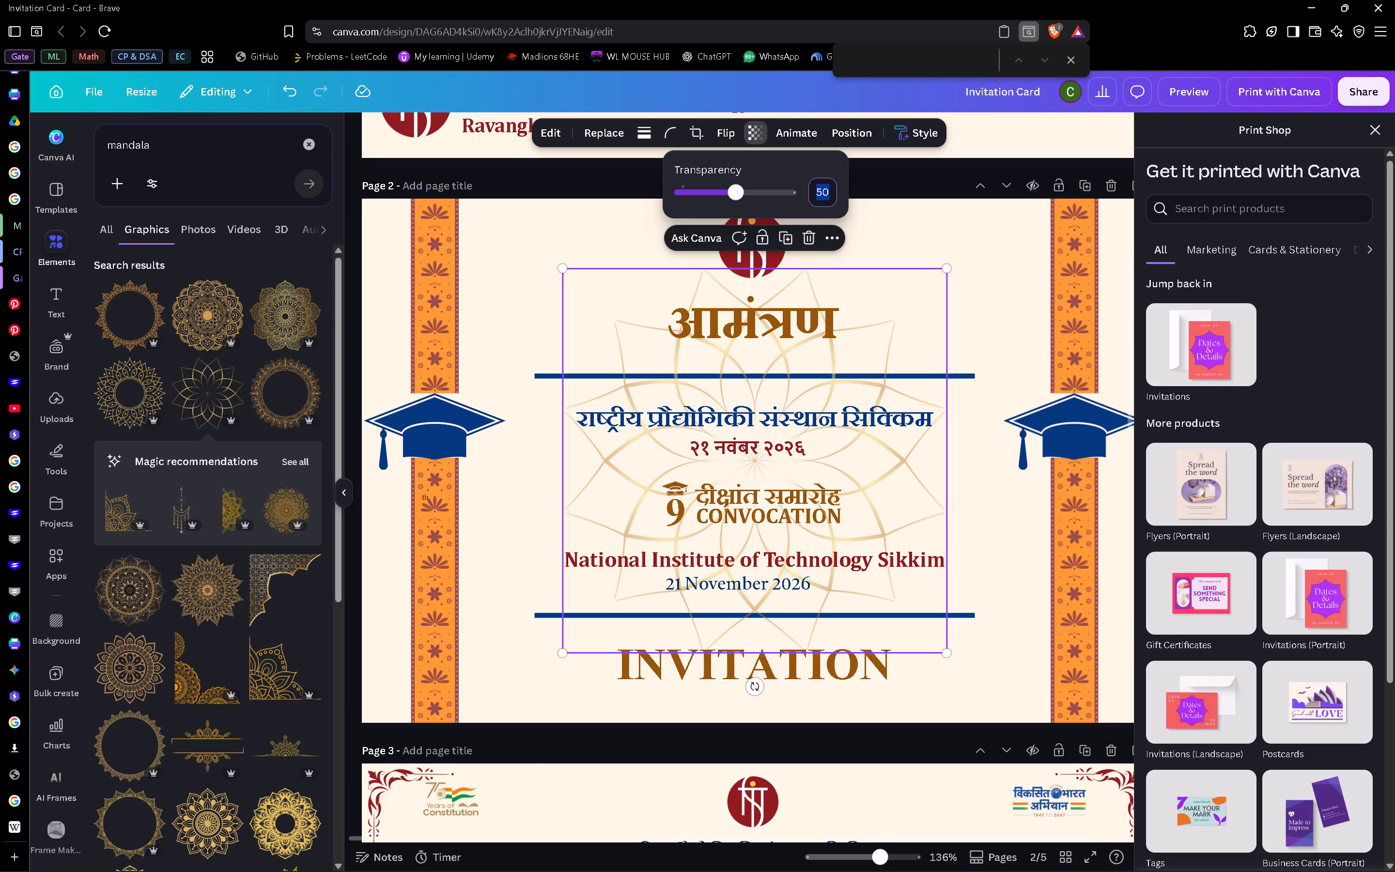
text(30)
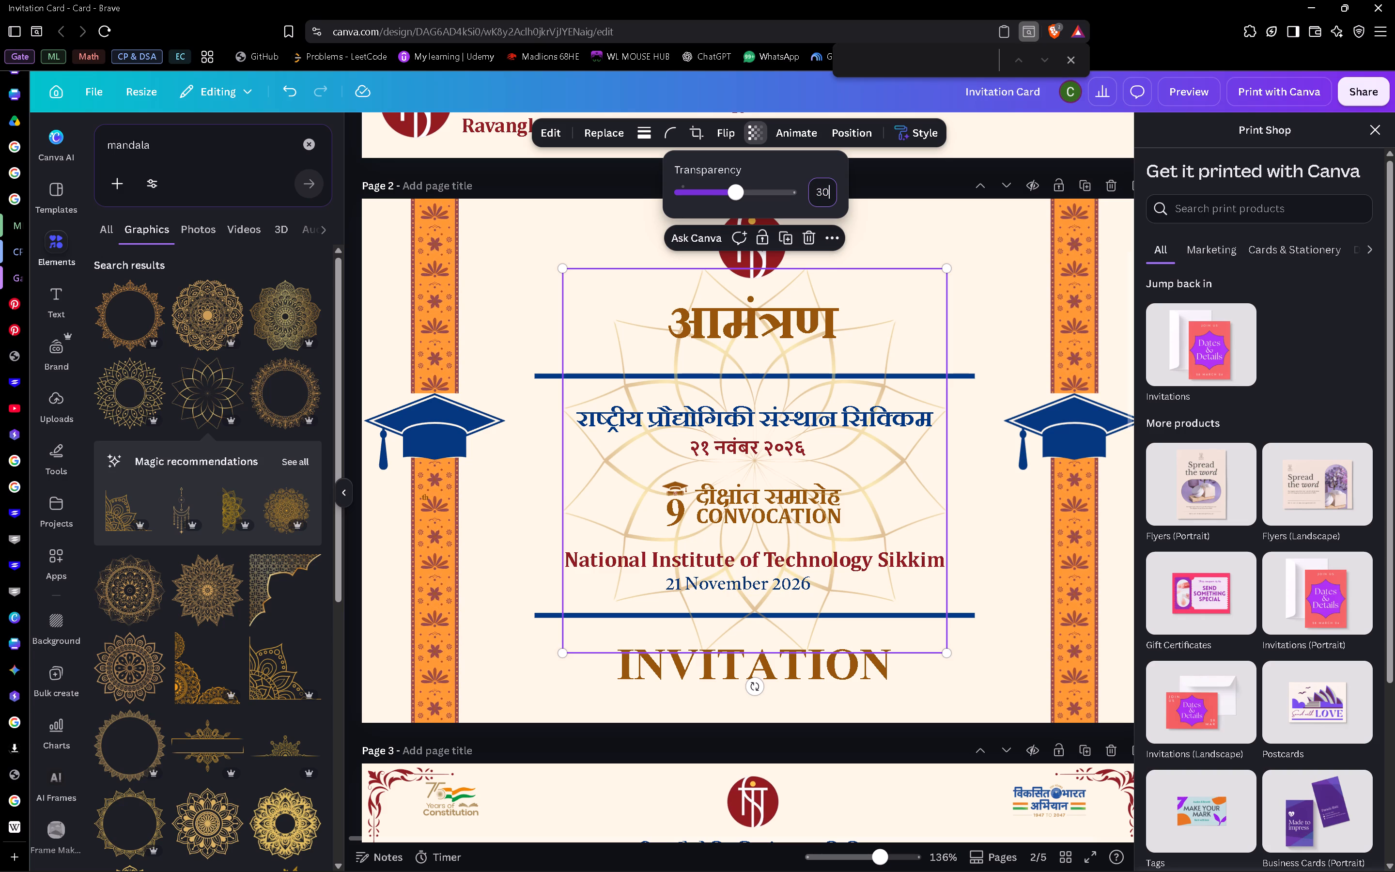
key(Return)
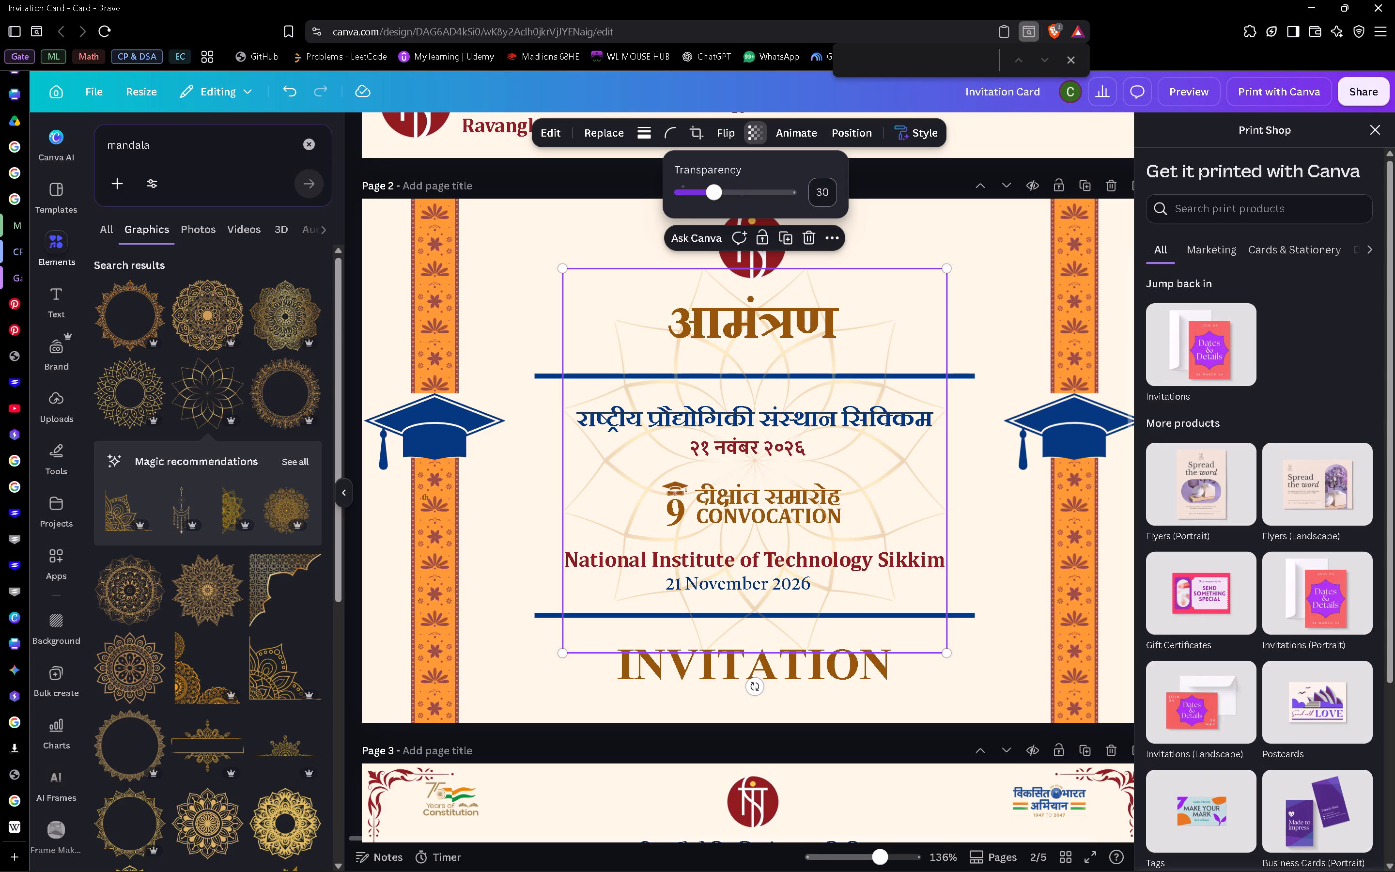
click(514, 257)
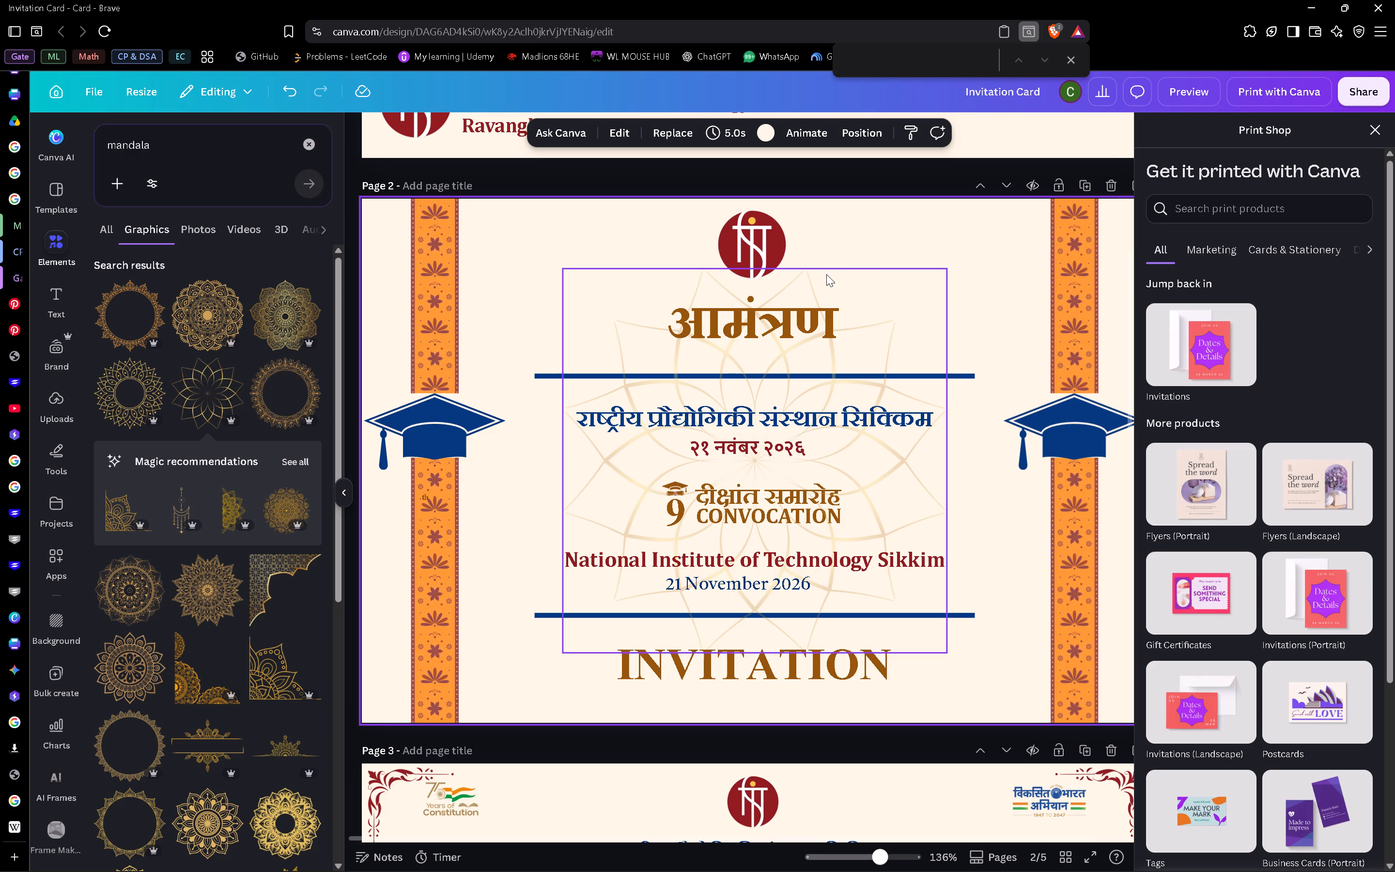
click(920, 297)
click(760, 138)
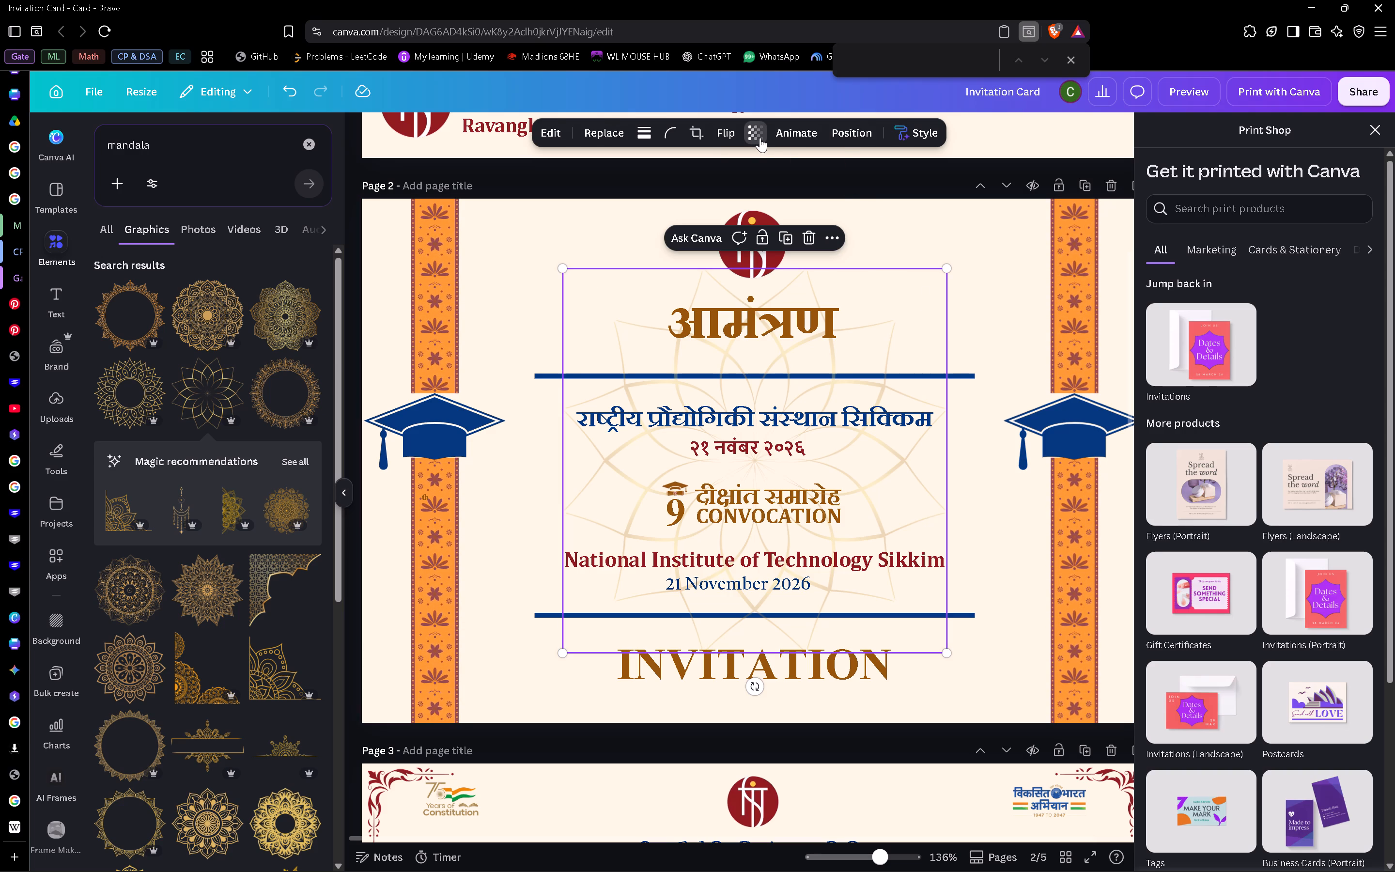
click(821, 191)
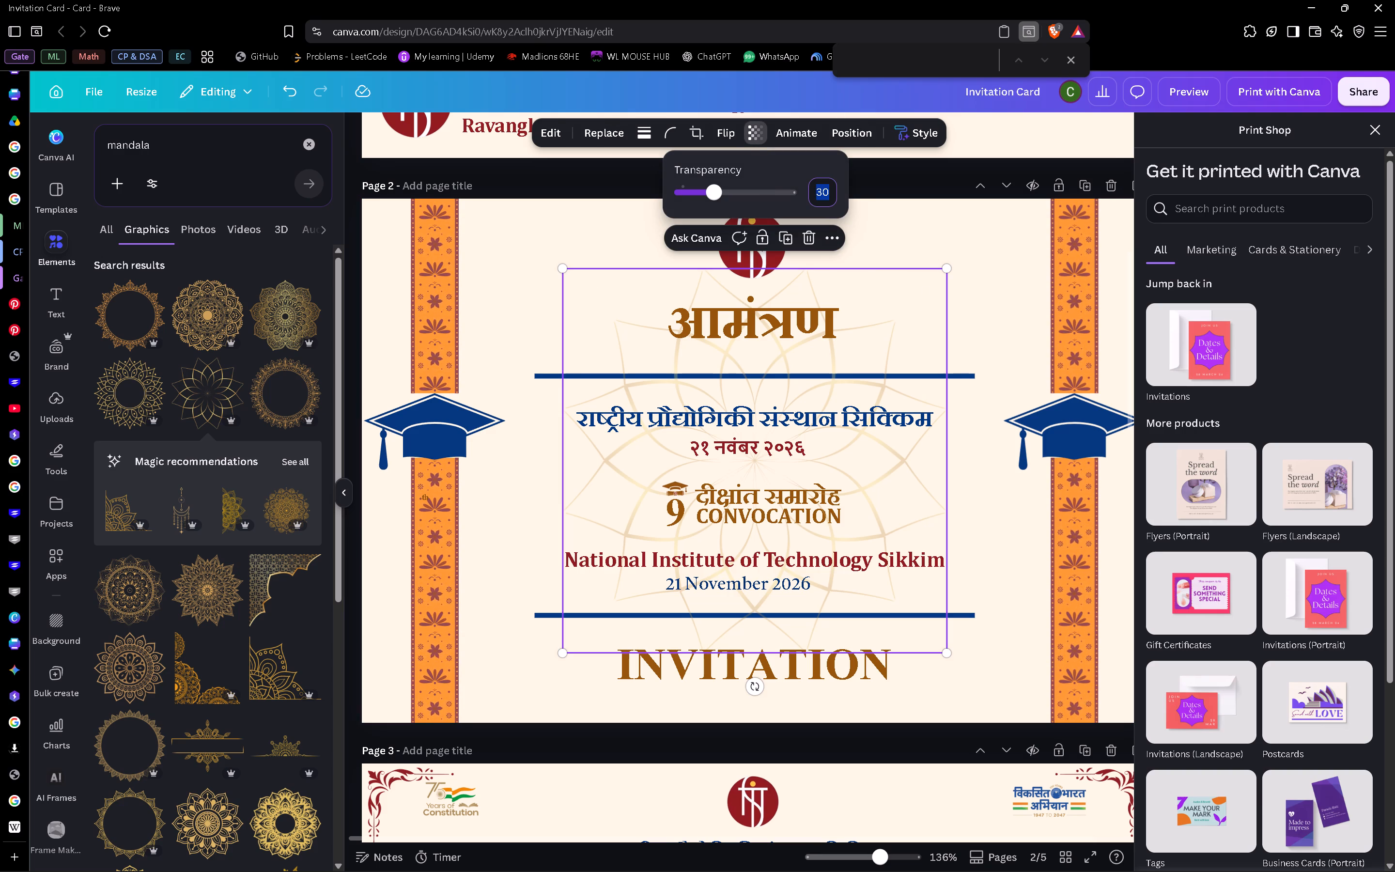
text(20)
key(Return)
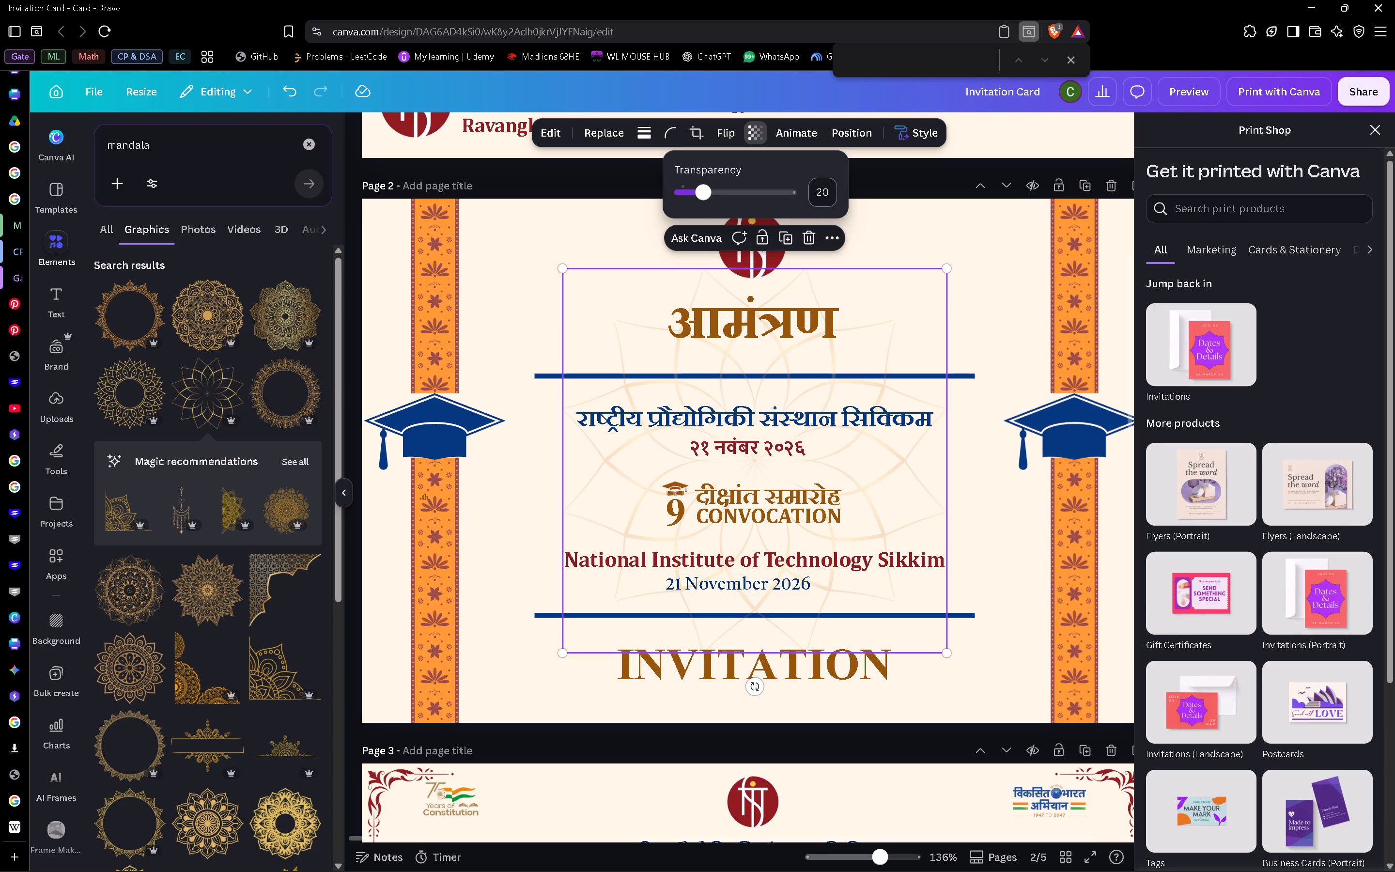
Set the transparency of page 2's gold lotus mandala to 25.
click(821, 191)
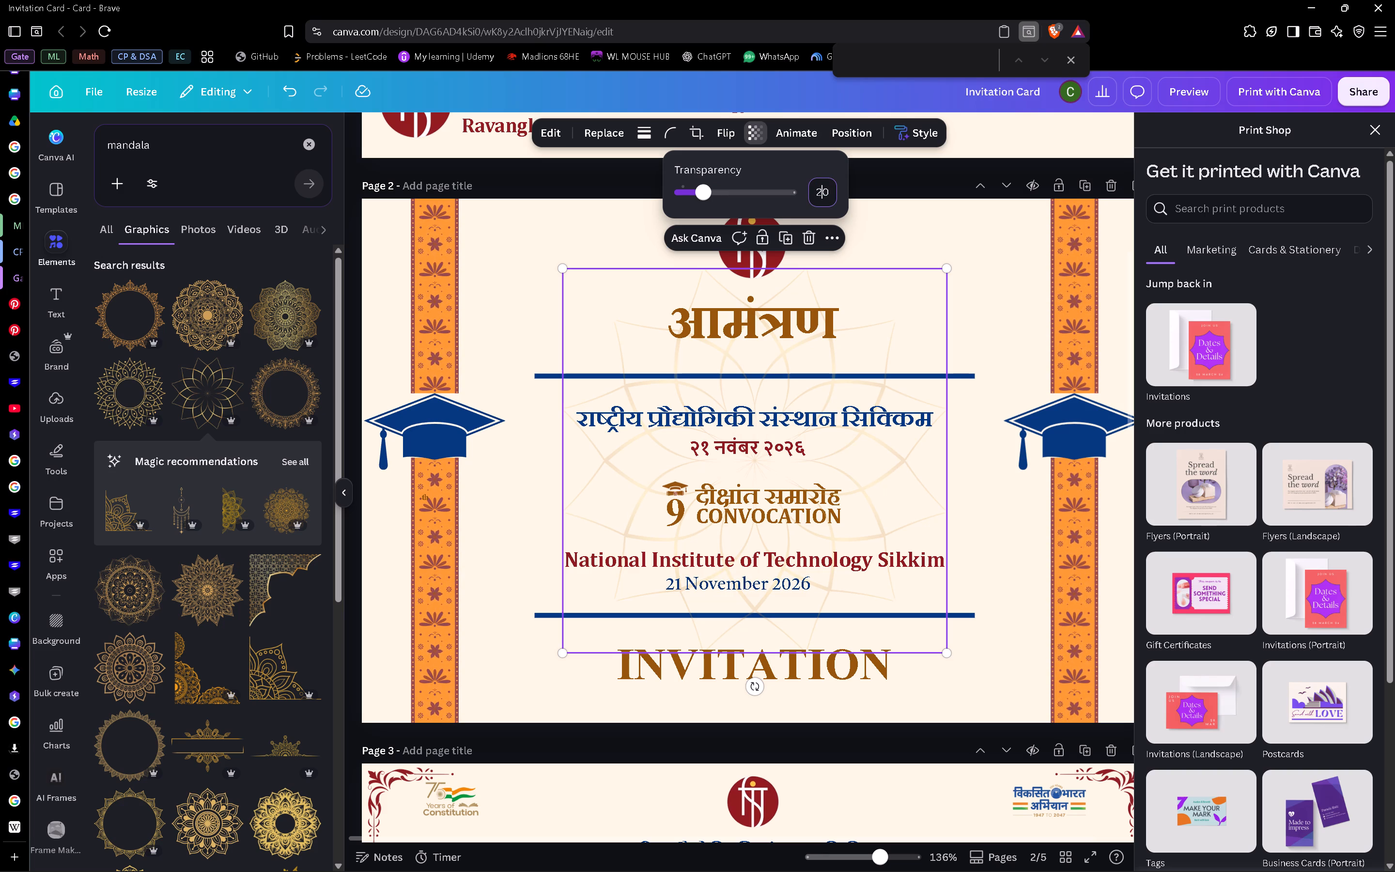
text(25)
key(Return)
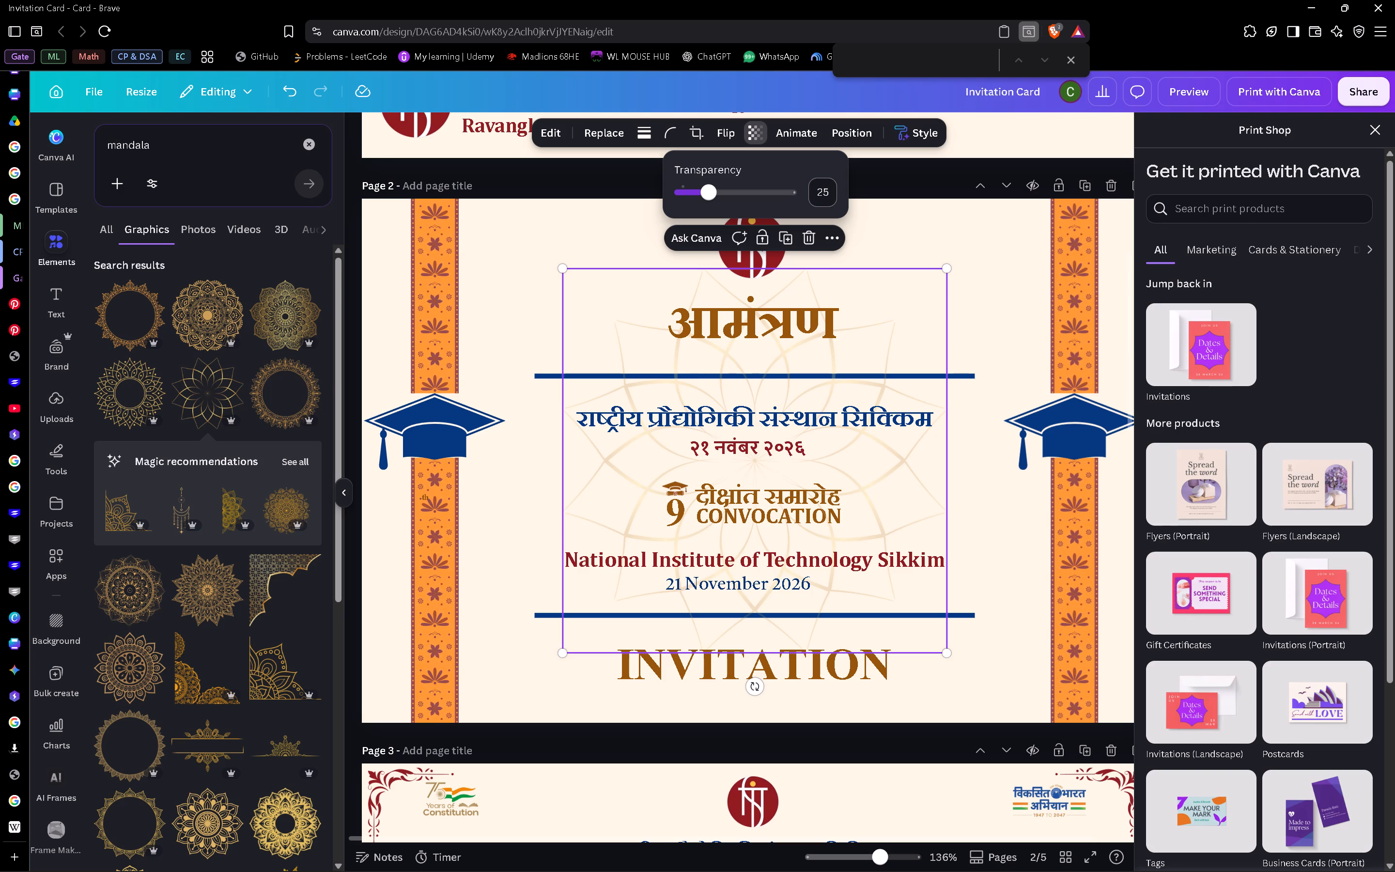
Copy the gold lotus mandala from page 2.
key(ctrl+c)
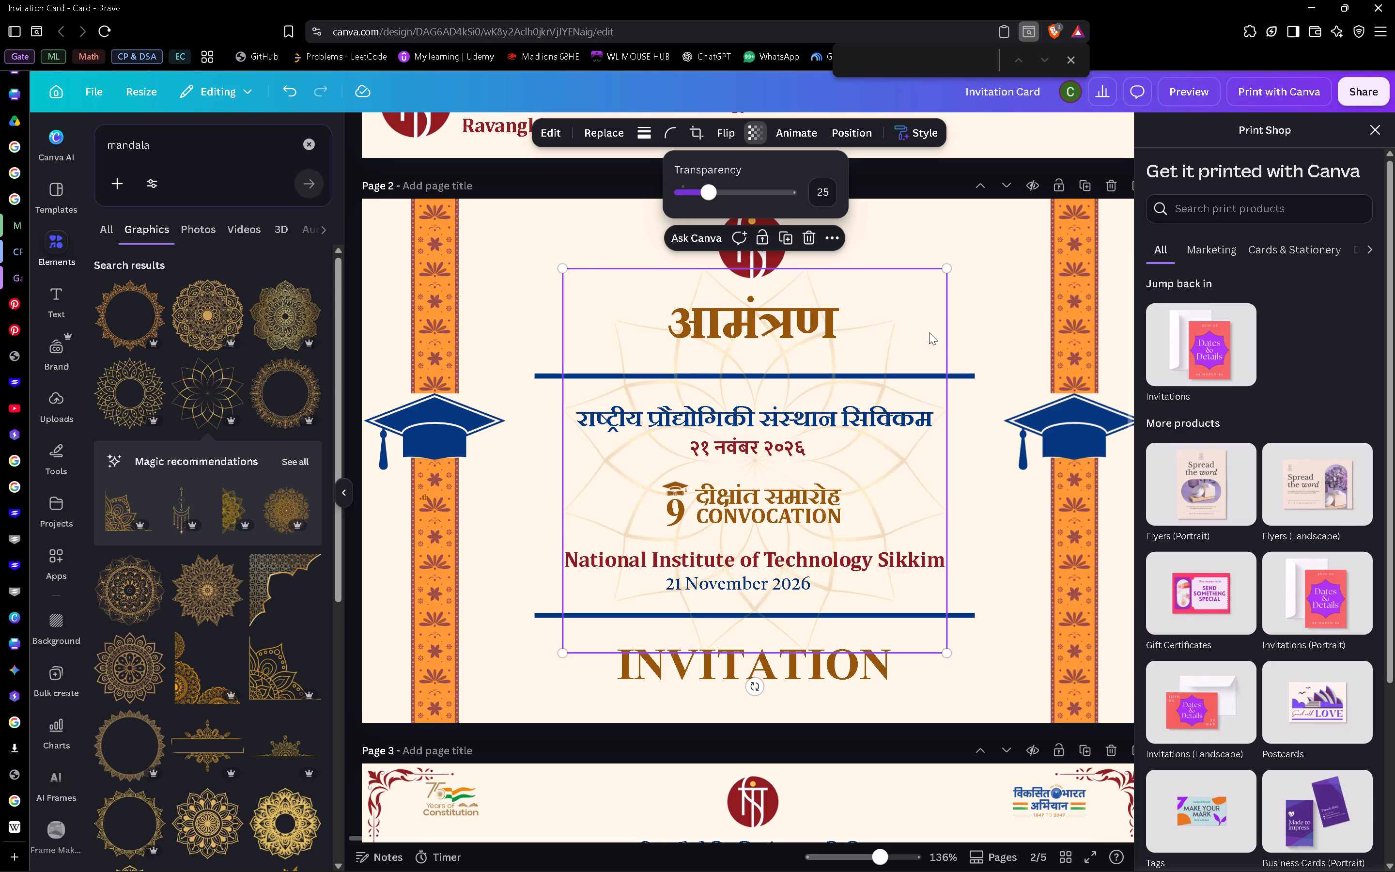
click(967, 227)
Delete the faint mandala watermark behind the programme text on page 5.
scroll(1005, 528, down, 1)
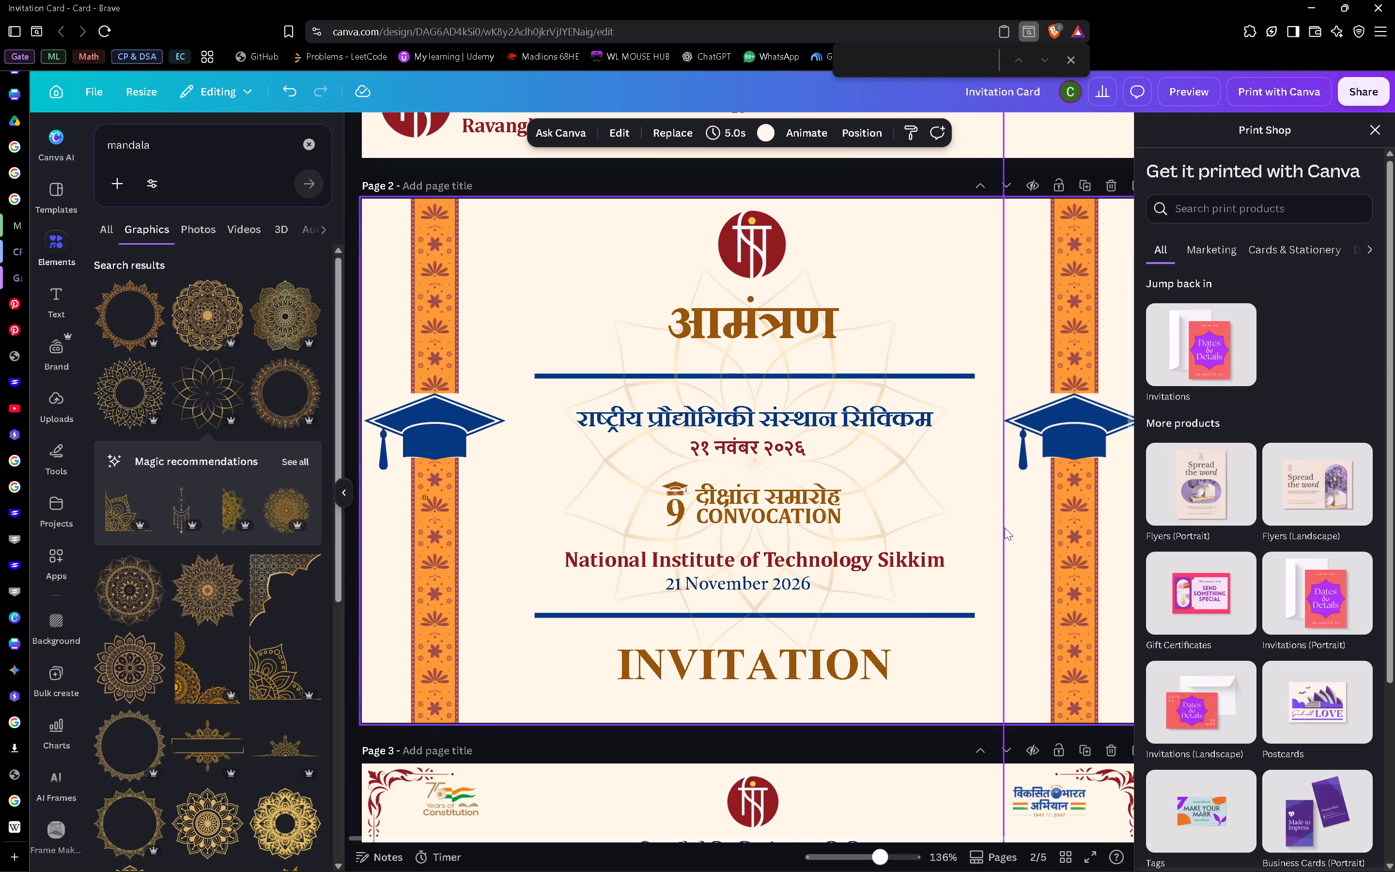
scroll(1005, 528, down, 13)
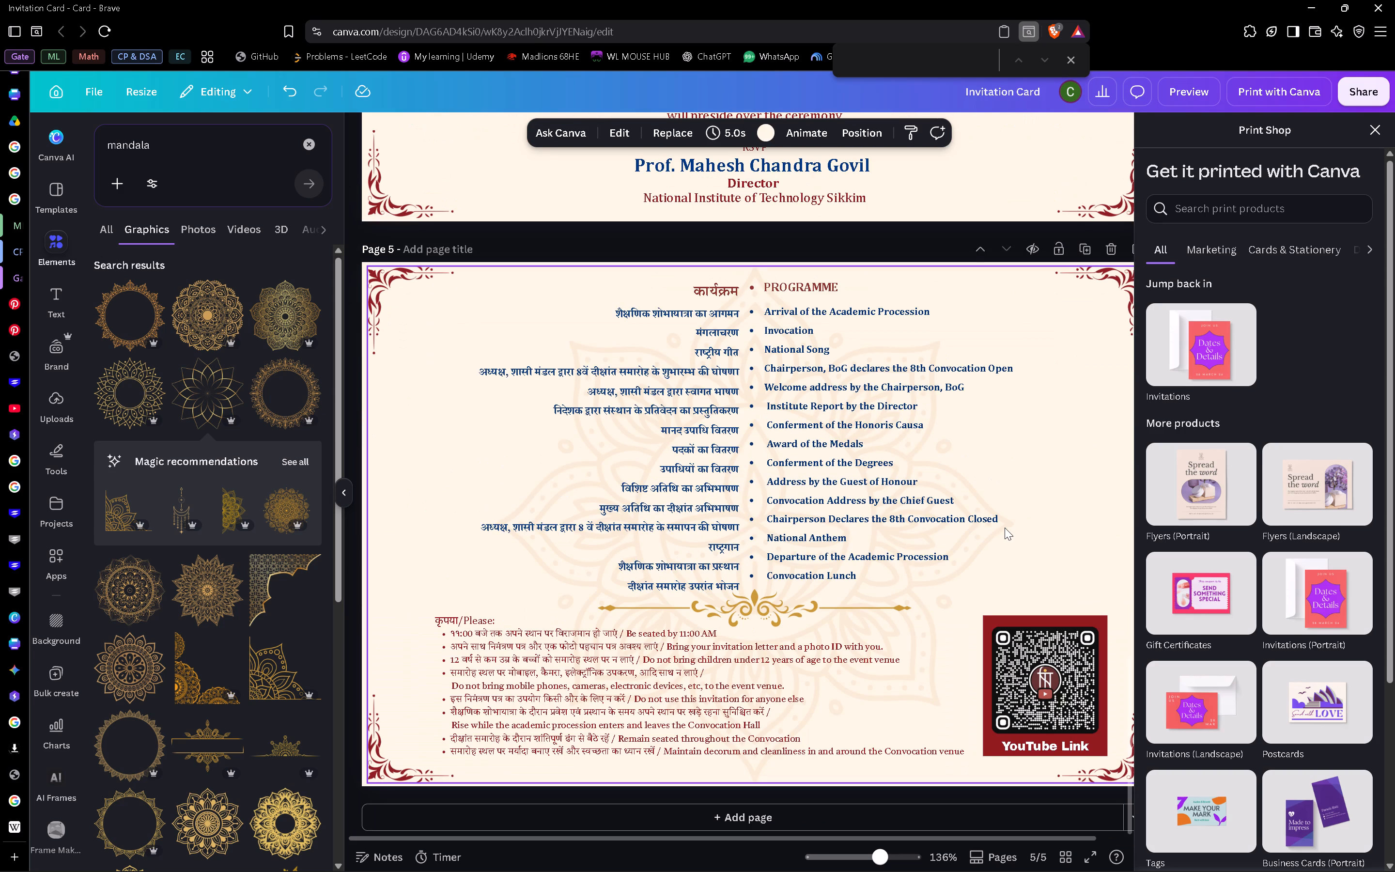
scroll(1005, 528, down, 2)
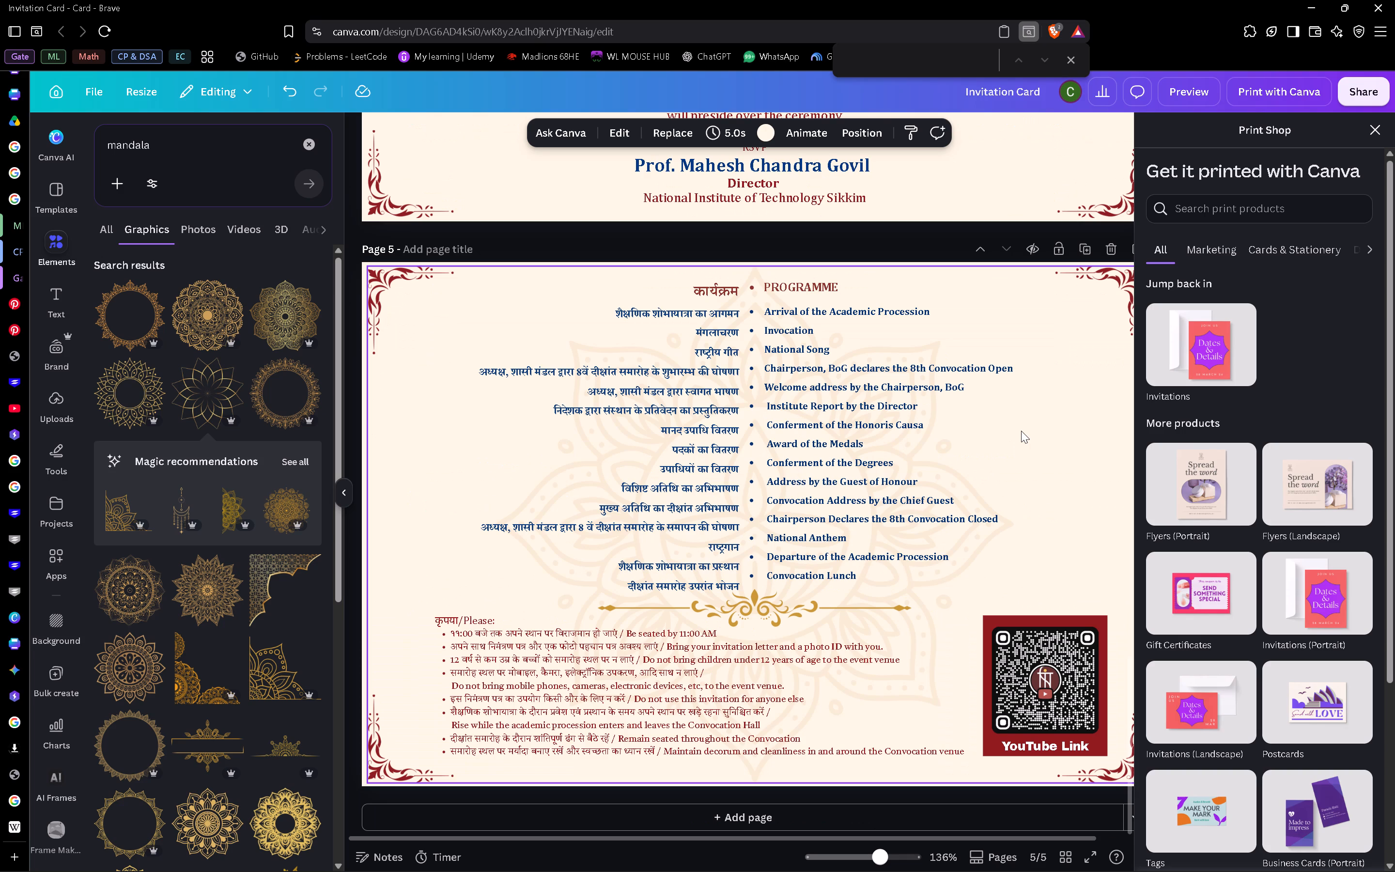
key(alt+1)
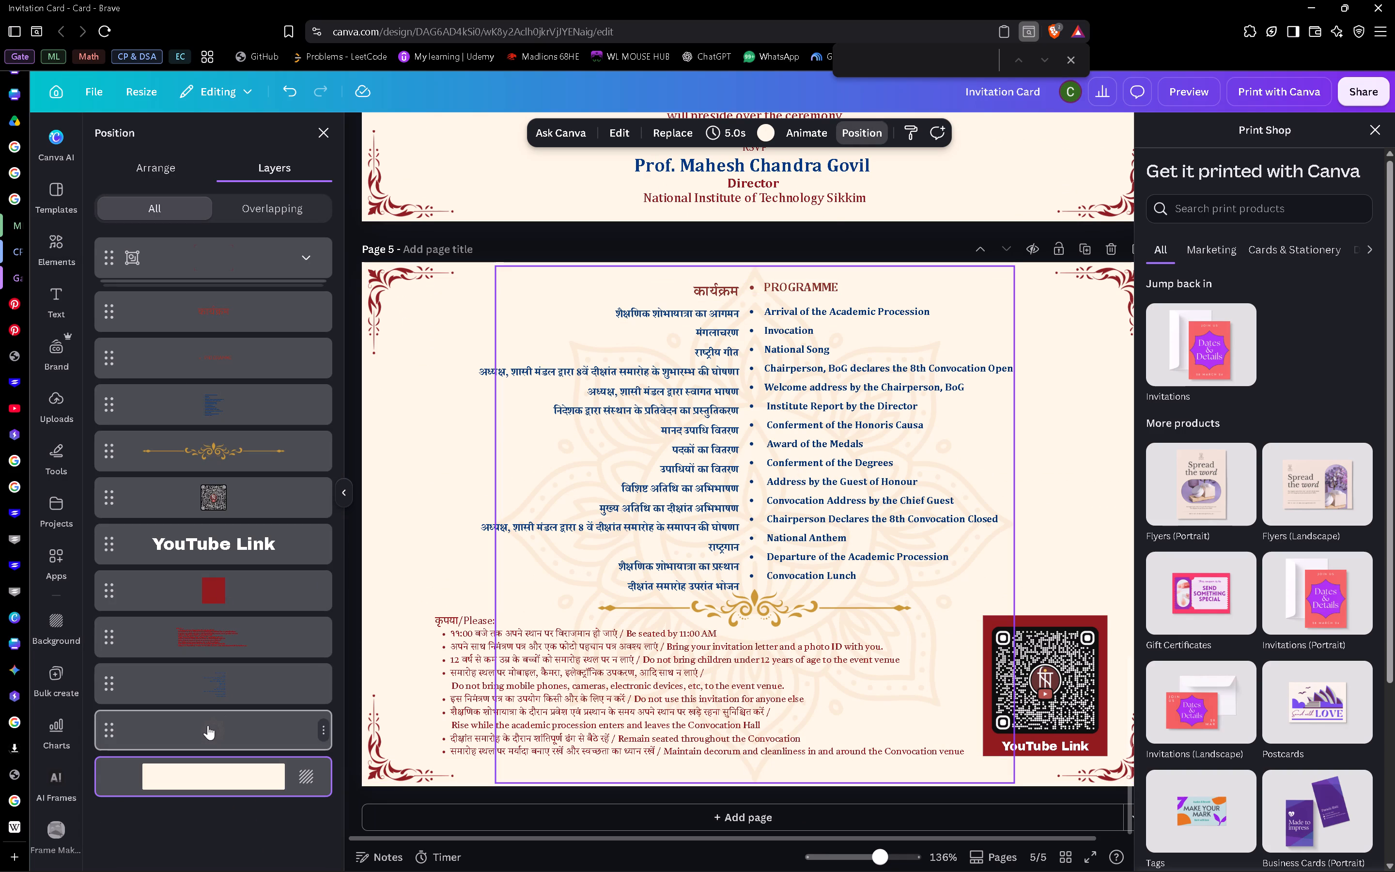
click(208, 725)
right_click(208, 725)
click(208, 725)
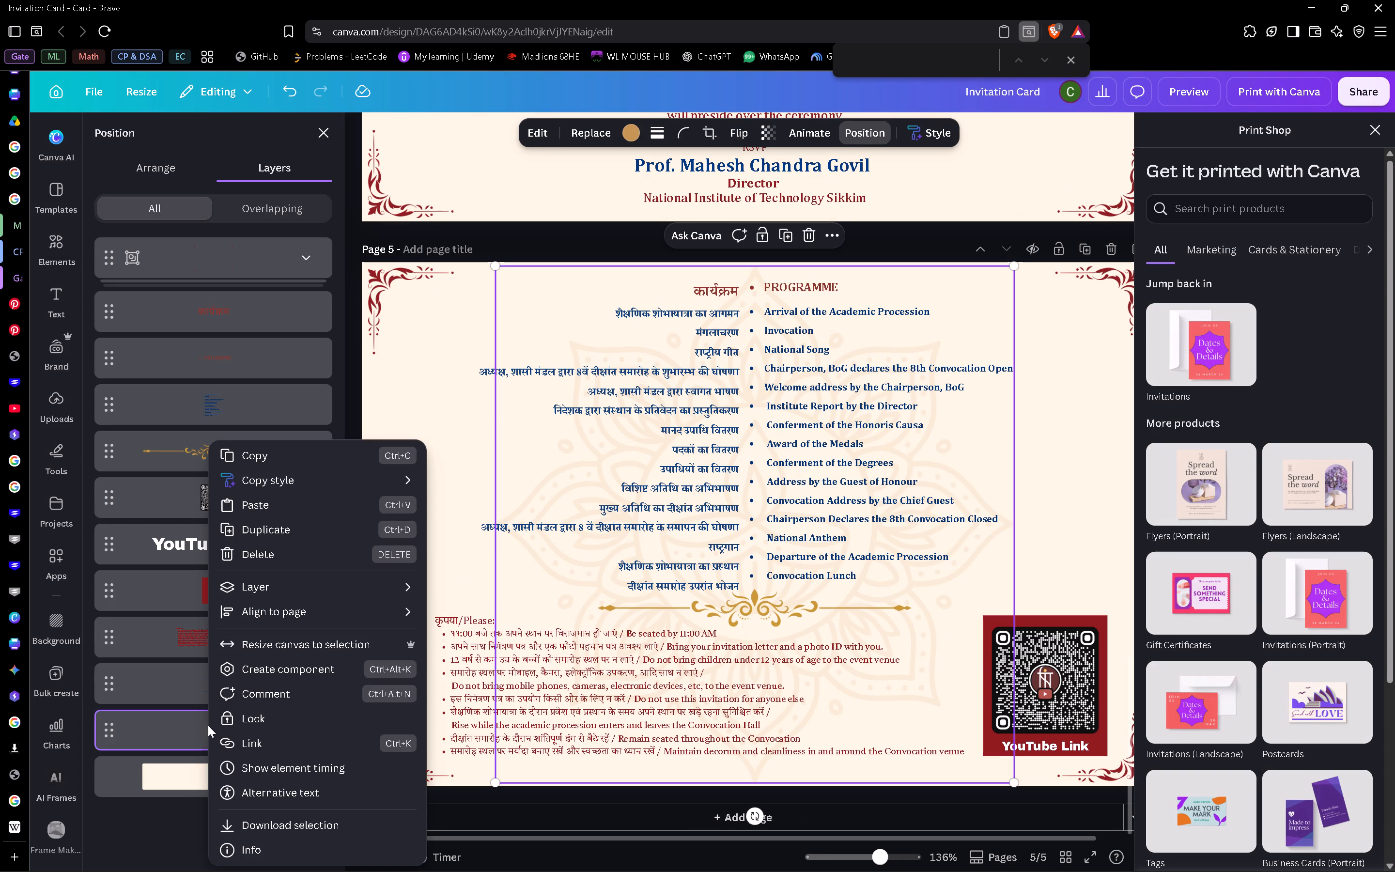
key(Delete)
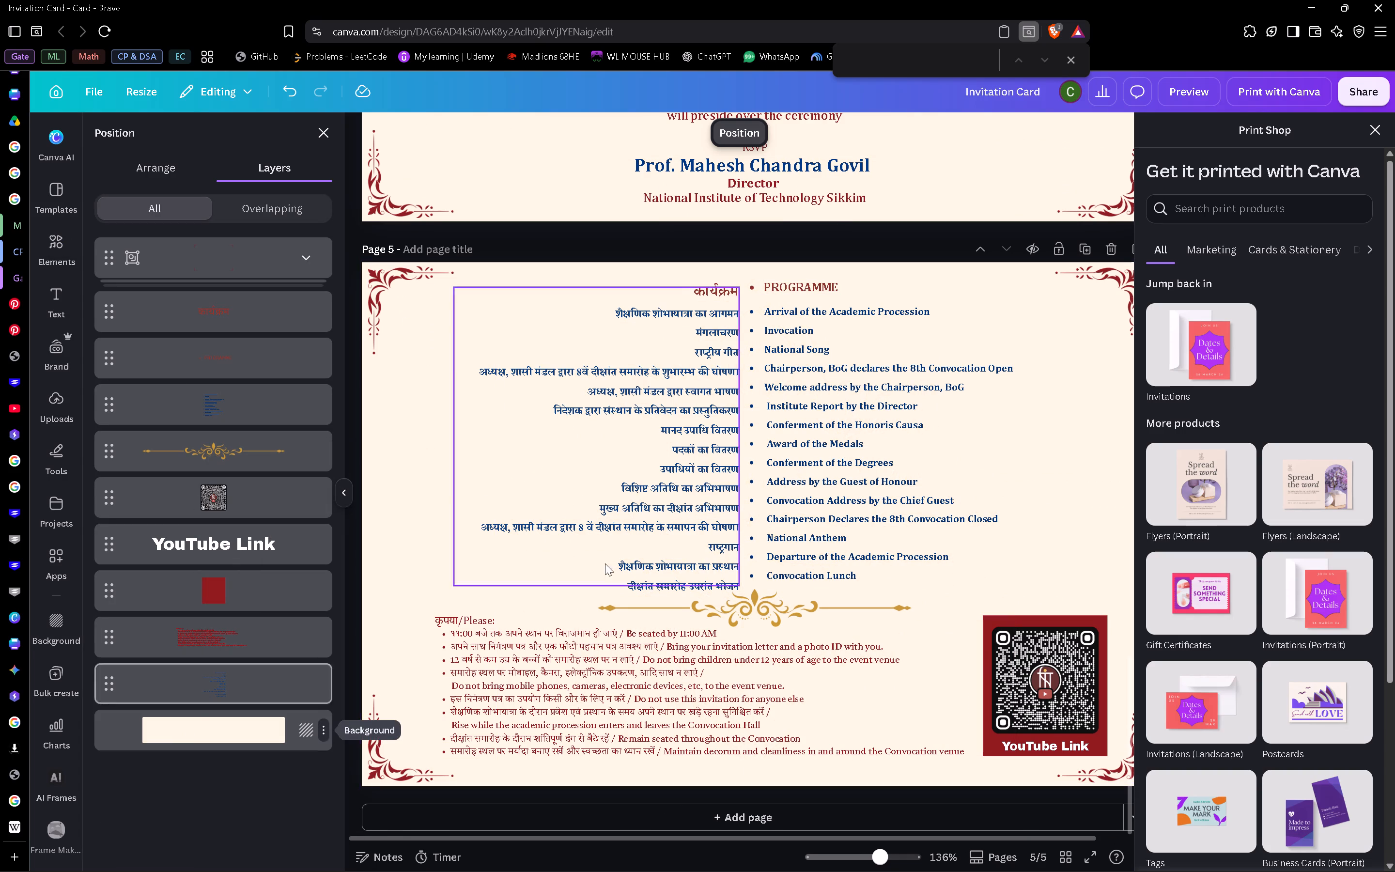
Paste the gold lotus mandala onto page 5, enlarge it to nearly the page's height, and align it to the page's centre and middle.
click(1073, 471)
key(ctrl+v)
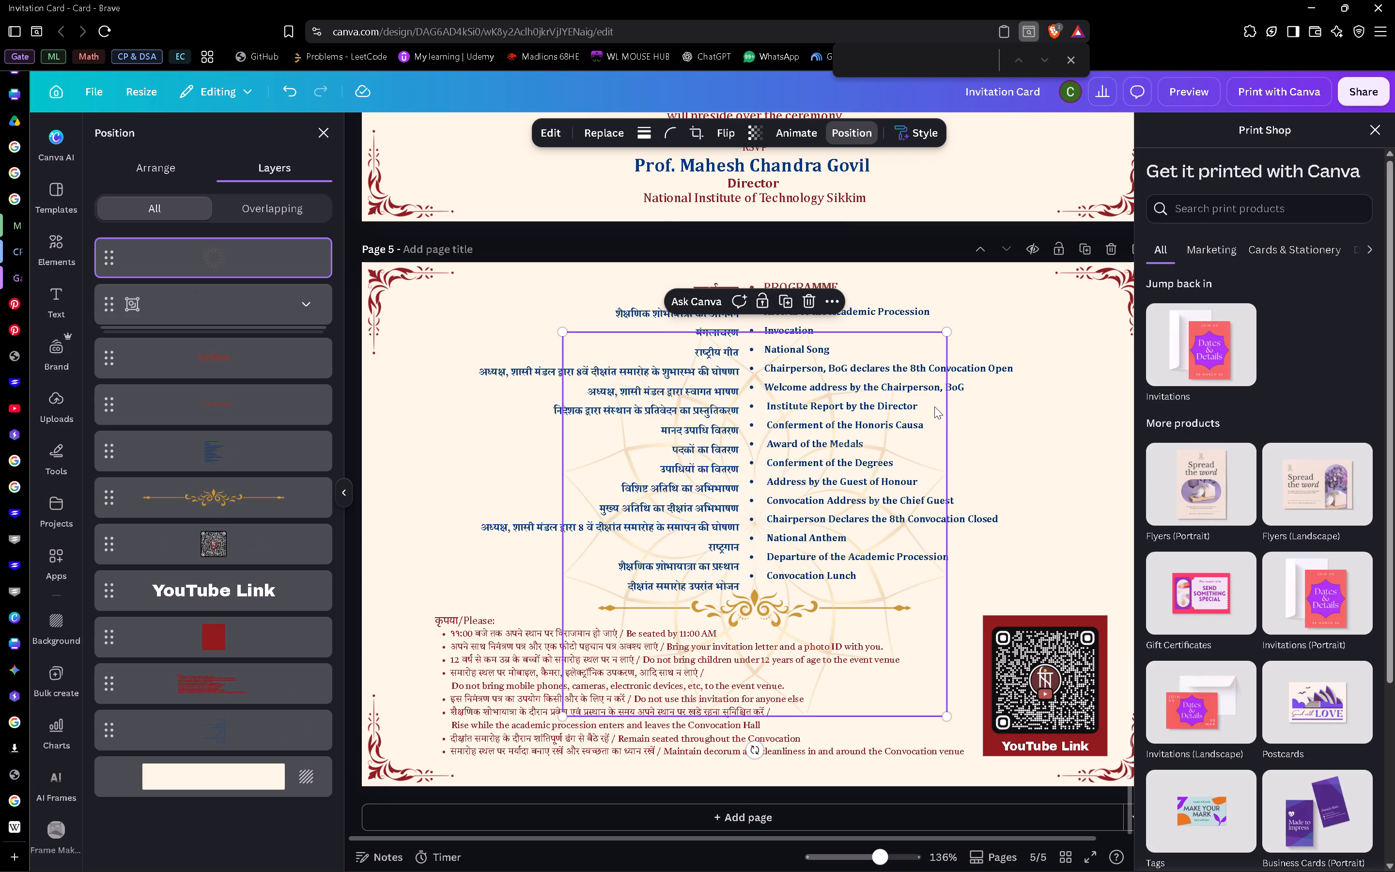
drag(946, 337, 1029, 224)
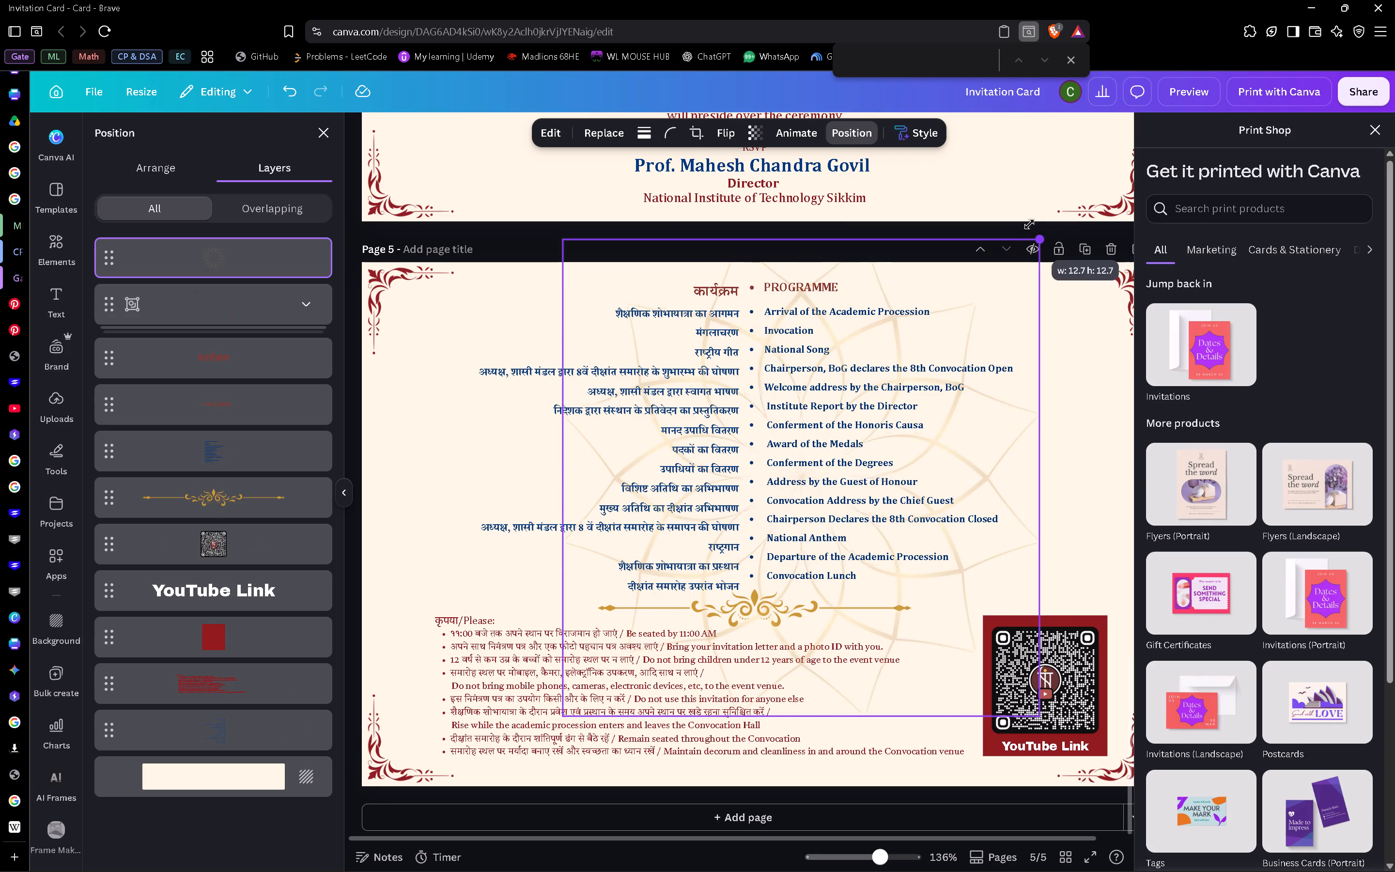
drag(1029, 224, 1030, 188)
right_click(1007, 319)
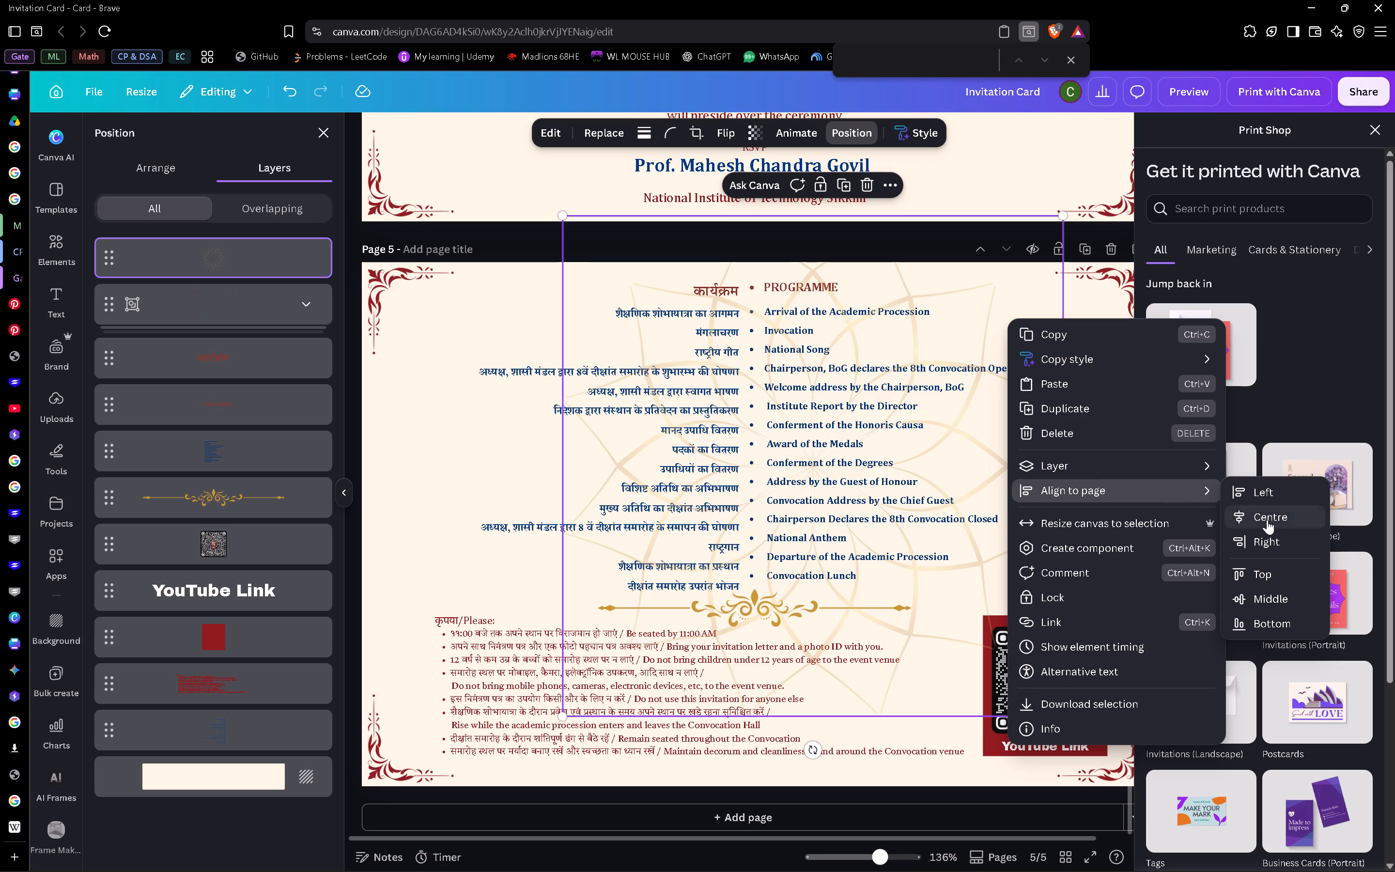
click(1268, 520)
right_click(975, 327)
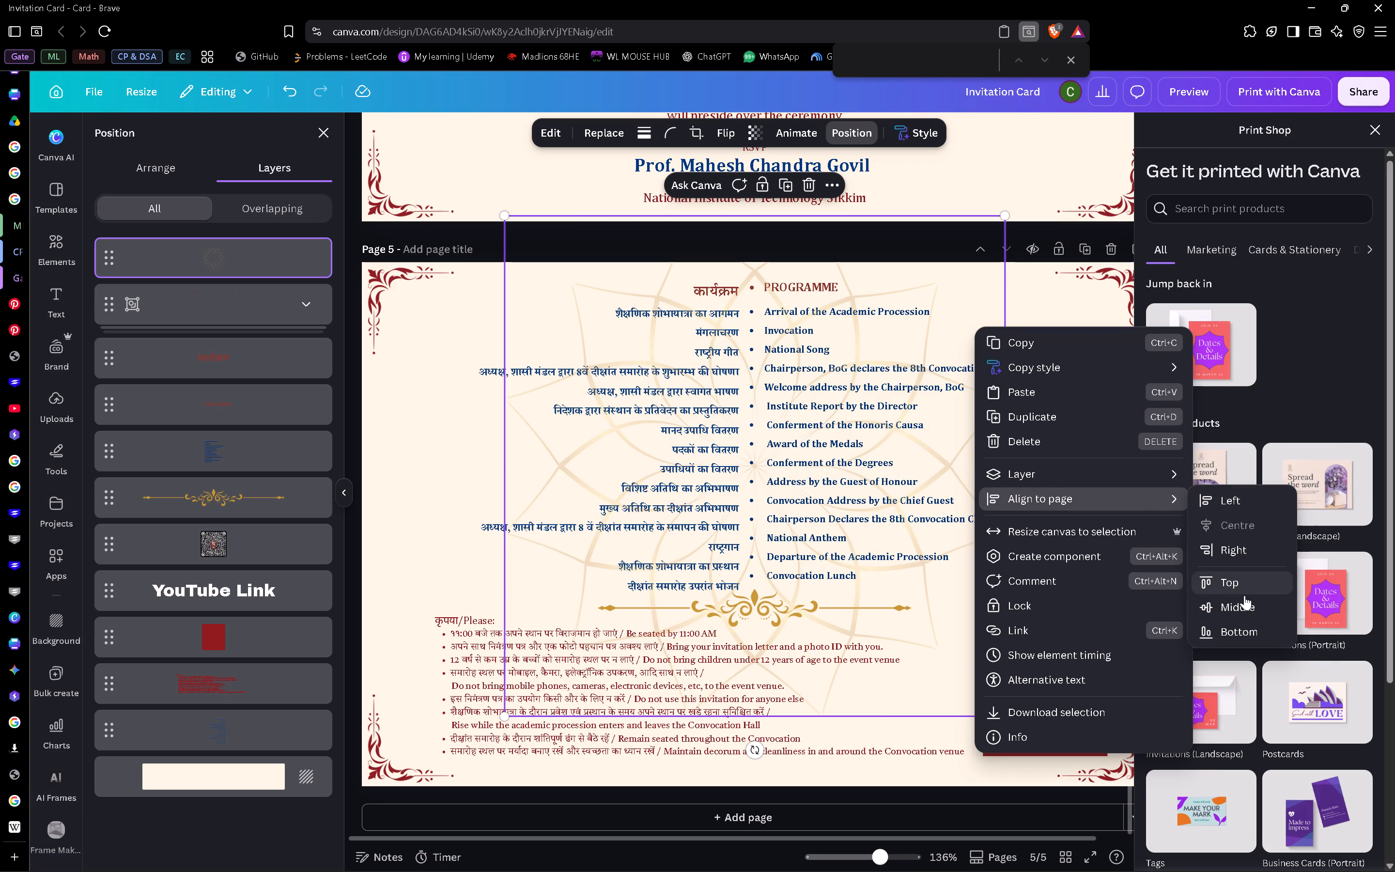
click(1241, 599)
click(1063, 344)
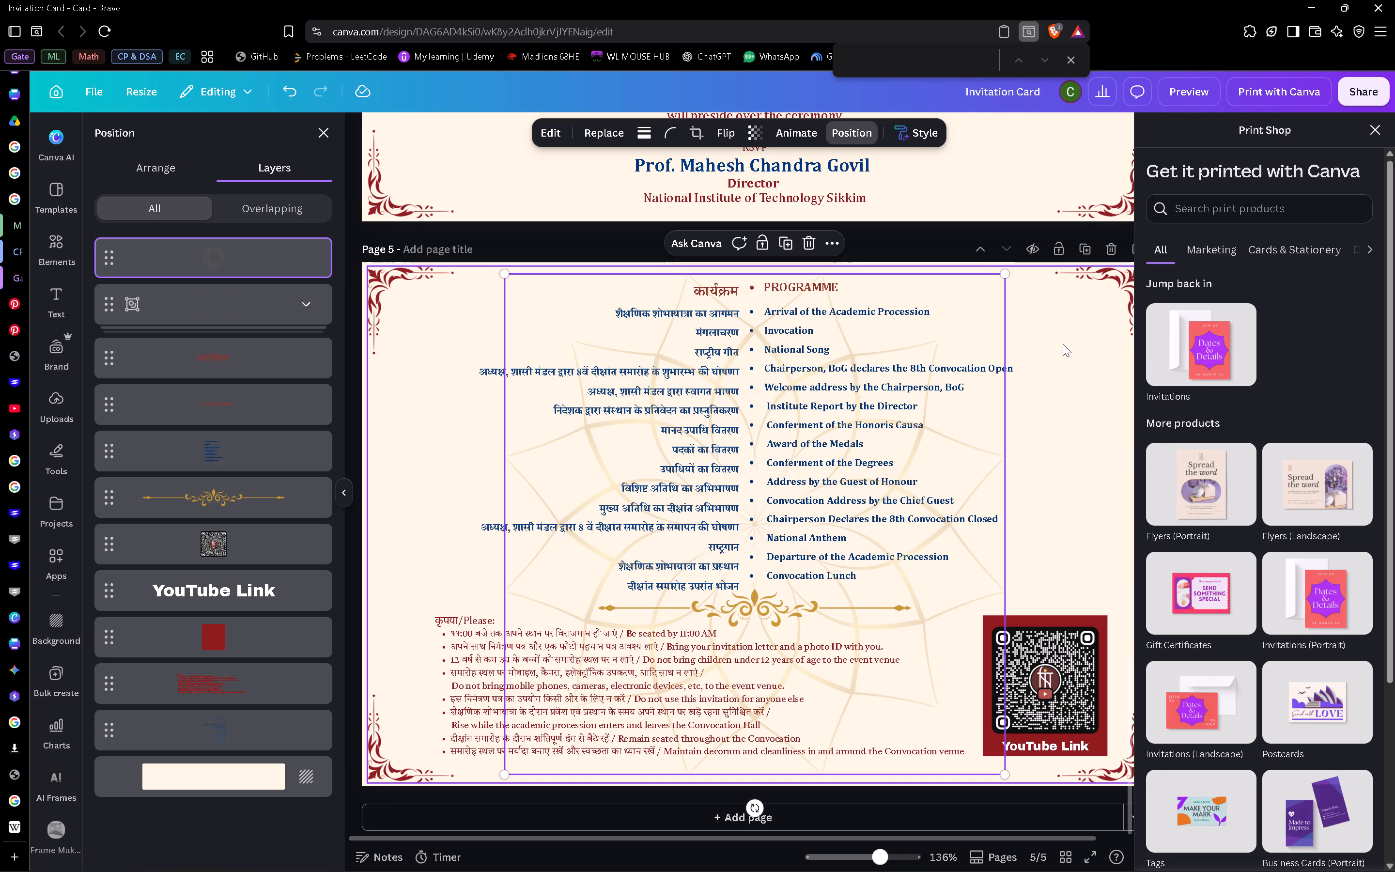
Set the transparency of page 5's gold lotus mandala to 20.
click(962, 595)
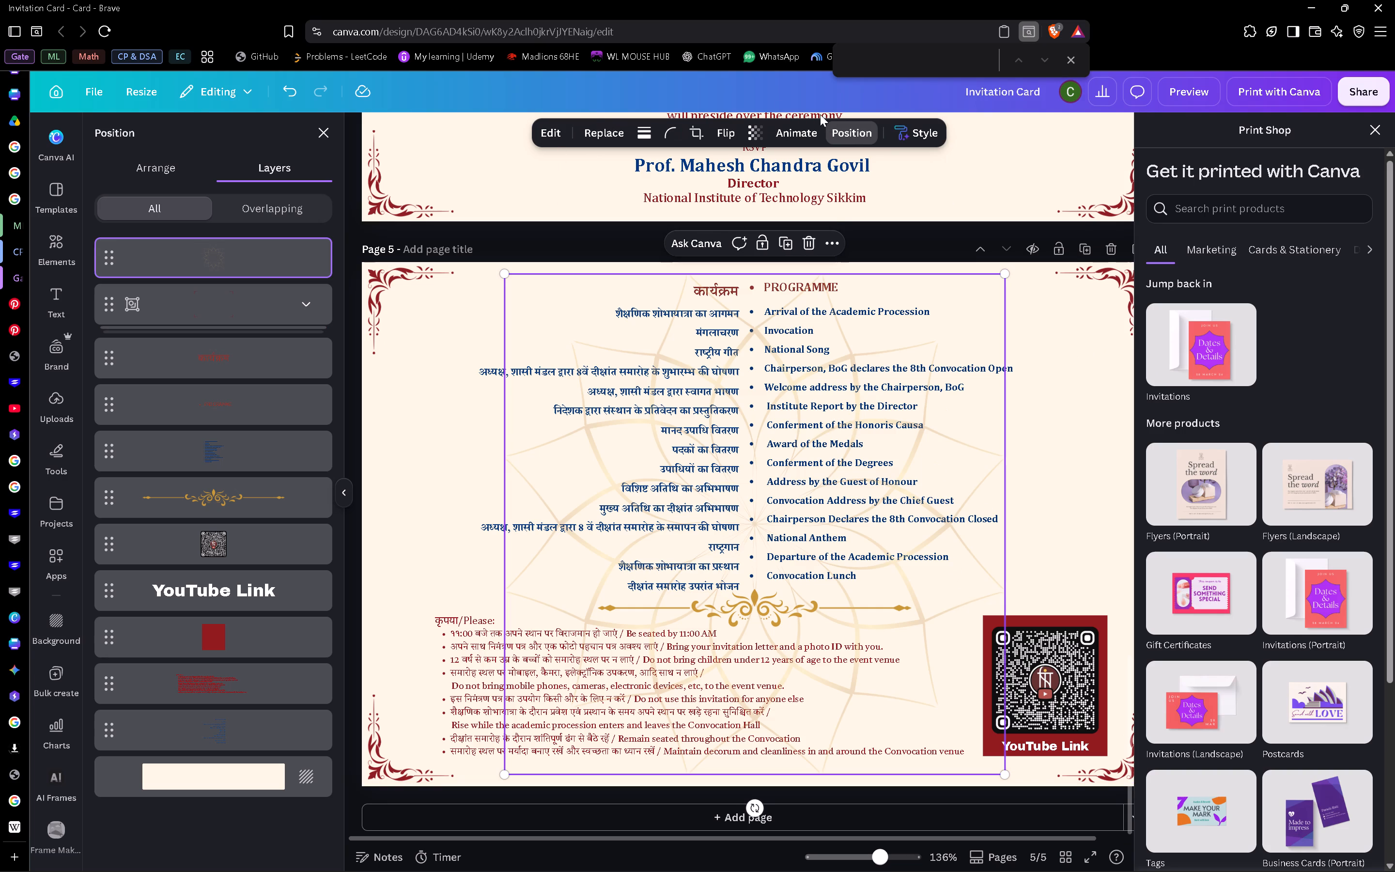
click(767, 132)
click(820, 193)
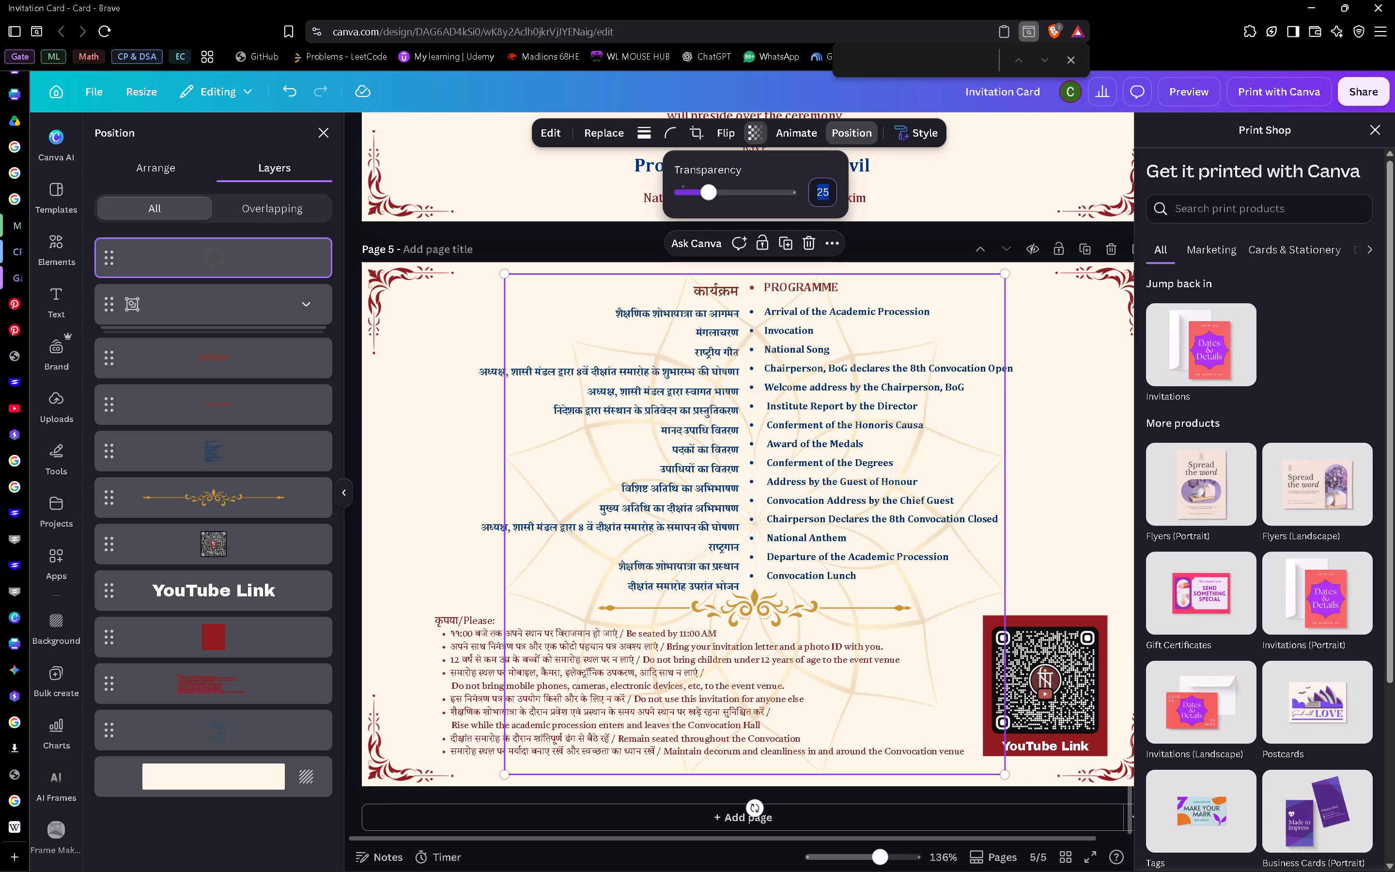
text(20)
key(Return)
click(413, 437)
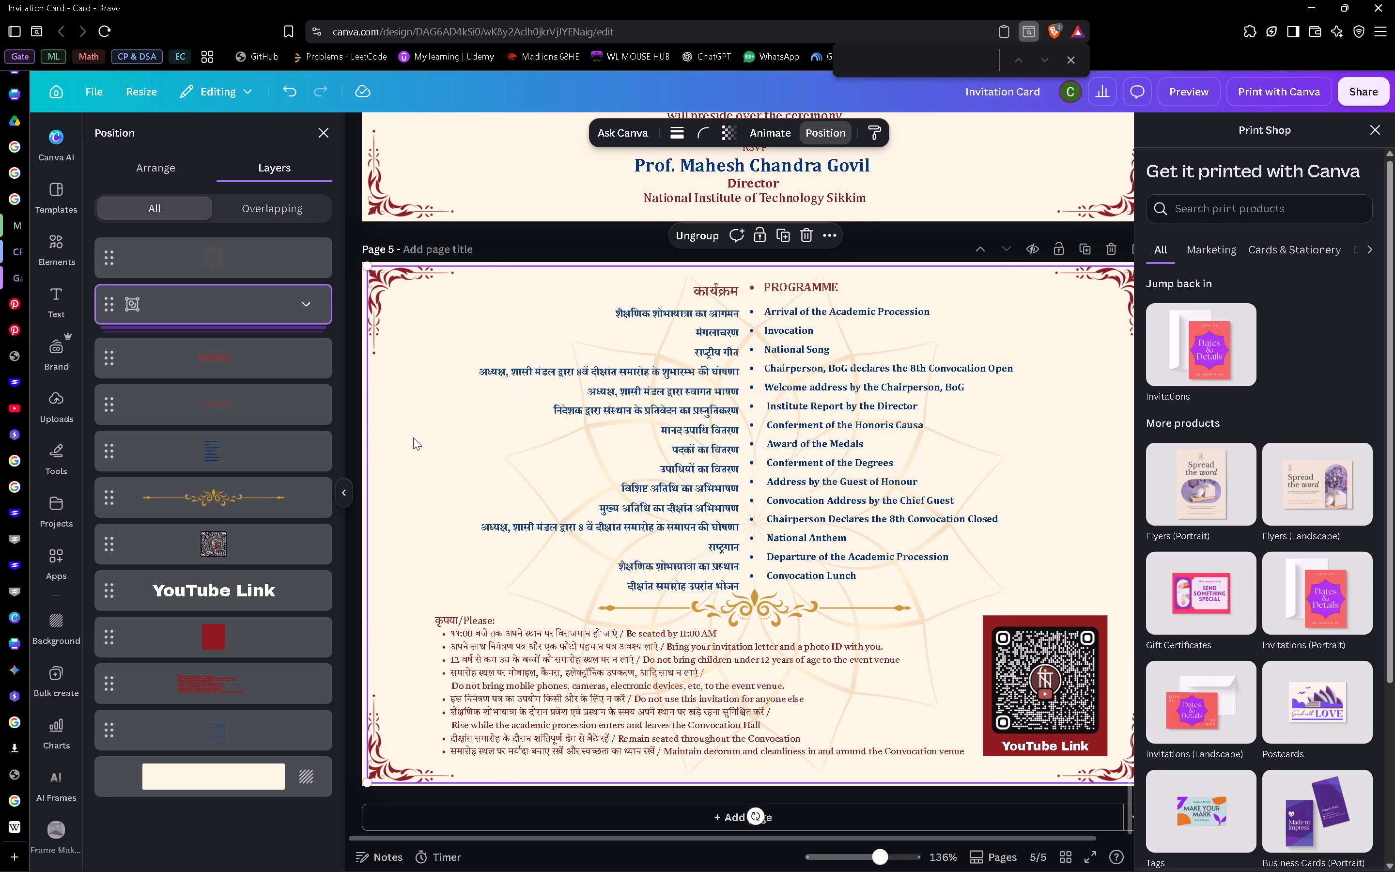
Search the design elements for "diya monogram" and show all the matching graphics.
click(67, 238)
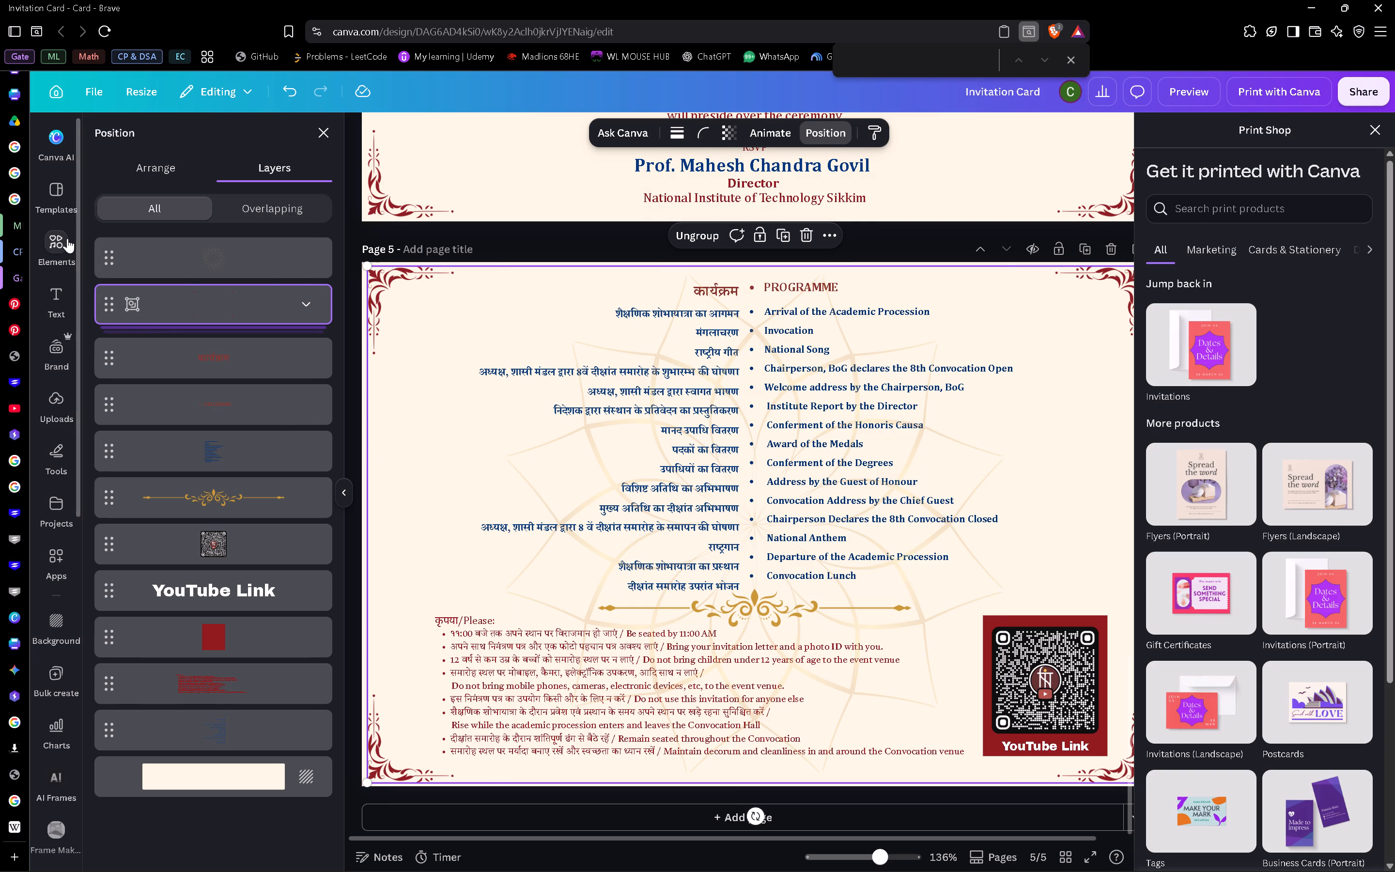
click(296, 151)
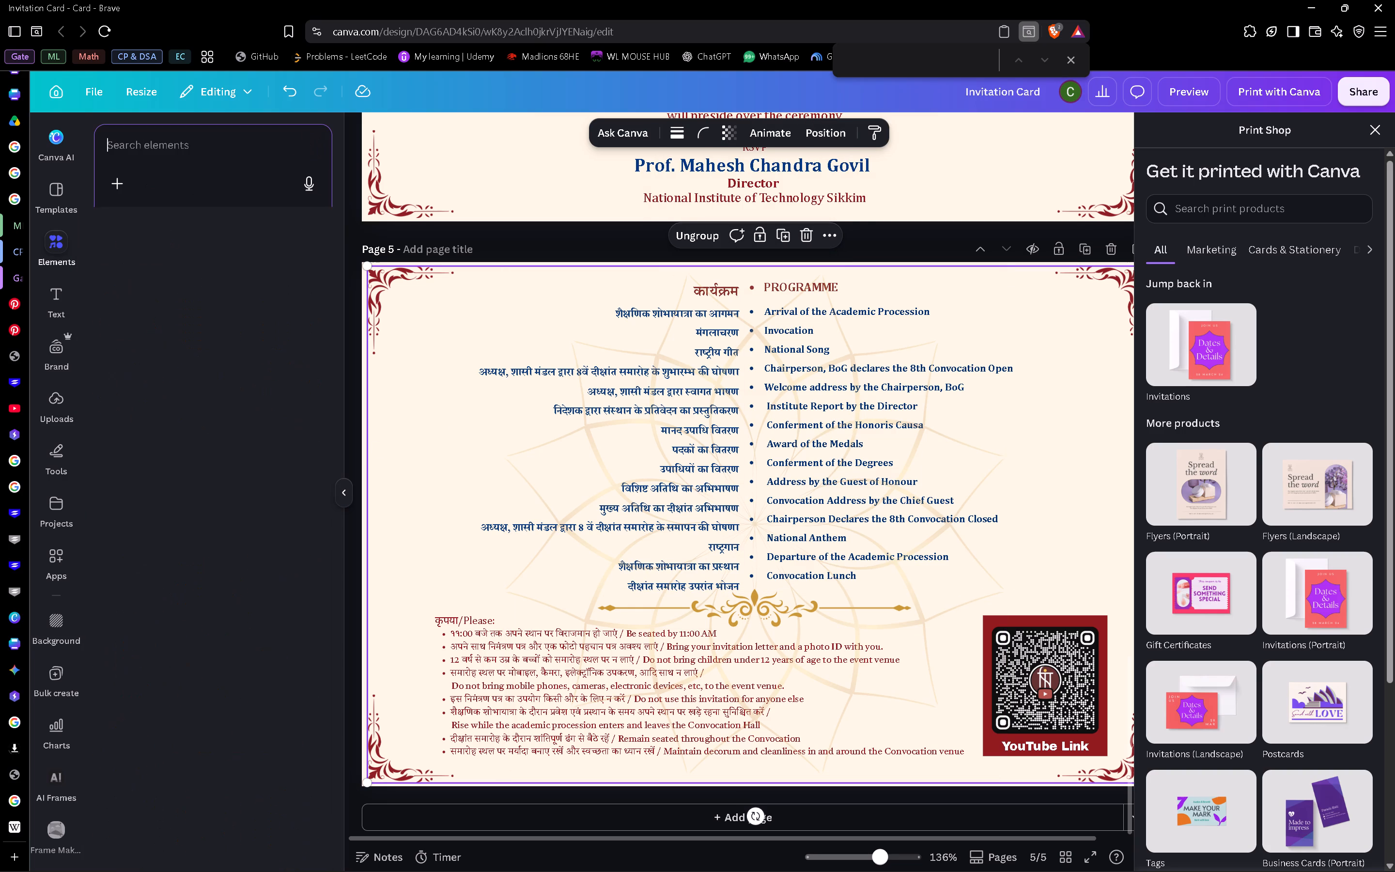
click(165, 293)
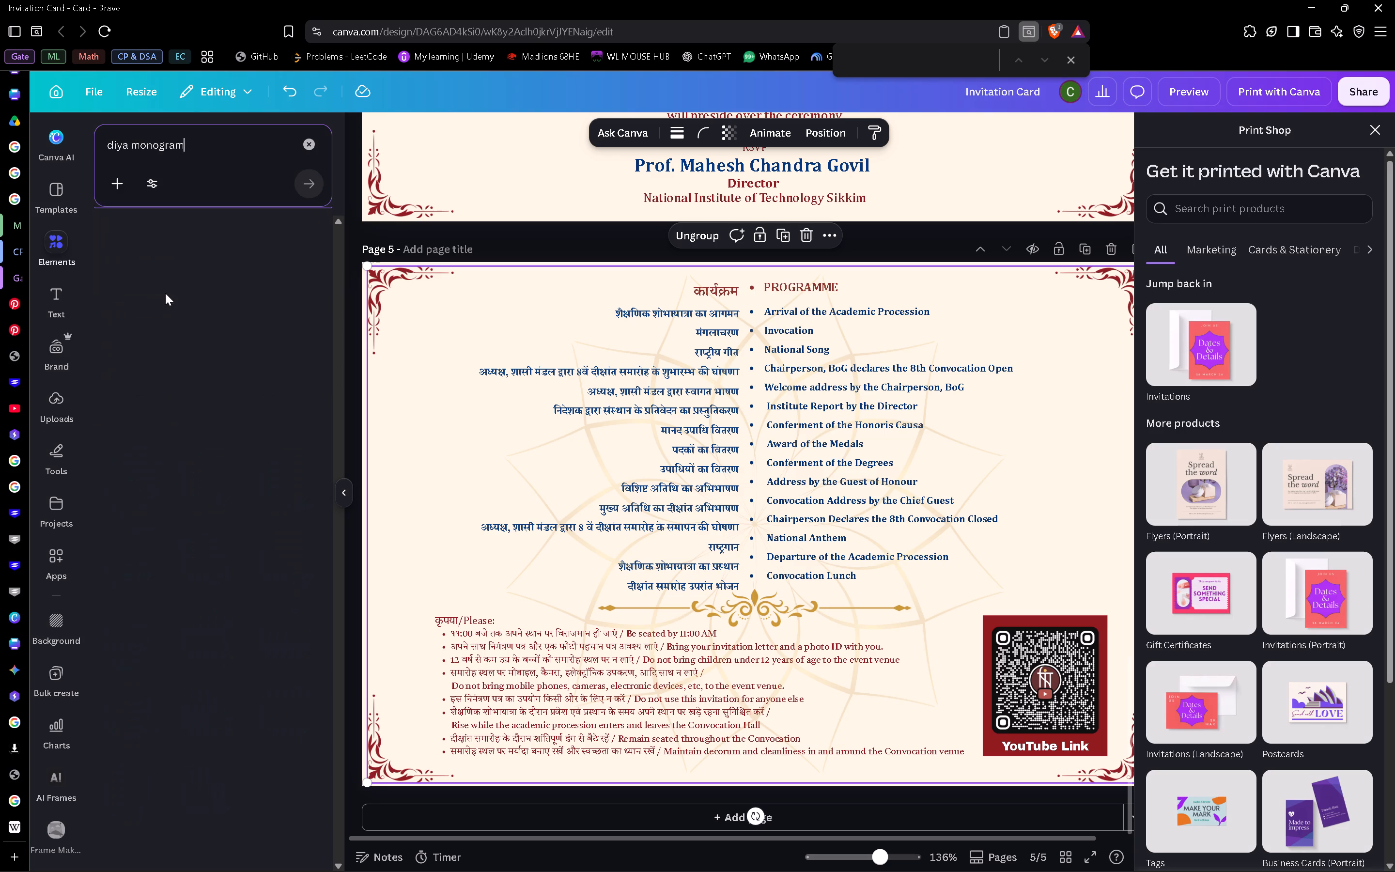
scroll(980, 498, up, 7)
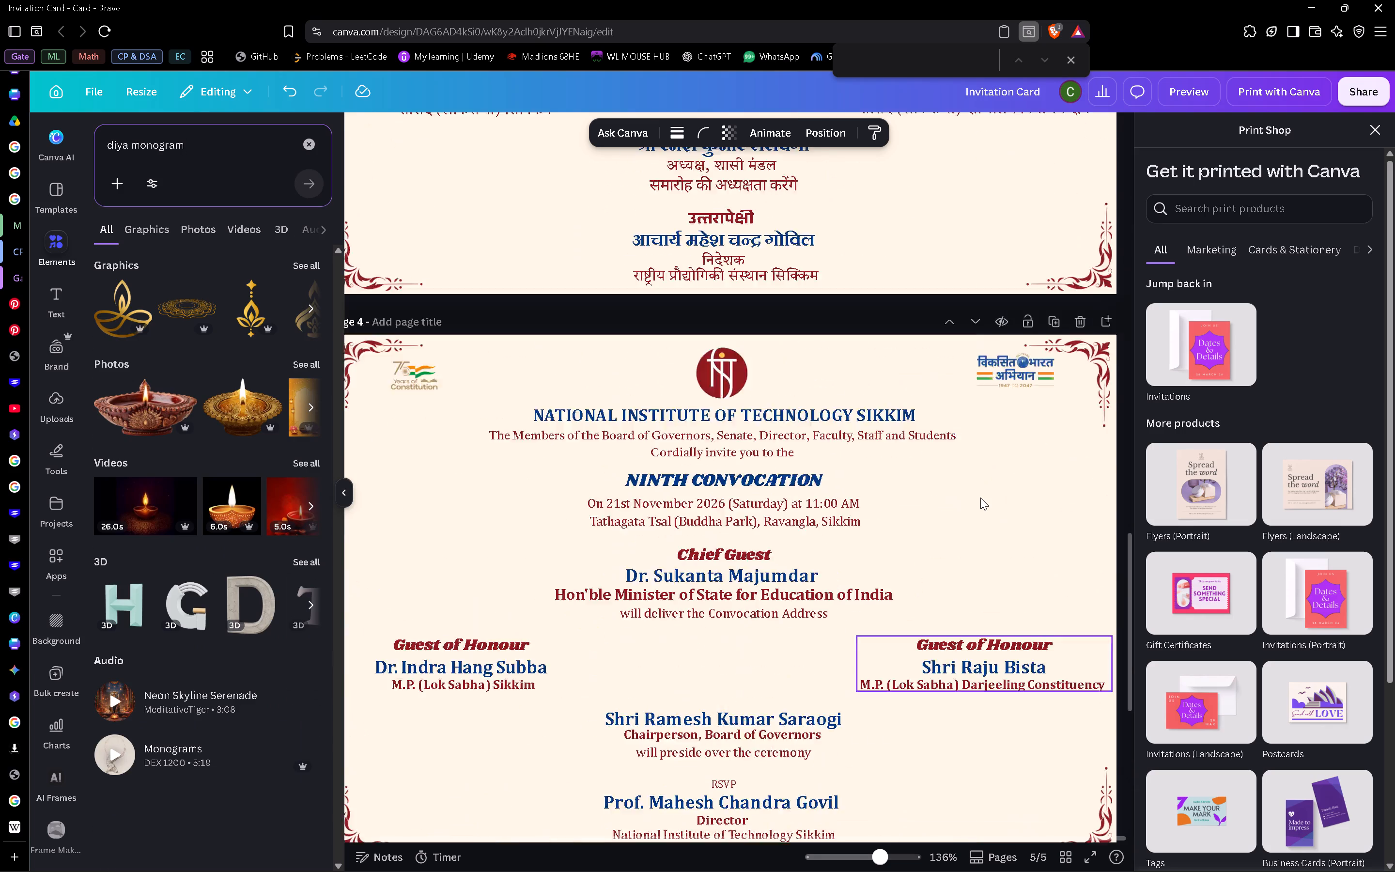
click(301, 268)
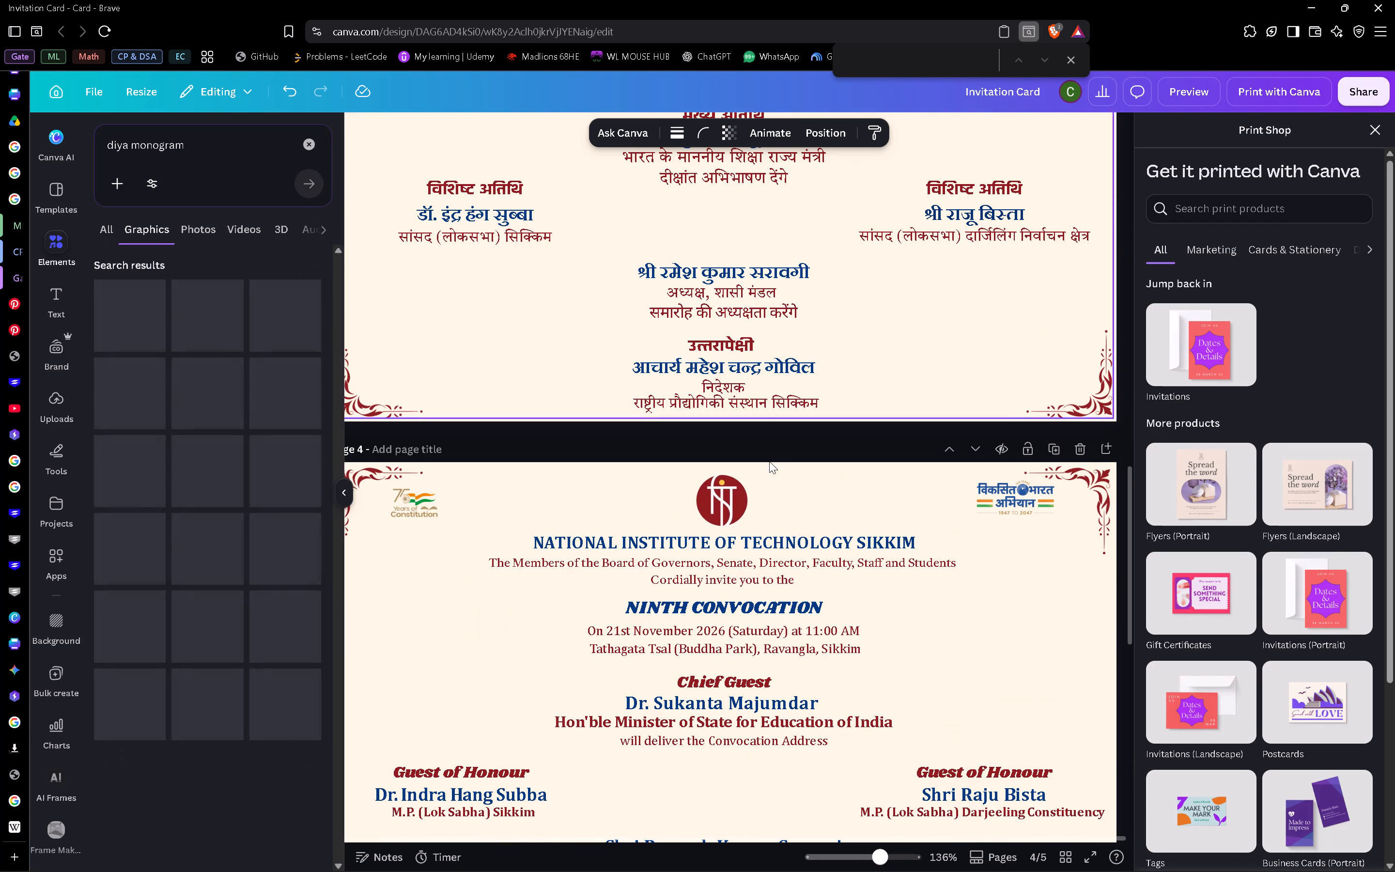
Review pages 2 to 5 of the invitation card and compare their backgrounds.
scroll(779, 459, up, 10)
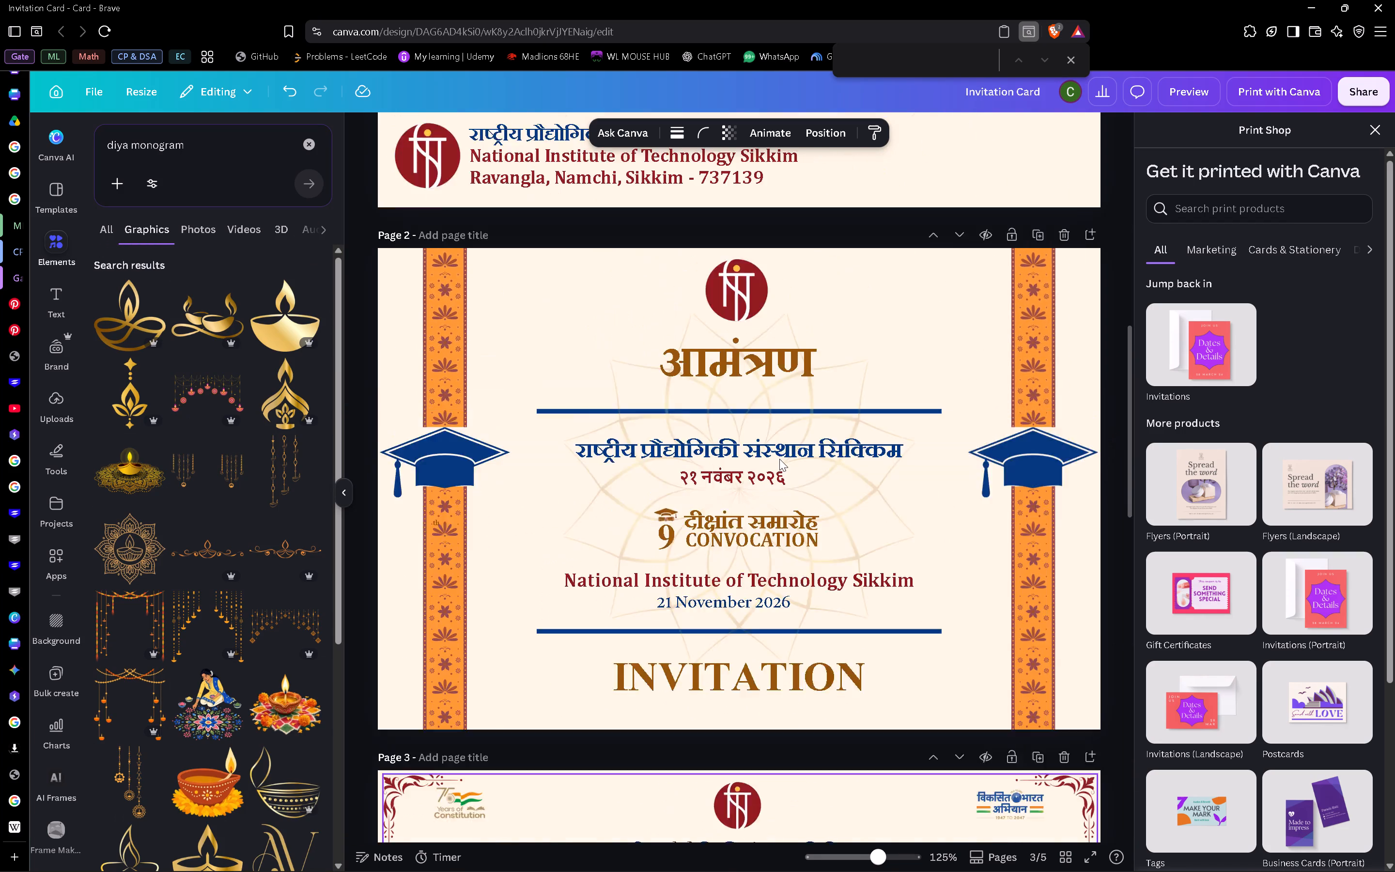
scroll(779, 459, up, 6)
scroll(779, 459, down, 6)
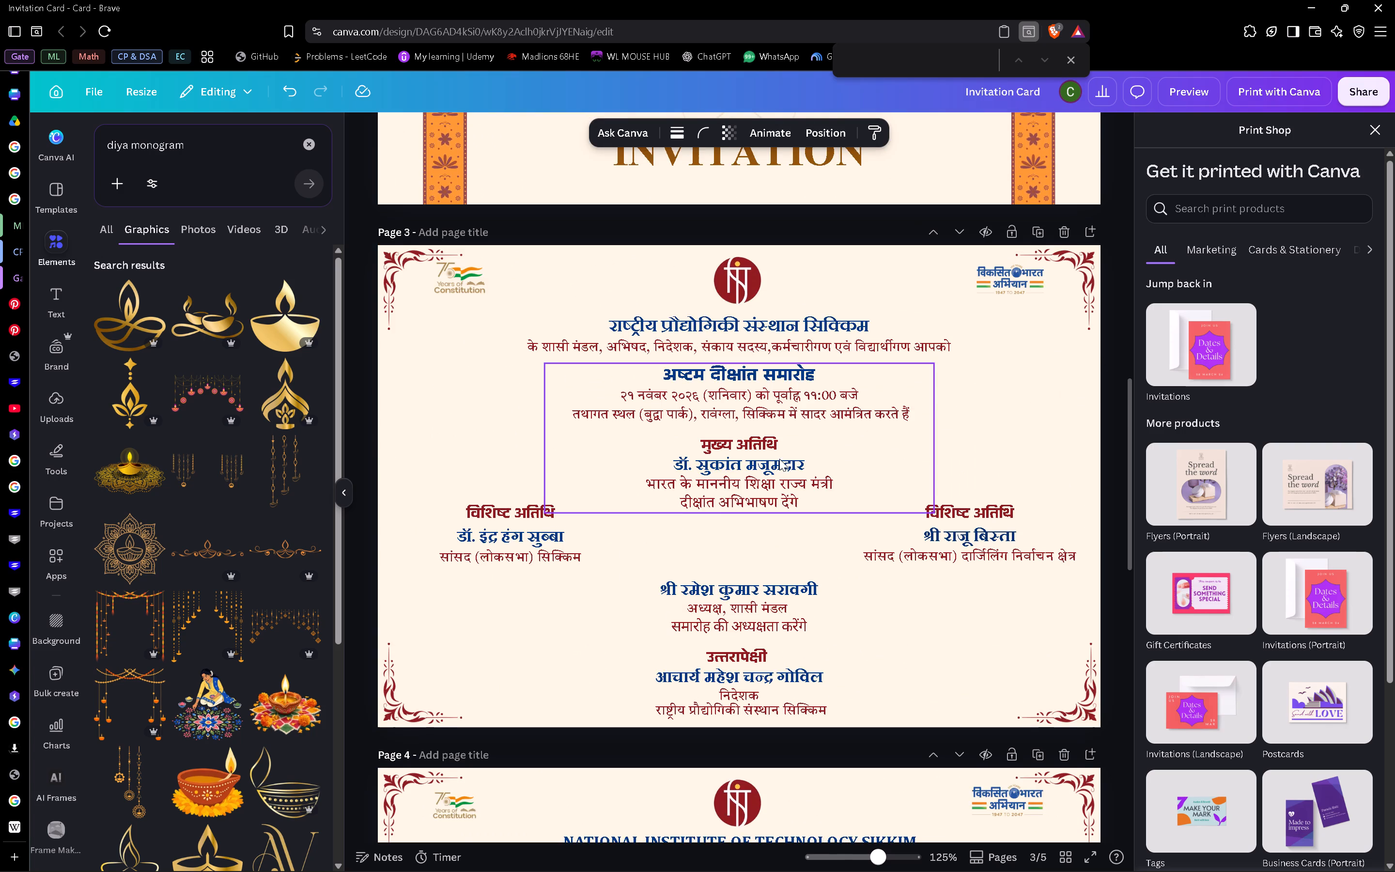
scroll(779, 459, down, 6)
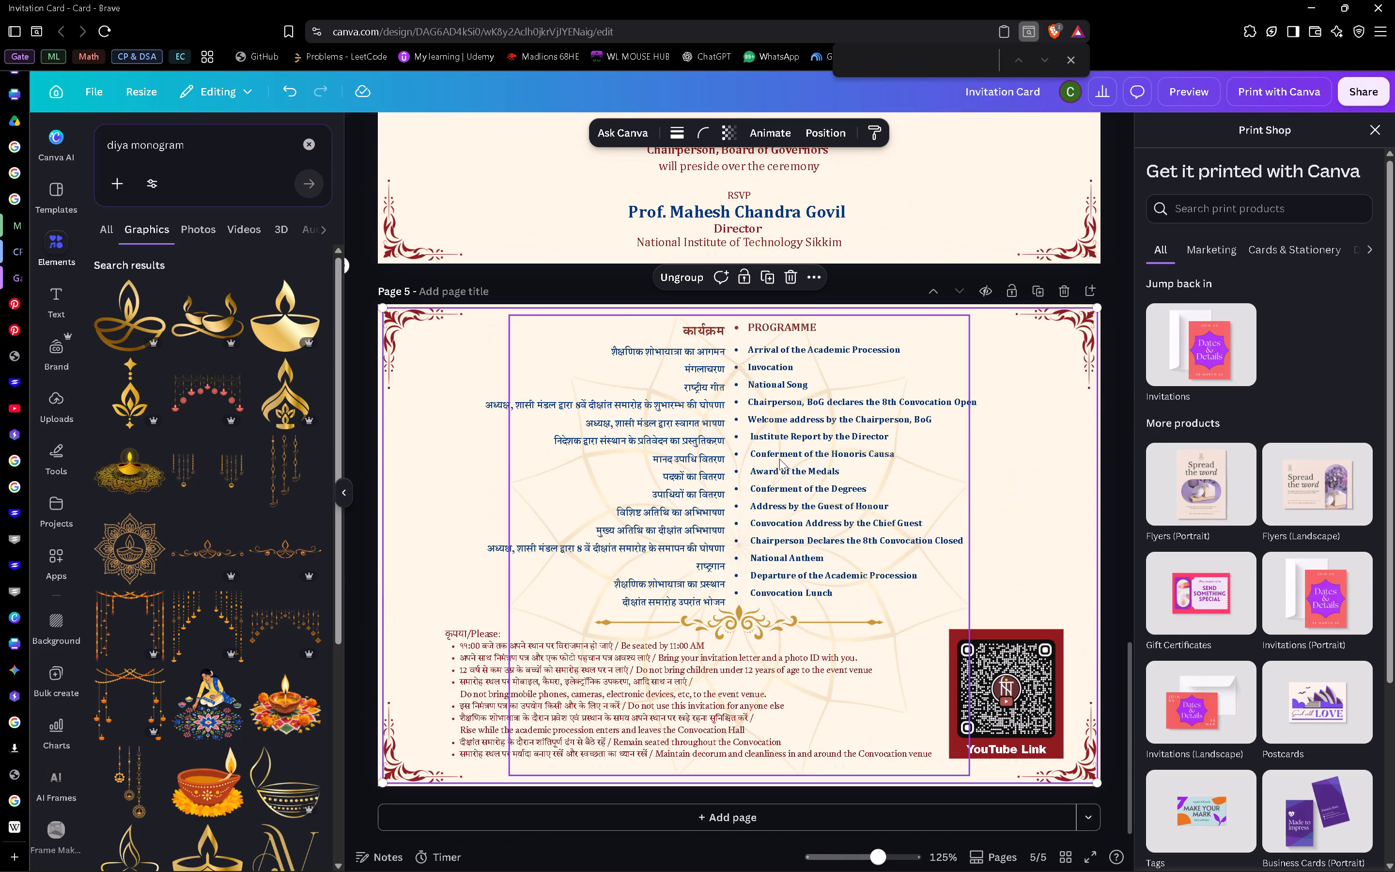
scroll(779, 459, up, 3)
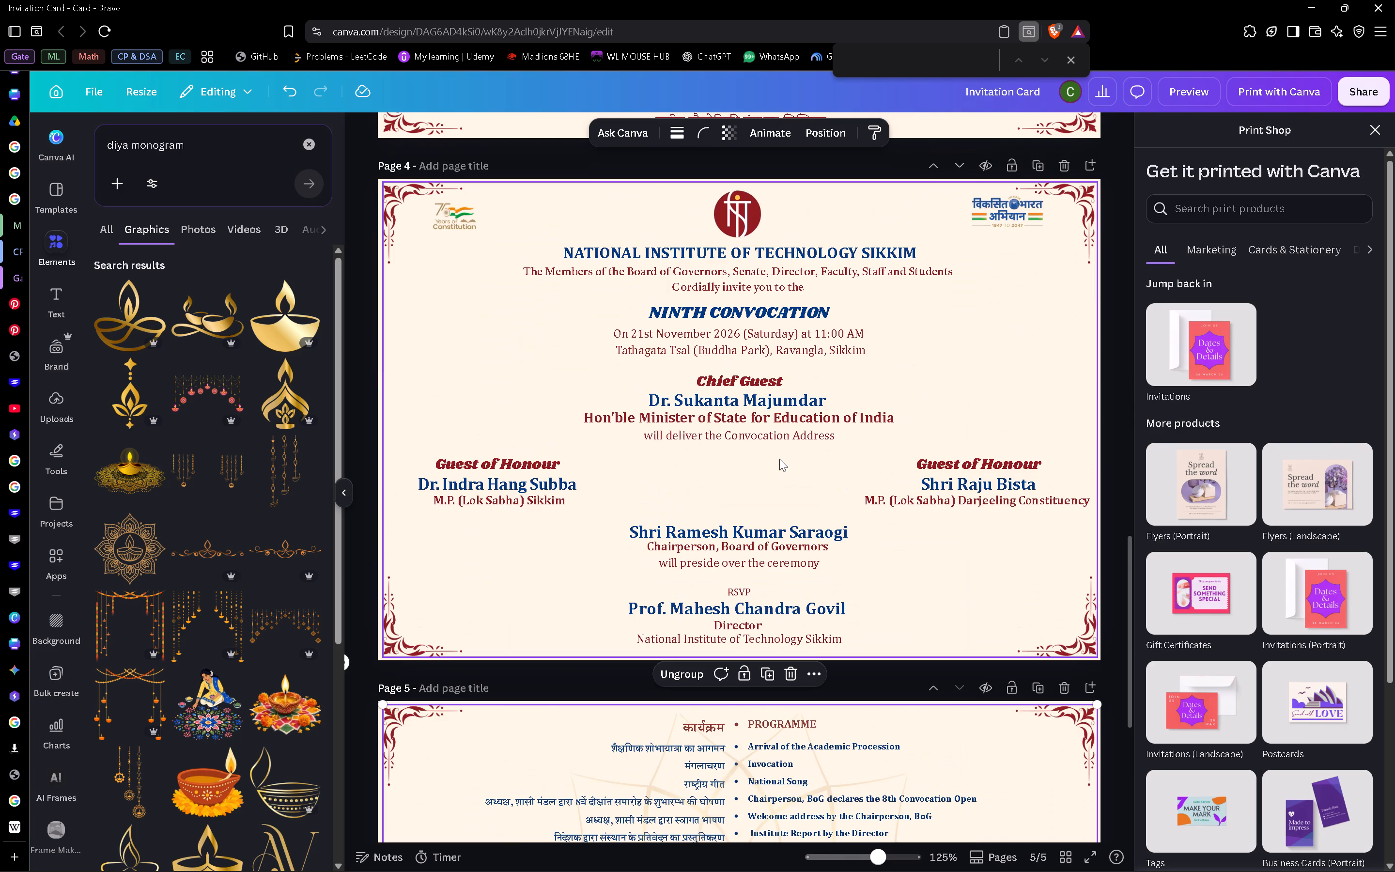
Look through the diya monogram graphics for a suitable motif and close the Print Shop to enlarge the workspace.
scroll(262, 716, down, 2)
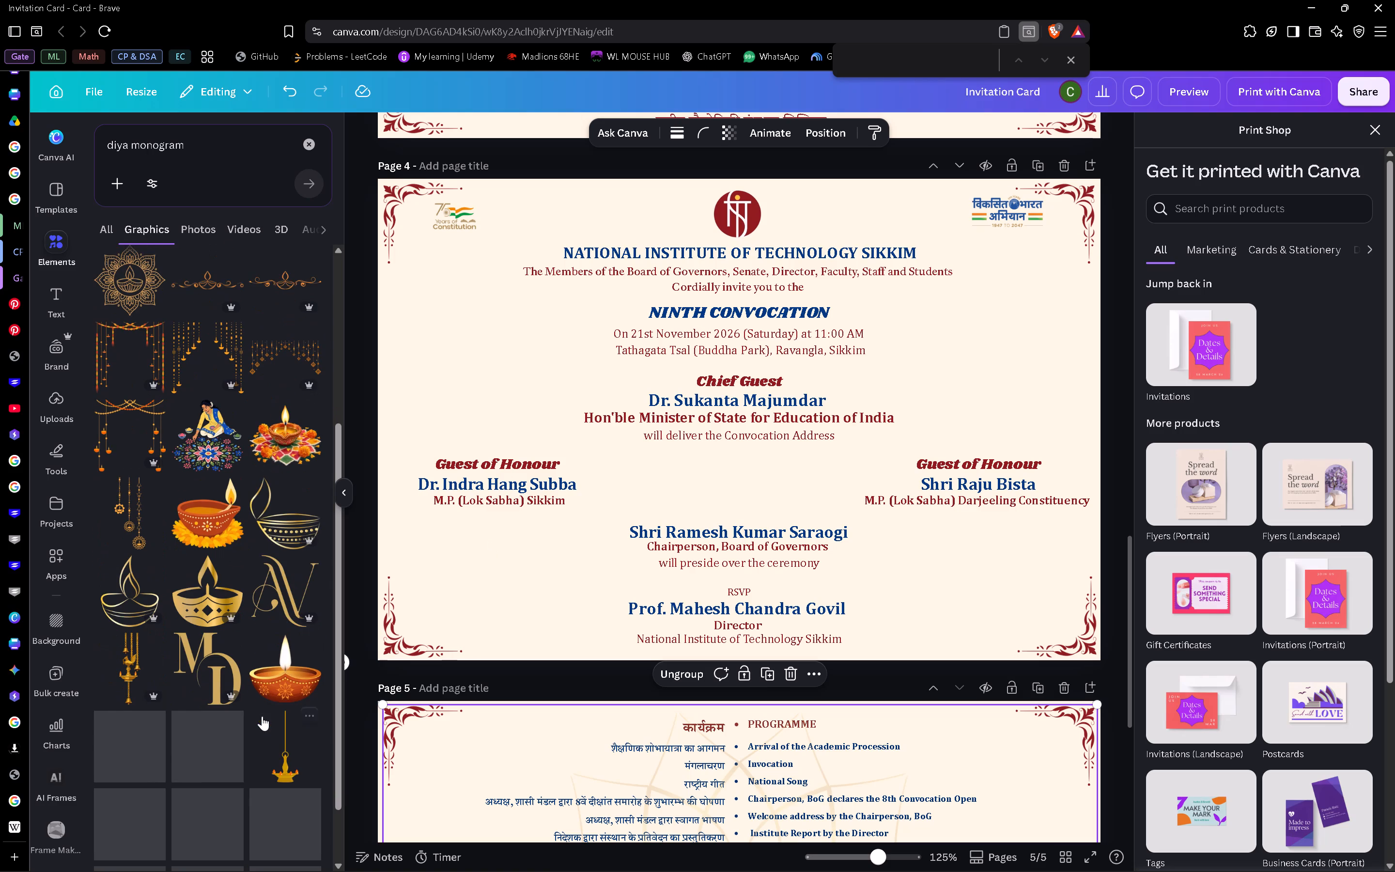
scroll(262, 716, down, 5)
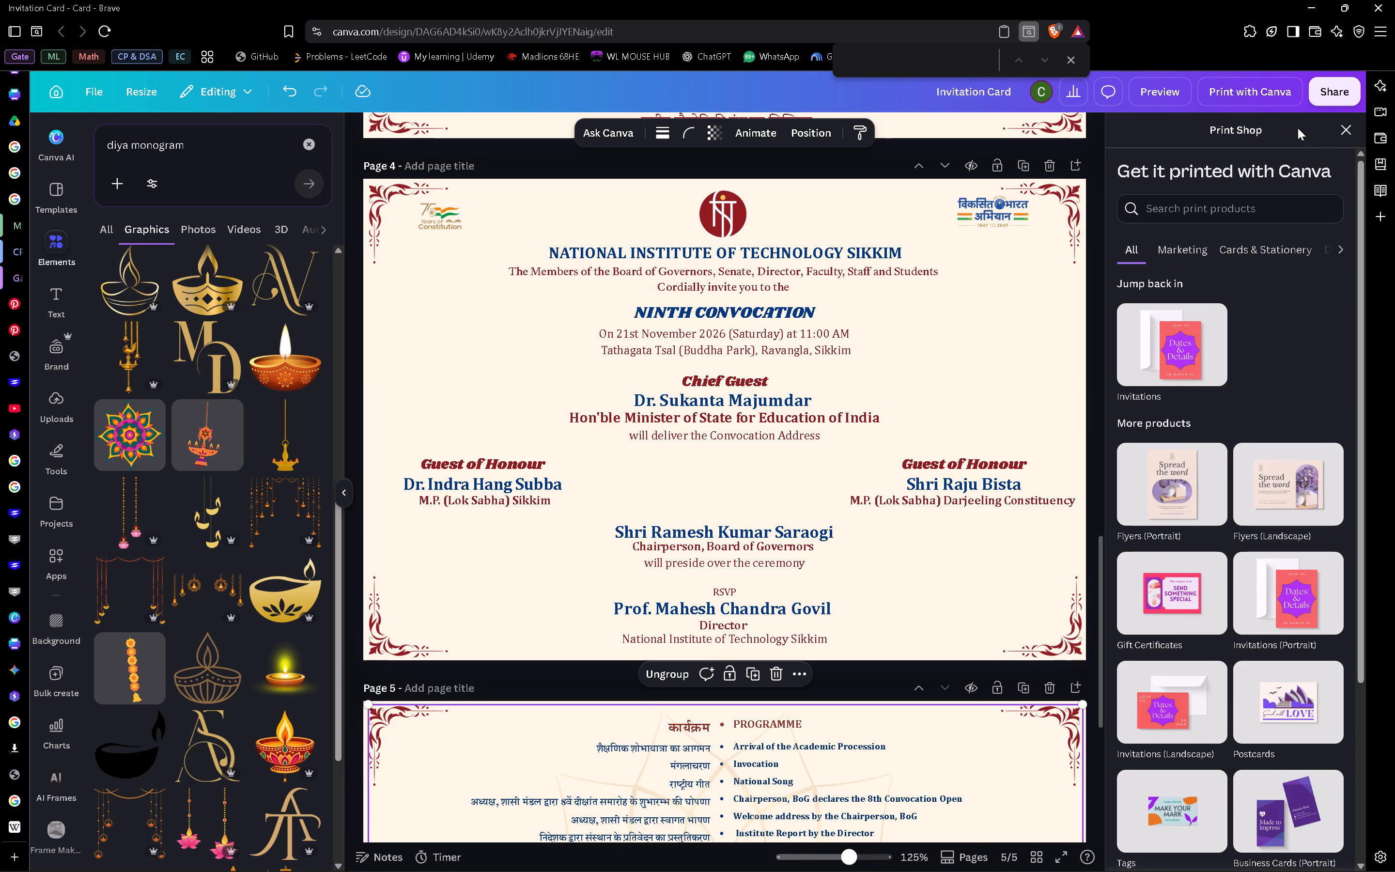
click(1380, 136)
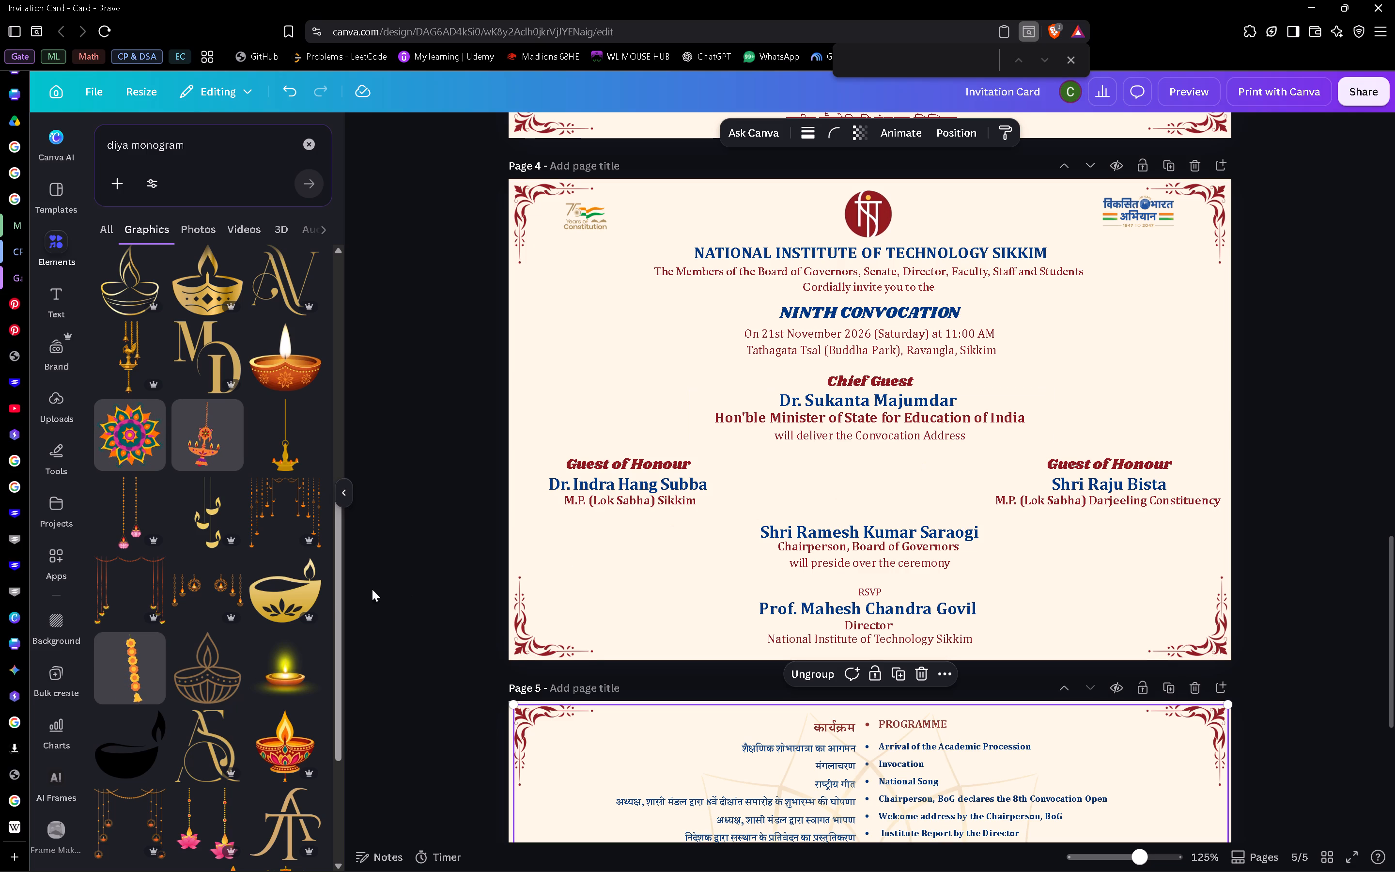
scroll(279, 599, down, 1)
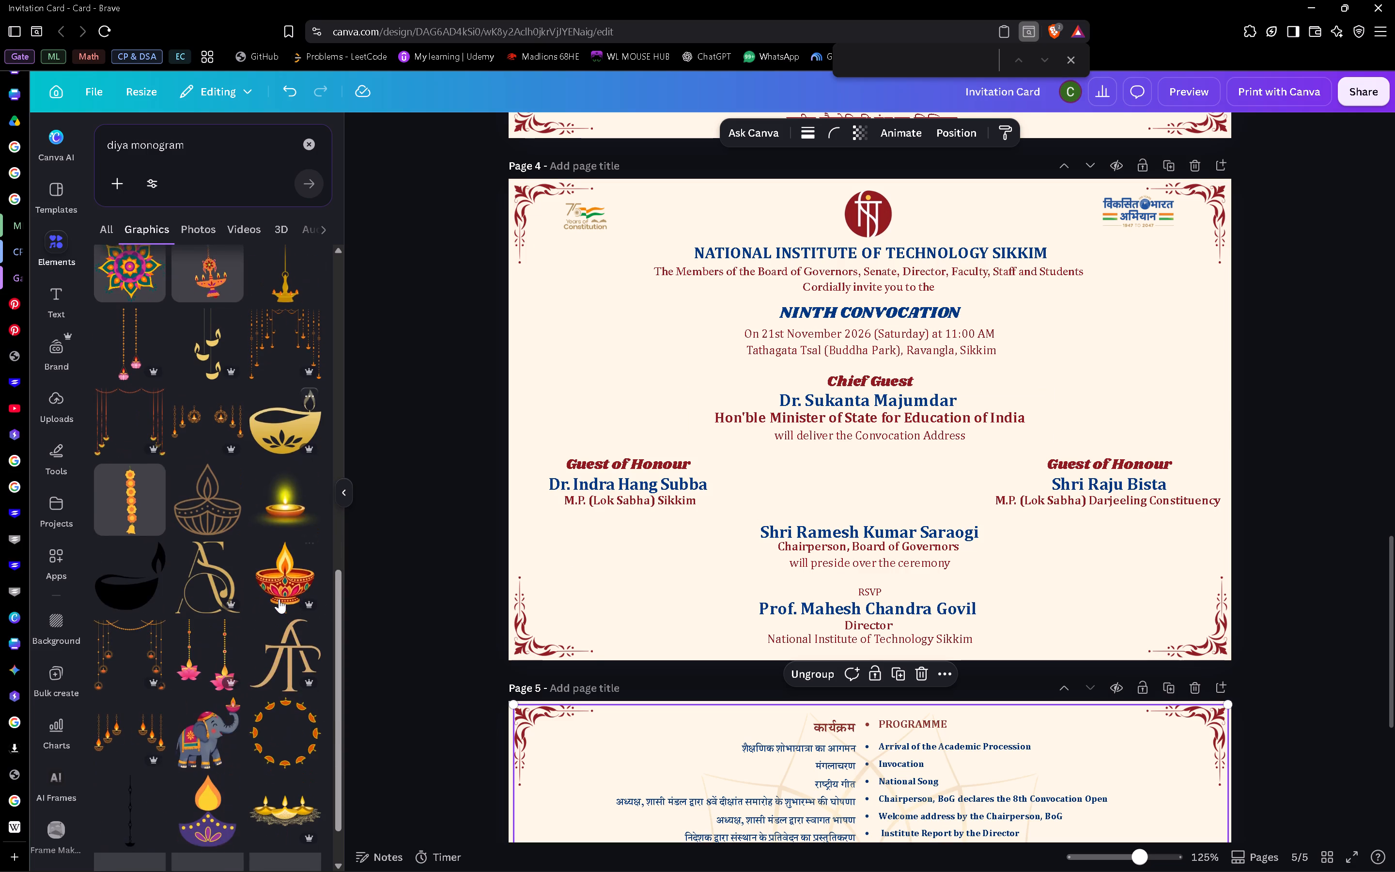
scroll(279, 599, down, 4)
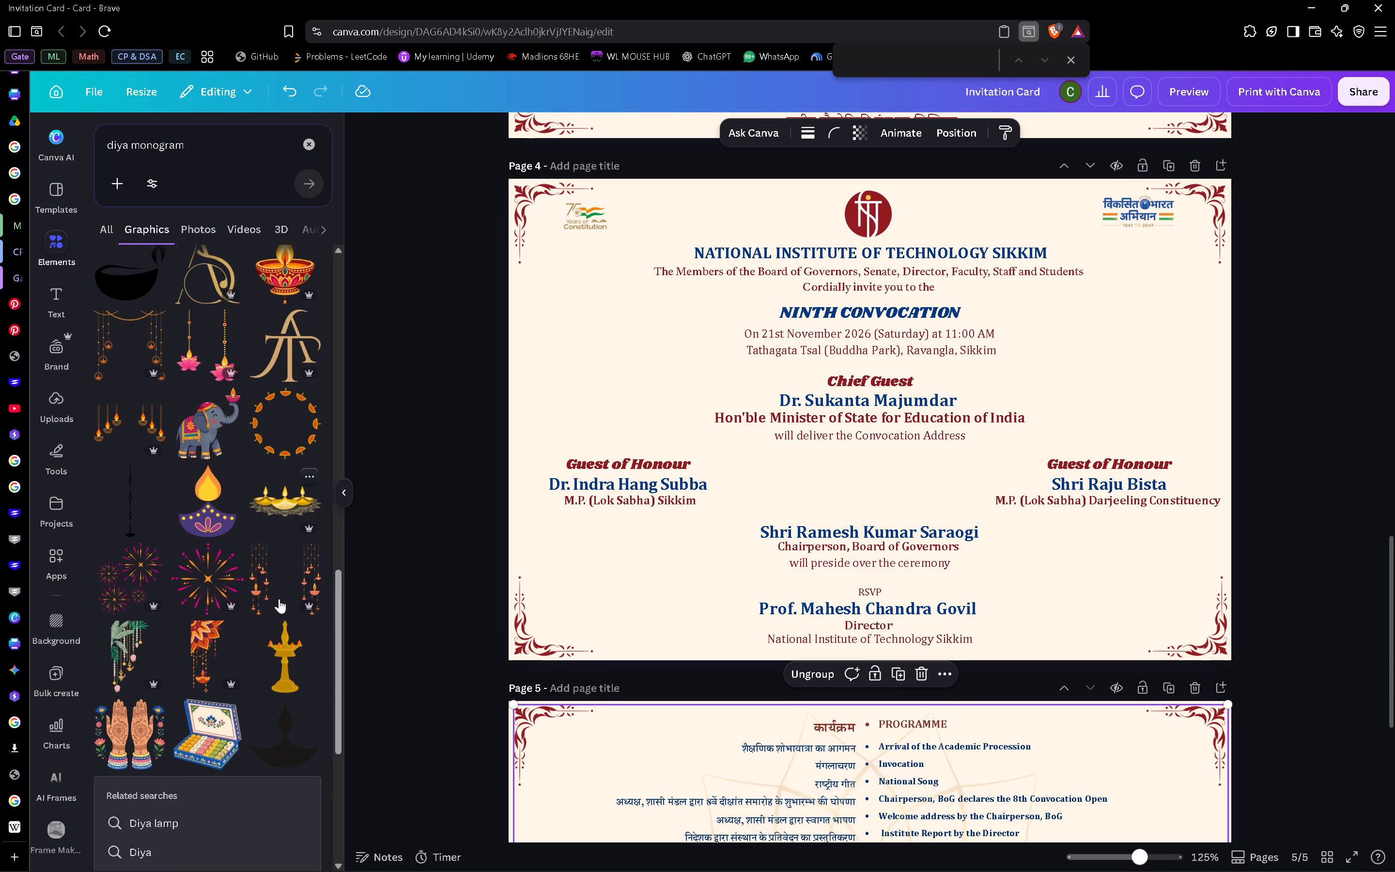
scroll(279, 599, down, 5)
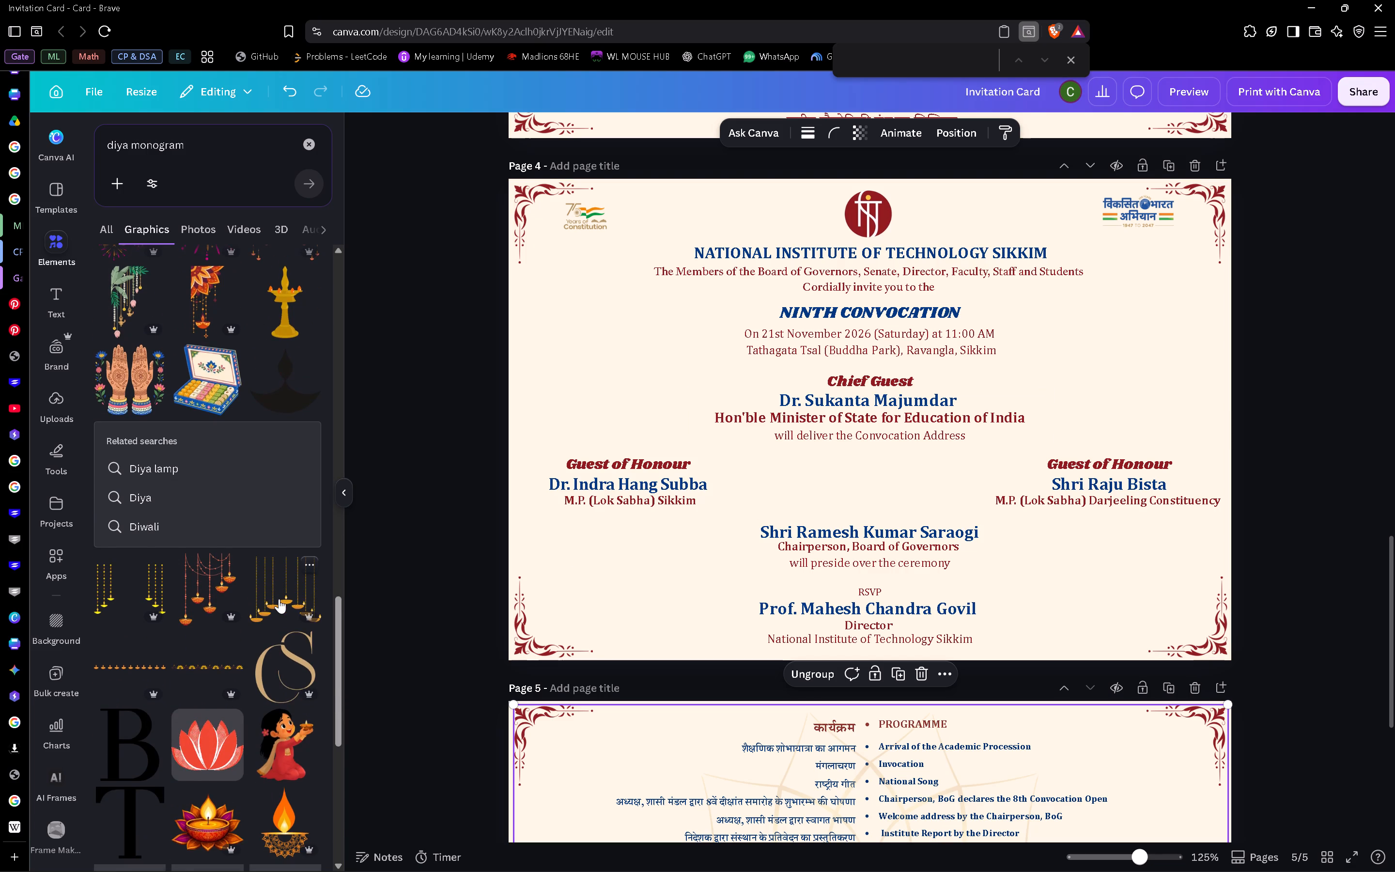
scroll(279, 599, down, 3)
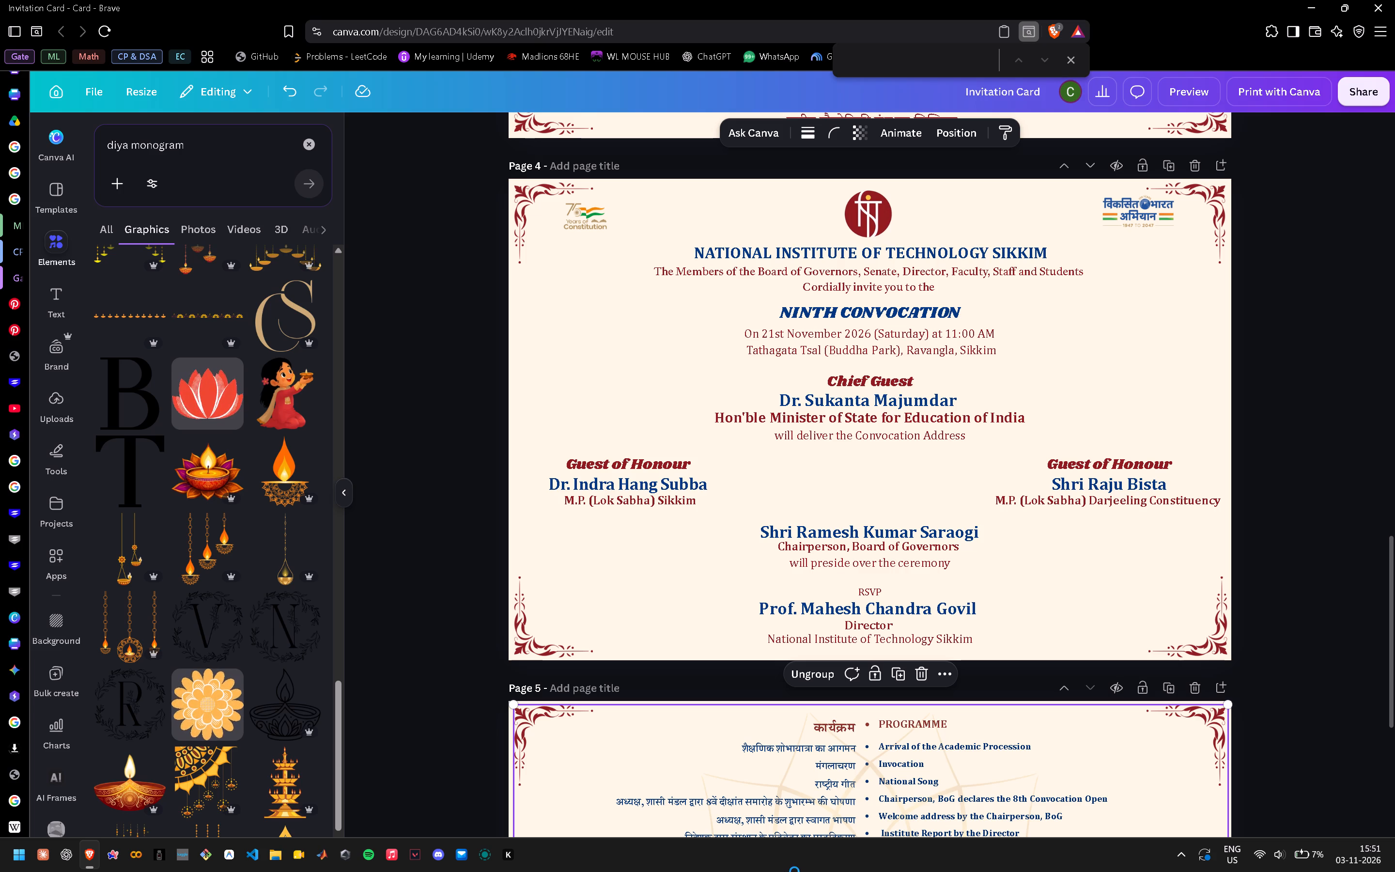
Deselect page 5's grouped object and review the card's pages back to page 1.
click(434, 587)
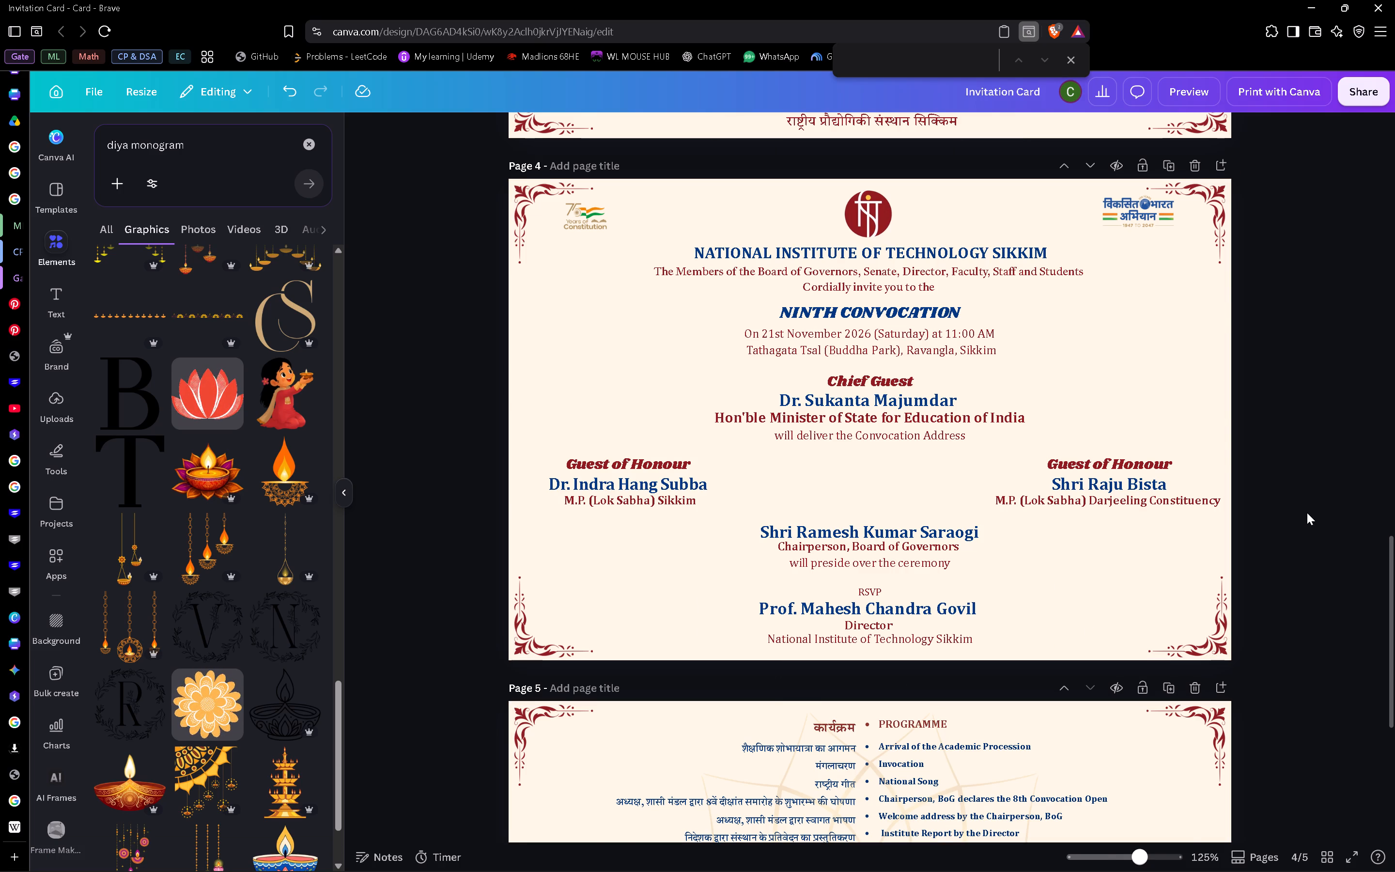
scroll(1307, 513, down, 5)
scroll(1307, 513, up, 8)
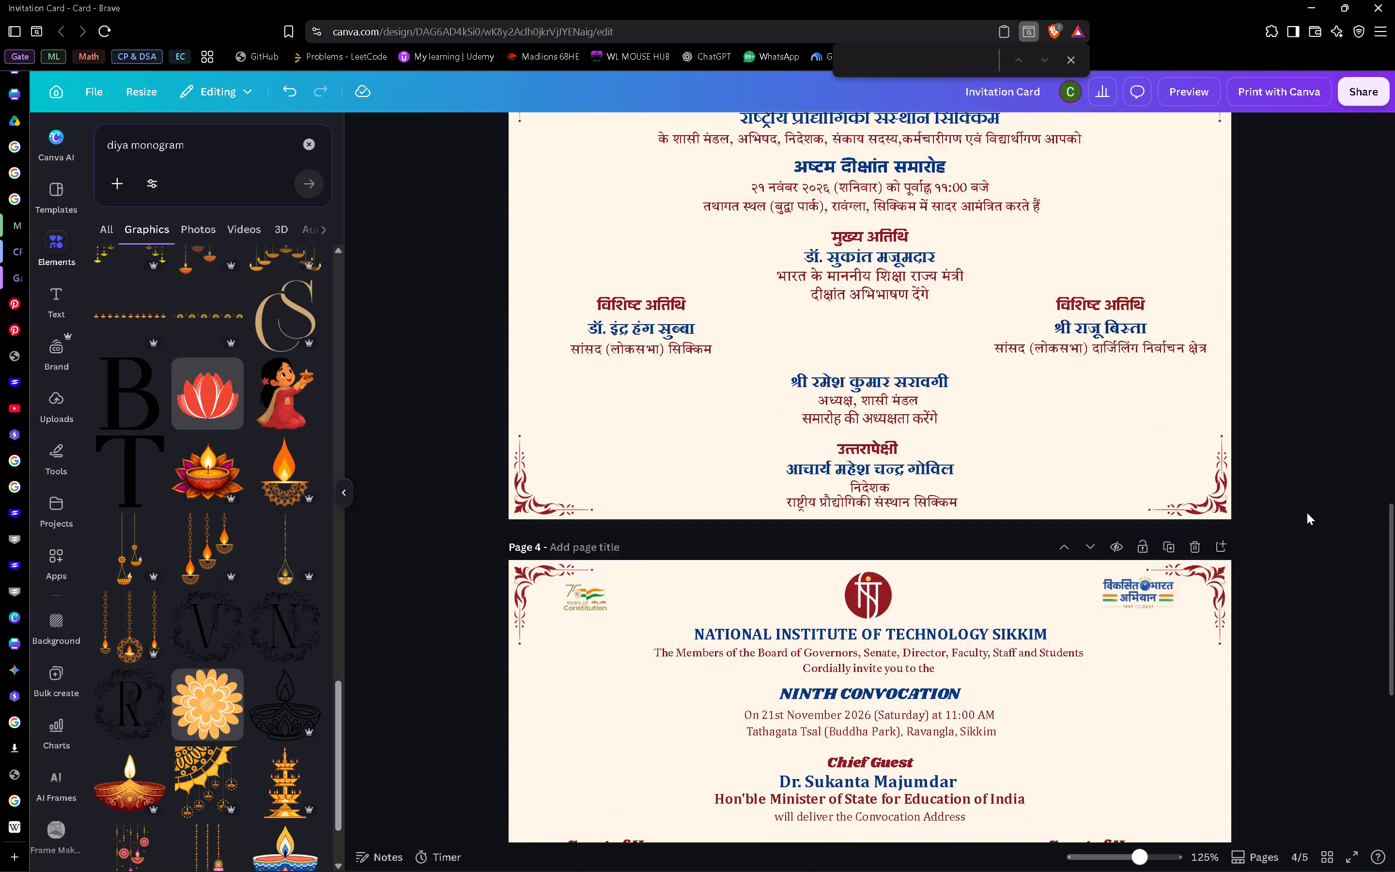
scroll(1307, 513, up, 9)
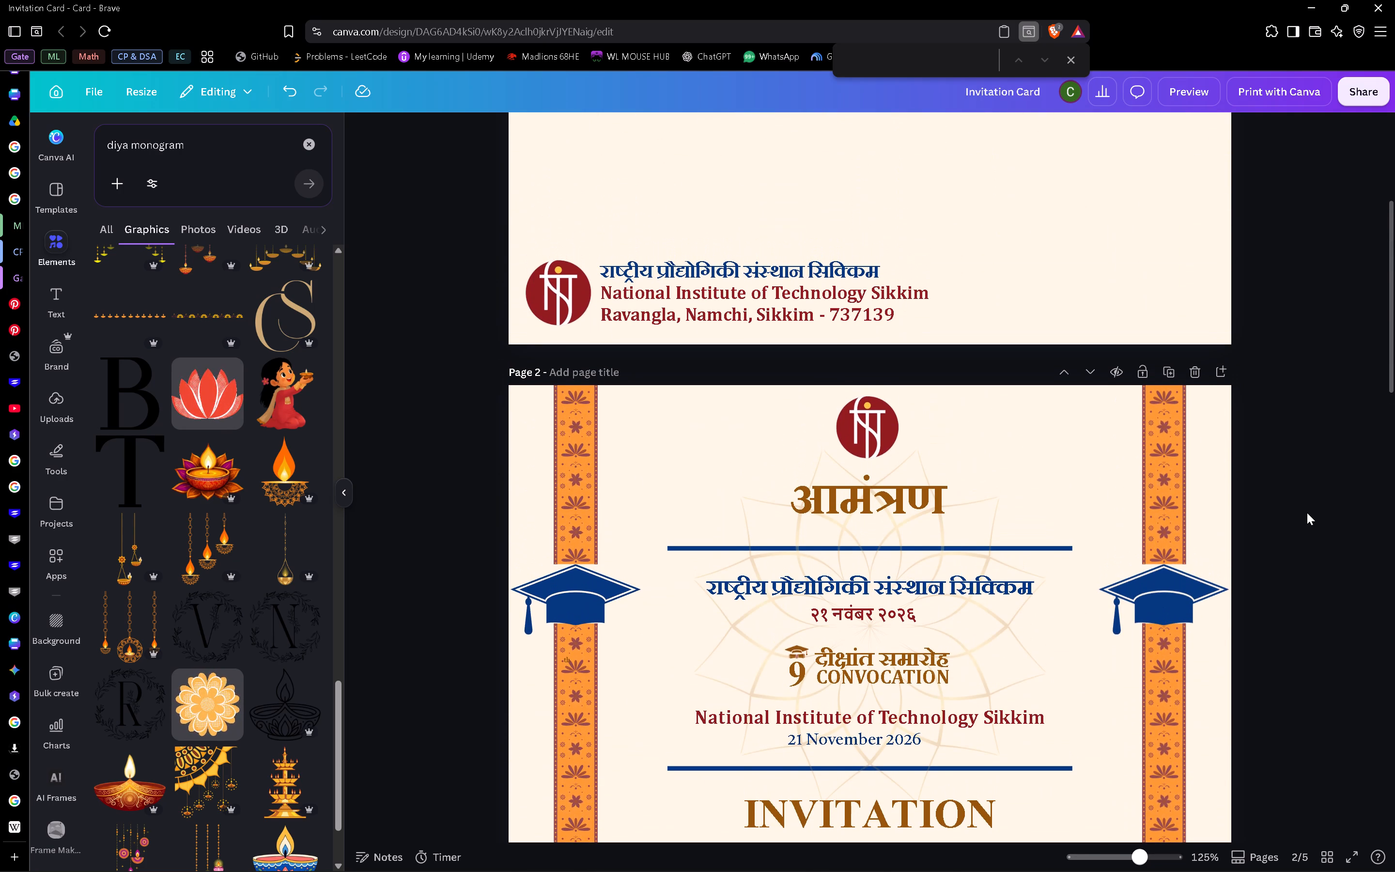
scroll(1307, 513, up, 2)
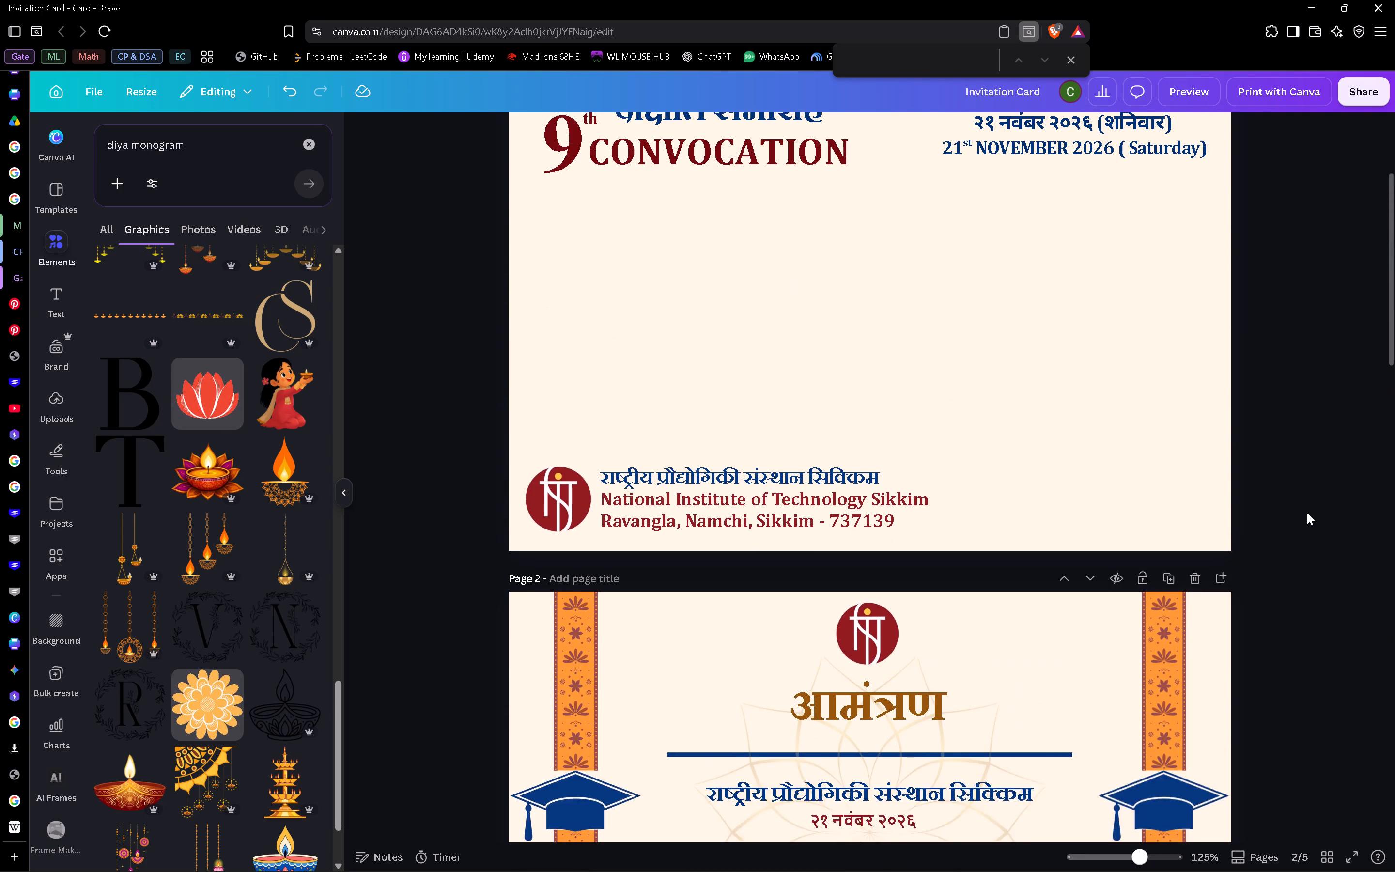
scroll(1307, 513, up, 2)
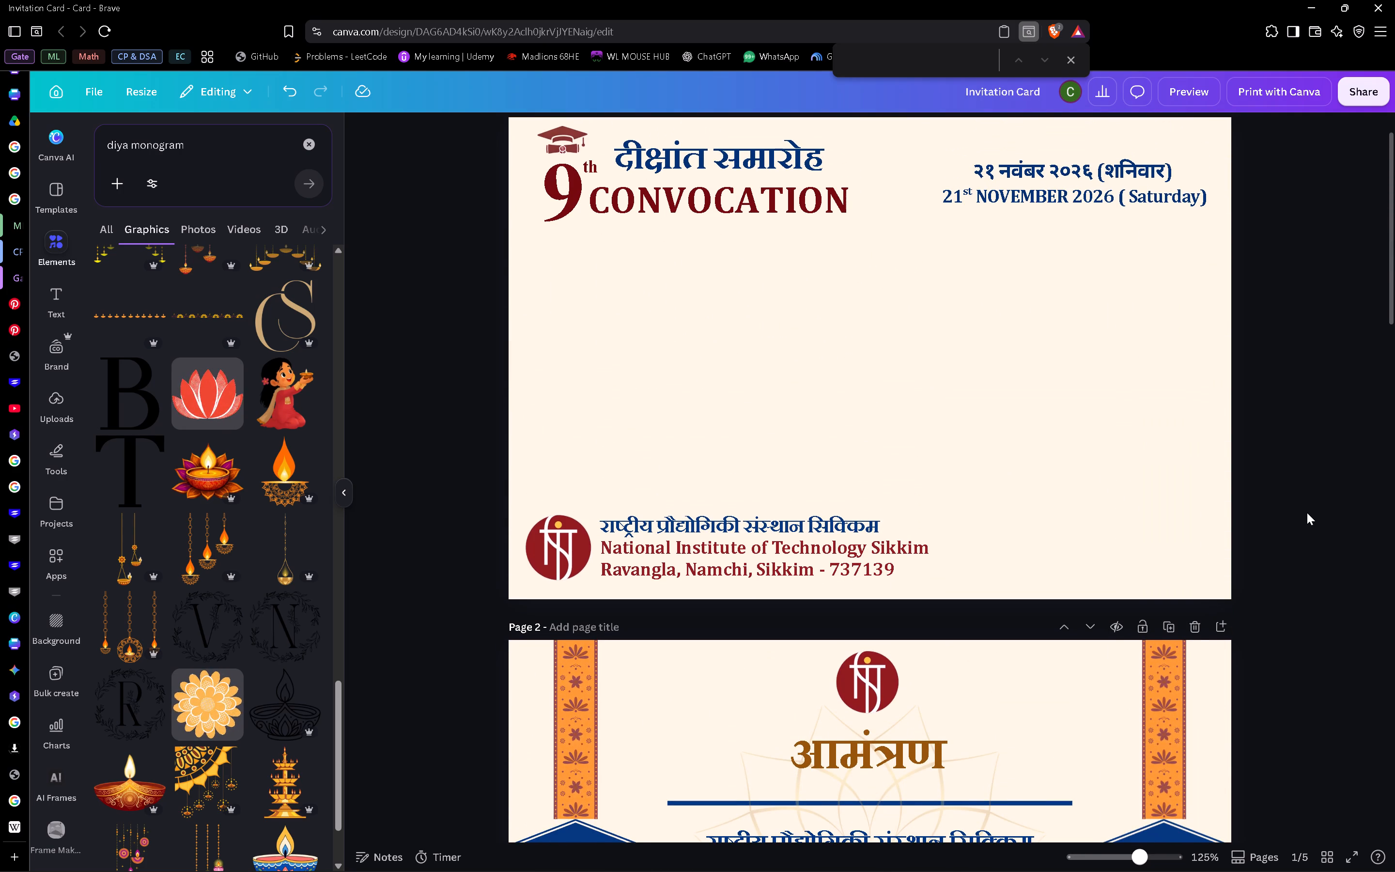